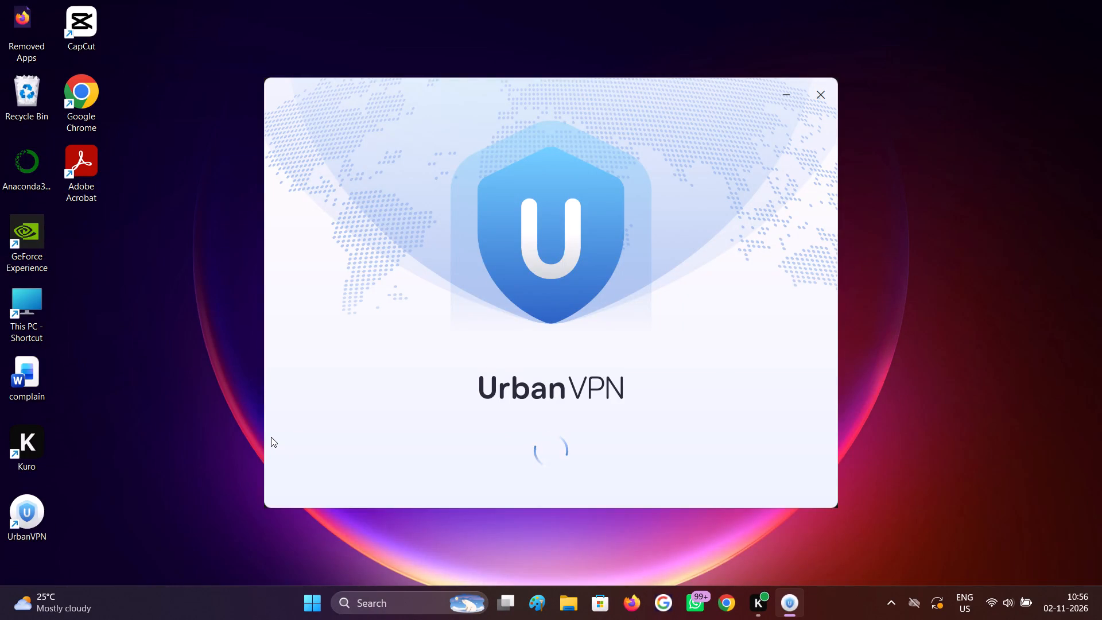
Decline the premium upgrade offer and connect the VPN to the United States location.
click(340, 385)
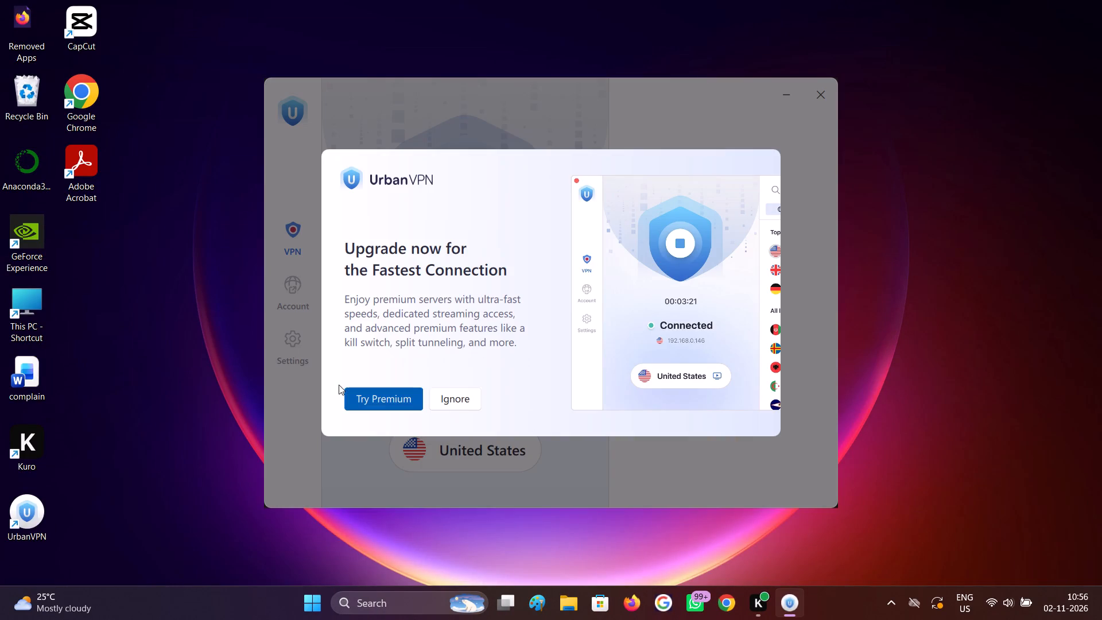
click(445, 401)
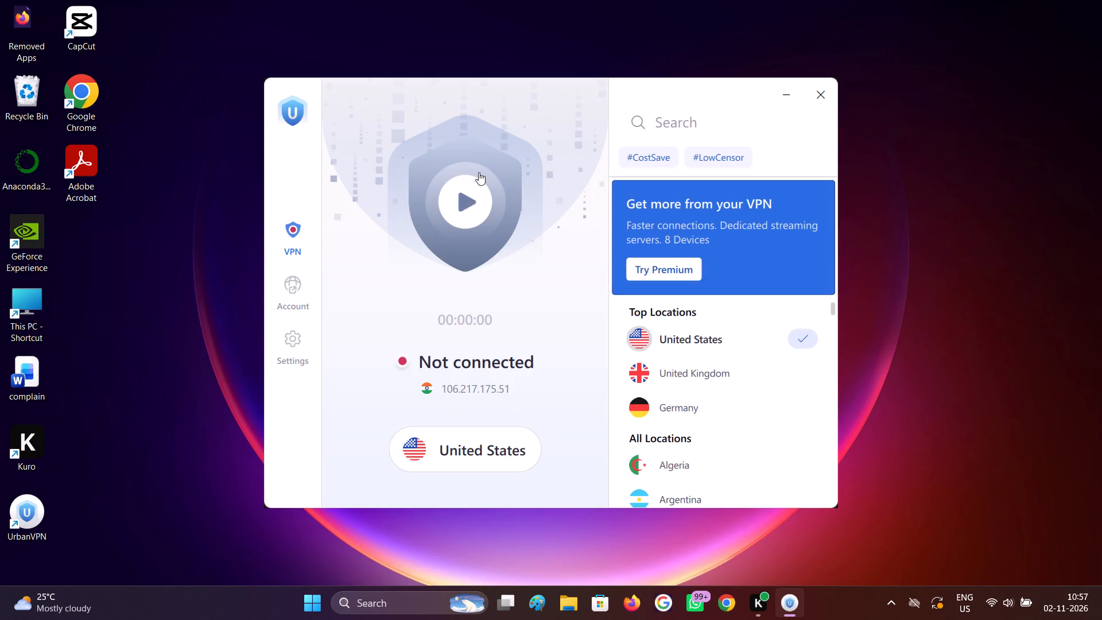
click(461, 223)
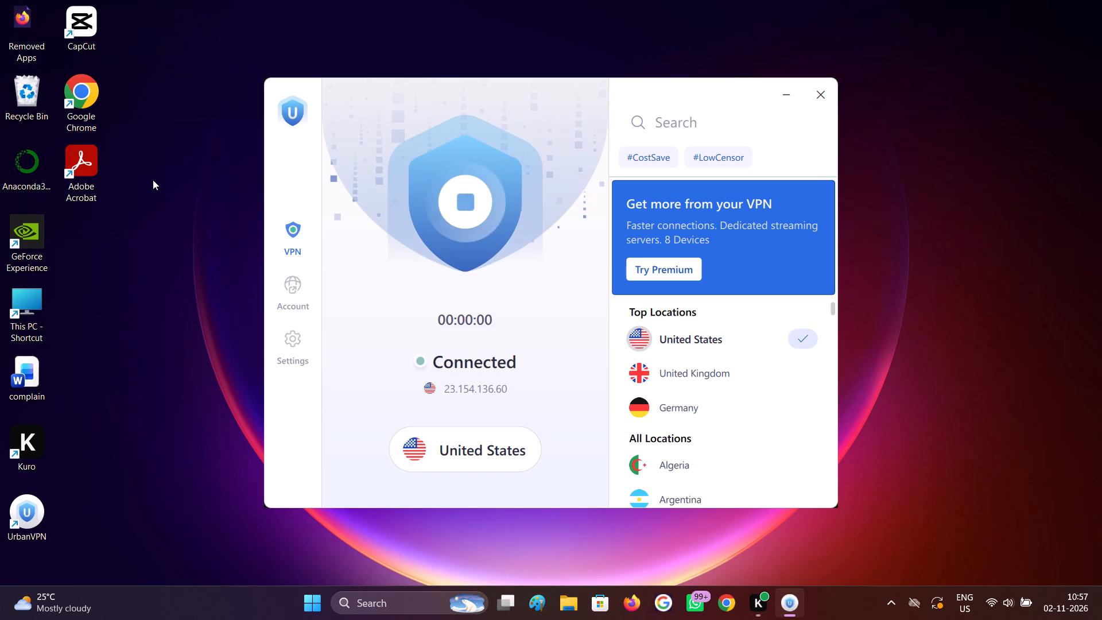
Launch CapCut from the desktop and move its Environment testing window slightly higher.
double_click(76, 22)
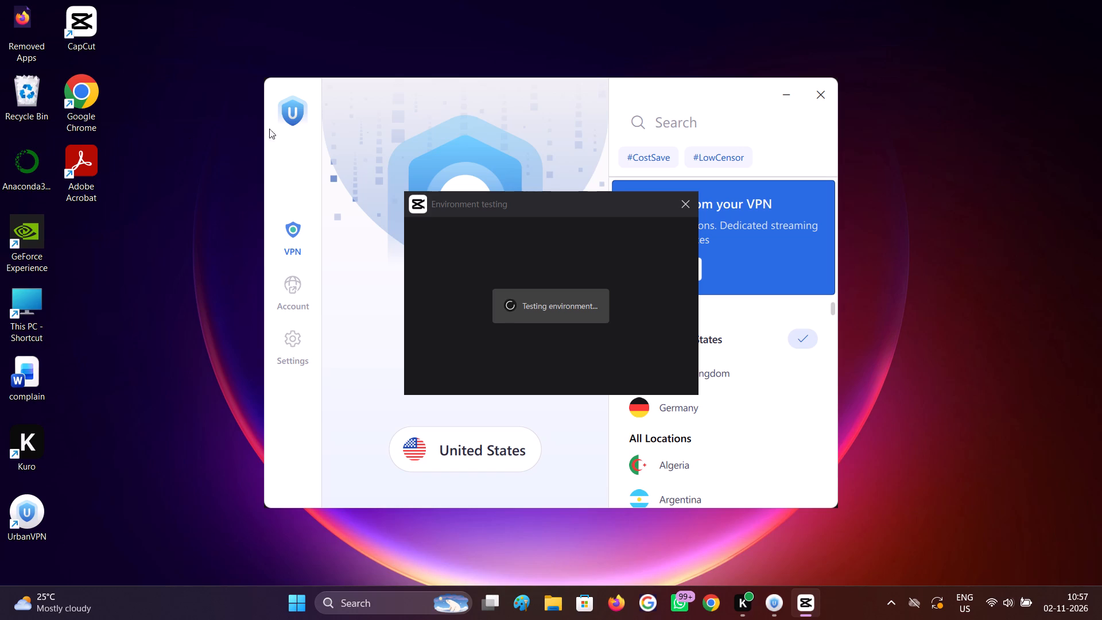
click(777, 88)
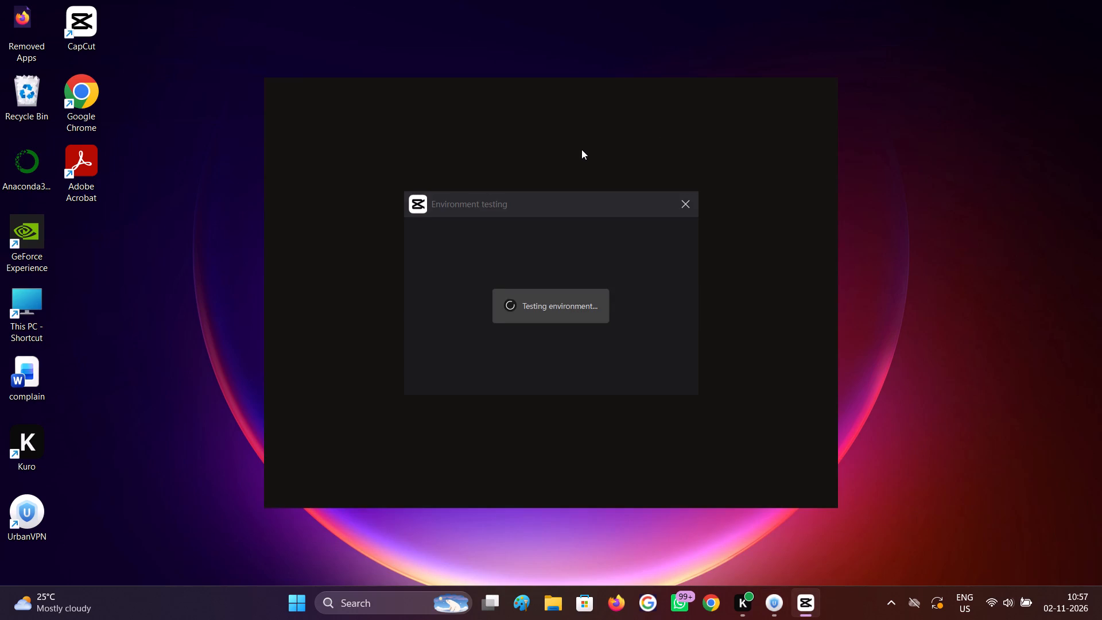
drag(571, 206, 581, 129)
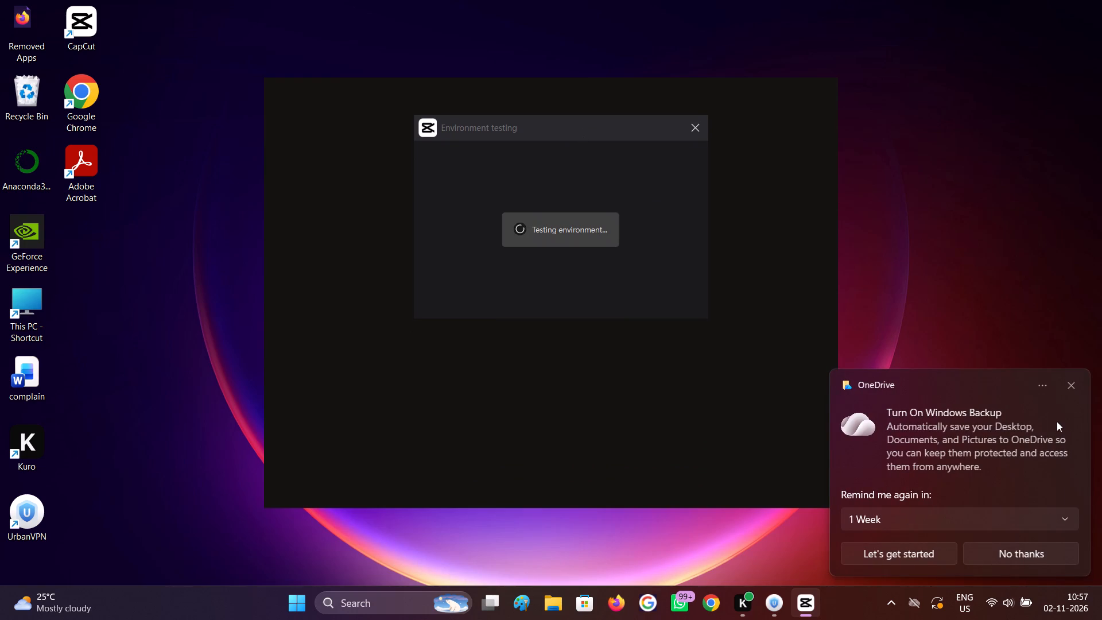
Dismiss the OneDrive reminder about turning on Windows Backup.
click(1070, 392)
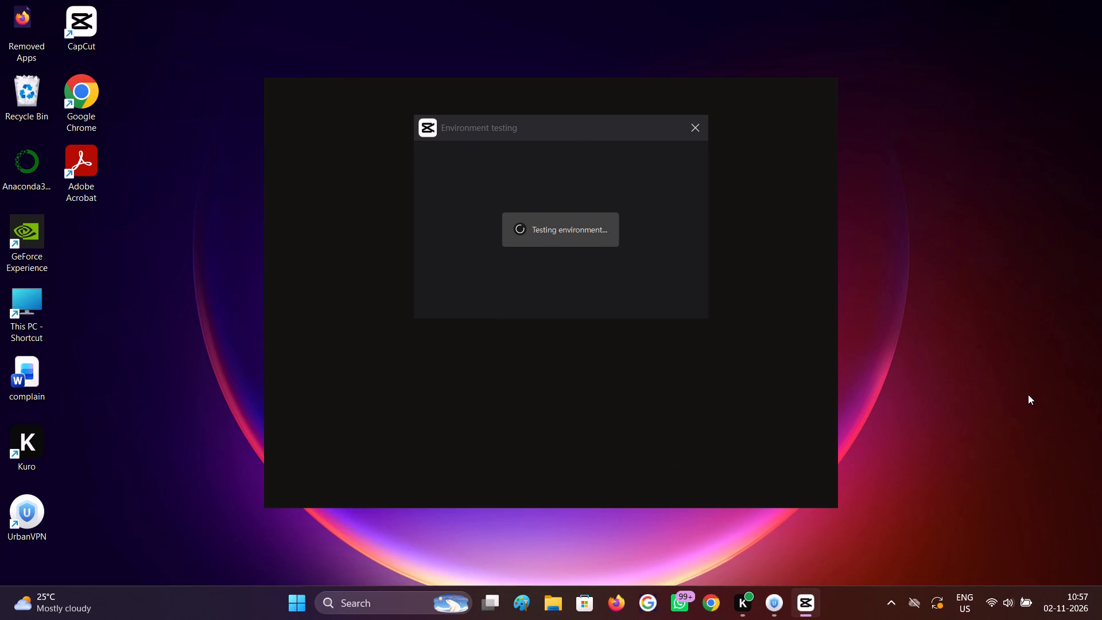
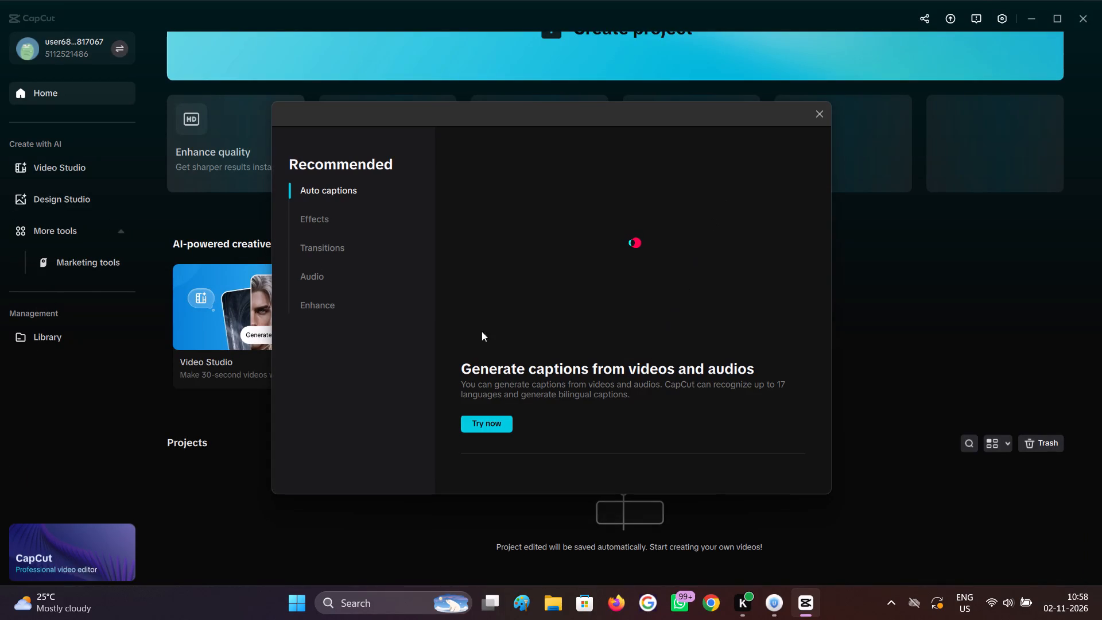
Look through the recommended feature categories, including Effects and Enhance, and close the Recommended window.
click(325, 224)
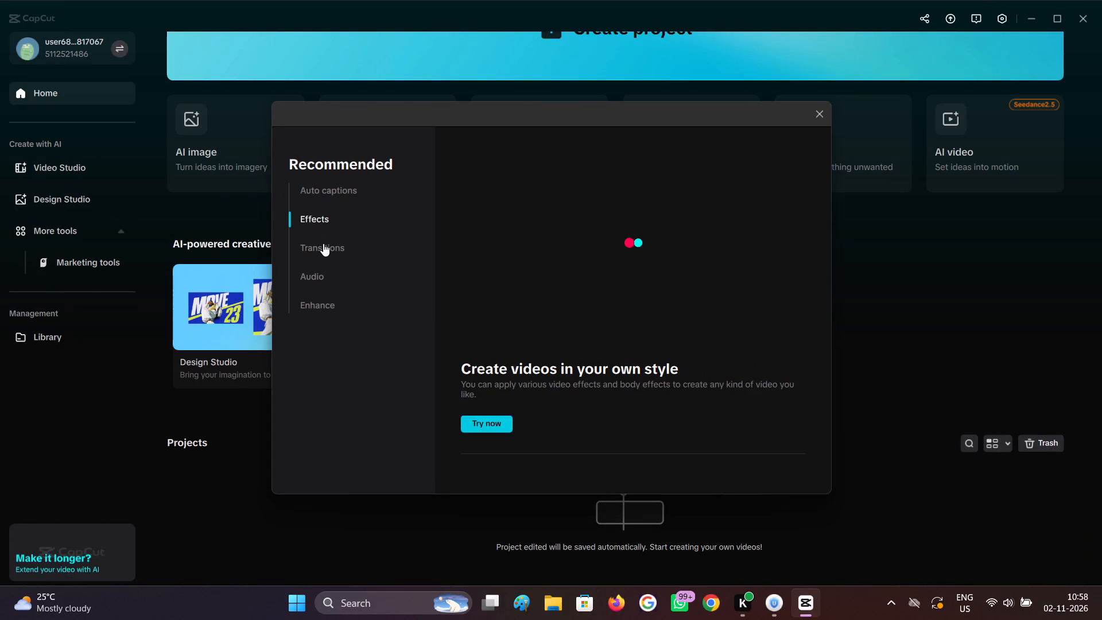
click(322, 253)
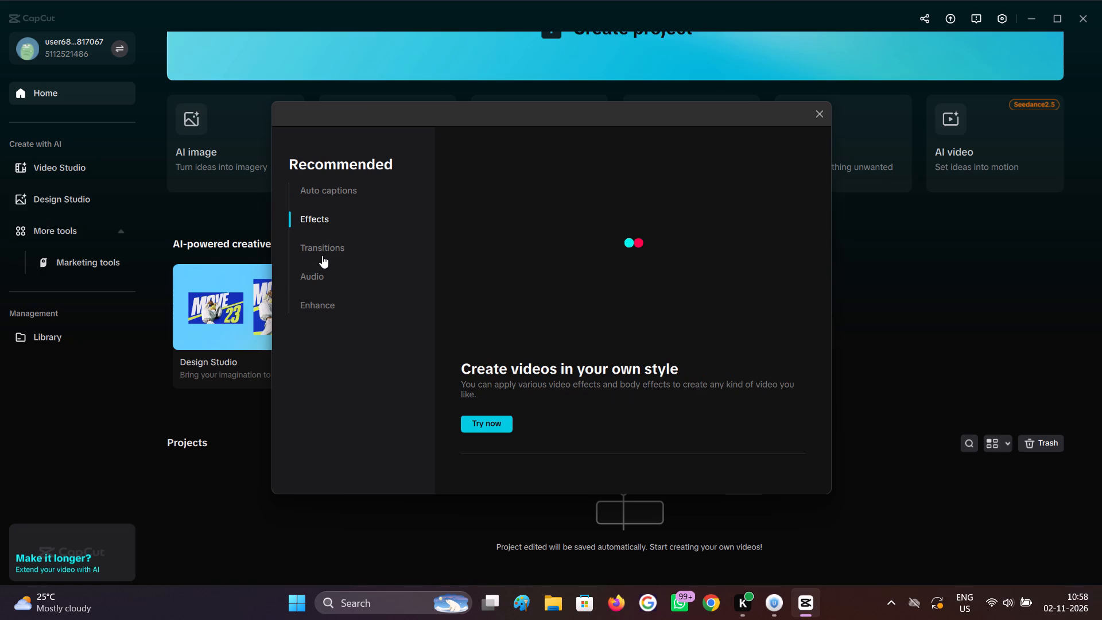
click(317, 288)
click(316, 304)
click(338, 195)
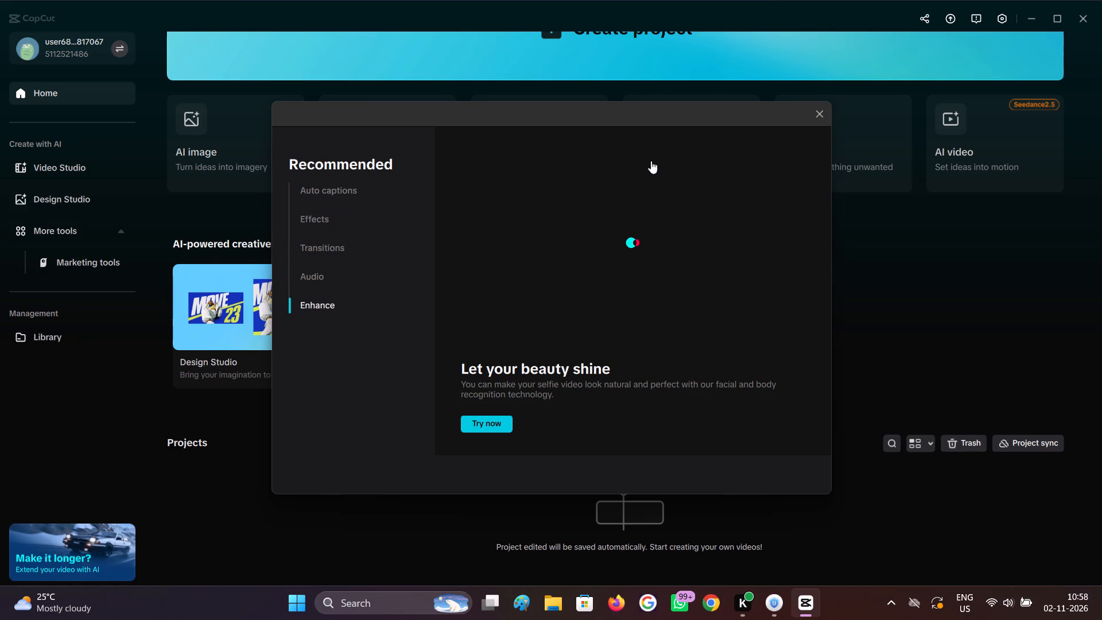
click(819, 119)
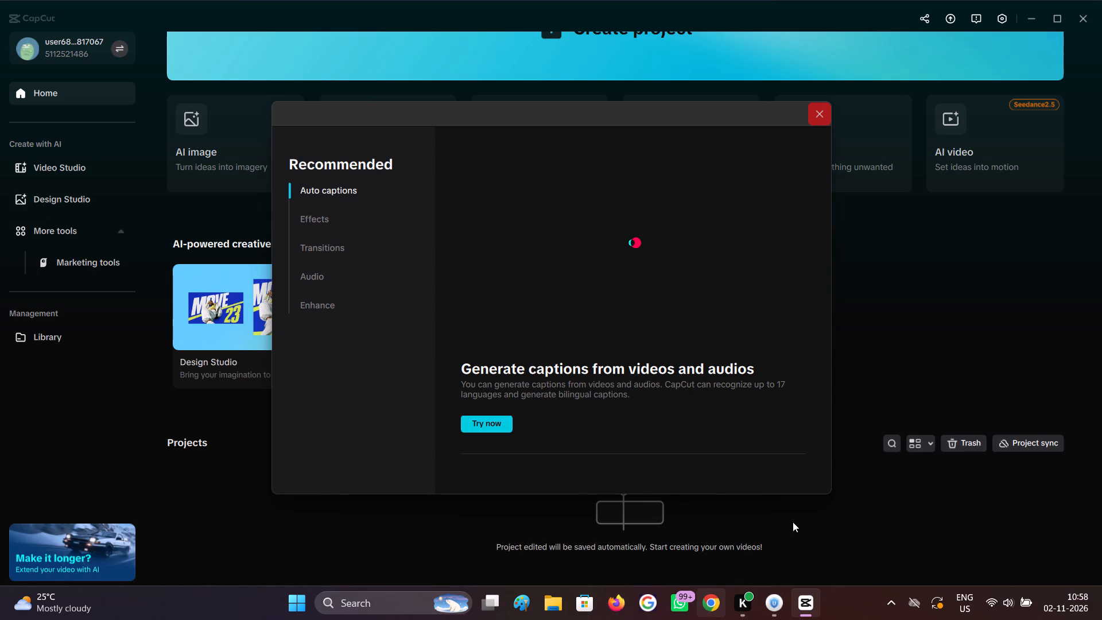
click(882, 268)
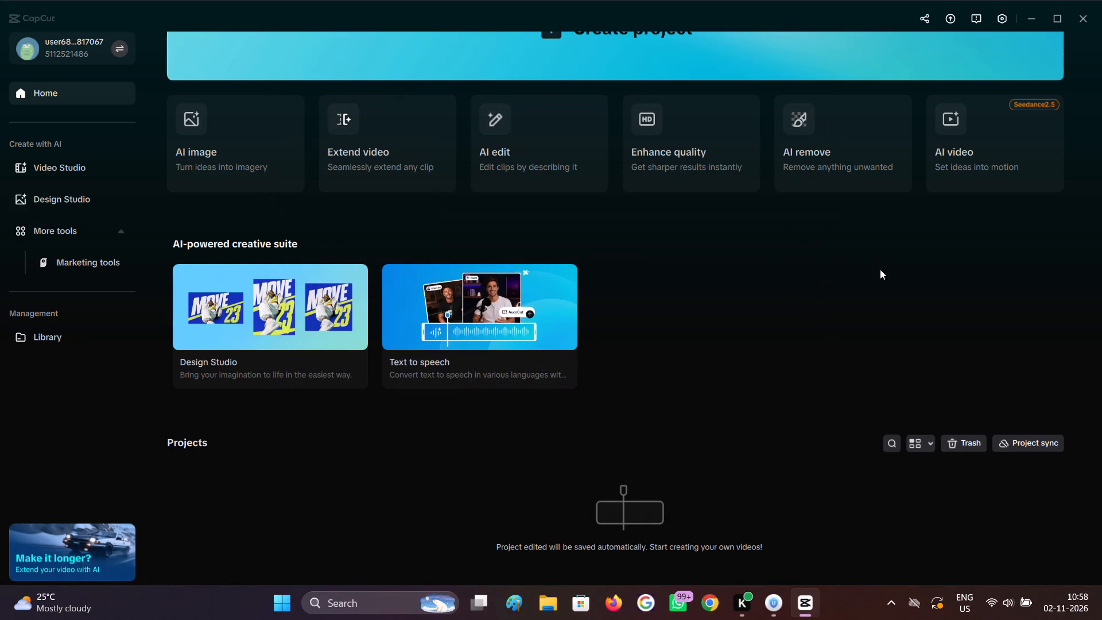
Open CapCut's version update window and dismiss the 7-day free Pro trial offer.
scroll(882, 278, up, 3)
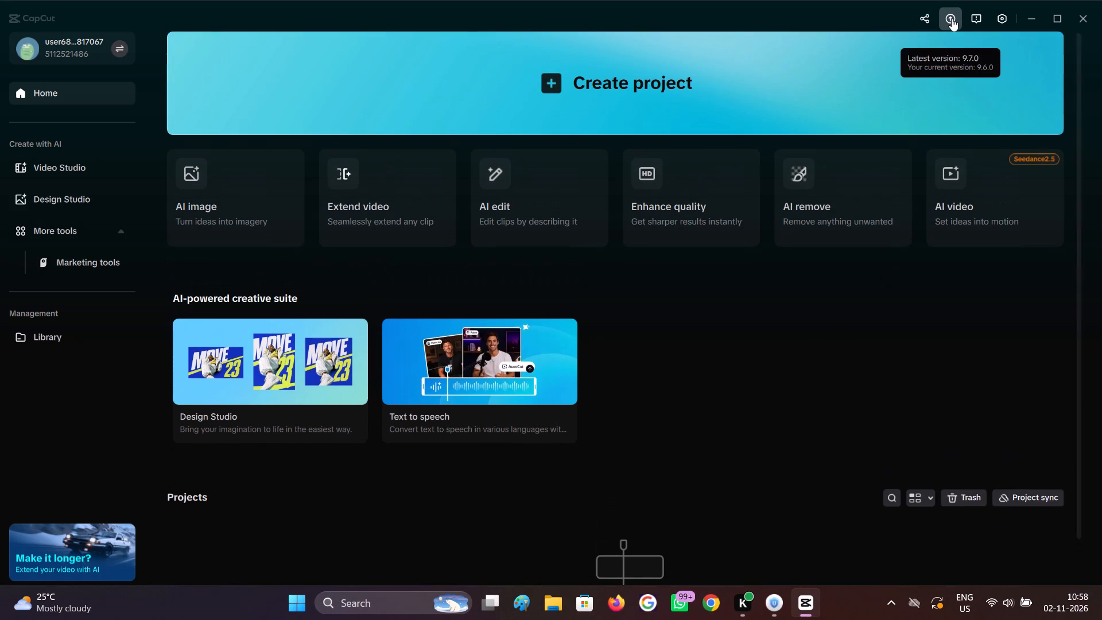
click(952, 18)
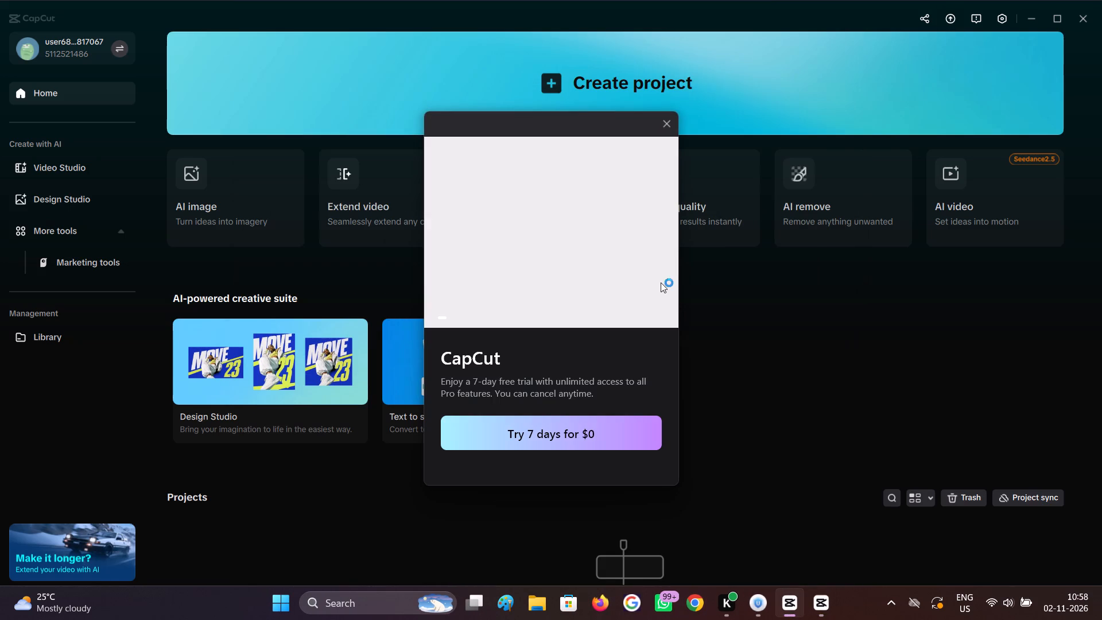
click(666, 120)
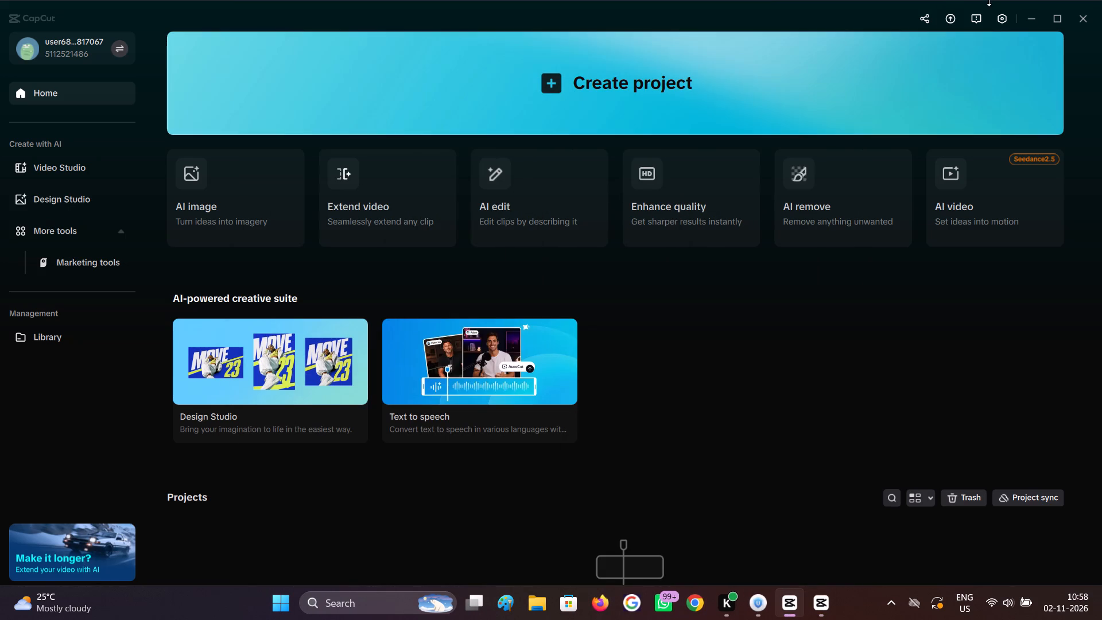
click(829, 610)
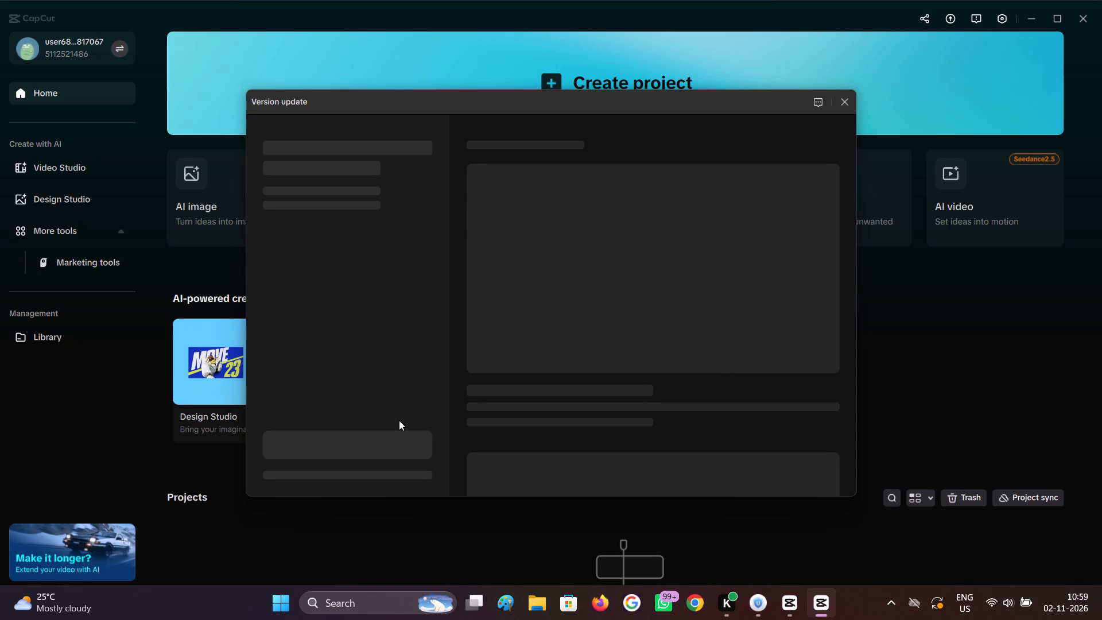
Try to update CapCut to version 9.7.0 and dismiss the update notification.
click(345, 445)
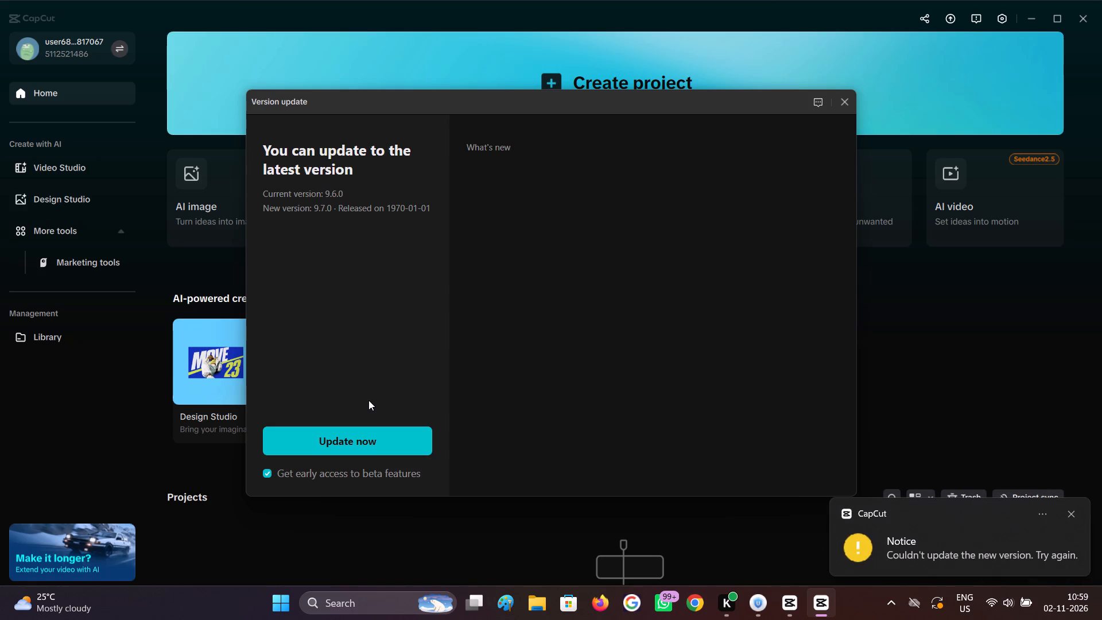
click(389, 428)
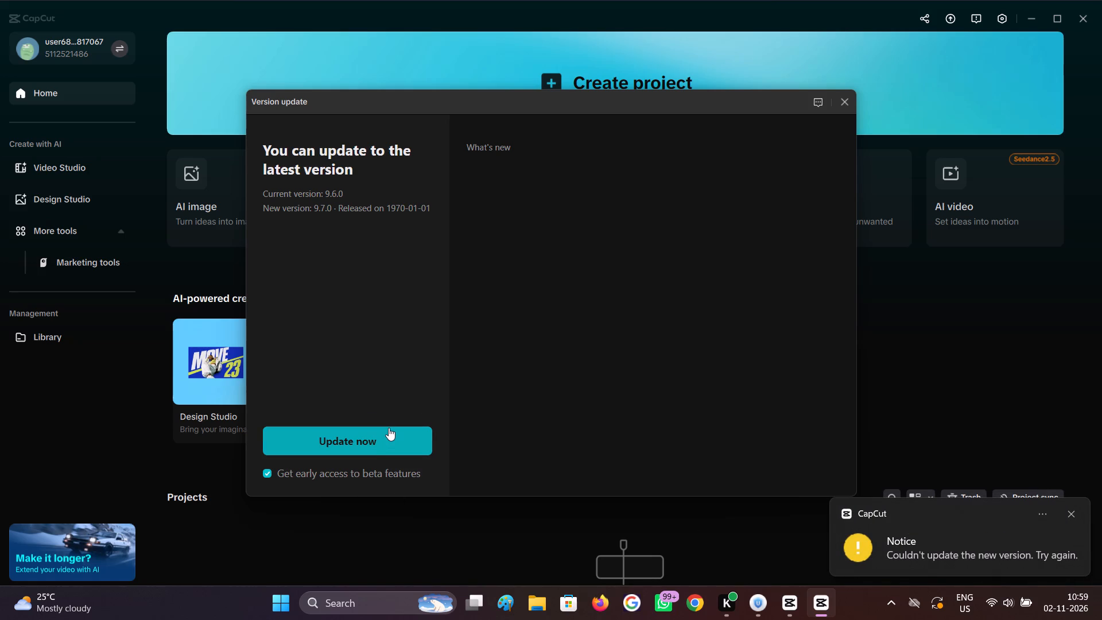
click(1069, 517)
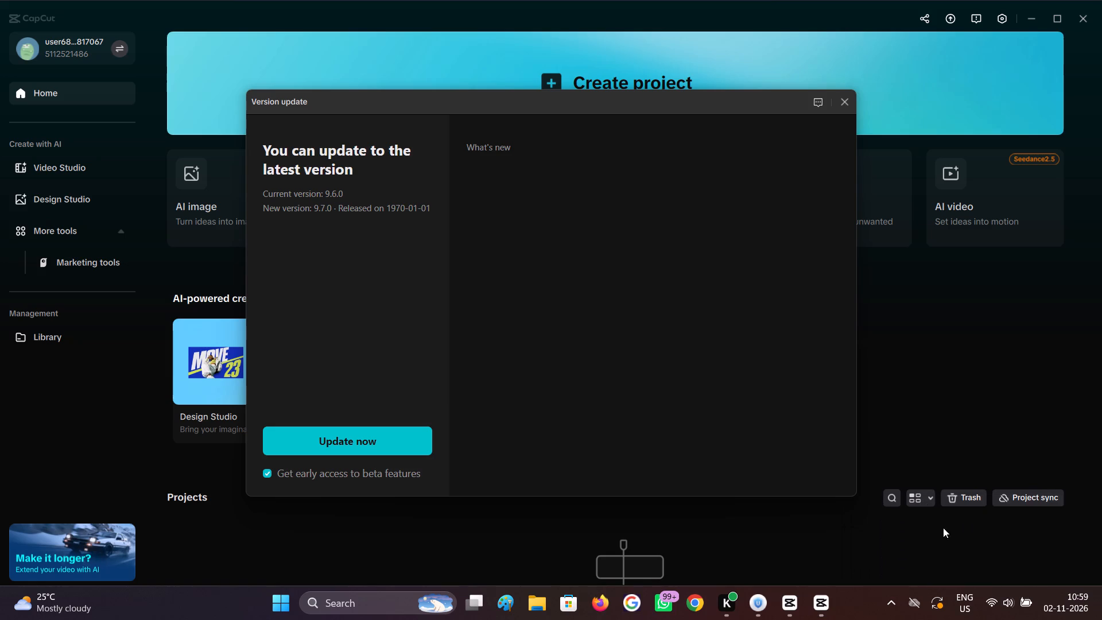
Switch to UrbanVPN, disconnect from the United States server and minimise its window.
click(749, 600)
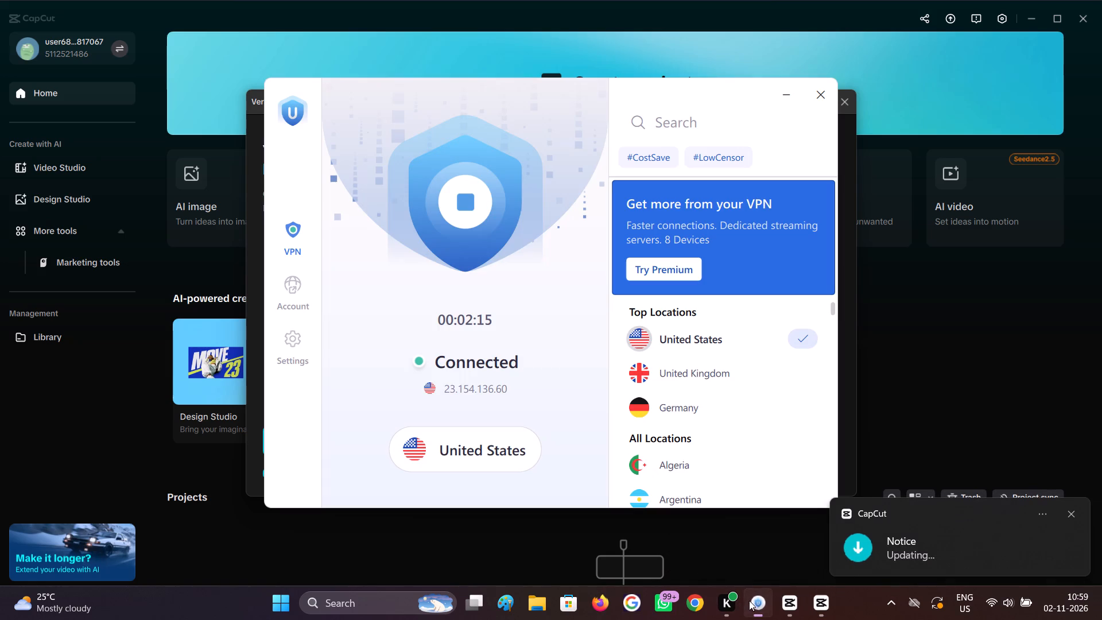
click(476, 212)
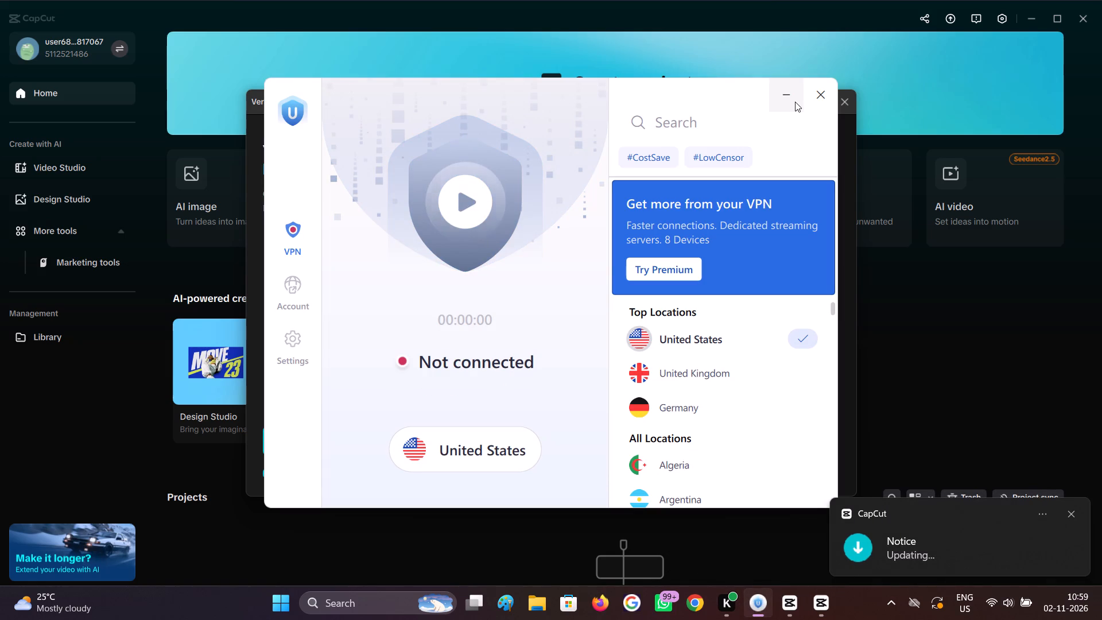
click(795, 102)
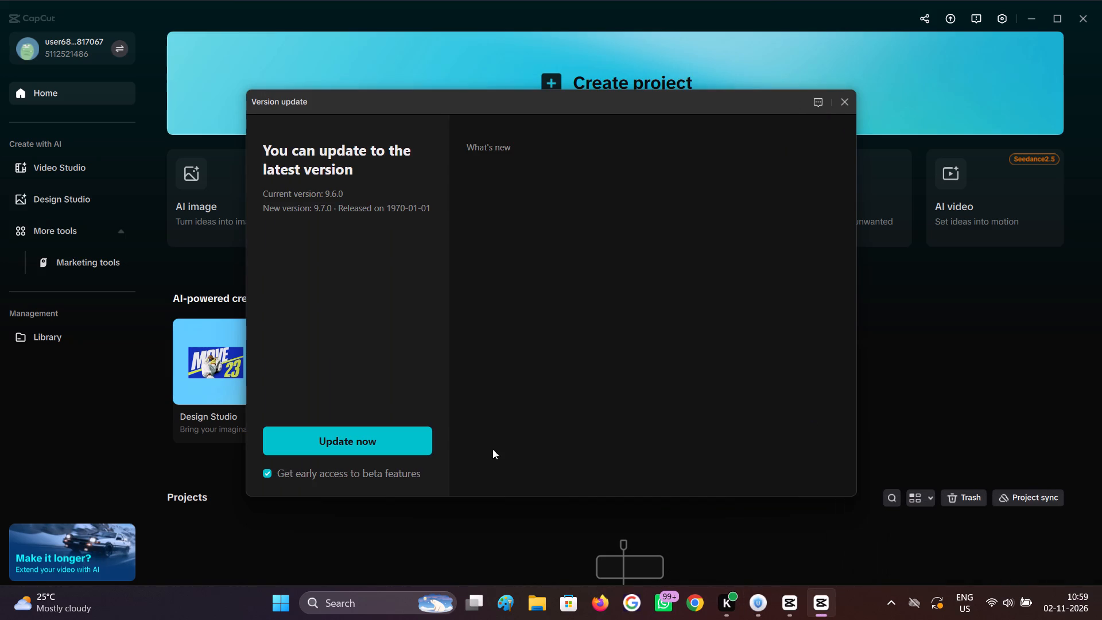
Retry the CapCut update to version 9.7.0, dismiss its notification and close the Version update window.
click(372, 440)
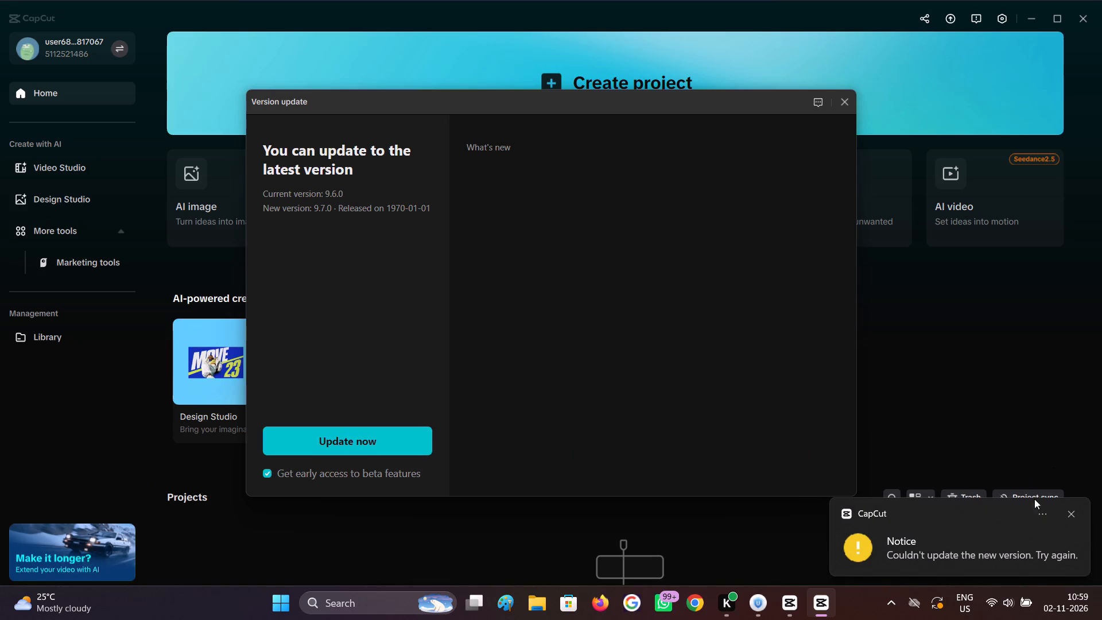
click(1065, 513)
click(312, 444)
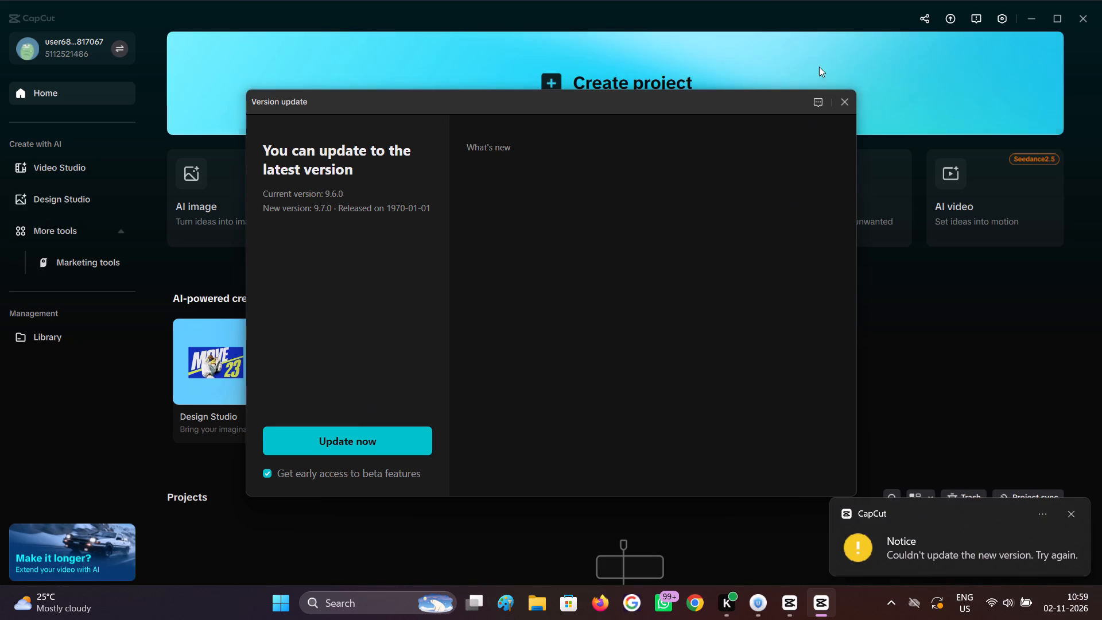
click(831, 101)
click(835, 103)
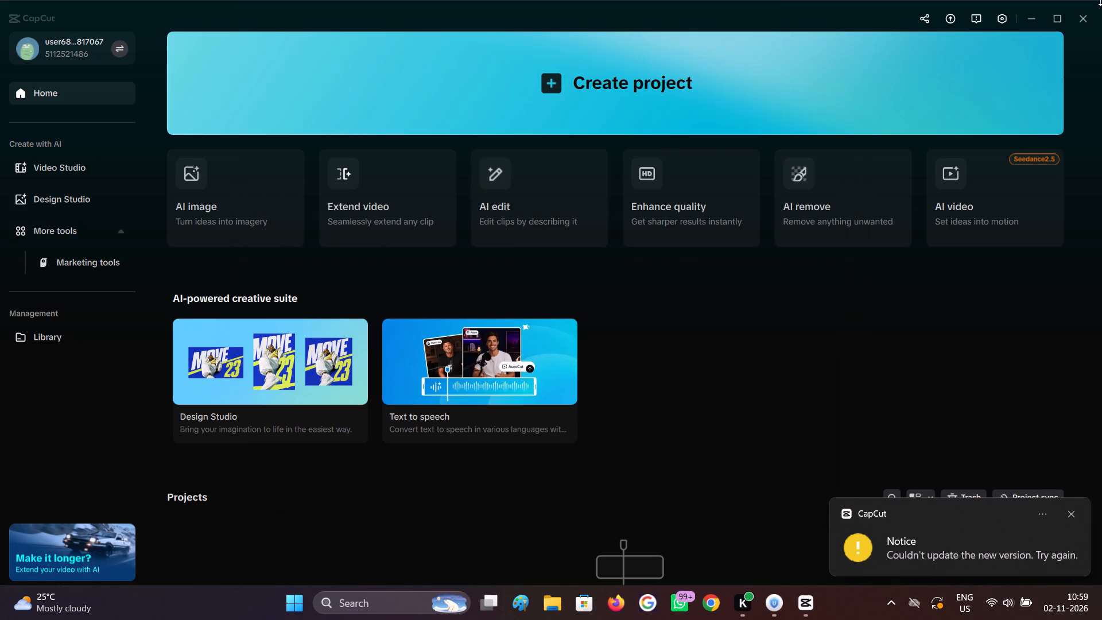
Close CapCut and bring the UrbanVPN window back up.
click(1087, 16)
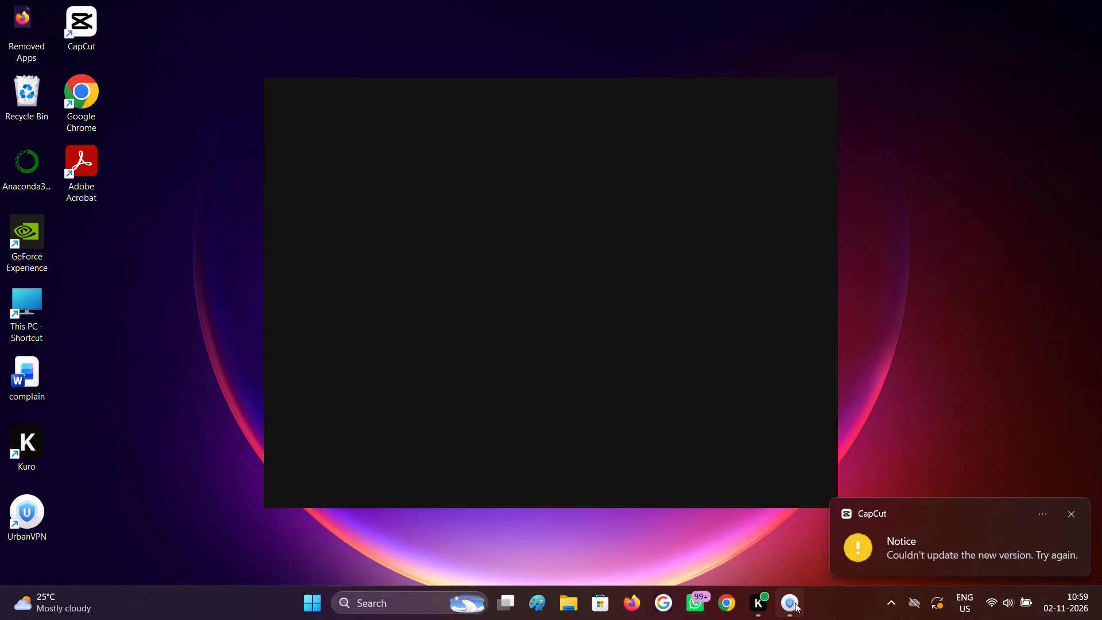
click(789, 597)
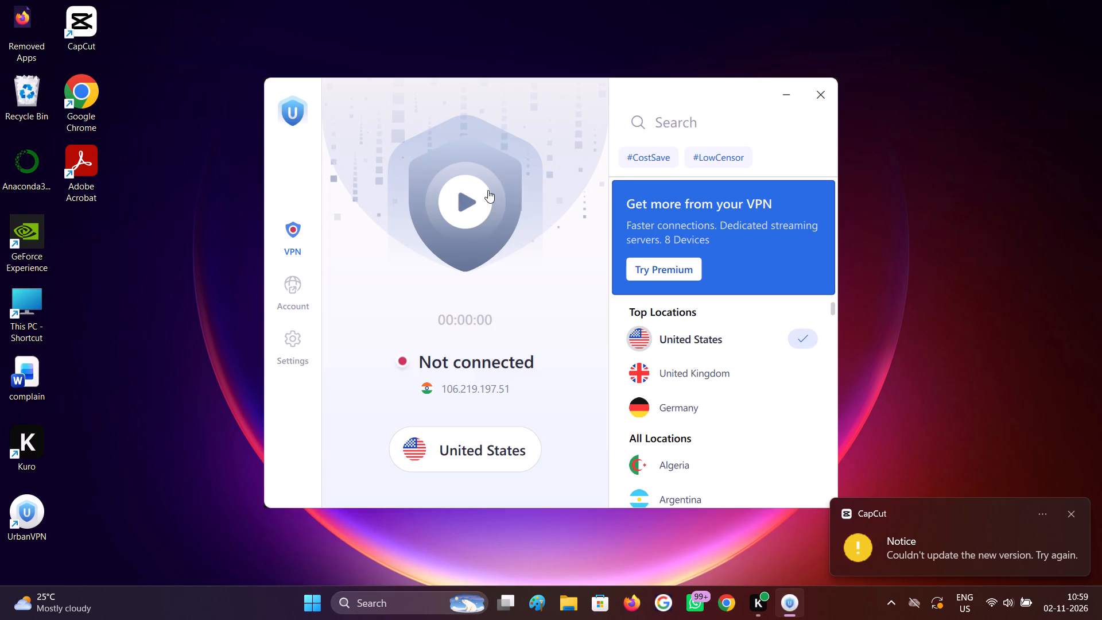
drag(488, 190, 566, 412)
Relaunch CapCut from the desktop and dismiss its remaining update notification.
double_click(99, 28)
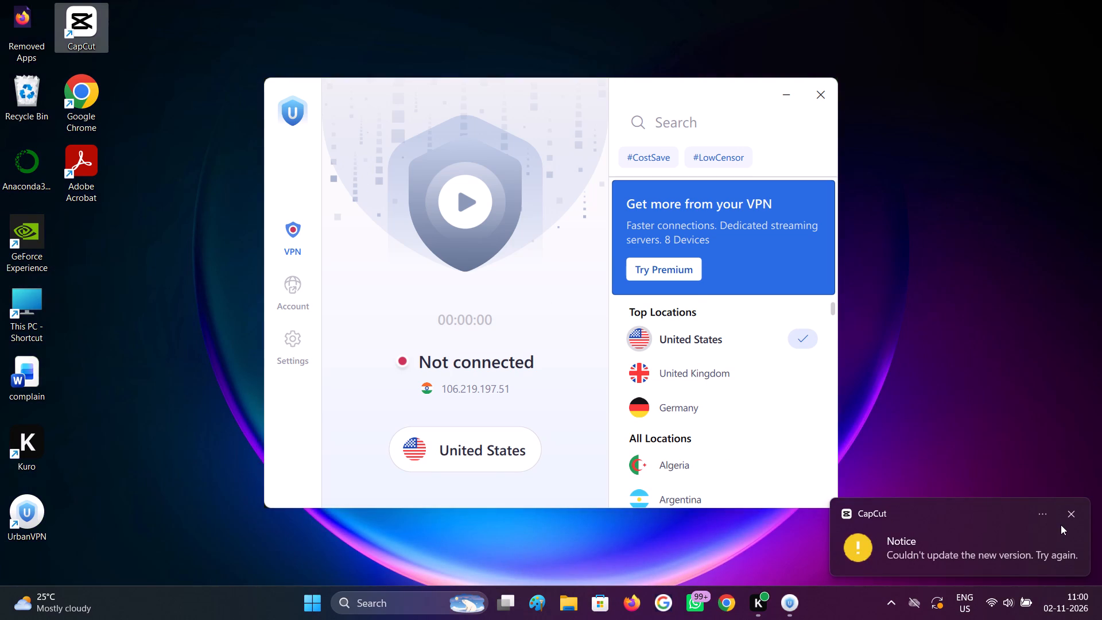
click(1072, 518)
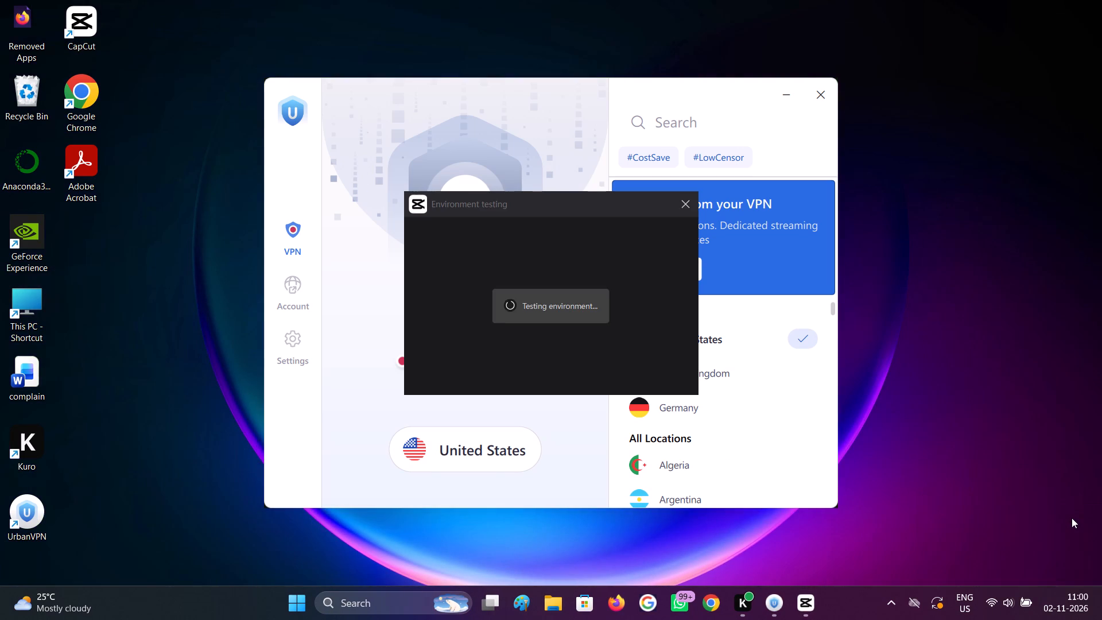
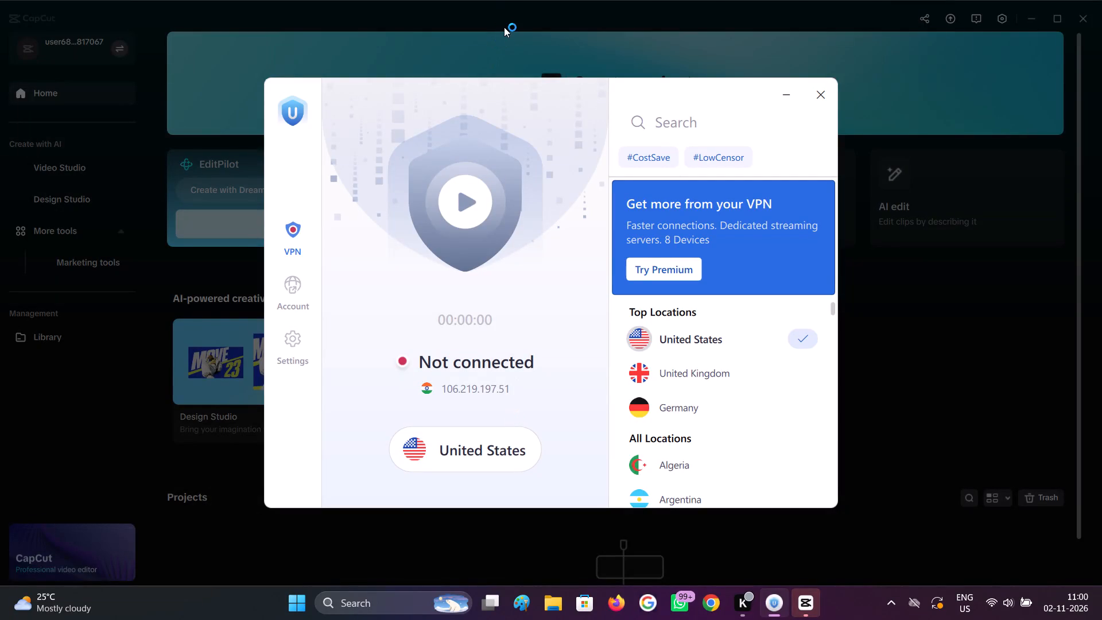
Switch to the CapCut home window and decline its offer to turn on notifications.
click(505, 26)
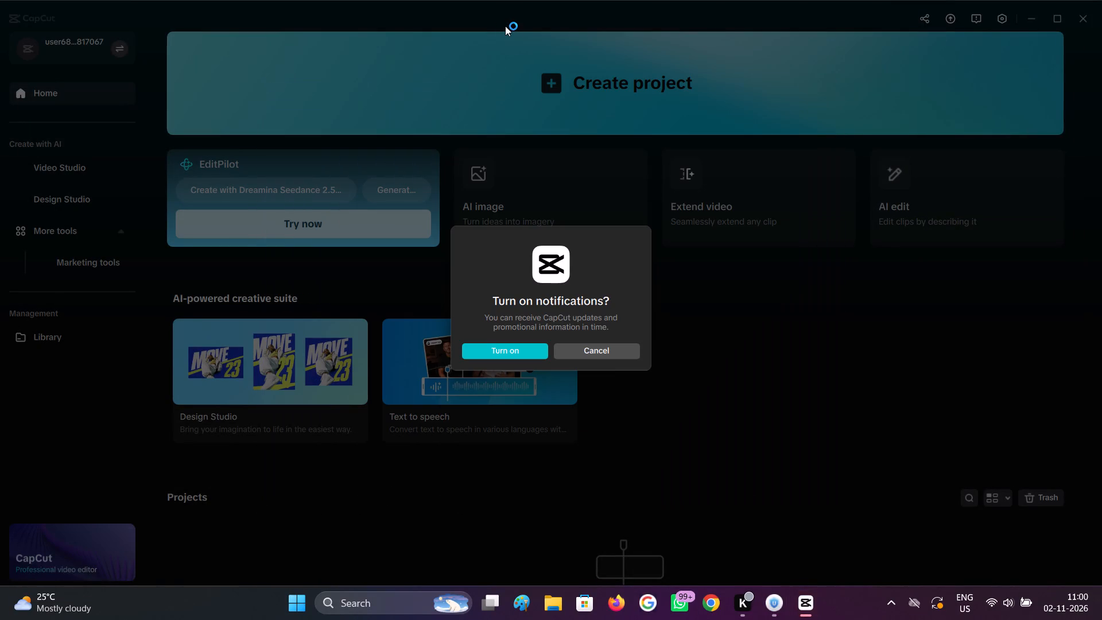
click(584, 346)
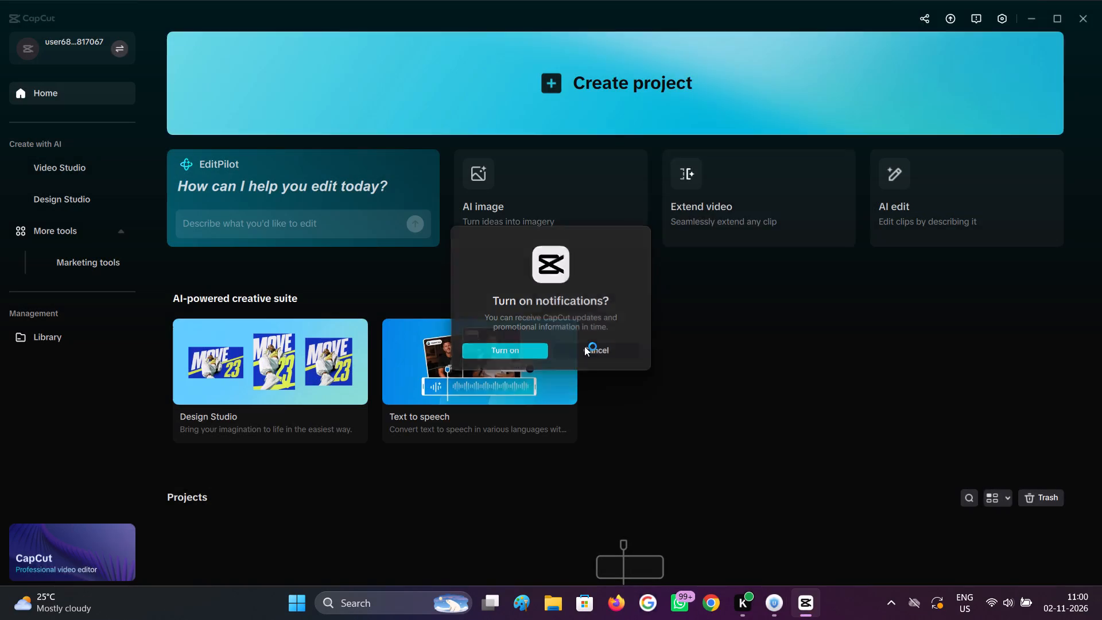
Check CapCut for a newer version, and close the application.
click(956, 14)
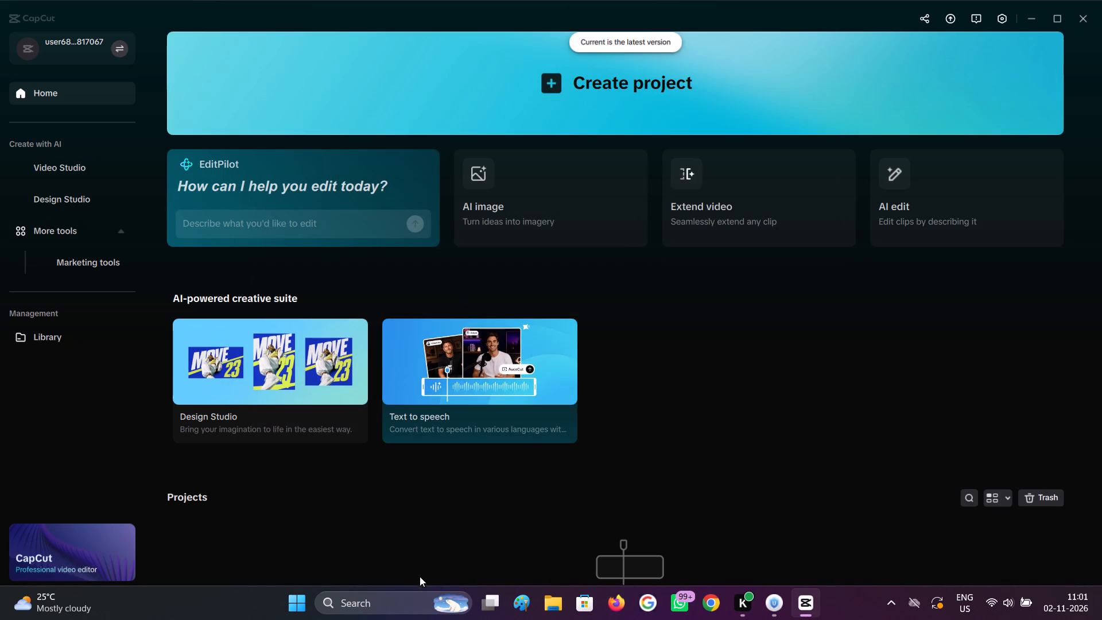
click(1077, 19)
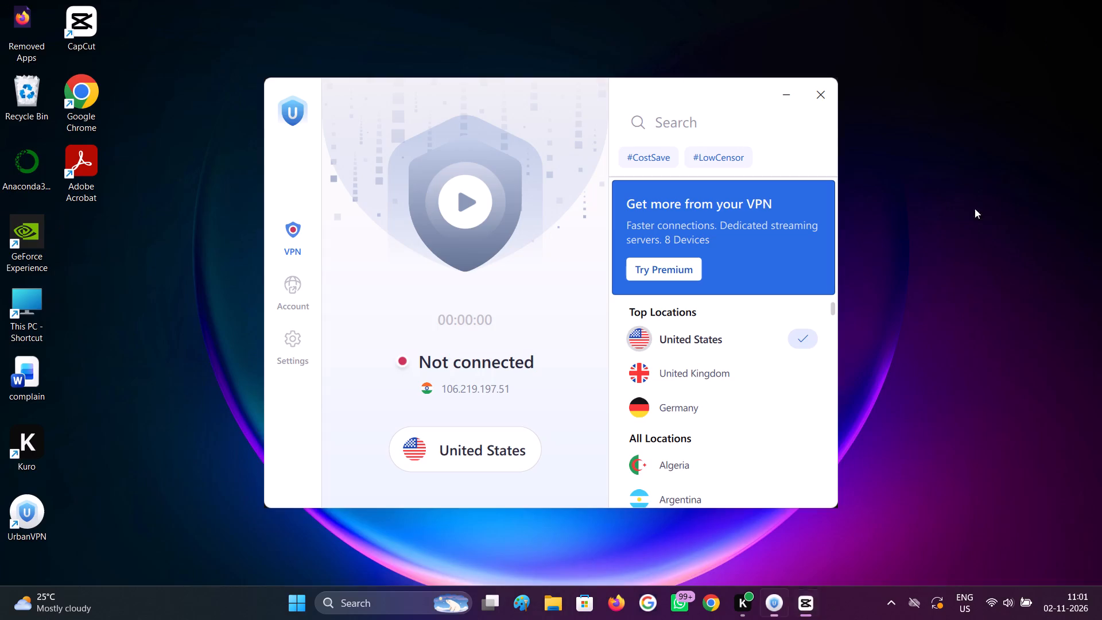
Reconnect UrbanVPN to the United States server.
click(478, 206)
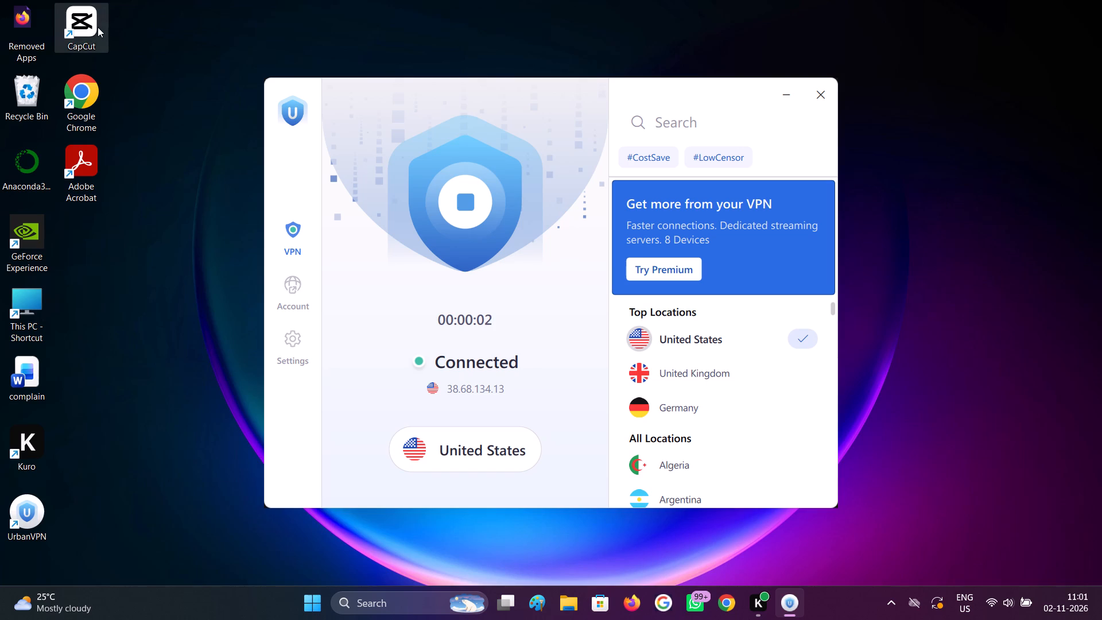
Find CapCut by searching Windows for "cap", launch it and confirm its Environment testing window.
click(341, 602)
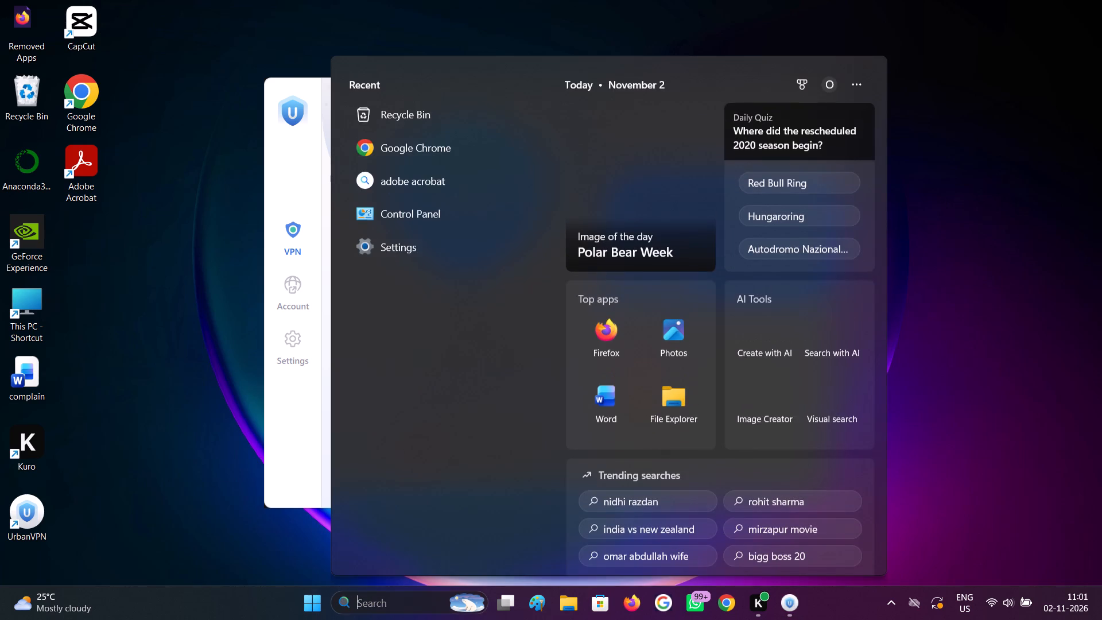
text(ca)
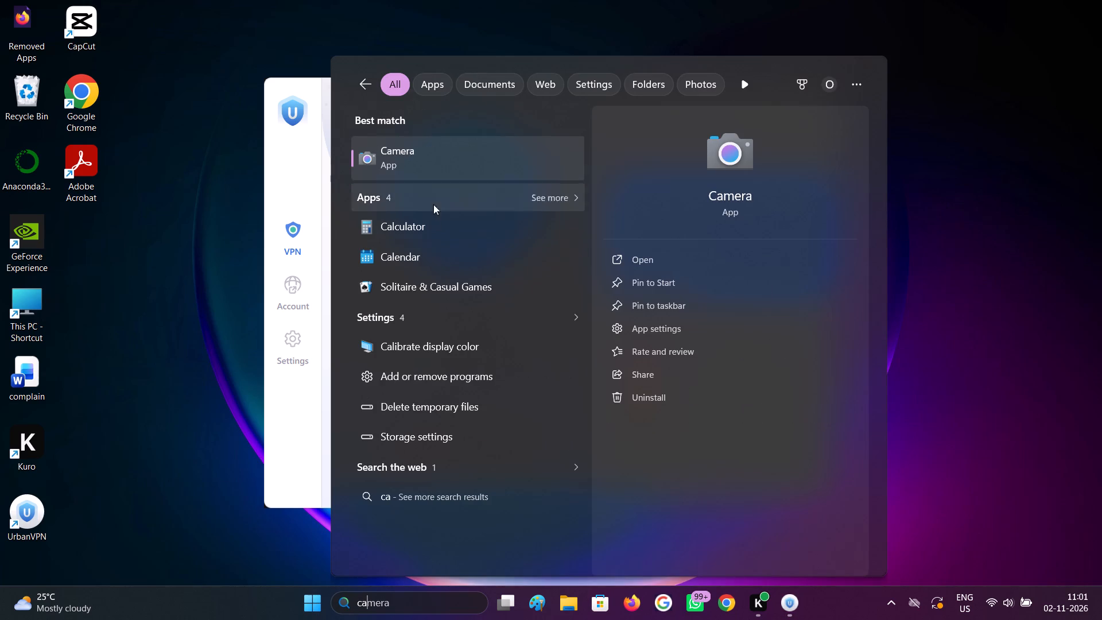
key(p)
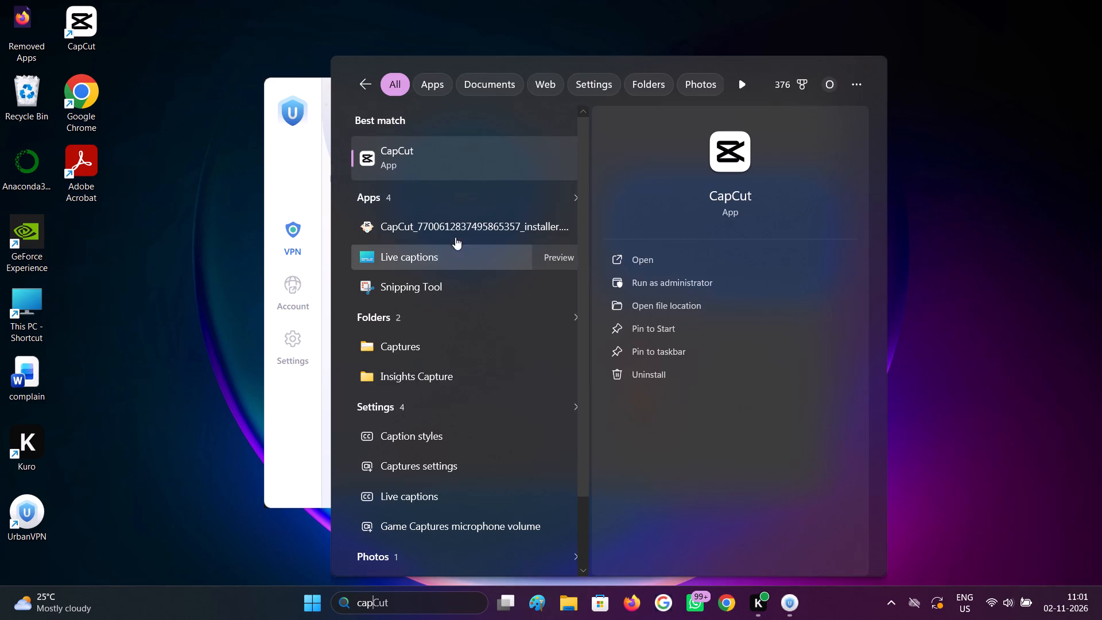
click(441, 146)
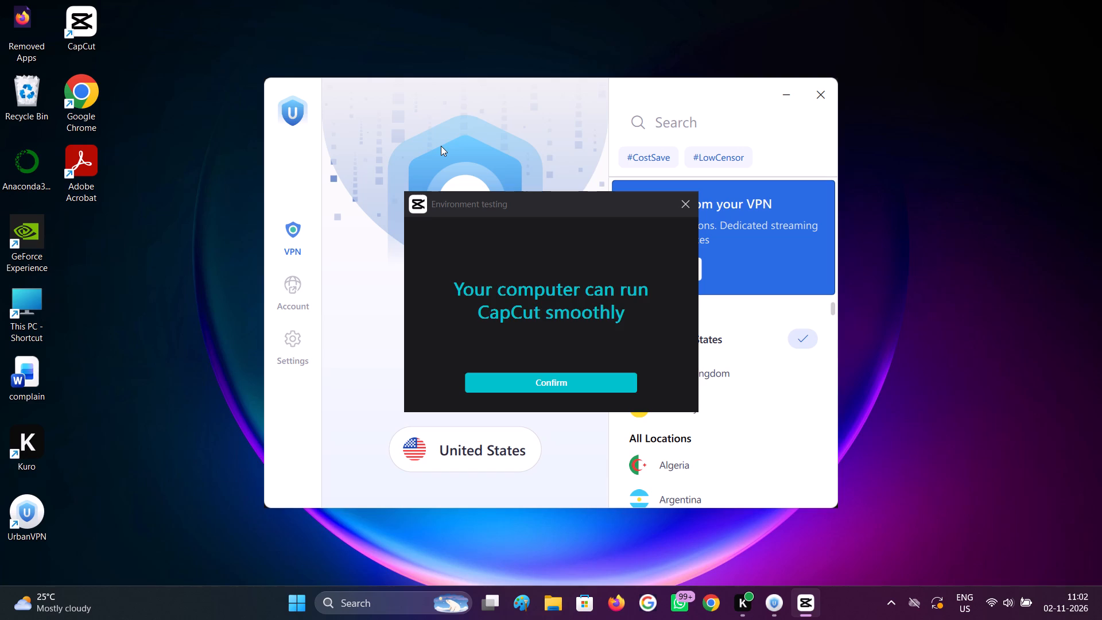
click(537, 383)
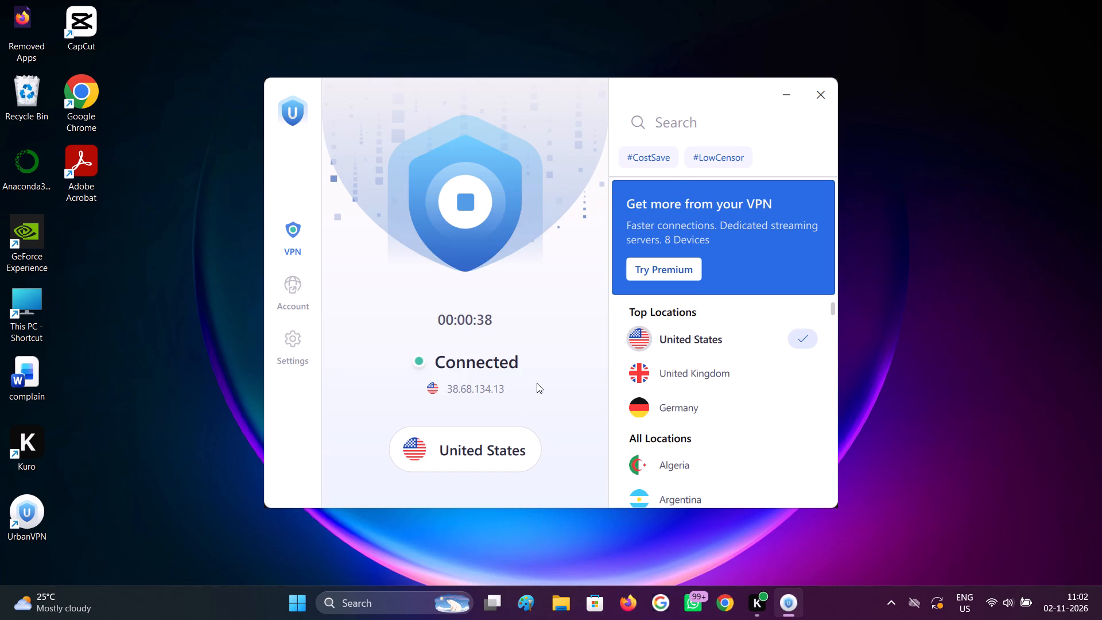
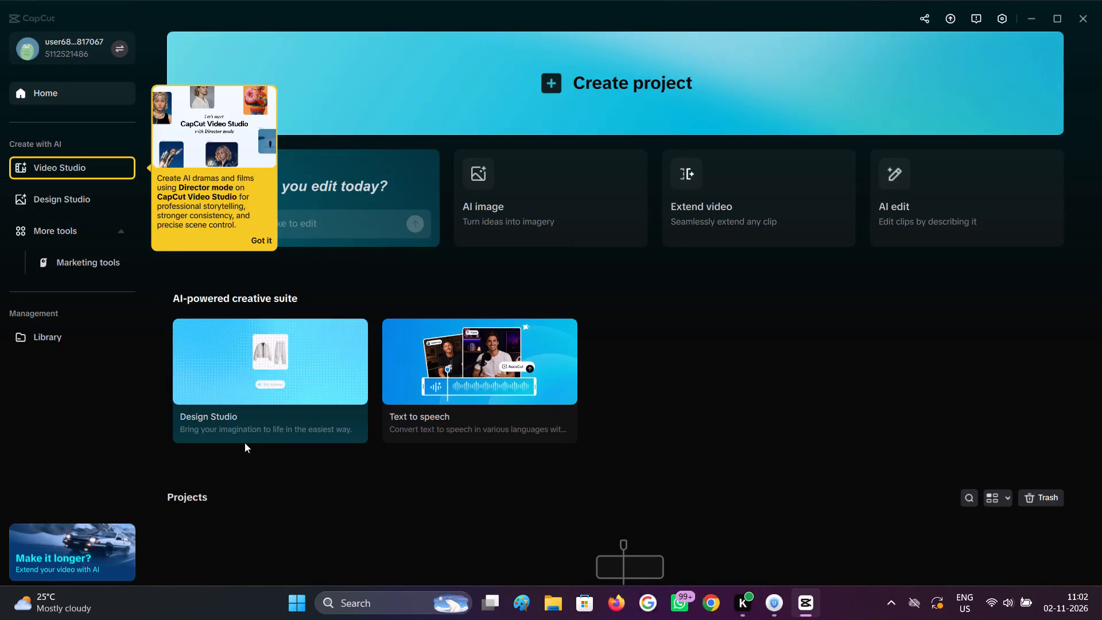
Dismiss the Pro free-trial offer on the home screen and create a new project.
scroll(261, 413, down, 3)
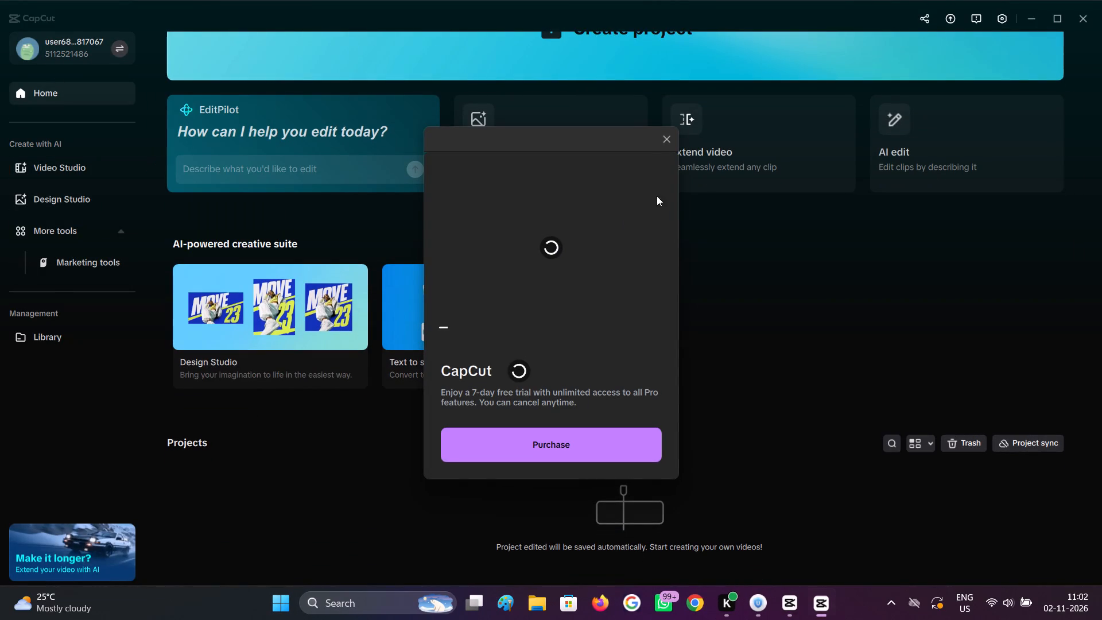
click(664, 144)
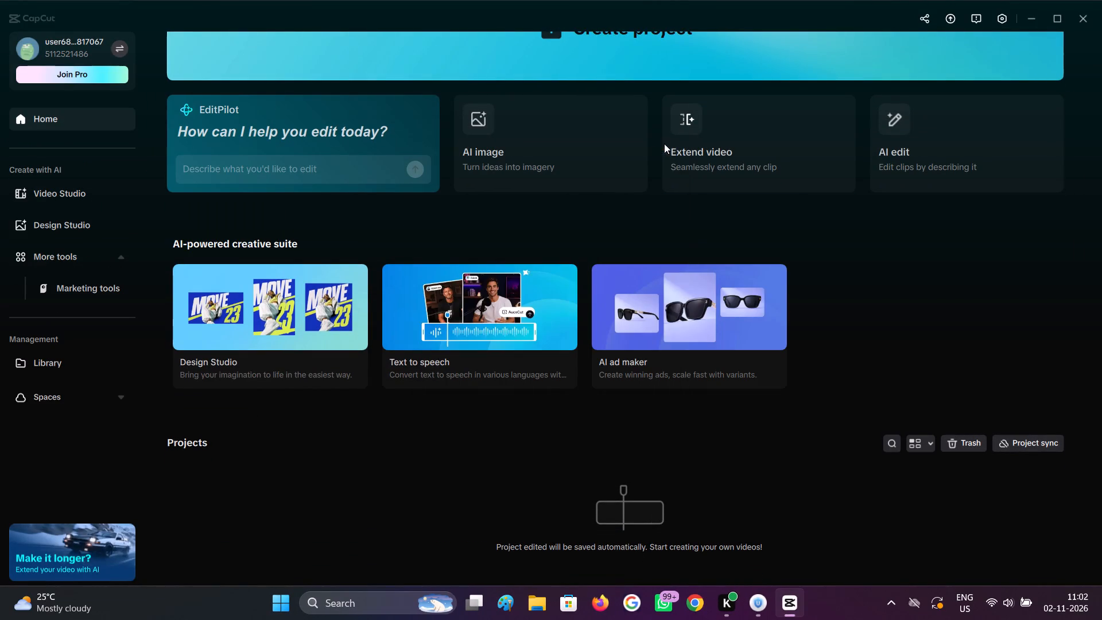
scroll(503, 269, up, 3)
click(517, 94)
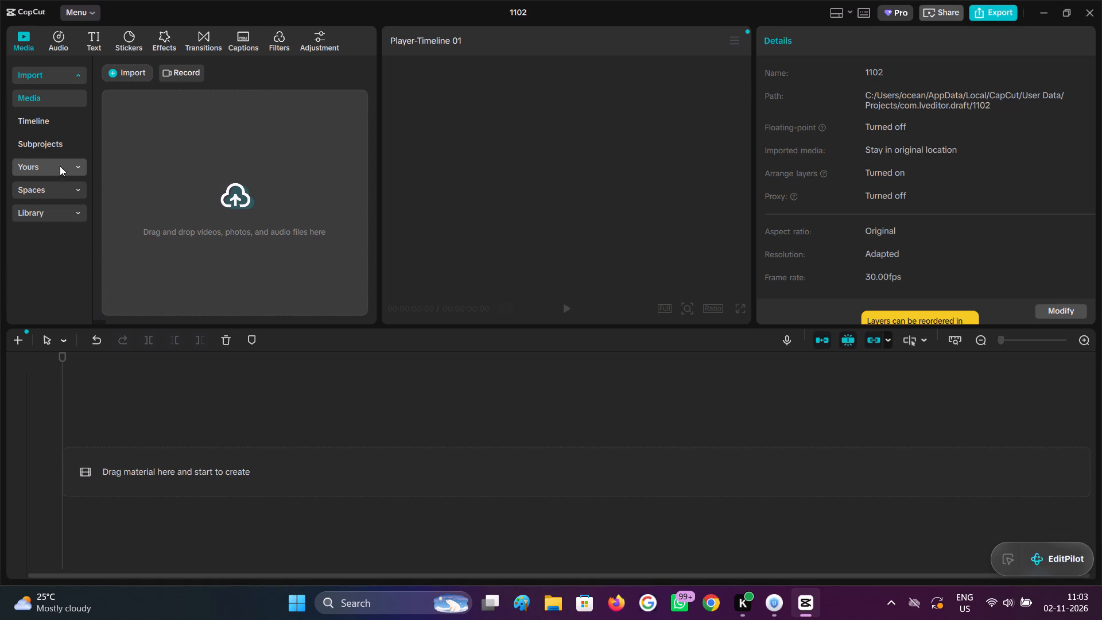
Look through the stock library's Background clips and preview the 21-second red and black geometric one.
click(60, 210)
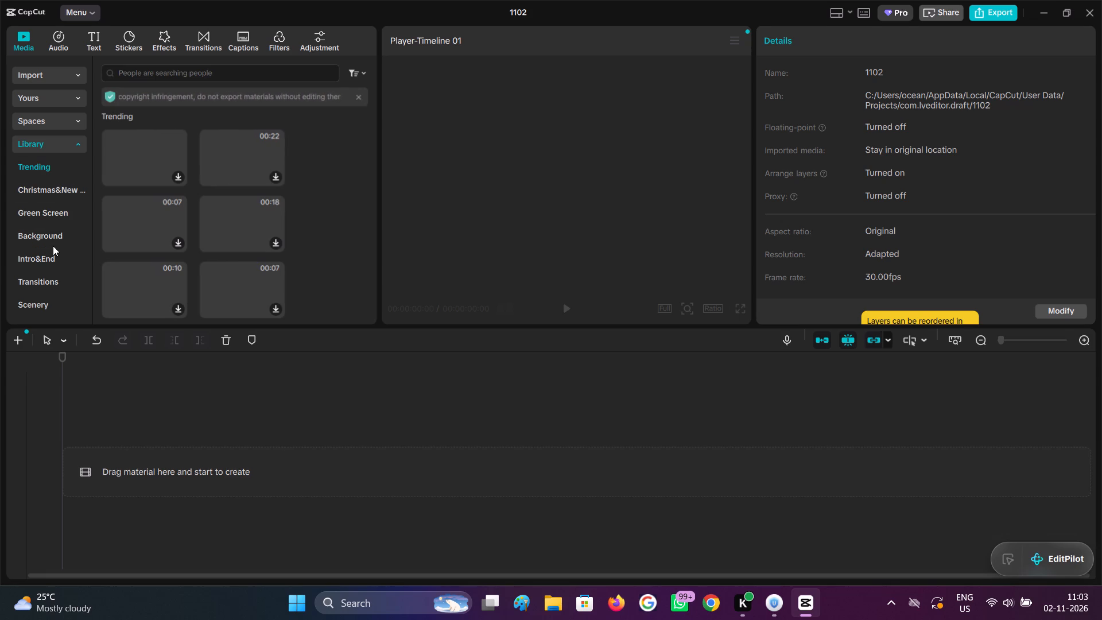
scroll(53, 243, down, 1)
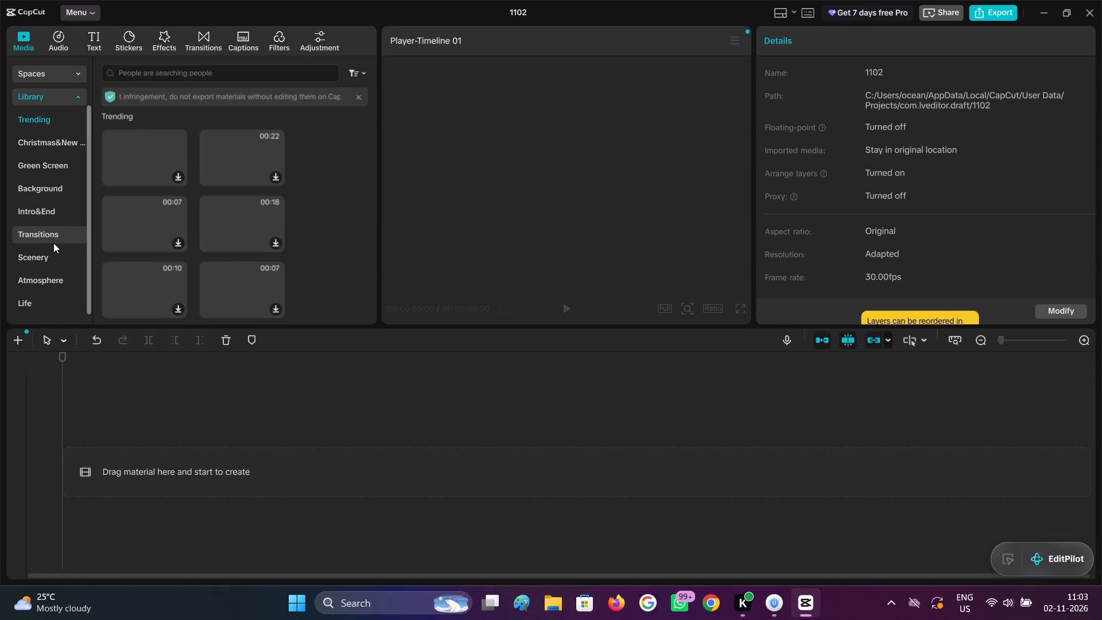
scroll(53, 243, down, 1)
click(49, 190)
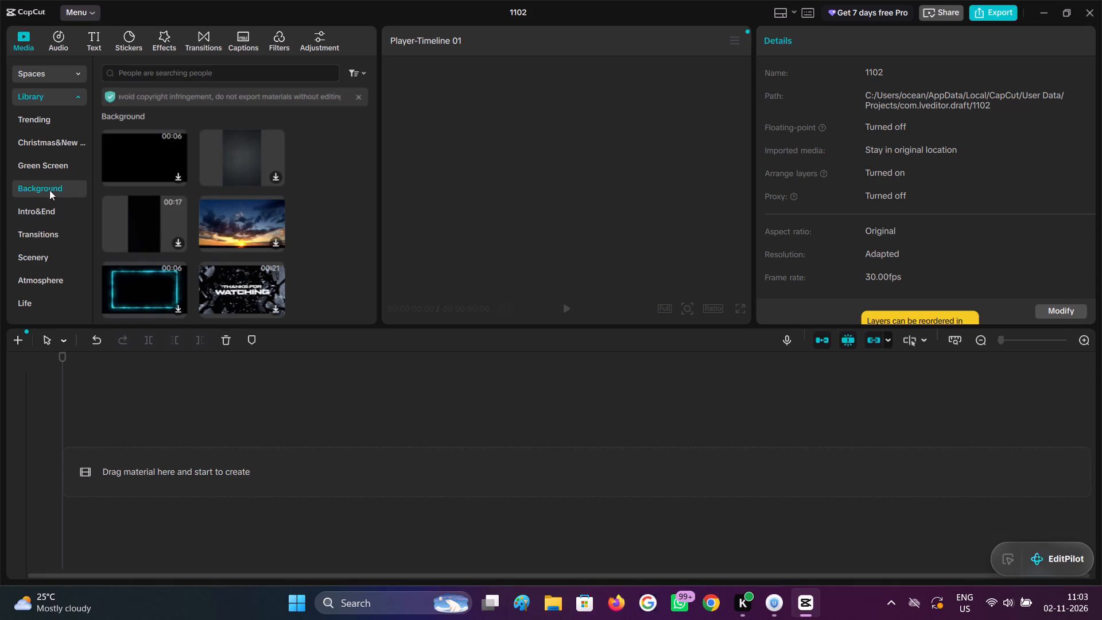
click(260, 216)
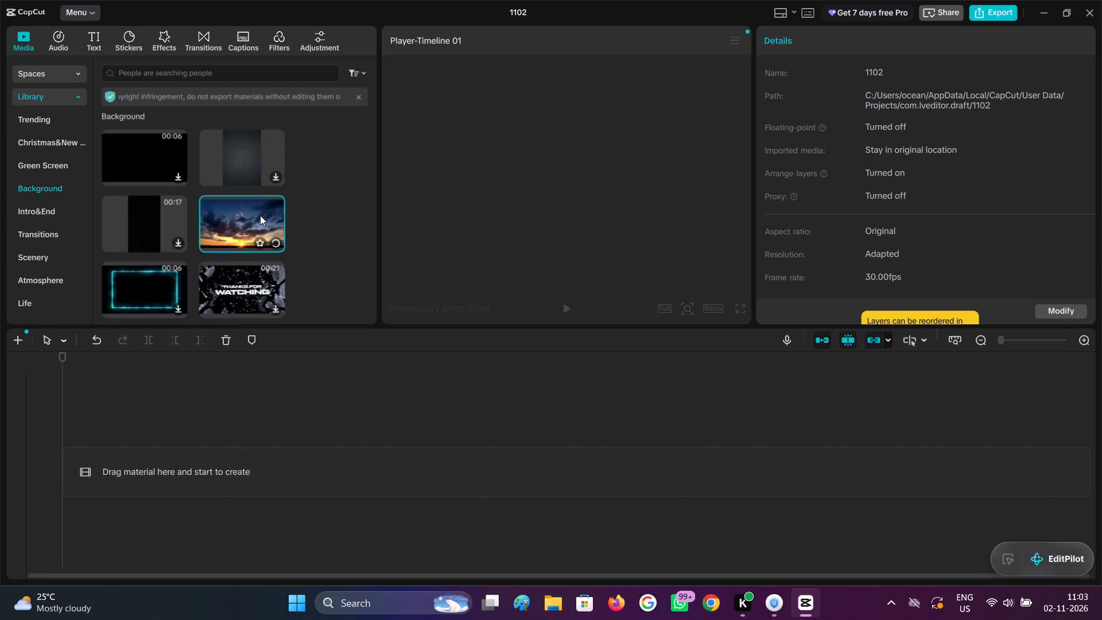
click(248, 288)
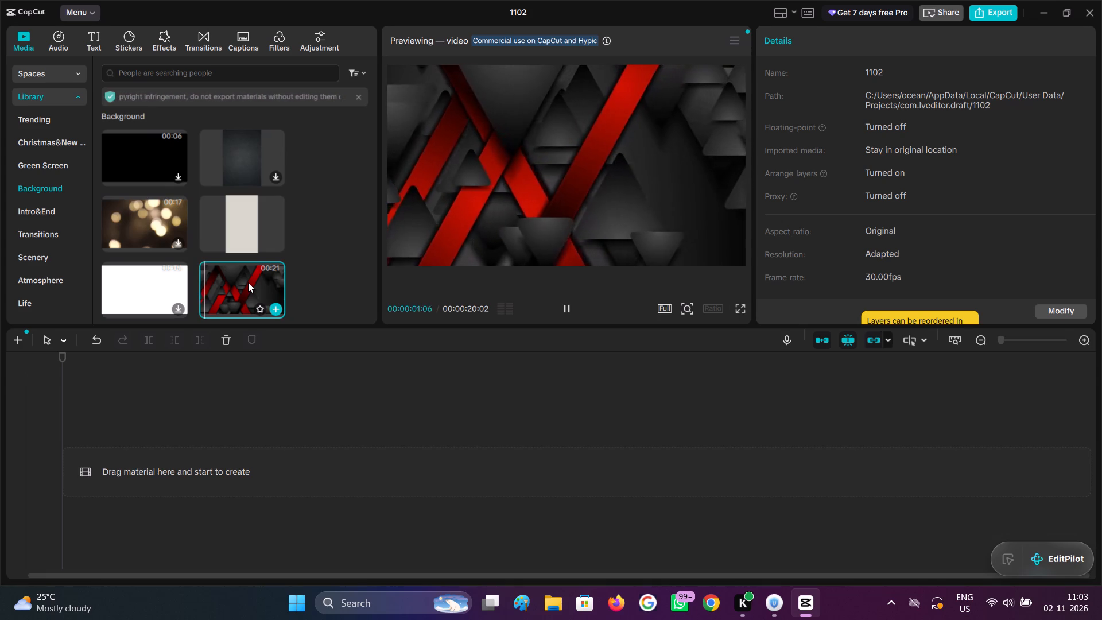
scroll(172, 226, down, 2)
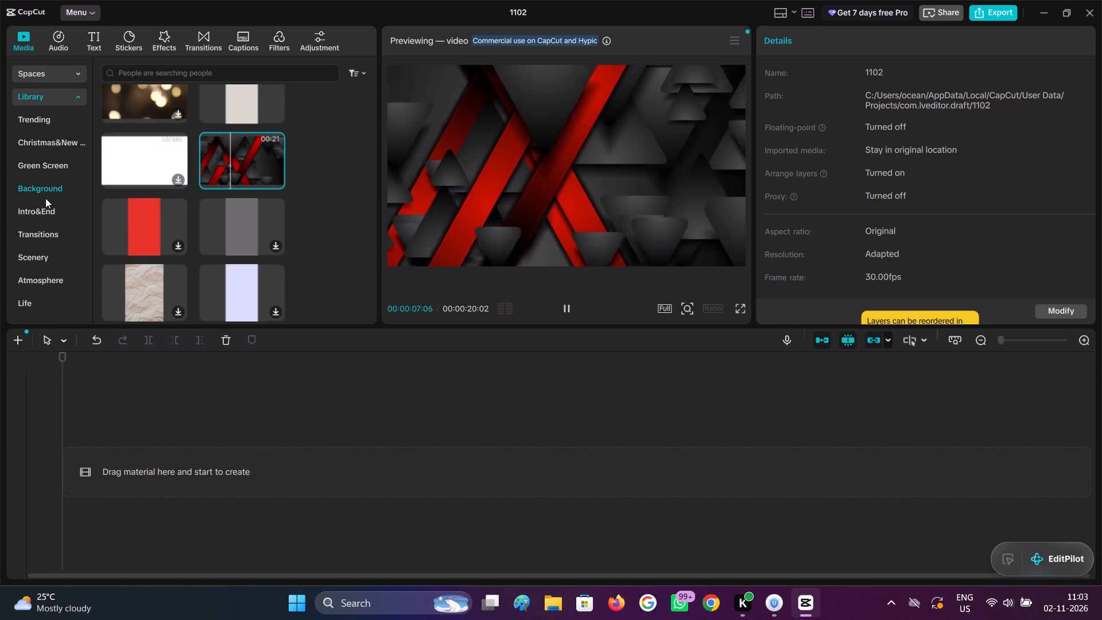
Look through the library's Intro&End clips and preview the 11-second red neon frame clip.
click(44, 218)
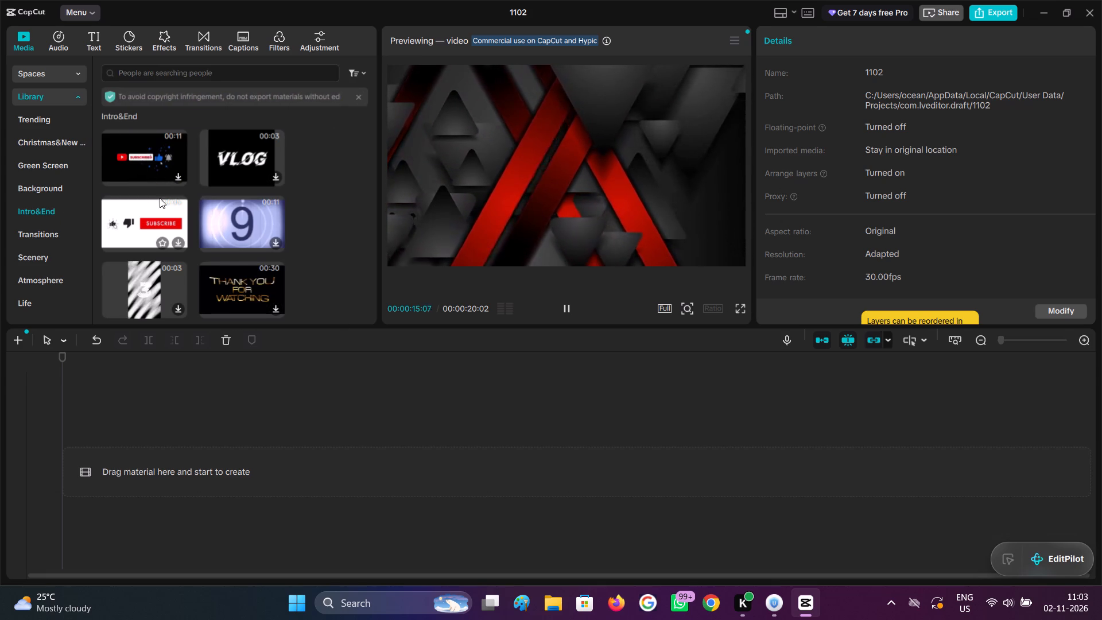
scroll(213, 208, down, 3)
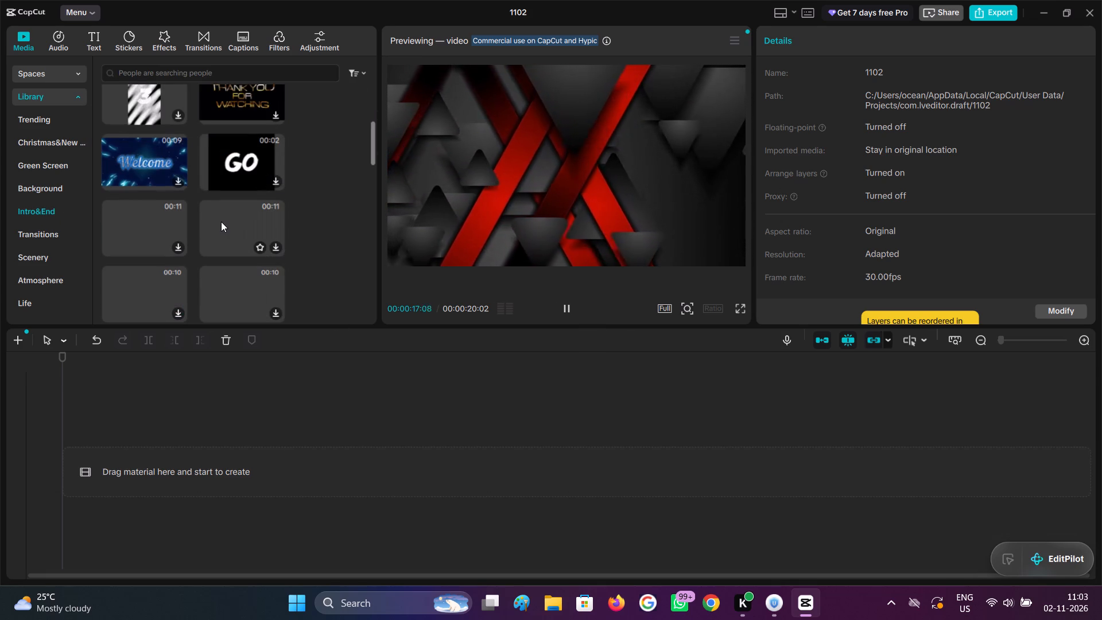
scroll(221, 222, up, 3)
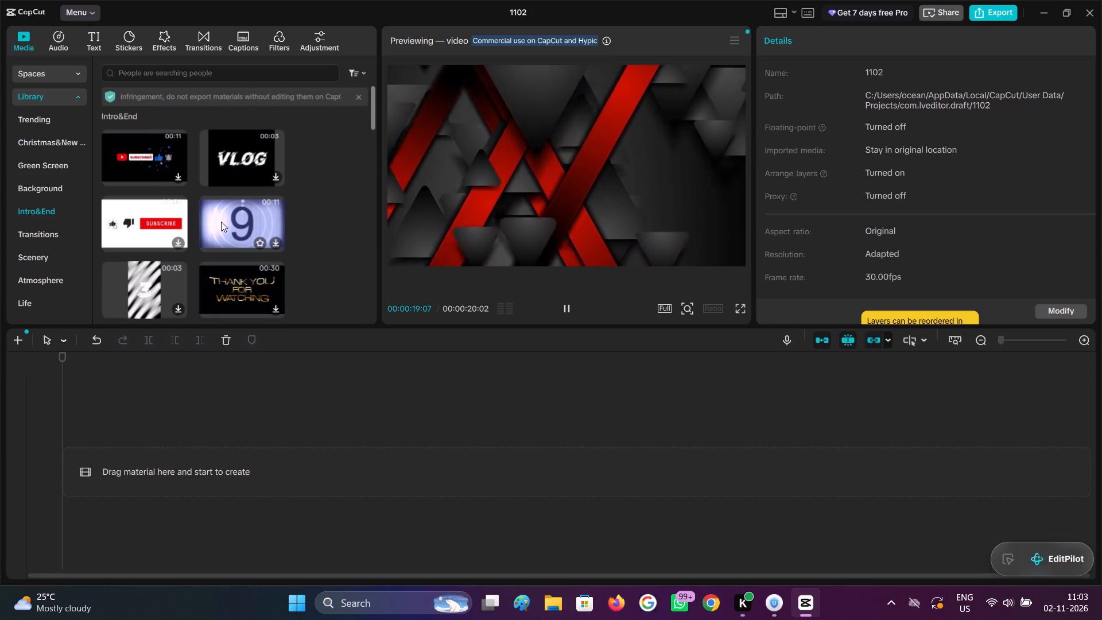
scroll(215, 222, down, 3)
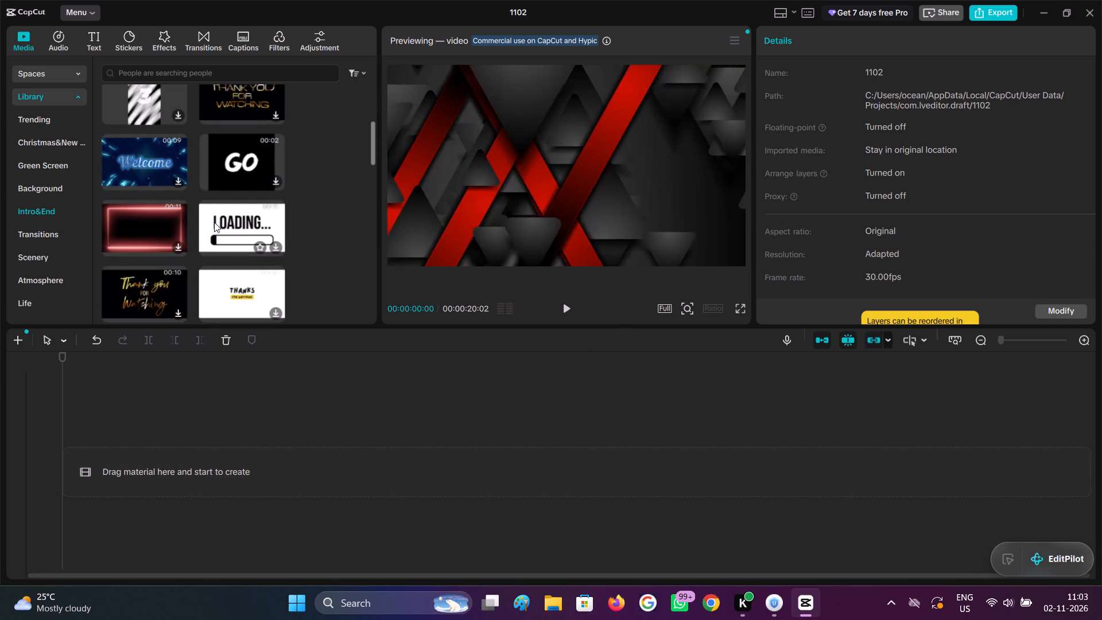
click(135, 218)
scroll(135, 218, down, 1)
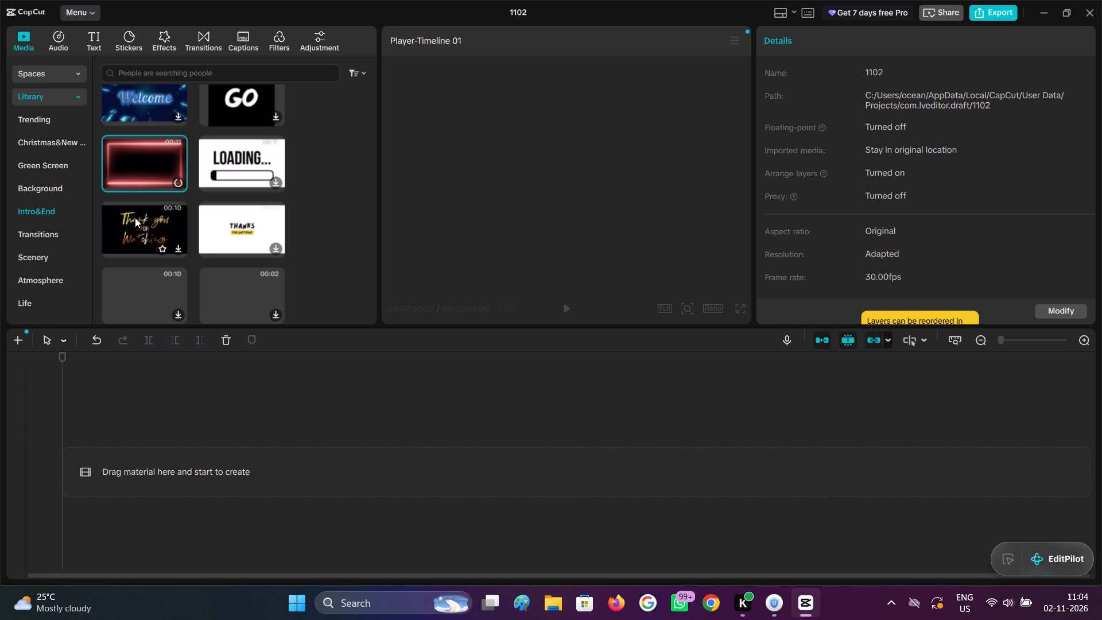
scroll(135, 218, down, 1)
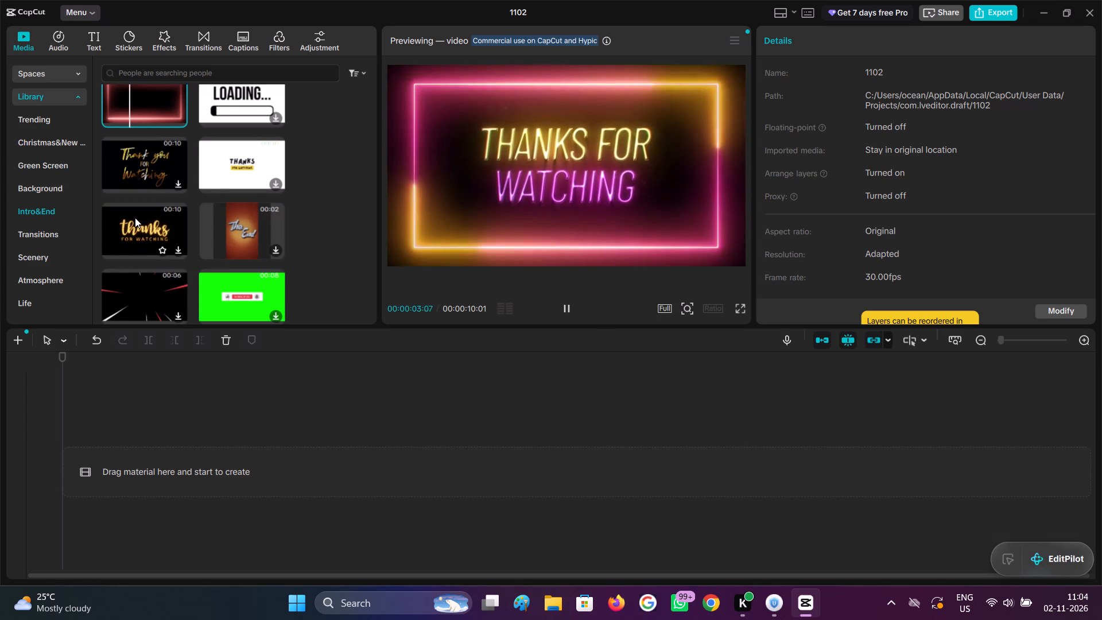
scroll(135, 218, down, 1)
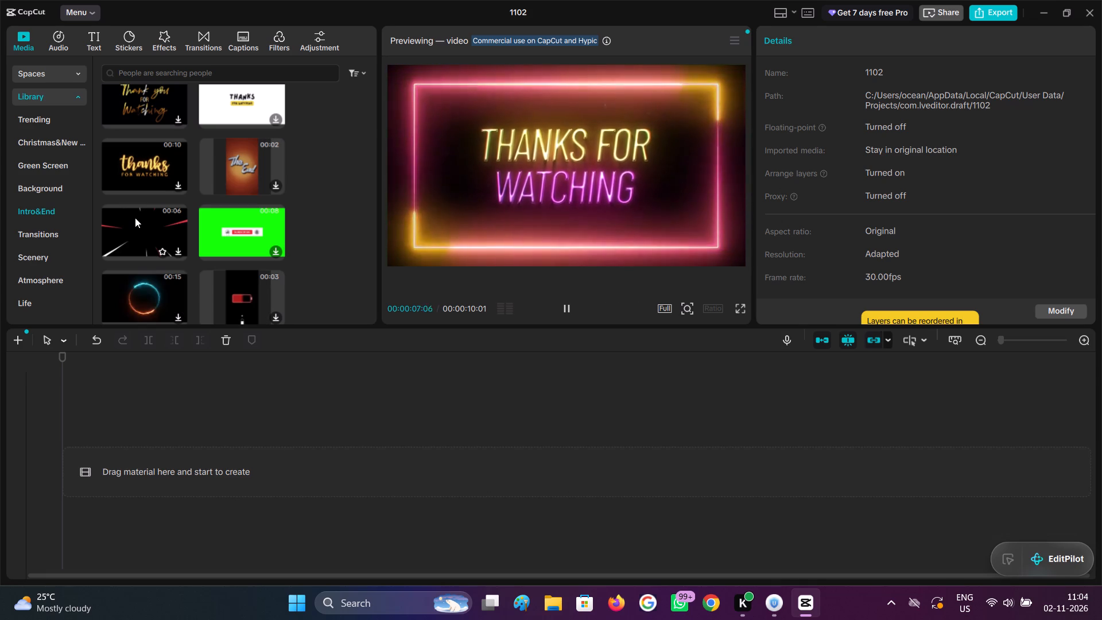
scroll(135, 218, down, 2)
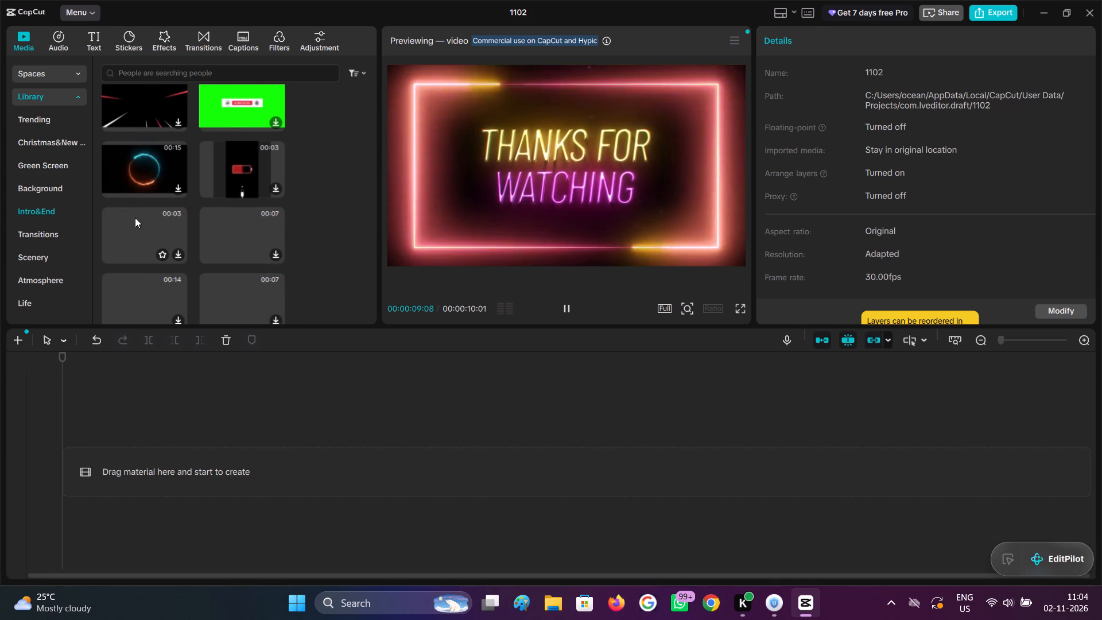
scroll(135, 218, down, 1)
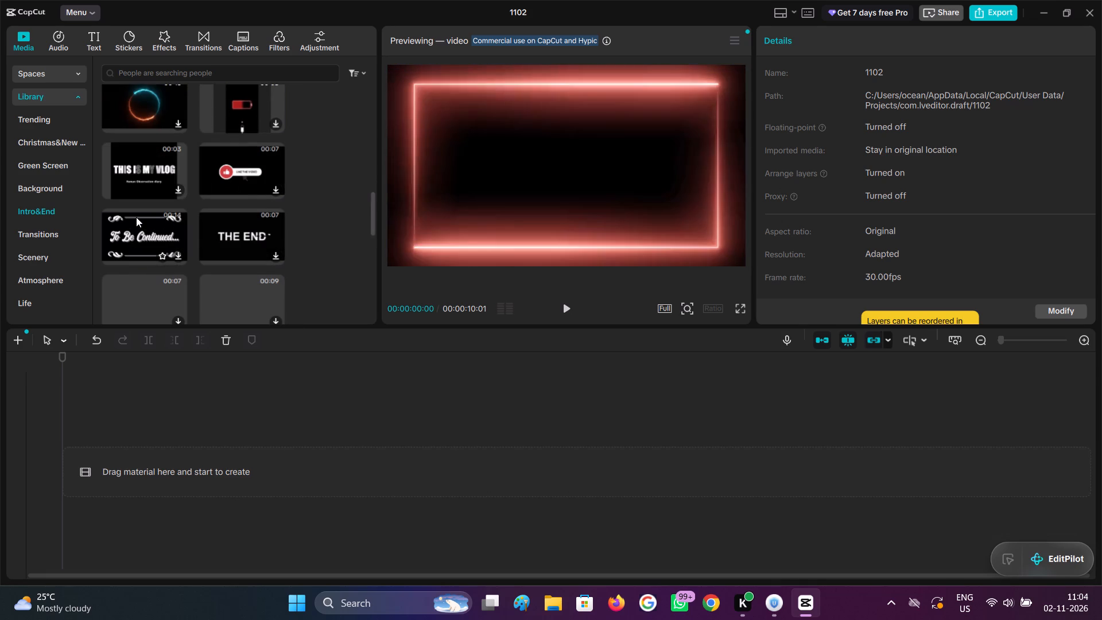
scroll(136, 217, down, 1)
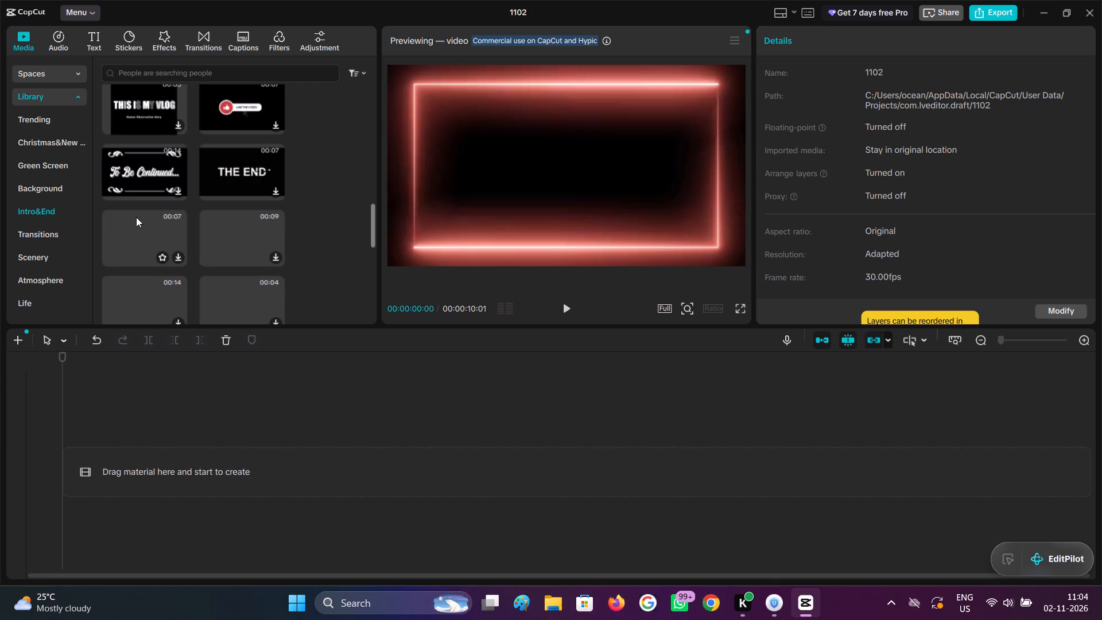
Look through the Transitions clips in the stock library.
click(62, 239)
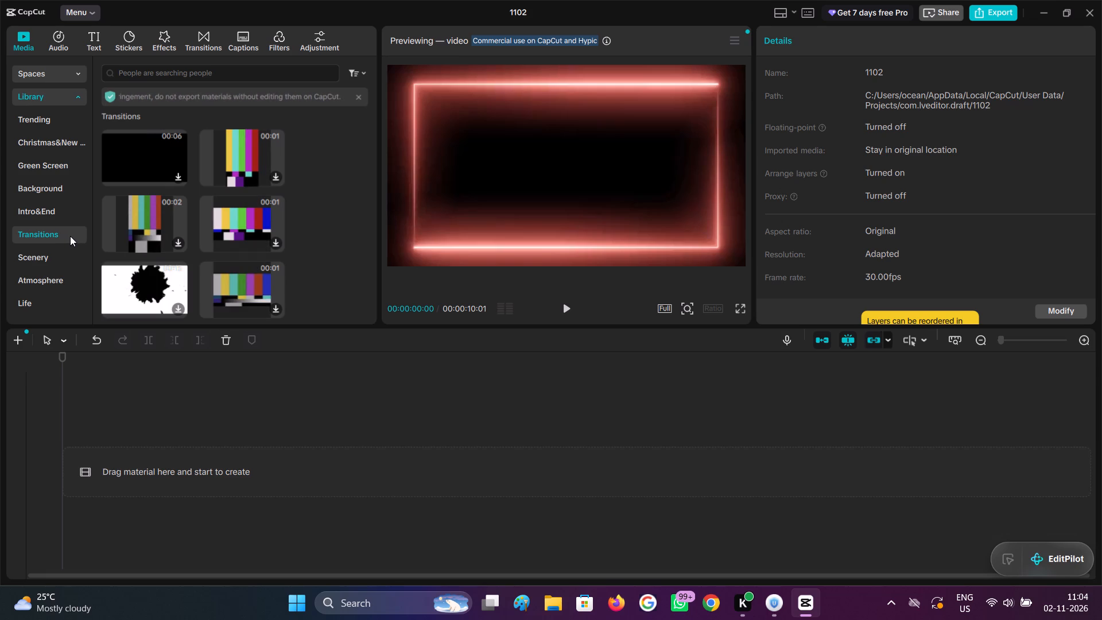
scroll(149, 237, down, 3)
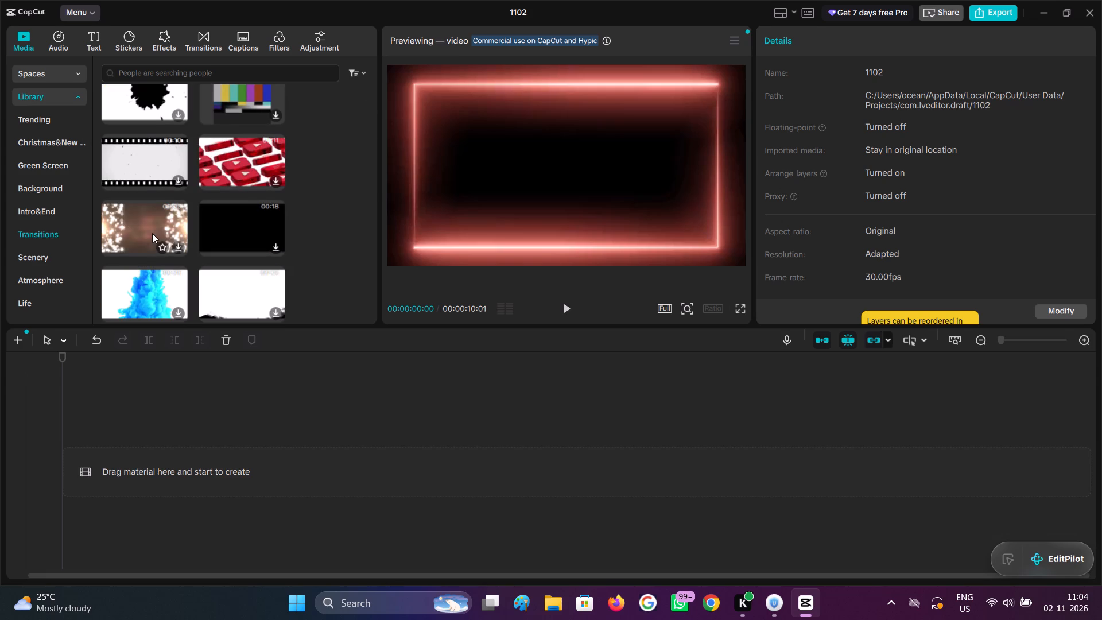
scroll(152, 233, down, 1)
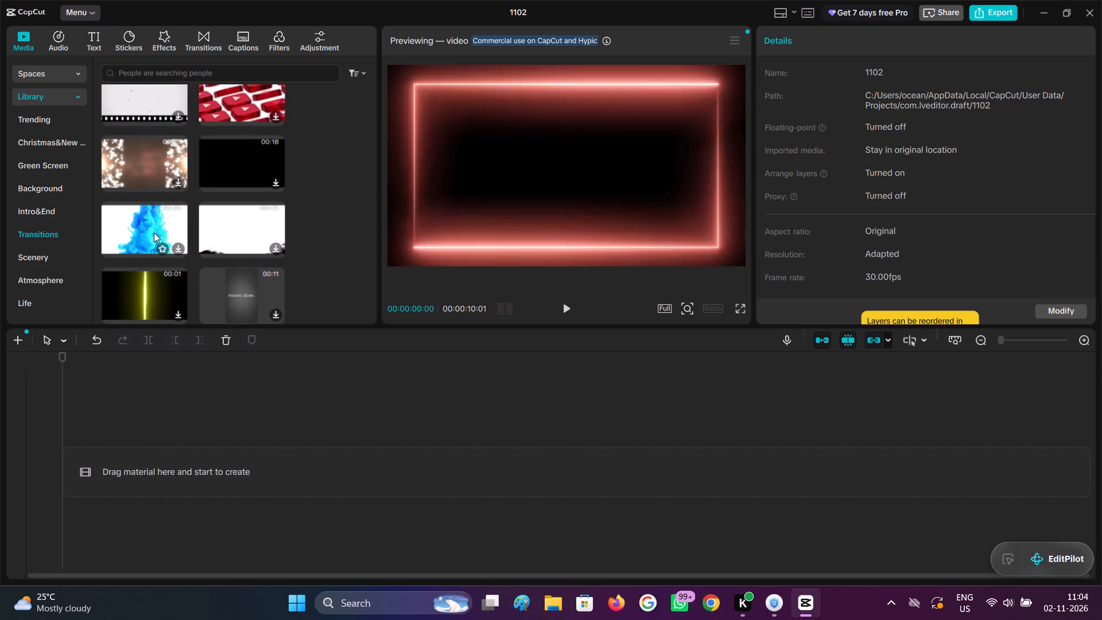
scroll(183, 242, down, 1)
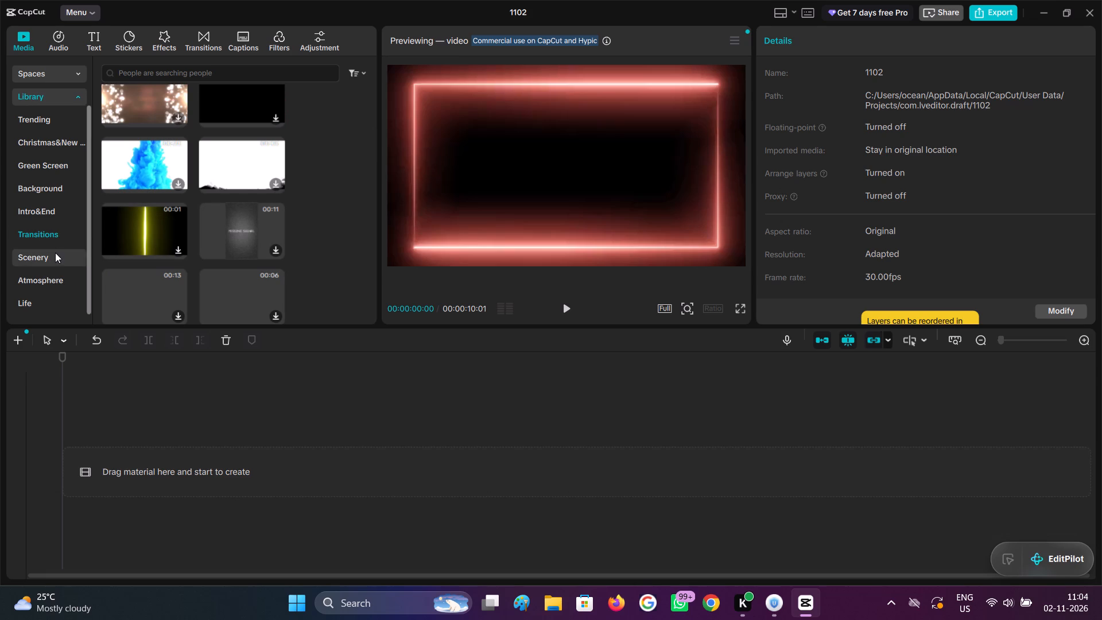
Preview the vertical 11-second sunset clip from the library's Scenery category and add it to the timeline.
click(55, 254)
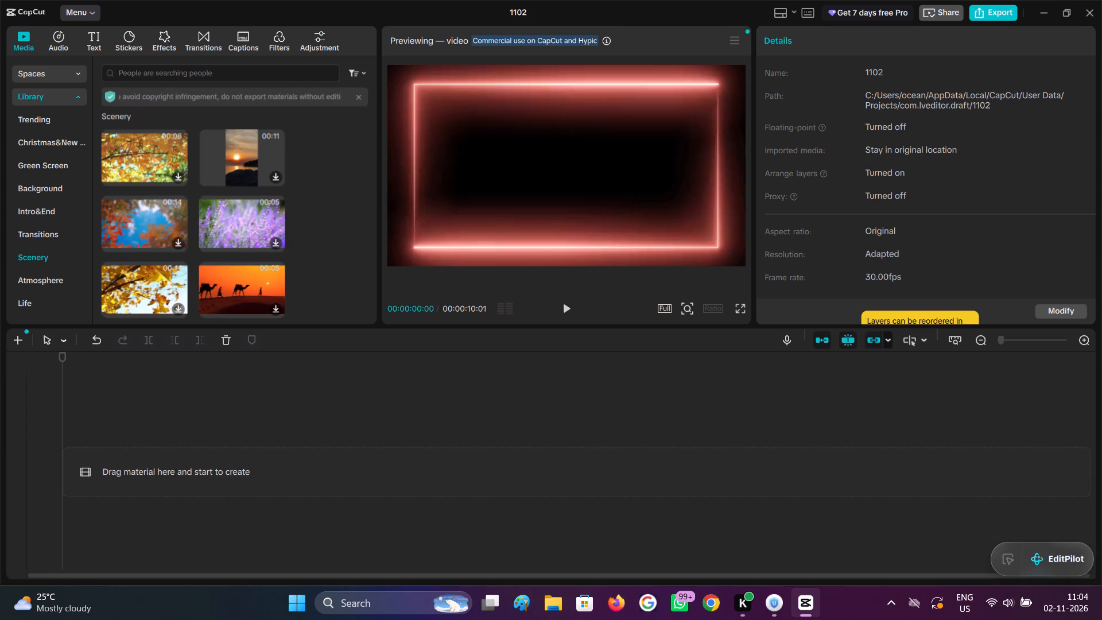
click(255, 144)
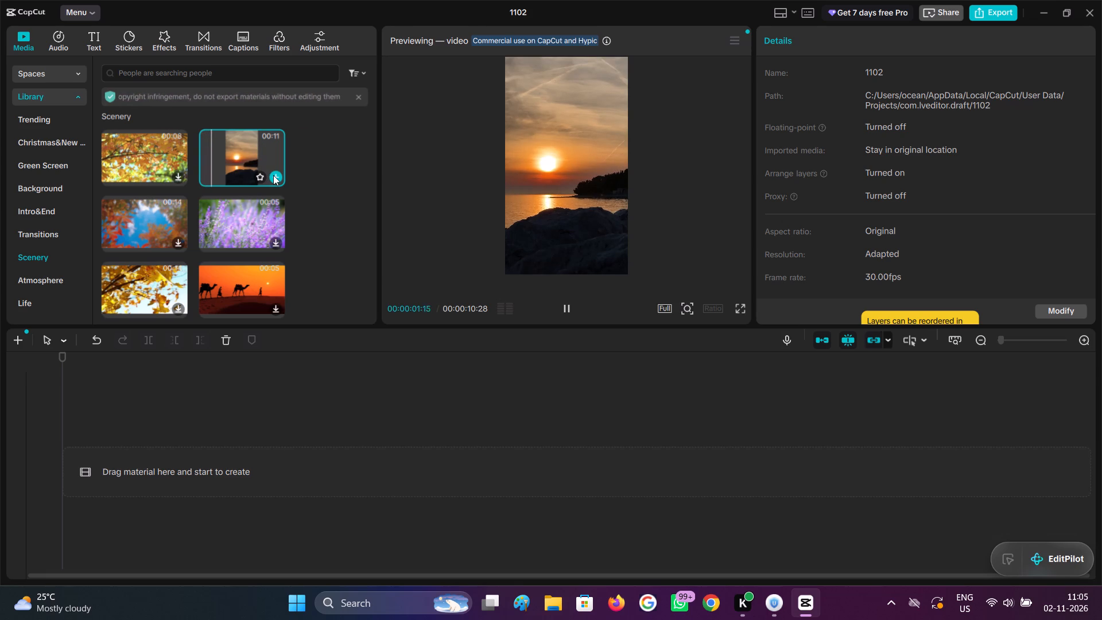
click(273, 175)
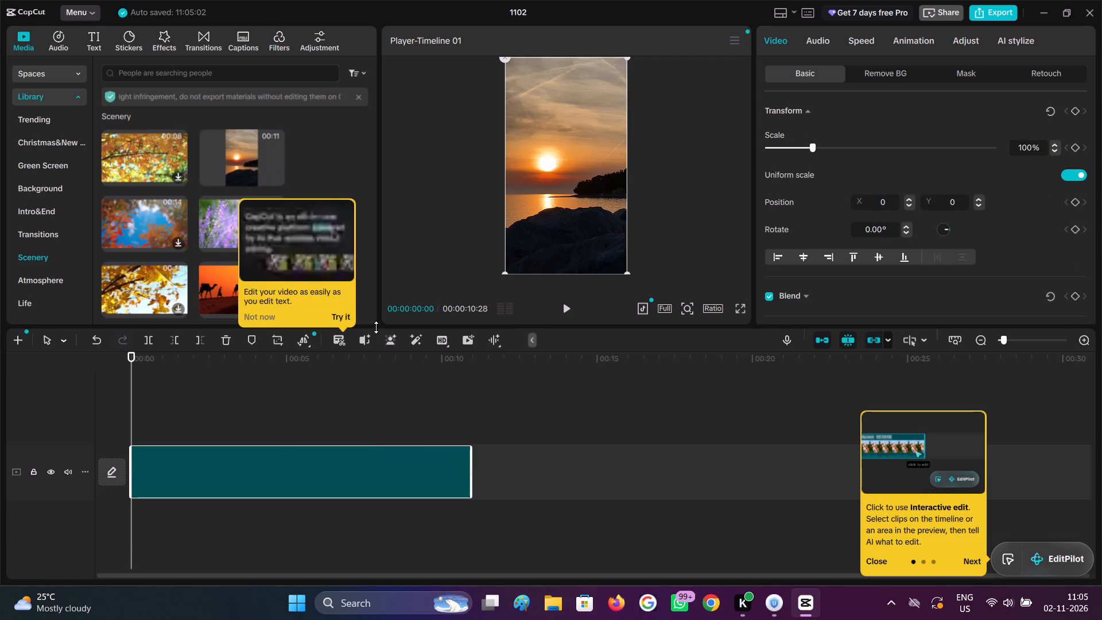
Find the 11-second forest waterfall clip among the Scenery clips and download it.
scroll(185, 246, down, 2)
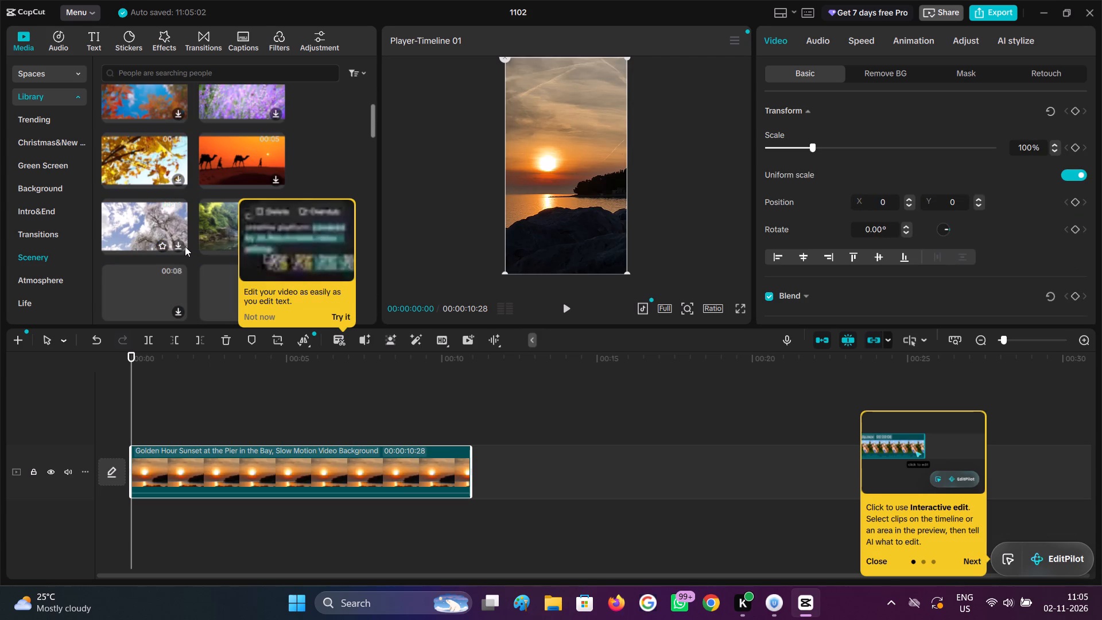
scroll(211, 196, down, 1)
click(242, 162)
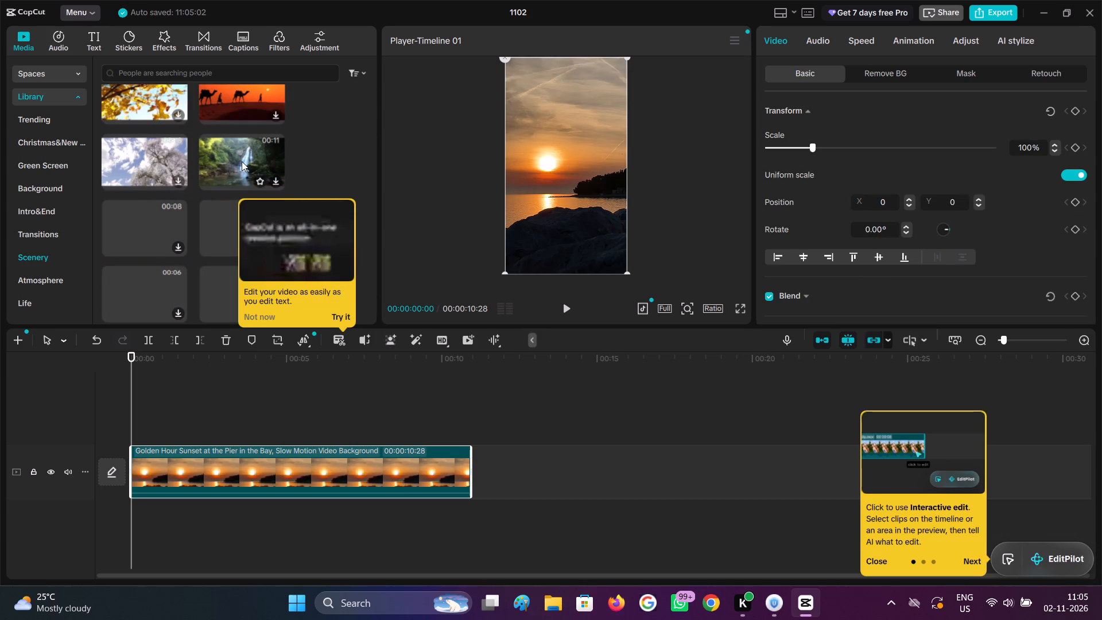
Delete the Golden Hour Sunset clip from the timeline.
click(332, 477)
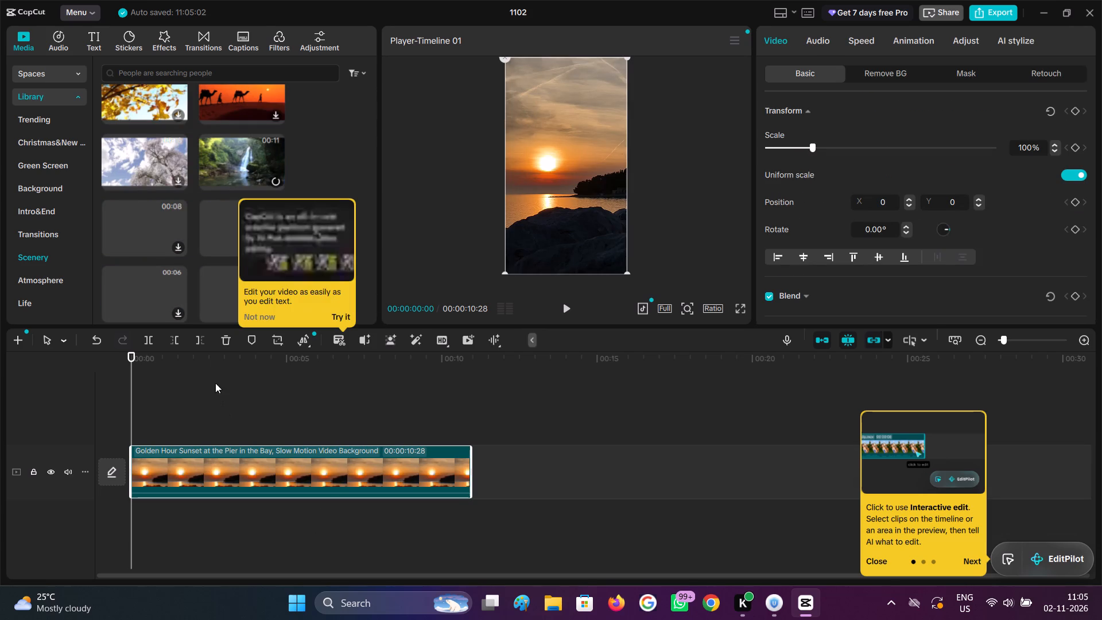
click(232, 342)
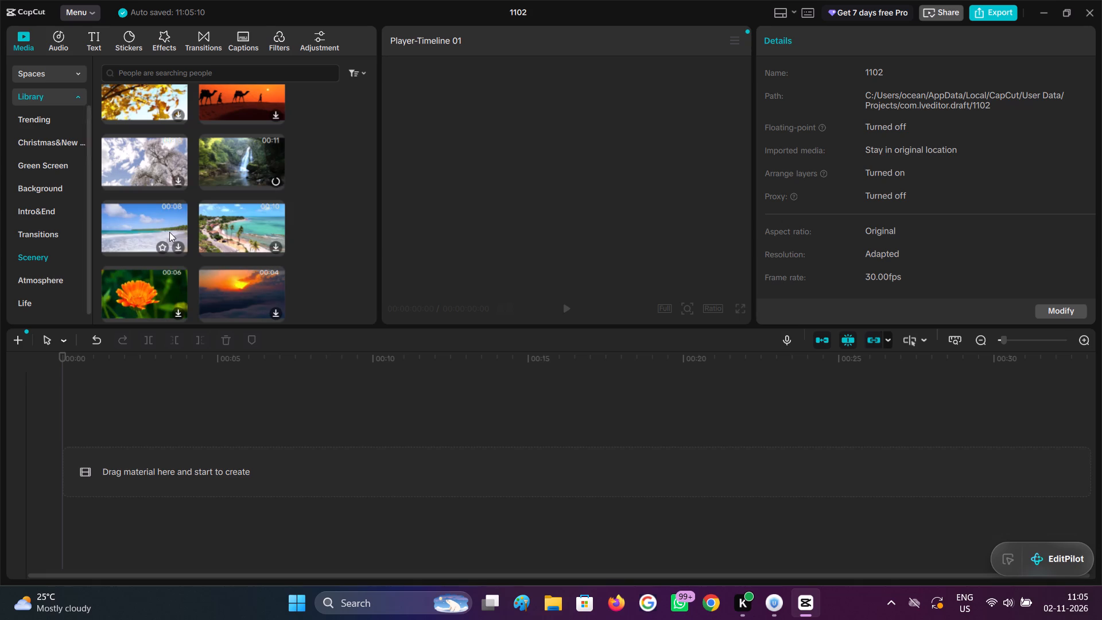
Add the downloaded forest waterfall clip from the Scenery category to the empty timeline.
scroll(169, 232, down, 1)
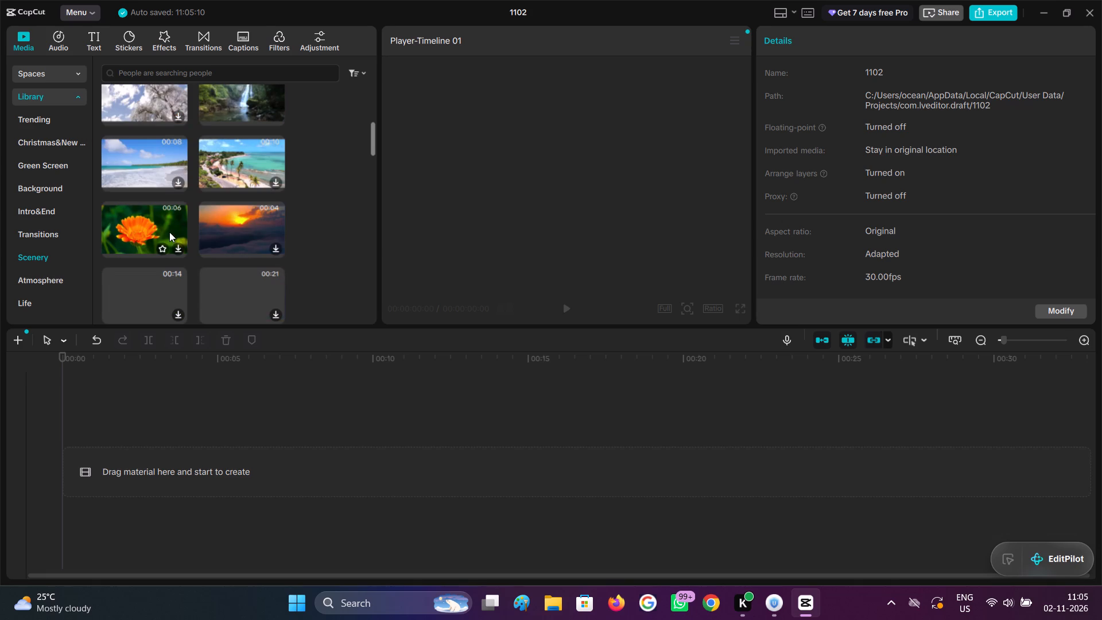
click(216, 224)
scroll(216, 223, up, 1)
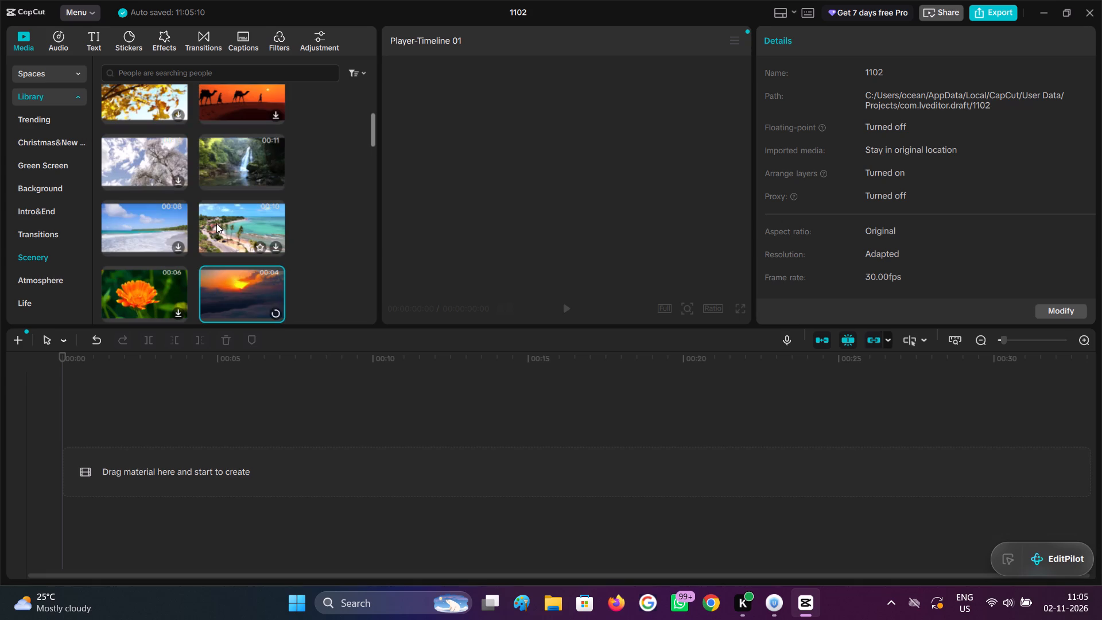
click(270, 181)
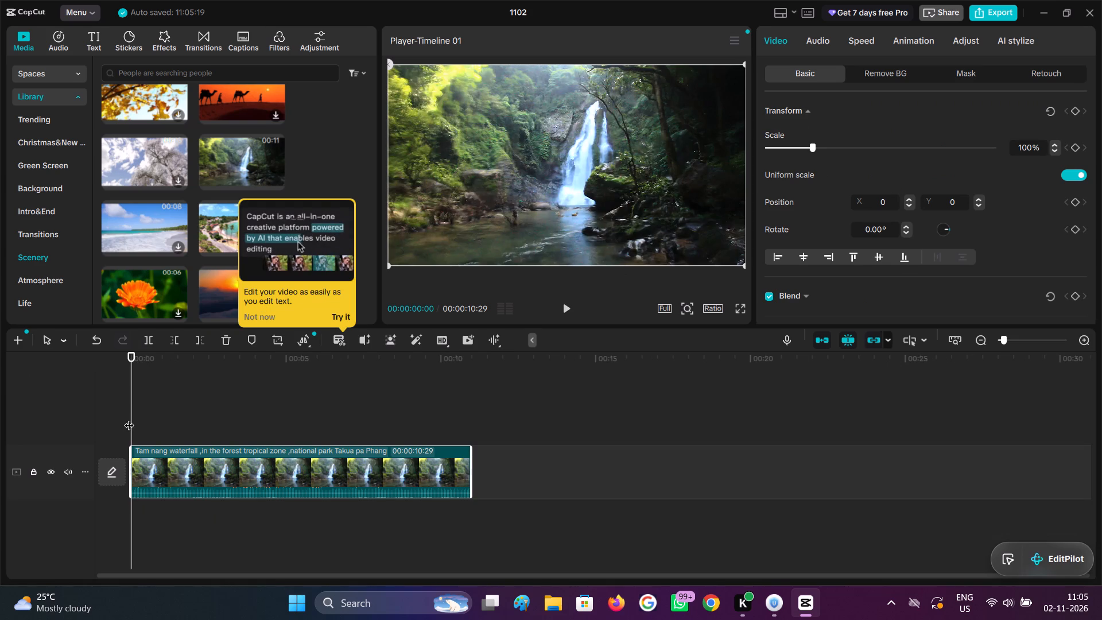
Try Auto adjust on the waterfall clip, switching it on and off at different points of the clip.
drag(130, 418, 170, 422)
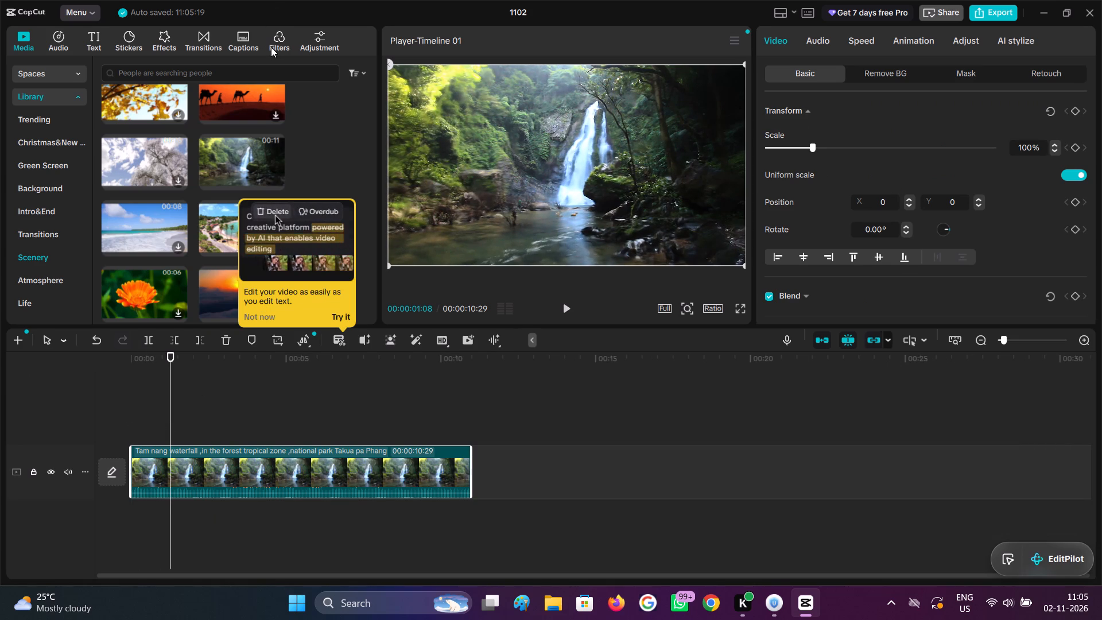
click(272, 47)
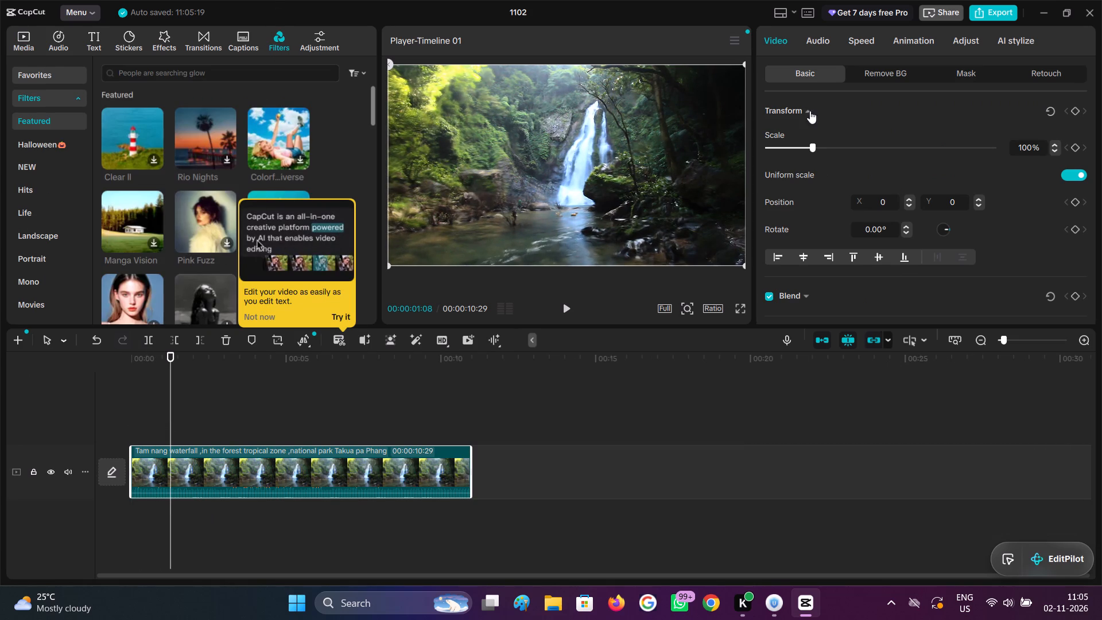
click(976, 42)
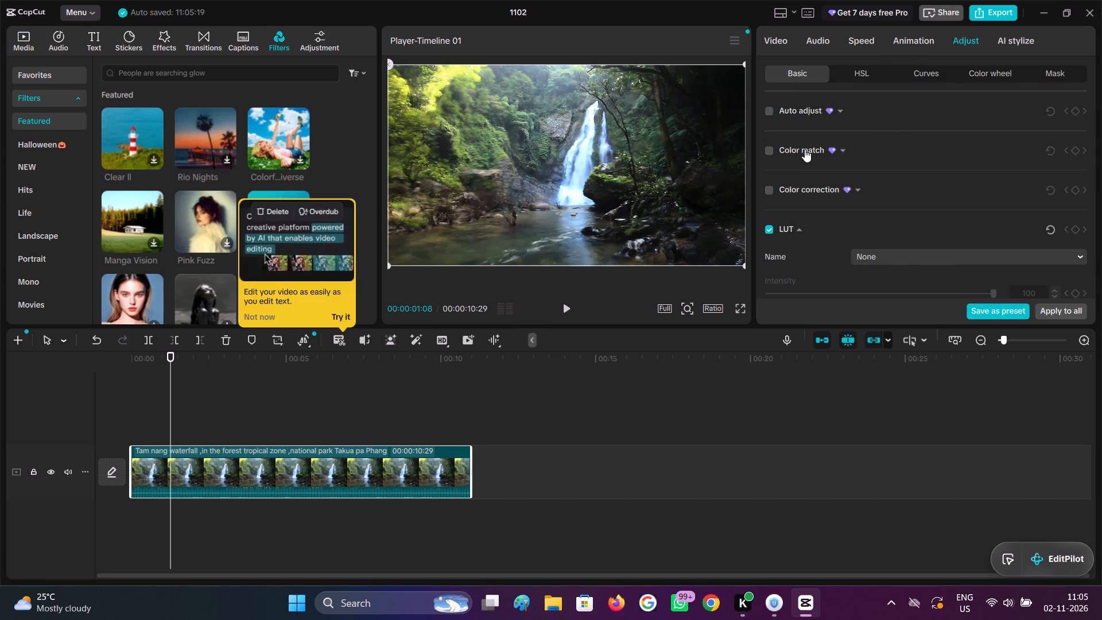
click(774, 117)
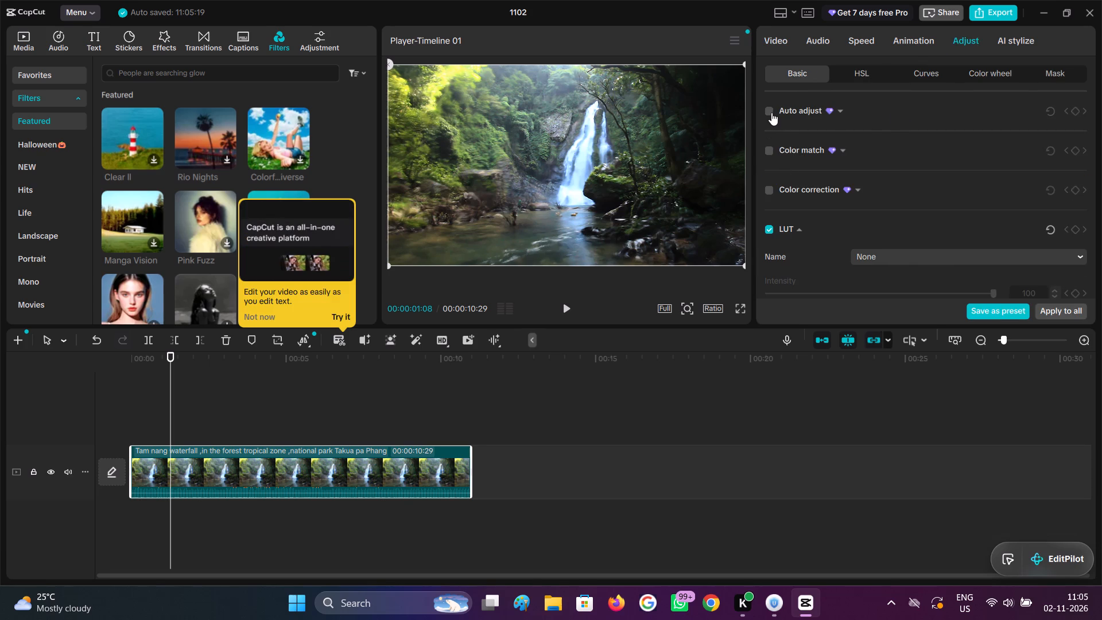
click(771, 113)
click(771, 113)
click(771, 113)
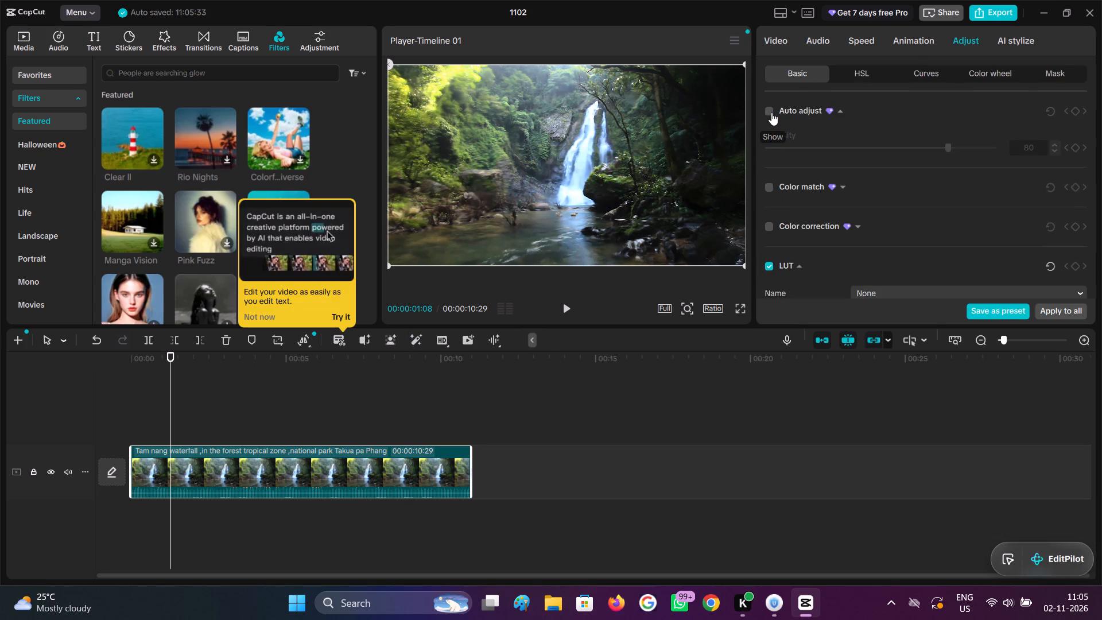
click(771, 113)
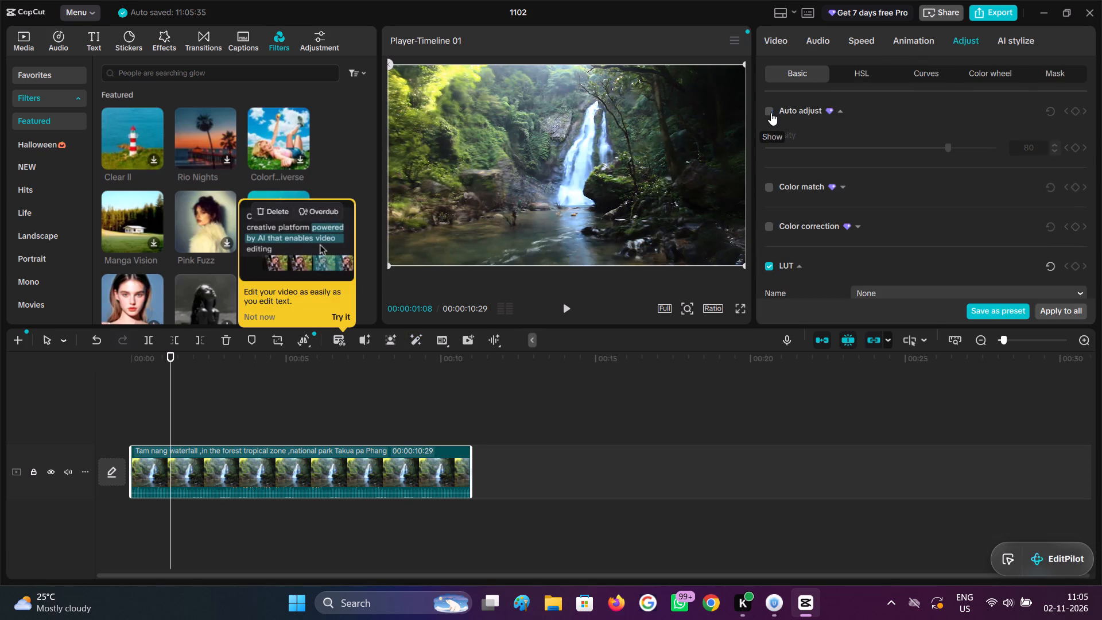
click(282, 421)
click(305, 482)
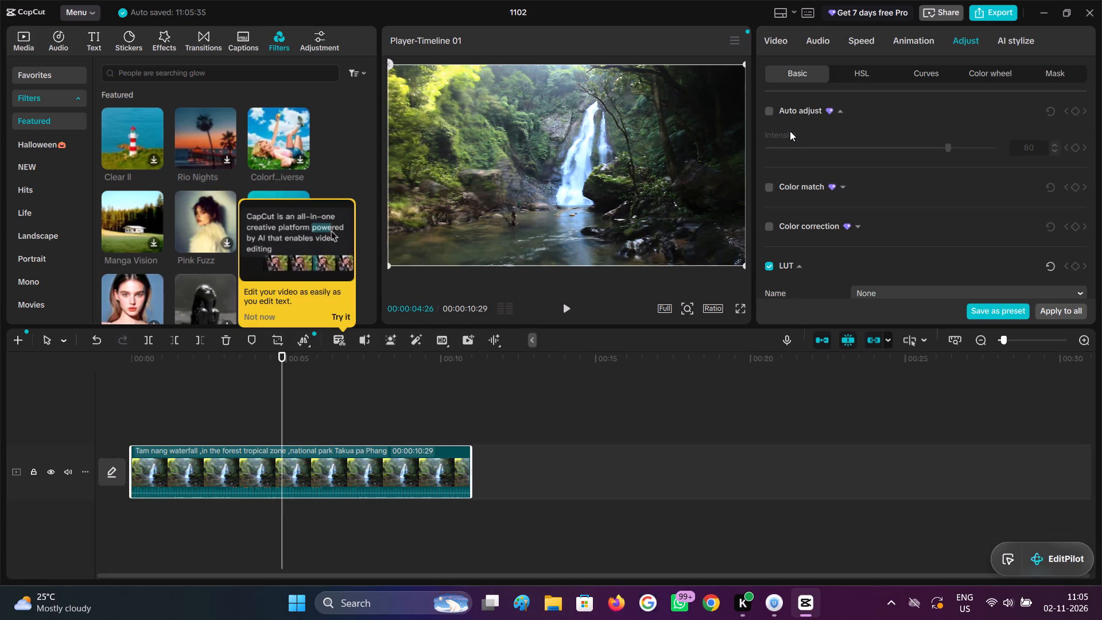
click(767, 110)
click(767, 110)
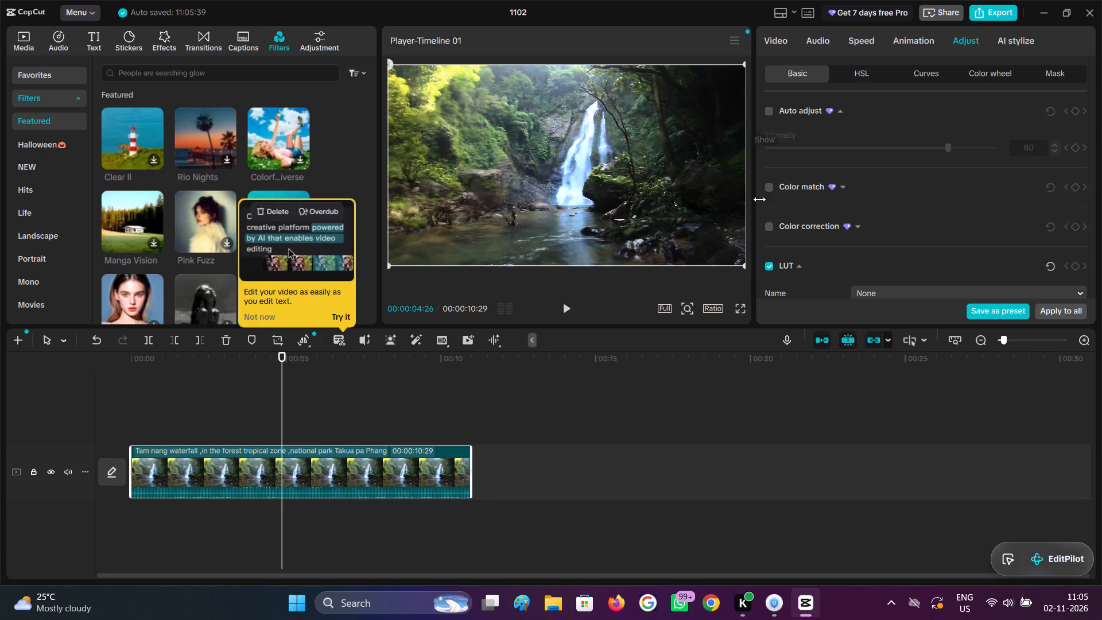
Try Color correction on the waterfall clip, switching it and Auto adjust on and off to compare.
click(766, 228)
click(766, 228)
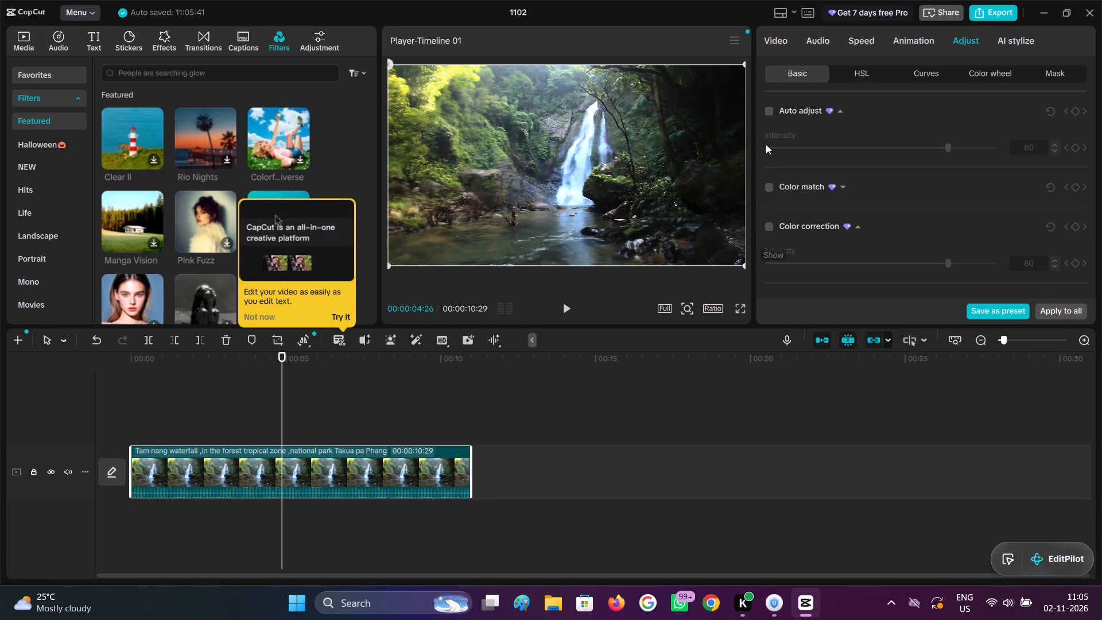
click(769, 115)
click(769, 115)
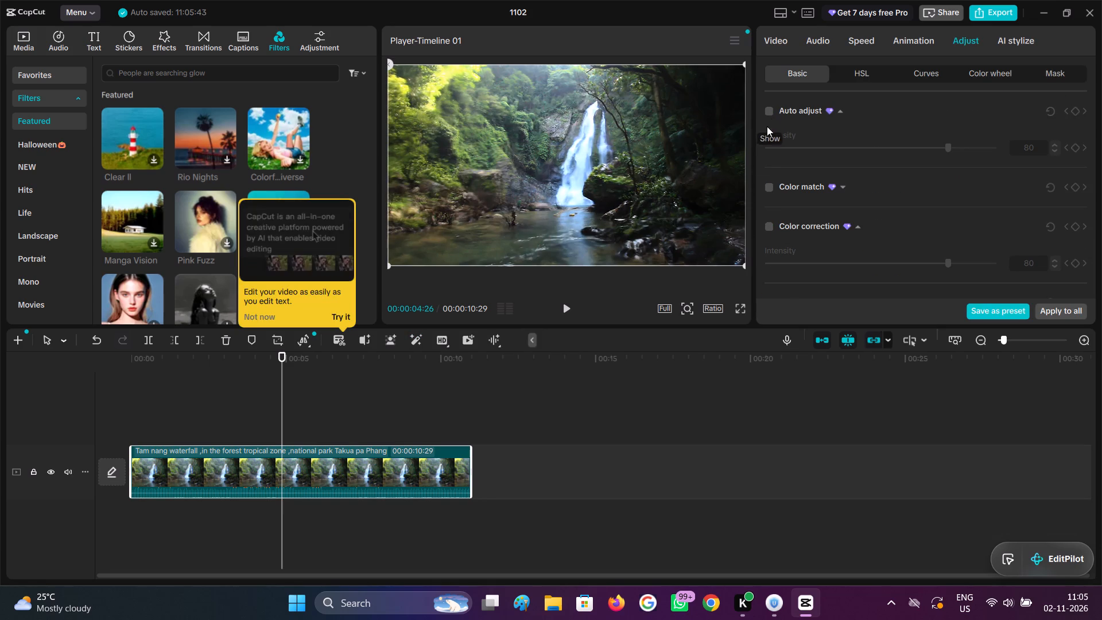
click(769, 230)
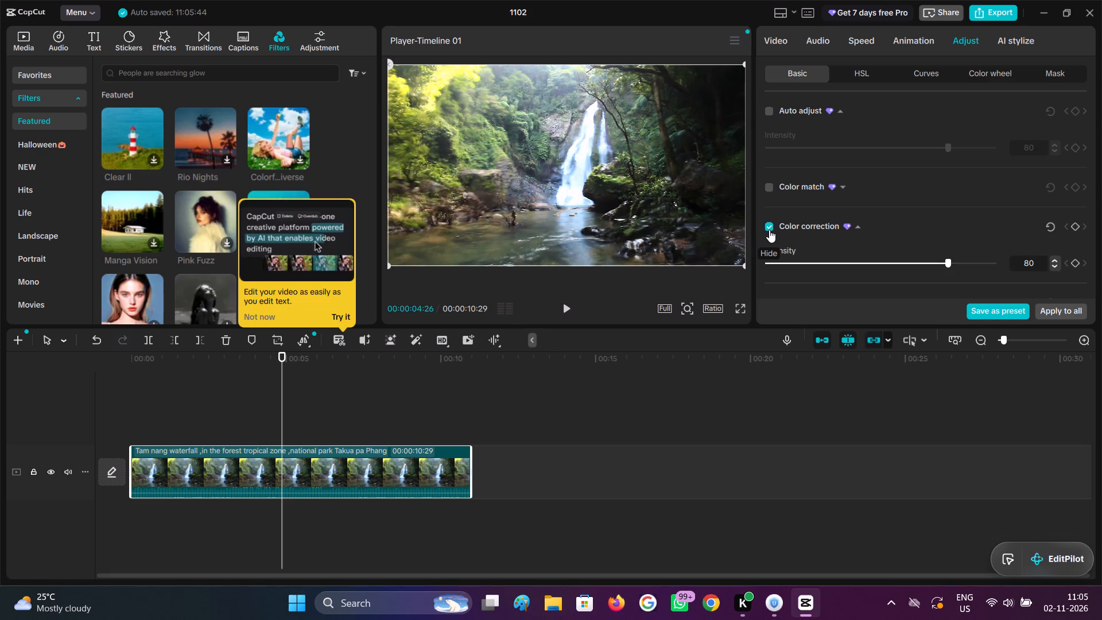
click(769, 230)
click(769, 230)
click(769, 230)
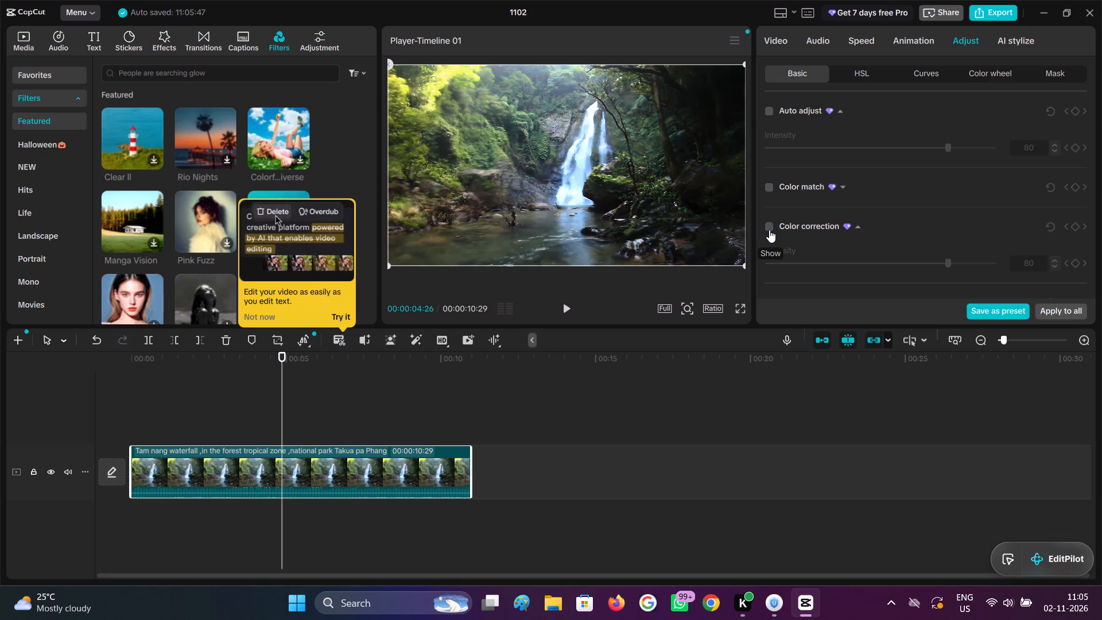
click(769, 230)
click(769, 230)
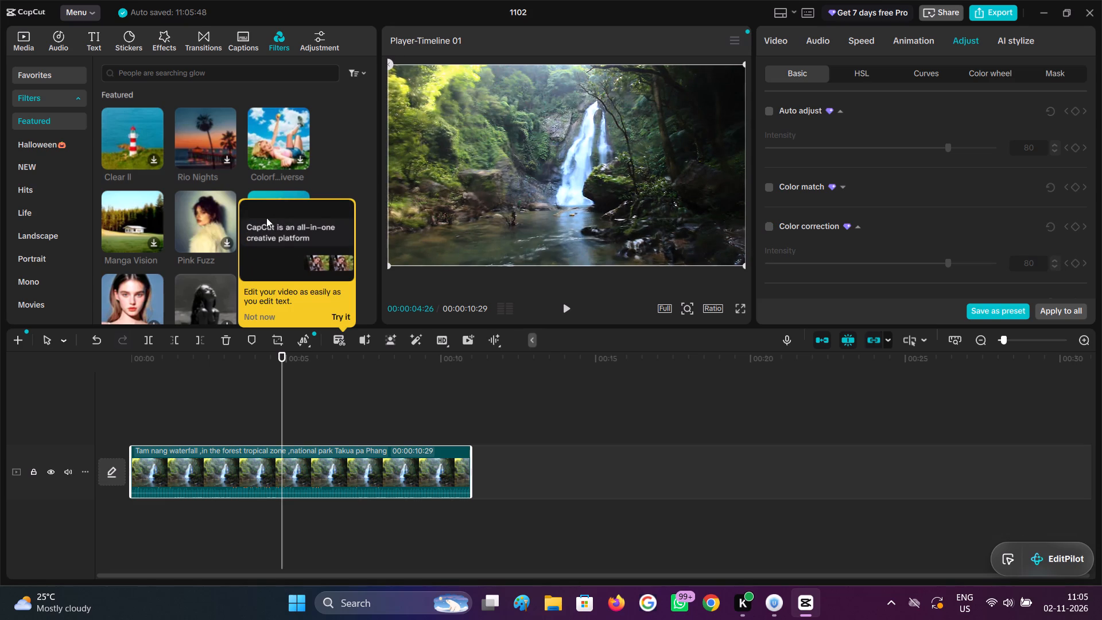
Search the filters for "4k" and look through the matching filters.
click(186, 79)
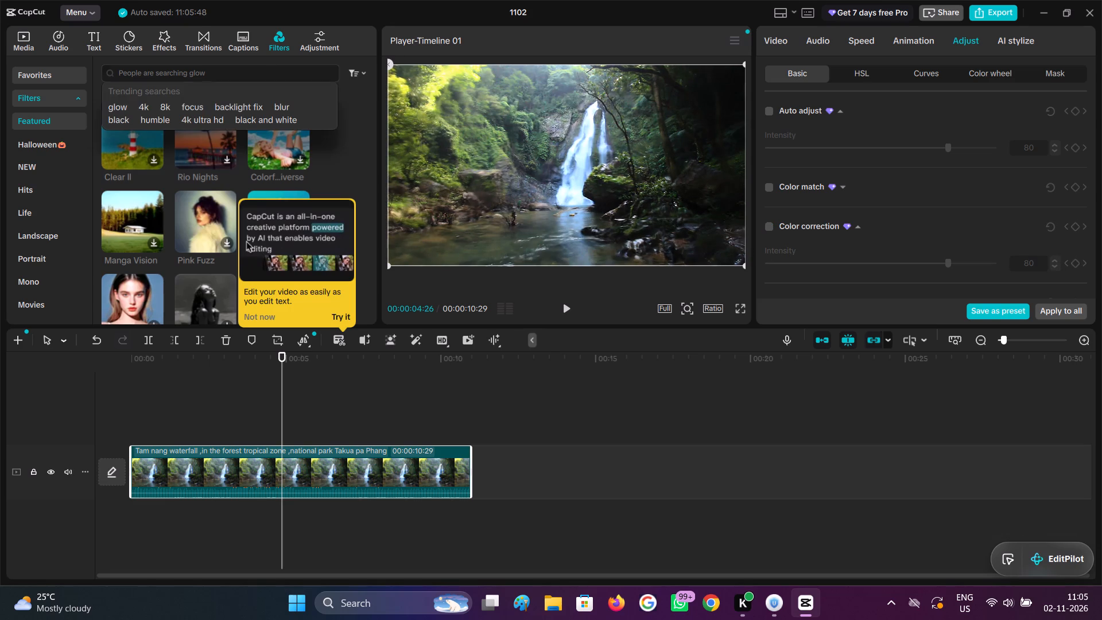
click(141, 104)
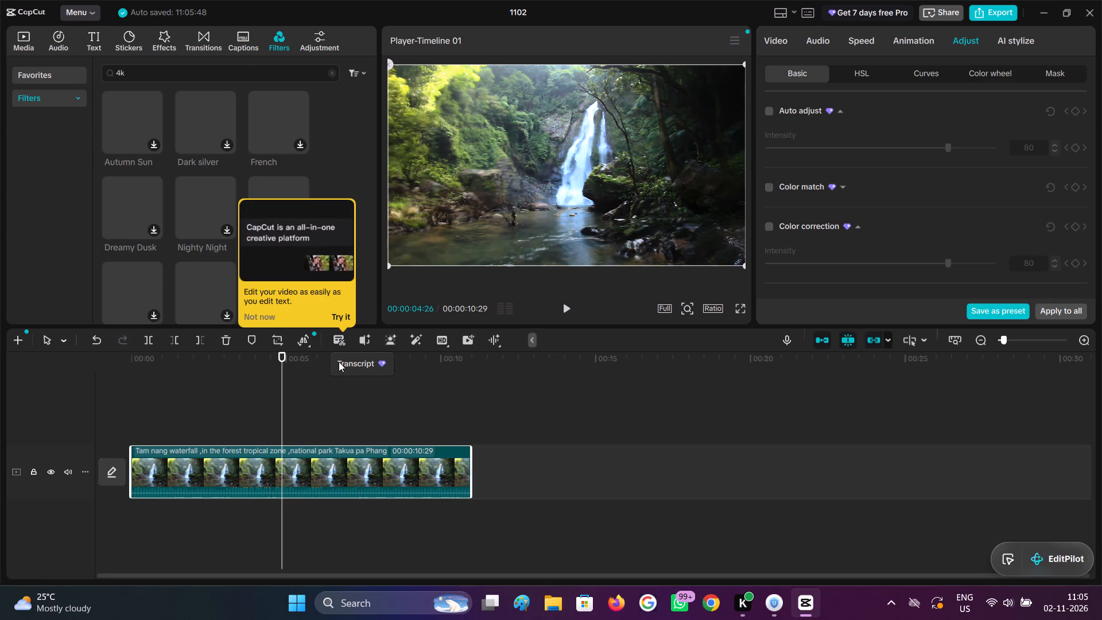
click(339, 362)
click(376, 175)
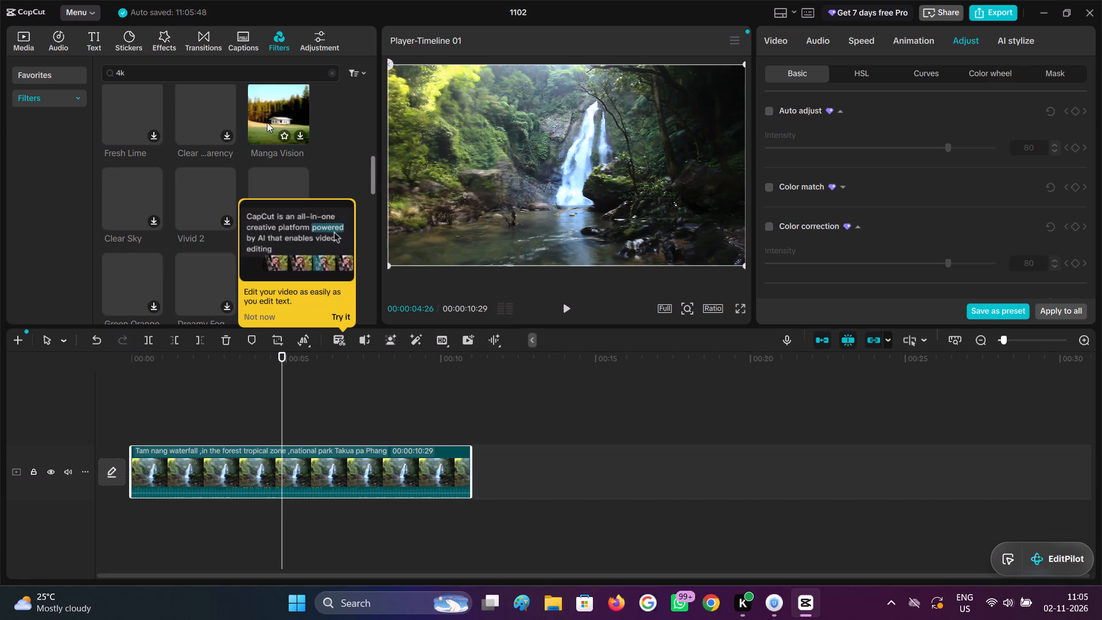
Search the filters for "bright", look through the matching filters and dismiss the text-editing tip.
click(332, 72)
click(250, 73)
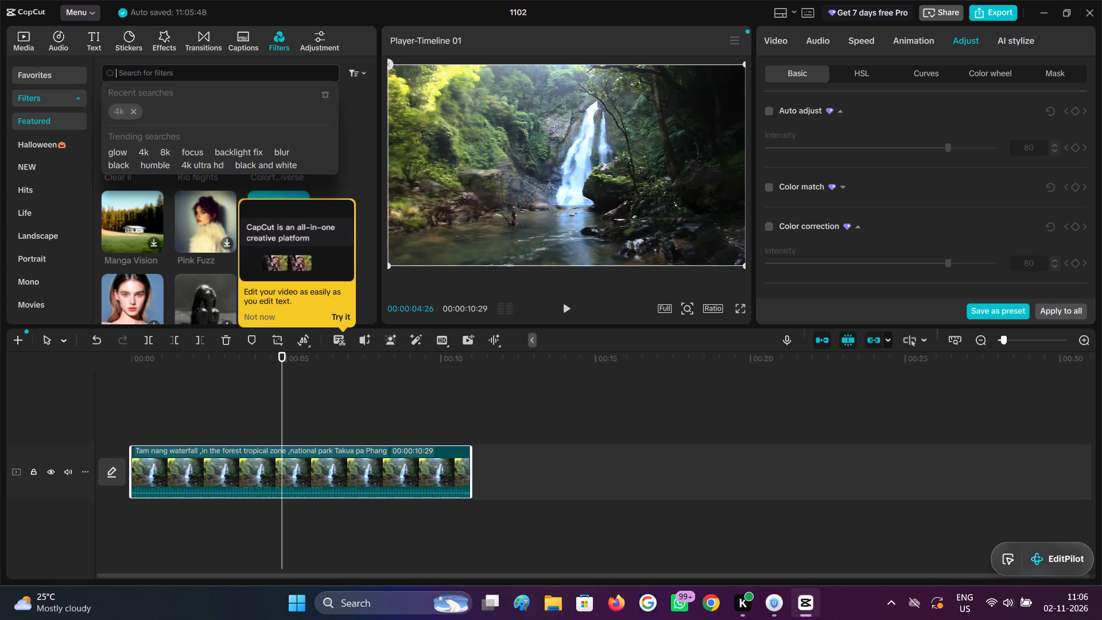
text(bright)
key(Return)
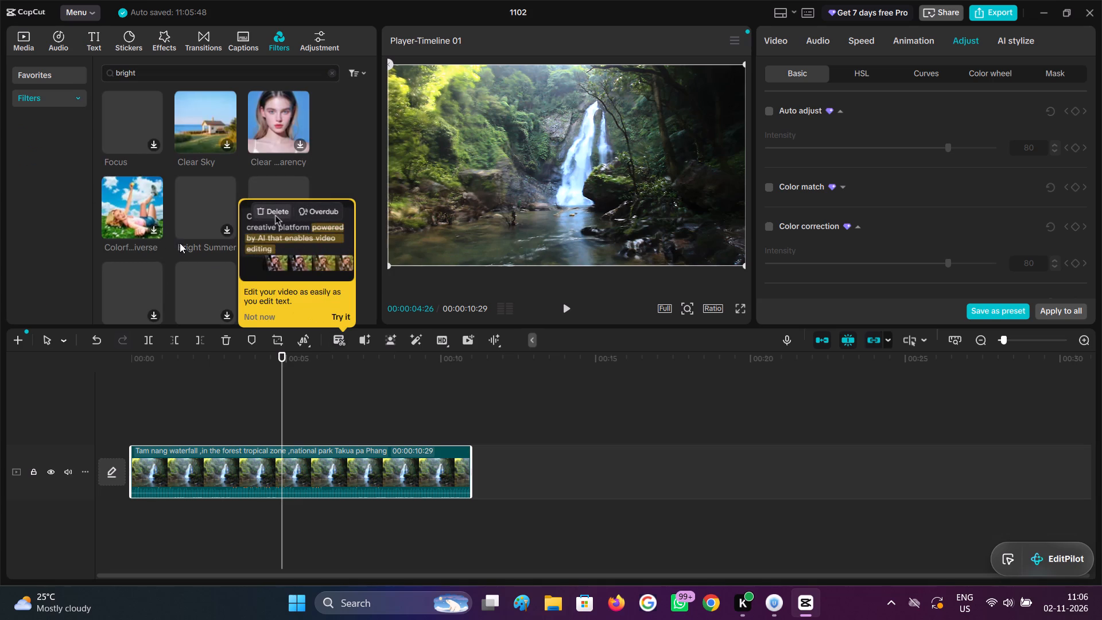
scroll(208, 238, down, 1)
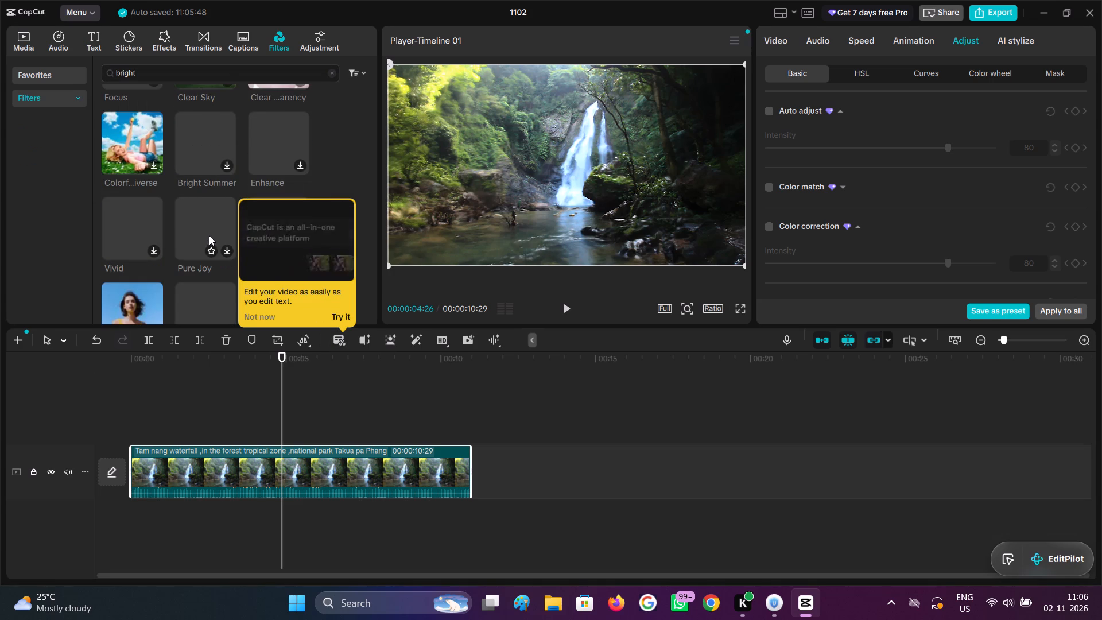
scroll(209, 235, down, 1)
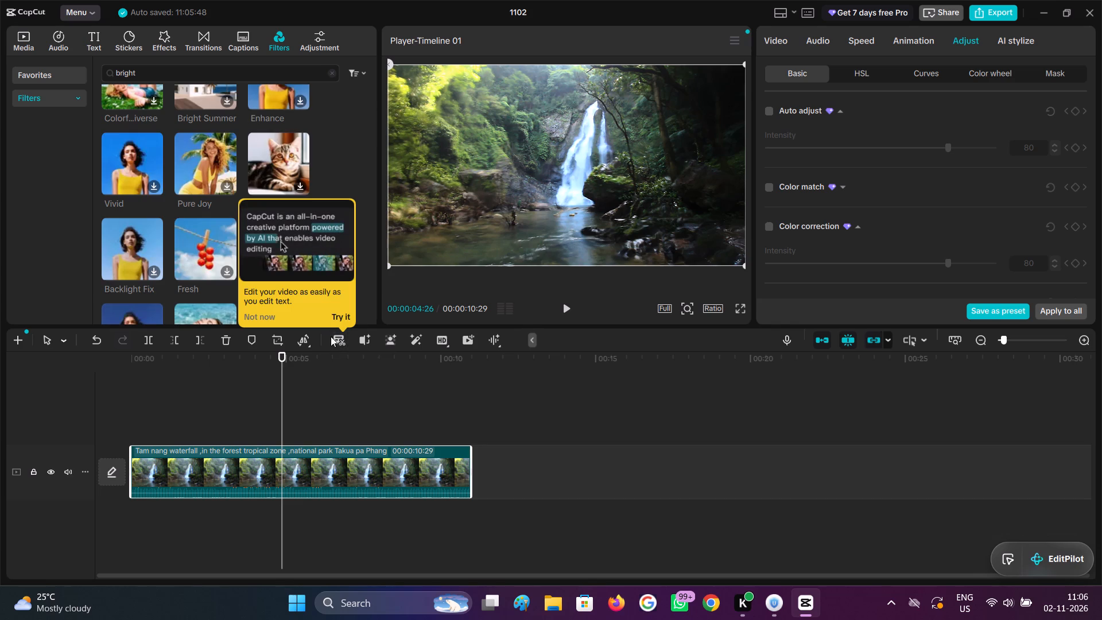
click(341, 321)
click(526, 344)
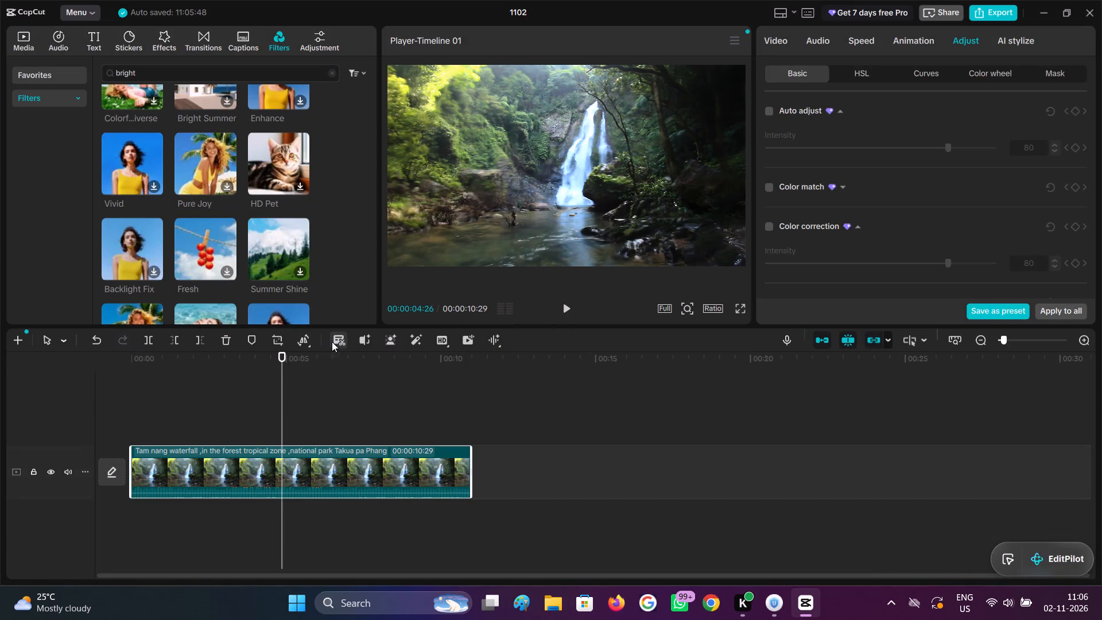
Download the HD Pet filter, preview it and place it on the timeline above the full waterfall clip.
click(266, 169)
scroll(266, 169, up, 3)
scroll(266, 169, down, 1)
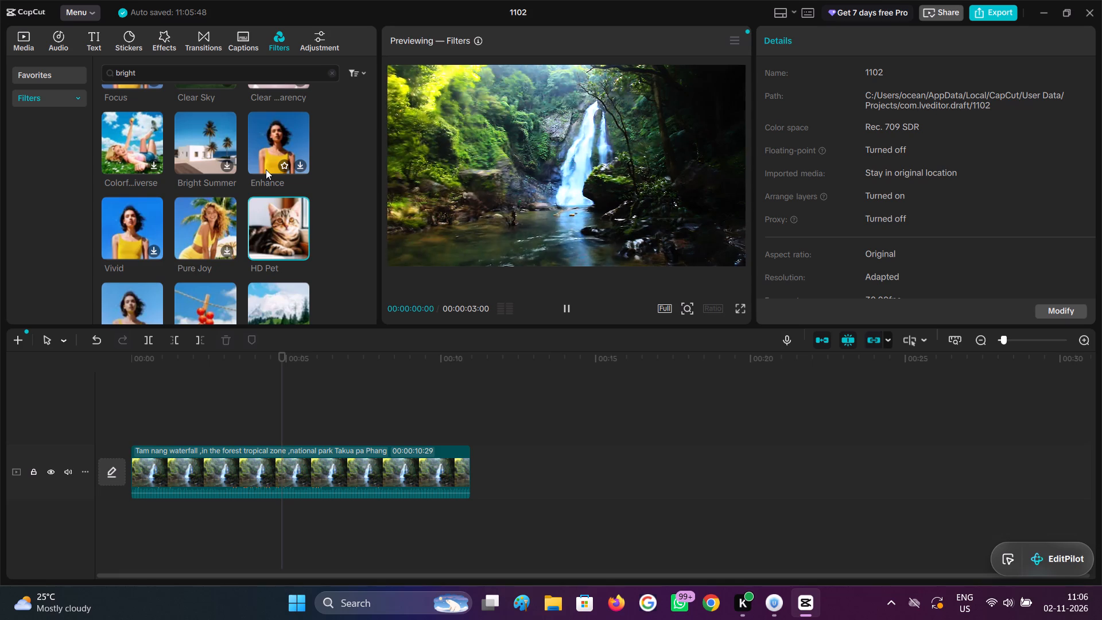
click(288, 208)
drag(288, 222, 125, 426)
Extend the HD Pet filter on the timeline so it spans the full length of the waterfall clip.
click(192, 399)
click(211, 431)
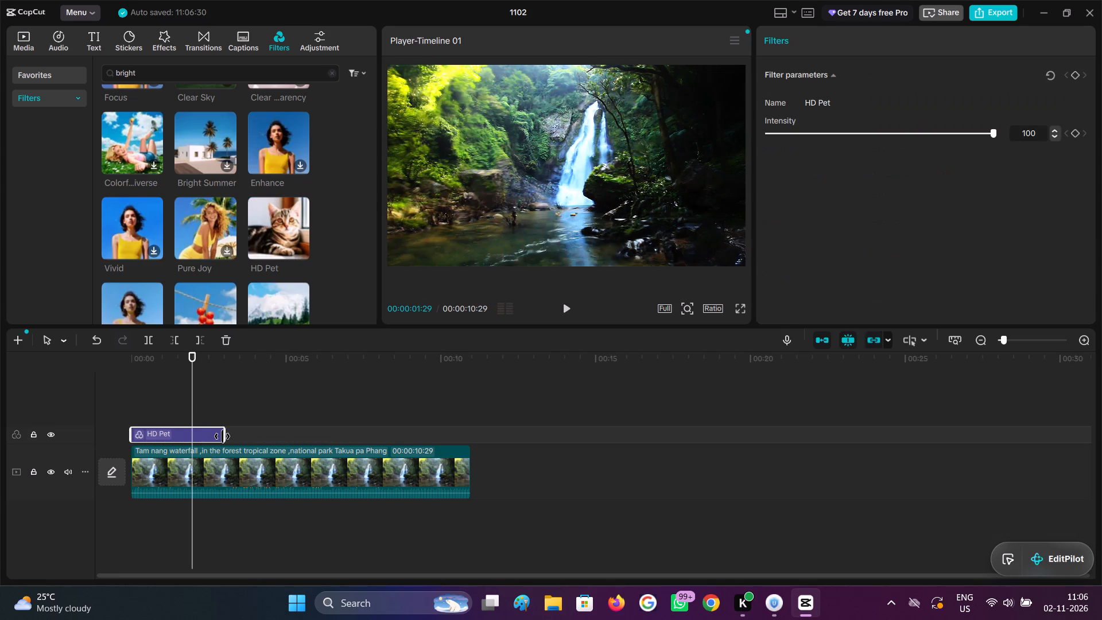
drag(223, 436, 469, 454)
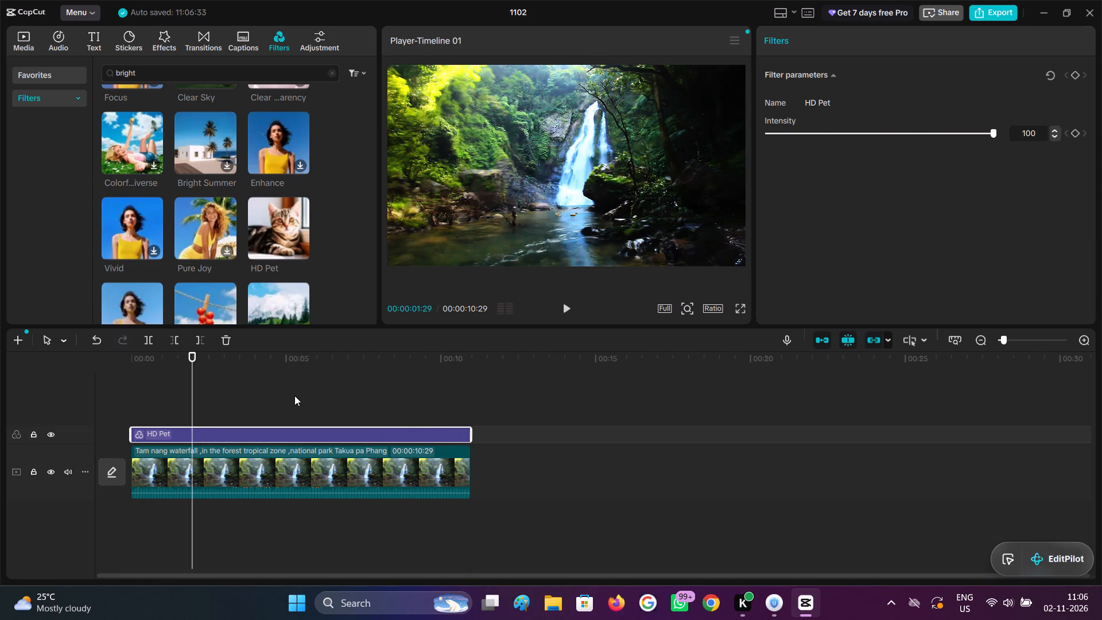
click(294, 396)
Set the system volume to maximum and briefly play the filtered waterfall clip from the start to check its sound.
drag(294, 396, 115, 405)
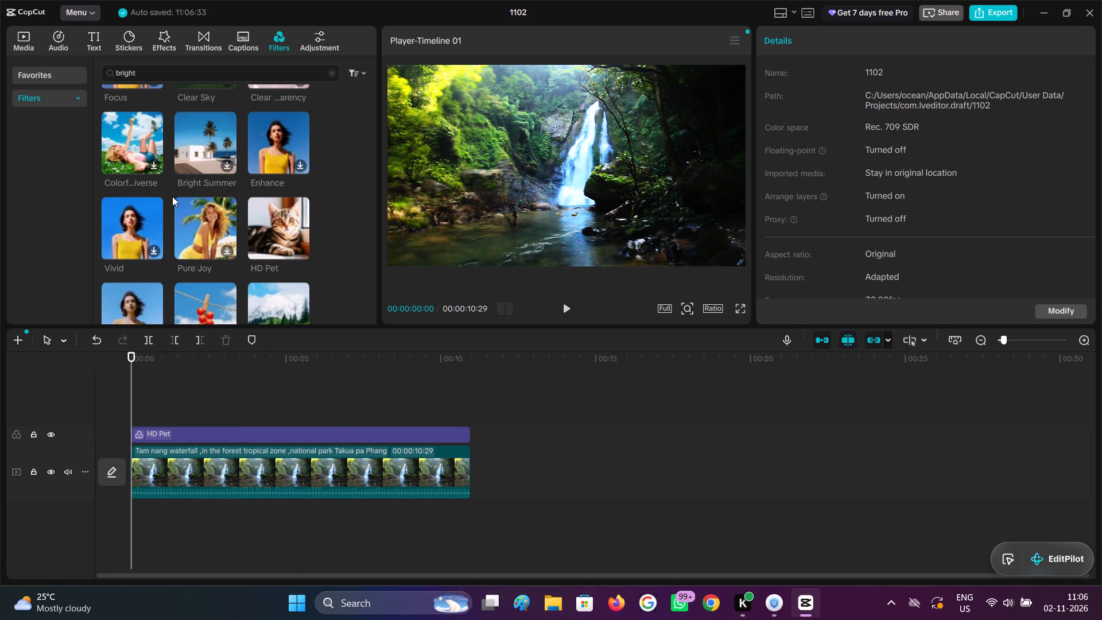
scroll(172, 196, down, 2)
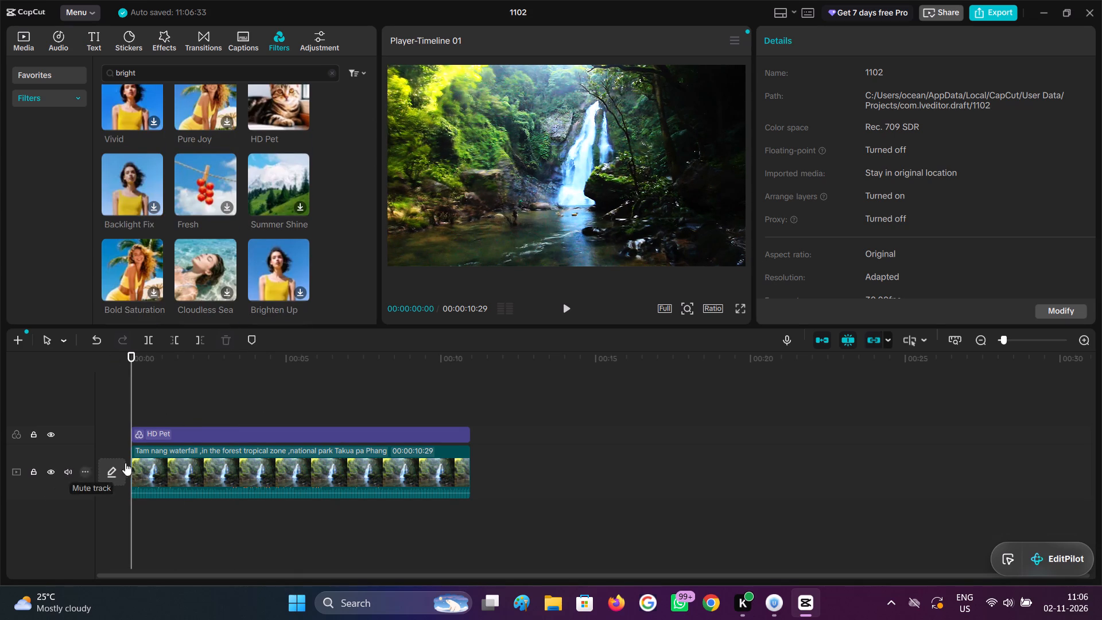
click(1016, 614)
drag(1036, 518, 1076, 516)
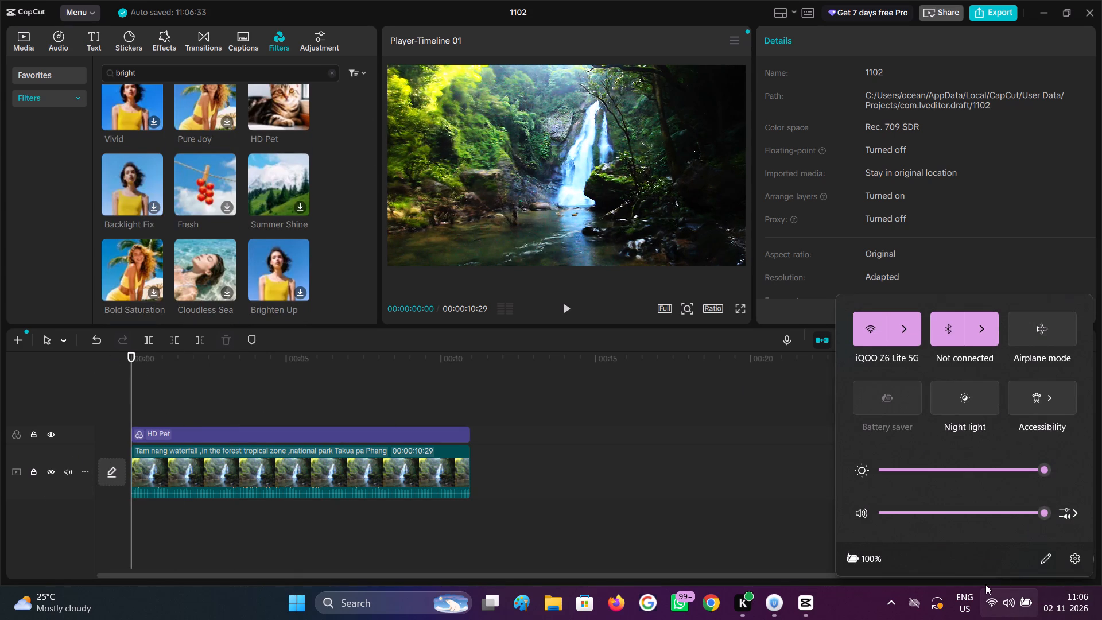
click(999, 602)
click(569, 314)
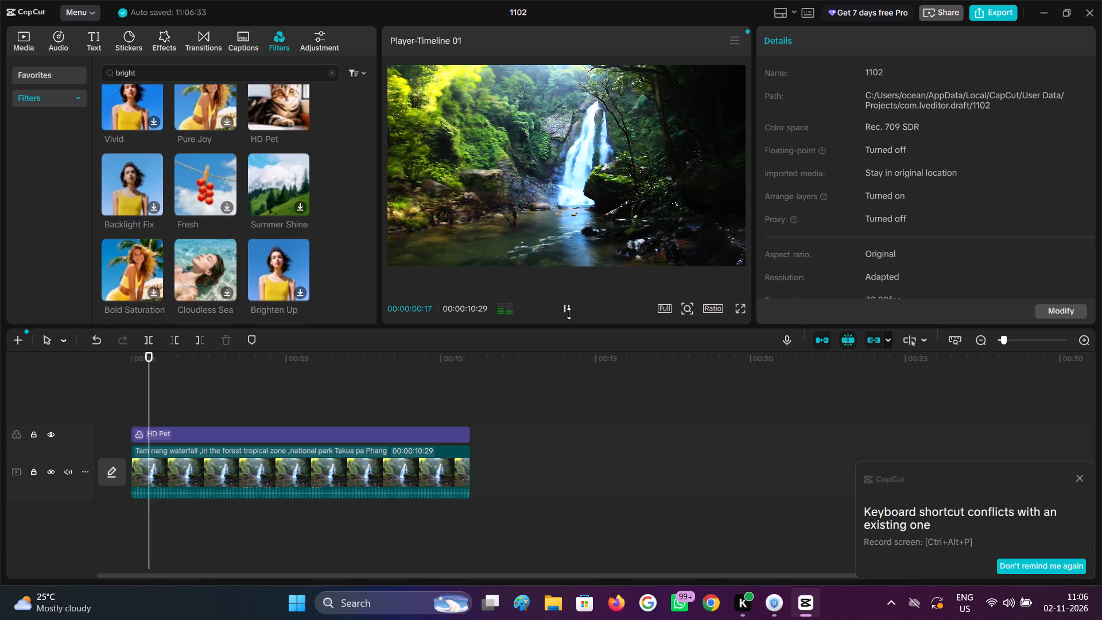
click(569, 313)
Turn on Reduce noise for the waterfall clip's audio and briefly play the clip to hear it.
right_click(399, 467)
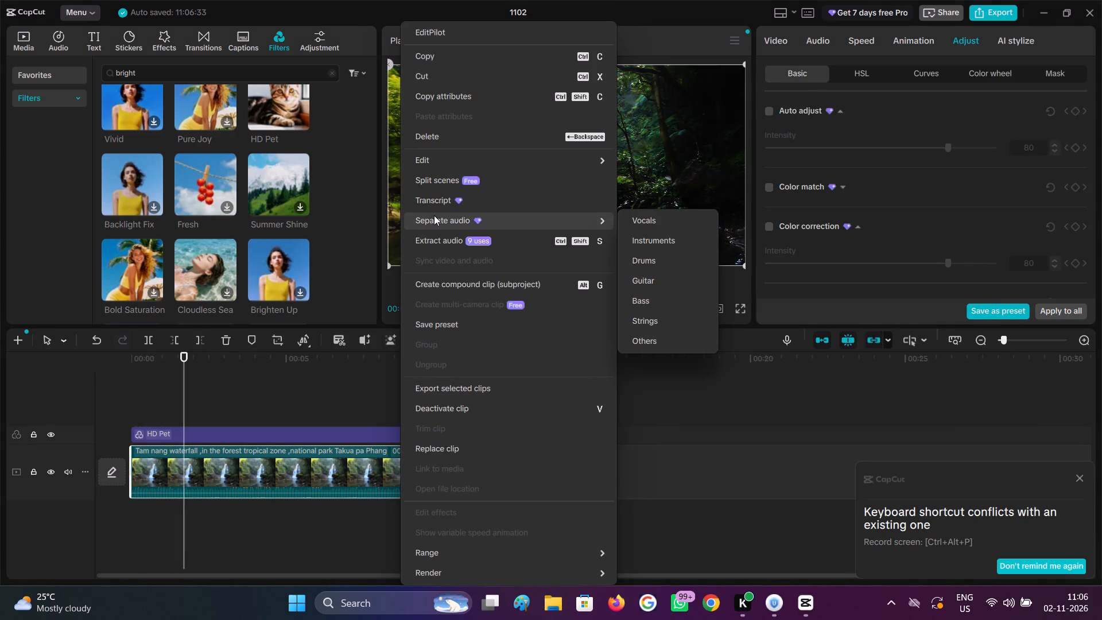
click(809, 48)
click(815, 42)
scroll(800, 266, down, 2)
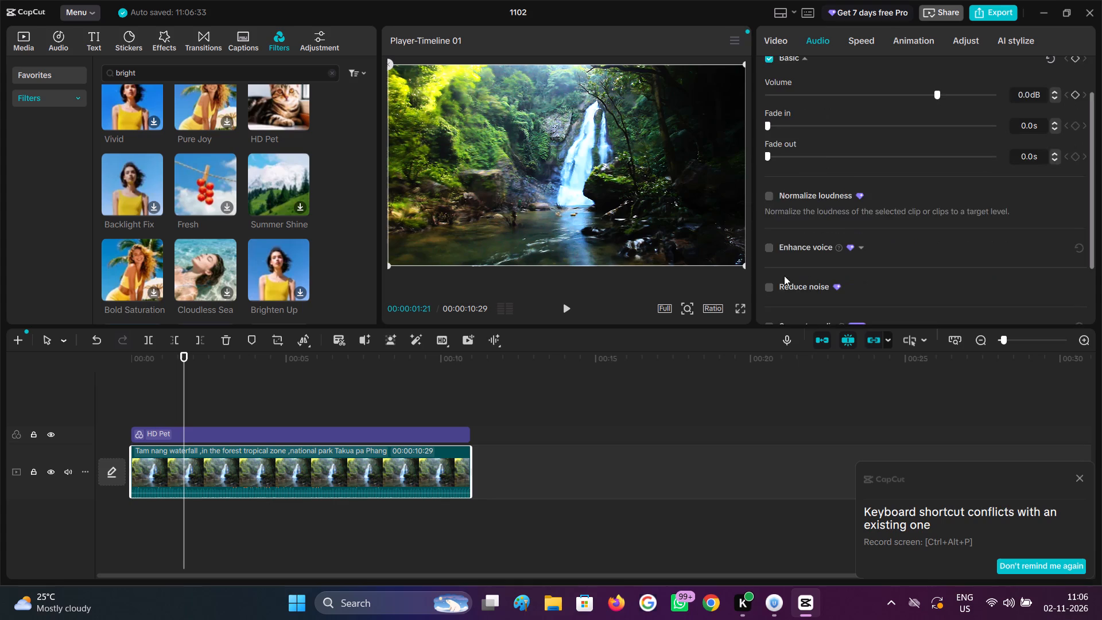
scroll(779, 280, down, 1)
click(771, 256)
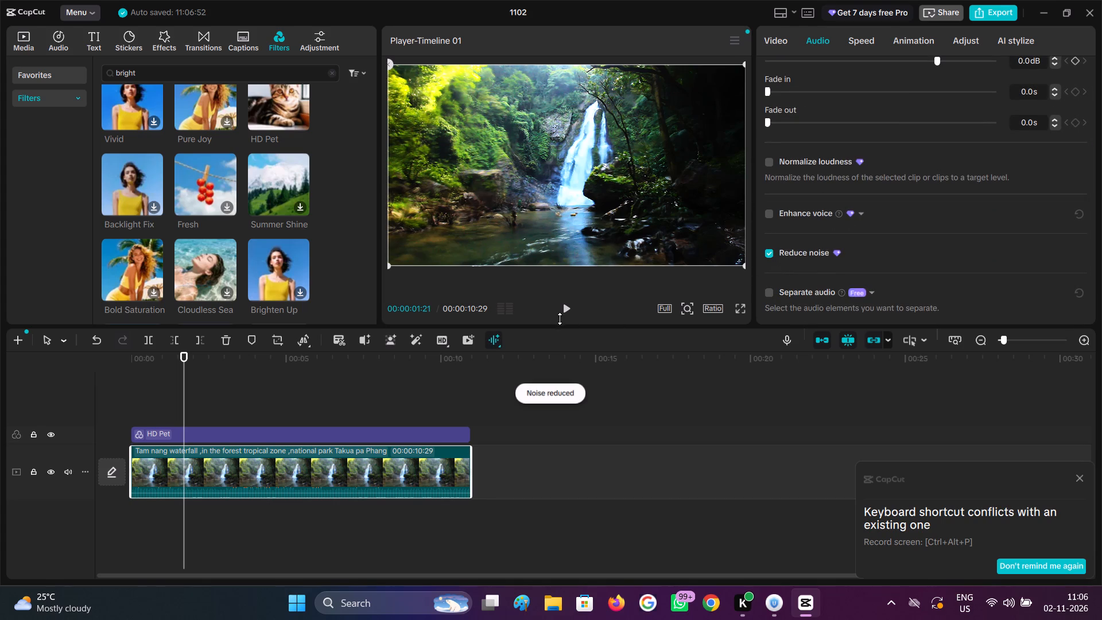
click(562, 315)
click(566, 312)
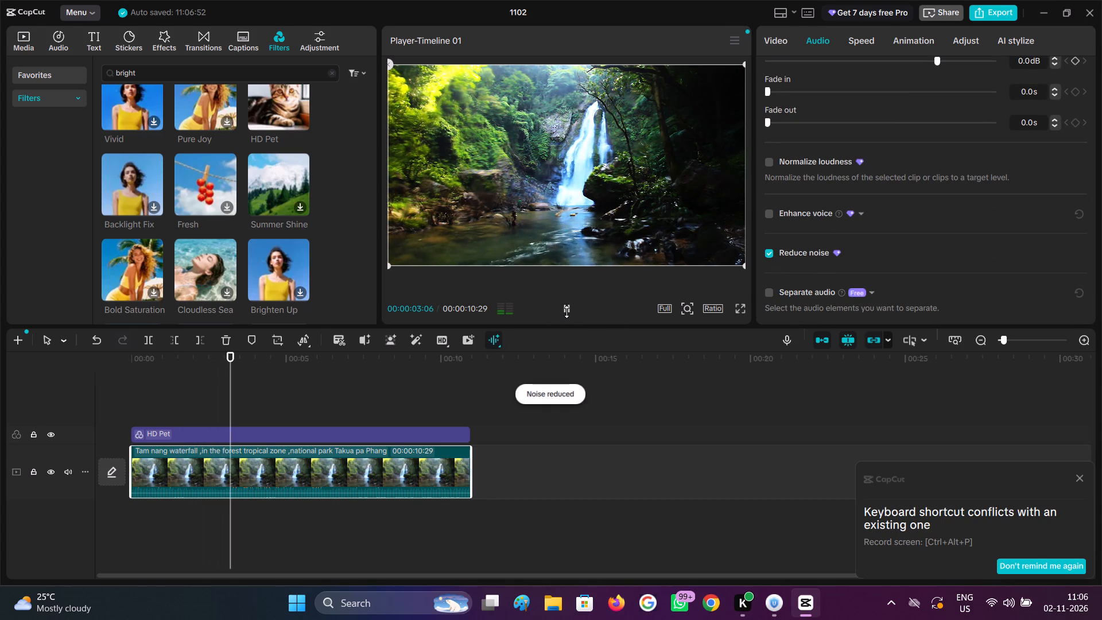
Turn on Enhance voice for the waterfall clip's audio at an intensity of 75.
click(768, 212)
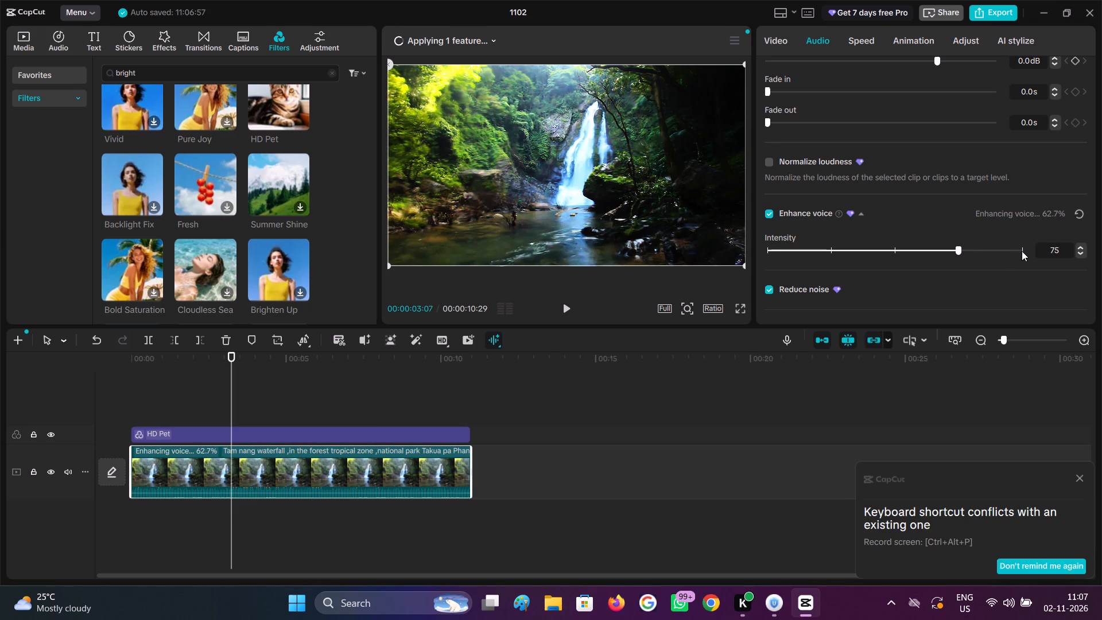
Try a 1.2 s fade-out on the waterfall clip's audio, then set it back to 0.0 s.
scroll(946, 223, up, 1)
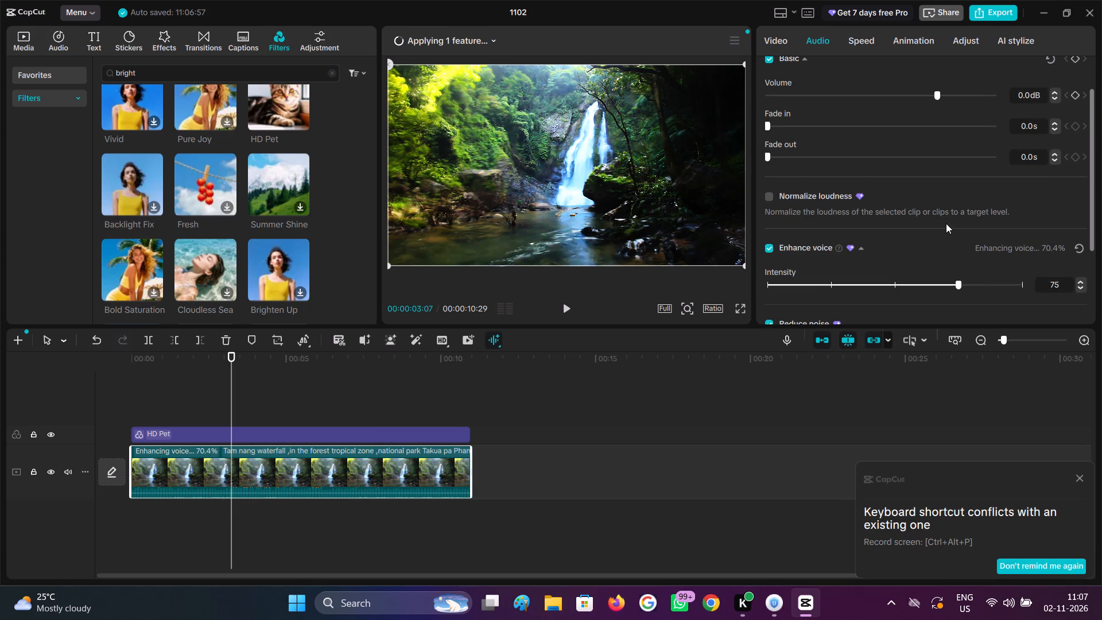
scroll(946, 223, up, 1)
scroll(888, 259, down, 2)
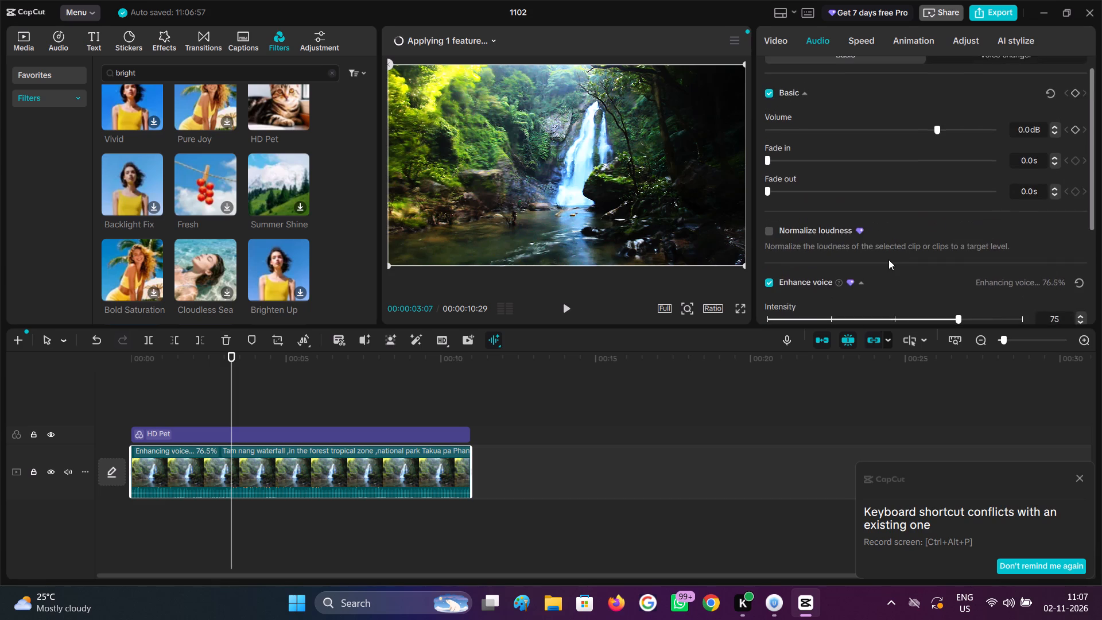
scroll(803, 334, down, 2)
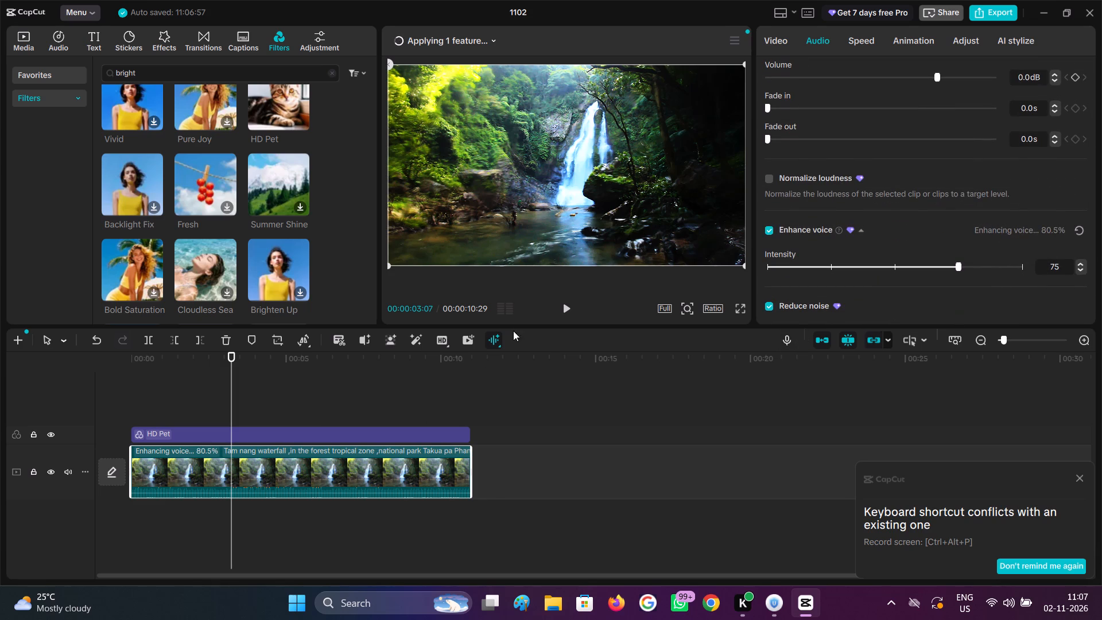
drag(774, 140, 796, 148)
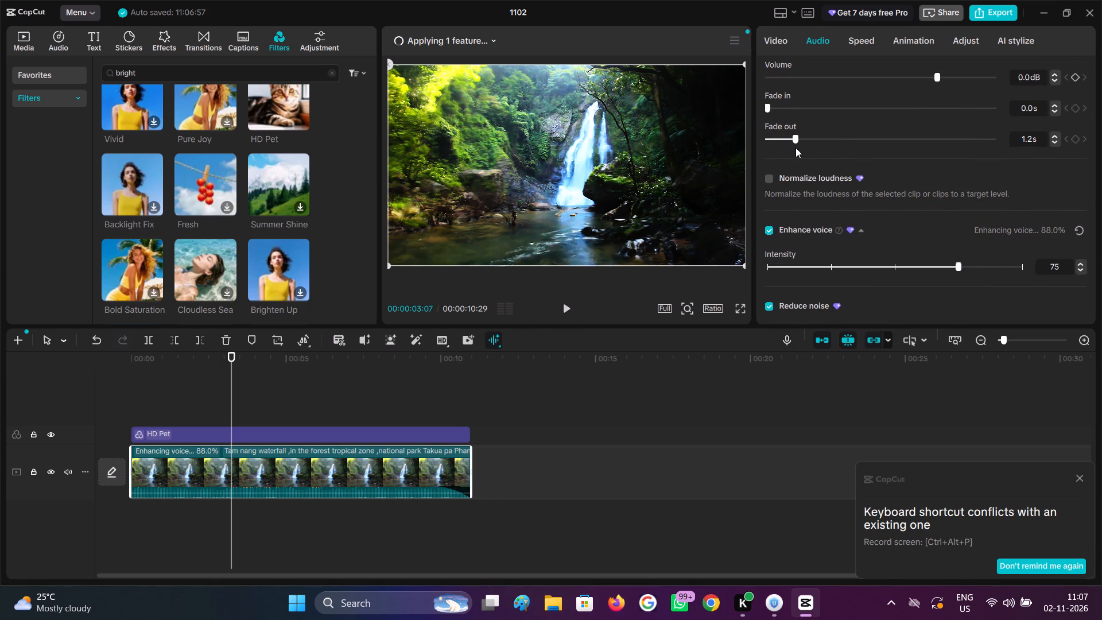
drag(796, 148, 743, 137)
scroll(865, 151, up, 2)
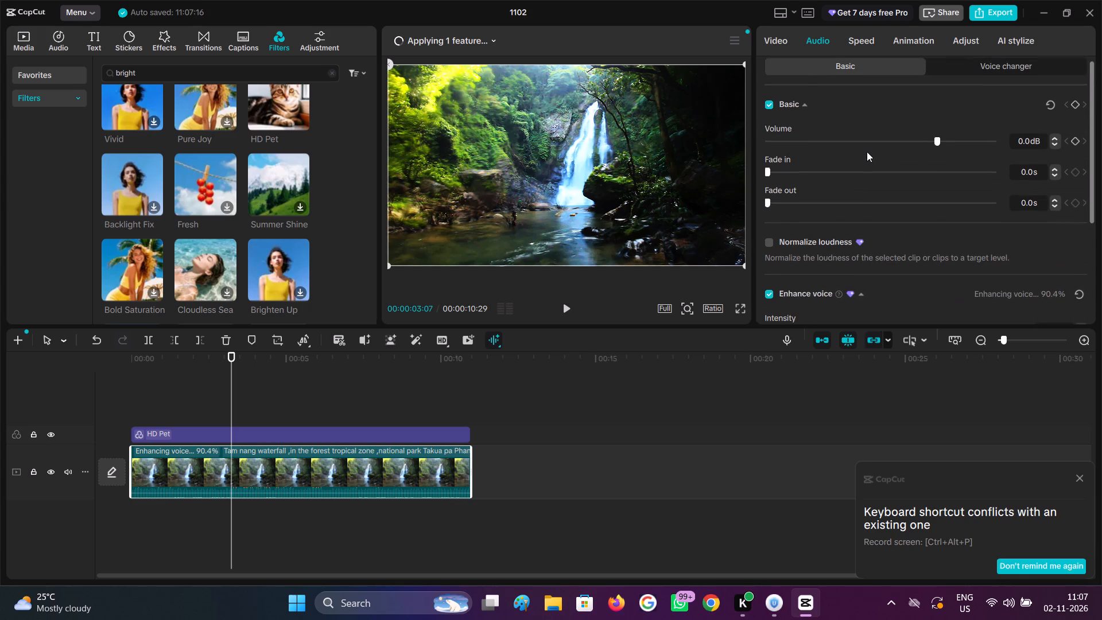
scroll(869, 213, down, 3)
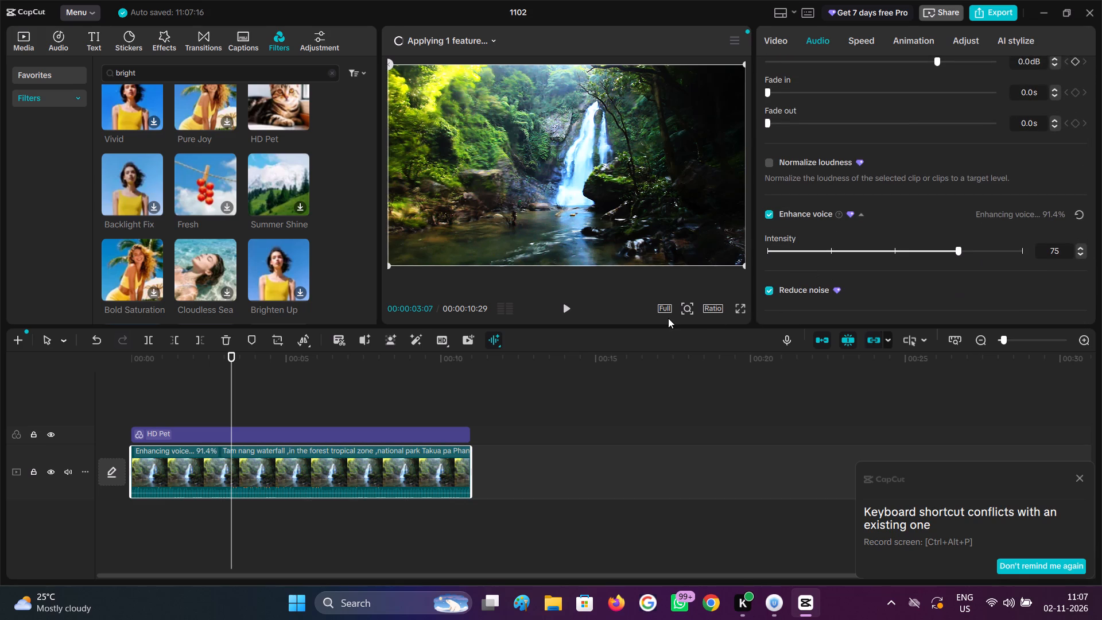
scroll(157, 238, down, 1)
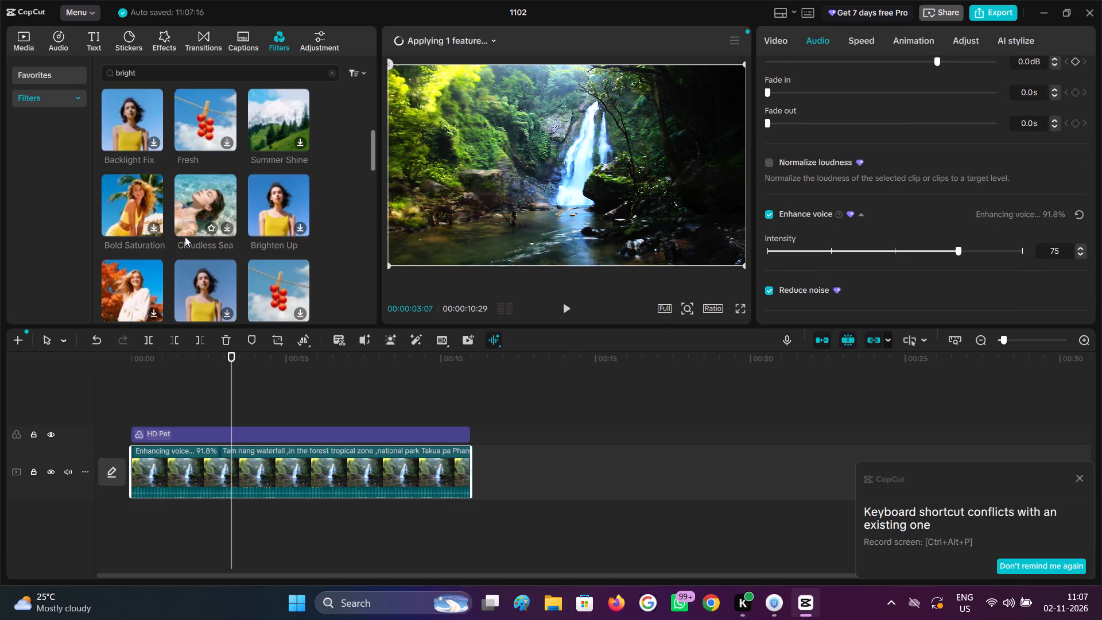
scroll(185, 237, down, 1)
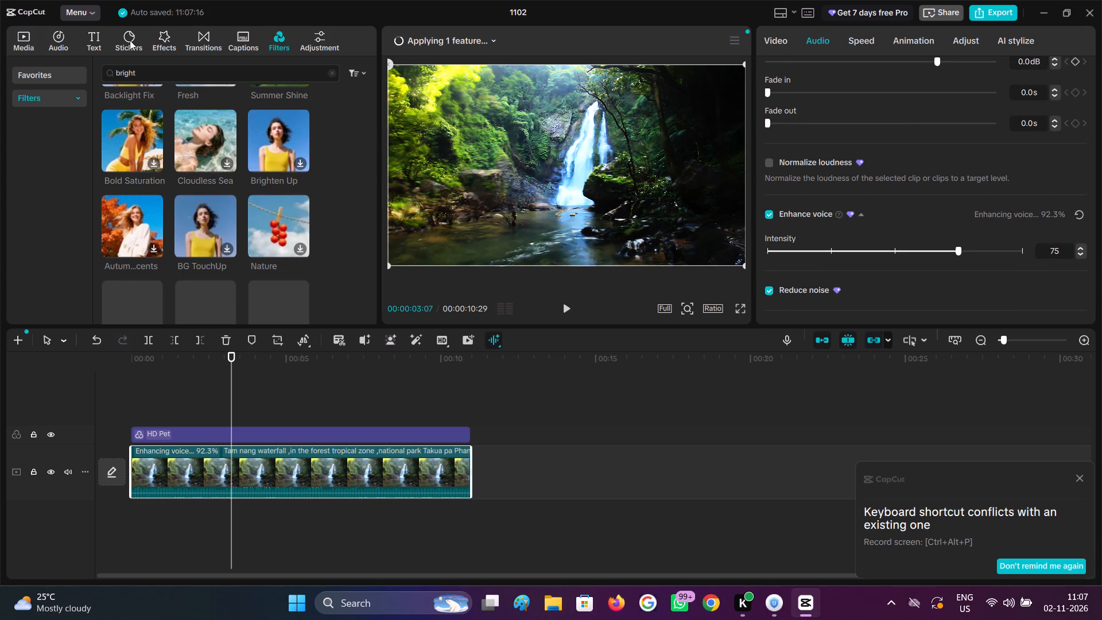
Browse the trending video effects, preview BW Slider and Fade In, and download Flash Mutation and BG Projection.
click(173, 38)
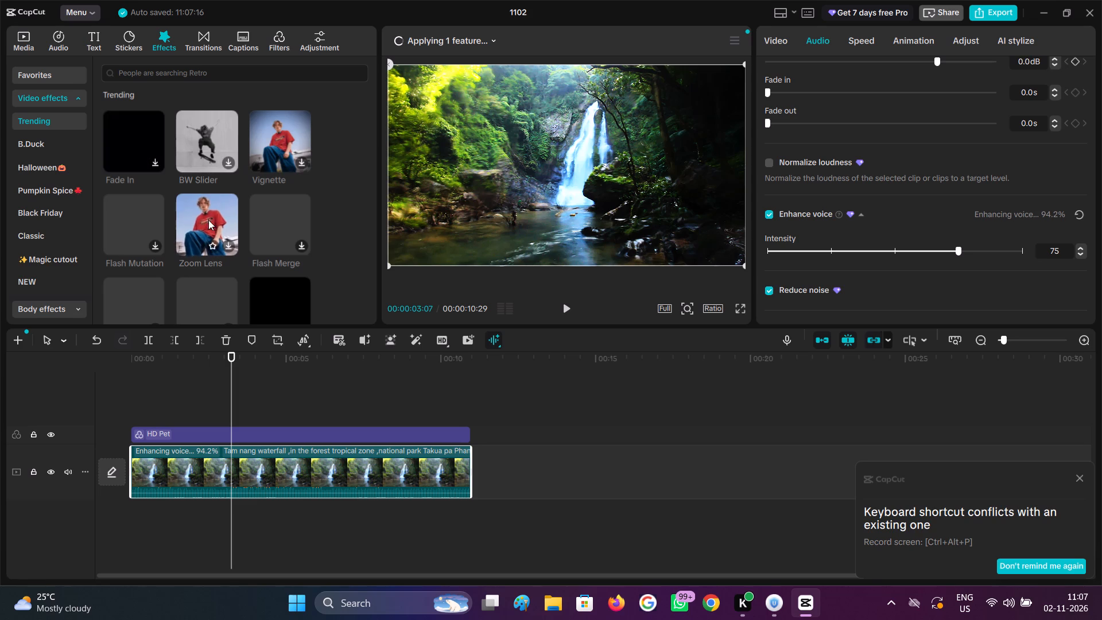
click(209, 134)
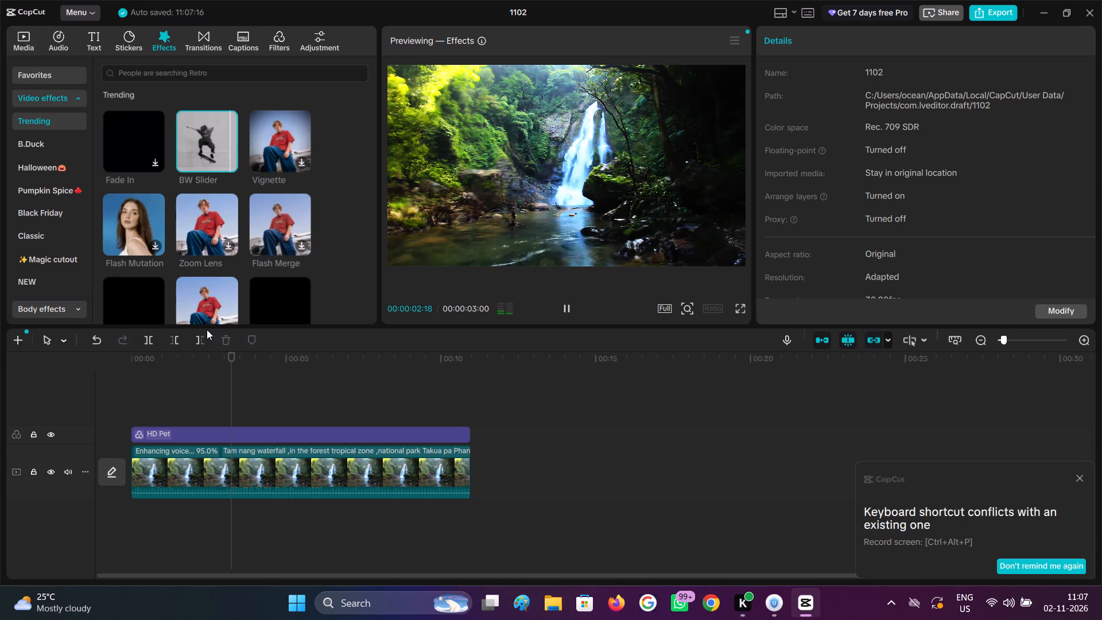
click(125, 131)
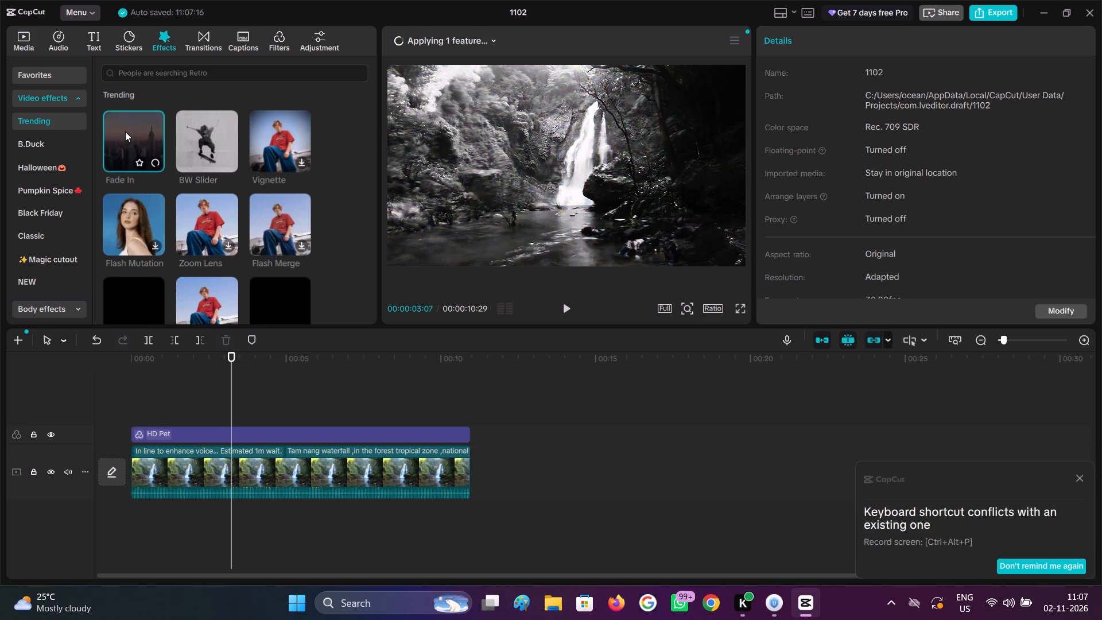
scroll(131, 244, down, 1)
scroll(131, 244, up, 1)
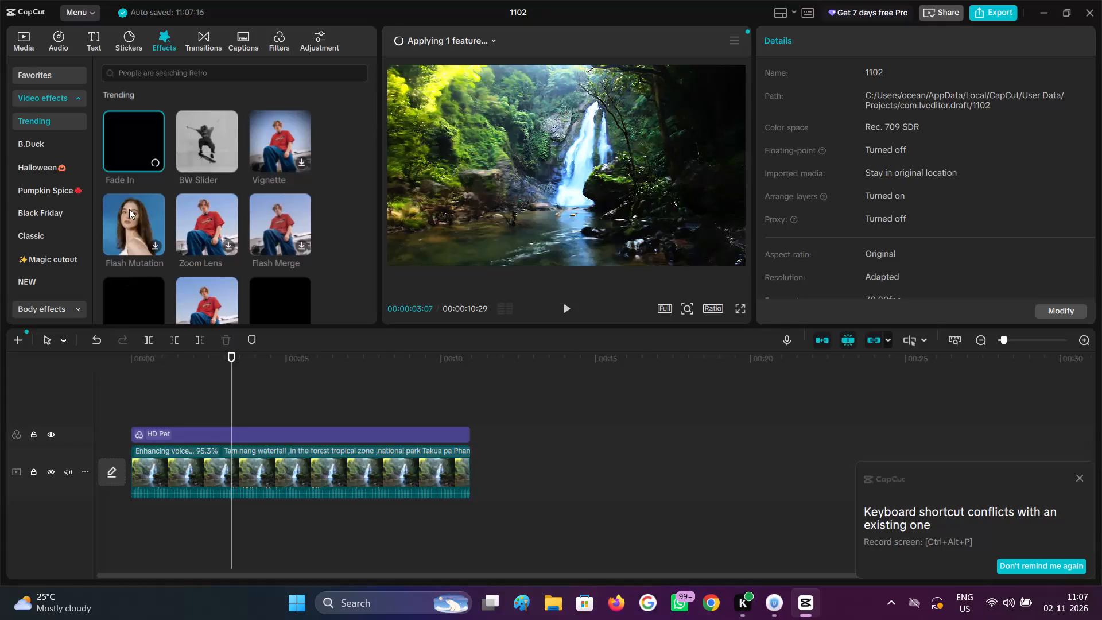
click(130, 205)
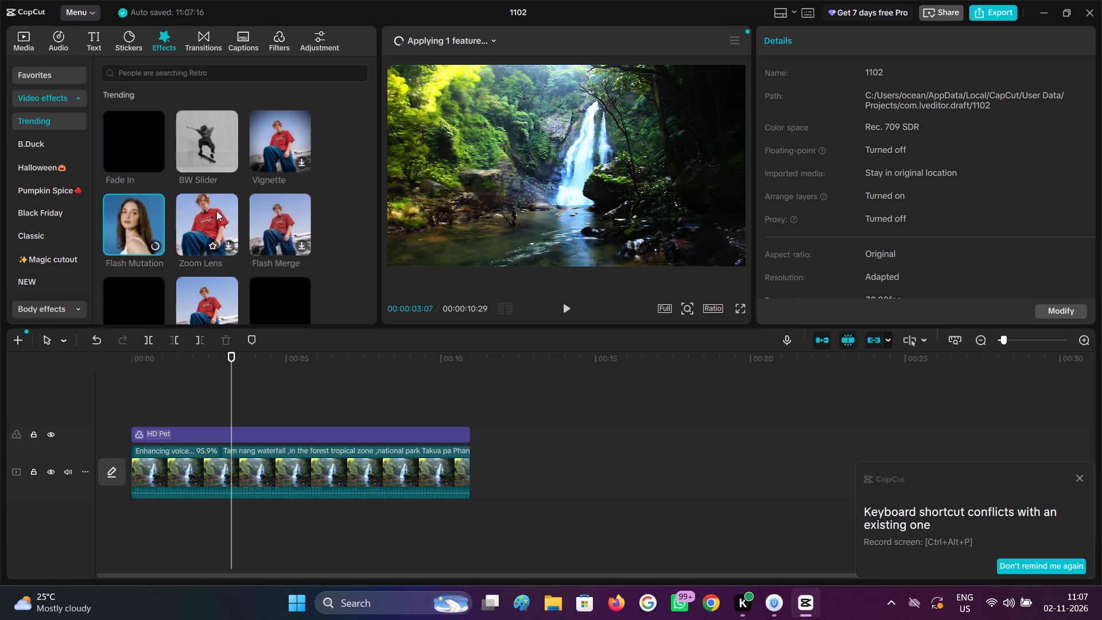
scroll(155, 215, down, 1)
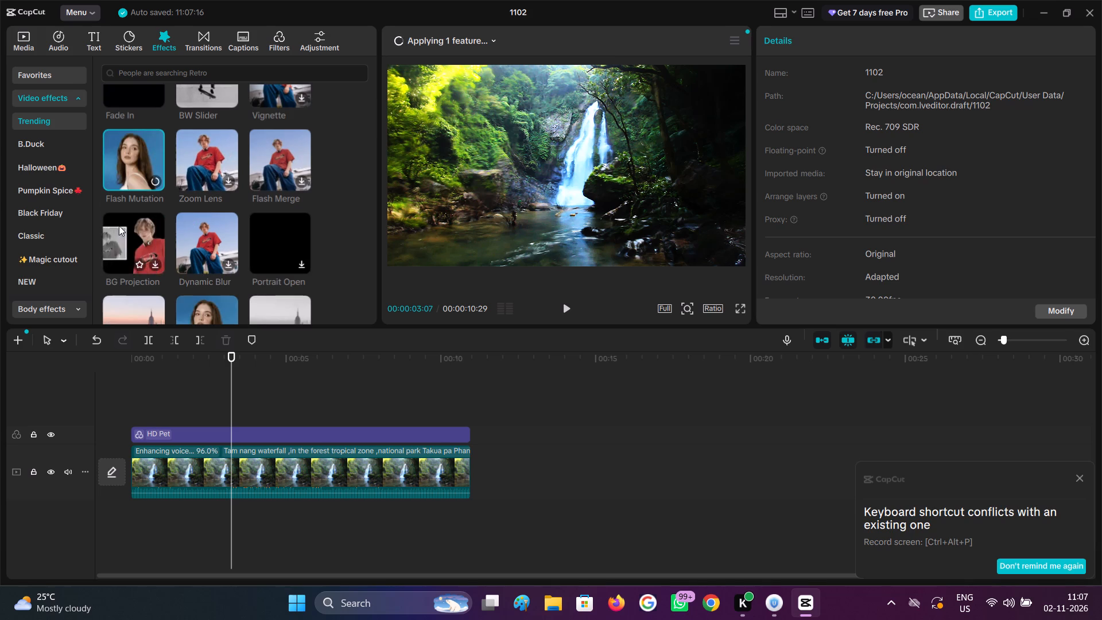
click(133, 224)
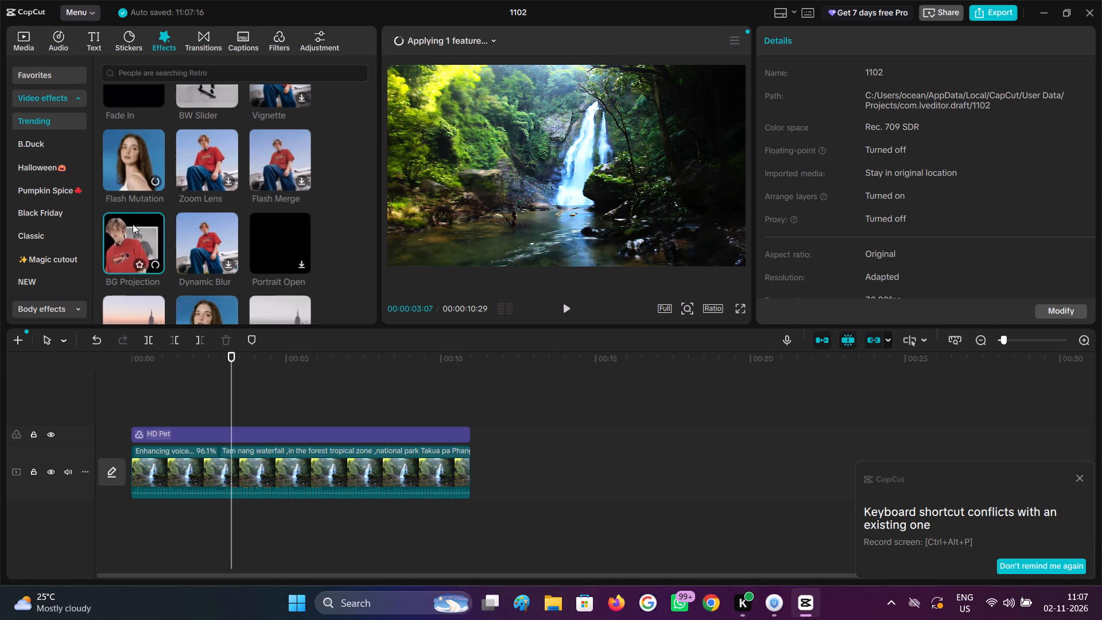
scroll(111, 243, down, 1)
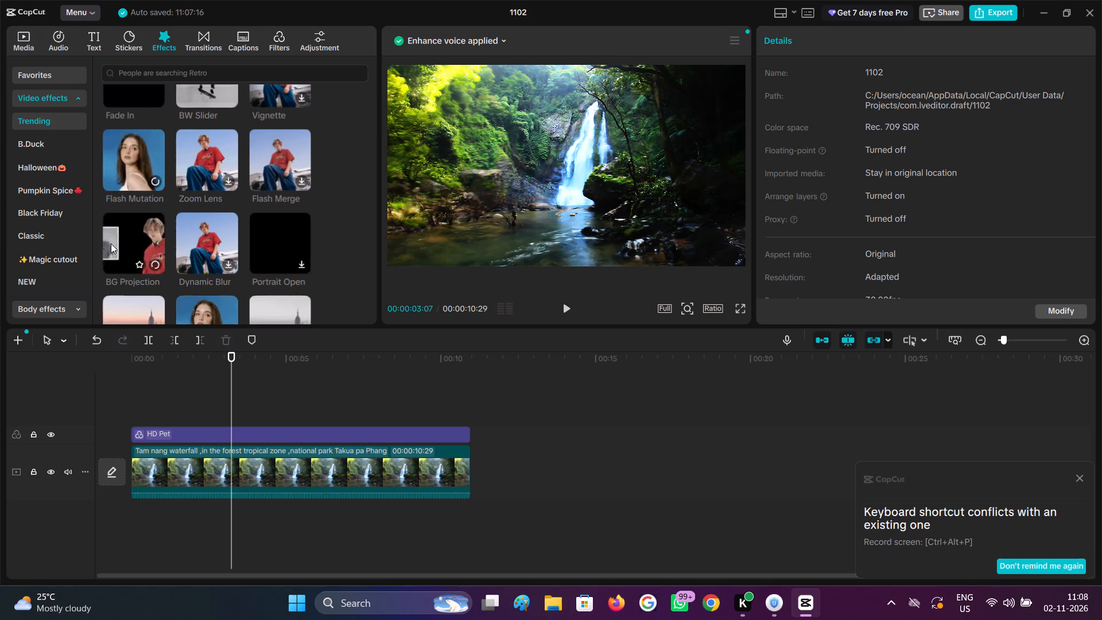
scroll(111, 243, down, 1)
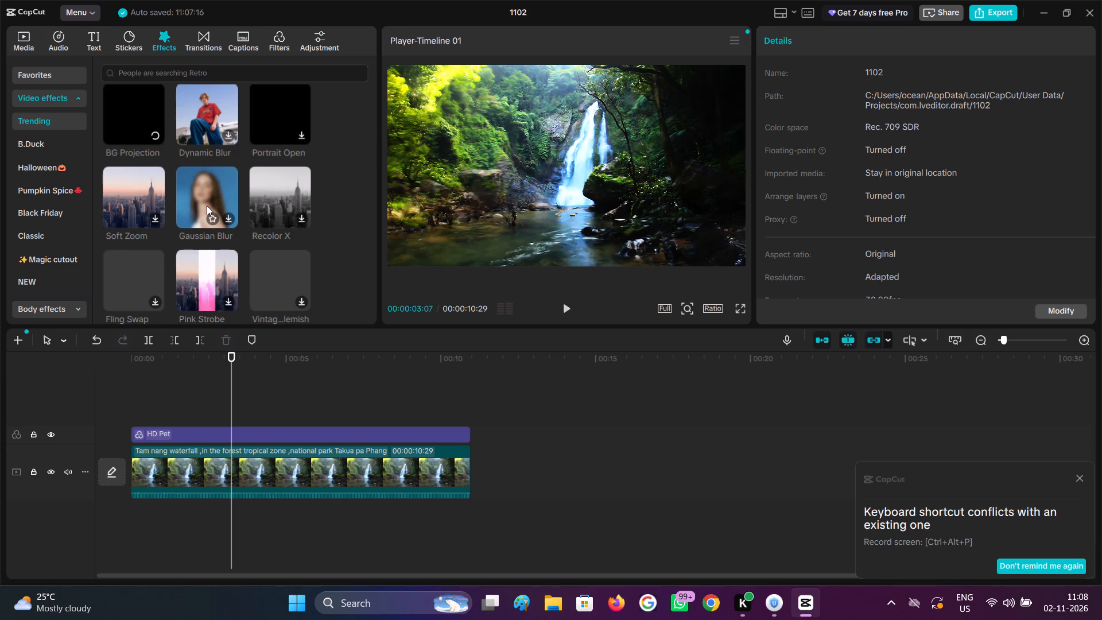
scroll(207, 206, up, 3)
click(136, 144)
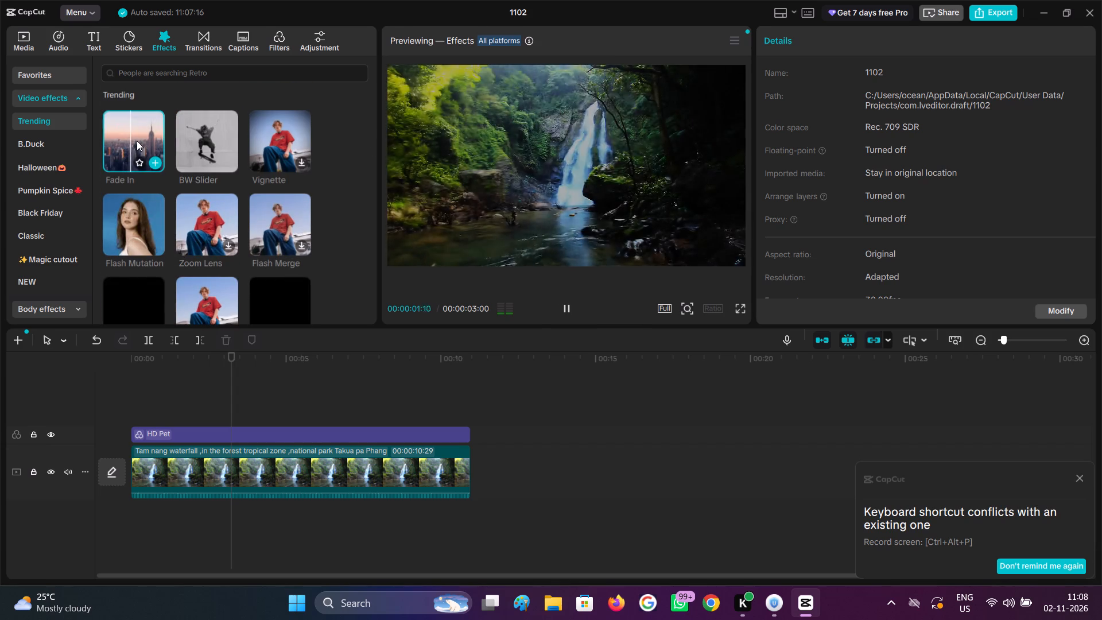
Preview the Flash Mutation effect and place it at the very start of the timeline, above the HD Pet filter.
click(131, 198)
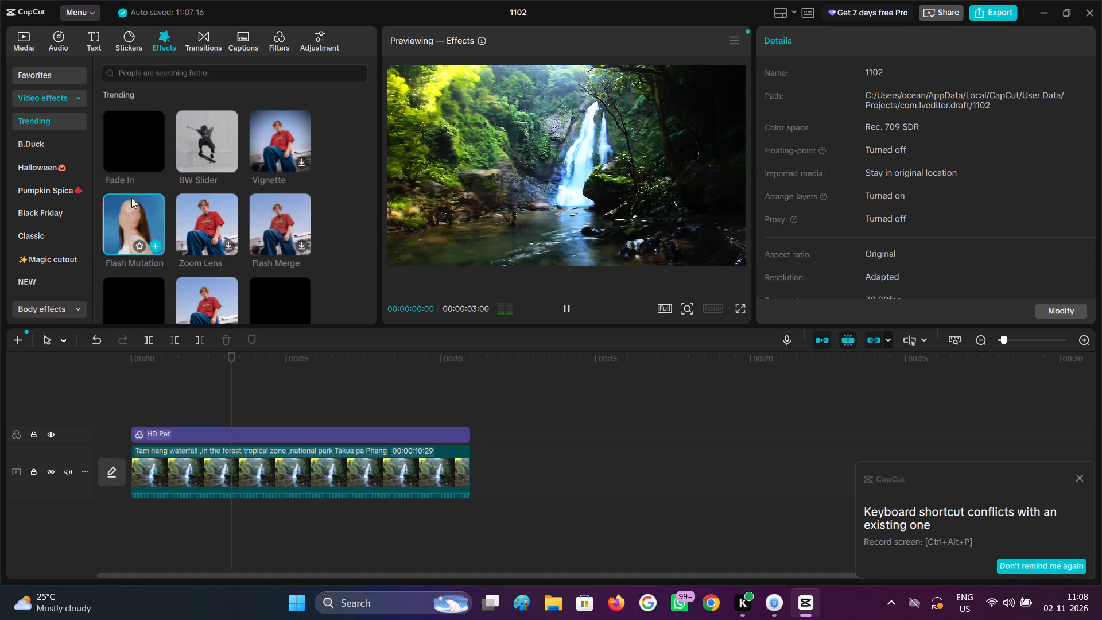
click(131, 198)
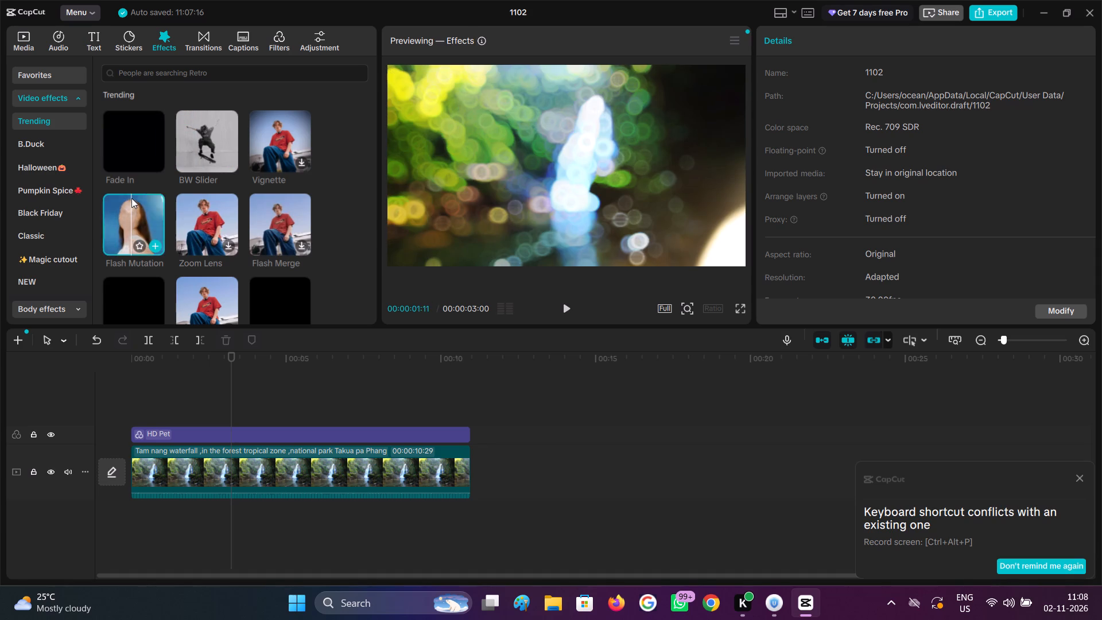
key(space)
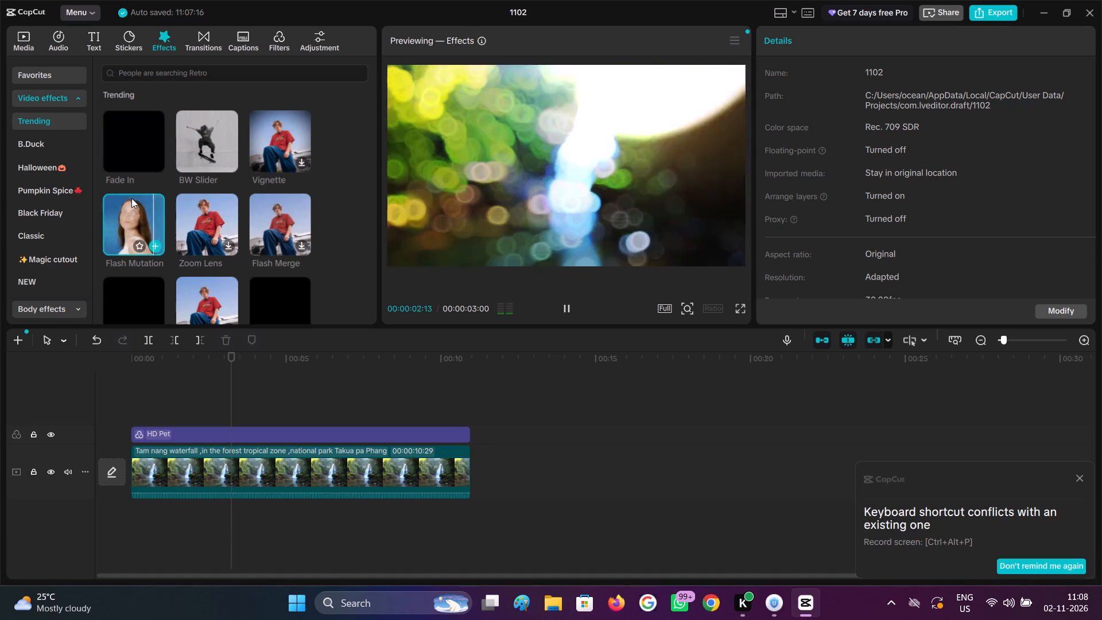
key(space)
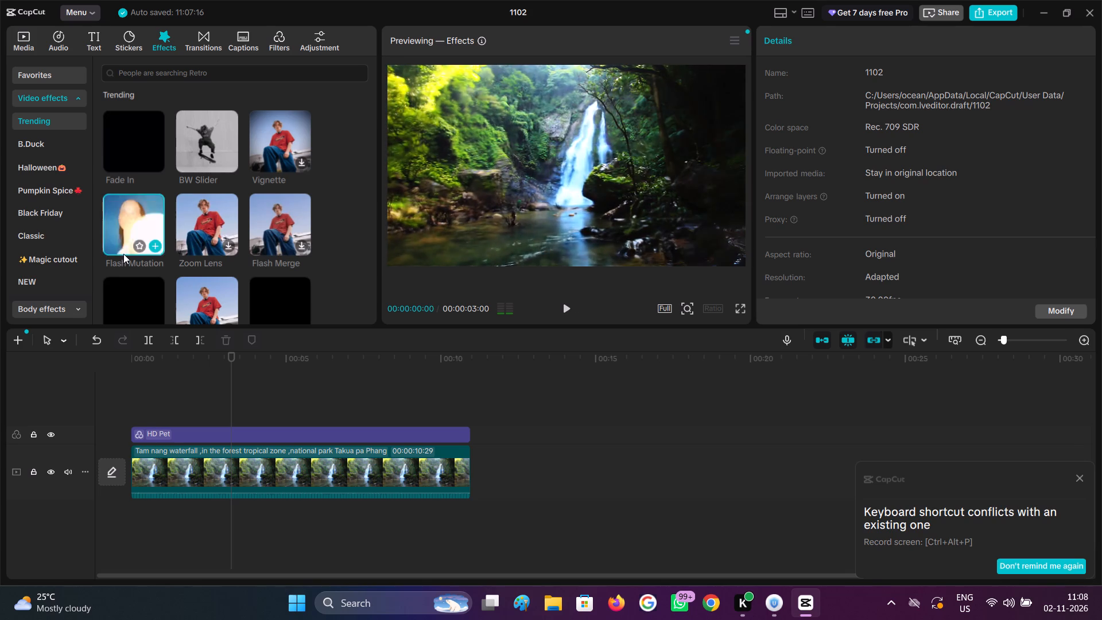
click(154, 250)
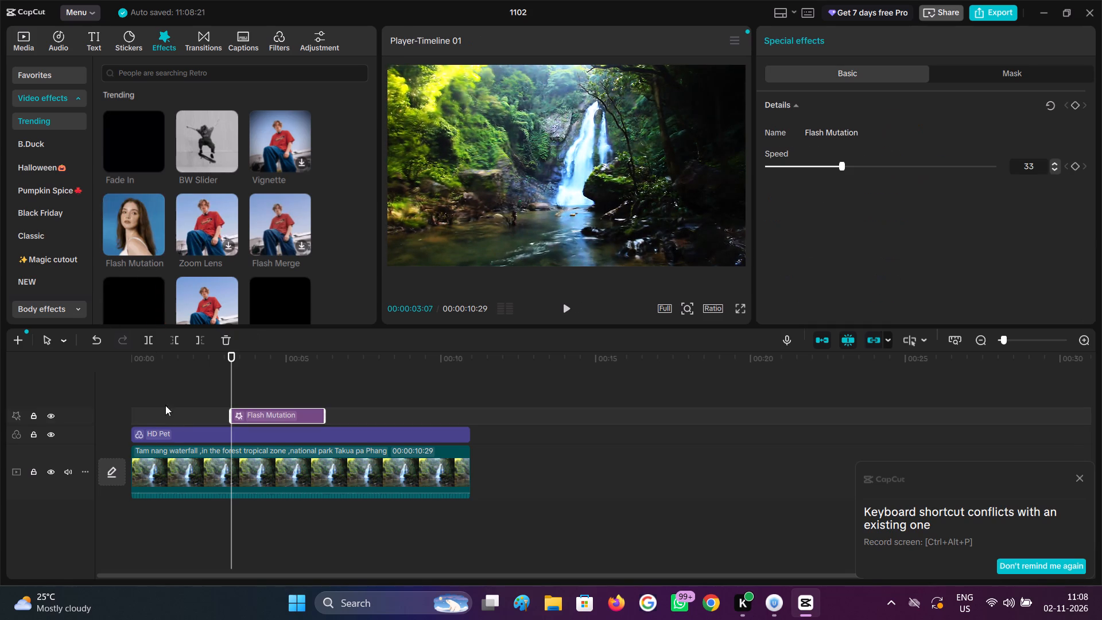
drag(269, 416, 108, 428)
Scrub through the Flash Mutation effect and trim its end so it lasts about 0.6 s.
click(176, 390)
drag(169, 389, 145, 386)
click(141, 386)
drag(140, 385, 145, 382)
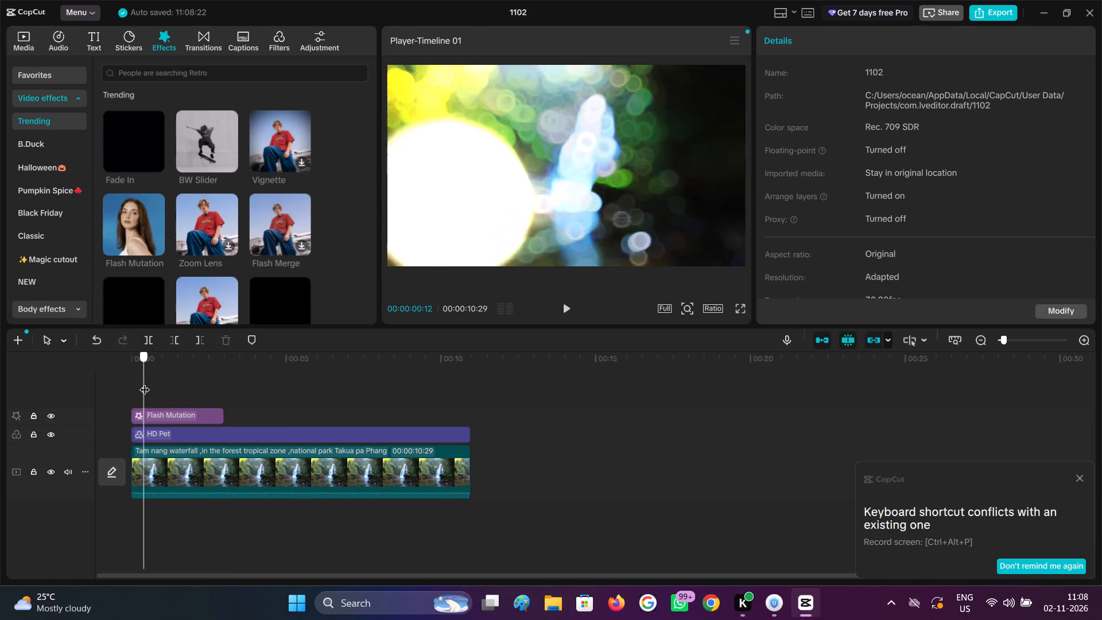
drag(145, 382, 163, 386)
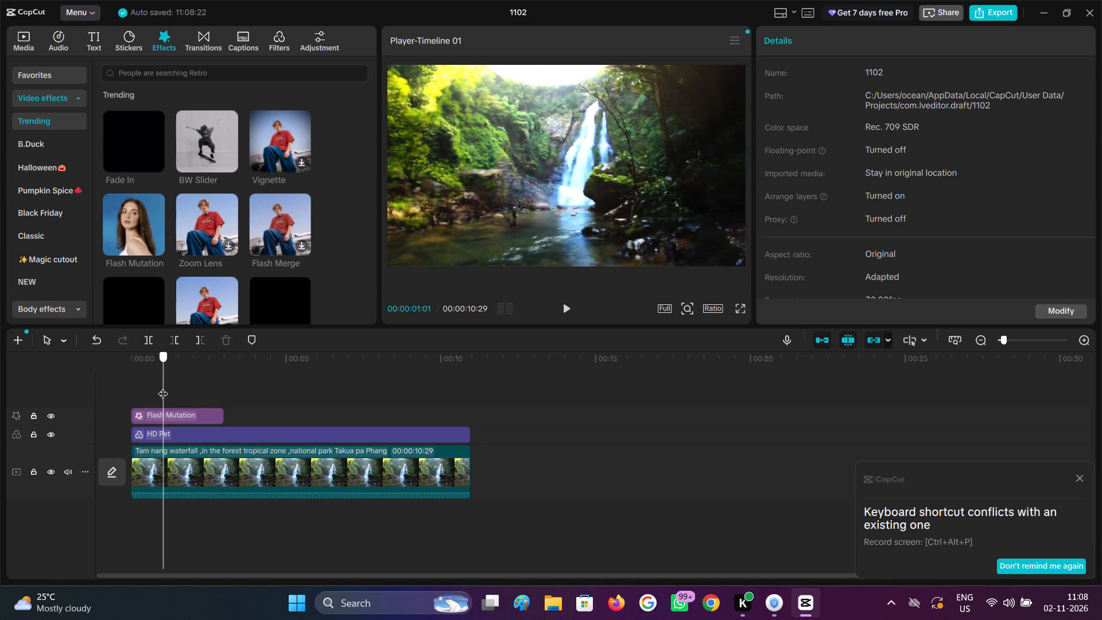
drag(163, 386, 171, 390)
click(165, 409)
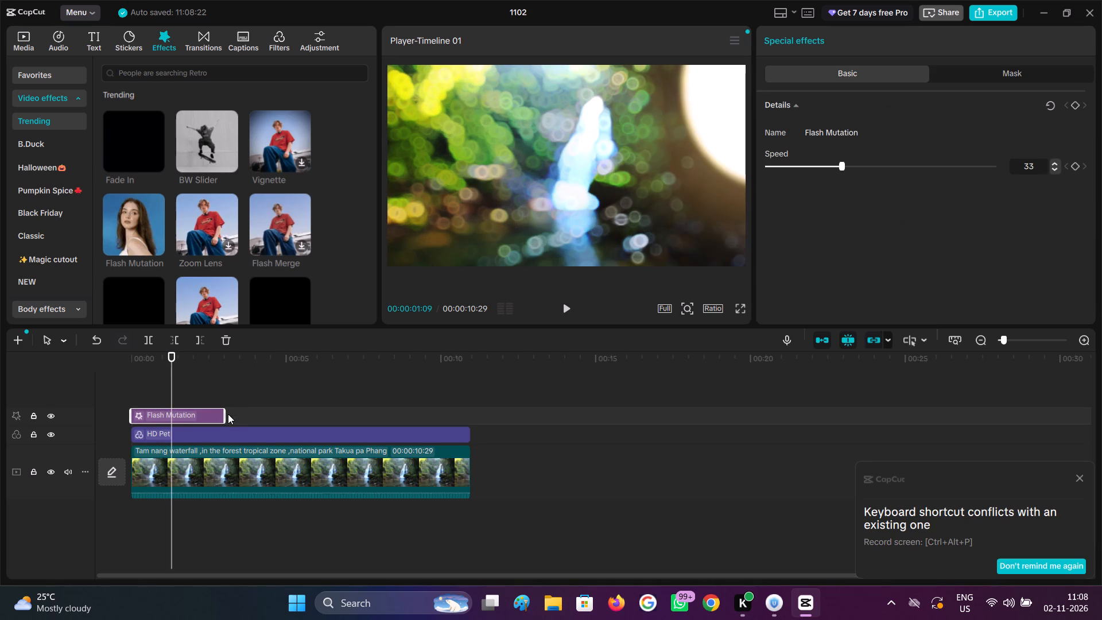
drag(227, 414, 151, 393)
click(151, 393)
drag(150, 392, 138, 397)
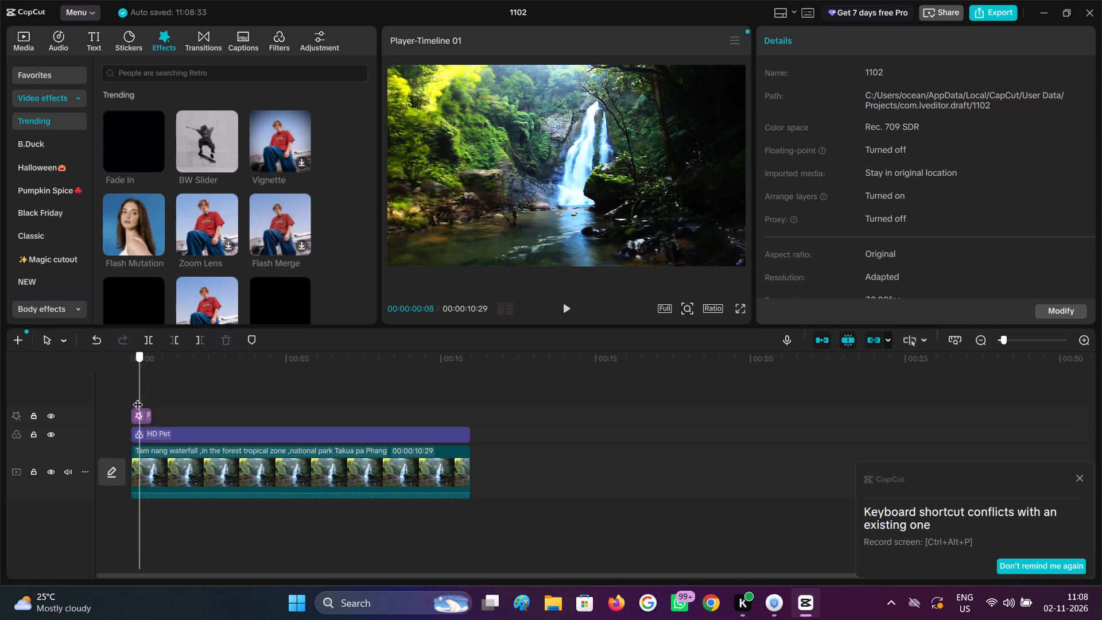
drag(138, 397, 138, 396)
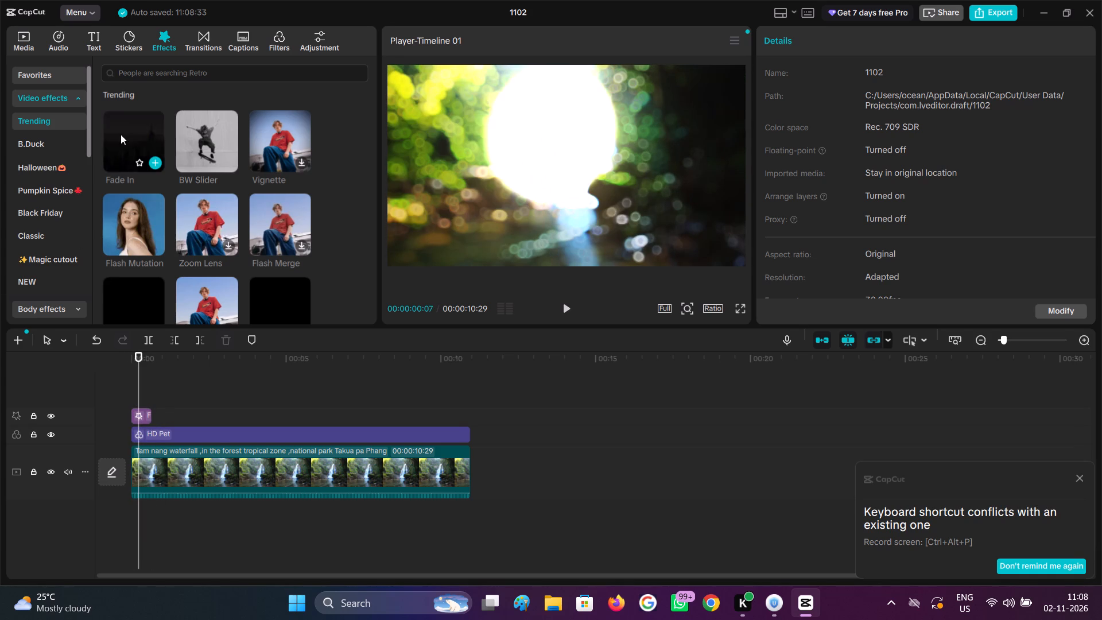
Place the Fade In effect at the timeline start above Flash Mutation and trim it to about 0.4 s.
drag(123, 140, 115, 400)
drag(142, 393, 121, 393)
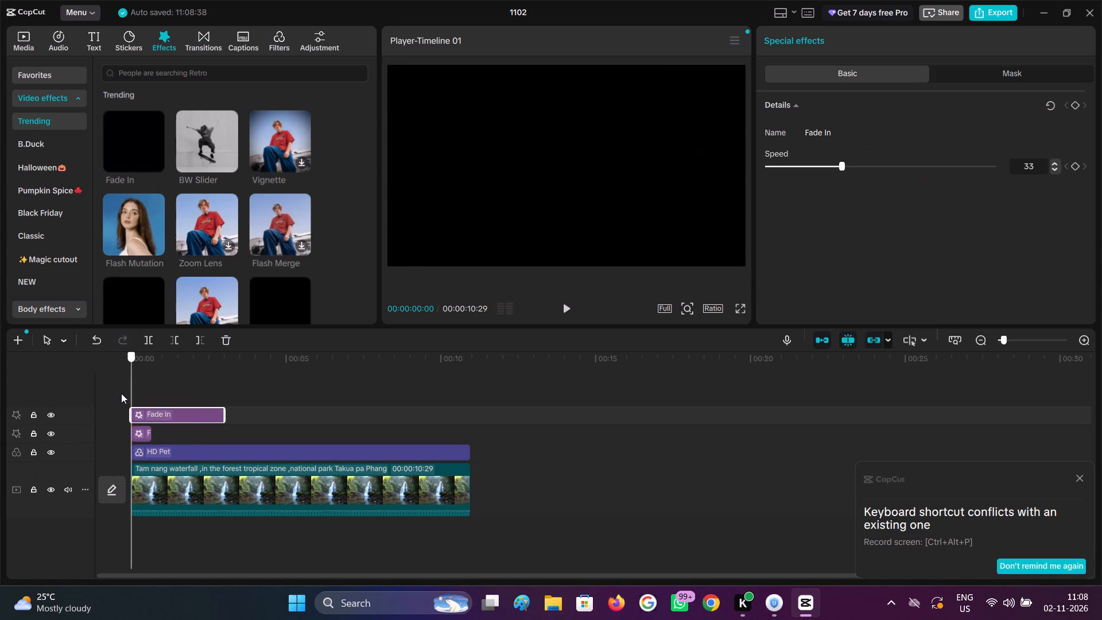
drag(121, 393, 156, 406)
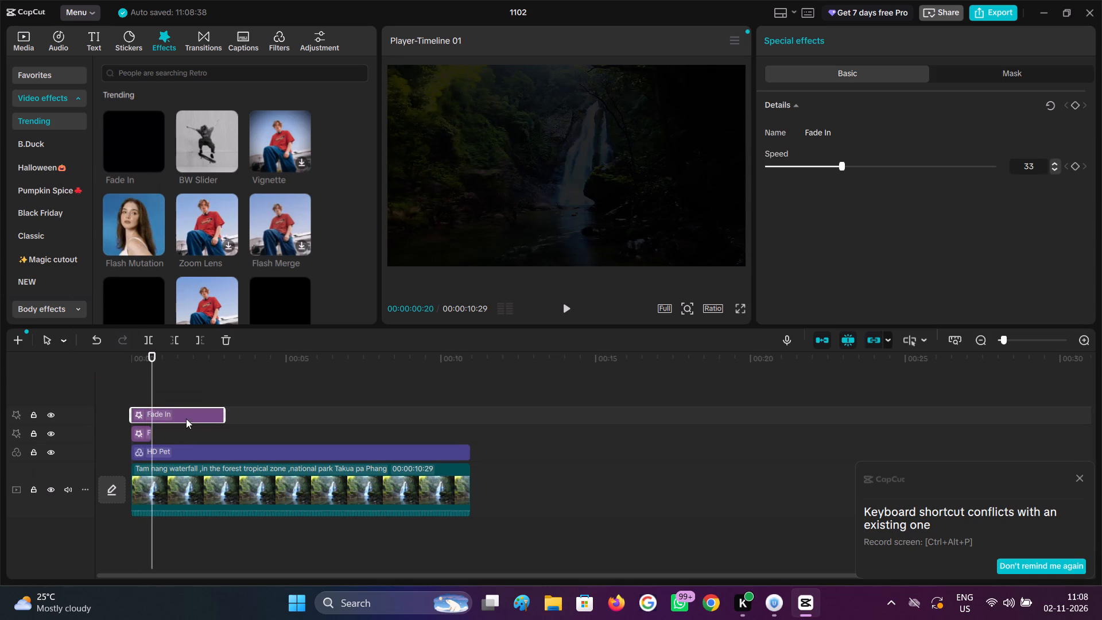
drag(223, 416, 143, 417)
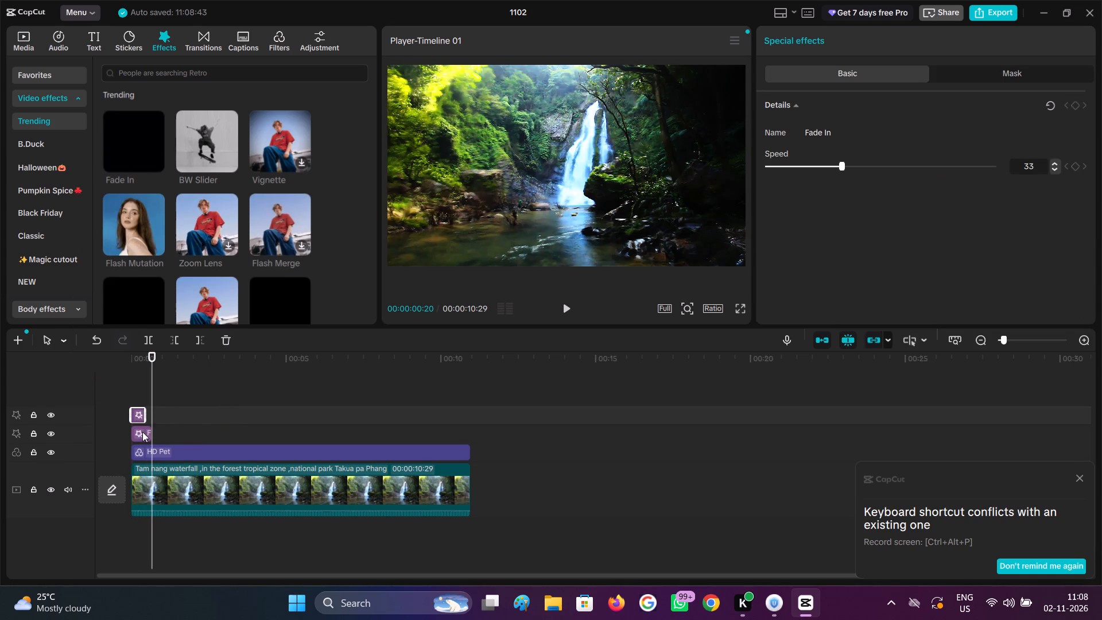
Move the Flash Mutation effect to start where Fade In ends, and scrub through the opening.
click(146, 432)
drag(141, 435, 150, 433)
click(150, 396)
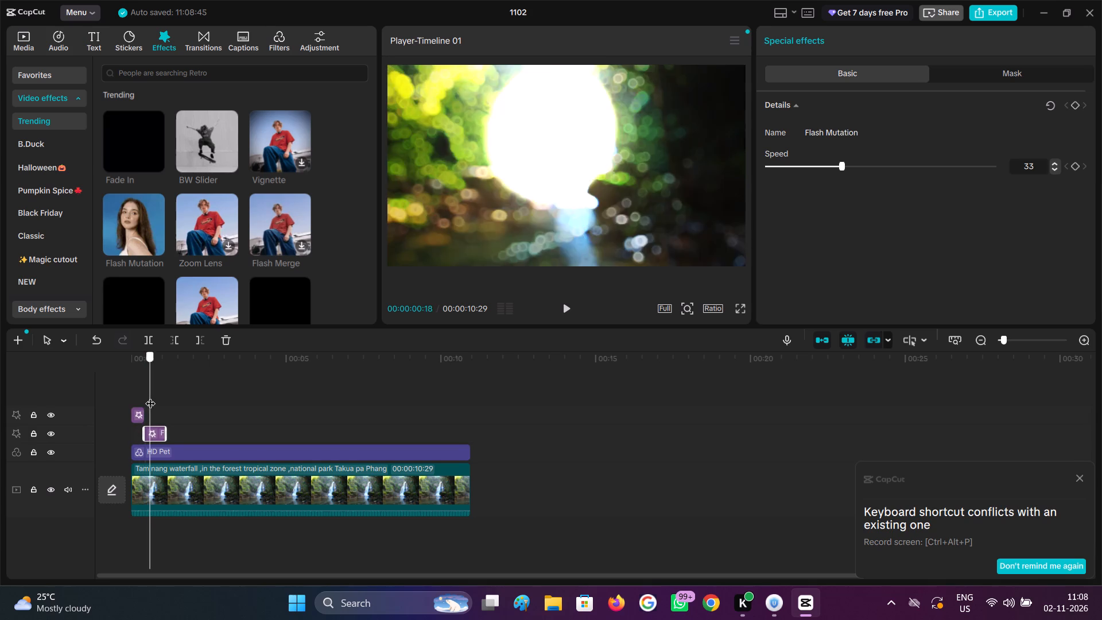
drag(149, 396, 135, 394)
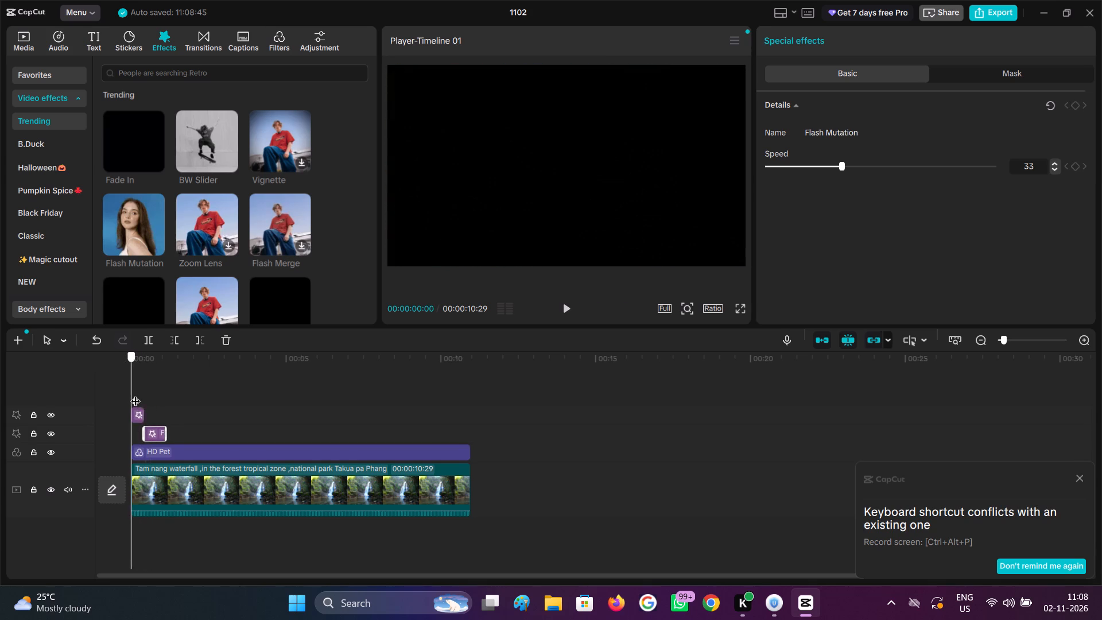
drag(135, 394, 137, 395)
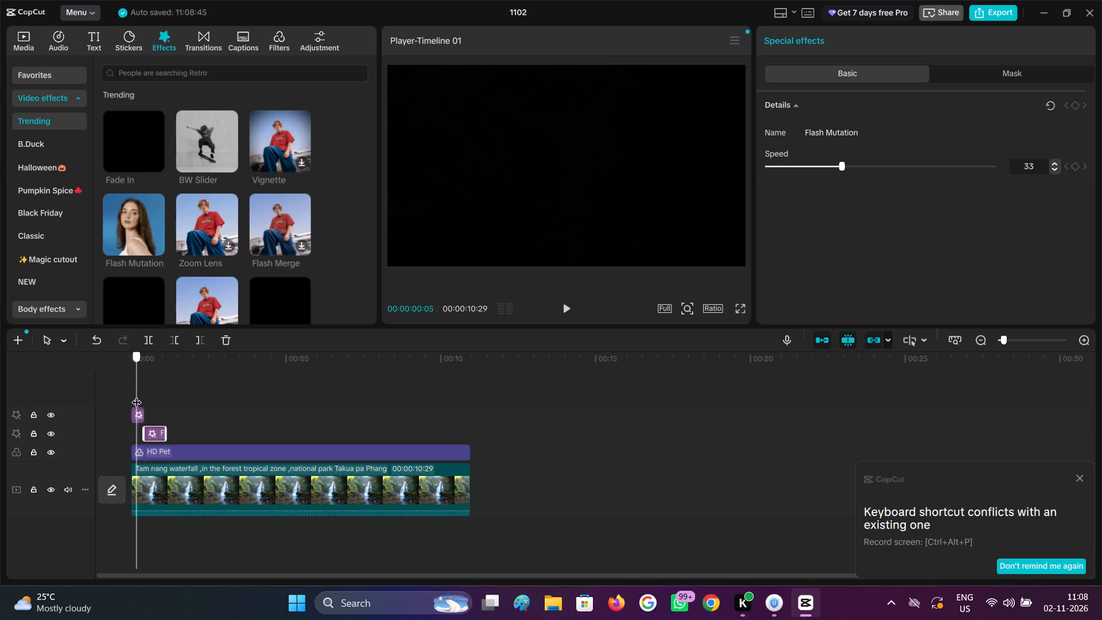
drag(137, 395, 142, 397)
Extend Fade In to about 0.8 s and Flash Mutation's start back to about 0.2 s so they overlap, then play back the opening.
click(134, 414)
drag(144, 416, 146, 416)
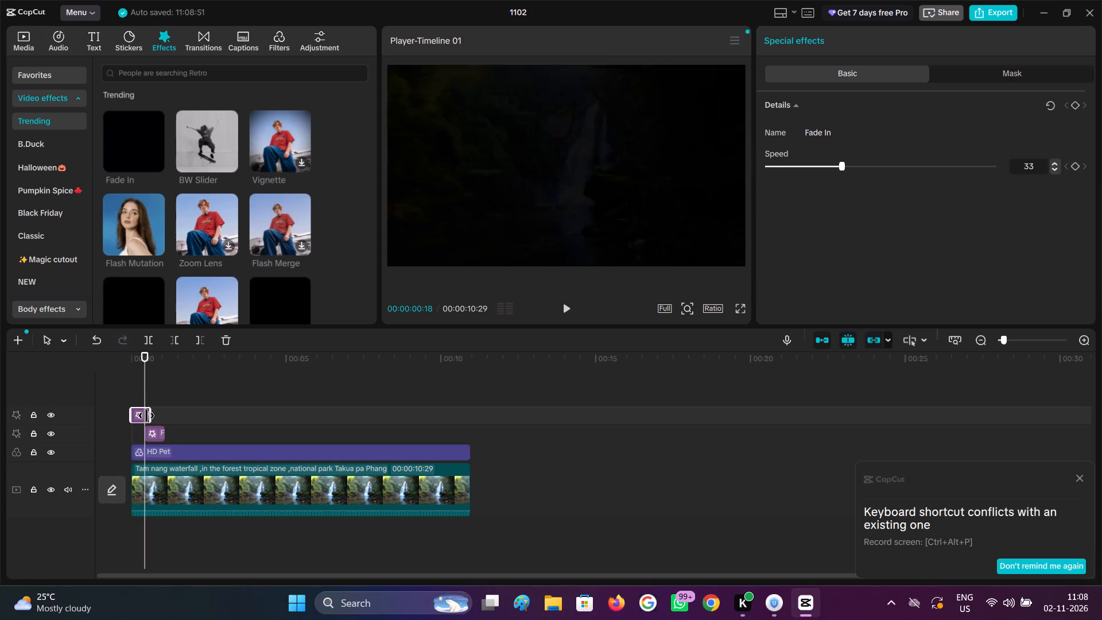
drag(146, 416, 152, 416)
drag(149, 433, 146, 434)
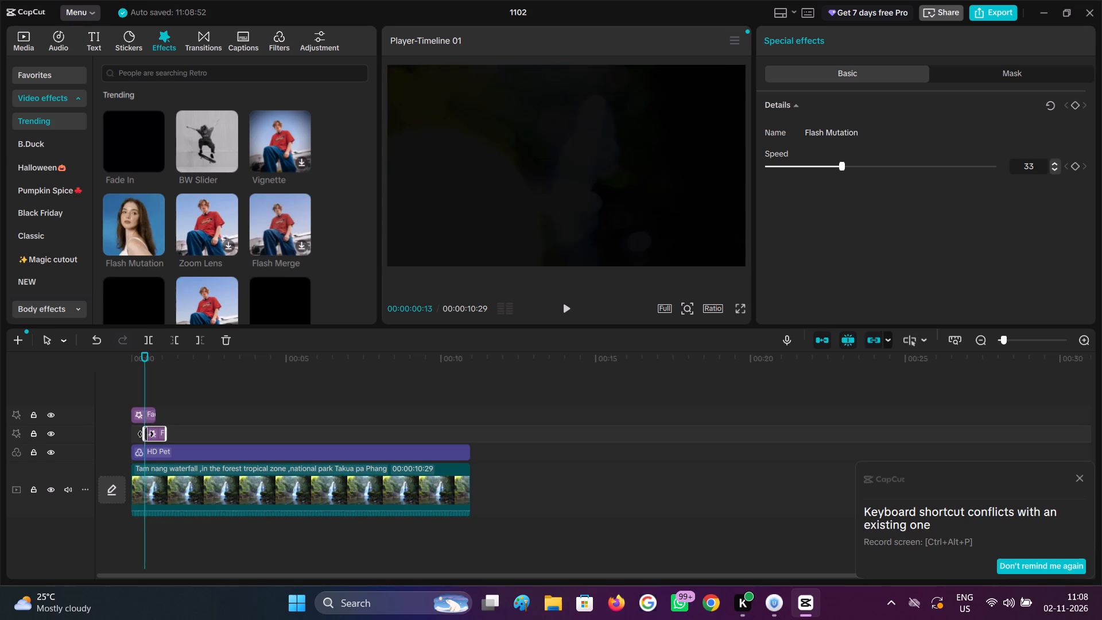
drag(146, 434, 142, 433)
click(140, 394)
drag(141, 394, 138, 397)
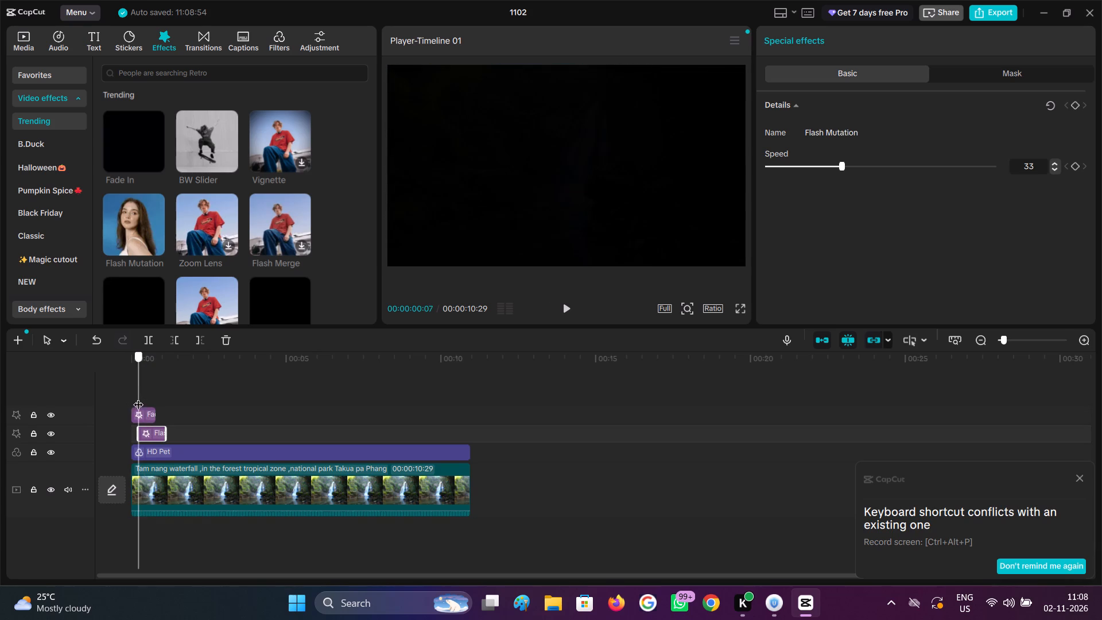
drag(138, 397, 164, 401)
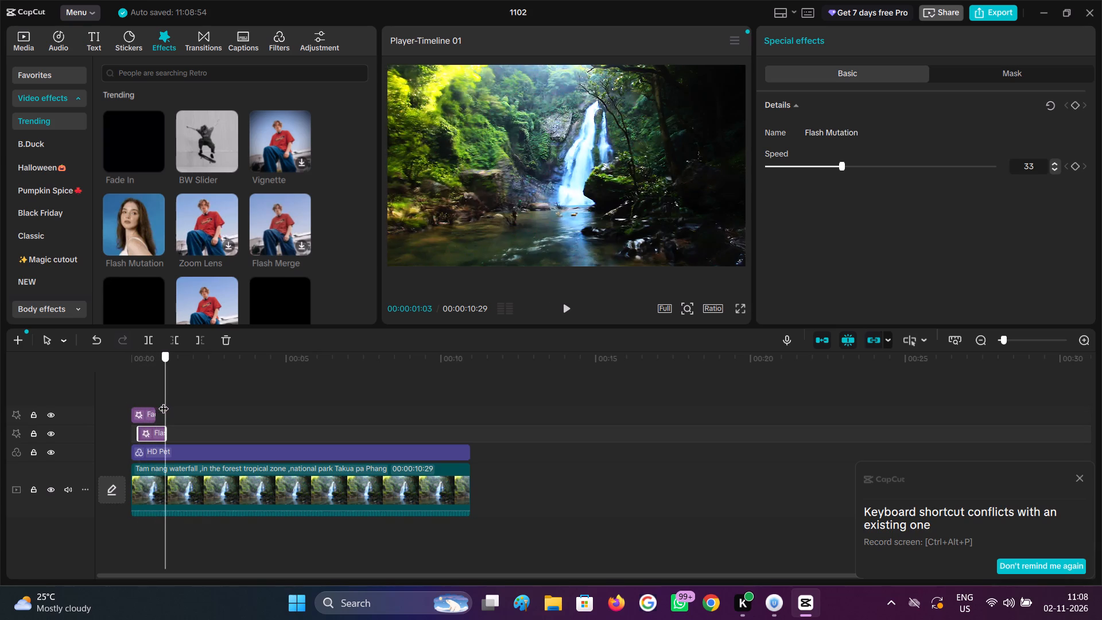
drag(164, 401, 123, 392)
key(space)
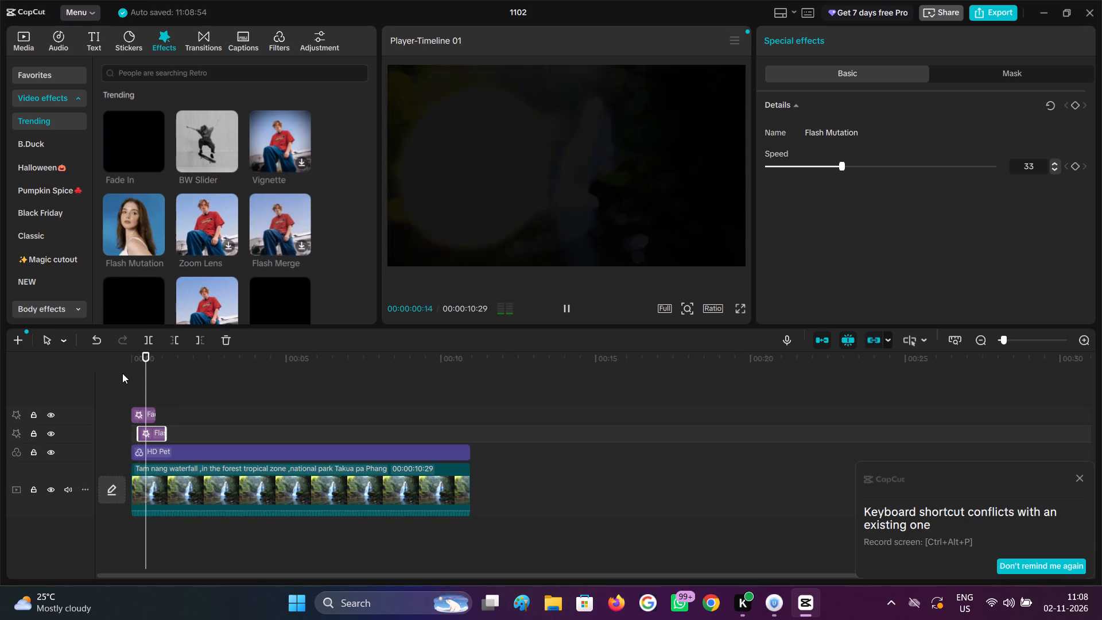
key(space)
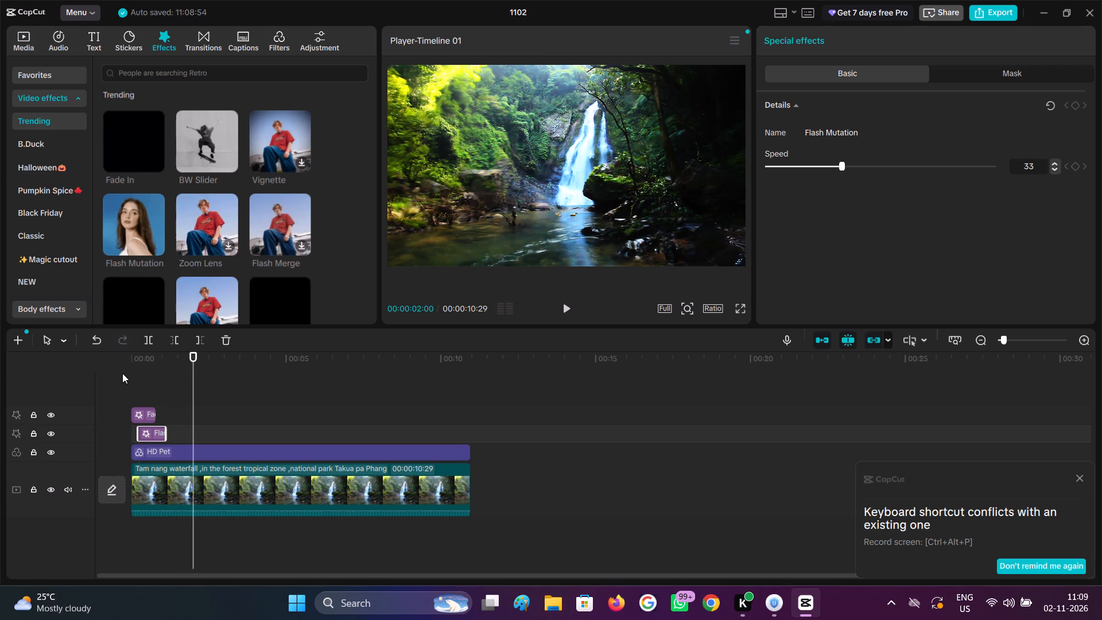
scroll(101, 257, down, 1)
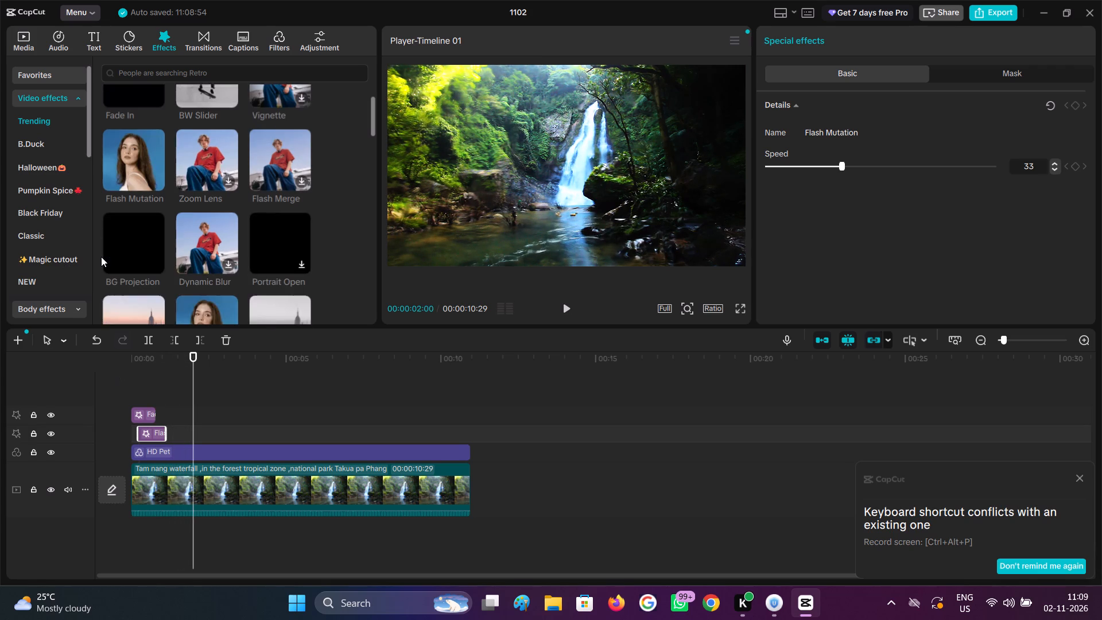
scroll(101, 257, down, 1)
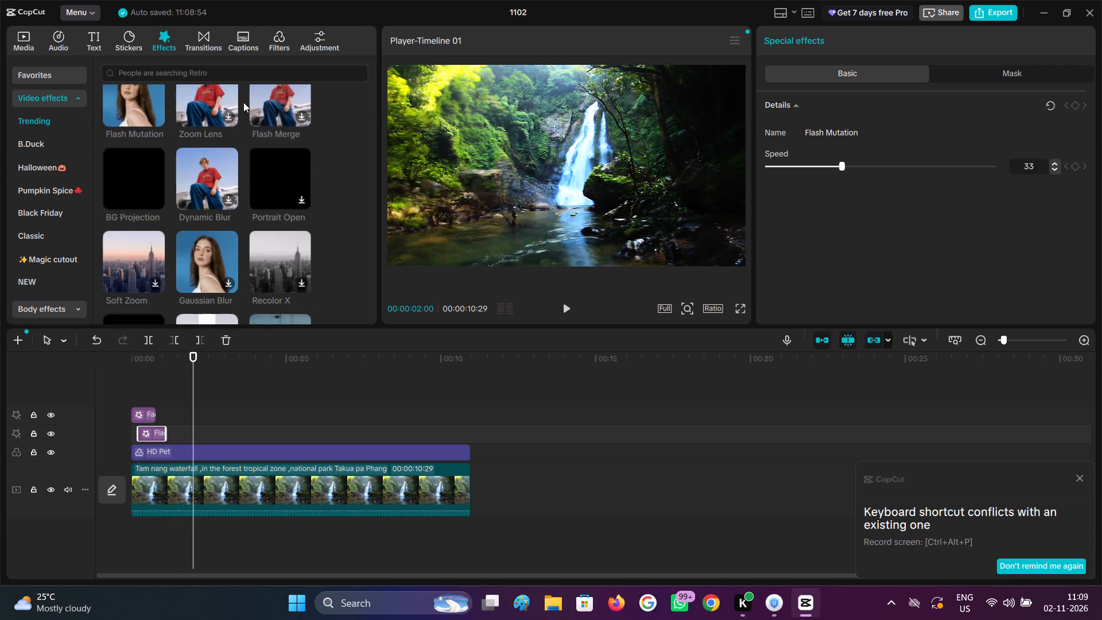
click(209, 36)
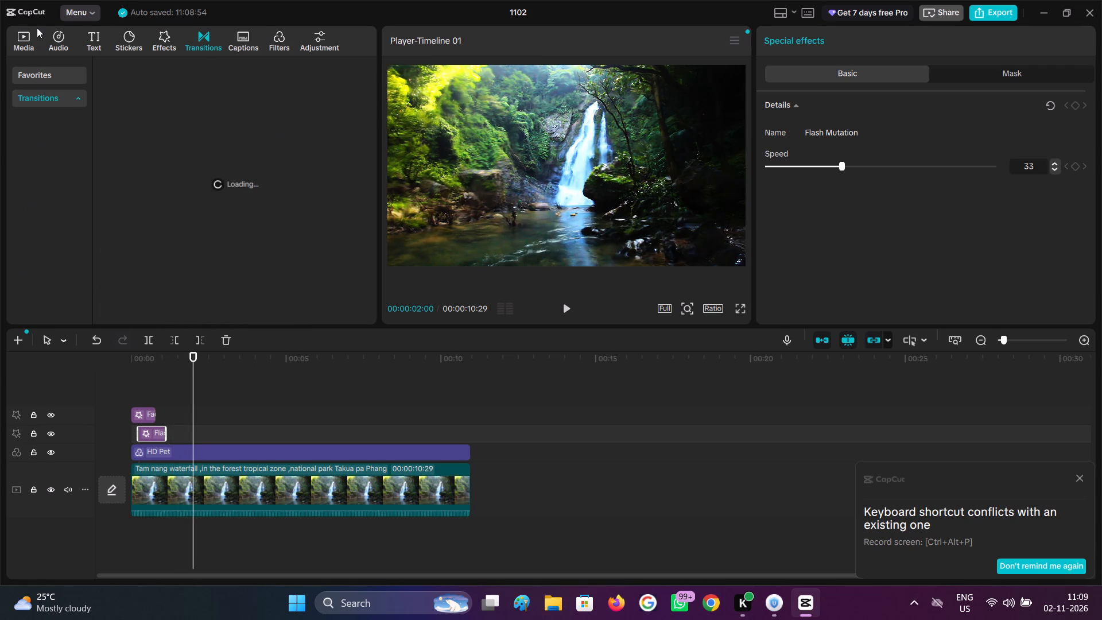
Add the "A forest on snow" stock clip from the Scenery library to the main track directly after the waterfall clip.
click(37, 28)
click(25, 36)
scroll(218, 232, down, 3)
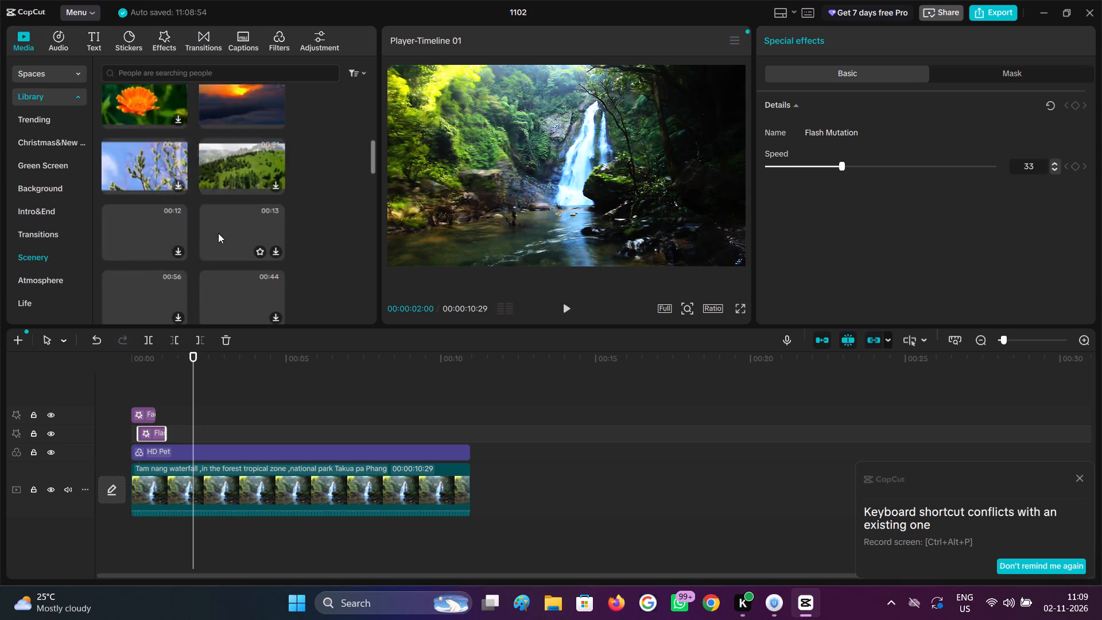
scroll(218, 233, down, 1)
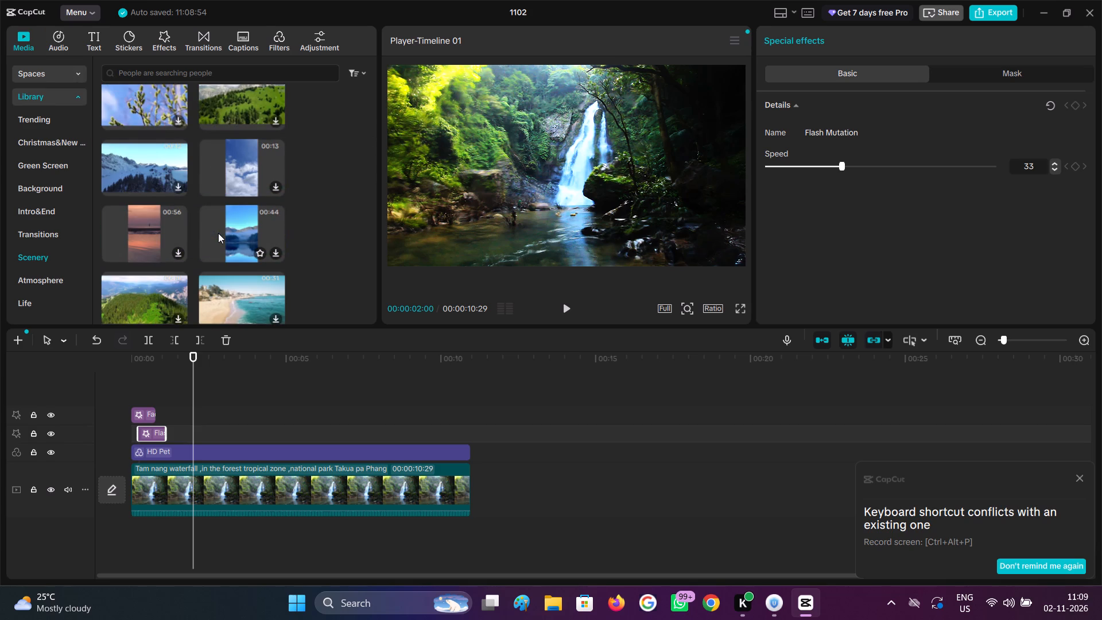
click(157, 173)
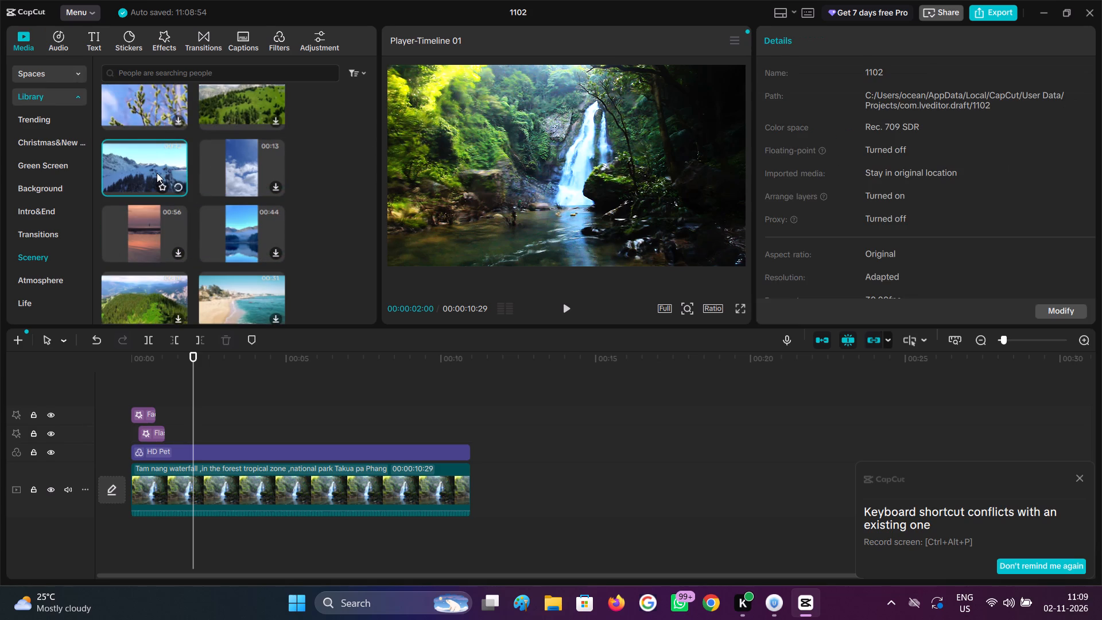
scroll(177, 208, down, 1)
click(169, 228)
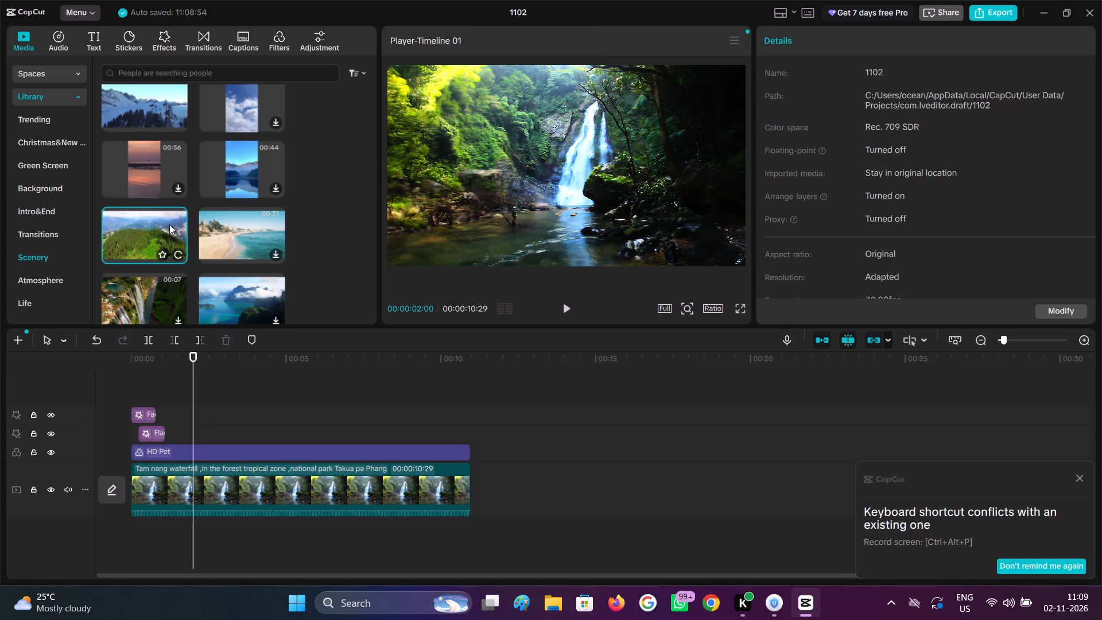
scroll(169, 224, up, 2)
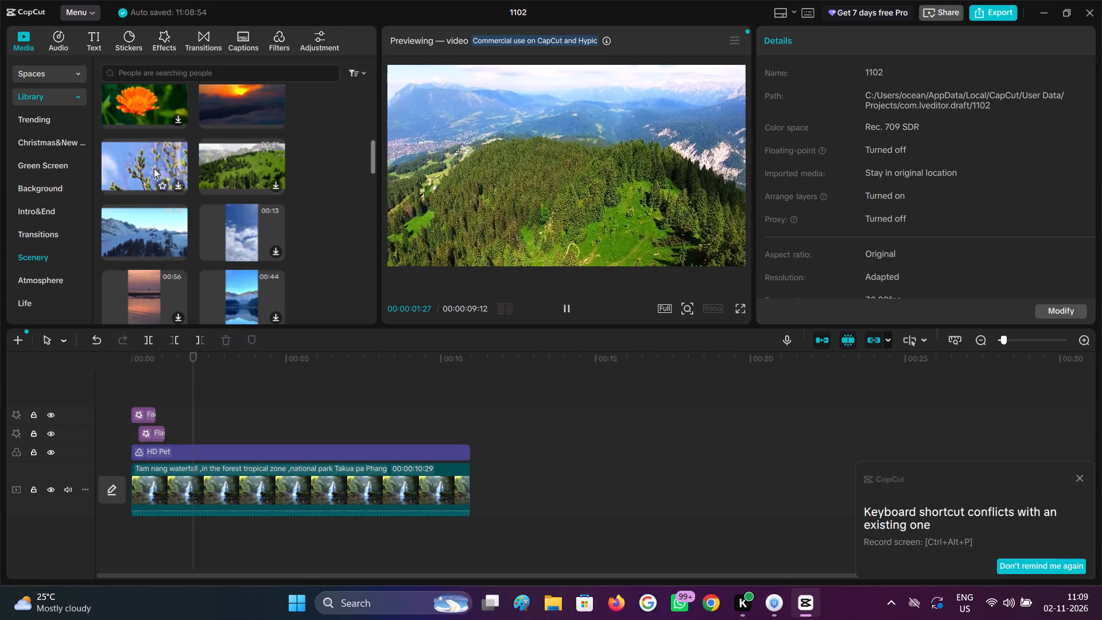
click(148, 226)
drag(148, 224, 479, 462)
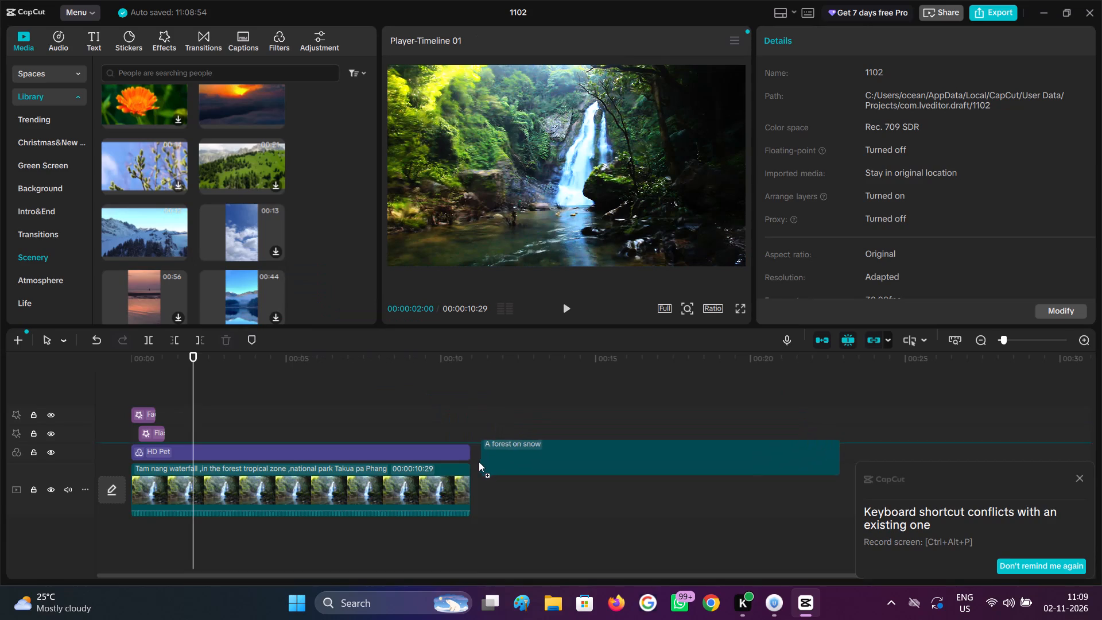
drag(479, 462, 475, 480)
Extend the HD Pet filter past the join between the clips so it ends at about 13.5 s.
click(474, 434)
drag(474, 434, 494, 444)
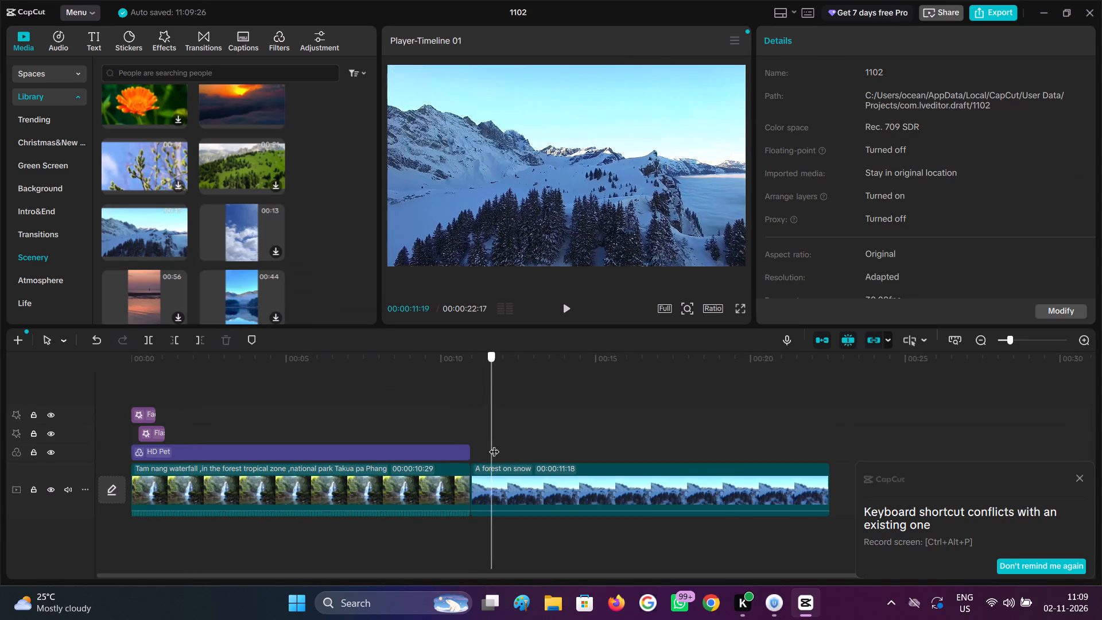
drag(494, 444, 471, 441)
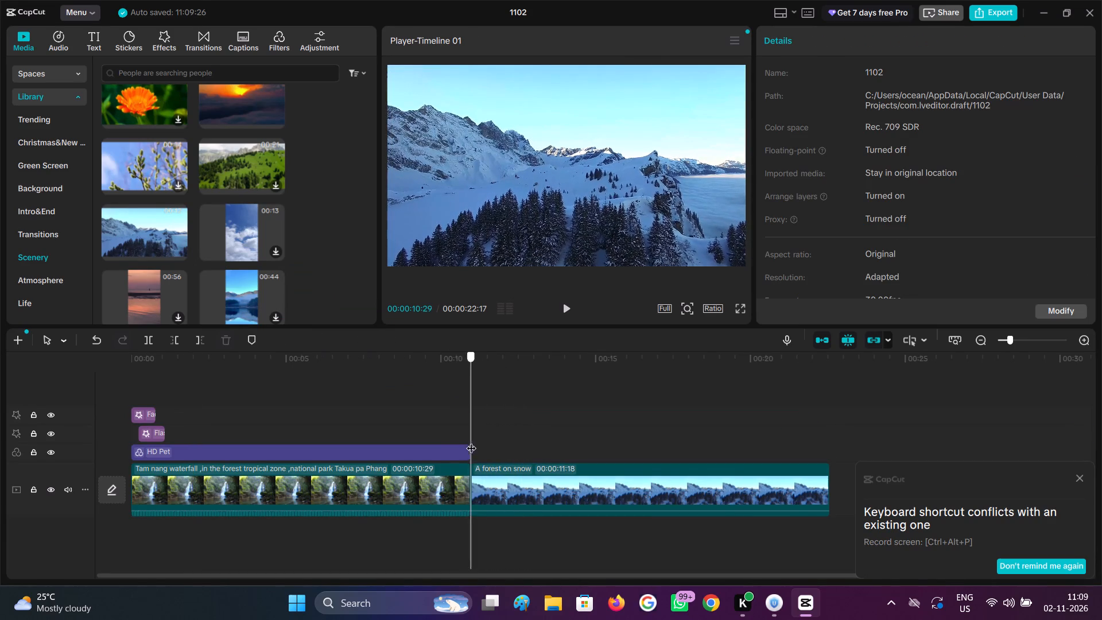
drag(471, 441, 463, 441)
click(457, 446)
drag(470, 451, 550, 454)
Compare the start of the snow clip with the HD Pet filter track hidden and shown, leaving it shown.
click(485, 432)
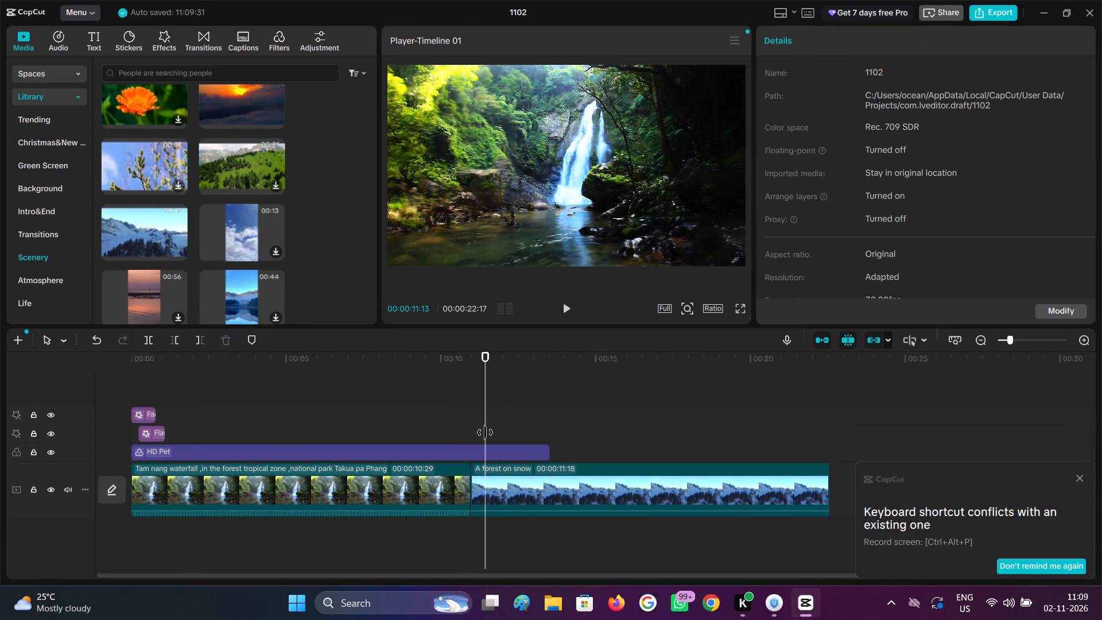
drag(485, 432, 500, 433)
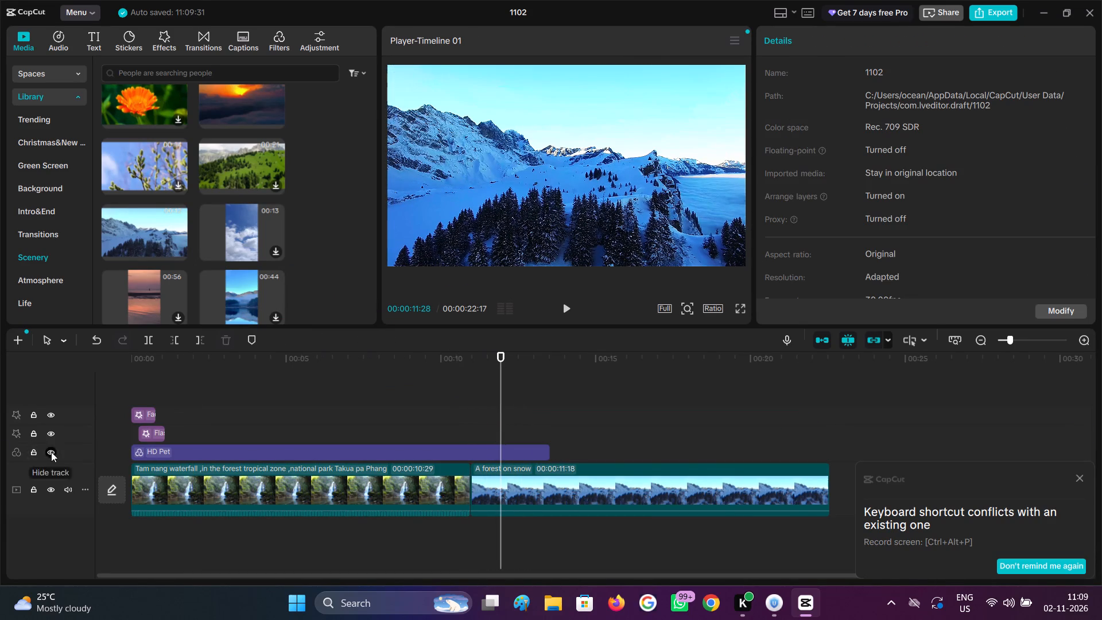
click(51, 452)
click(51, 452)
click(51, 451)
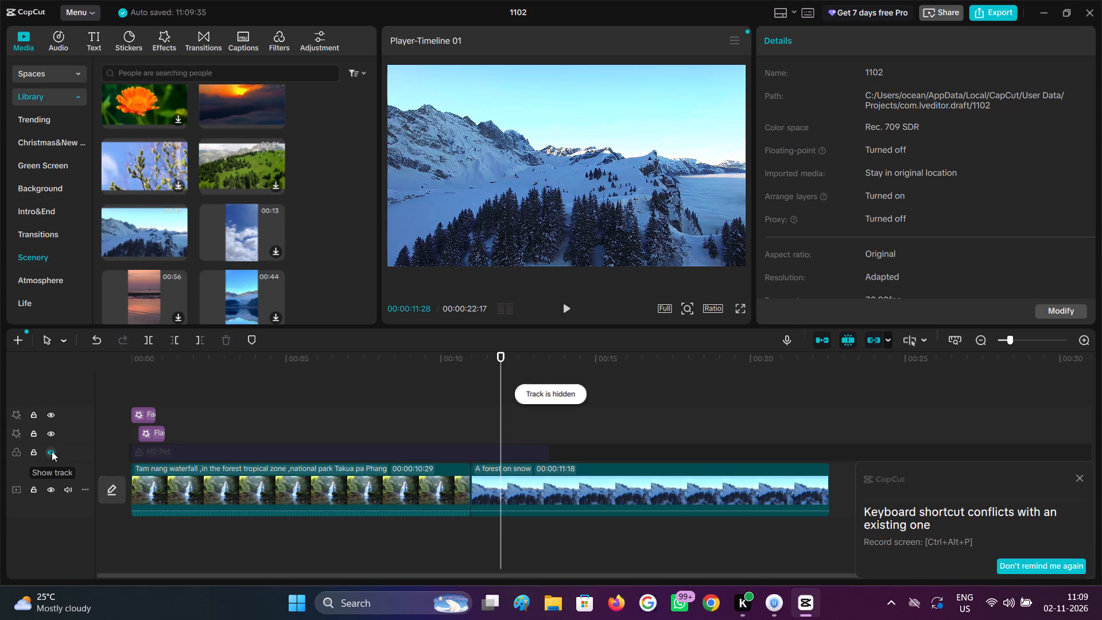
click(52, 451)
click(53, 451)
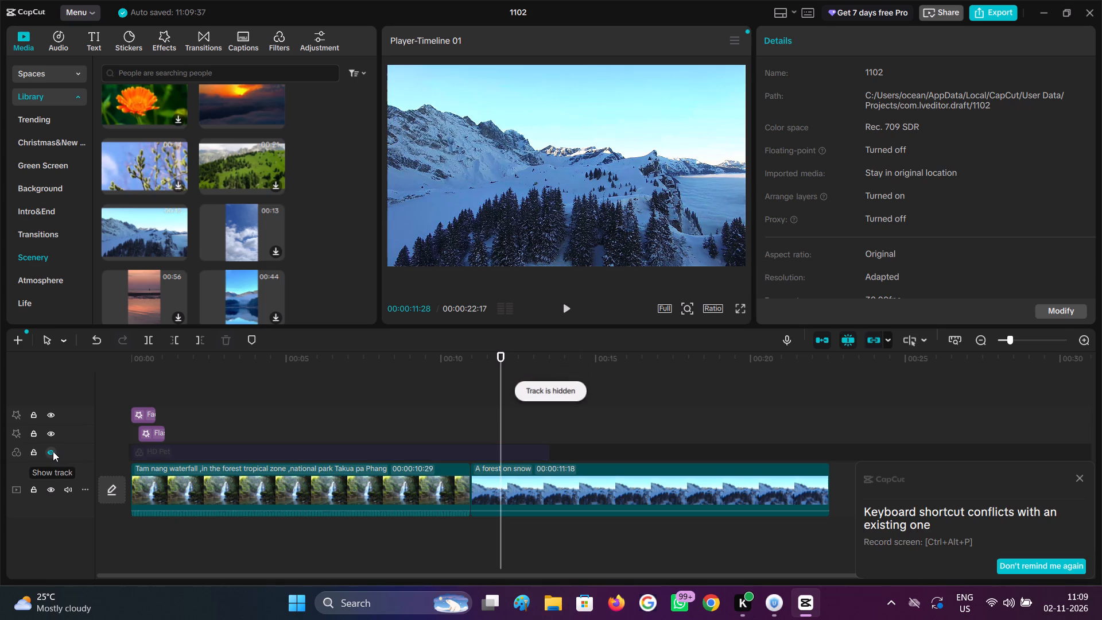
click(53, 451)
In the waterfall clip's basic color adjustments, try a warmer temperature, return it to 0, and set saturation to 13.
click(349, 421)
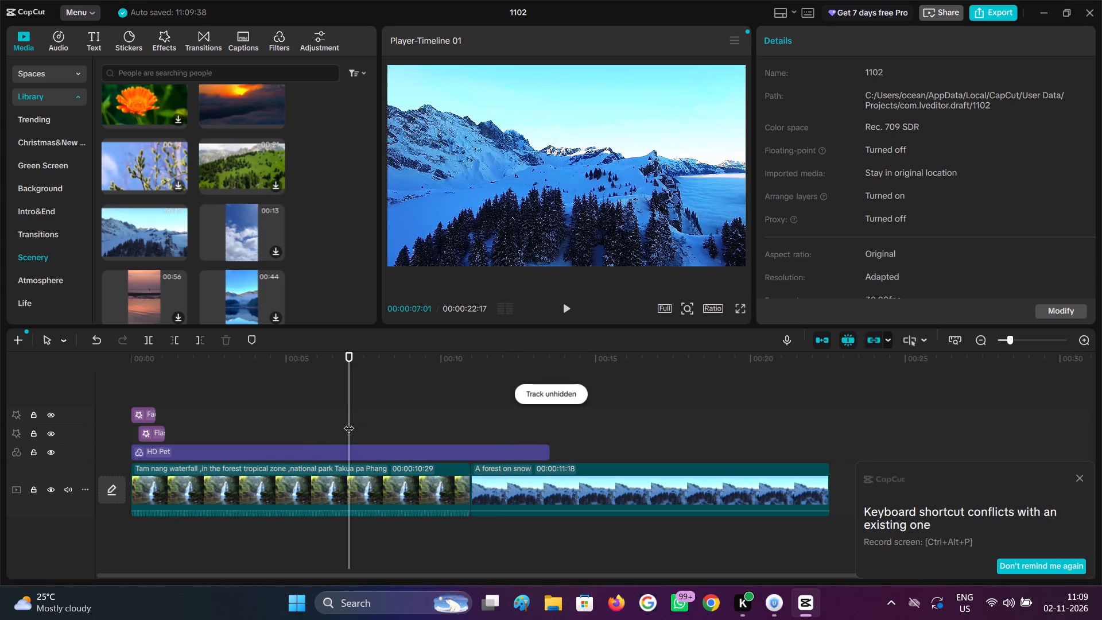
drag(349, 420, 357, 423)
click(355, 508)
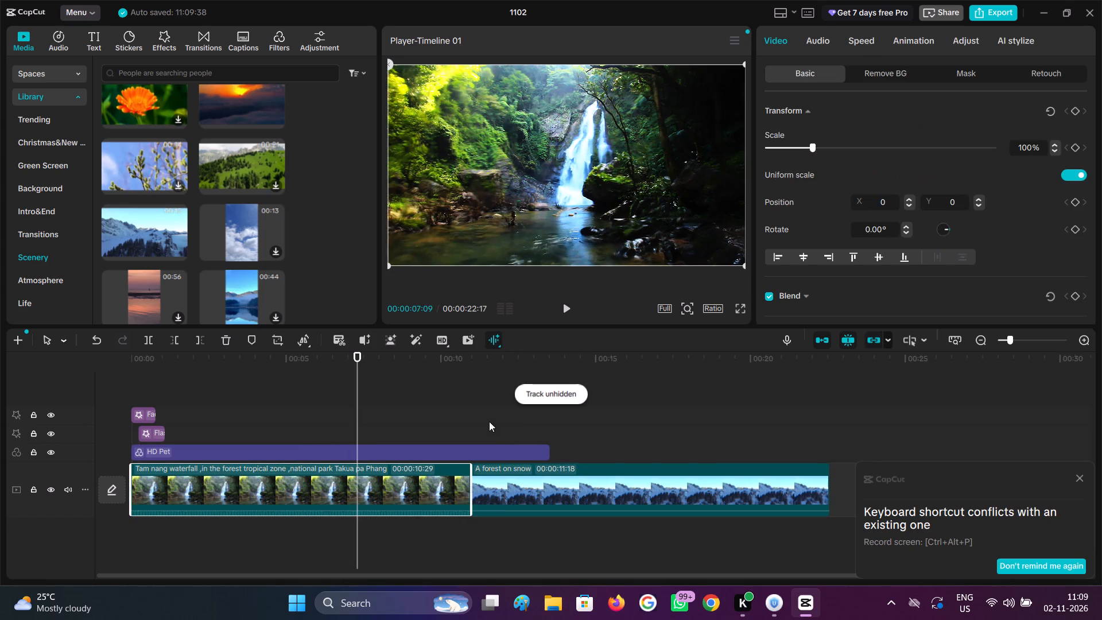
click(979, 38)
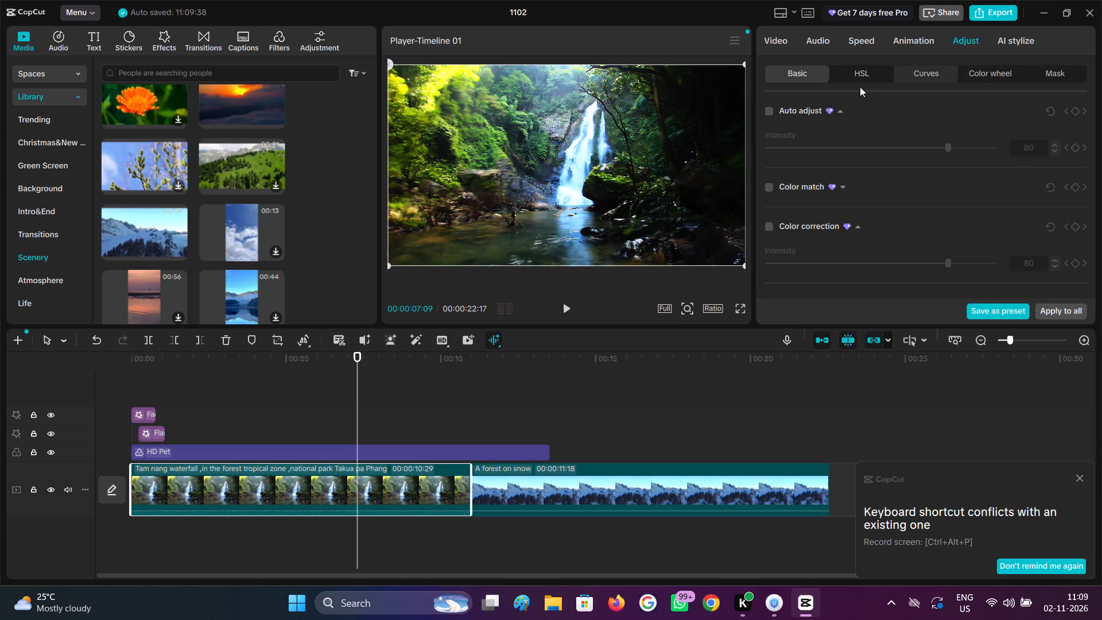
scroll(826, 214, down, 5)
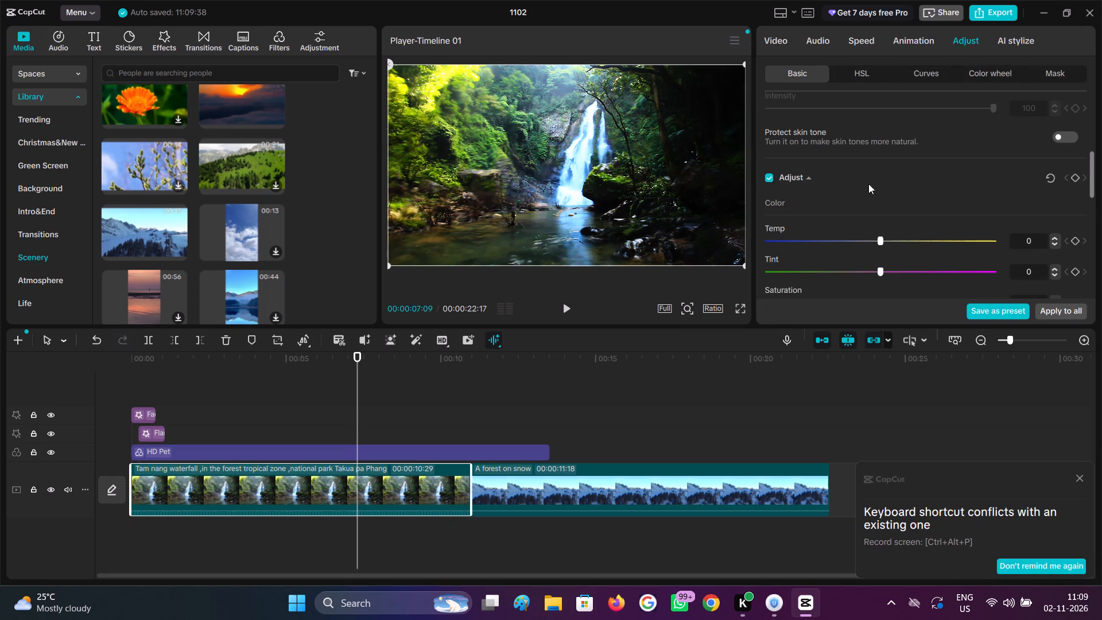
drag(882, 175, 900, 177)
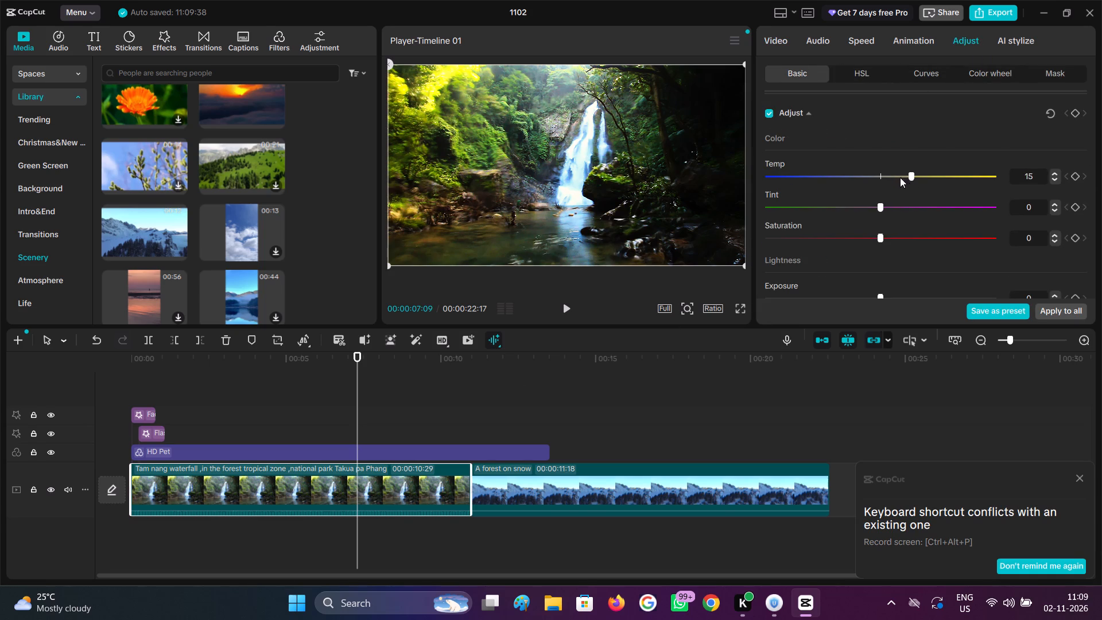
drag(900, 177, 894, 193)
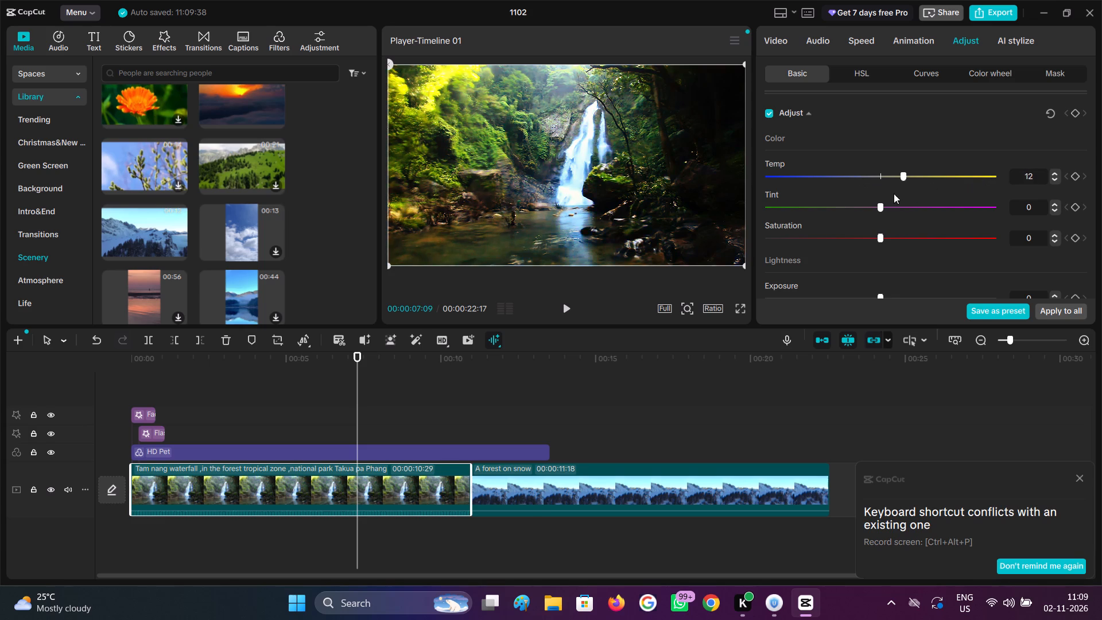
drag(894, 193, 880, 195)
drag(883, 239, 911, 242)
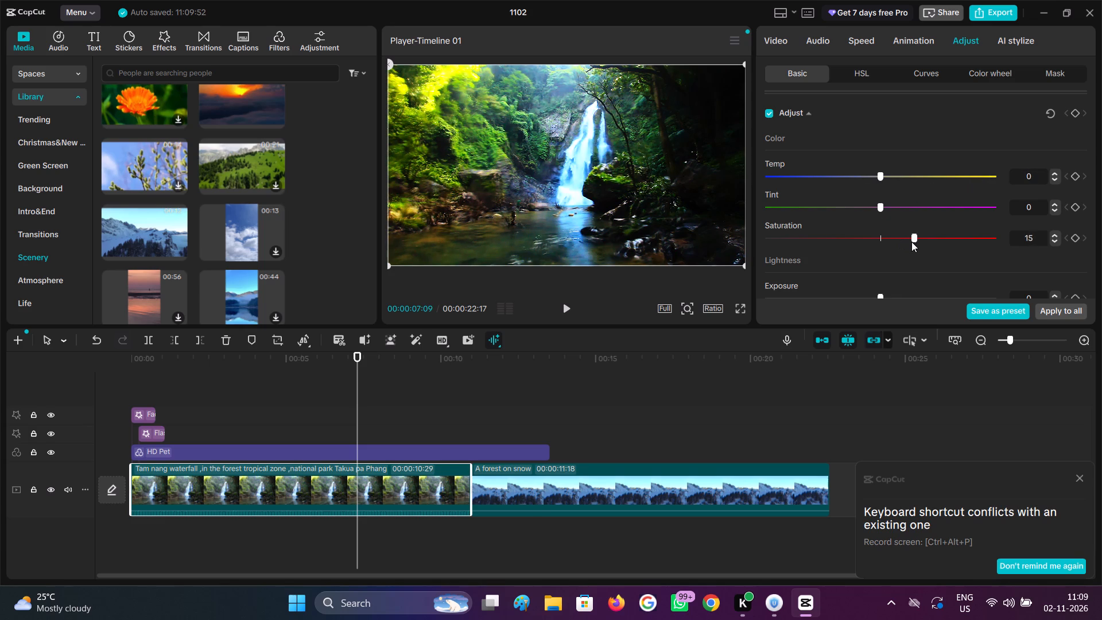
drag(911, 242, 1023, 243)
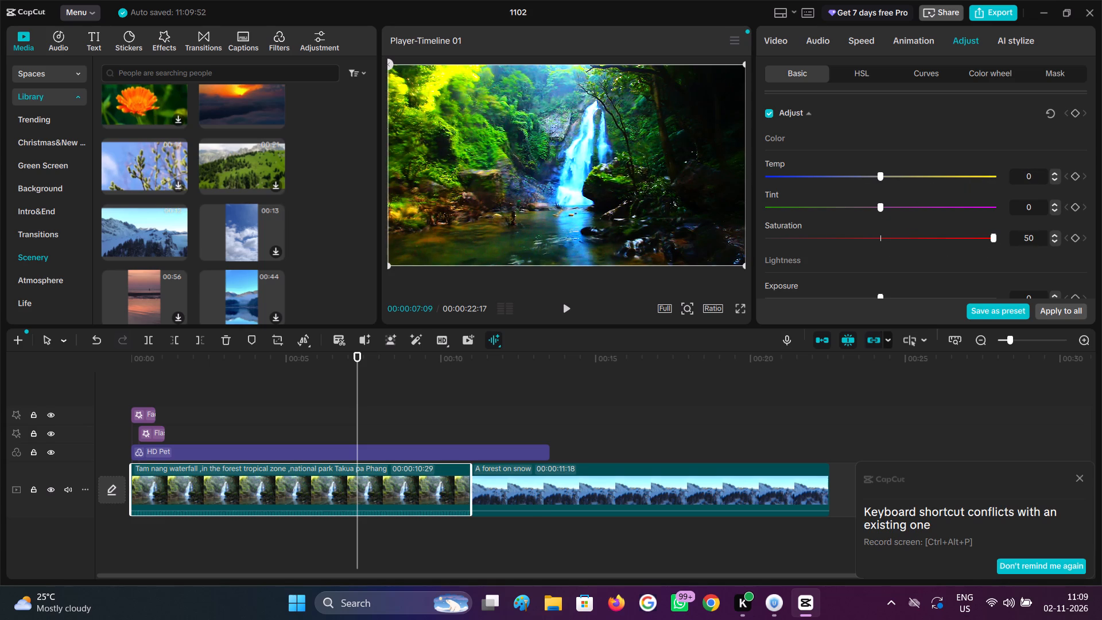
drag(1023, 243, 907, 250)
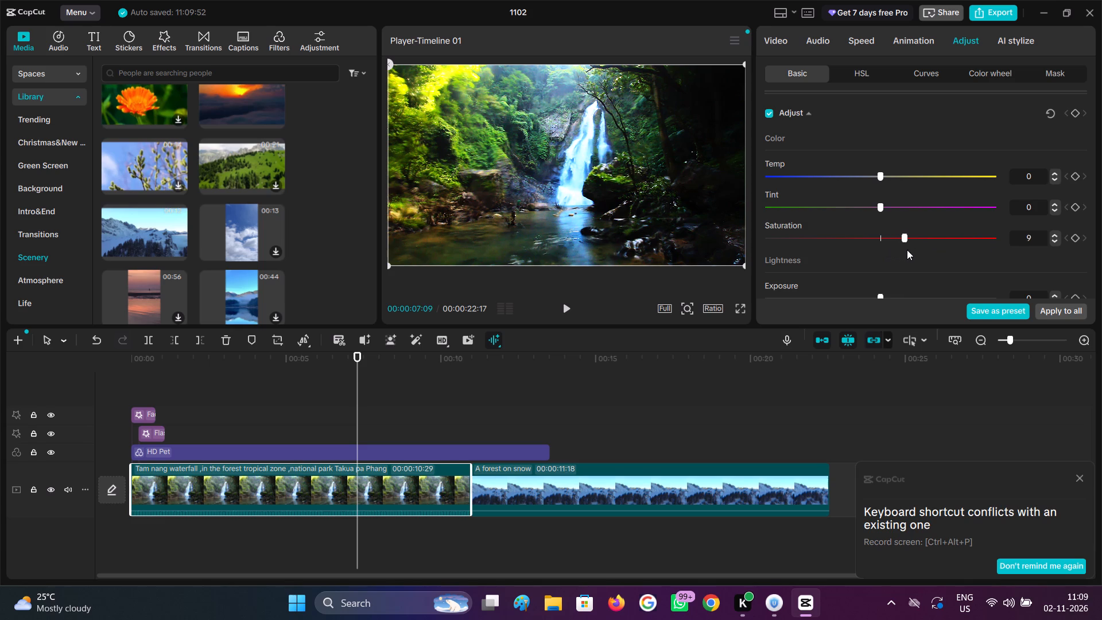
drag(907, 250, 906, 252)
Try cooler and warmer temperatures on the waterfall clip and settle on -11.
drag(880, 173, 884, 178)
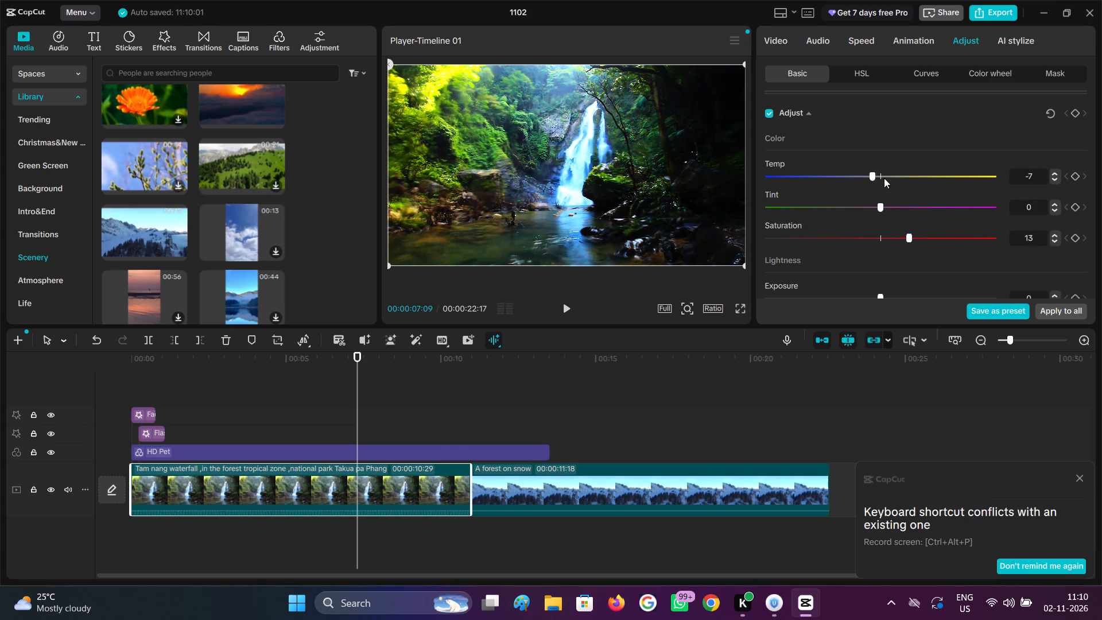
drag(884, 178, 871, 176)
click(880, 177)
drag(880, 177, 924, 177)
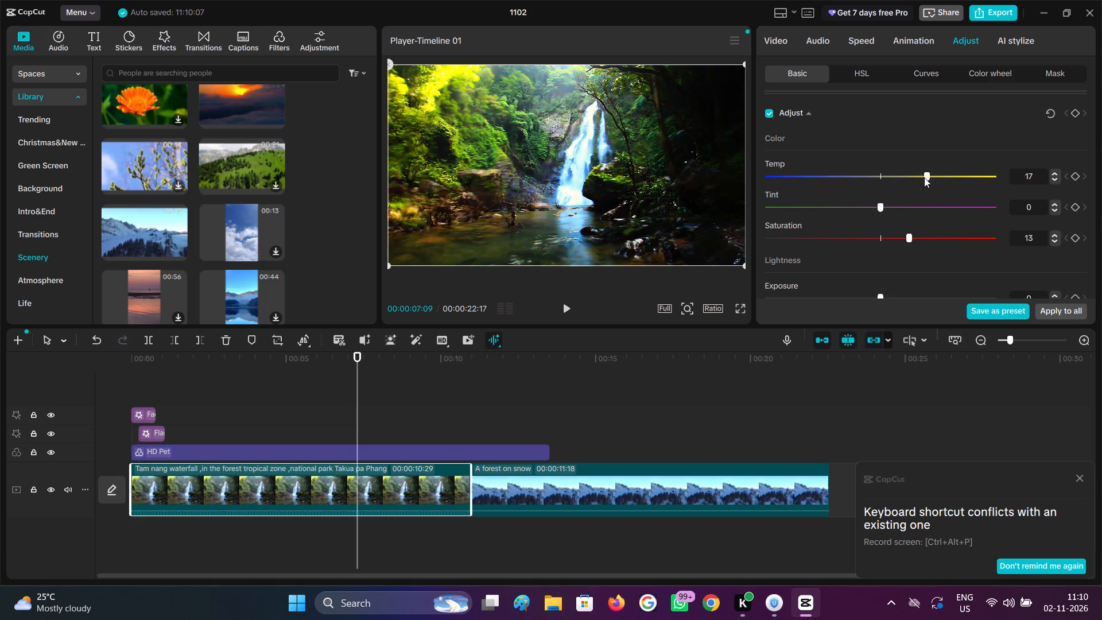
drag(924, 177, 913, 173)
drag(913, 173, 873, 178)
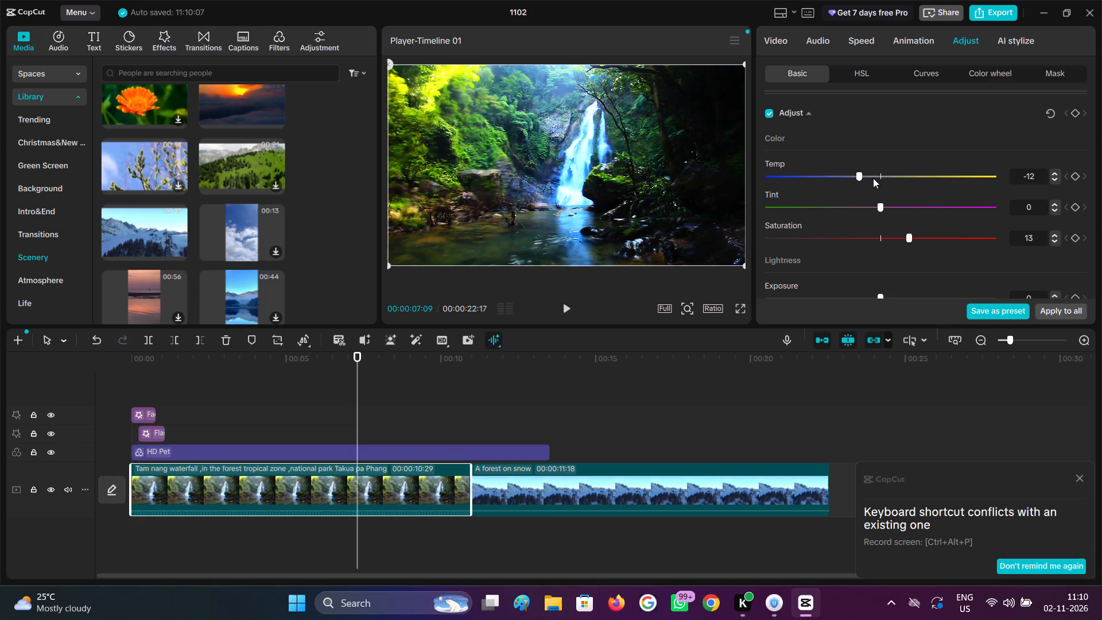
drag(873, 178, 850, 180)
drag(850, 180, 852, 181)
Trim the end of the waterfall clip at 00:00:03:10, removing everything after that point.
click(349, 426)
drag(349, 426, 135, 437)
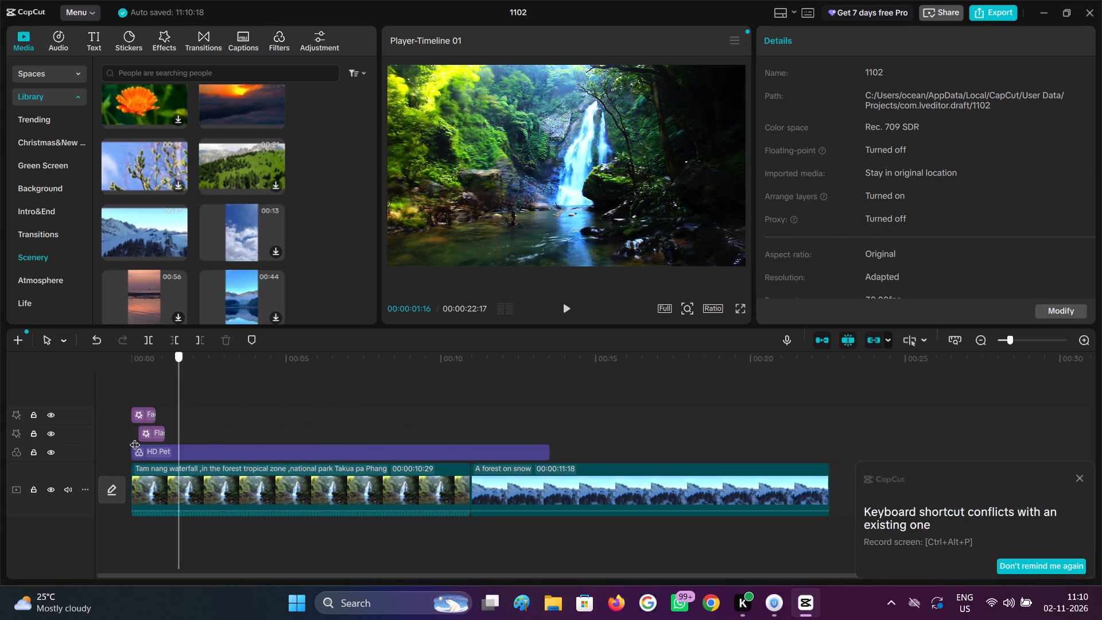
drag(135, 437, 461, 446)
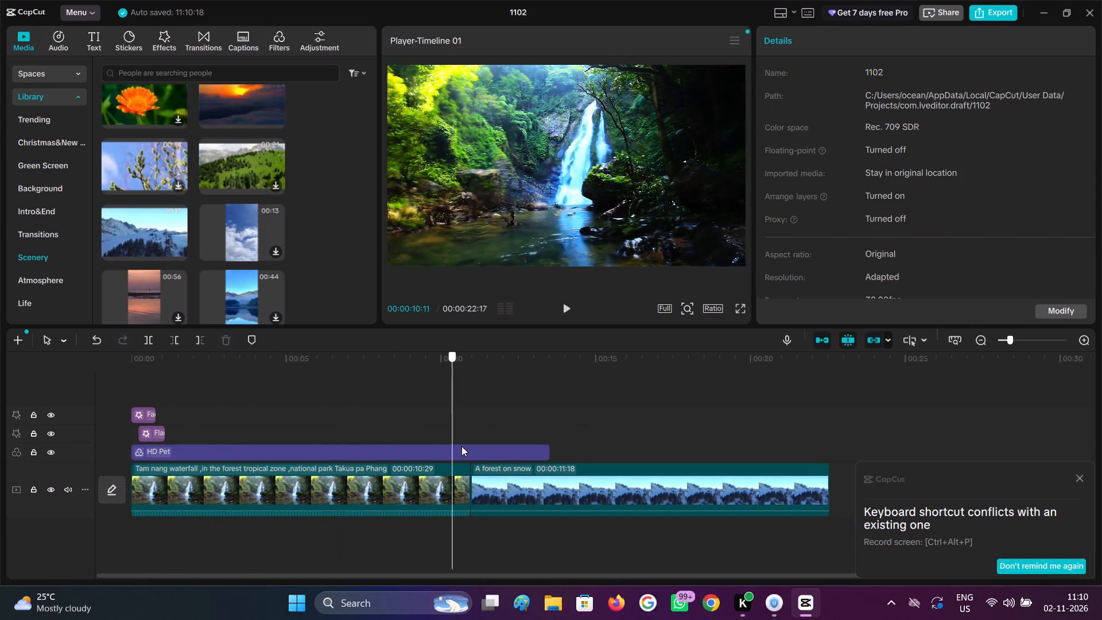
drag(461, 446, 193, 455)
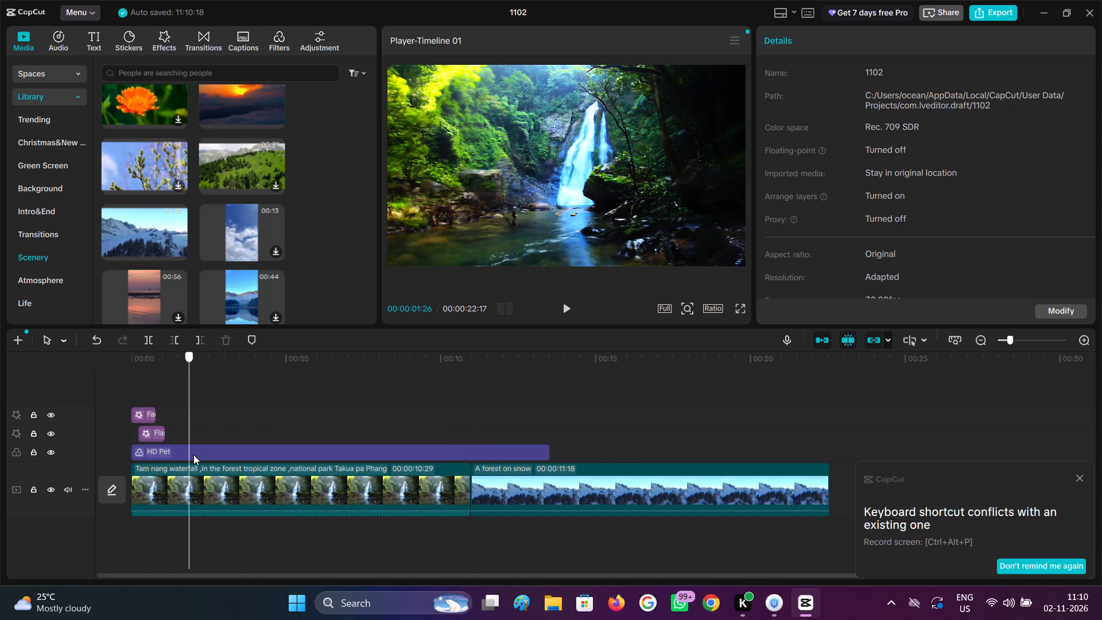
drag(193, 455, 235, 464)
click(245, 491)
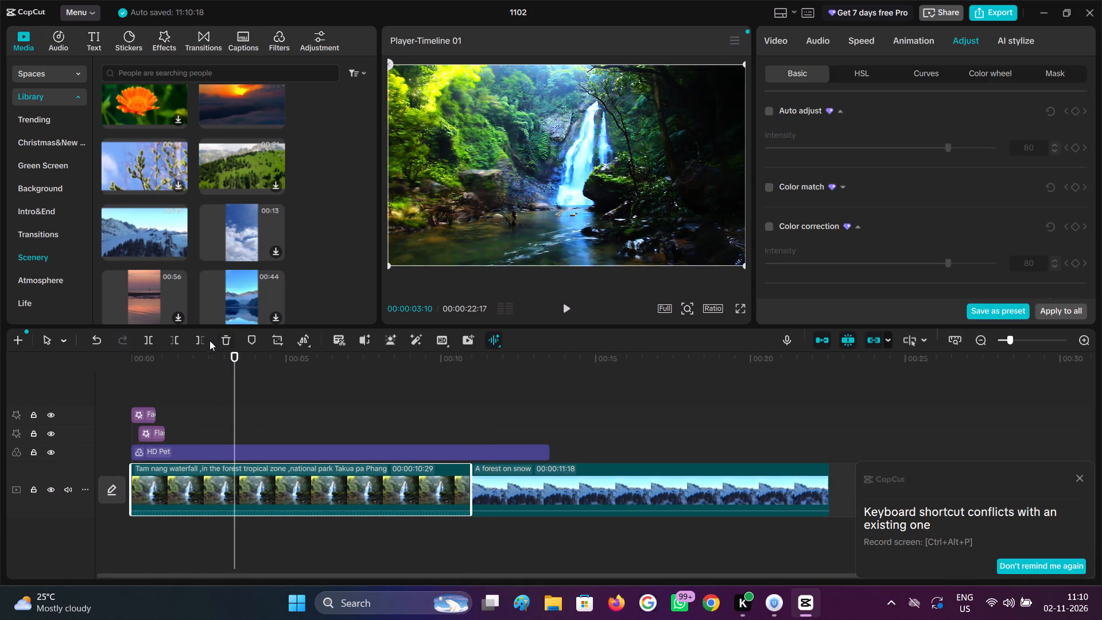
click(198, 335)
Trim the end of the snow forest clip at 00:00:04:23.
drag(238, 416, 260, 417)
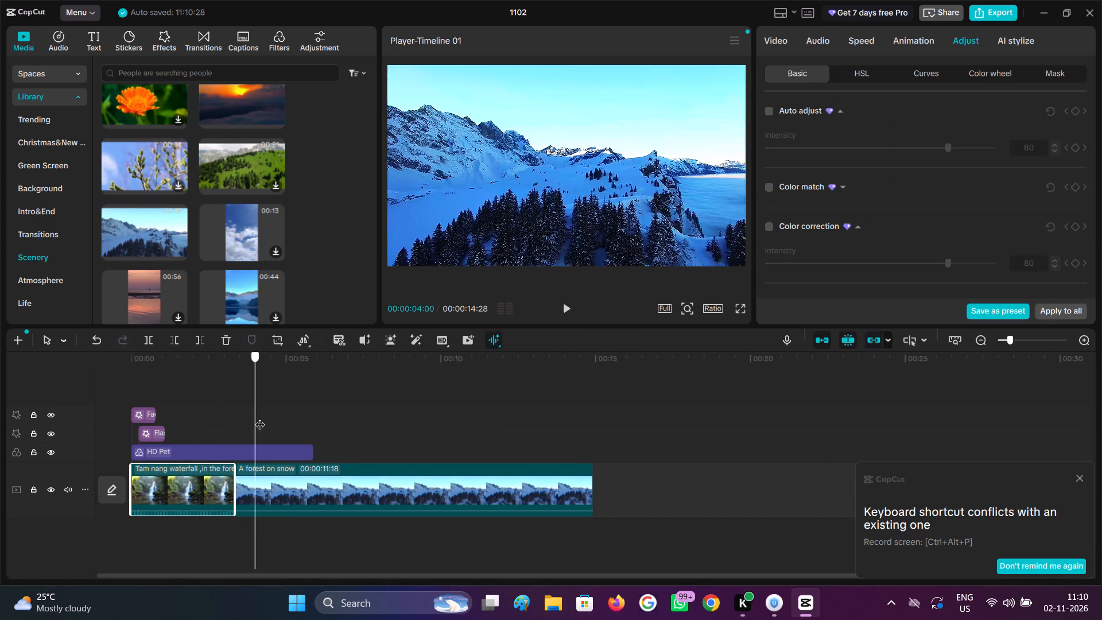
drag(260, 417, 279, 419)
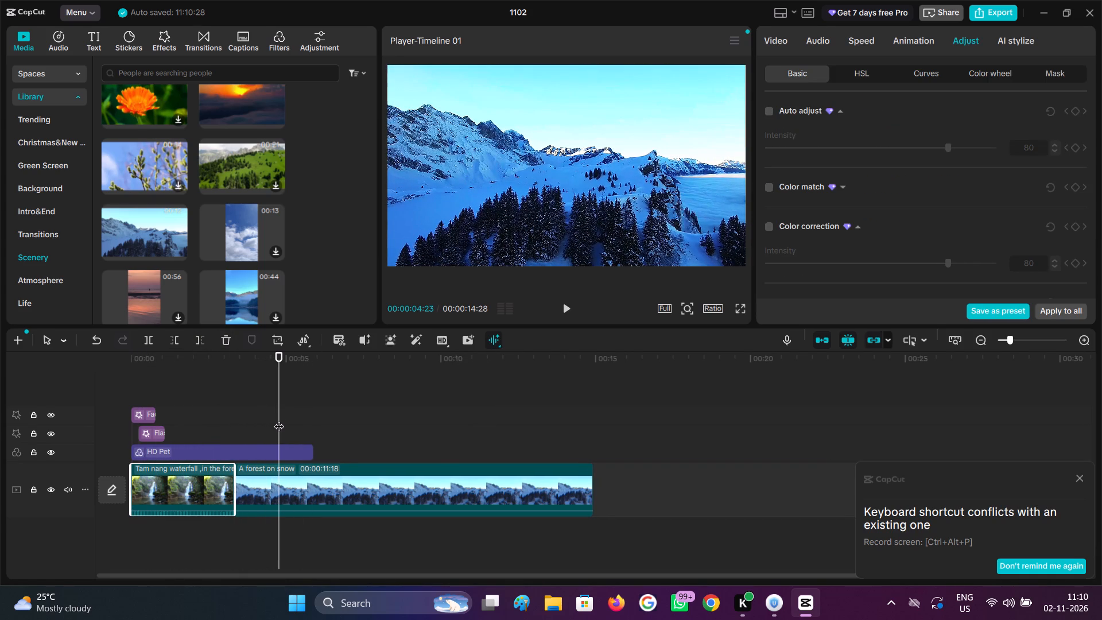
click(351, 483)
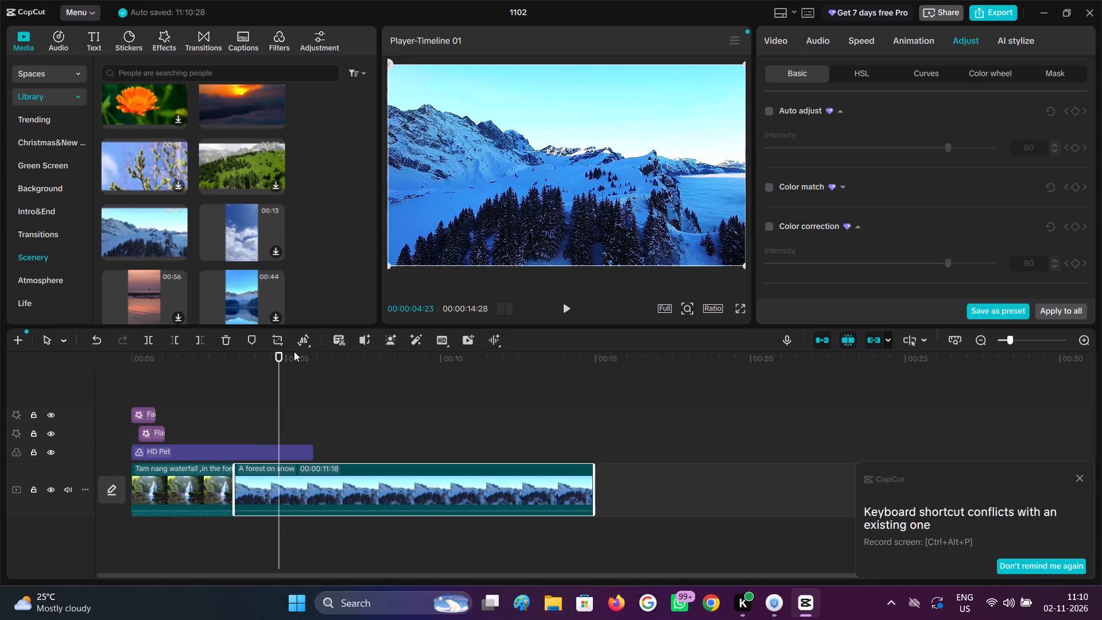
click(203, 347)
Add a Split mask to the waterfall clip with the playhead near its end at 00:00:03:06.
click(268, 427)
drag(268, 427, 252, 419)
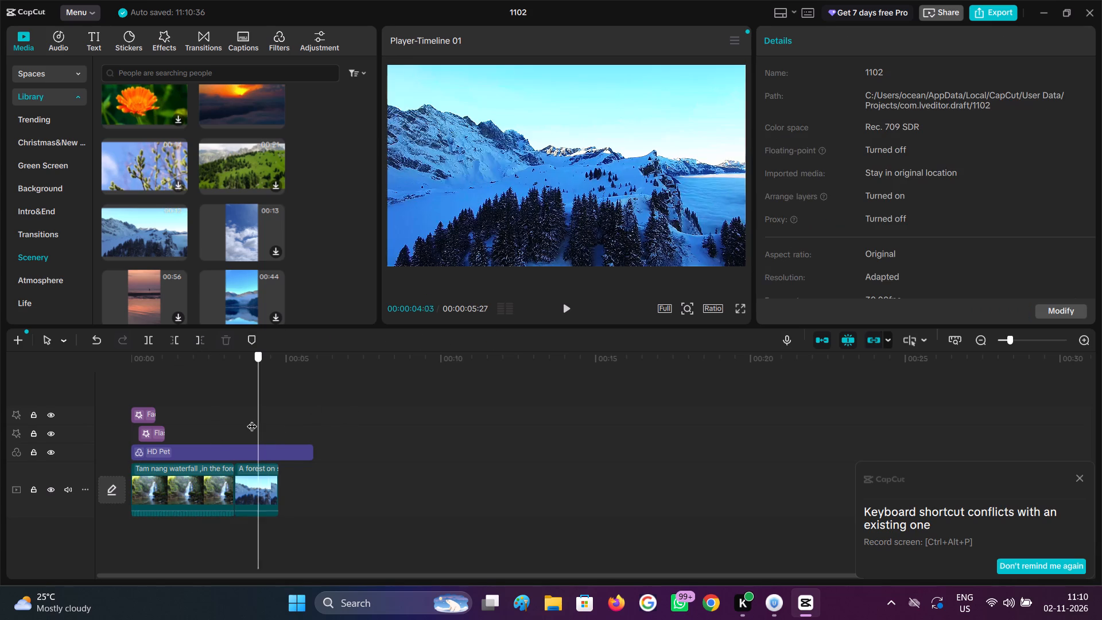
drag(252, 419, 230, 409)
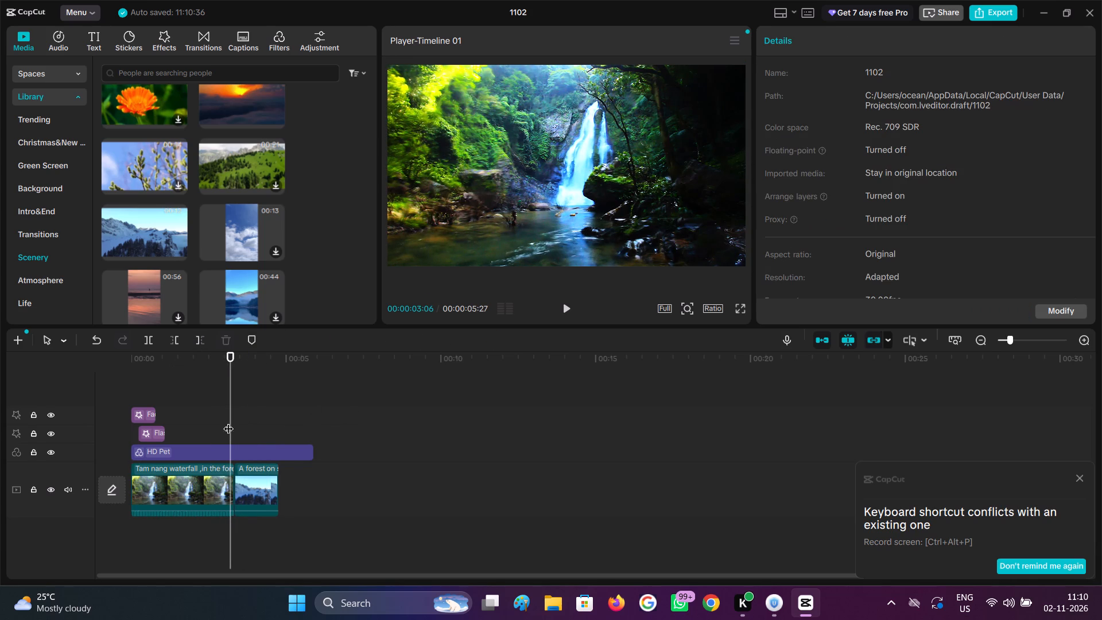
click(224, 480)
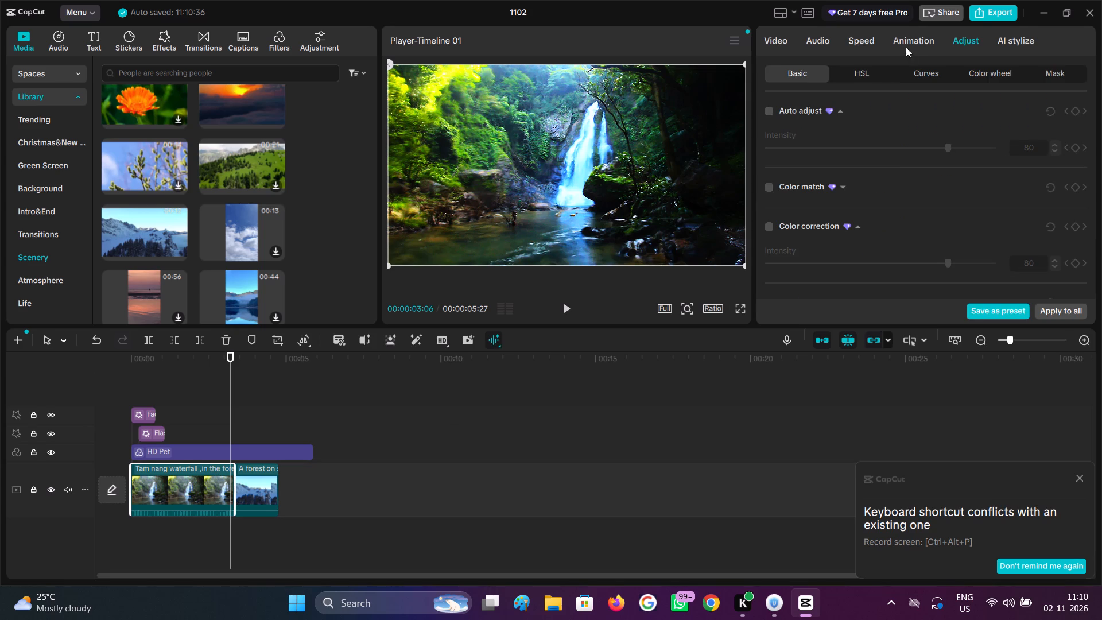
click(783, 39)
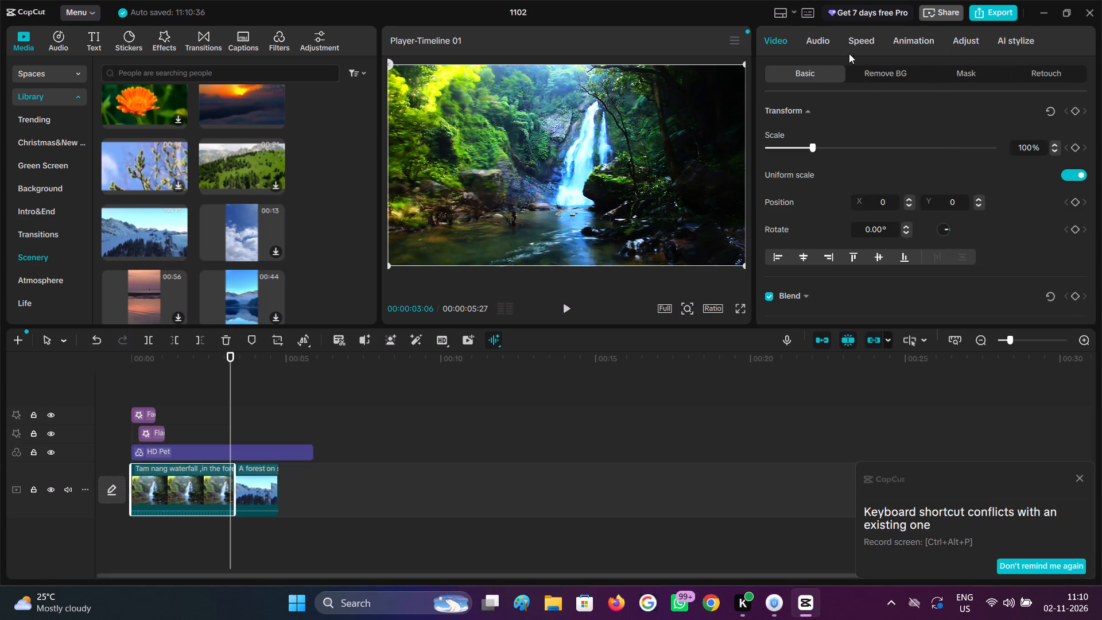
click(937, 82)
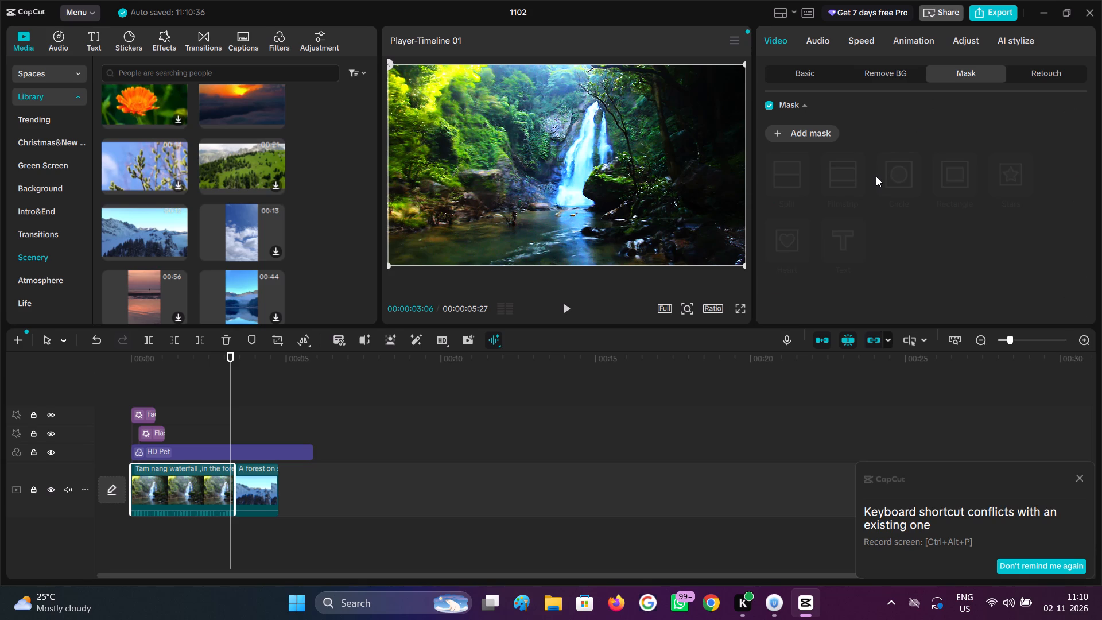
click(790, 136)
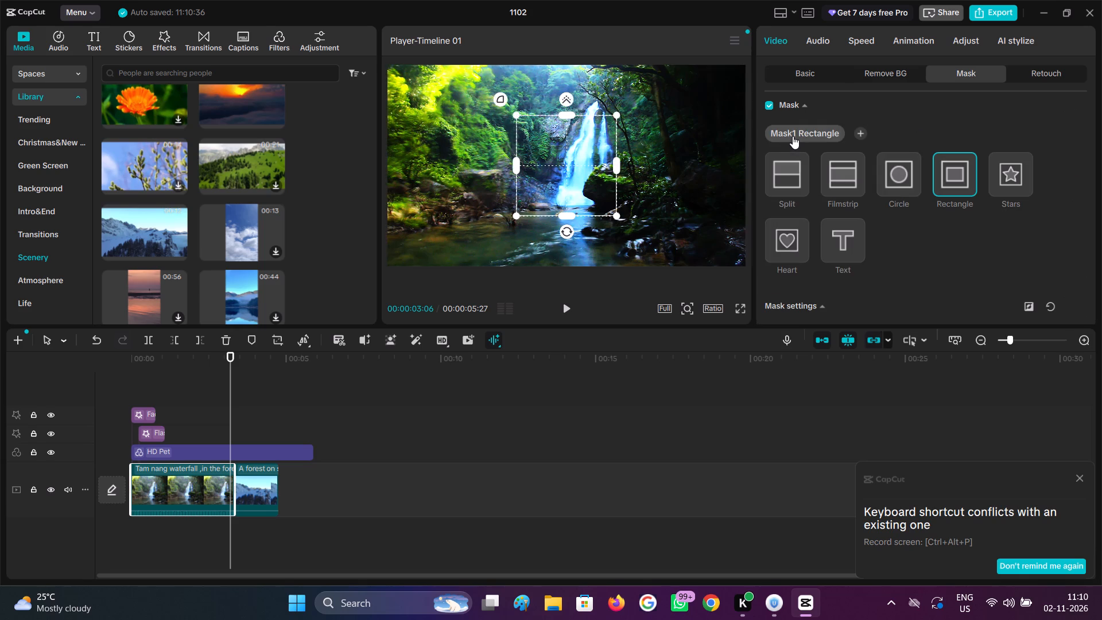
click(803, 185)
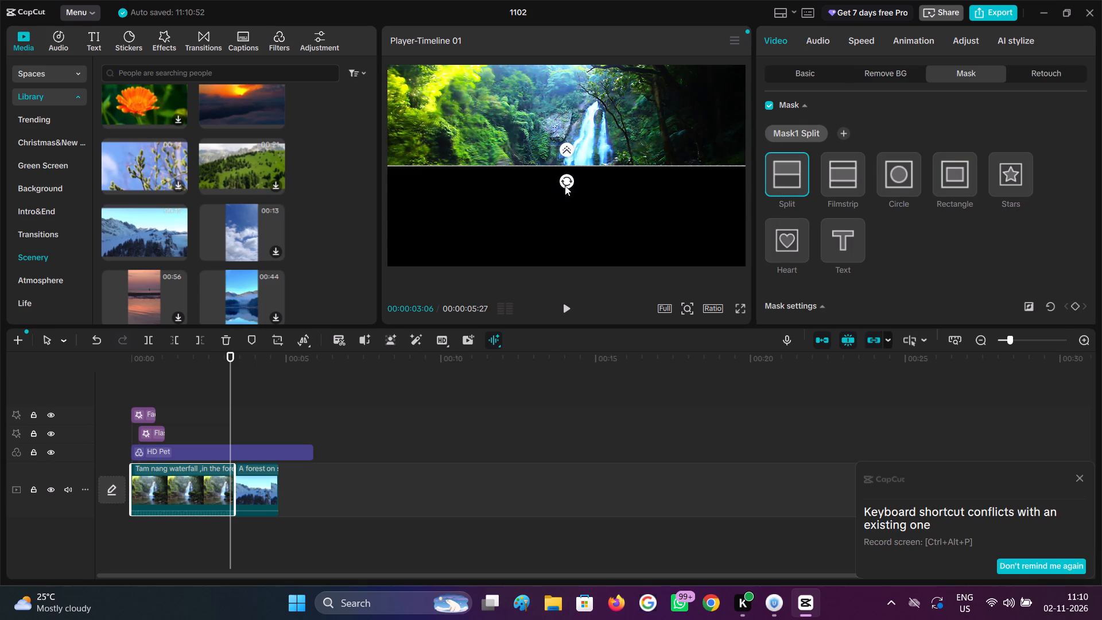
Tilt the split mask line diagonally and move it to the frame's upper-left corner so the waterfall is fully hidden.
drag(567, 184, 577, 188)
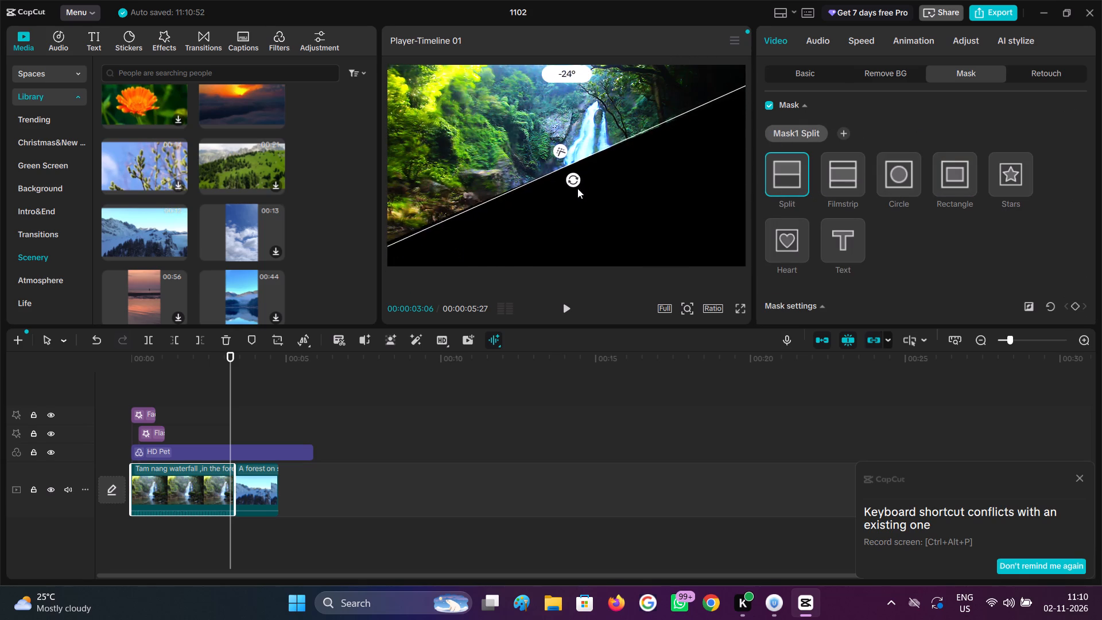
drag(577, 188, 580, 188)
drag(518, 191, 458, 149)
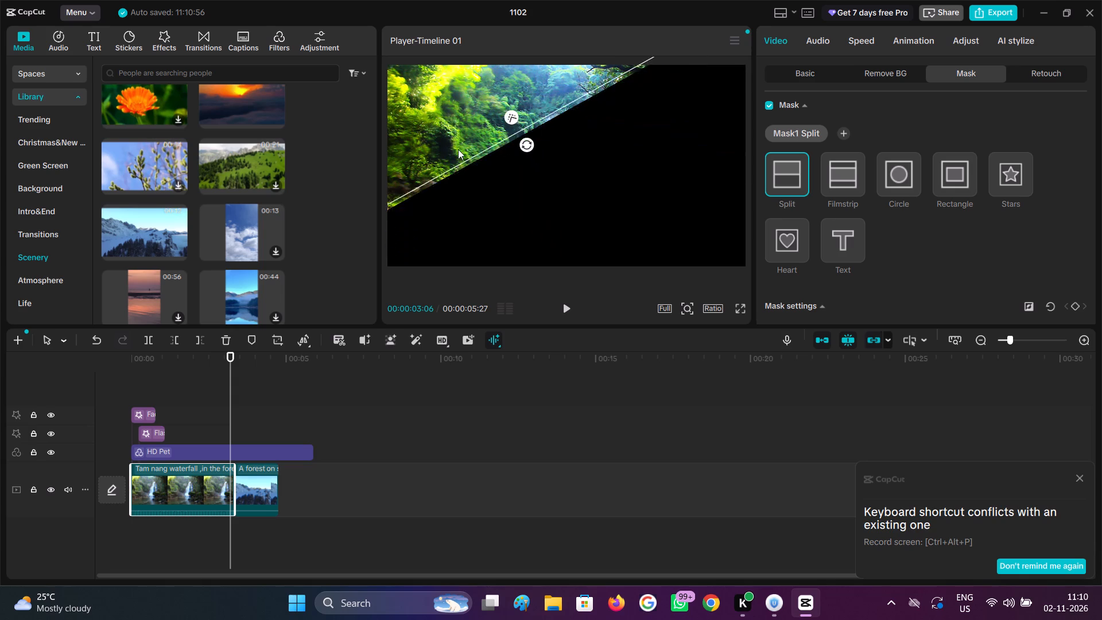
drag(458, 149, 372, 64)
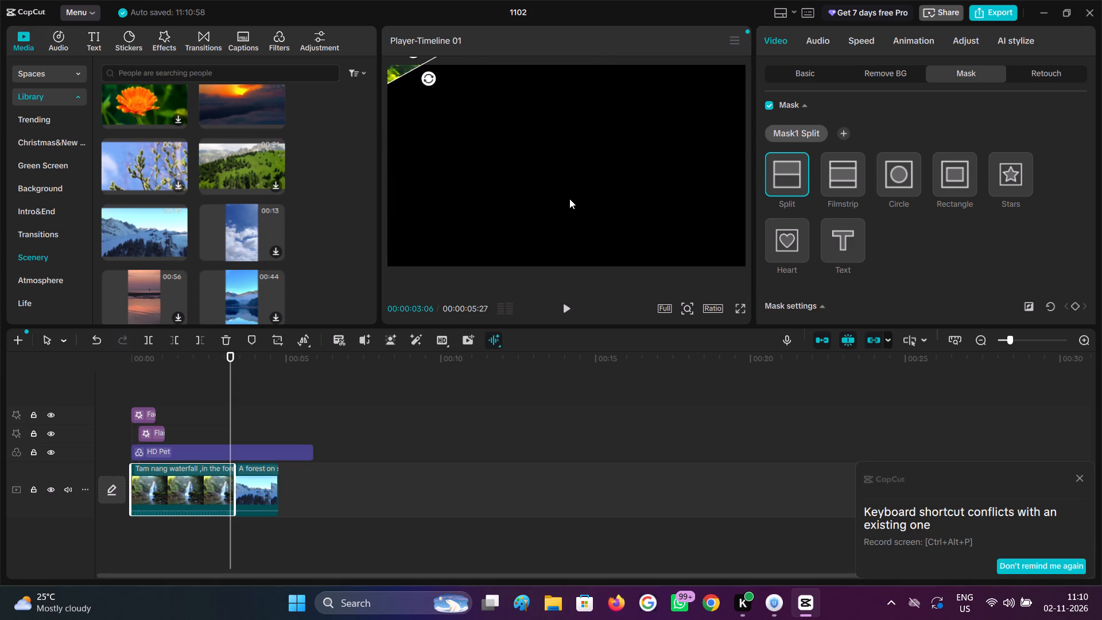
ctrl+scroll(608, 207, down, 6)
drag(467, 130, 451, 115)
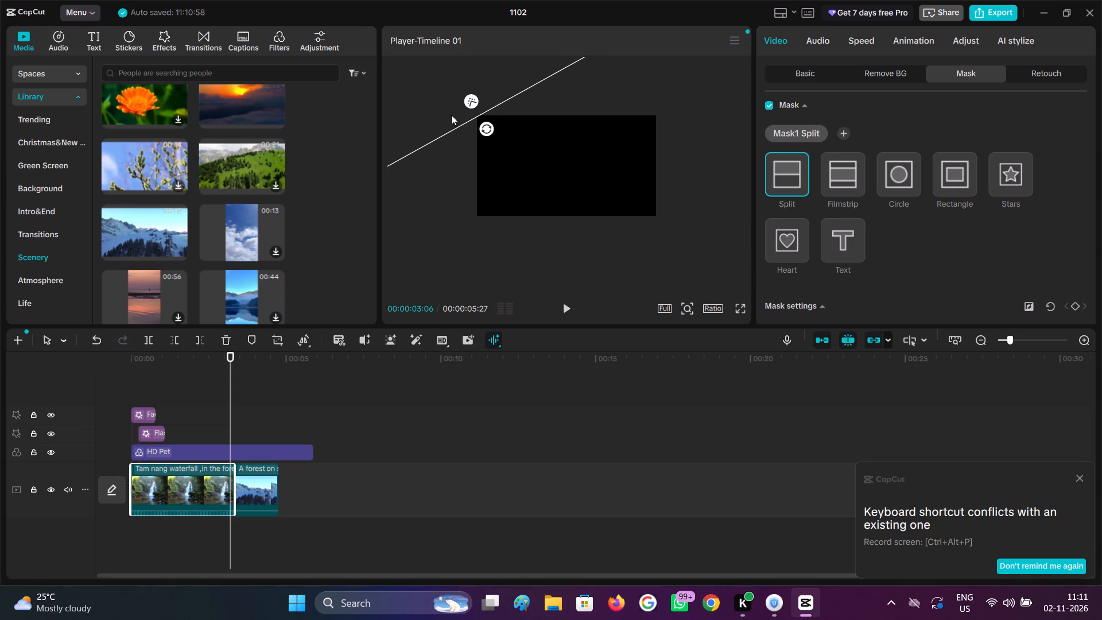
drag(451, 115, 451, 133)
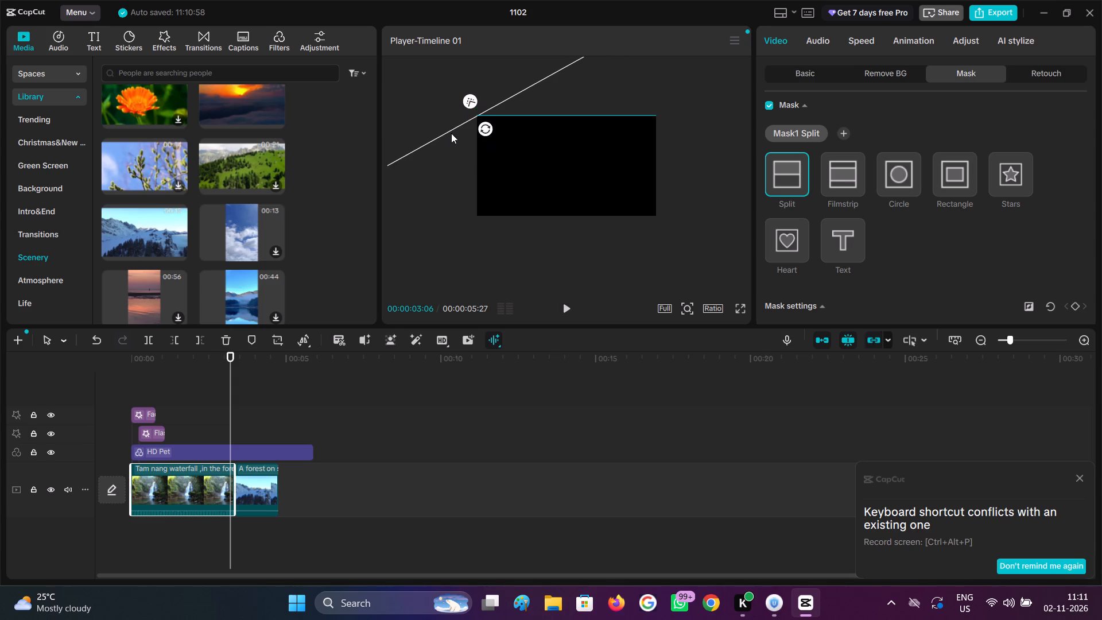
Sweep the mask line across the frame, rotate it to -41°, and settle it on the upper-left corner at X -960, Y 540.
drag(451, 133, 624, 298)
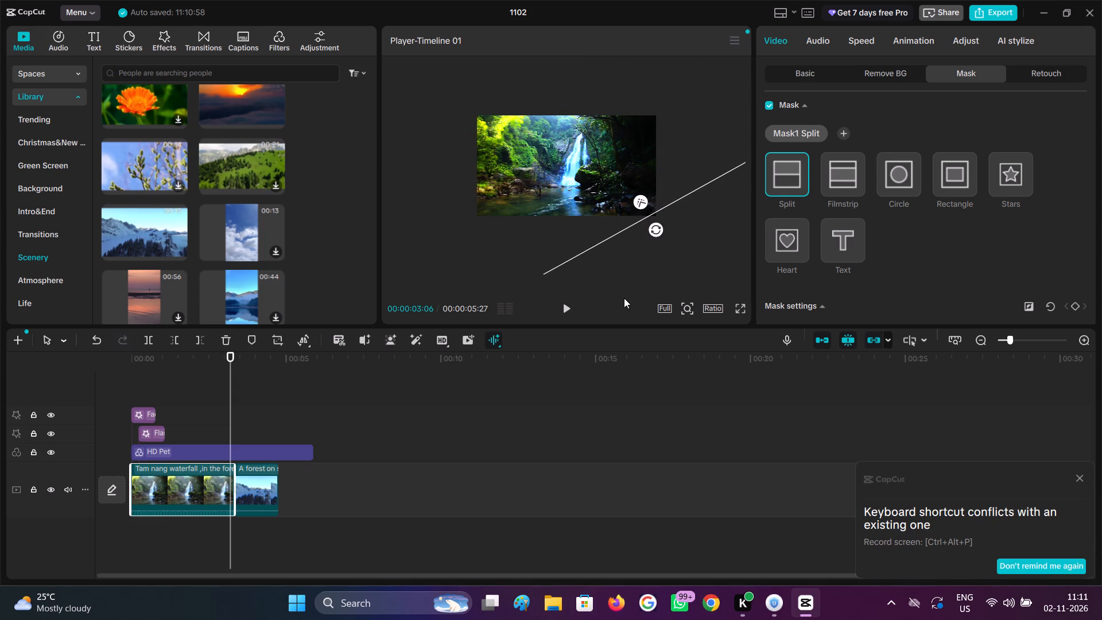
drag(624, 298, 631, 300)
drag(626, 232, 594, 180)
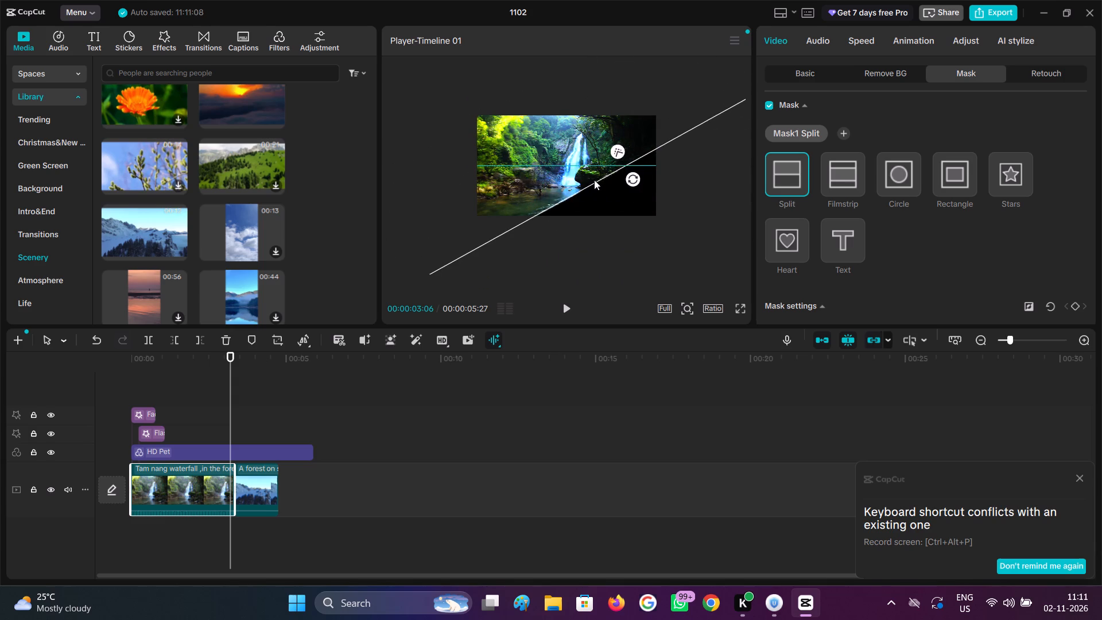
drag(594, 180, 526, 107)
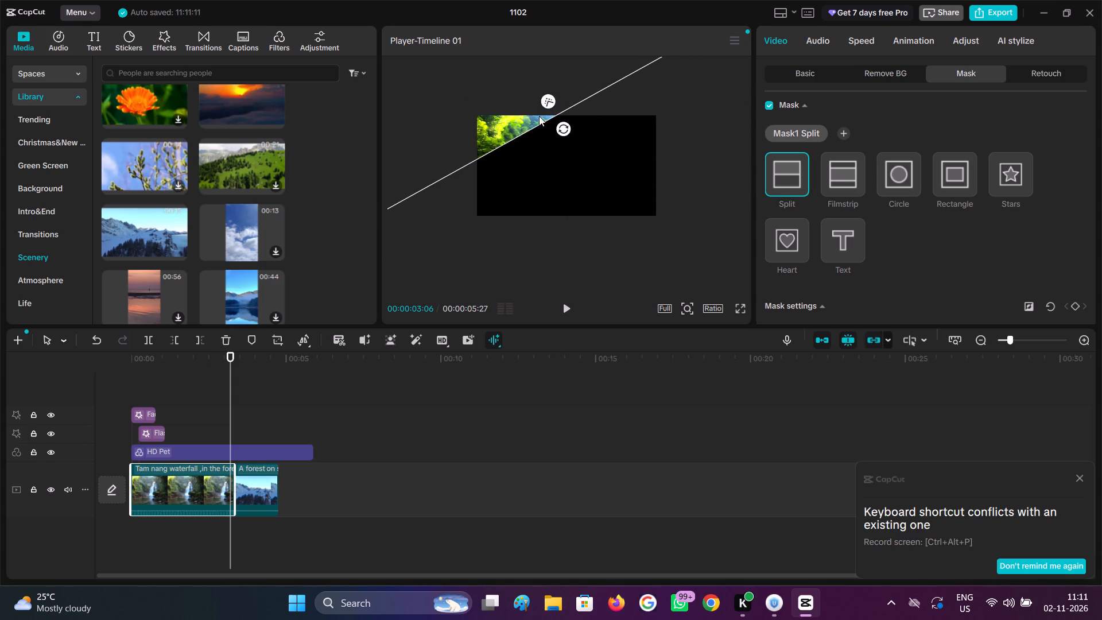
drag(529, 125, 455, 121)
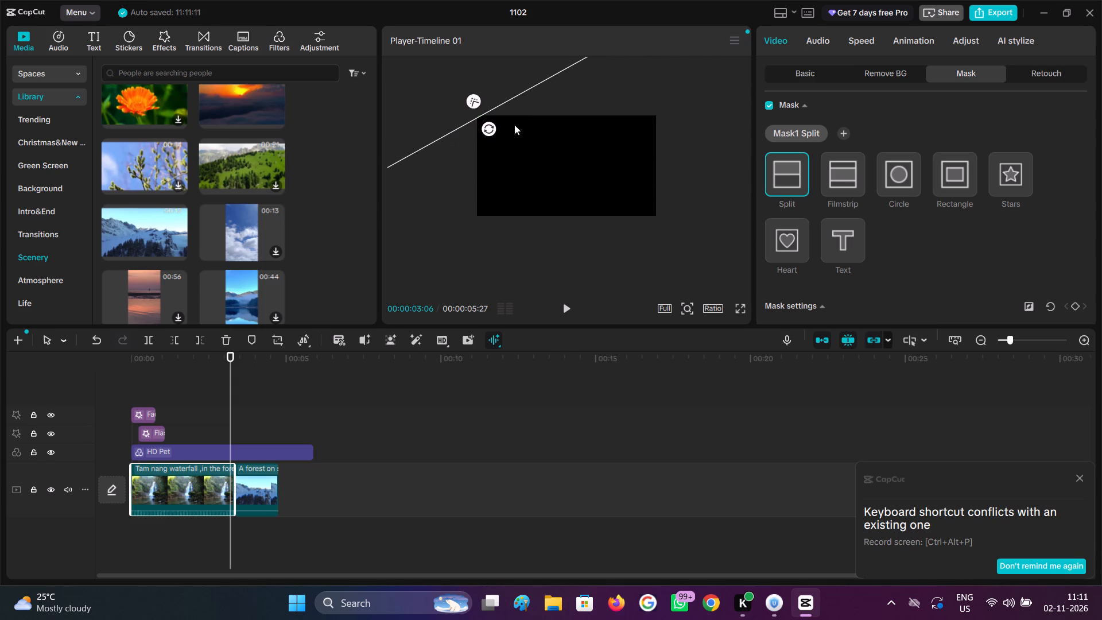
drag(498, 129, 505, 127)
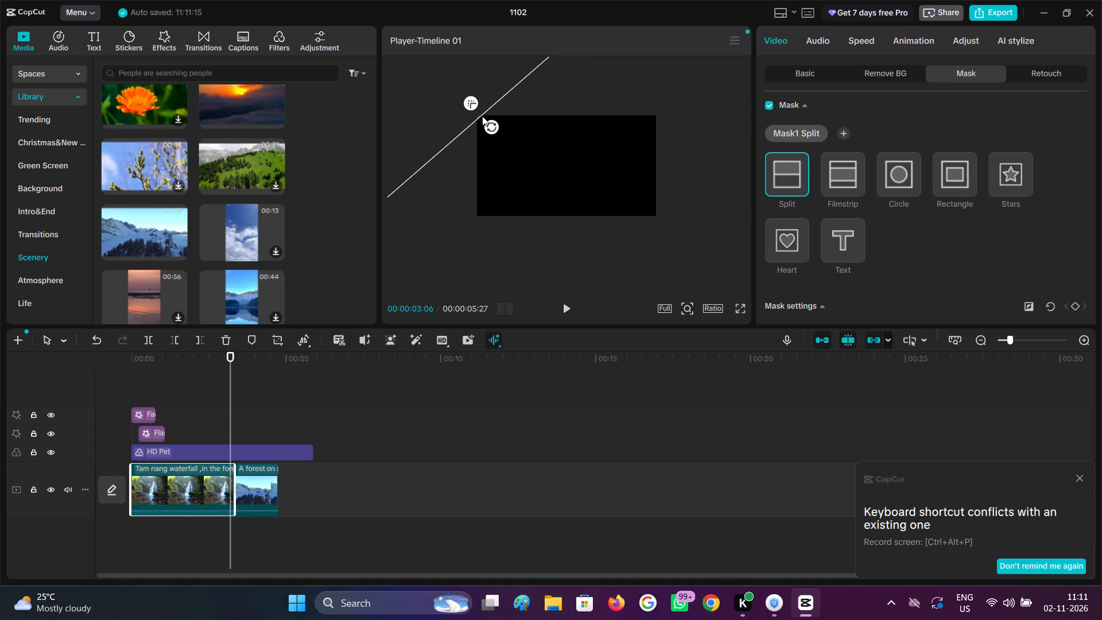
drag(482, 115, 685, 222)
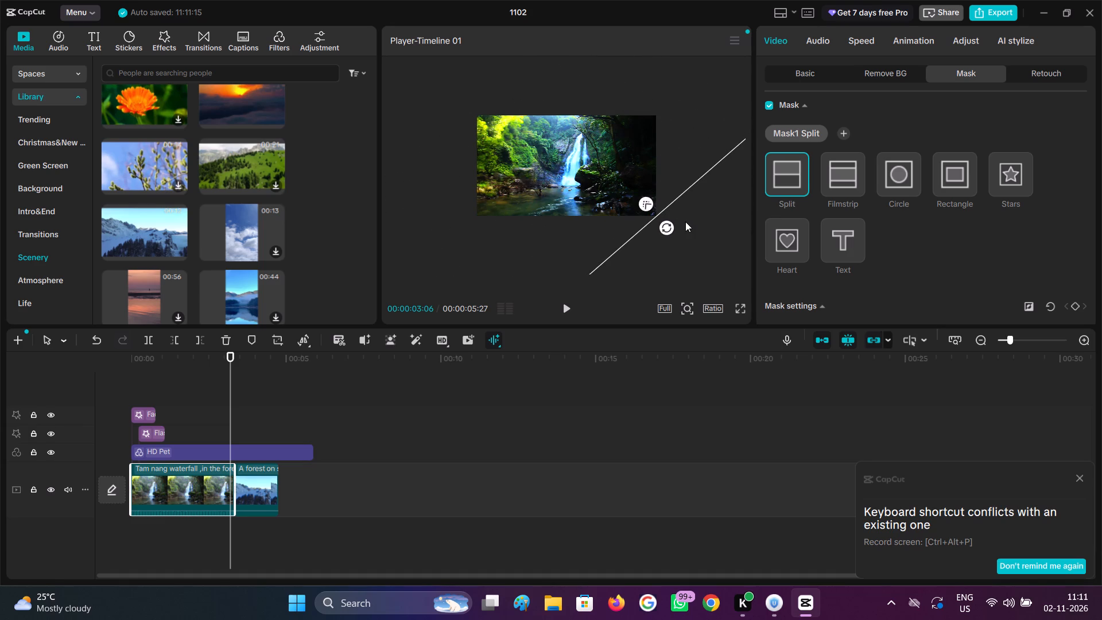
drag(685, 222, 556, 176)
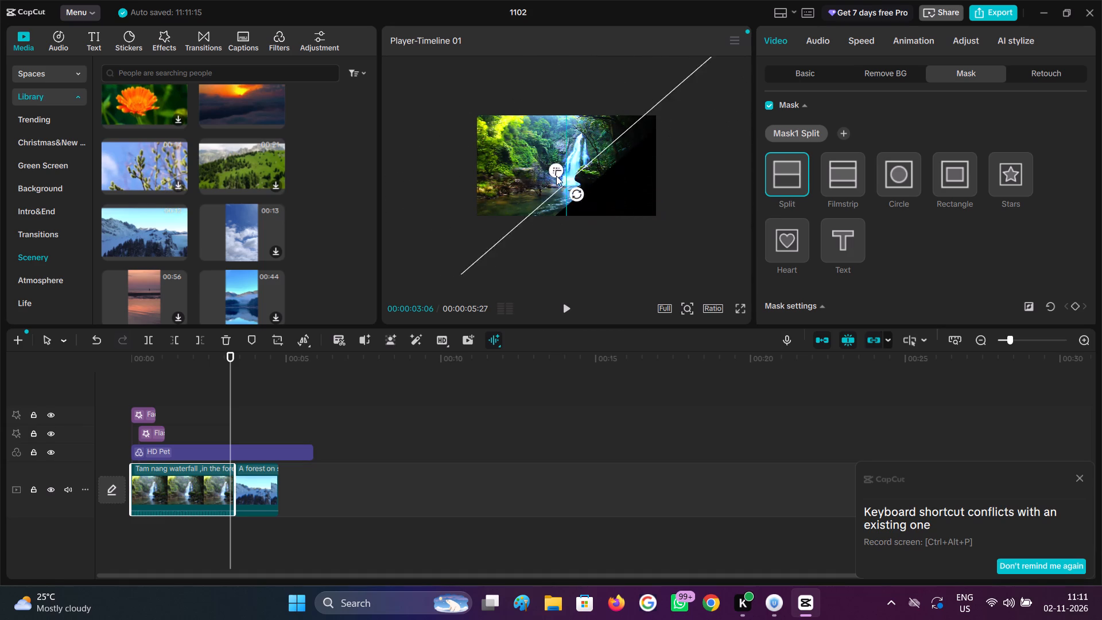
drag(556, 176, 476, 108)
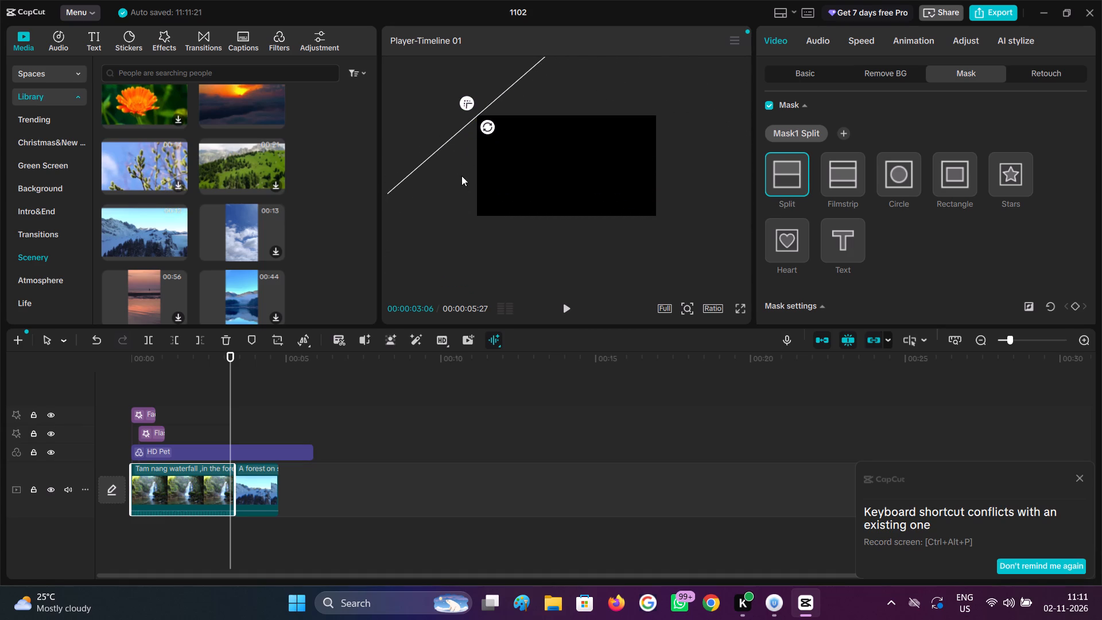
At 00:00:02:26 in the waterfall clip, invert the split mask and add a keyframe for all mask settings.
ctrl+scroll(437, 307, up, 4)
ctrl+scroll(316, 438, up, 4)
ctrl+scroll(400, 454, up, 8)
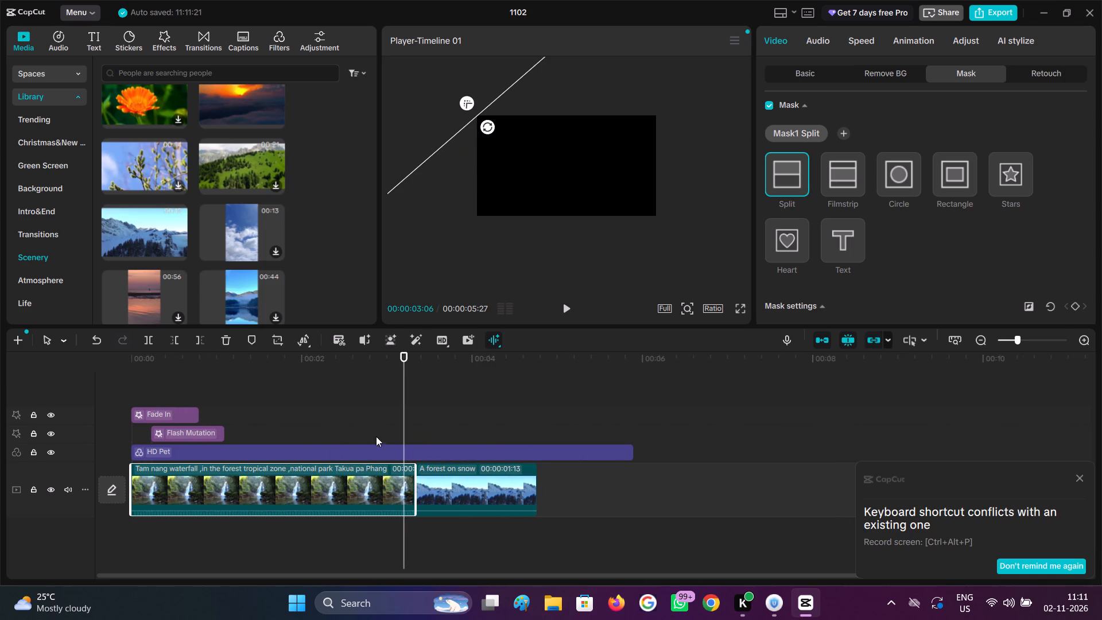
click(375, 426)
click(384, 489)
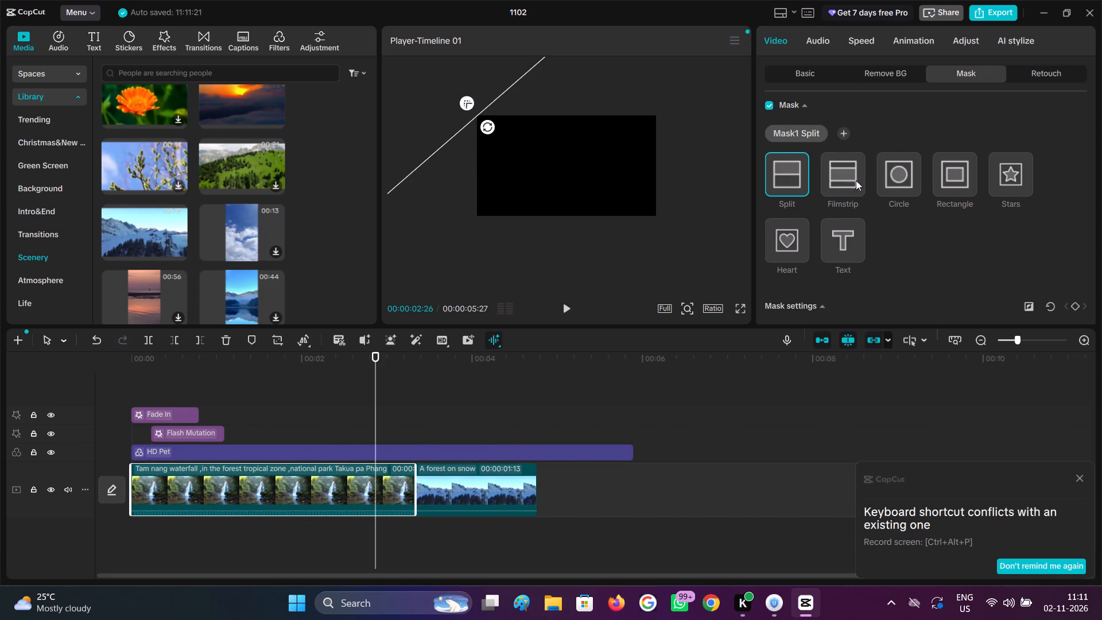
click(1028, 308)
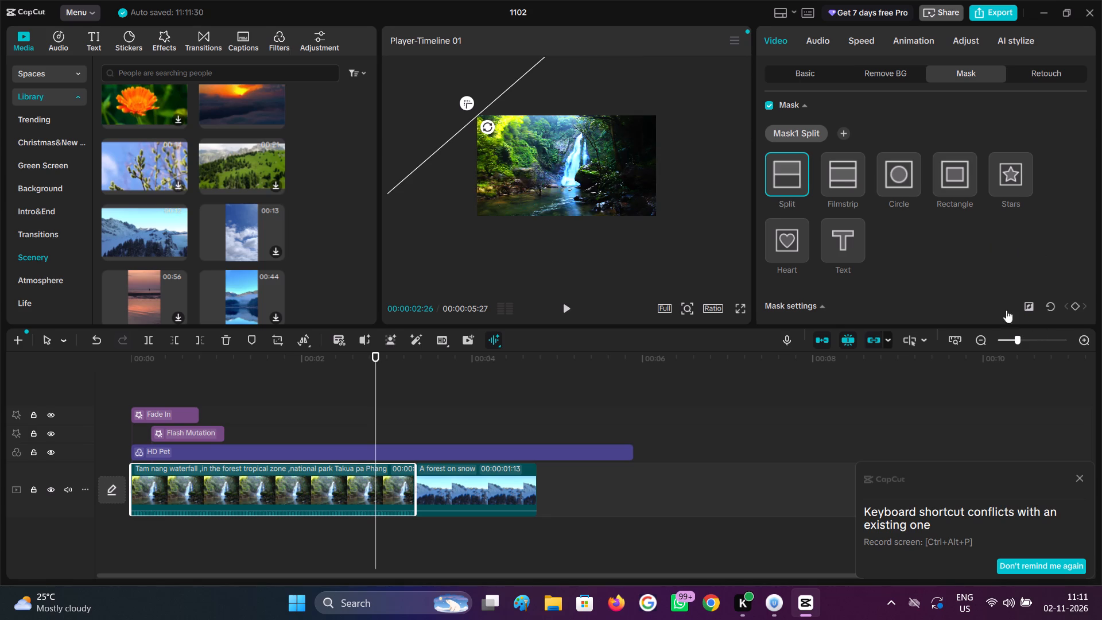
scroll(953, 241, down, 1)
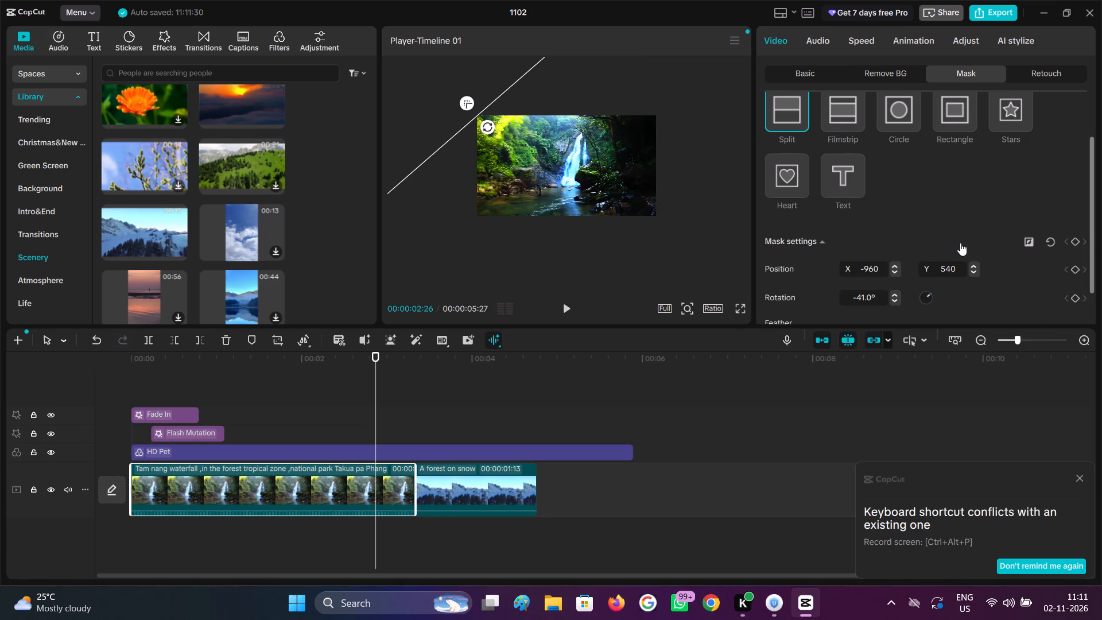
click(1077, 242)
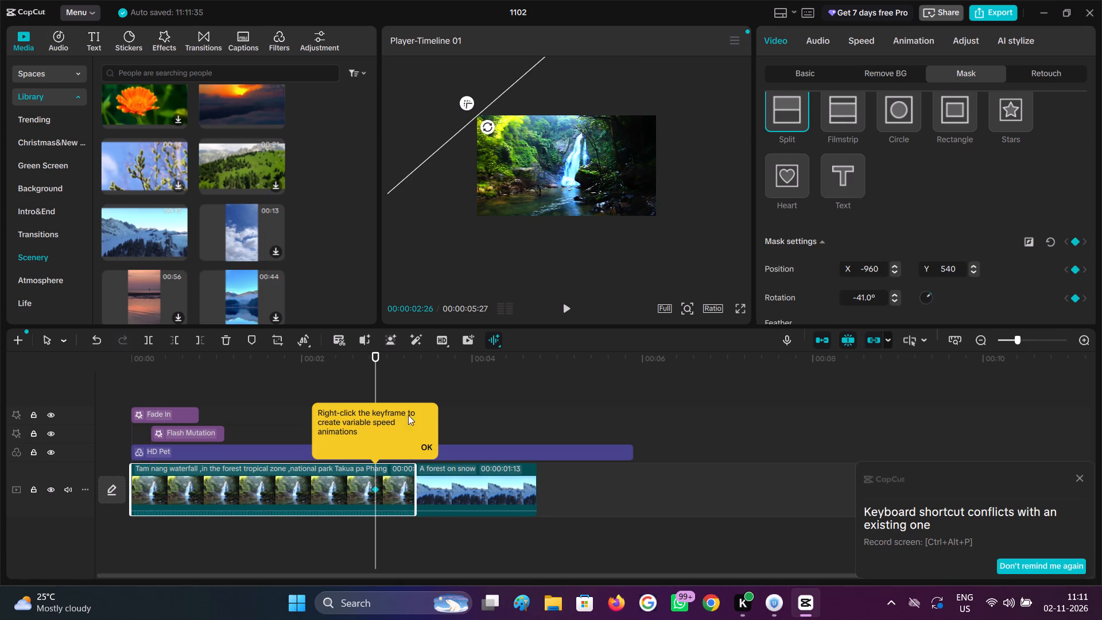
click(424, 448)
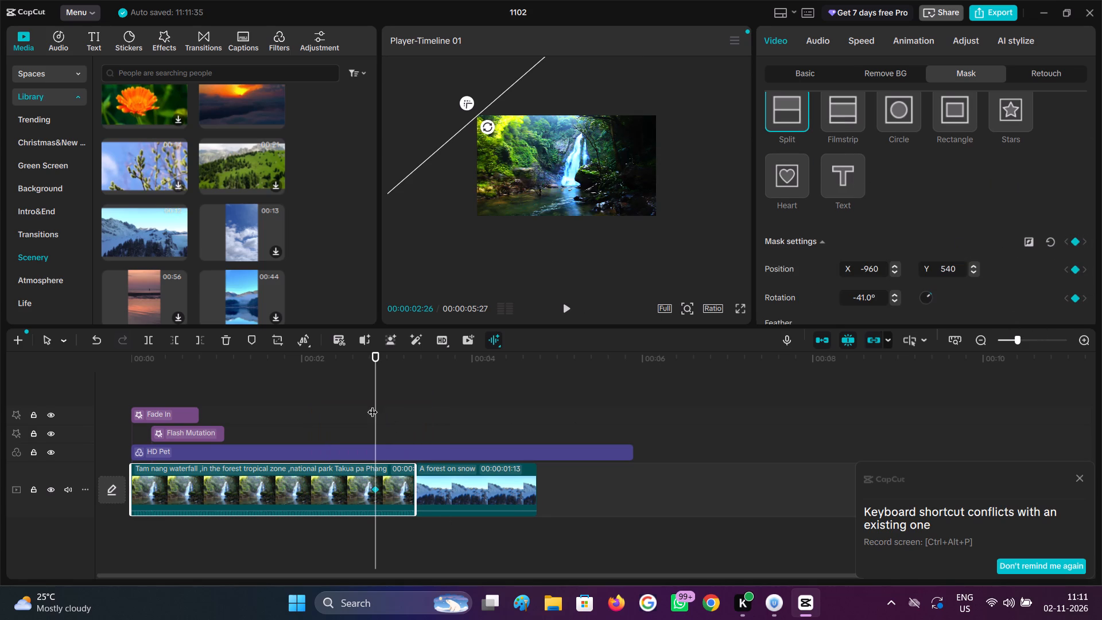
At 00:00:03:08 in the waterfall clip, sweep the mask line past the frame's lower-right corner and feather its edge.
drag(374, 404, 412, 413)
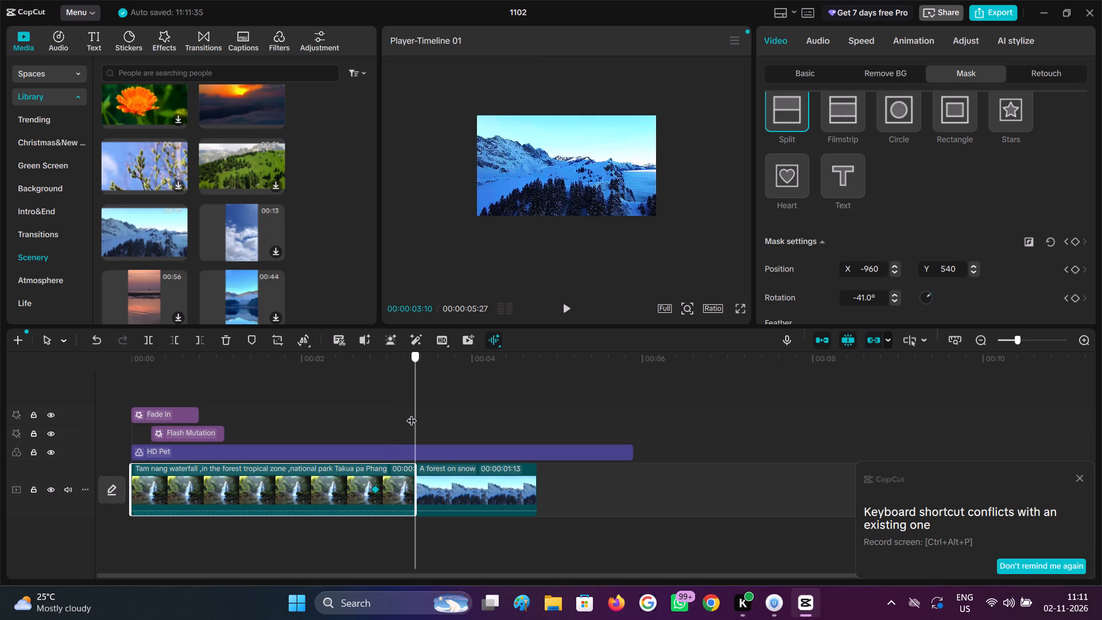
drag(412, 413, 410, 413)
drag(452, 138, 488, 160)
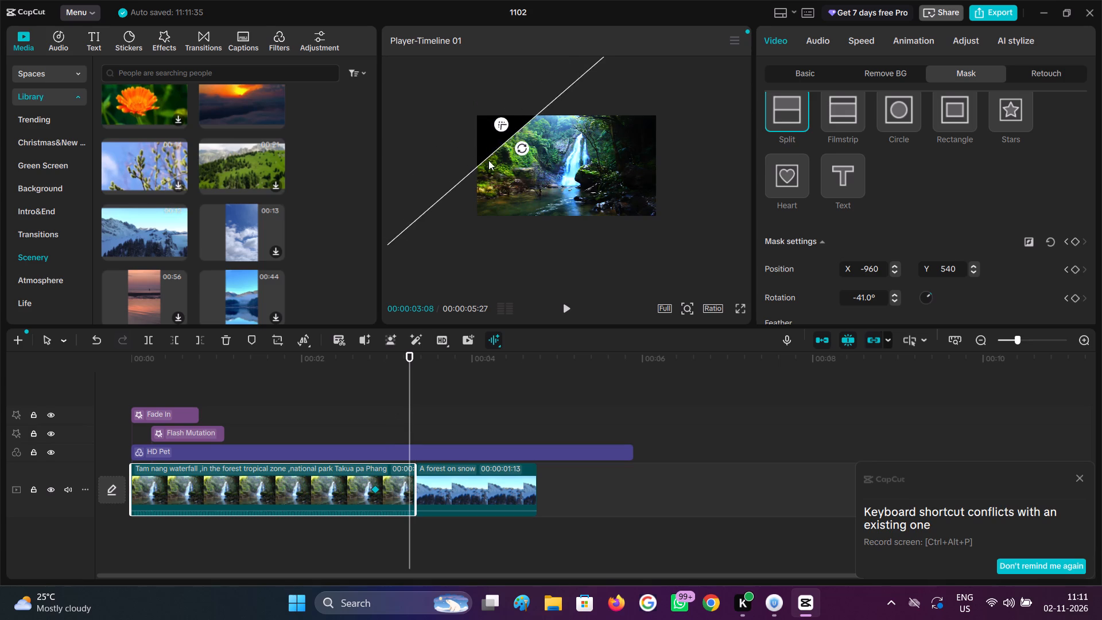
drag(488, 160, 623, 243)
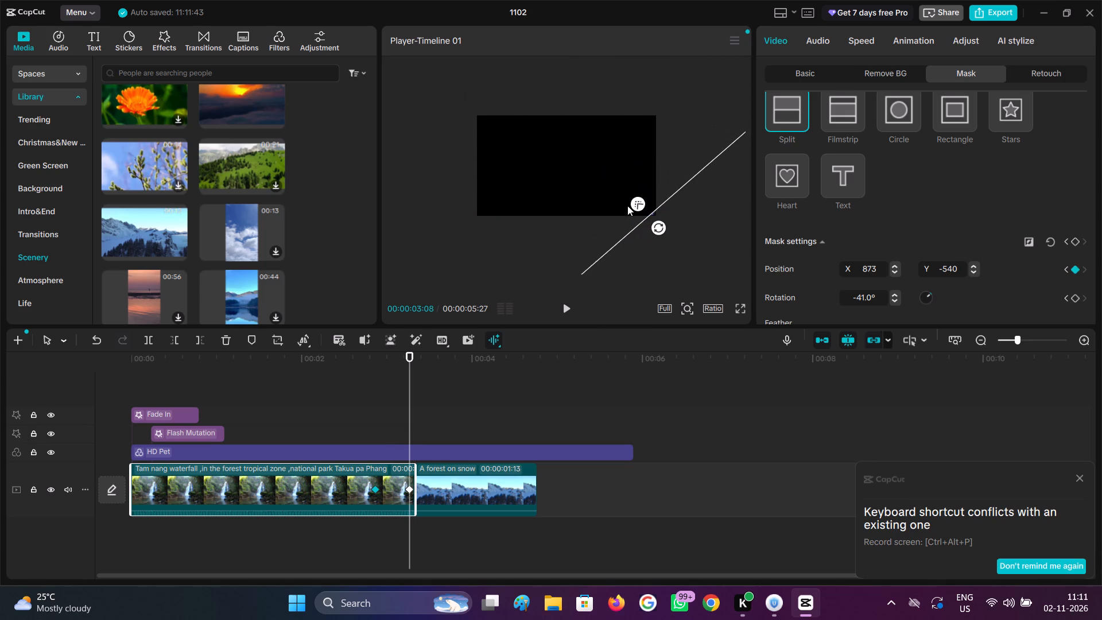
drag(641, 201, 599, 185)
drag(623, 238, 565, 211)
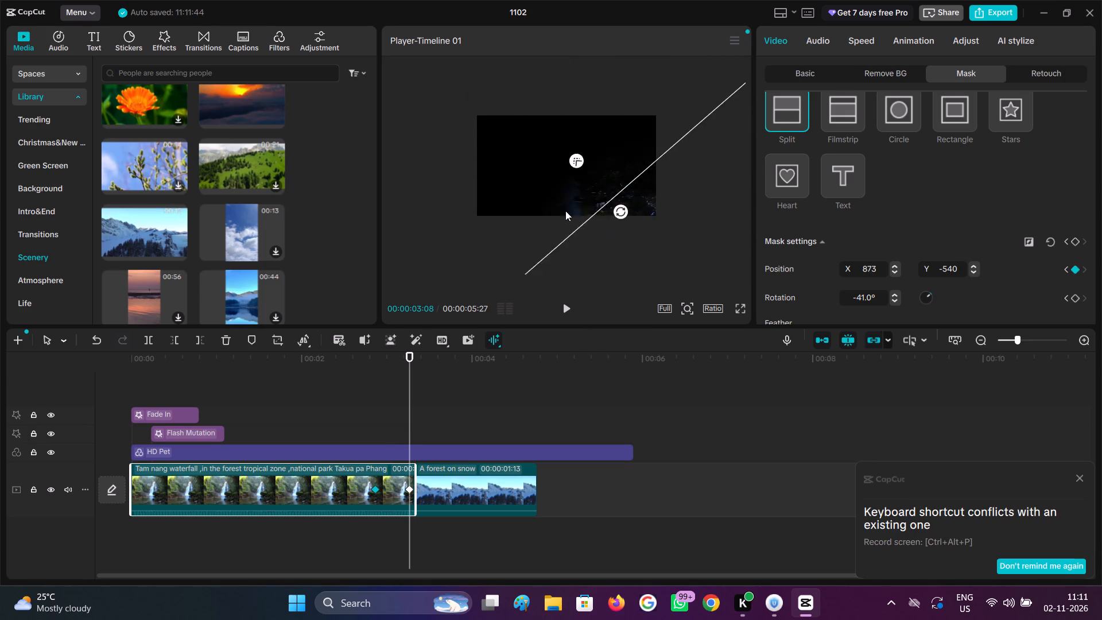
drag(565, 211, 519, 181)
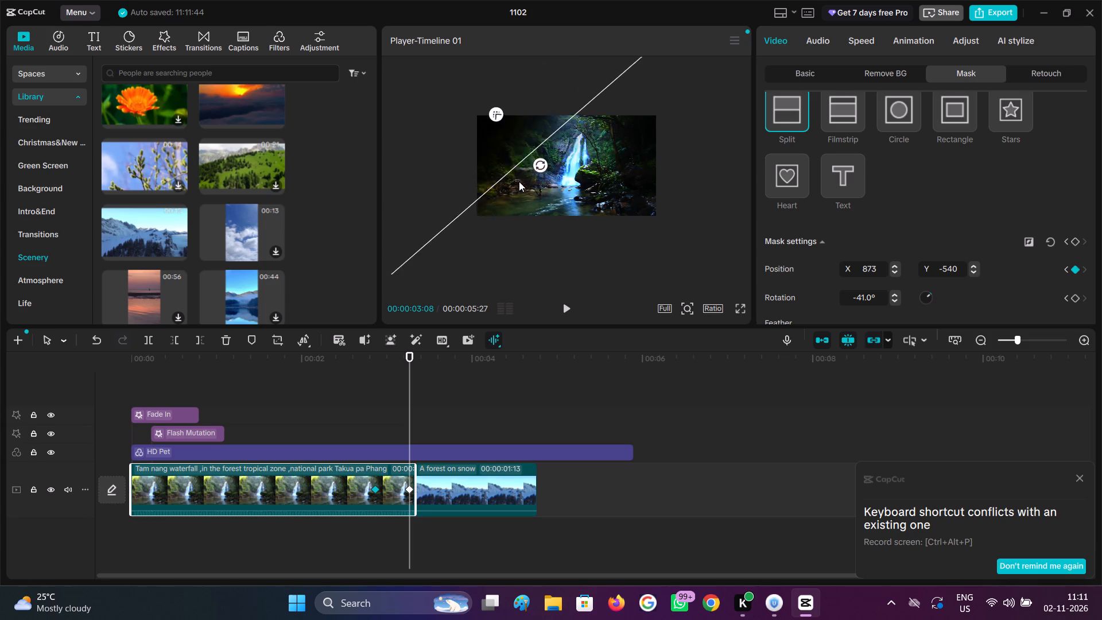
drag(519, 181, 612, 226)
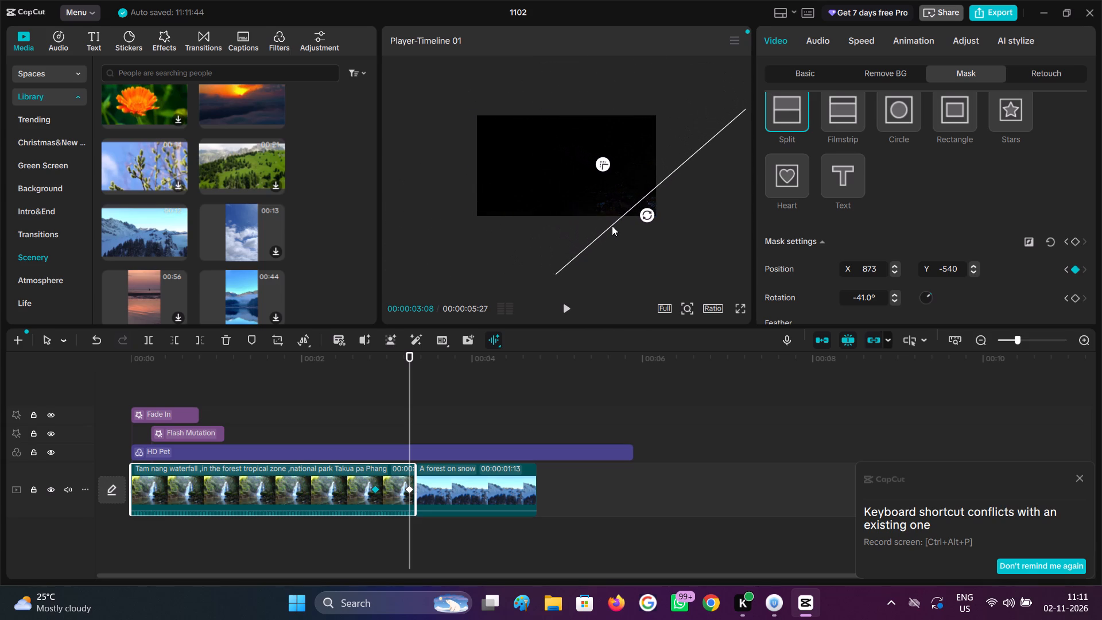
drag(612, 226, 645, 238)
Play back the waterfall clip's mask wipe from 00:00:02:16.
click(346, 424)
click(568, 316)
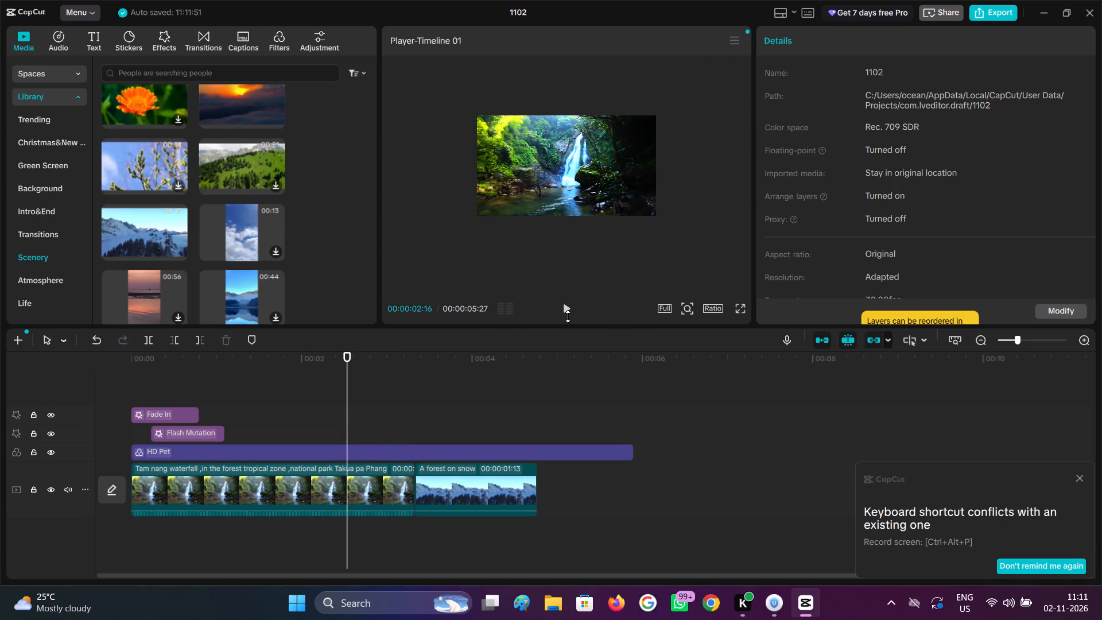
click(568, 316)
Move the waterfall clip's first mask keyframe earlier to 00:00:02:05 and play back the slower wipe.
click(351, 412)
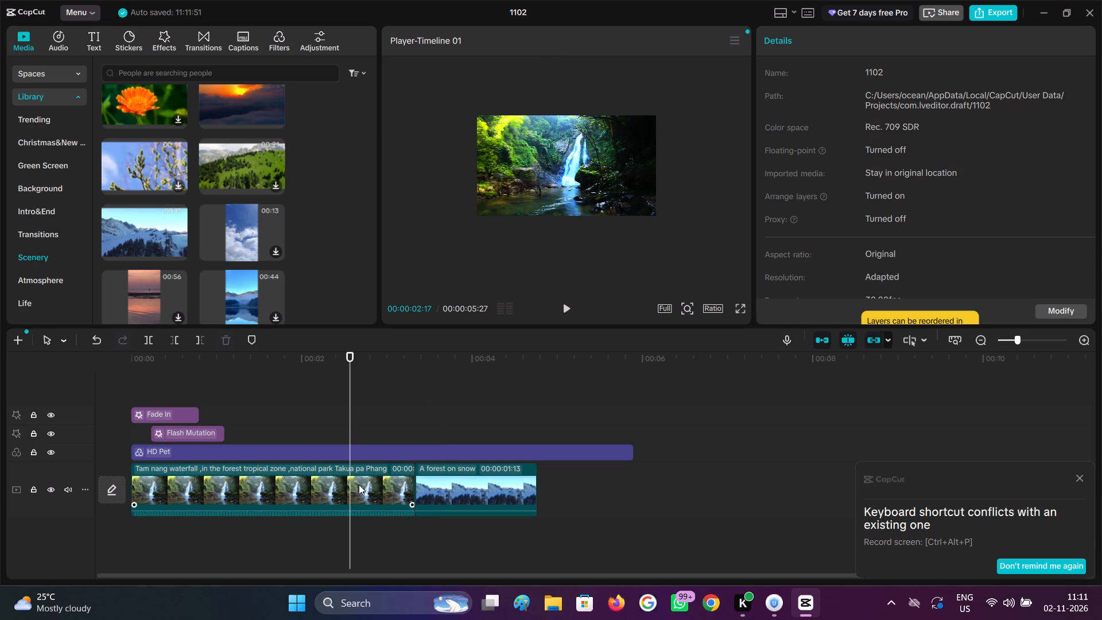
click(362, 485)
drag(371, 490, 315, 470)
click(301, 422)
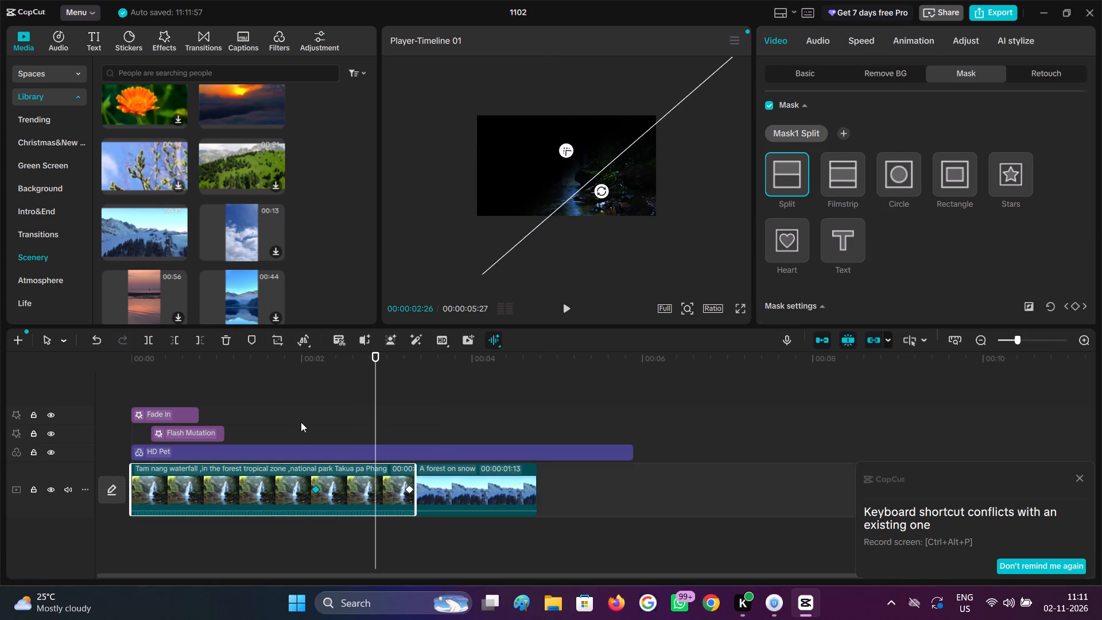
click(566, 310)
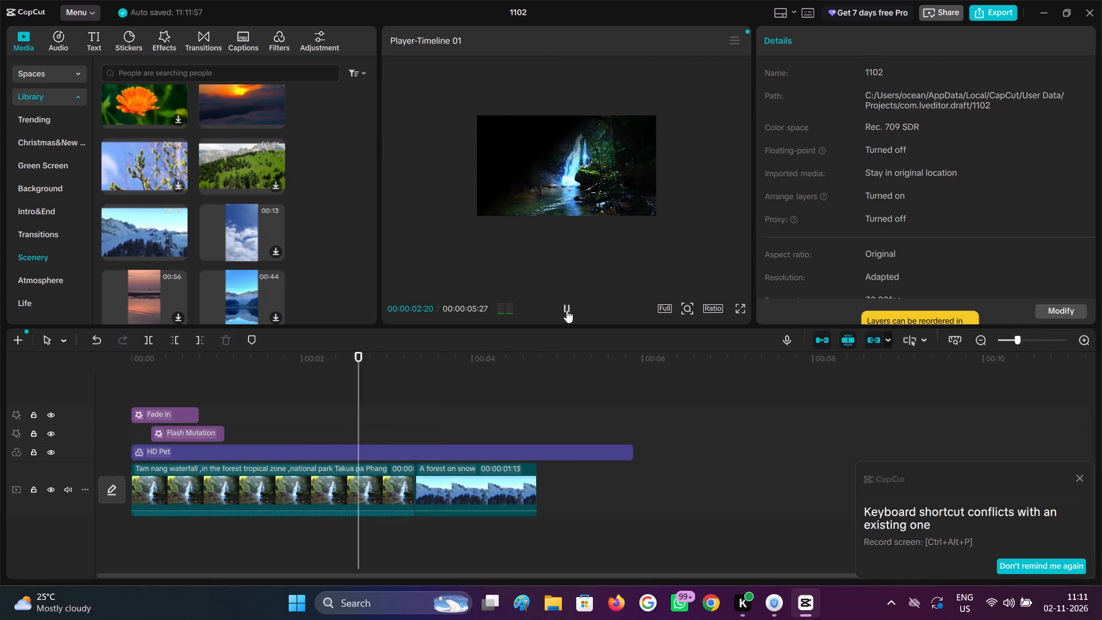
click(566, 310)
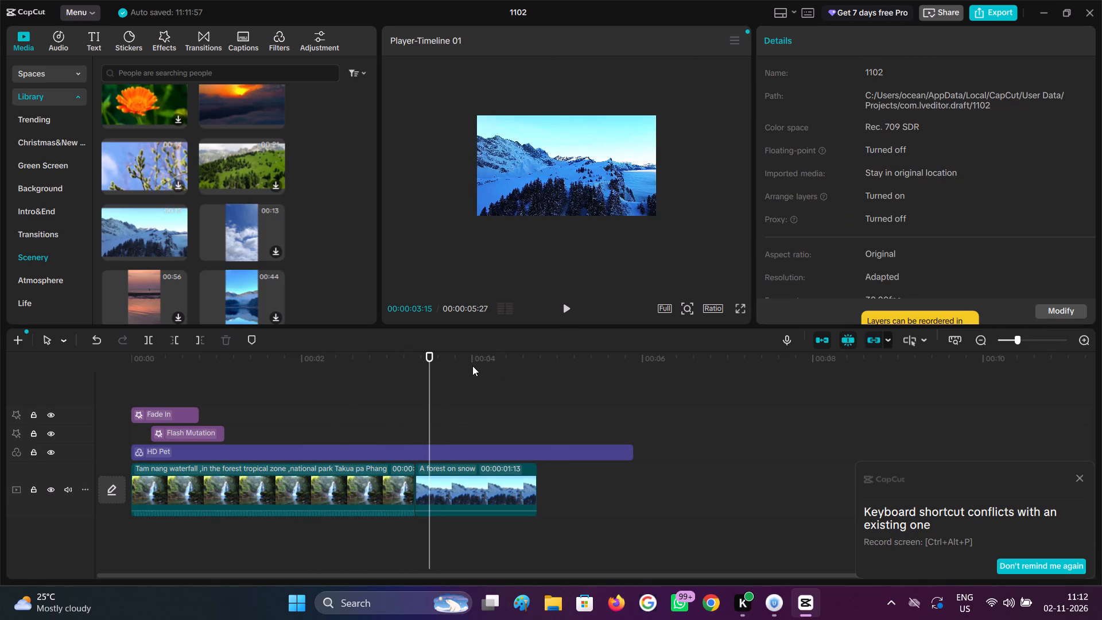
Add a Split mask to the snowy forest clip with the playhead at its start, 00:00:03:10.
click(428, 474)
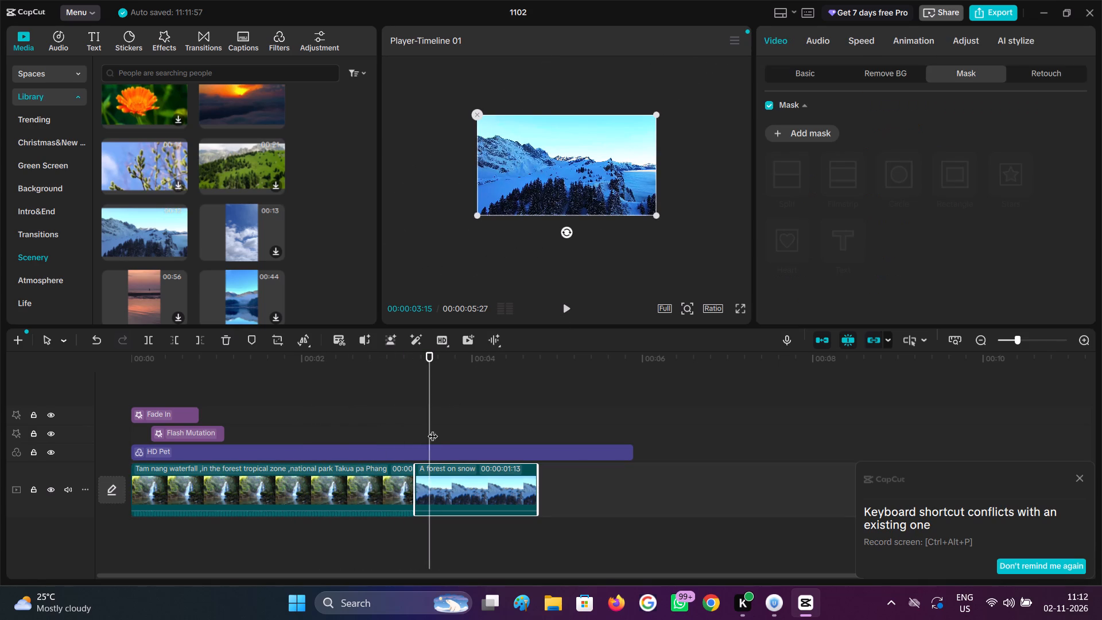
click(391, 481)
drag(432, 431, 420, 425)
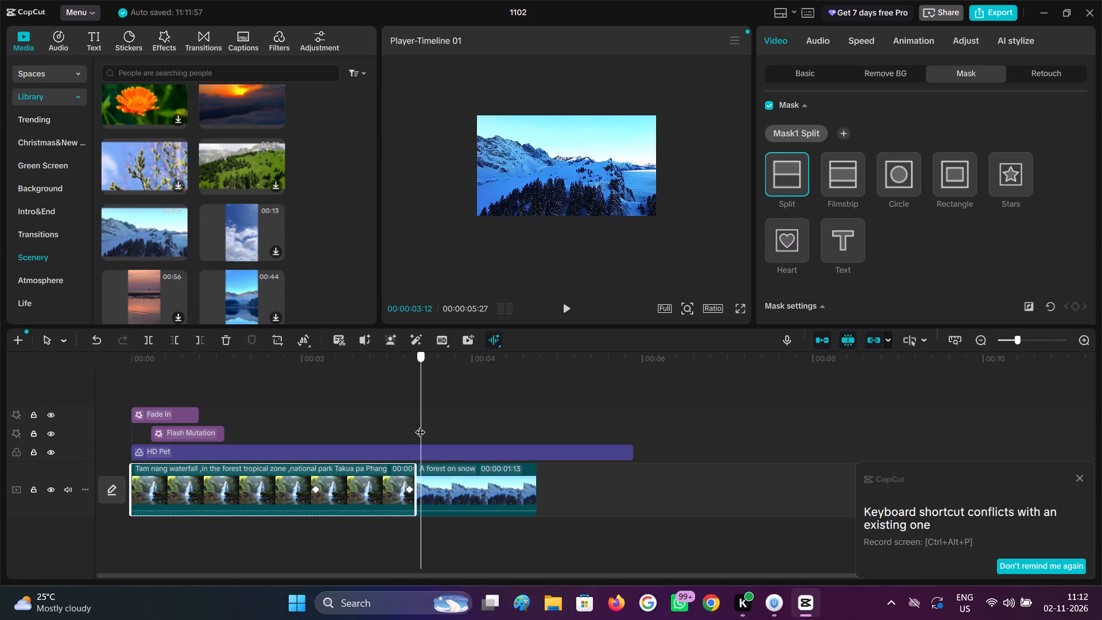
drag(420, 425, 418, 424)
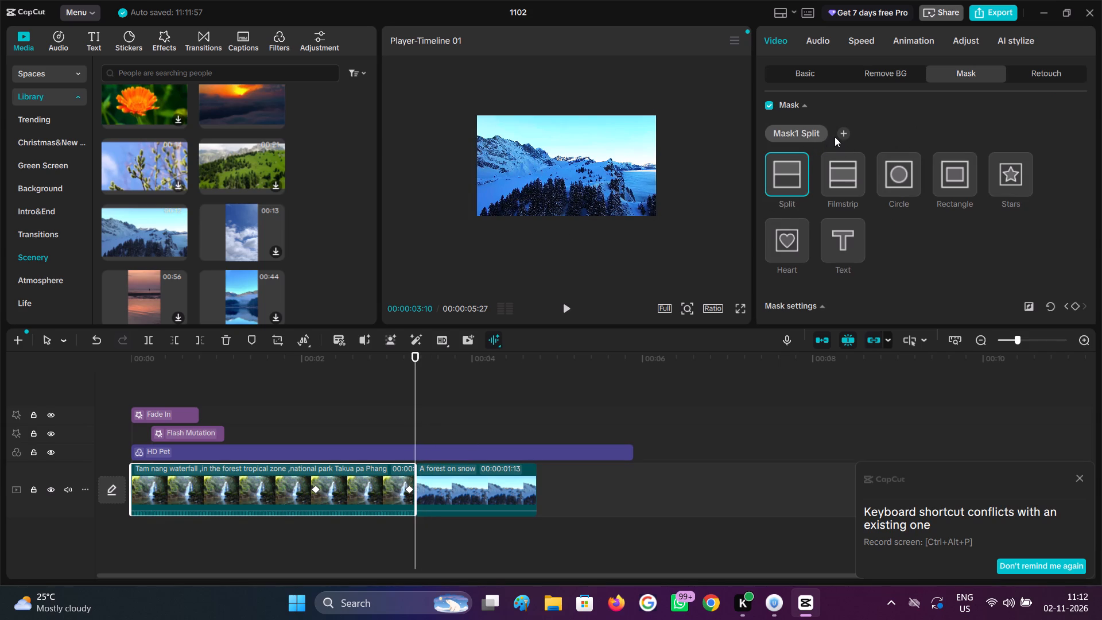
click(476, 490)
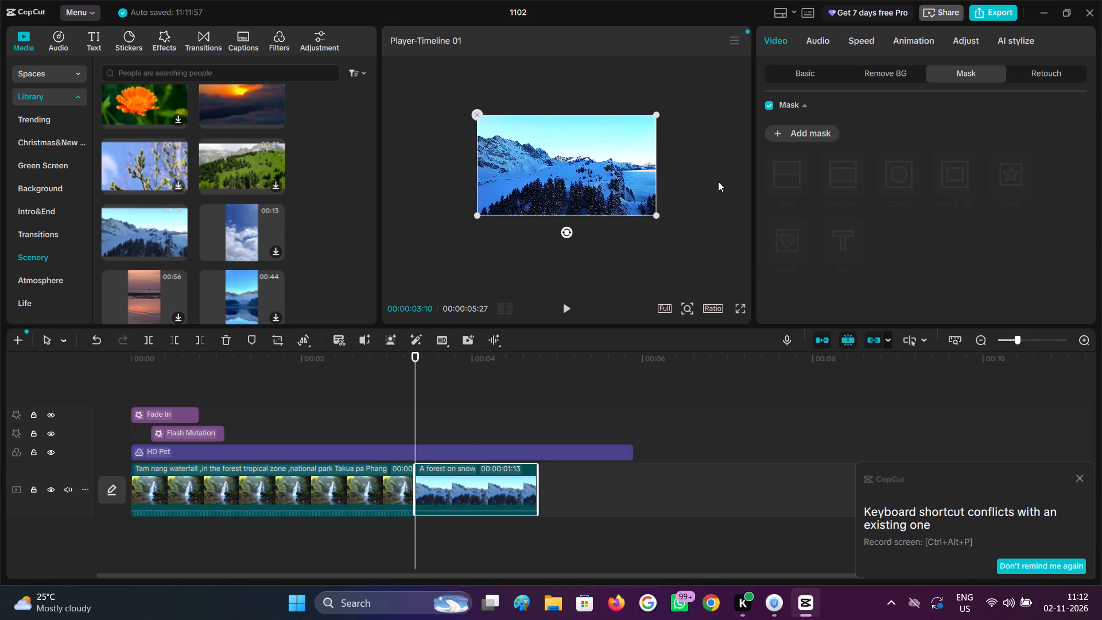
click(791, 142)
click(792, 134)
click(772, 184)
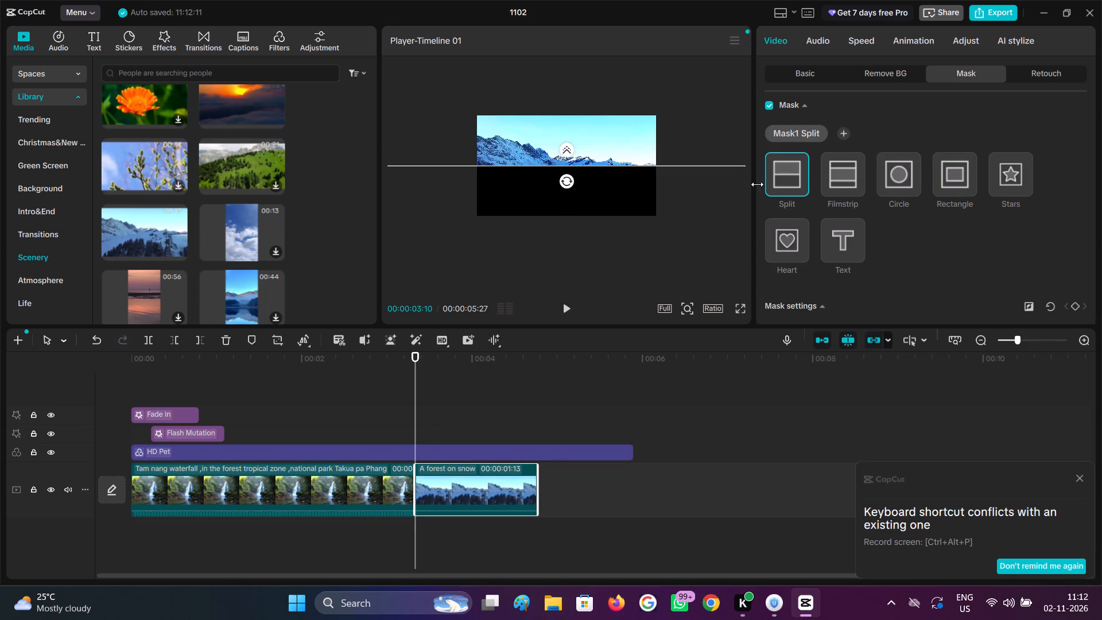
Tilt the forest mask line diagonally, move it to the frame's upper-left corner to hide the clip, and keyframe the mask settings.
drag(569, 181, 586, 182)
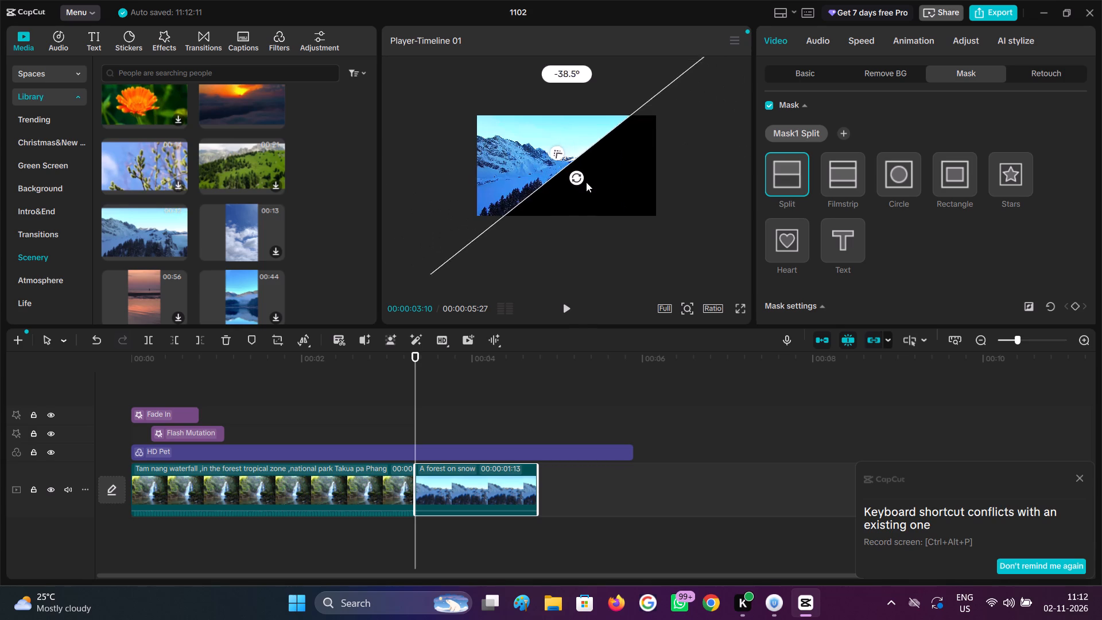
drag(586, 182, 579, 181)
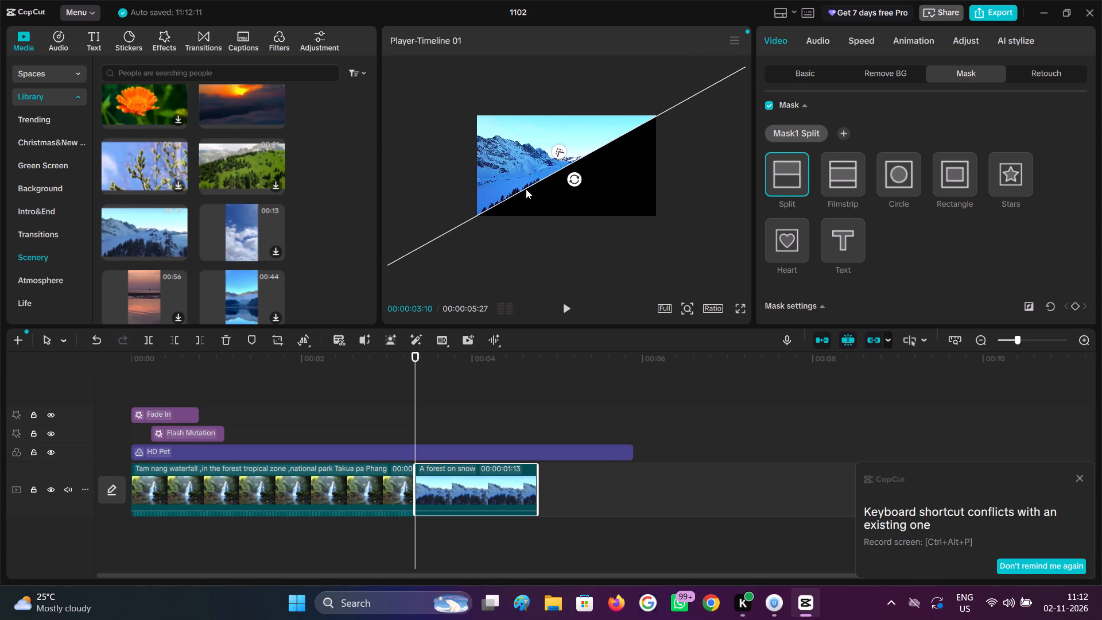
drag(526, 189, 430, 126)
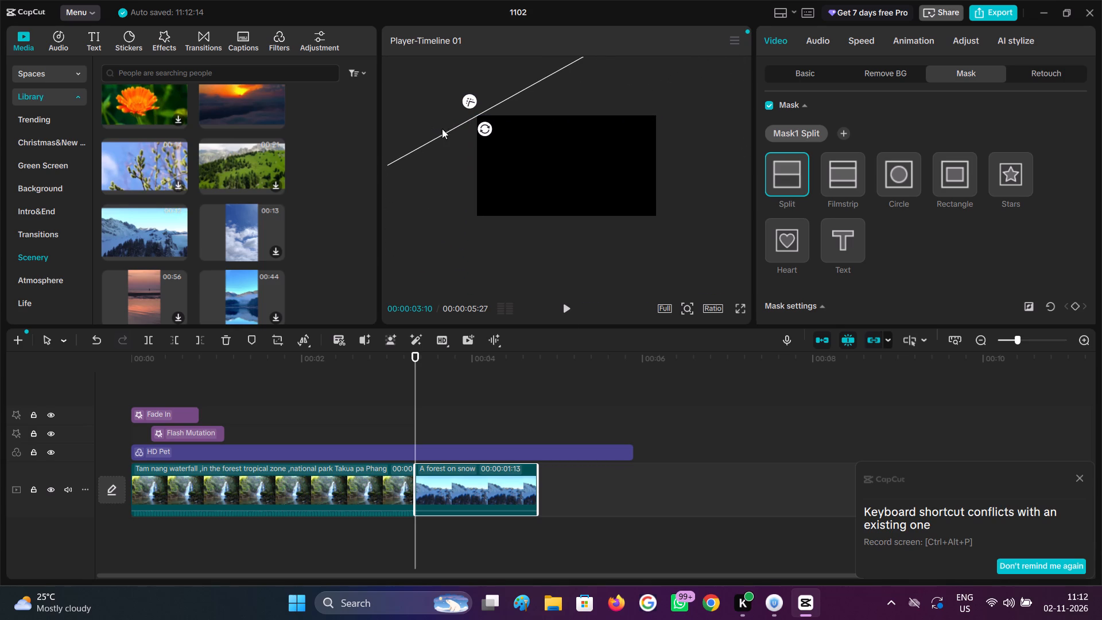
click(484, 133)
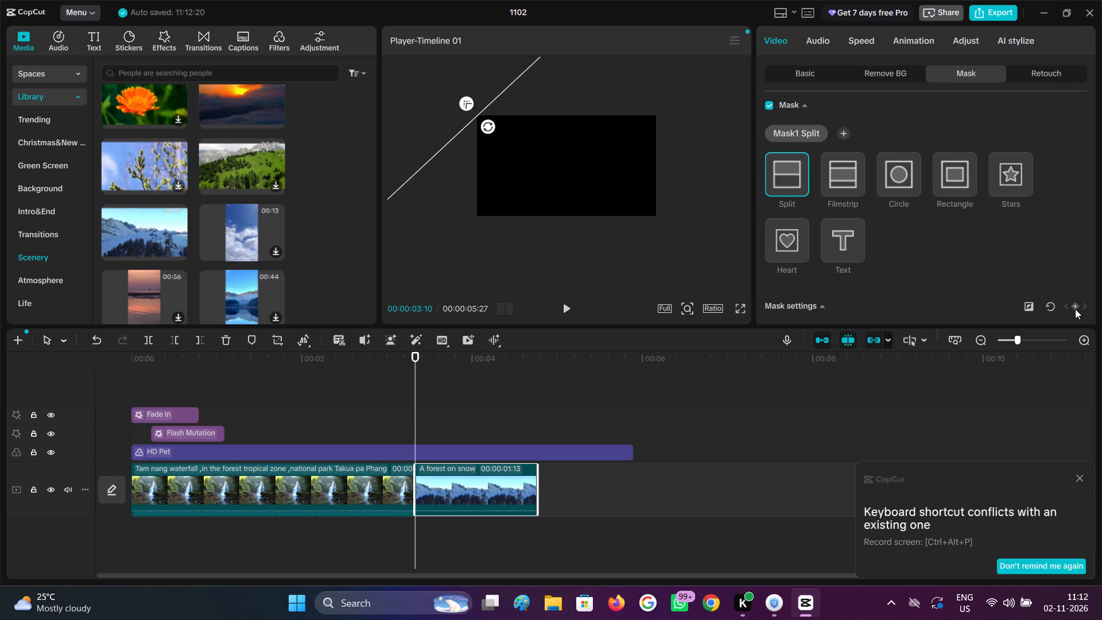
click(1075, 309)
At 00:00:03:22 in the snowy forest clip, move the mask line past the frame's lower-right corner and feather its edge.
drag(417, 392, 449, 390)
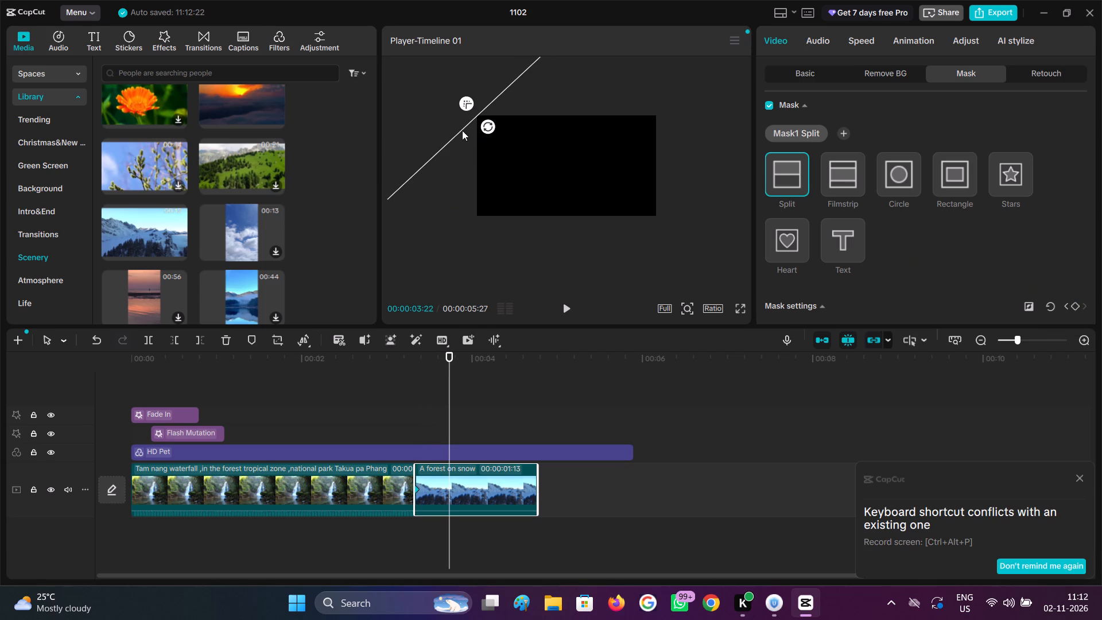
drag(462, 130, 641, 236)
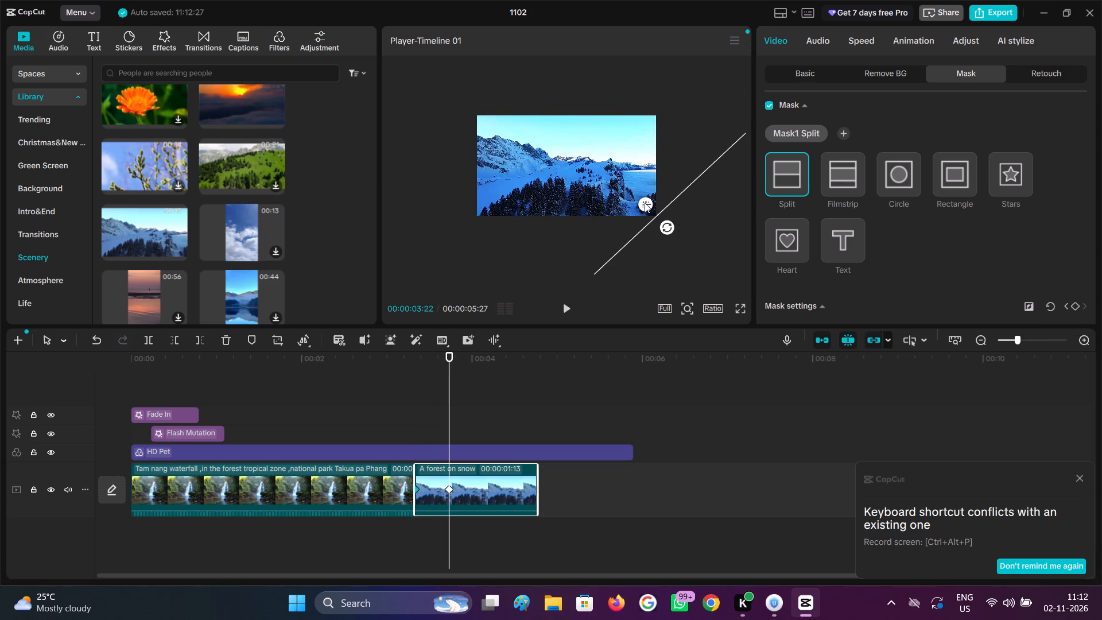
drag(645, 203, 619, 192)
Play back the snowy forest clip's mask wipe from 00:00:03:10.
click(415, 398)
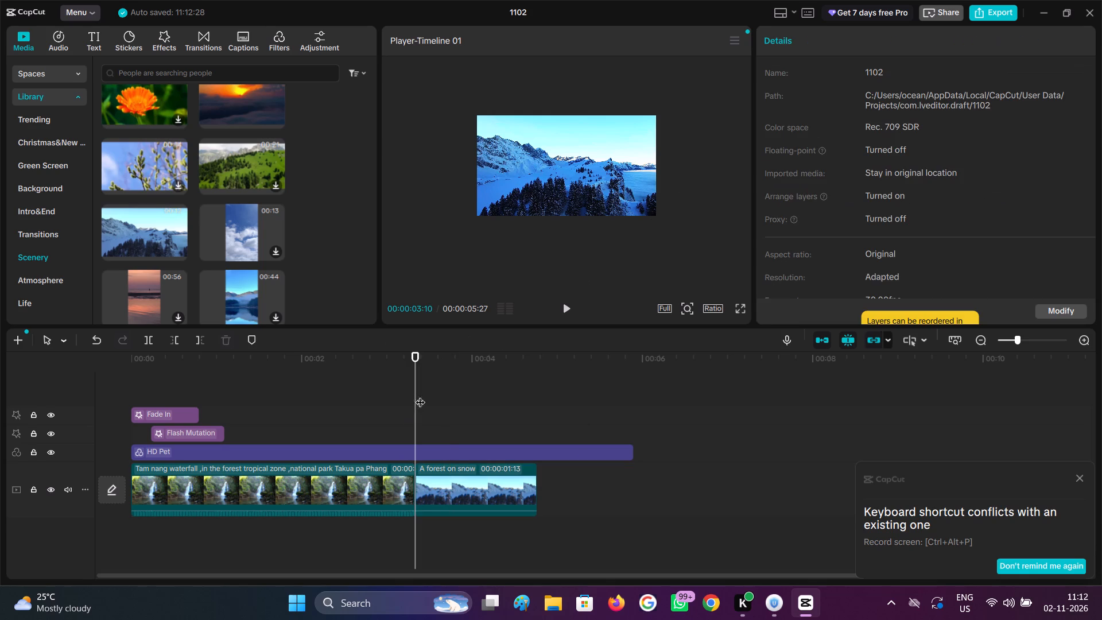
click(572, 315)
click(572, 315)
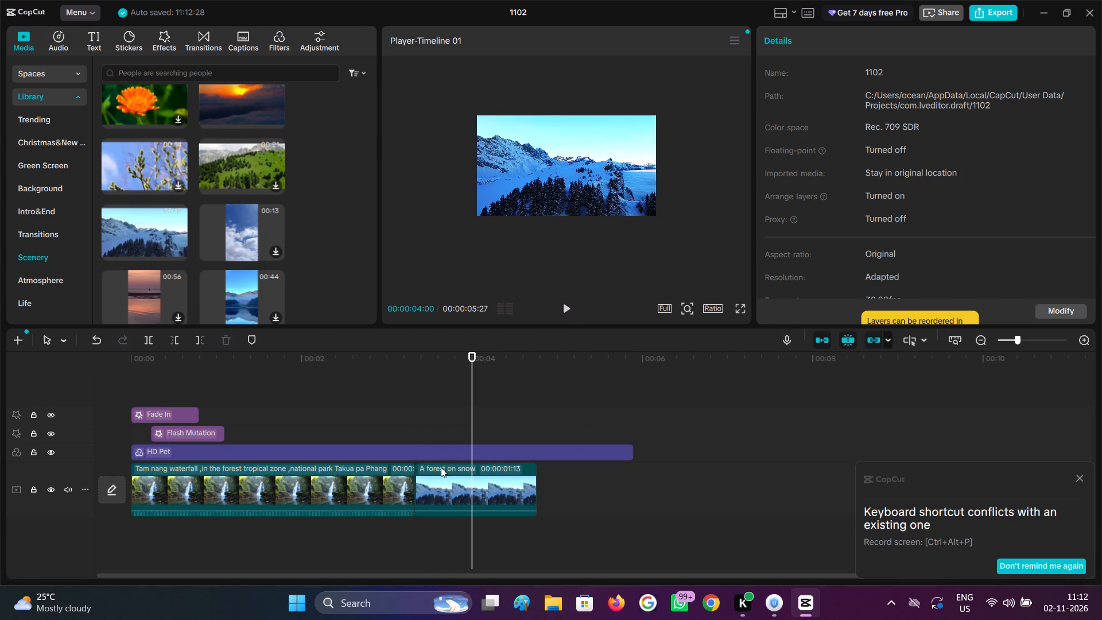
Move the forest clip's second mask keyframe later, past the 00:00:04 mark, and play back the wipe across both clips.
click(440, 487)
drag(449, 490, 498, 487)
click(433, 427)
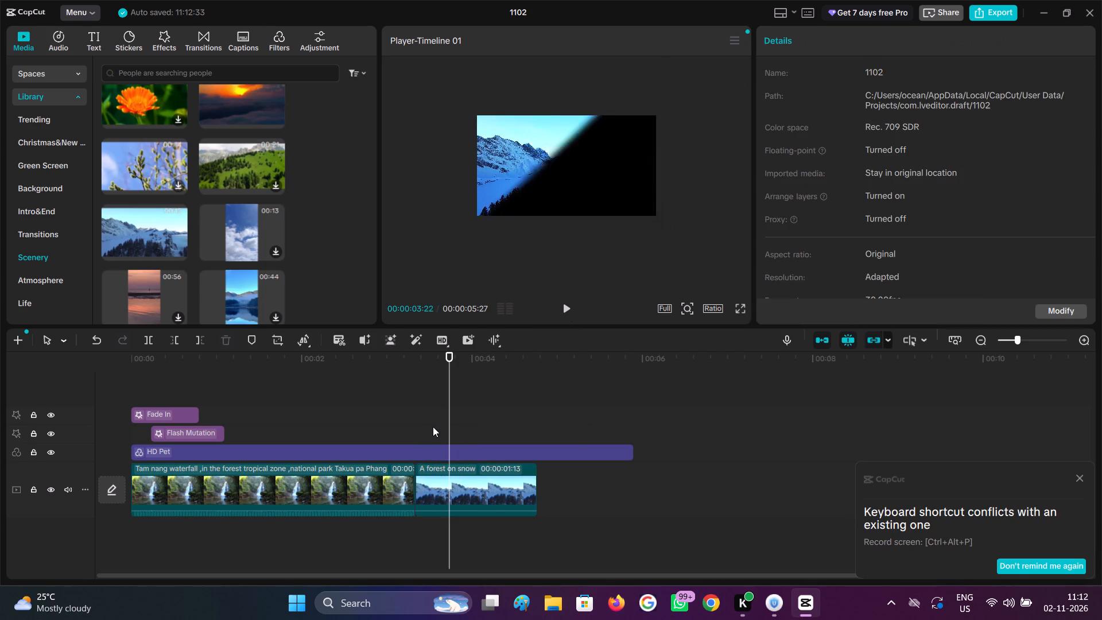
drag(433, 427, 455, 435)
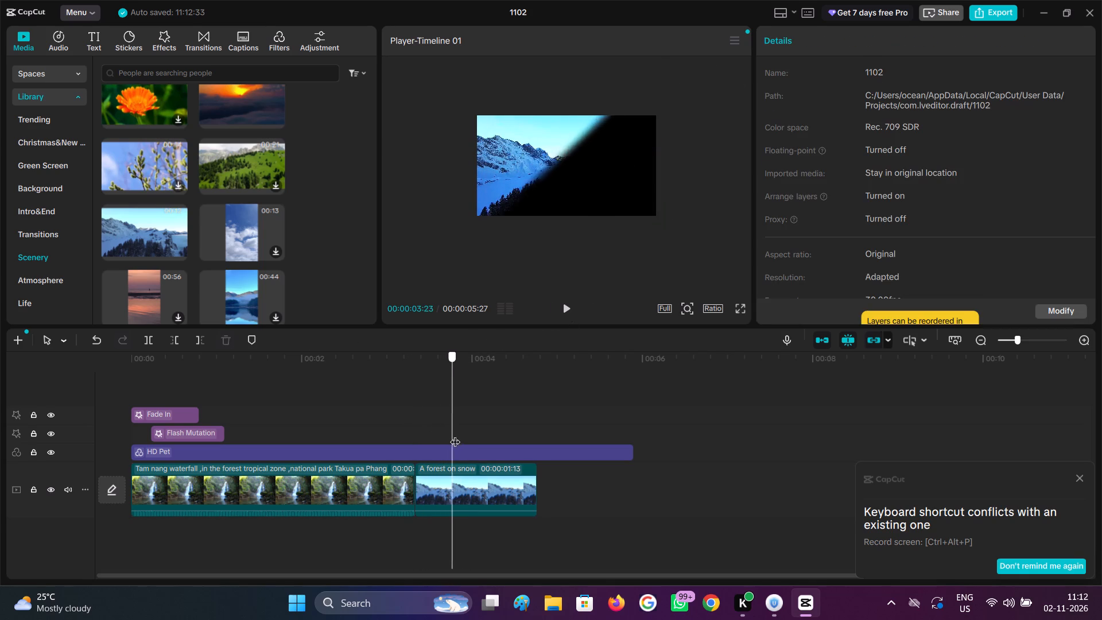
drag(455, 435, 296, 431)
click(572, 308)
click(572, 308)
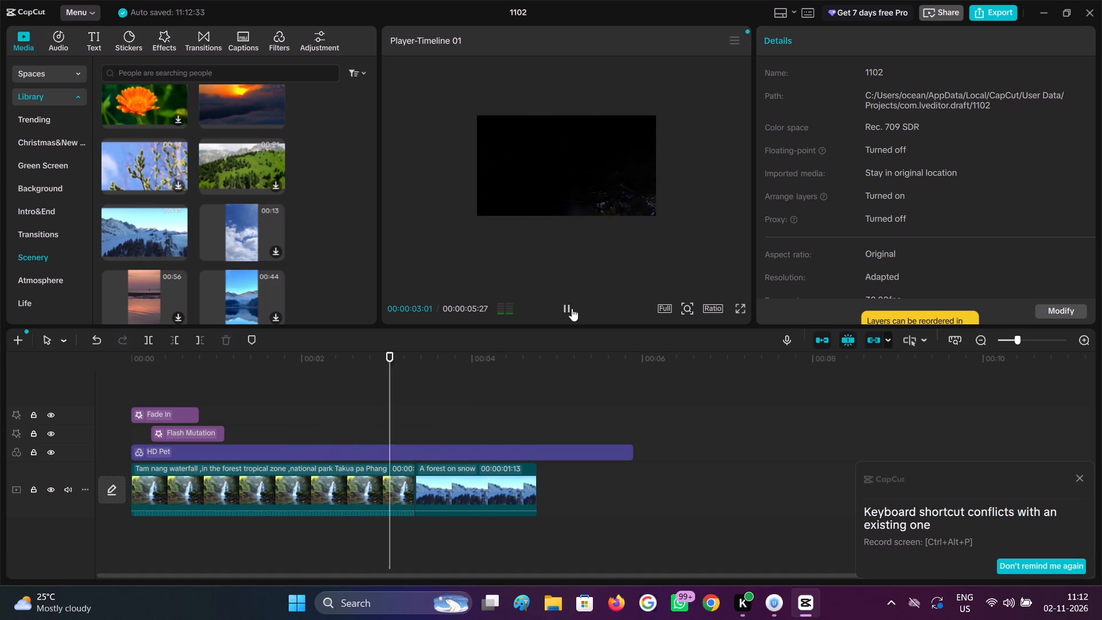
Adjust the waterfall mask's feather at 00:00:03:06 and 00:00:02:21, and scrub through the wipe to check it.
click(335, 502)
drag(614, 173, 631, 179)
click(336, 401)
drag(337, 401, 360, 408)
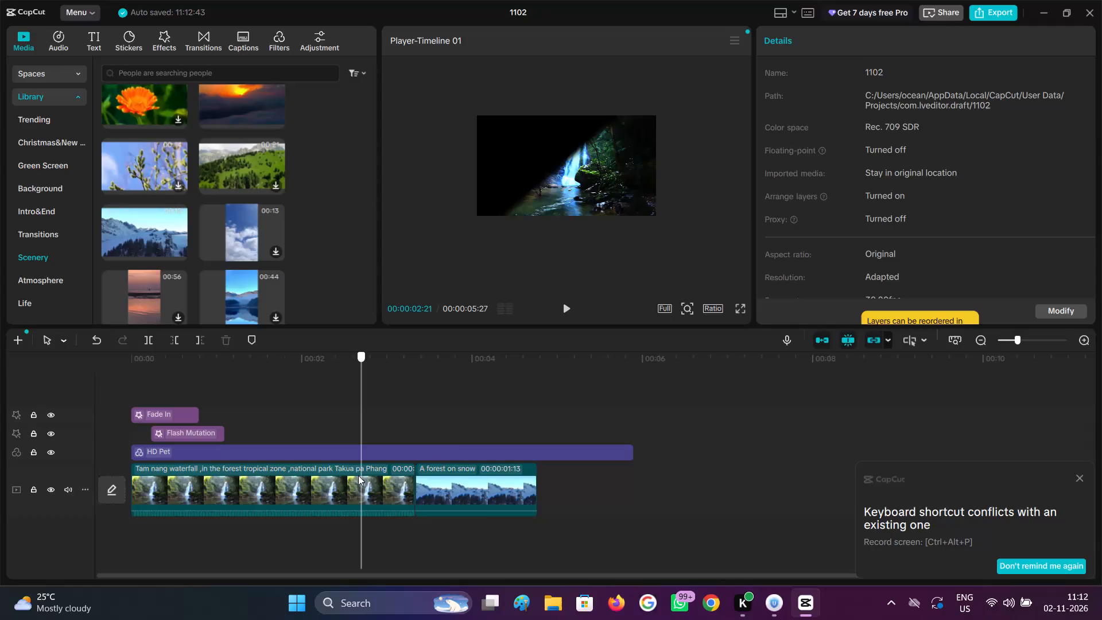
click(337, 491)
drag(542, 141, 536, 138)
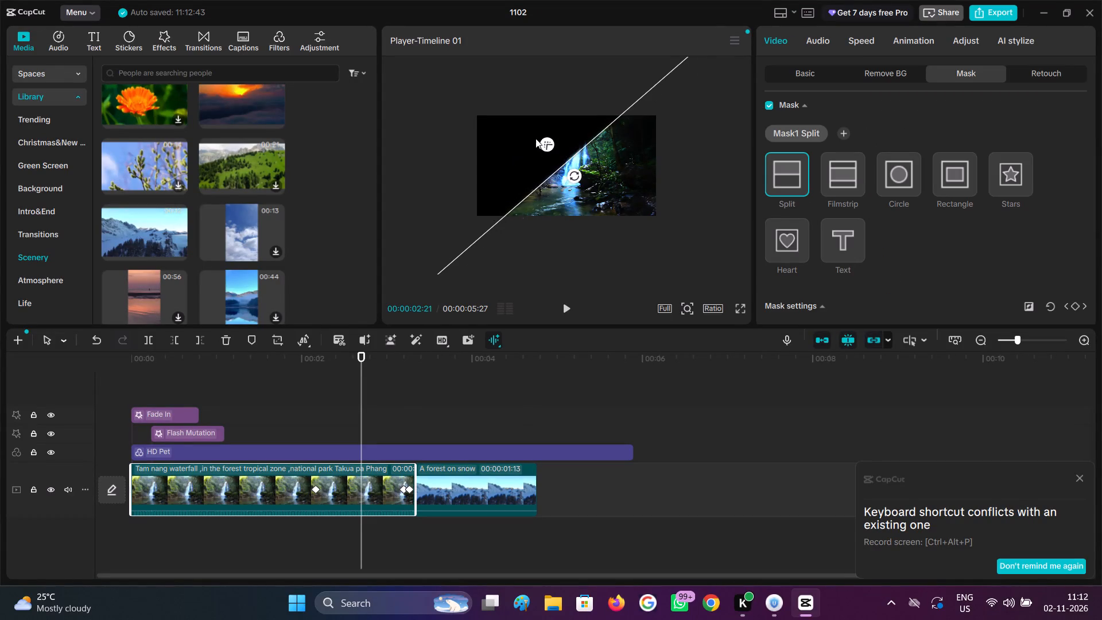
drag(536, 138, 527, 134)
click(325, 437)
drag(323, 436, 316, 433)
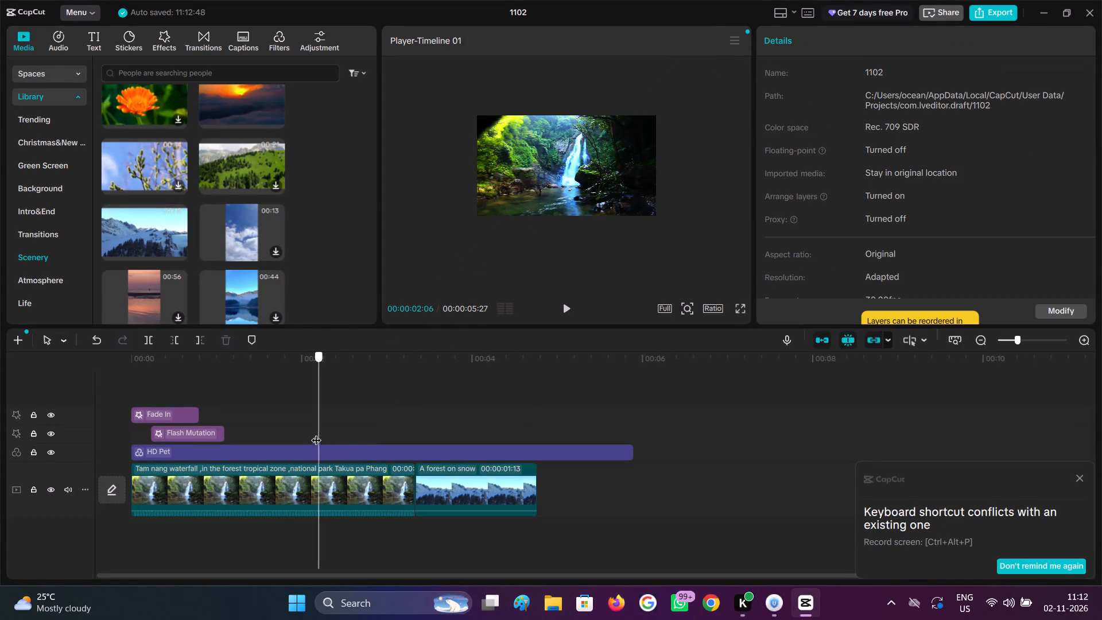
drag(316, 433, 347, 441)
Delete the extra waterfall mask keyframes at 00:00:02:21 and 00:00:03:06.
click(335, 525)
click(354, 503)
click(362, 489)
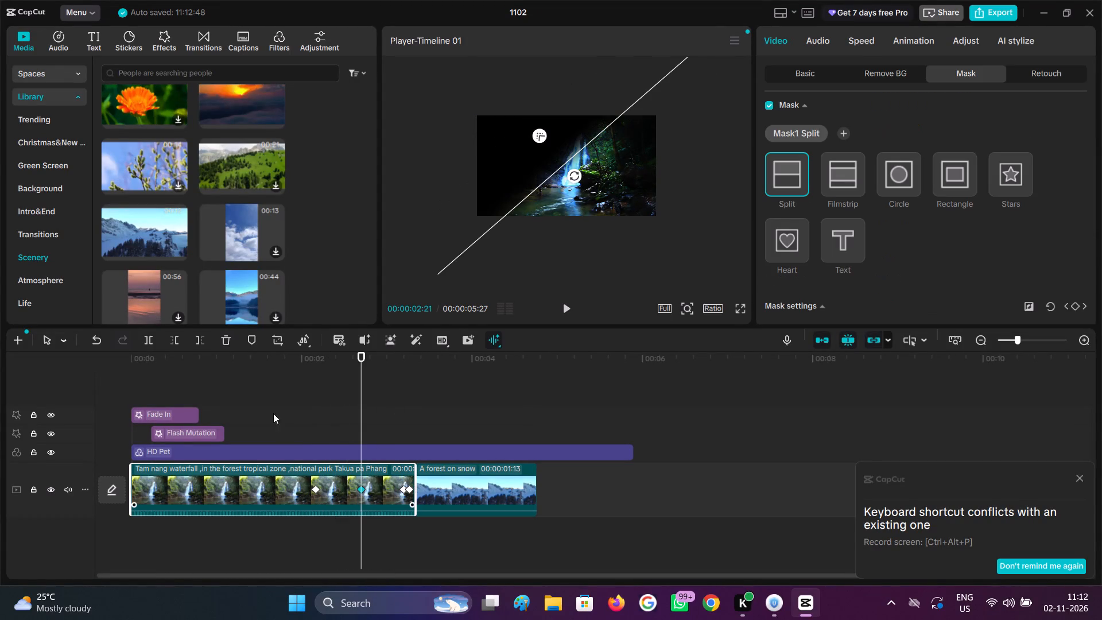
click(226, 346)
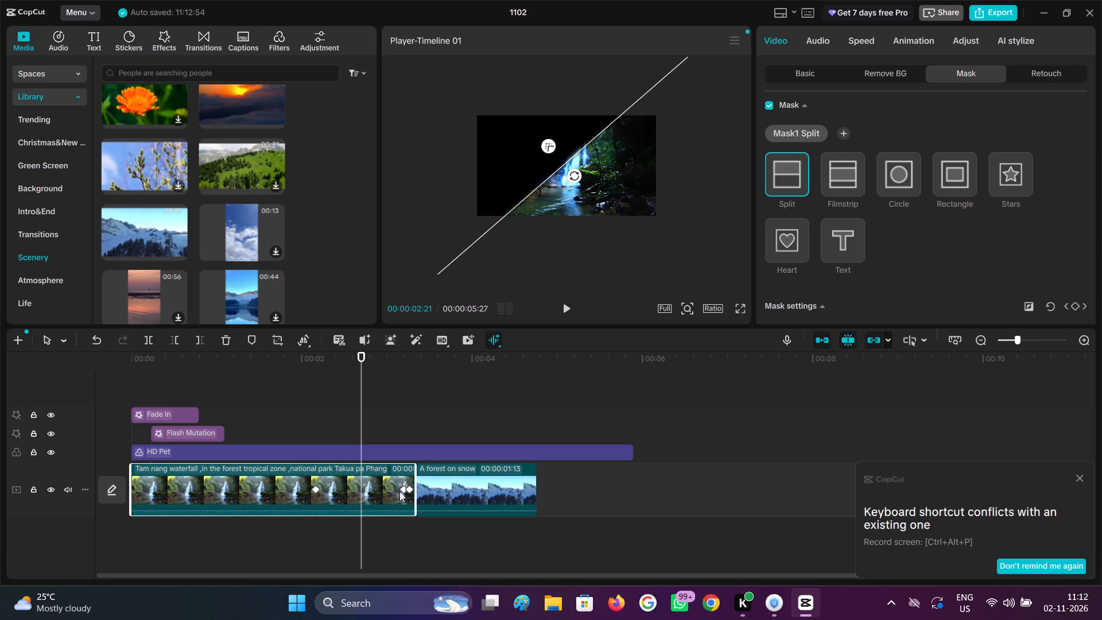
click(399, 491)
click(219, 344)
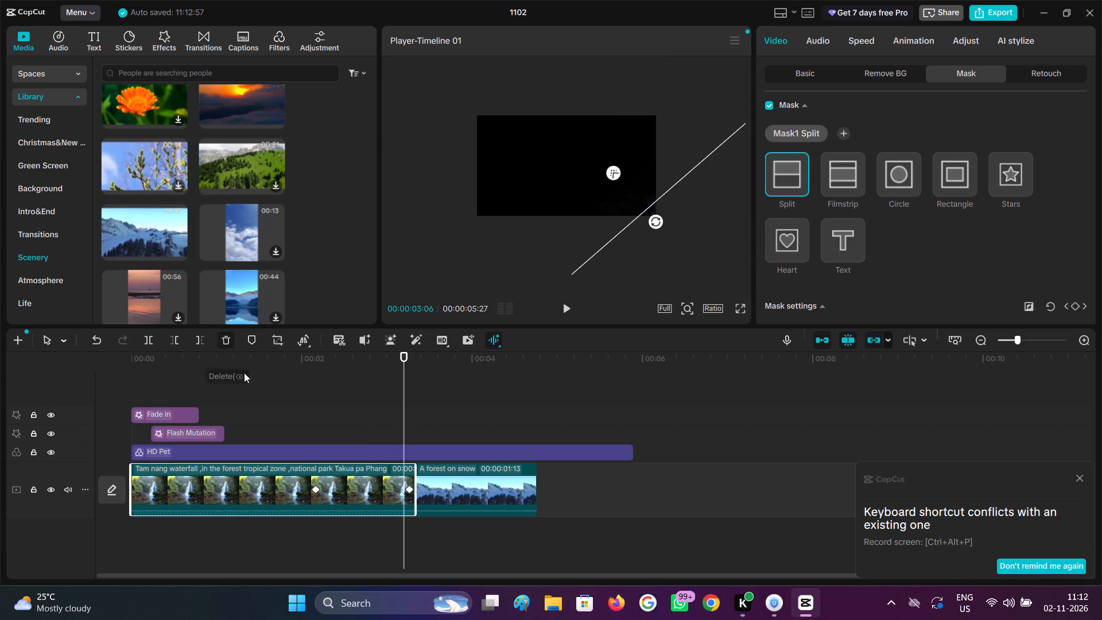
Increase the waterfall mask's feather slightly at its first keyframe, 00:00:02:05, and scrub through the wipe.
click(315, 487)
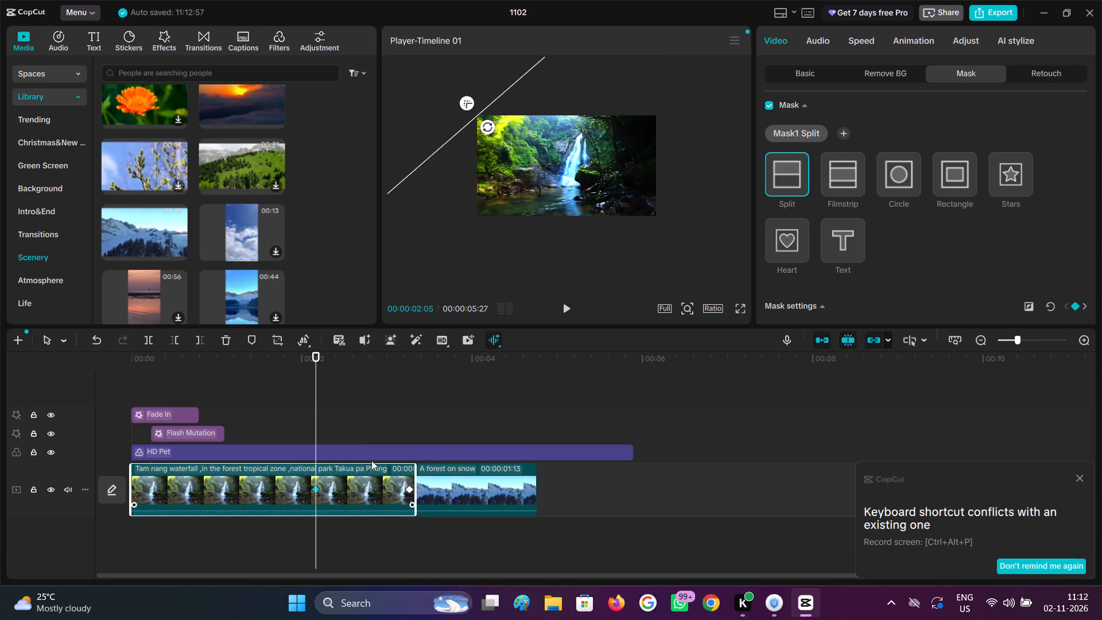
drag(461, 100, 448, 96)
drag(317, 429, 333, 427)
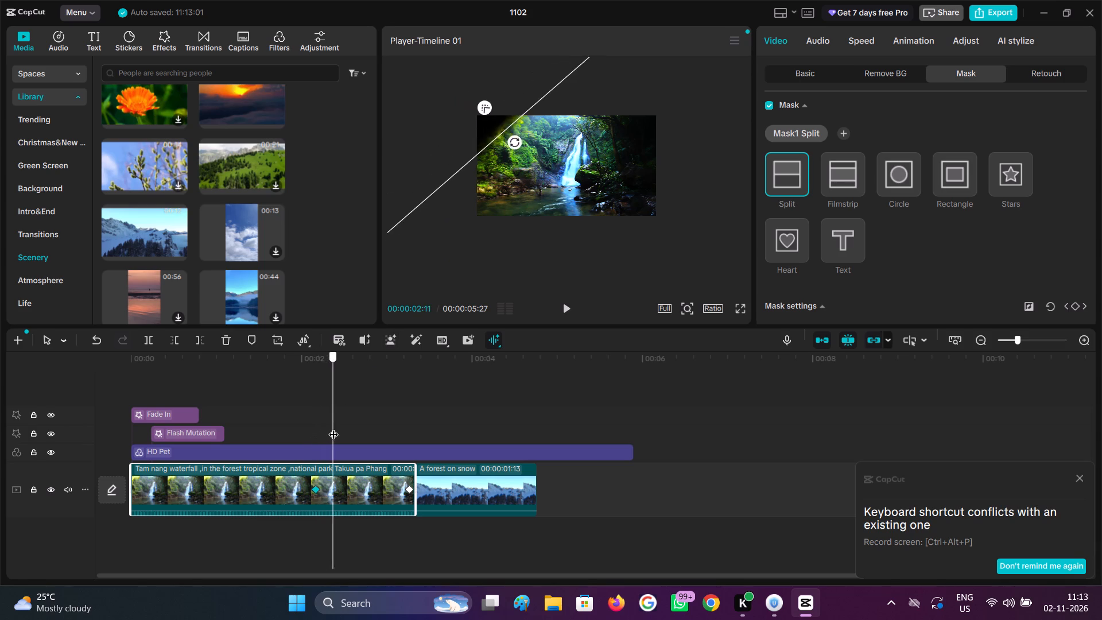
drag(333, 427, 357, 432)
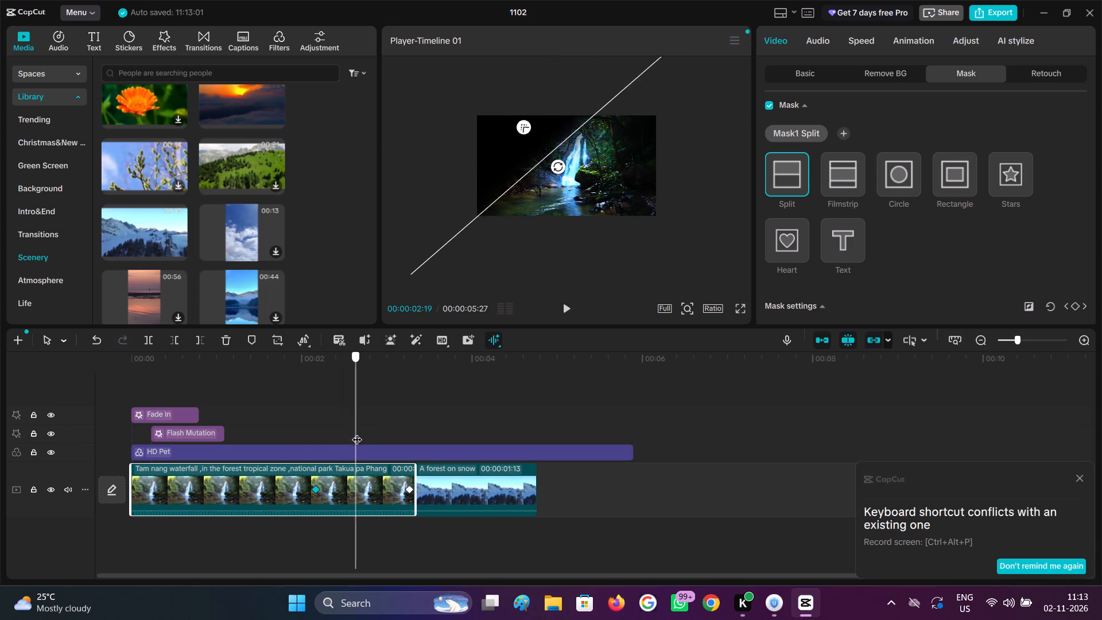
drag(357, 432, 389, 445)
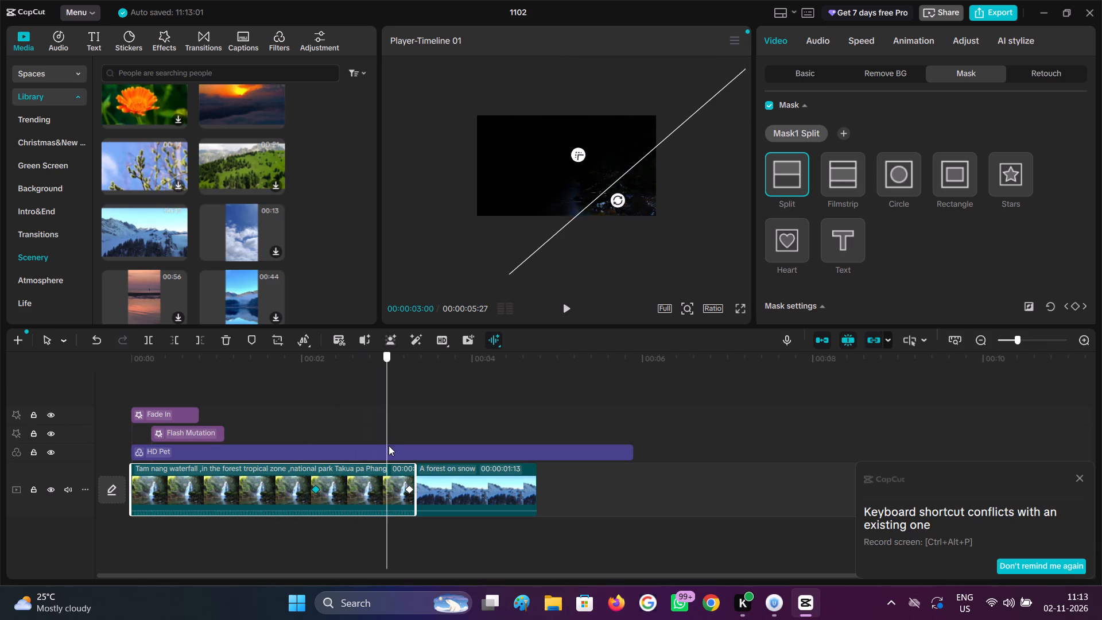
drag(389, 445, 404, 452)
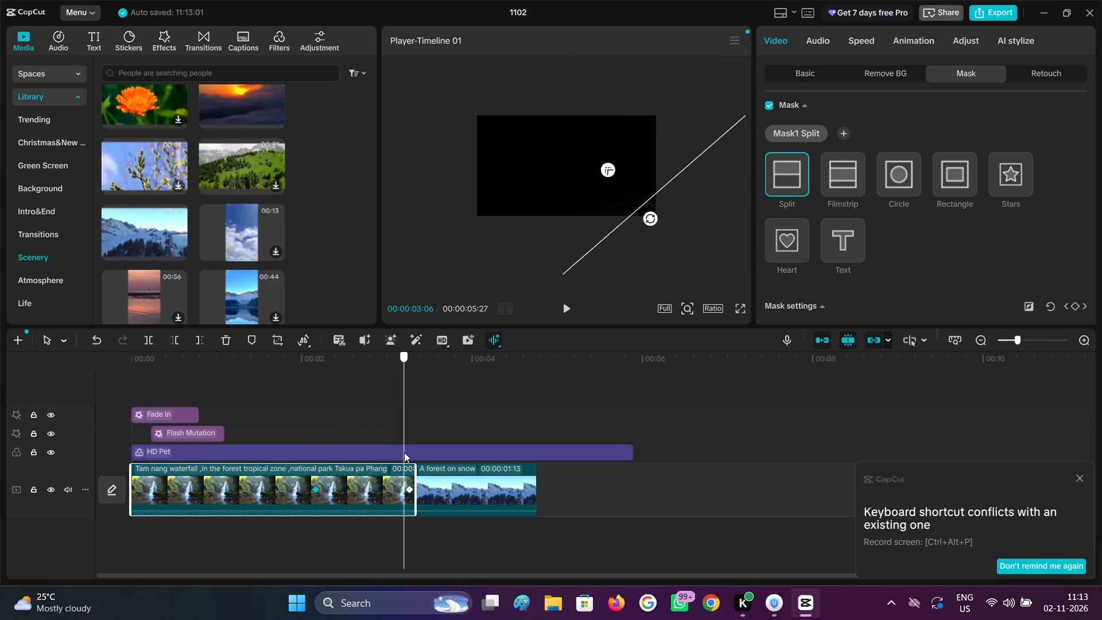
drag(404, 452, 401, 452)
Reduce the waterfall mask's feather at its last keyframe, 00:00:03:08, and scrub through the wipes on both clips.
click(409, 492)
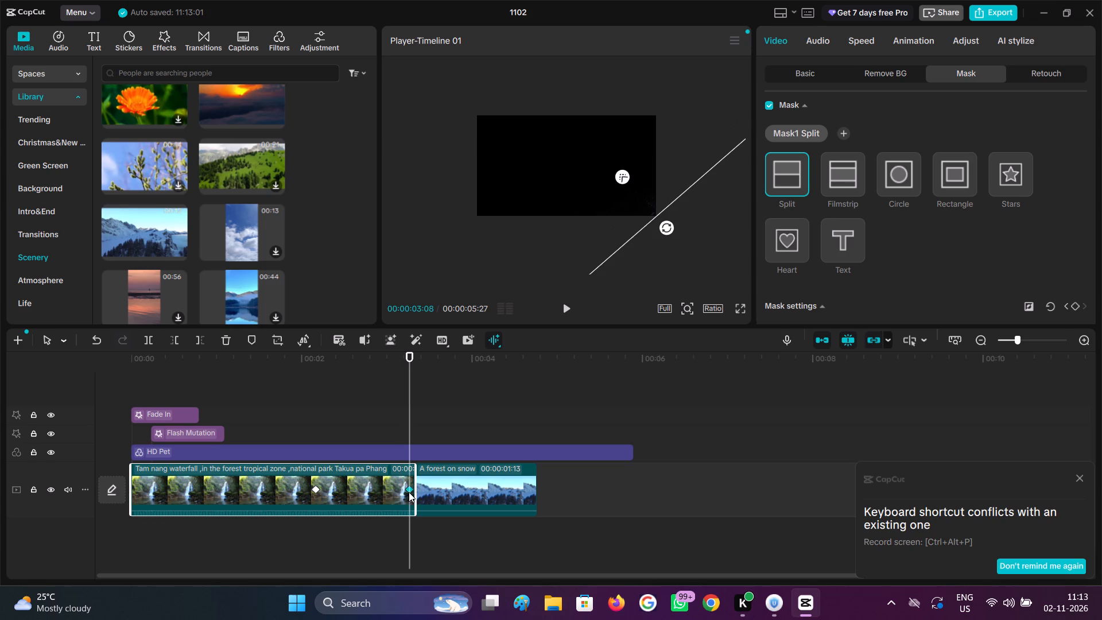
click(313, 491)
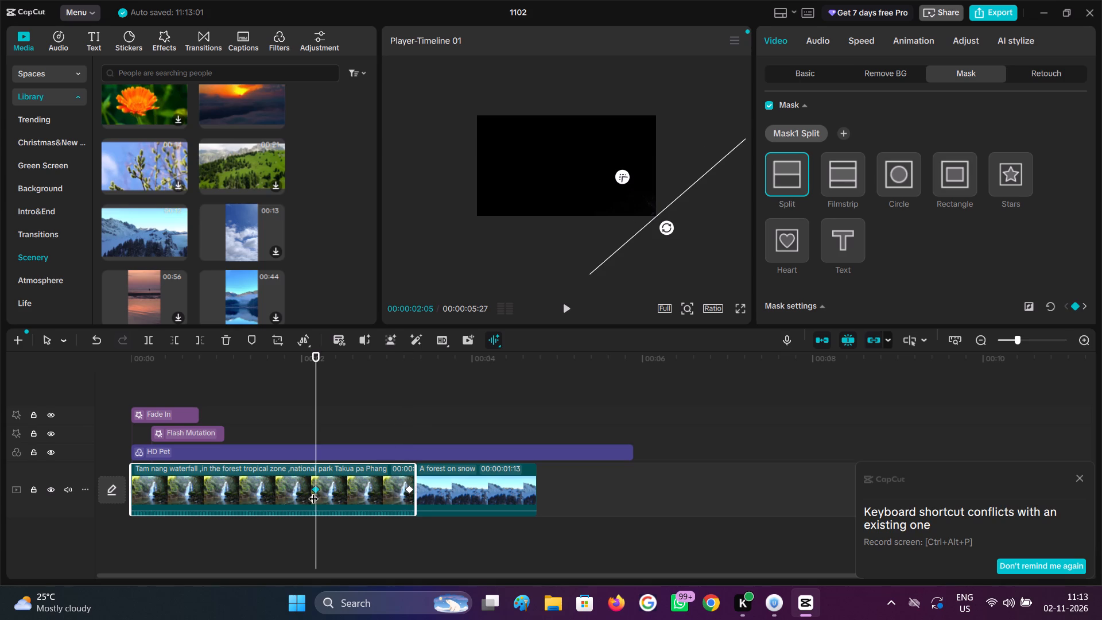
click(410, 489)
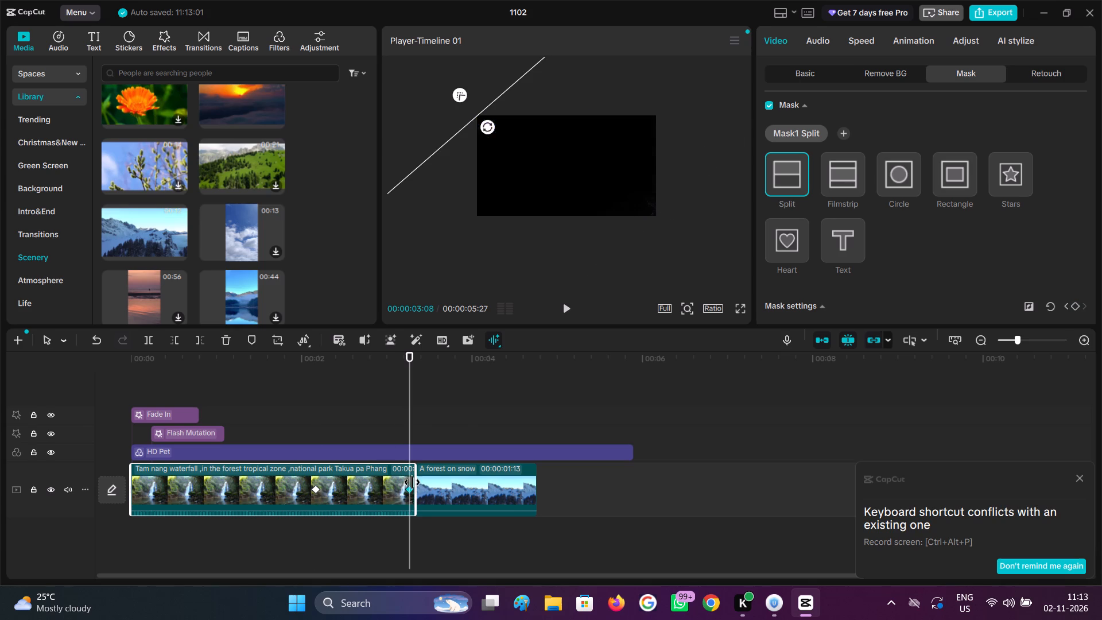
drag(623, 177, 636, 192)
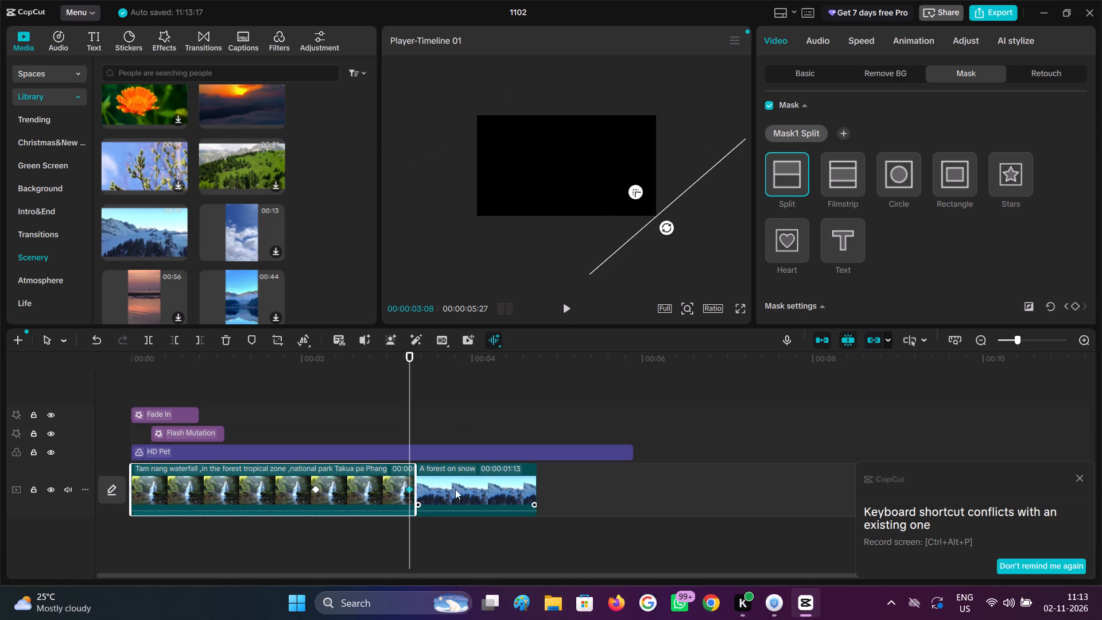
click(370, 429)
drag(368, 427, 350, 431)
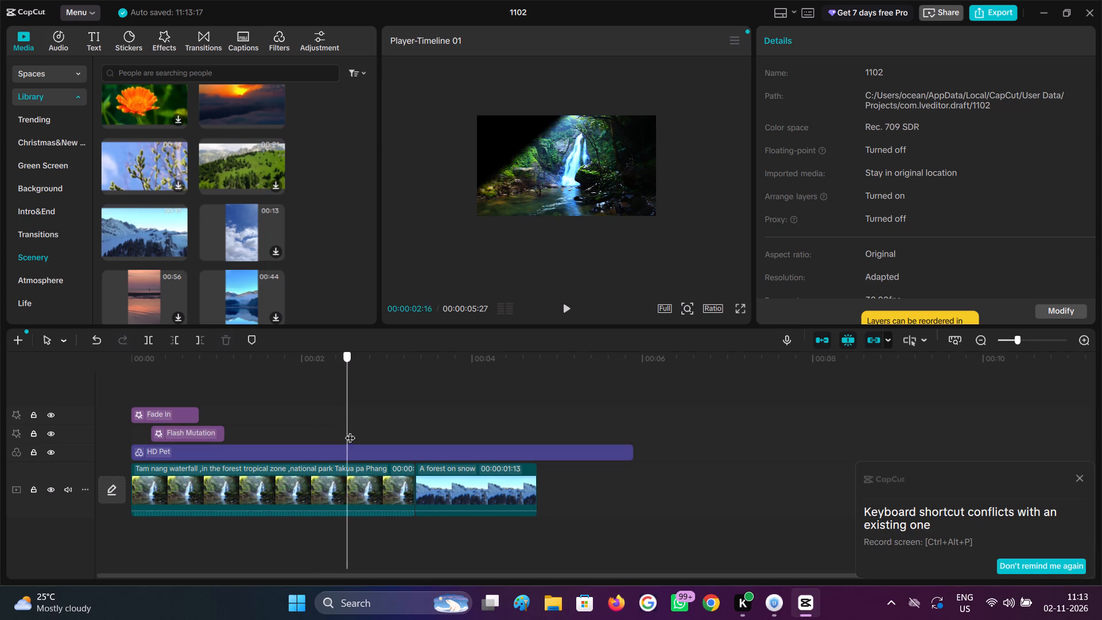
drag(350, 431, 424, 463)
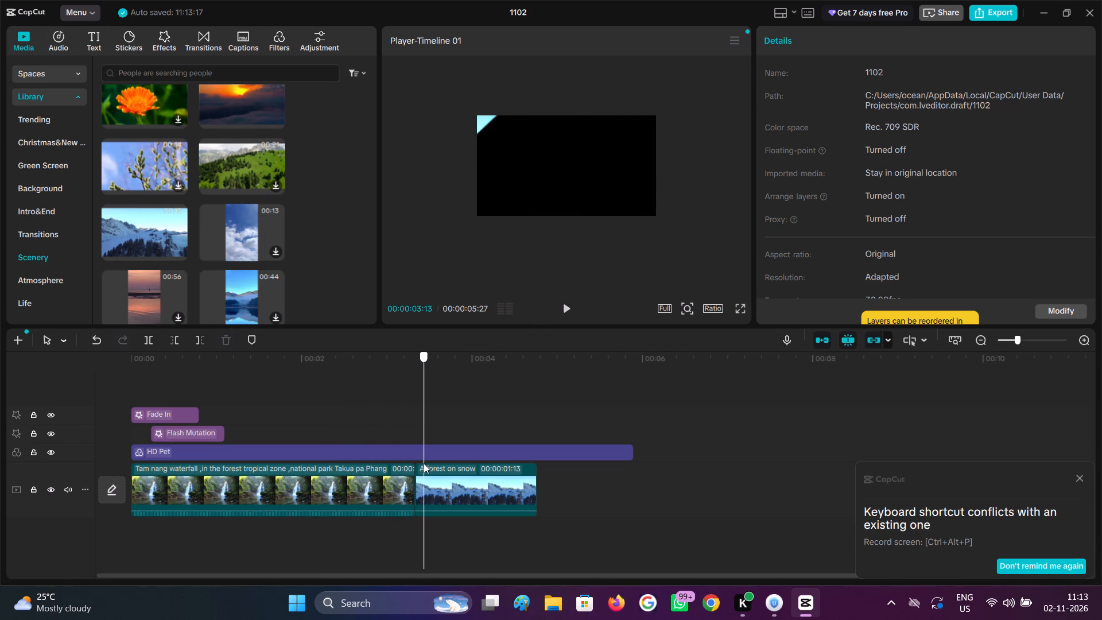
drag(424, 463, 487, 503)
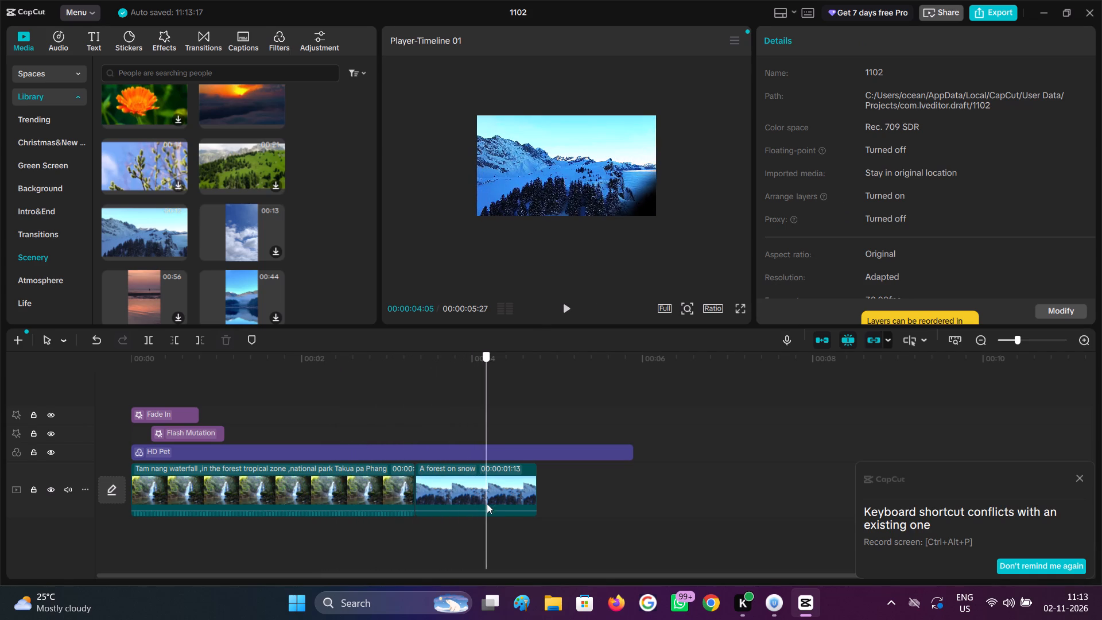
drag(487, 503, 508, 514)
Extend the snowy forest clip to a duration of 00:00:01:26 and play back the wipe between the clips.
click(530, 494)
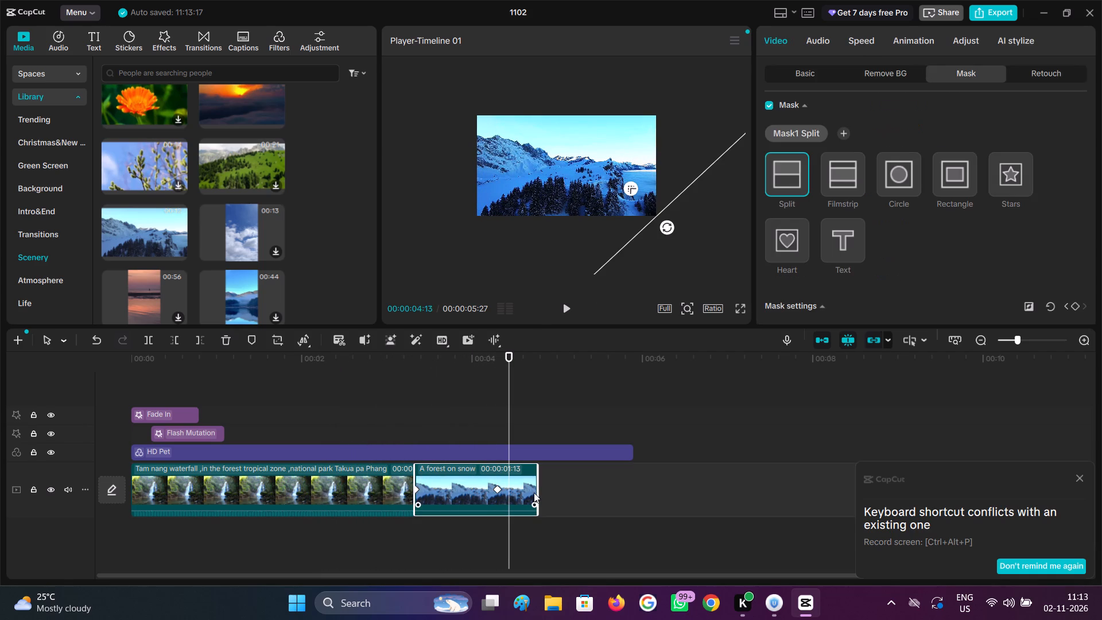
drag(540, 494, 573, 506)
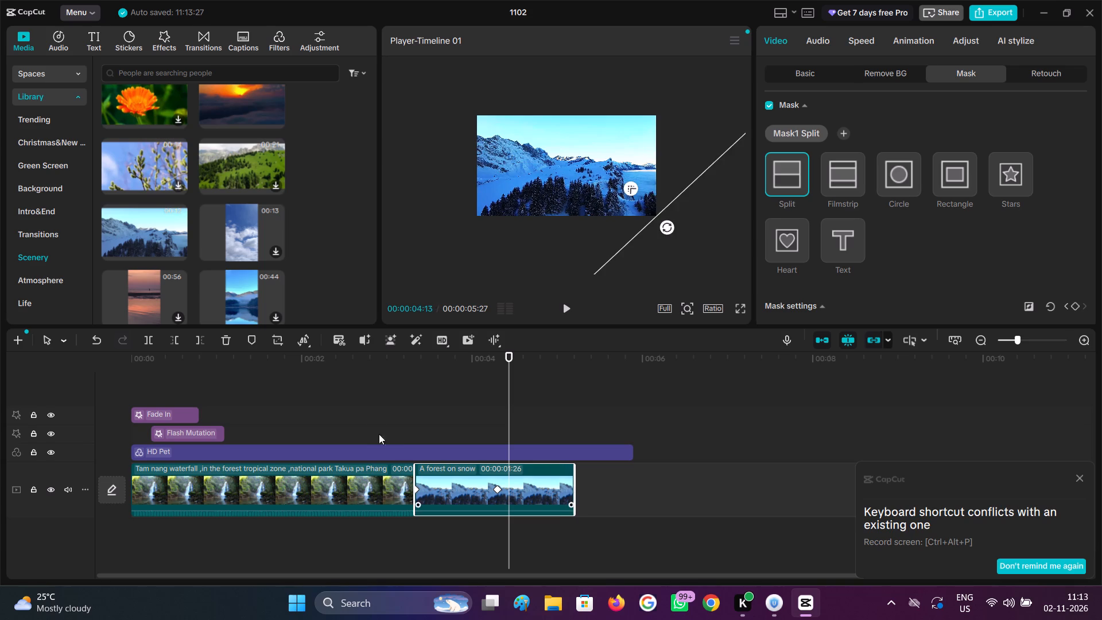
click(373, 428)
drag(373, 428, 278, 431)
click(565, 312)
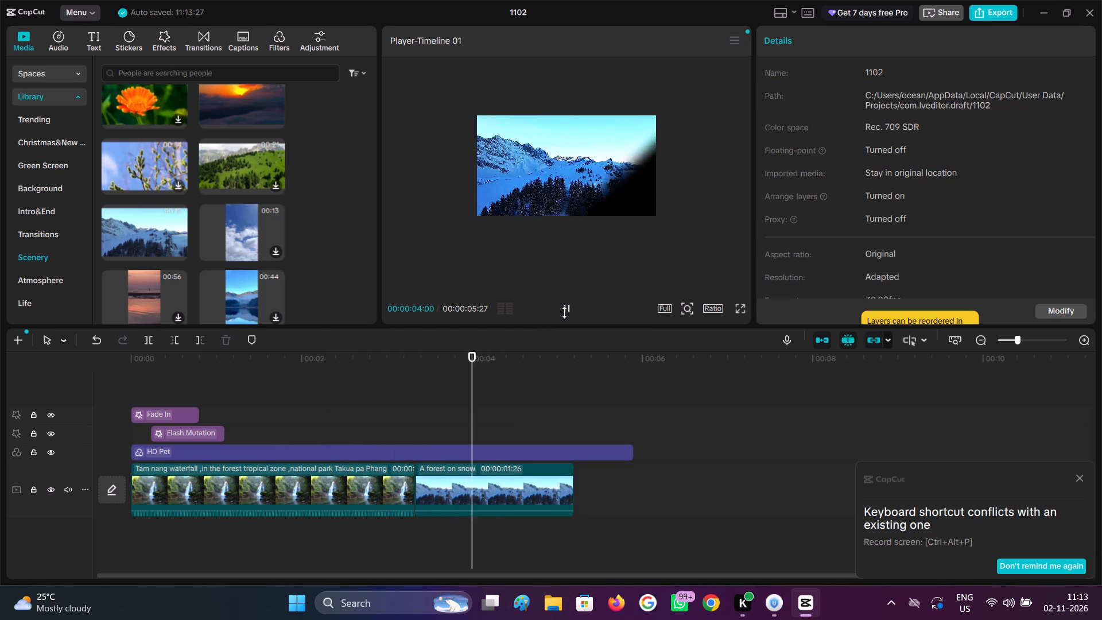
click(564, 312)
Move the waterfall mask's last keyframe slightly later, toward the clip's end, and play back the wipe across both clips.
click(397, 475)
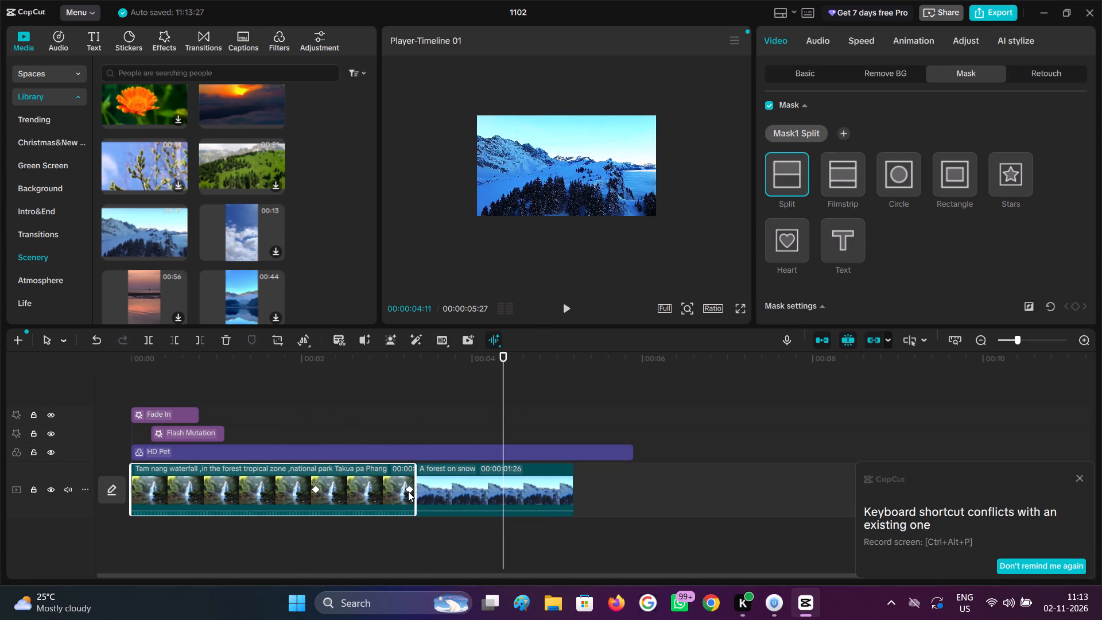
drag(408, 491, 422, 494)
click(429, 491)
click(391, 409)
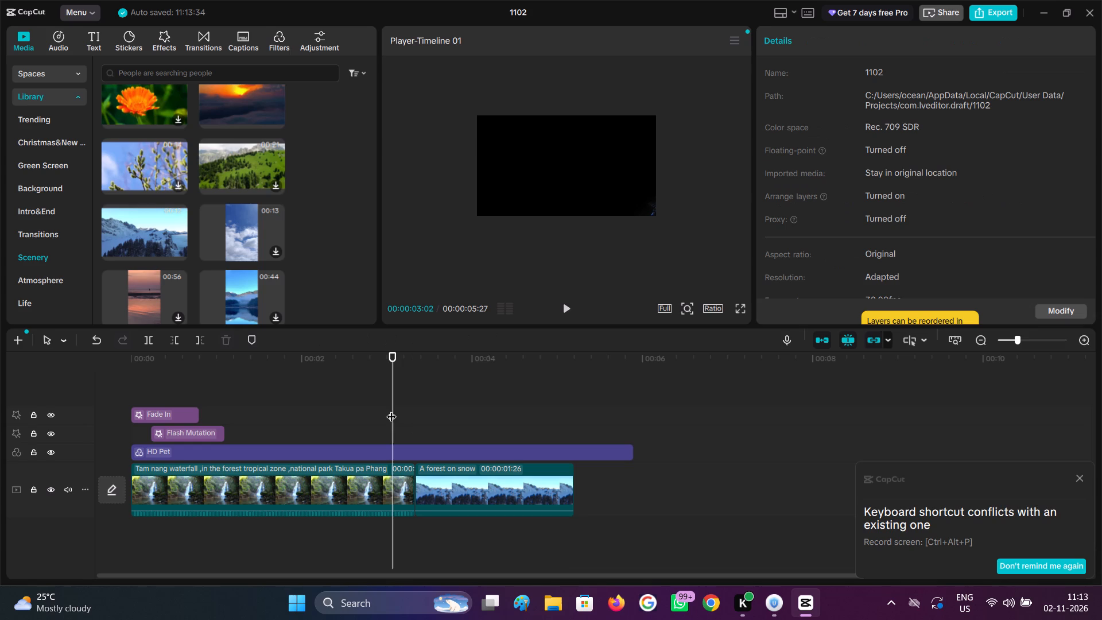
click(570, 313)
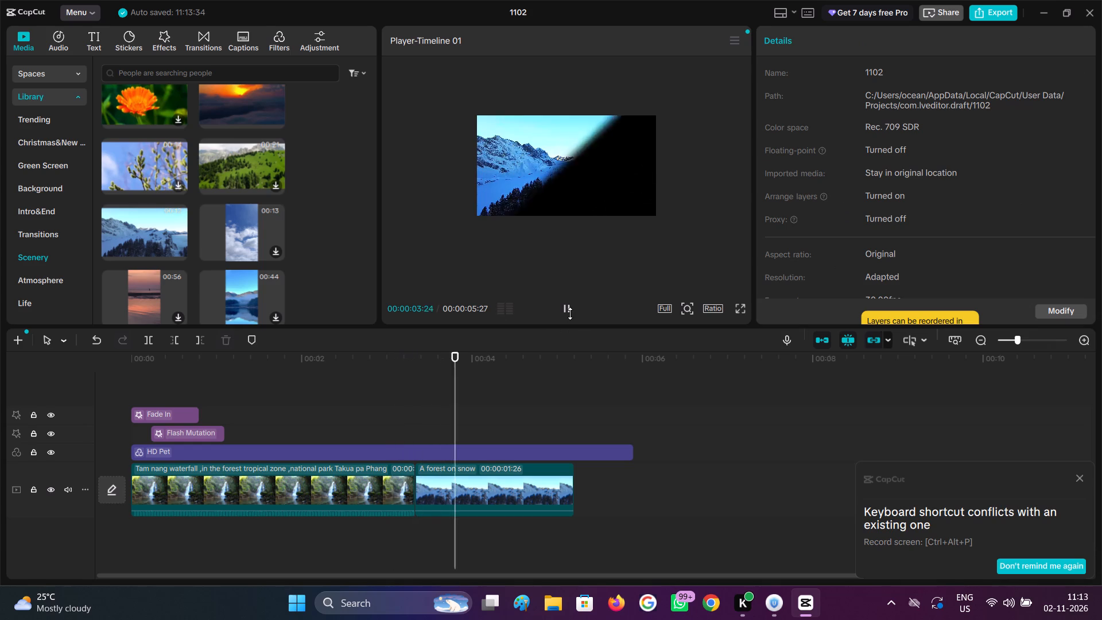
click(570, 313)
click(282, 428)
click(583, 309)
click(571, 308)
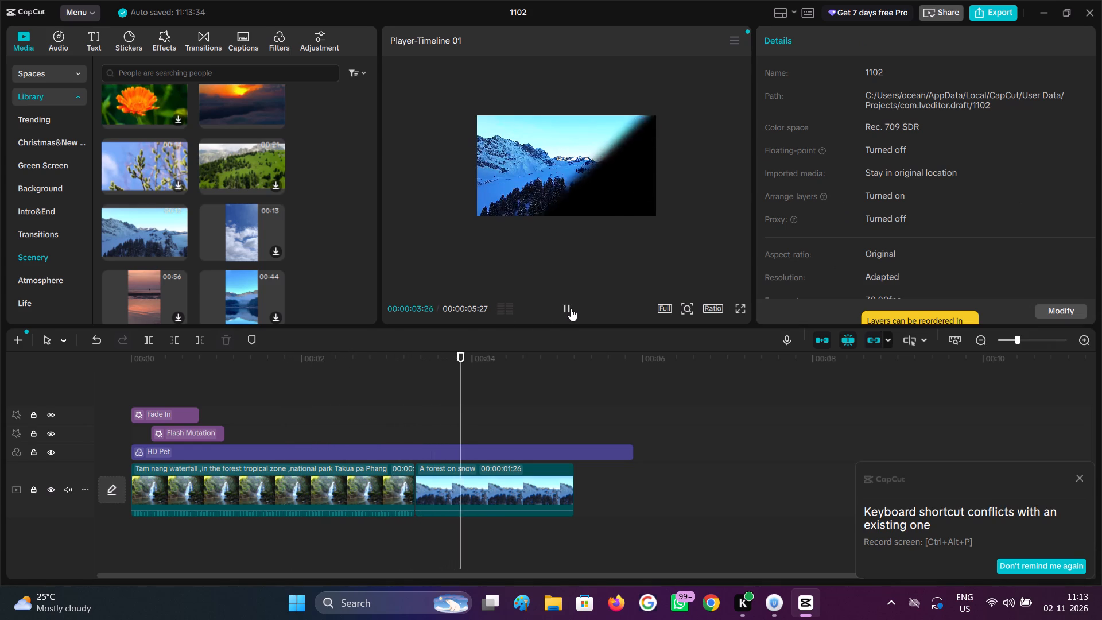
click(571, 308)
Move the forest clip's second mask keyframe later to 00:00:04:15.
click(448, 498)
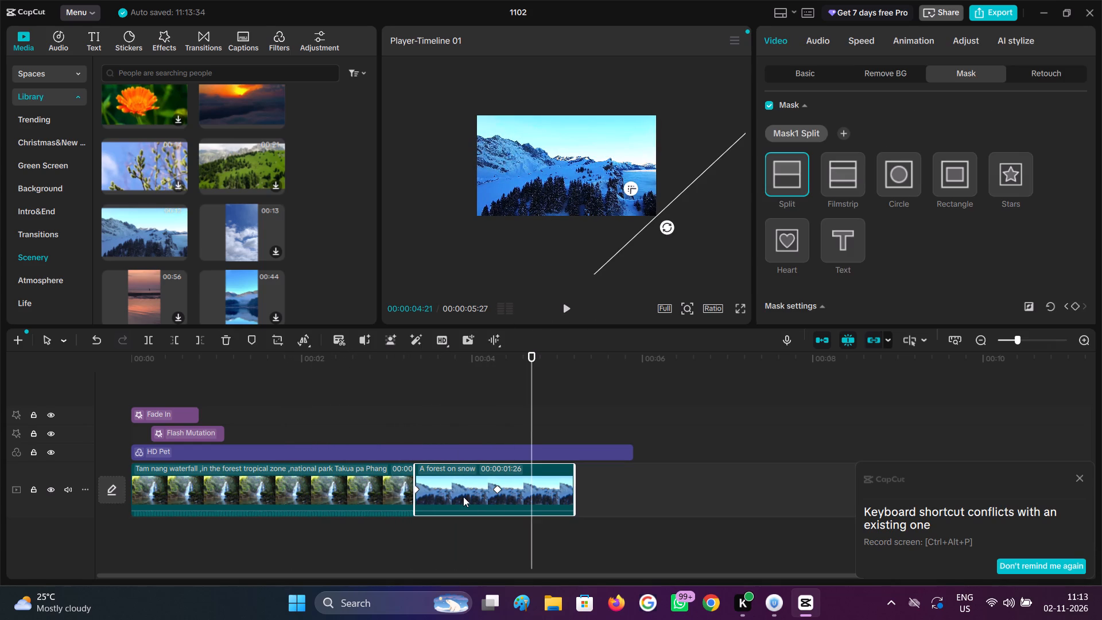
click(320, 492)
click(491, 493)
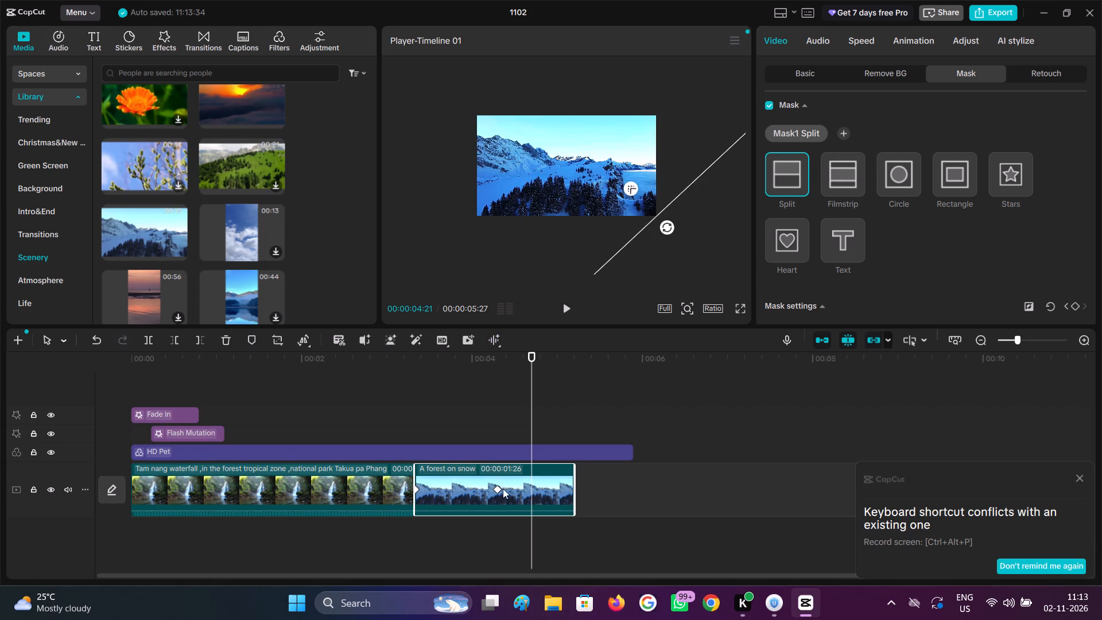
drag(498, 490, 513, 492)
click(513, 492)
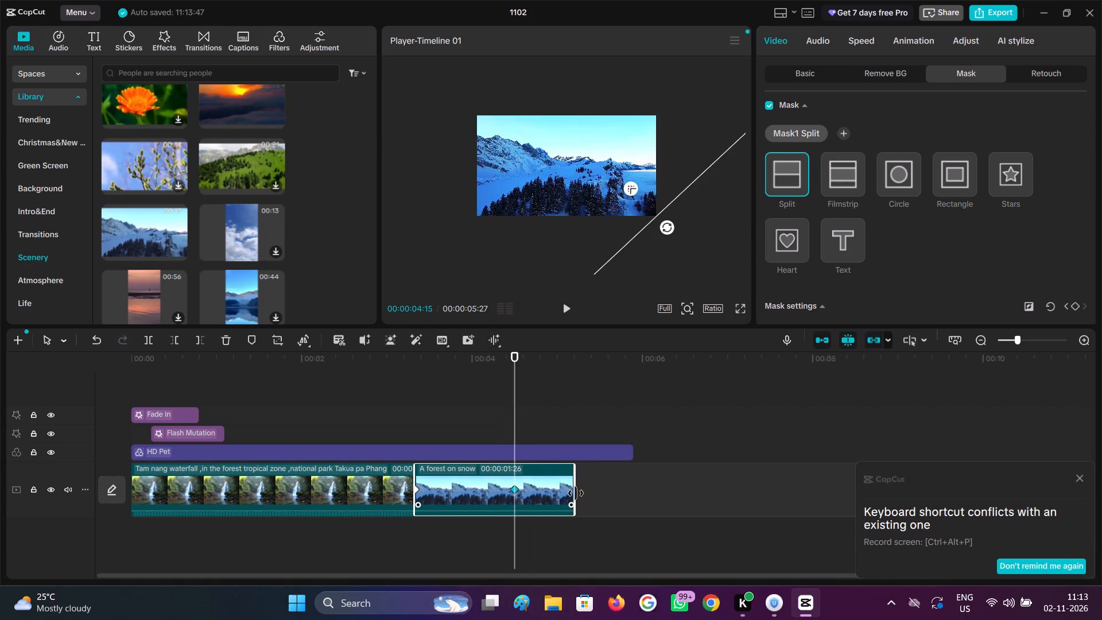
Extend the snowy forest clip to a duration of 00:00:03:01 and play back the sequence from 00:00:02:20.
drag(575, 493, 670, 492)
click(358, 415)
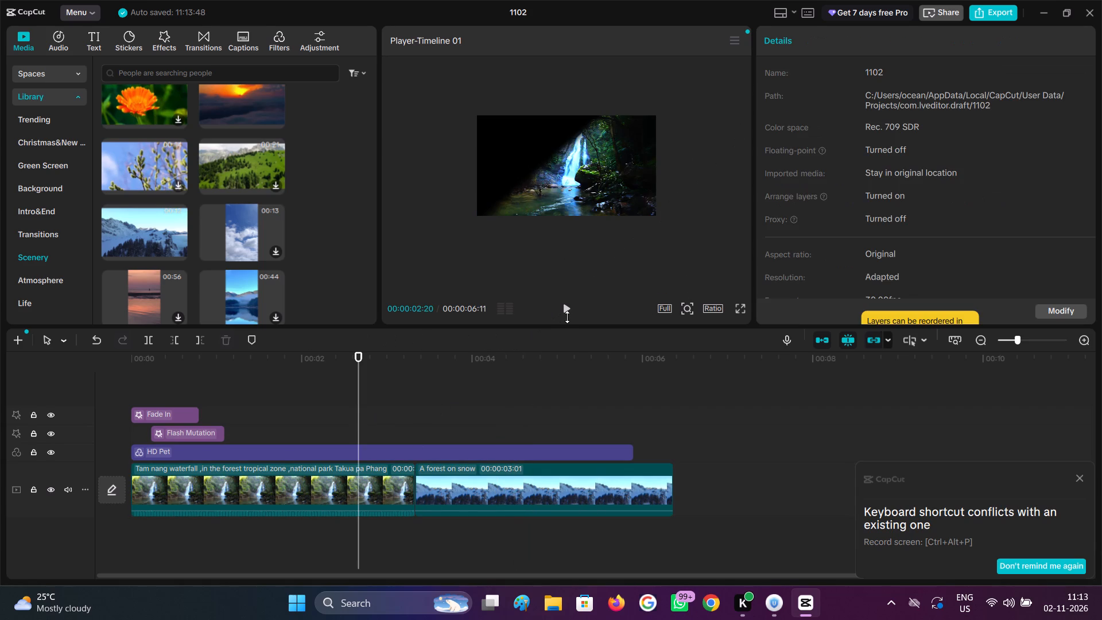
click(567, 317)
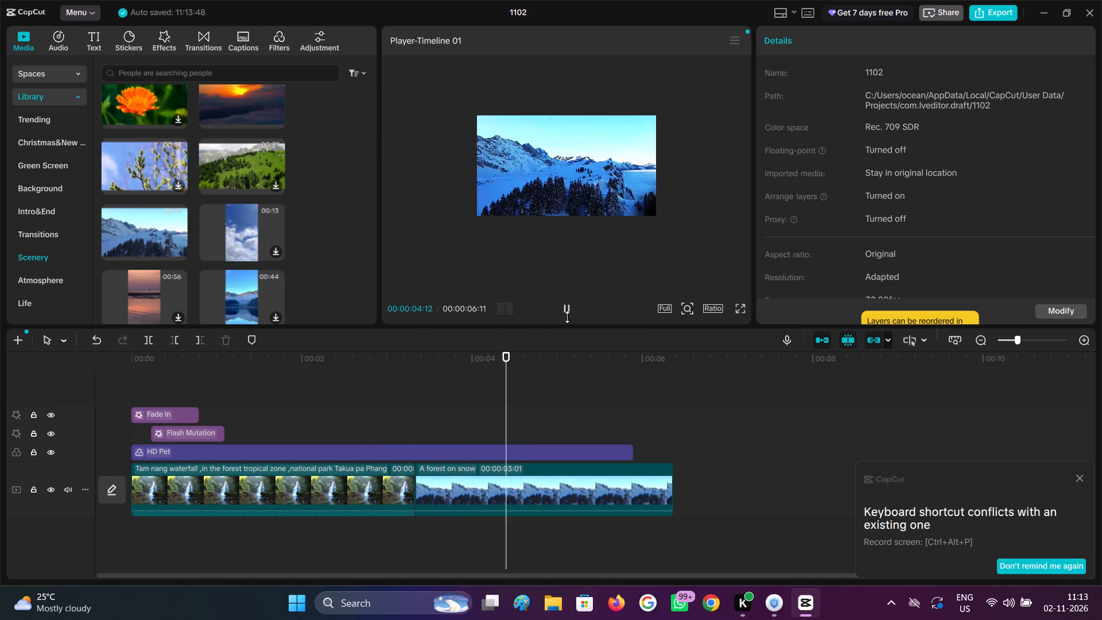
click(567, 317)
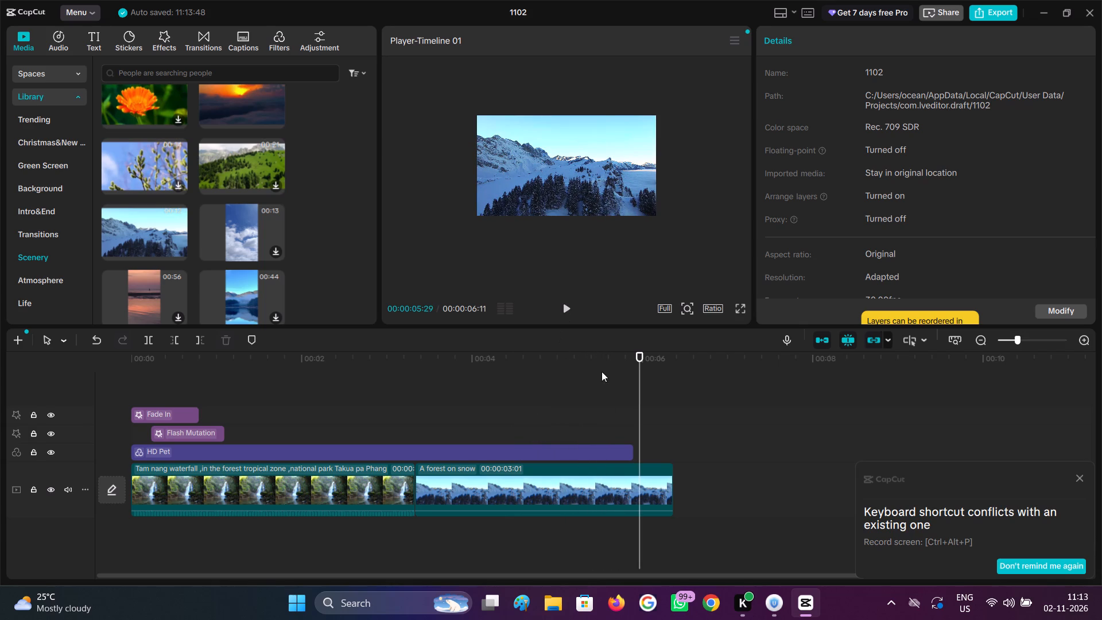
Extend the HD Pet filter past the forest clip to 00:00:07:03 and scrub over the end of the clip.
click(616, 454)
drag(635, 452, 733, 452)
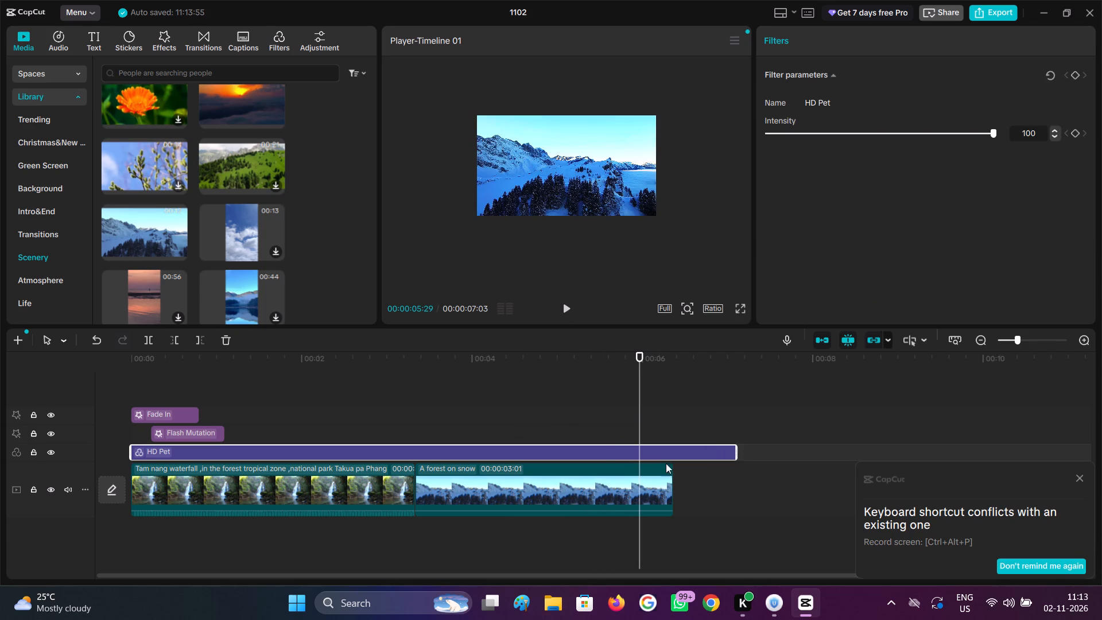
click(591, 494)
click(626, 414)
drag(626, 414, 588, 413)
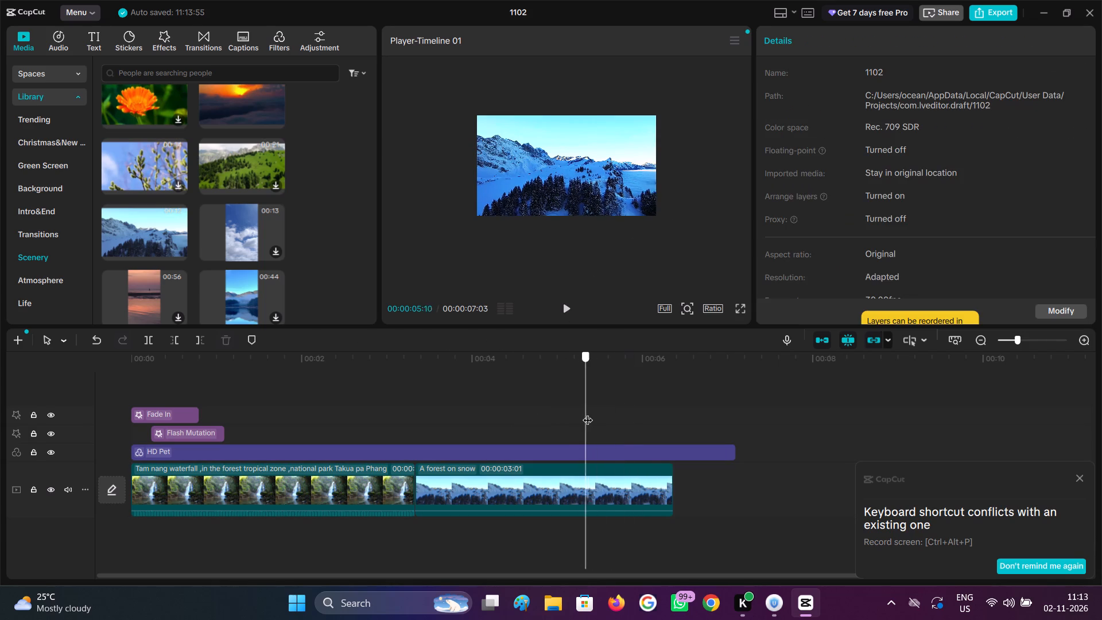
drag(588, 413, 667, 448)
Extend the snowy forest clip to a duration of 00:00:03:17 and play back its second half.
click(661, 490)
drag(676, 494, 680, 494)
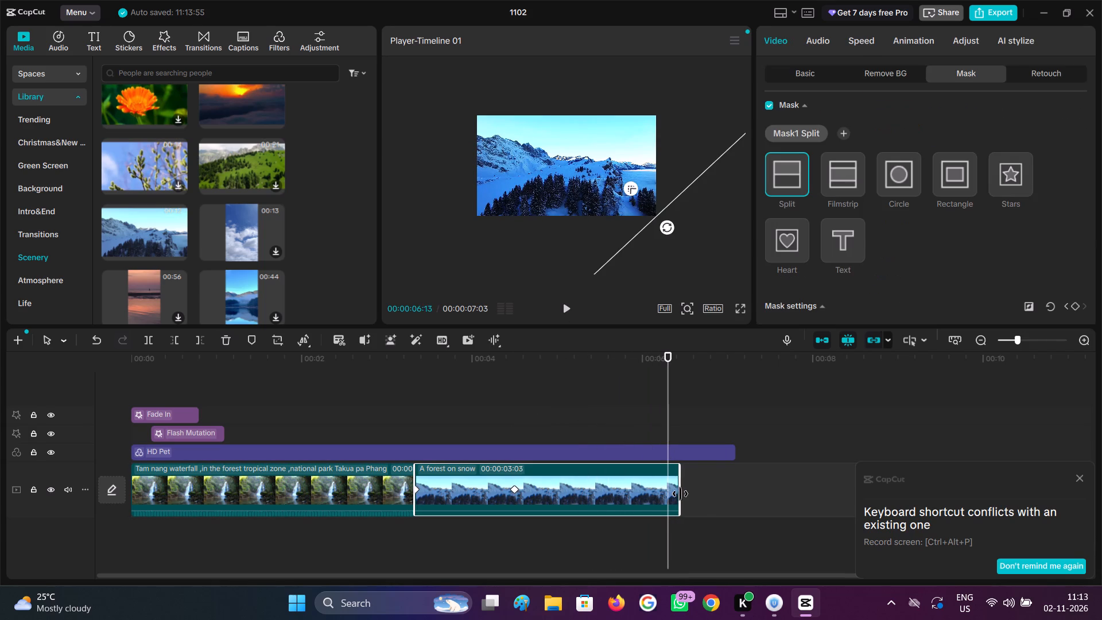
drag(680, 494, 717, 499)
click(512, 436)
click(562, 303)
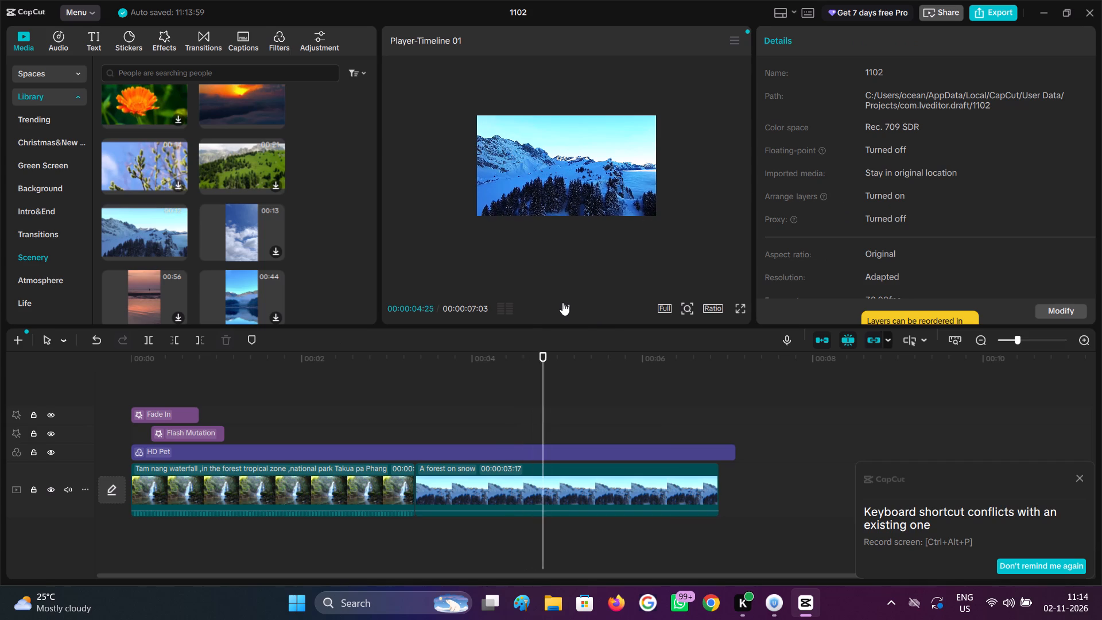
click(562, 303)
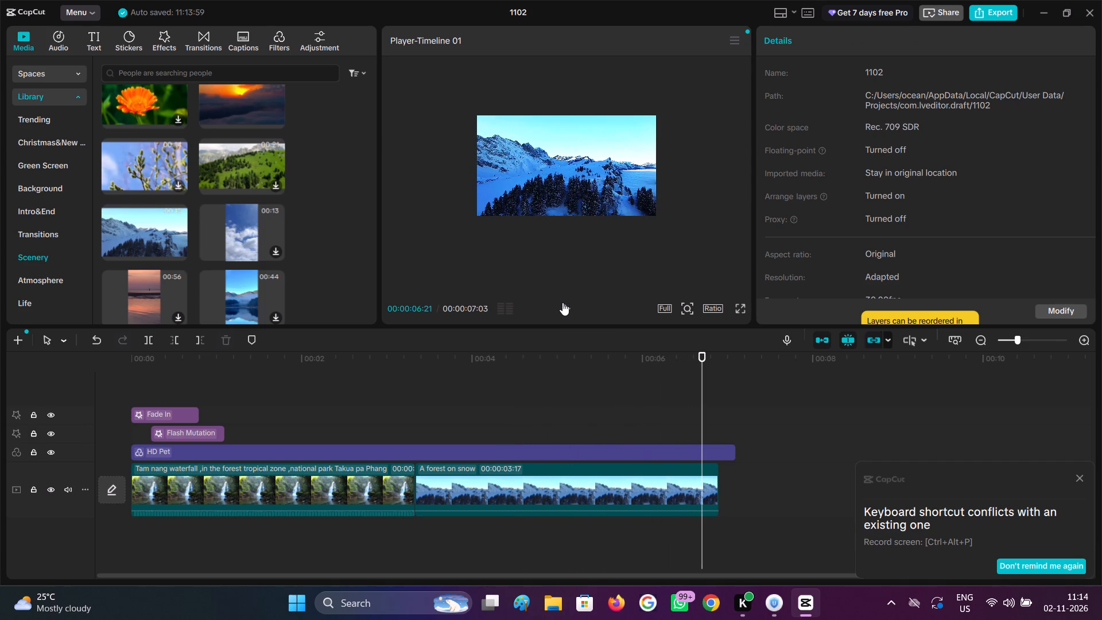
Trim the snowy forest clip's end to a duration of 00:00:03:07 and play back the video from the start.
click(553, 445)
click(701, 526)
click(693, 507)
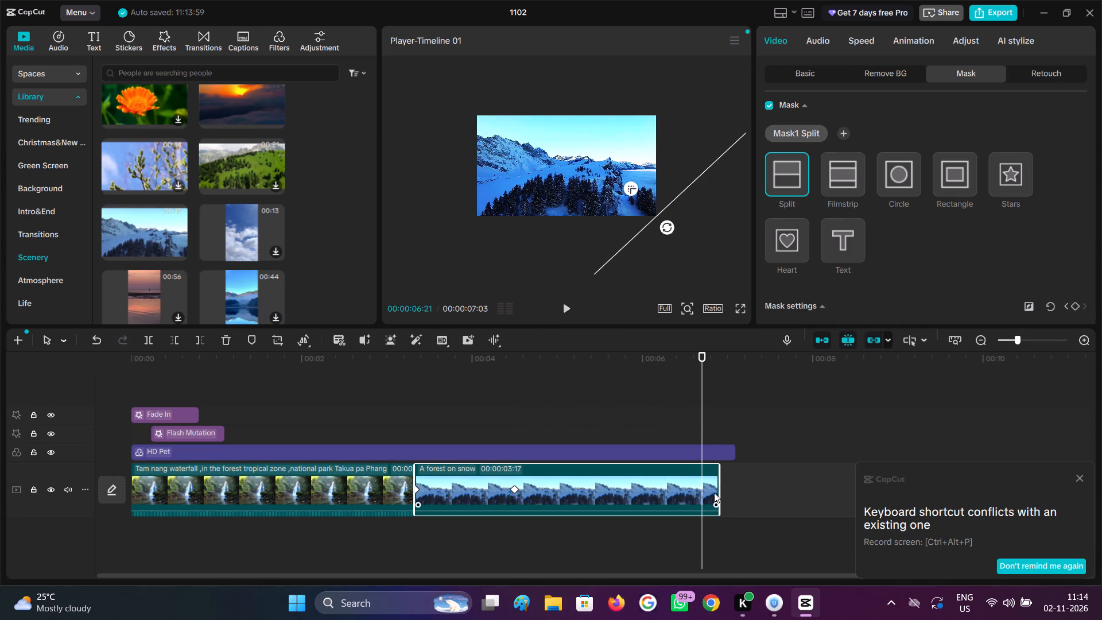
drag(721, 494, 689, 491)
click(506, 417)
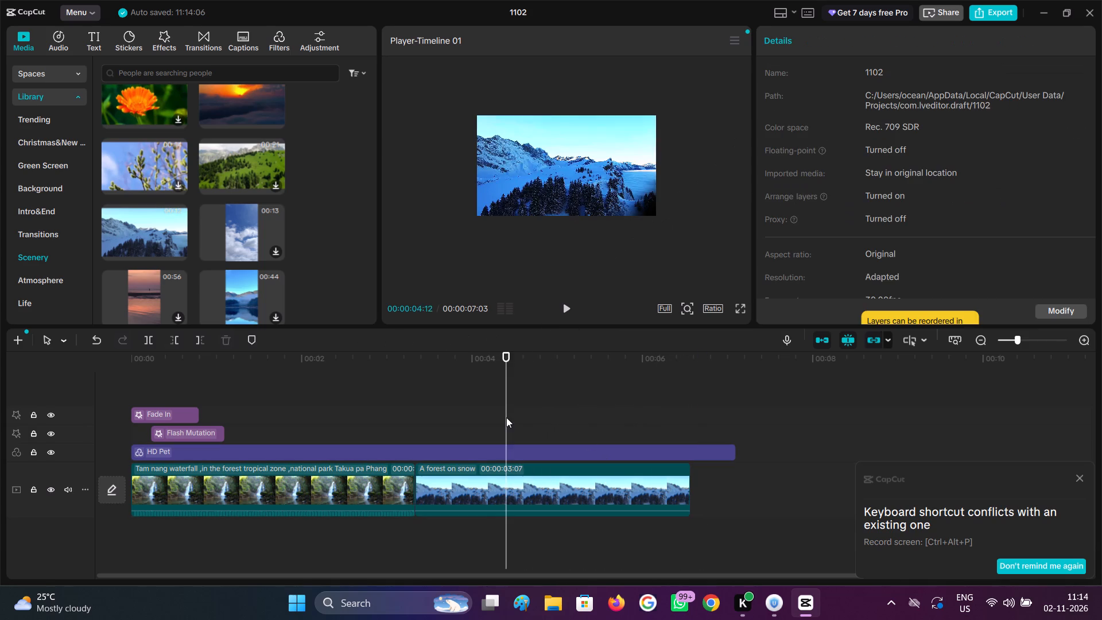
drag(506, 417, 79, 421)
click(568, 303)
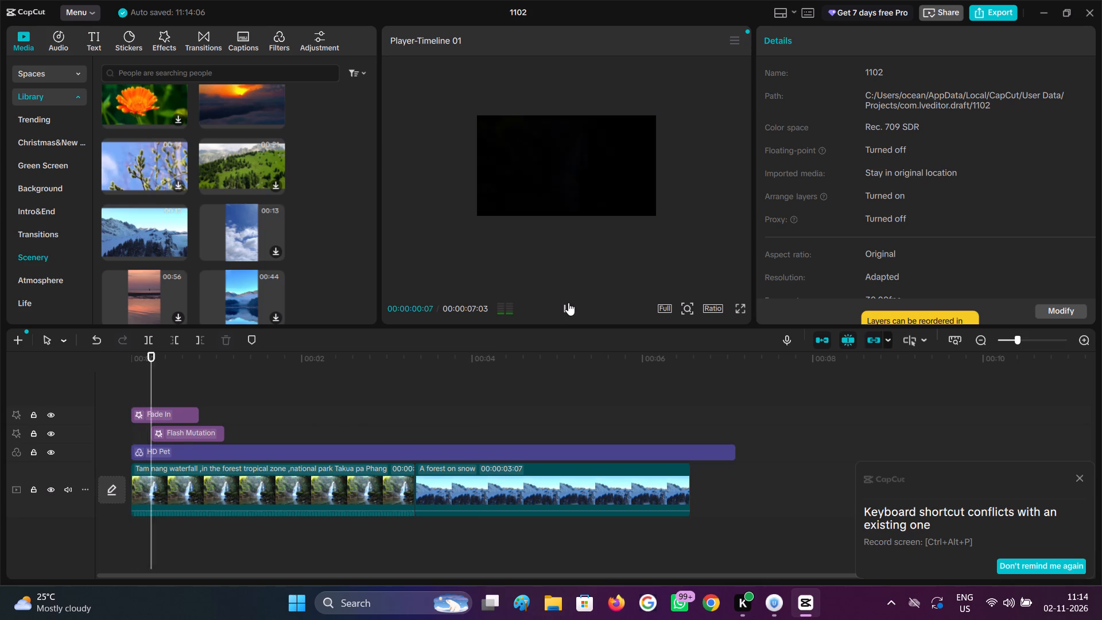
click(568, 303)
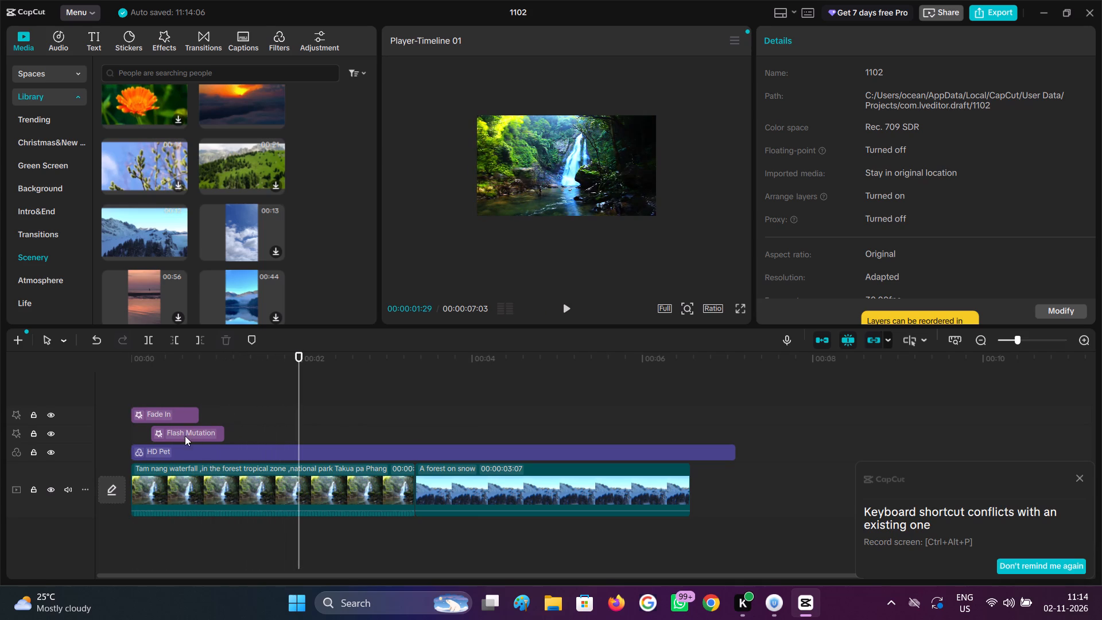
Delete the Flash Mutation effect from the opening of the timeline.
click(170, 390)
click(181, 432)
click(226, 340)
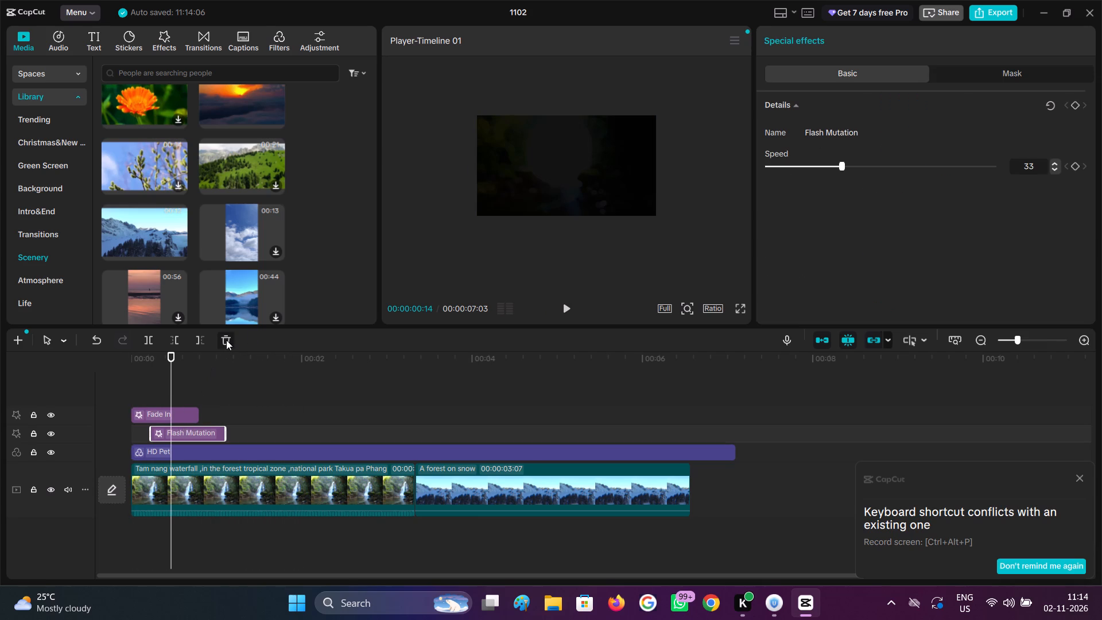
Browse the trending video effects, search the effects library for "halo" and select the Halo Blur effect for preview.
click(277, 39)
click(175, 43)
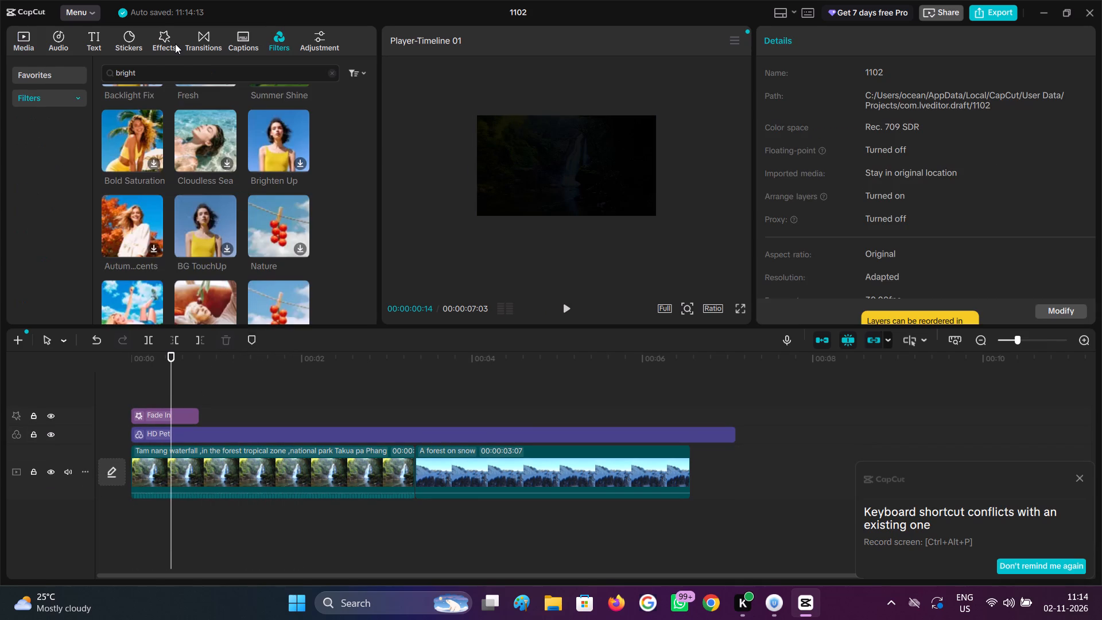
scroll(143, 228, down, 2)
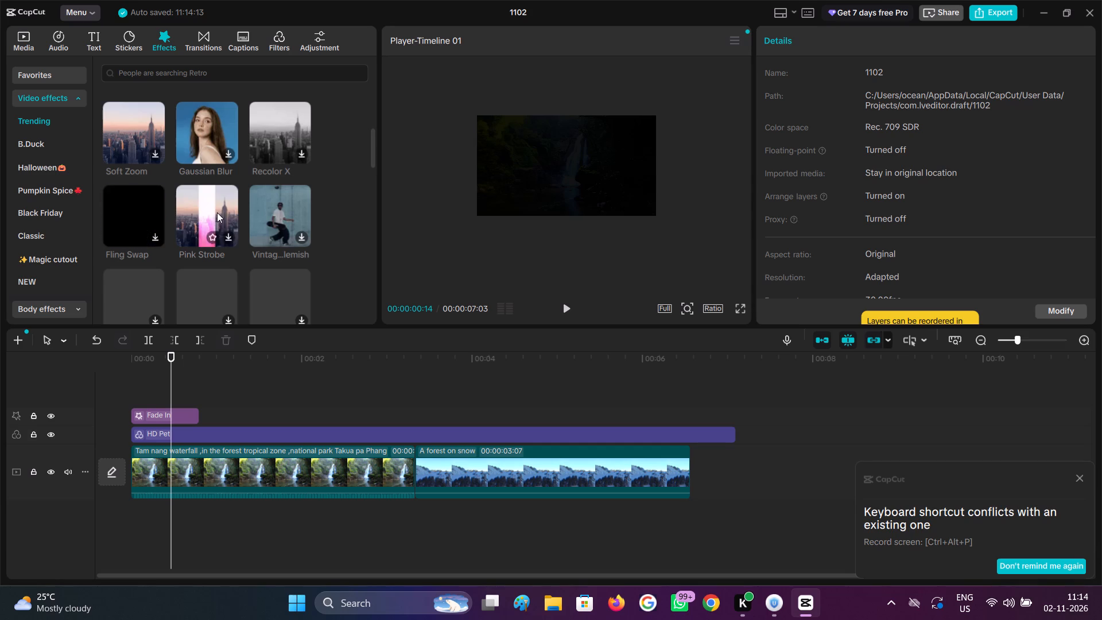
scroll(280, 220, down, 1)
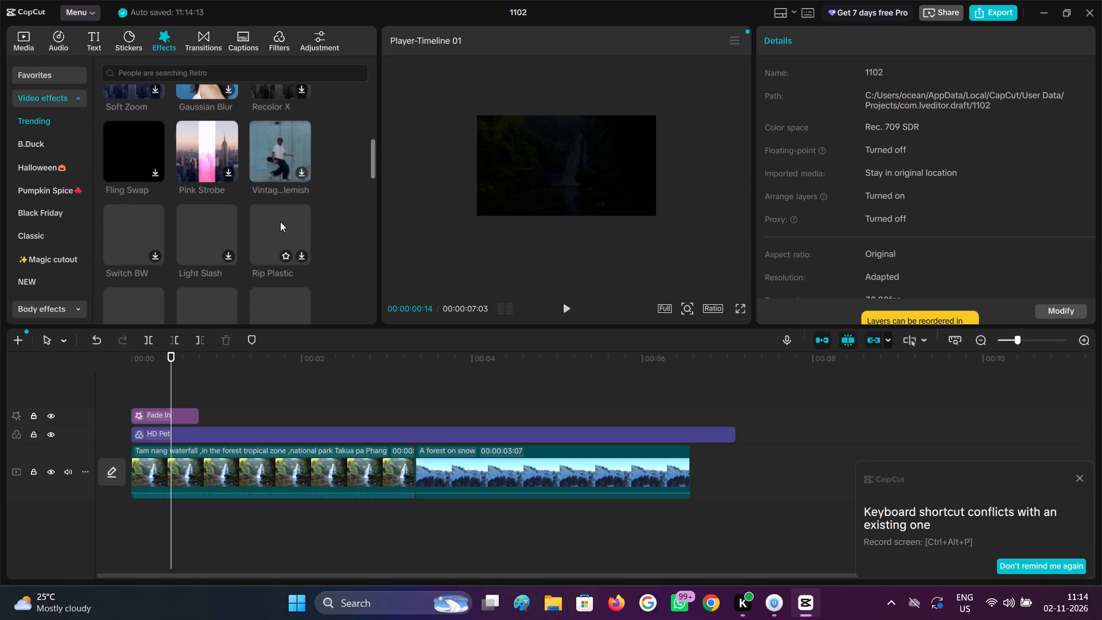
scroll(157, 148, down, 1)
scroll(157, 148, up, 3)
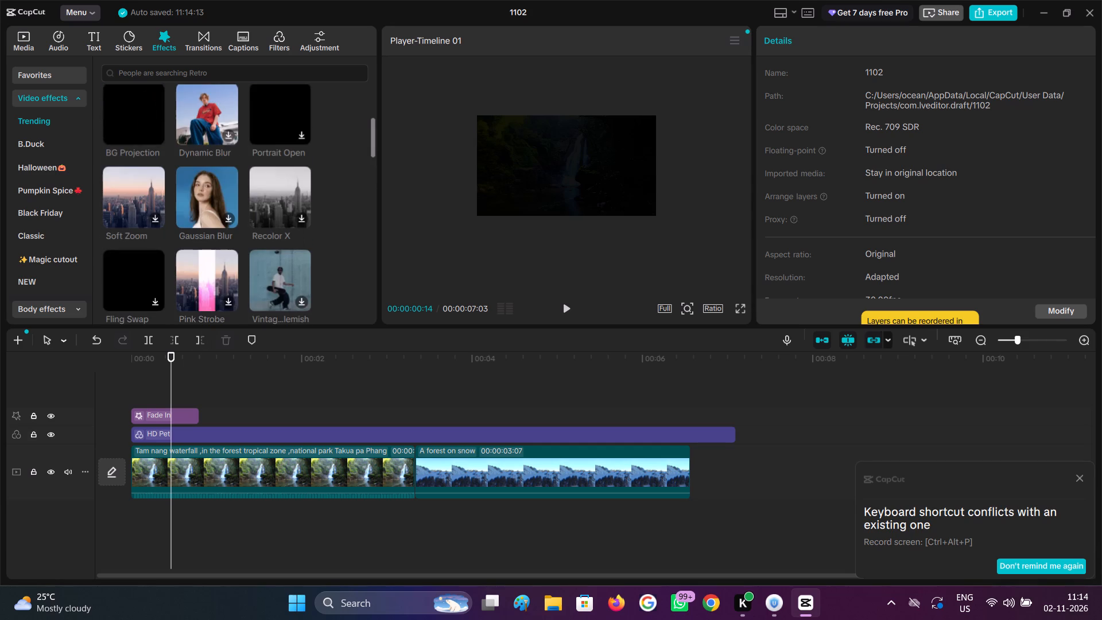
click(158, 77)
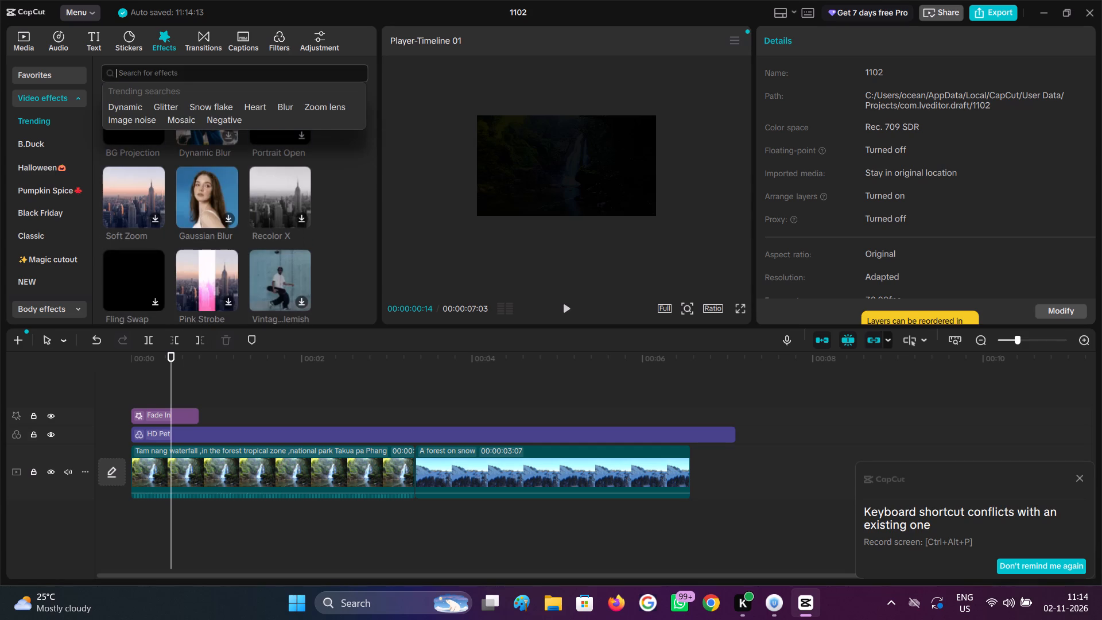
text(halo)
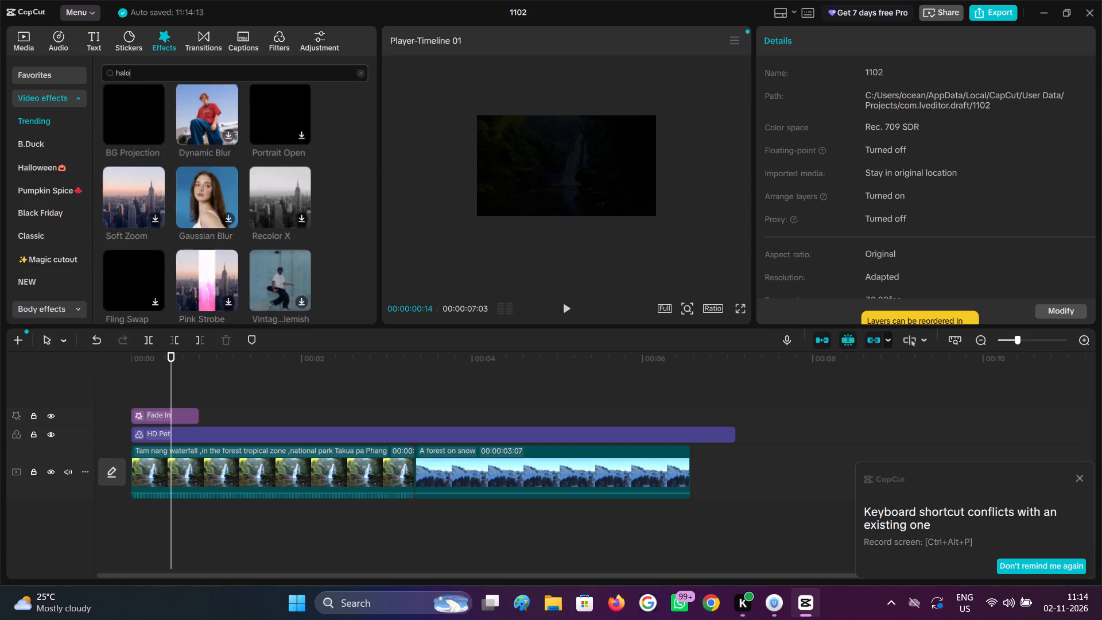
key(Return)
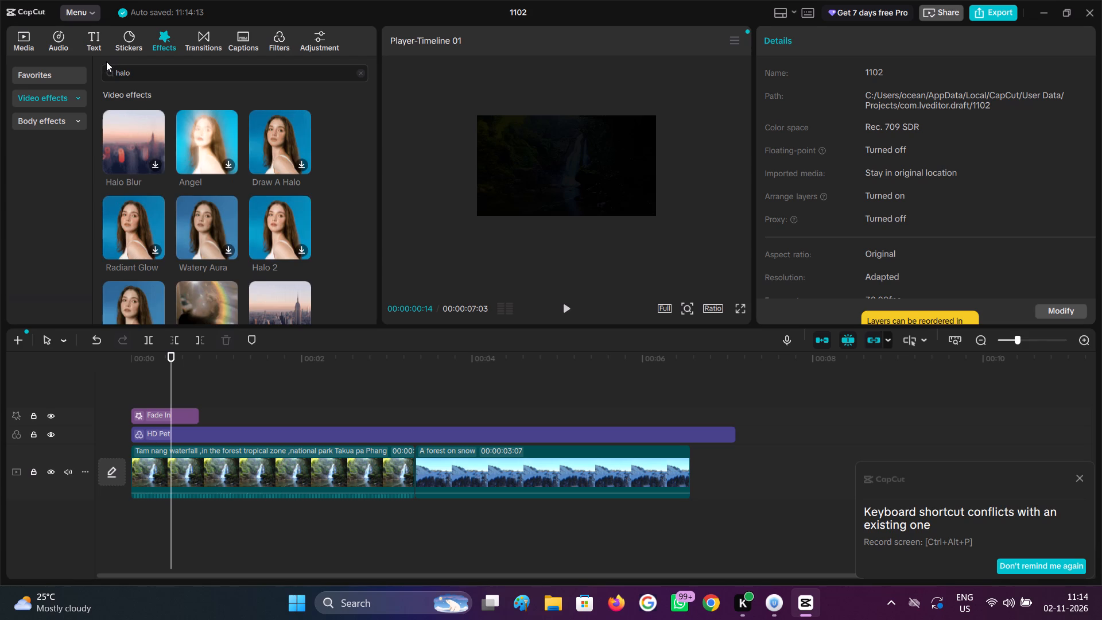
click(150, 131)
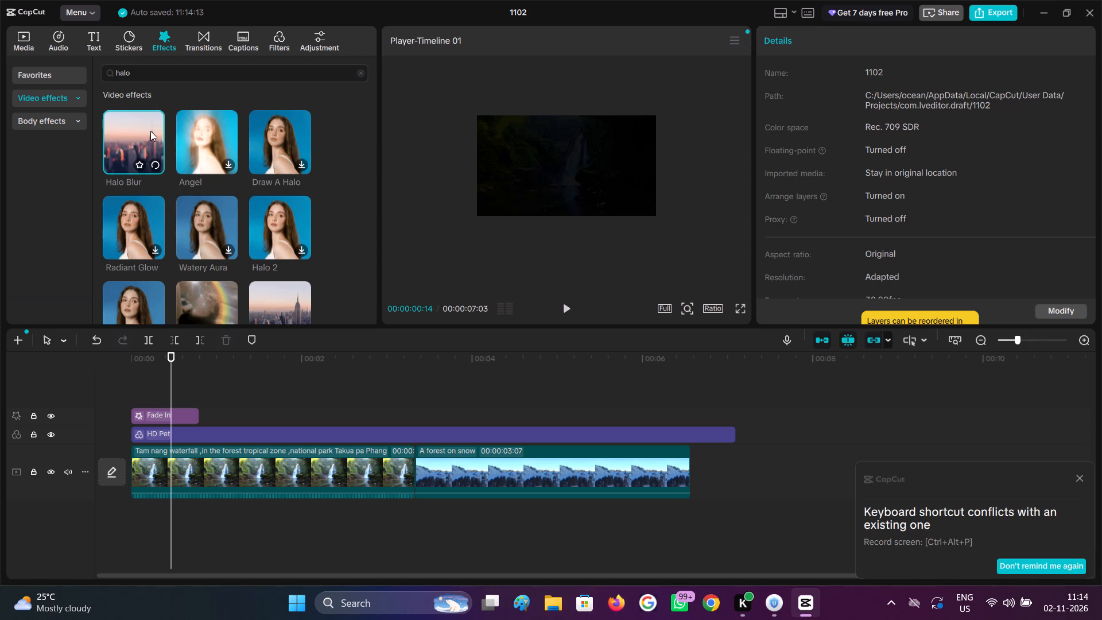
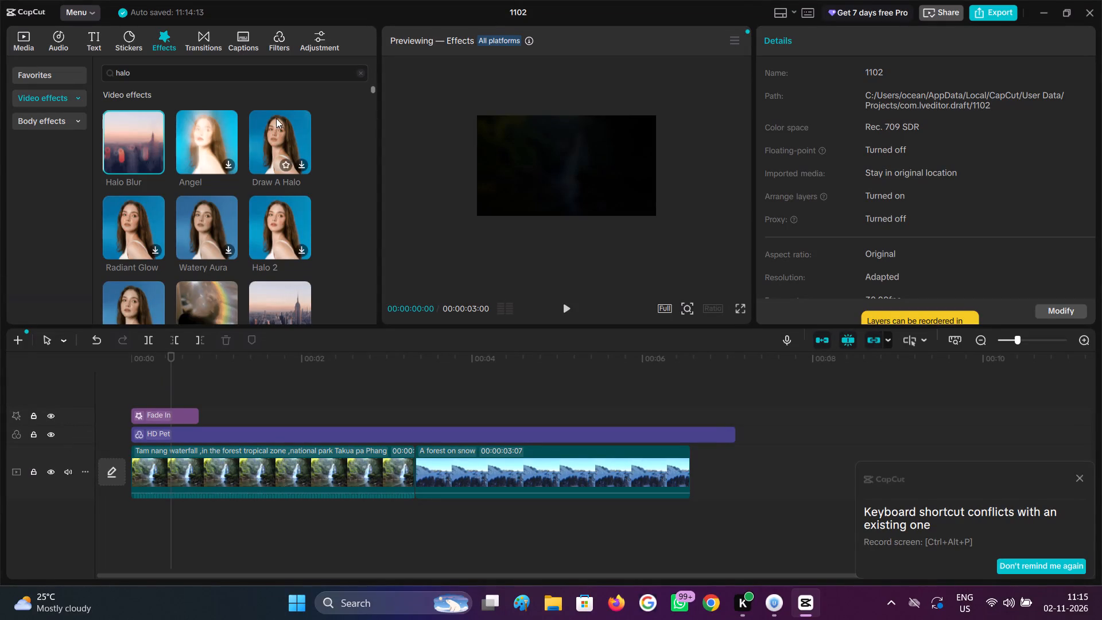
Add the Halo Blur effect to the very start of the timeline, above the Fade In effect.
drag(114, 137, 127, 361)
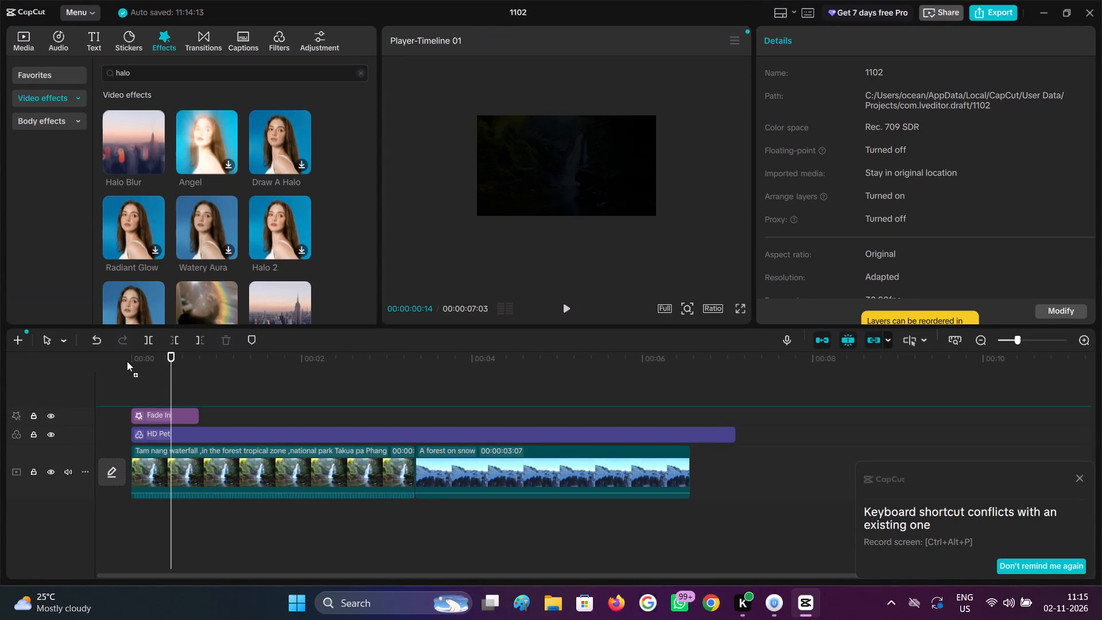
drag(127, 361, 132, 386)
click(157, 404)
drag(157, 404, 131, 397)
click(135, 398)
Delete the Fade In effect from the opening of the timeline and play back the waterfall clip from the start.
click(172, 431)
click(220, 344)
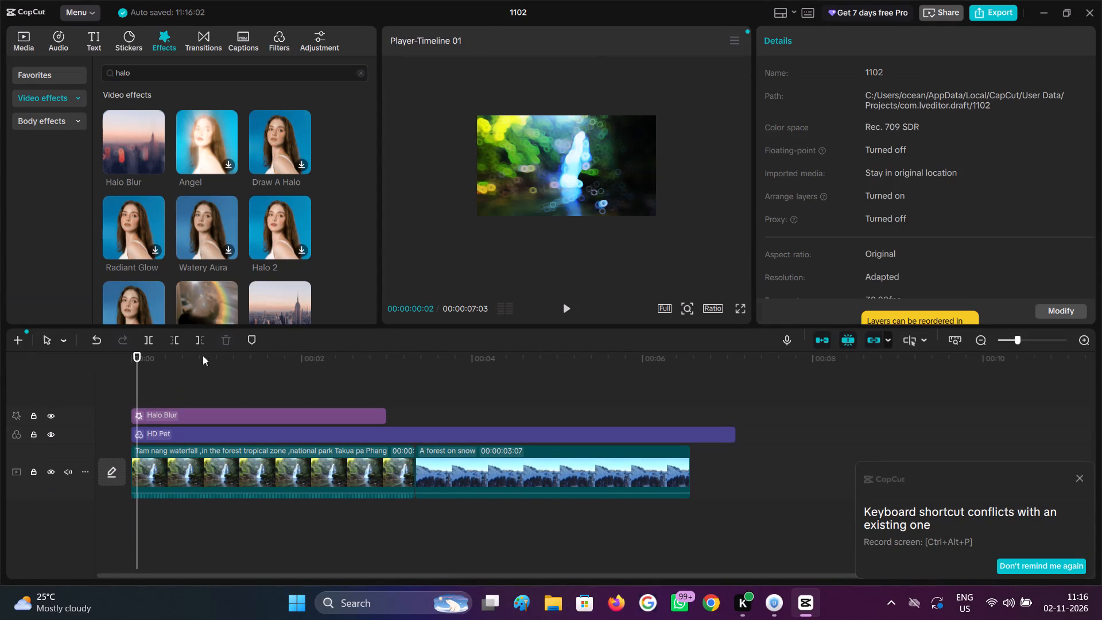
drag(135, 385, 117, 385)
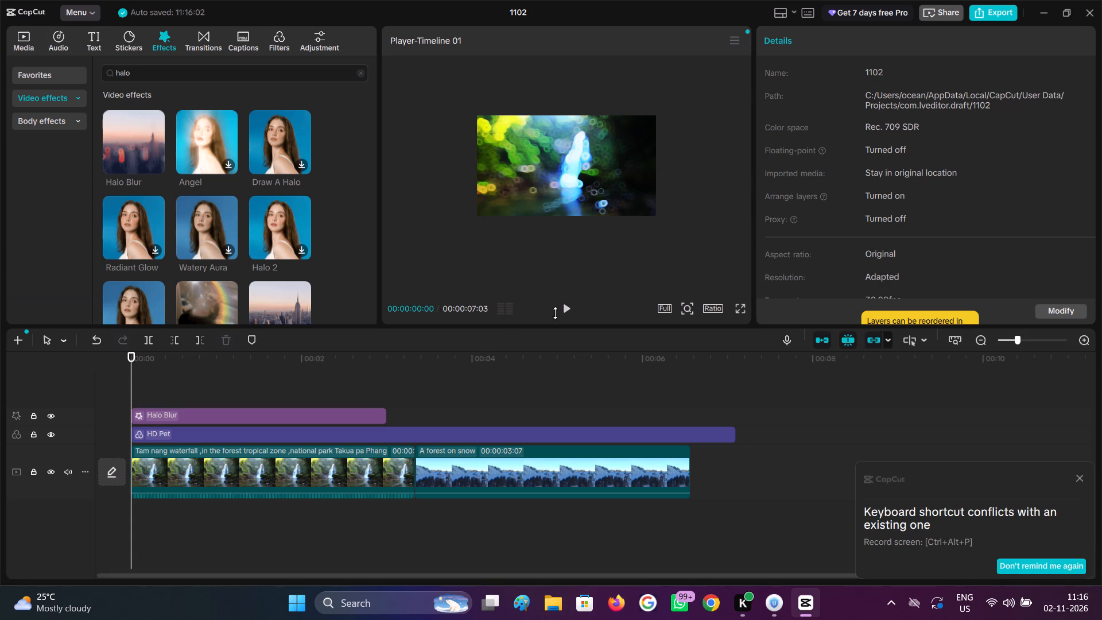
click(564, 312)
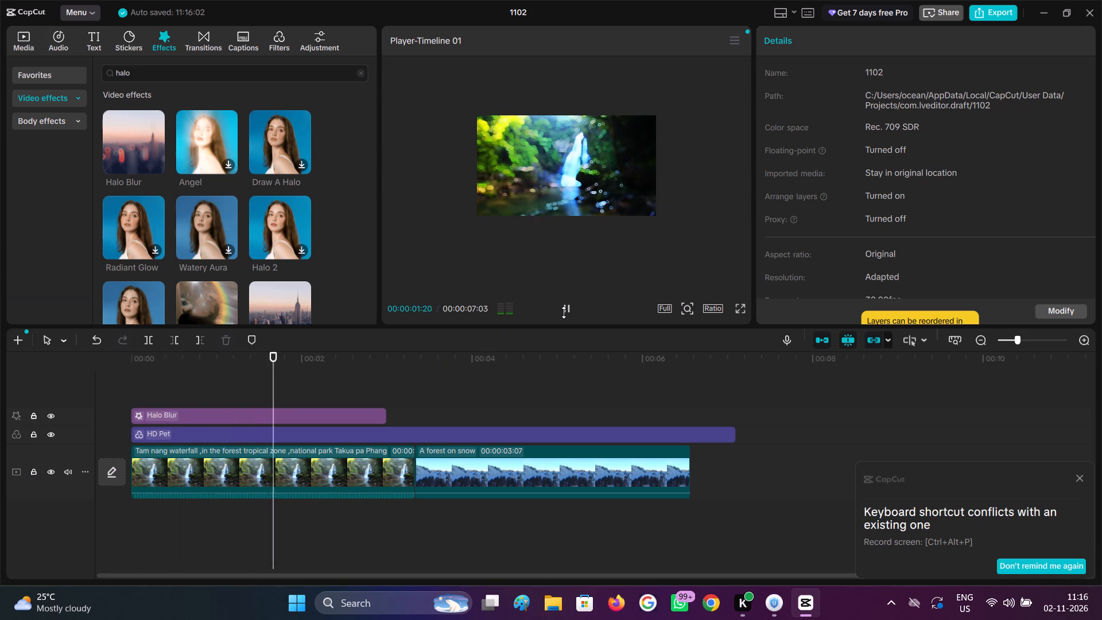
click(564, 312)
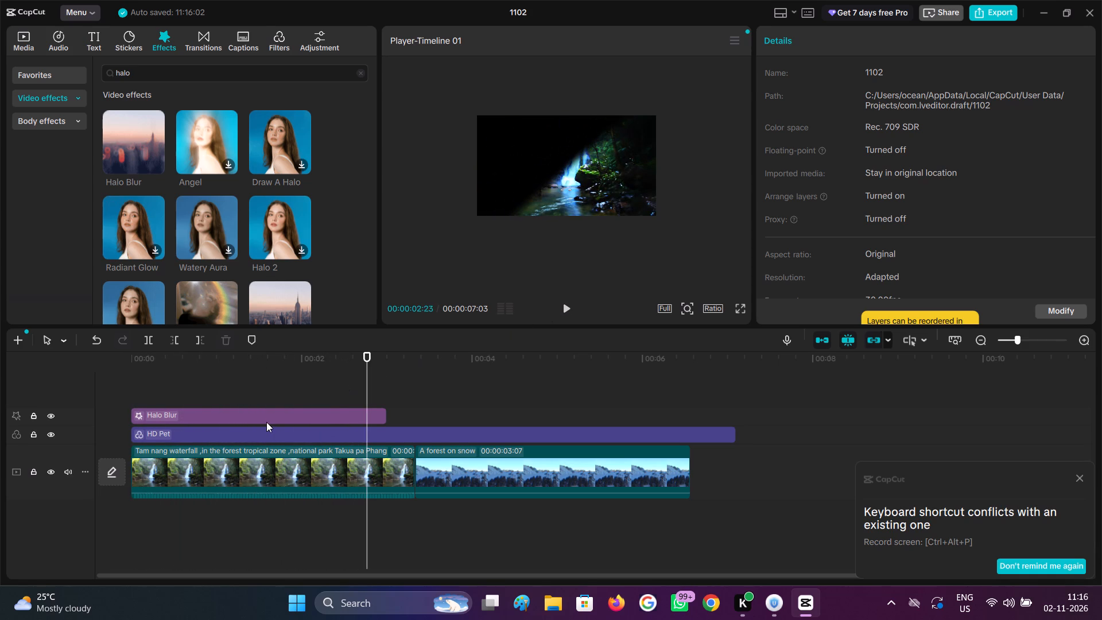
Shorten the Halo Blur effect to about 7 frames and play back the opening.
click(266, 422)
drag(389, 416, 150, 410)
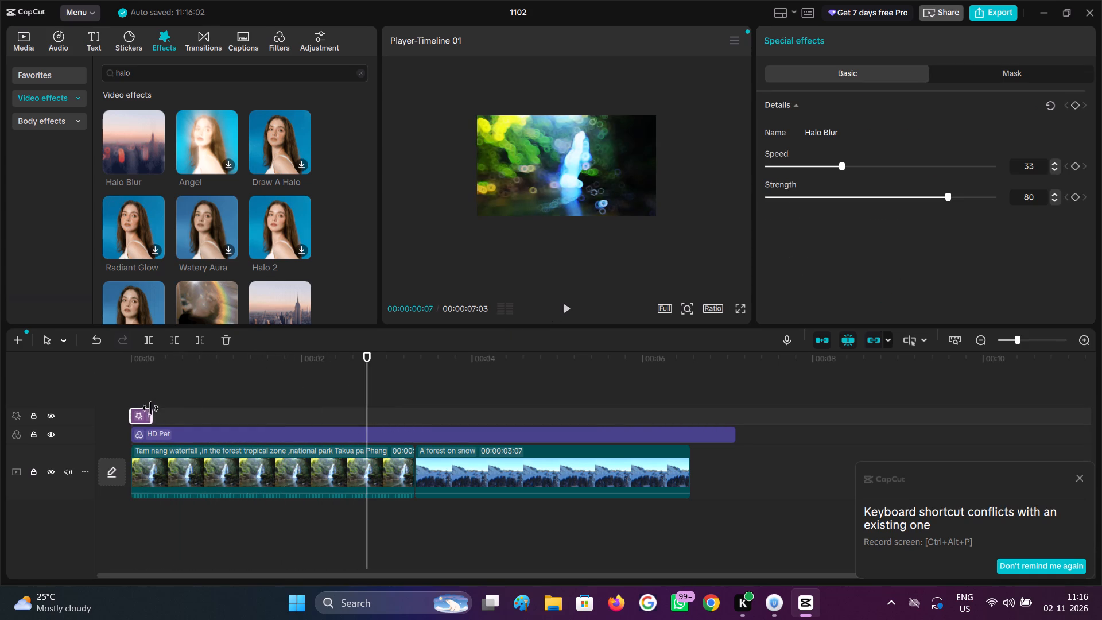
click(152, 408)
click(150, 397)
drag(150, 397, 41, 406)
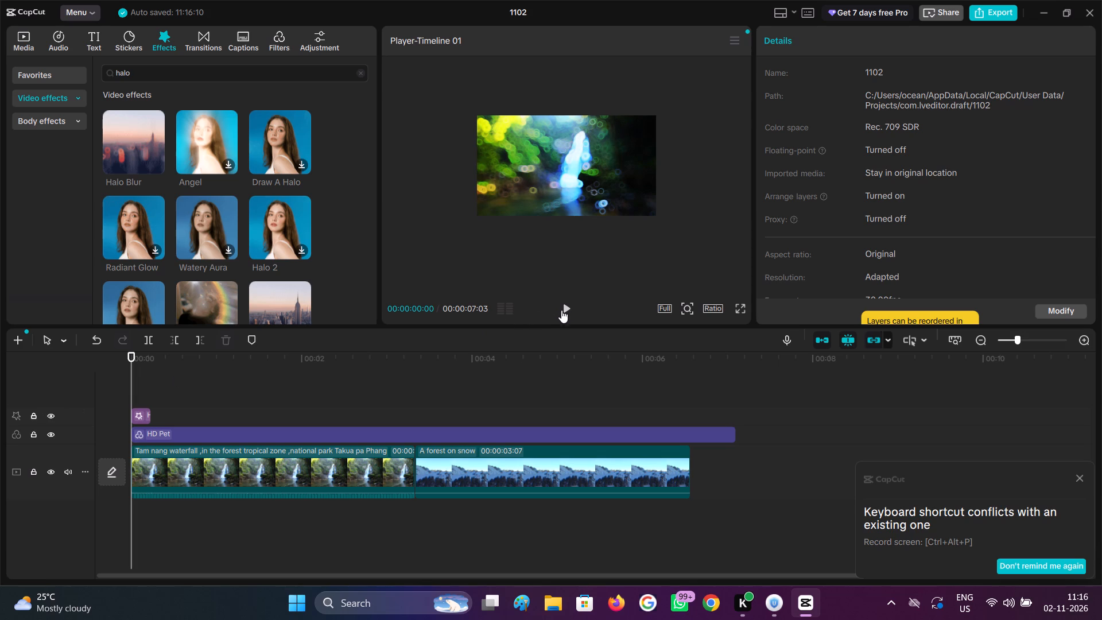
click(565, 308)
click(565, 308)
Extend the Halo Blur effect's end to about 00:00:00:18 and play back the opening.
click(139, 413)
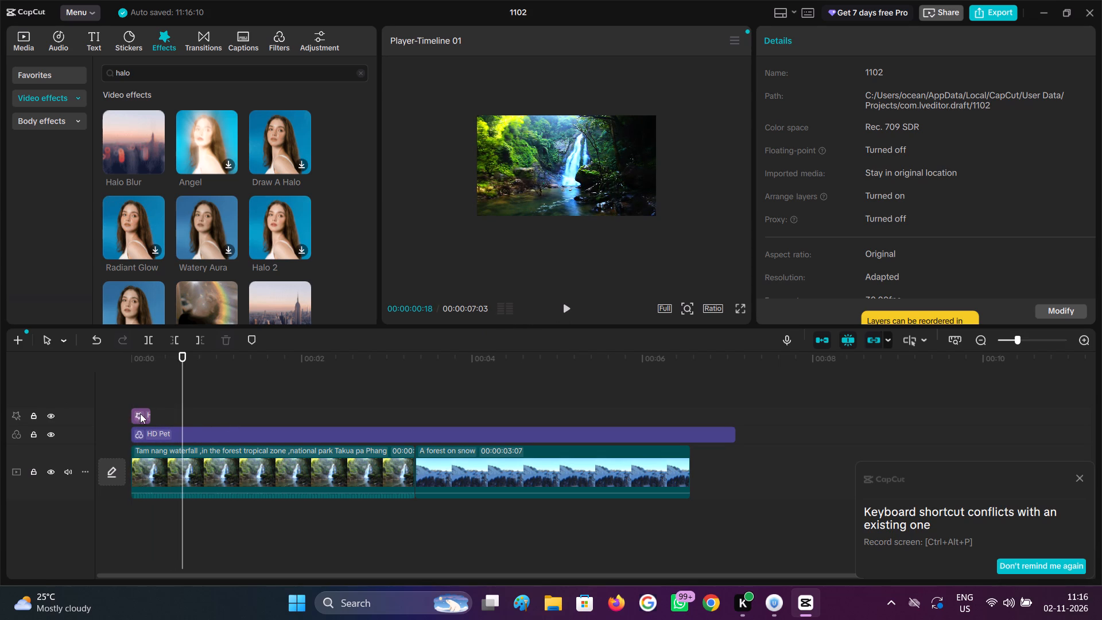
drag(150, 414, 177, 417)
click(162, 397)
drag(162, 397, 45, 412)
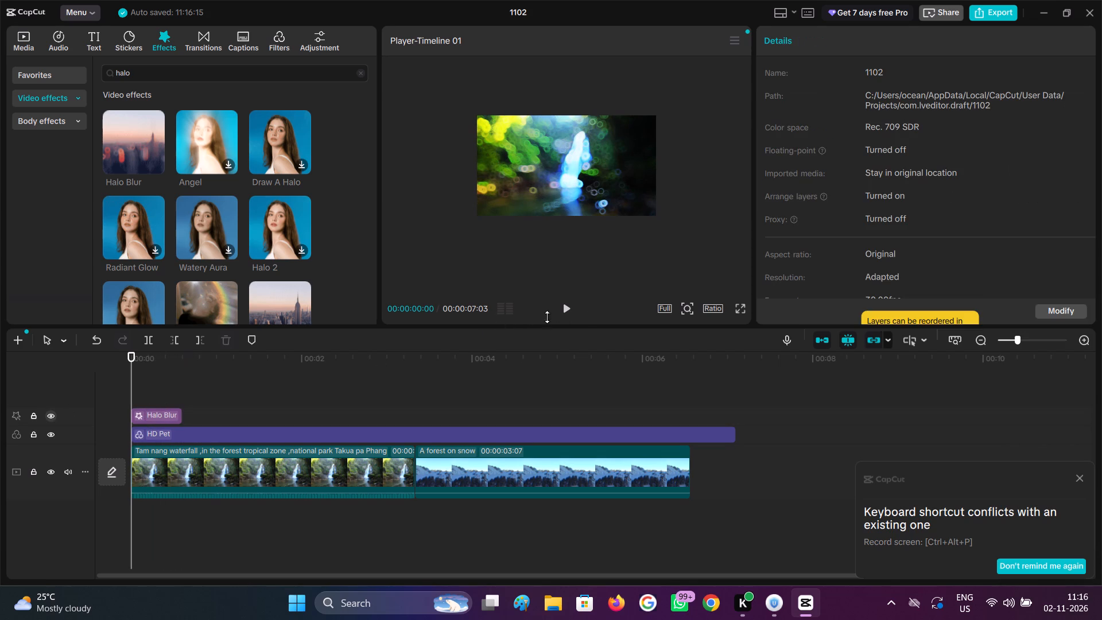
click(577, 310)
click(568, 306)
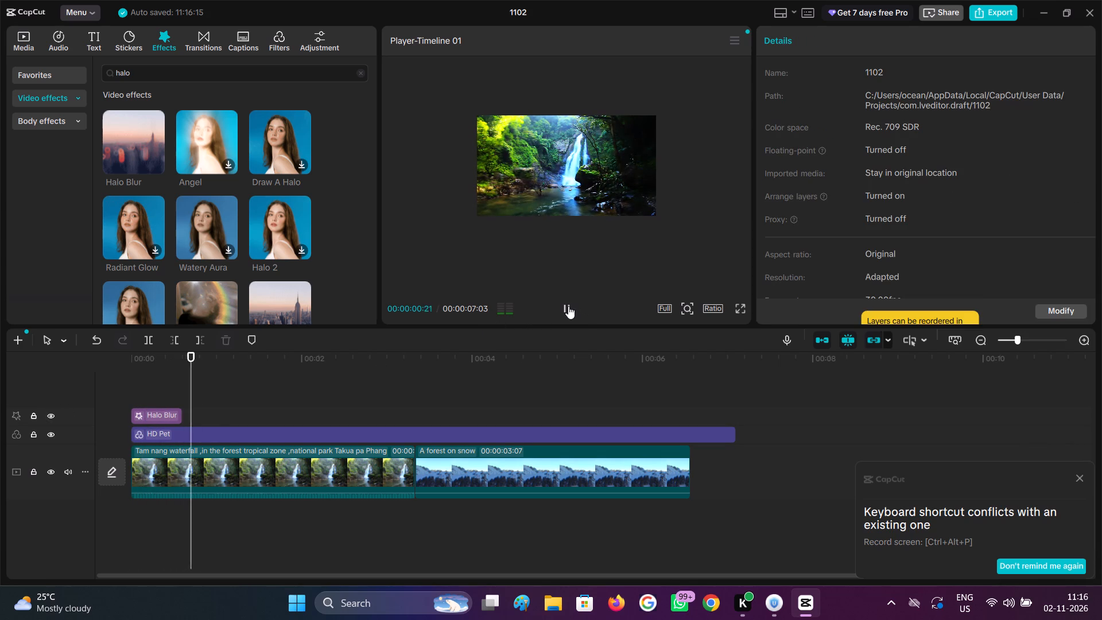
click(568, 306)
Apply the Fade In entrance animation with a 0.5 s duration to the waterfall clip and play back the opening.
click(188, 473)
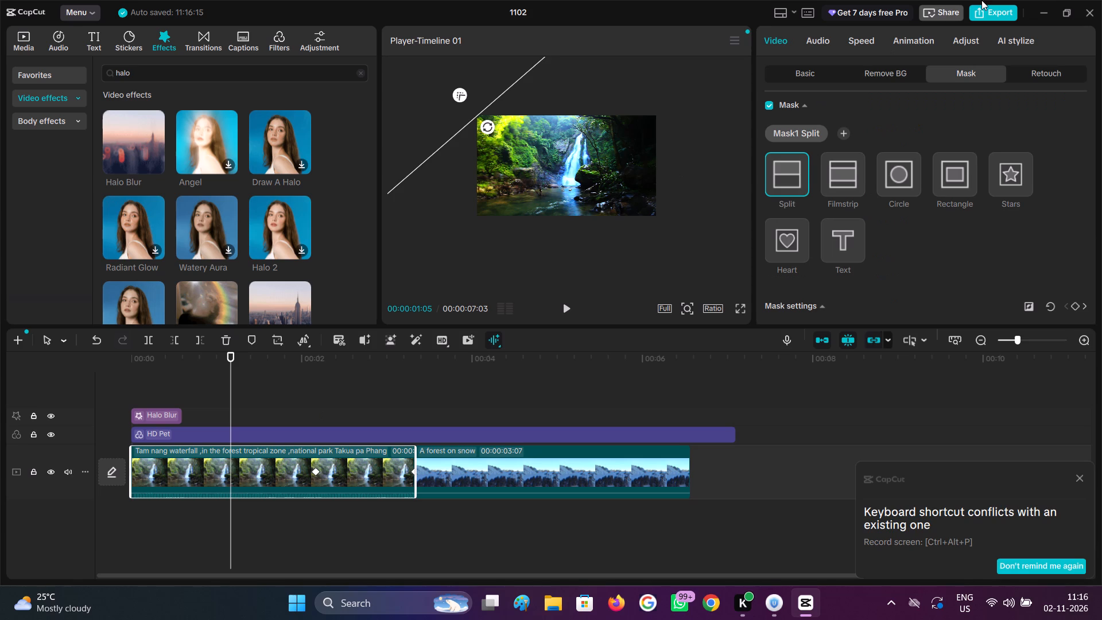
click(914, 43)
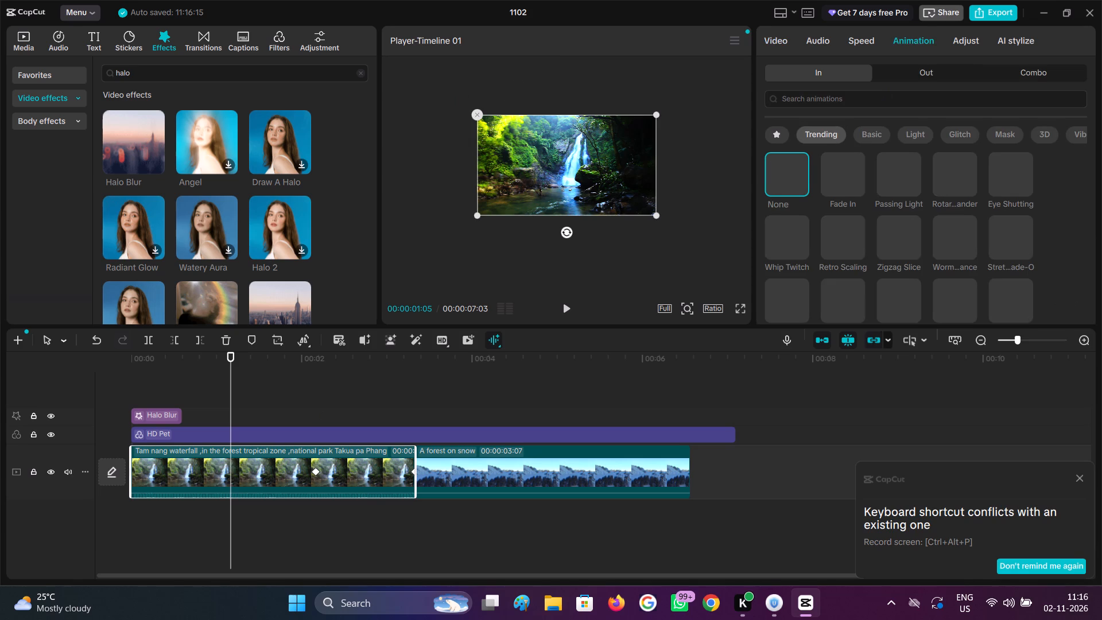
click(849, 170)
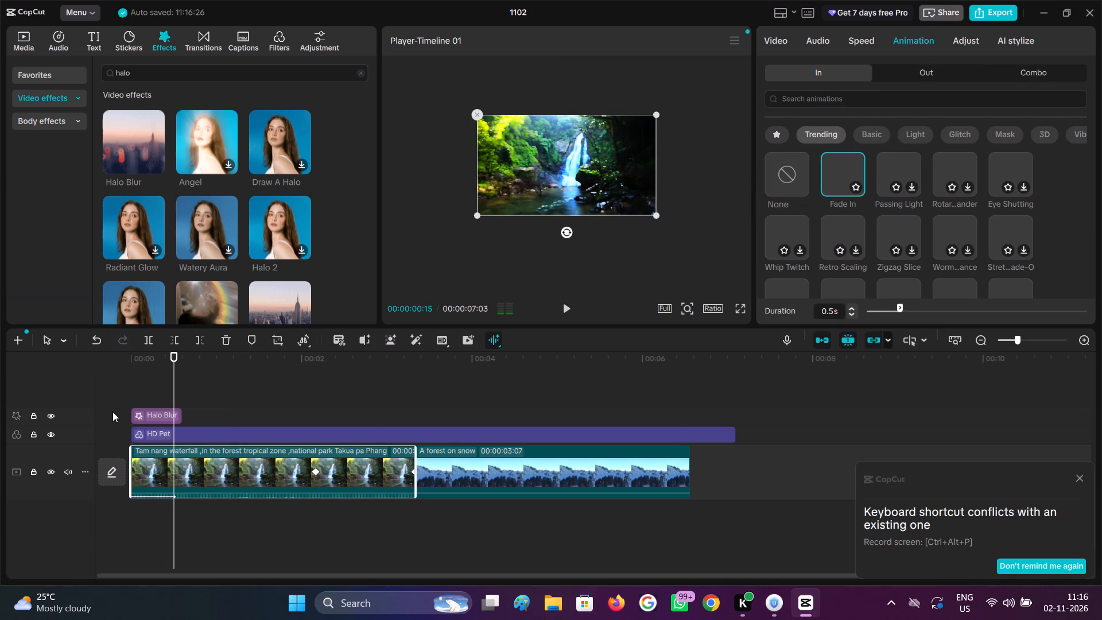
click(135, 391)
drag(139, 391, 121, 391)
key(space)
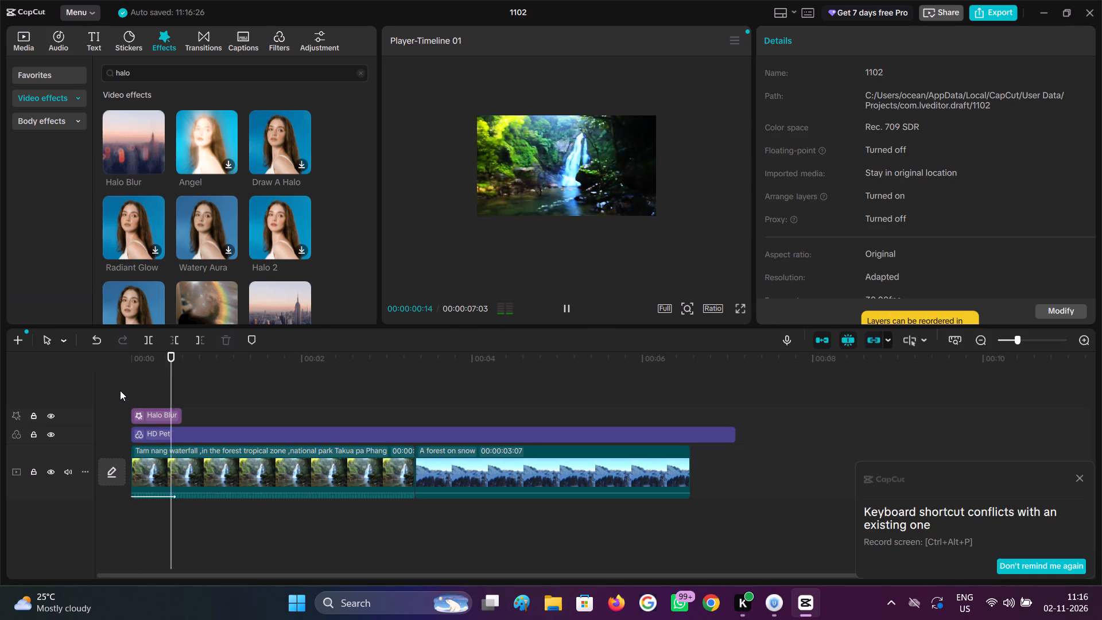
key(space)
Extend the Halo Blur effect's end to just under one second and play back the opening.
click(151, 390)
click(169, 415)
drag(184, 415, 196, 414)
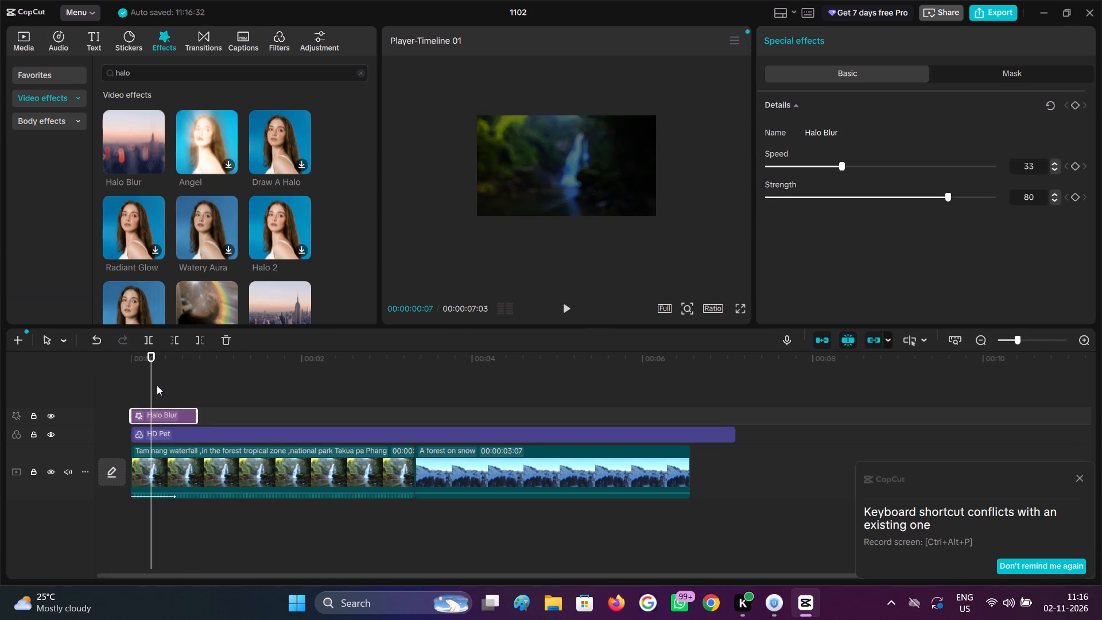
key(space)
click(157, 385)
drag(156, 385, 98, 390)
key(space)
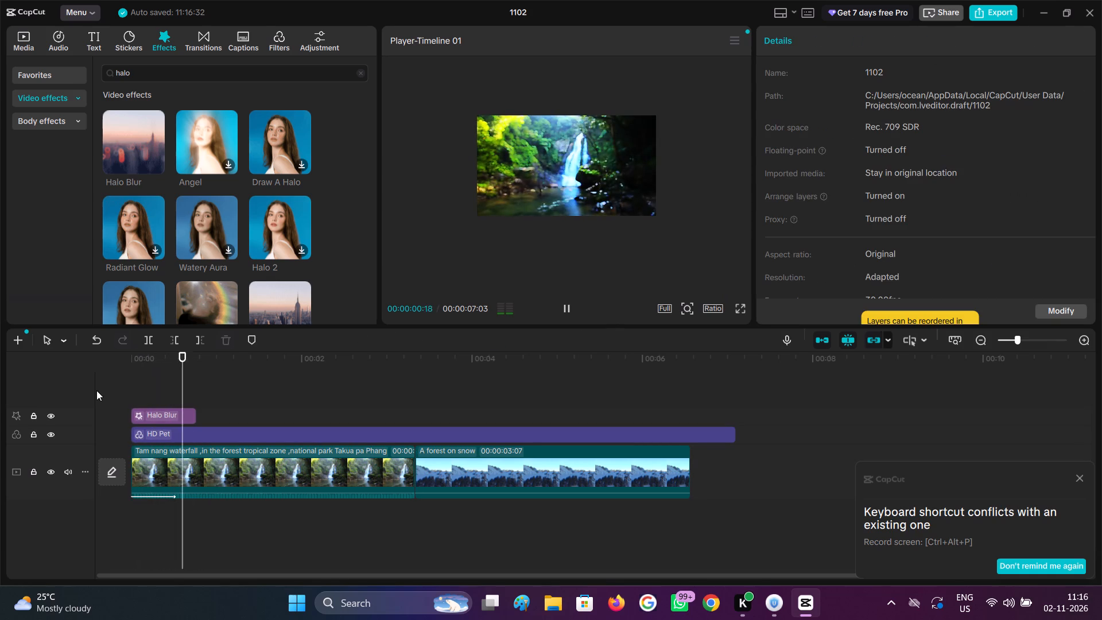
key(space)
click(154, 386)
key(space)
key(space)
Set the Halo Blur effect's strength to 100 and play back the video through to the snowy forest clip.
click(172, 416)
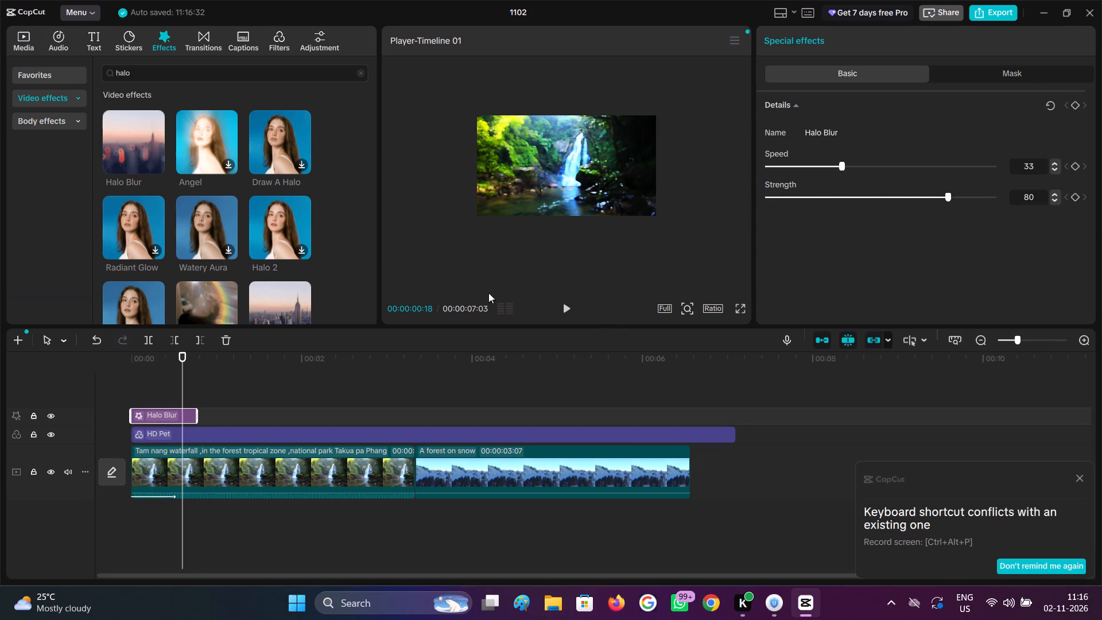
drag(944, 199, 996, 199)
click(173, 412)
click(174, 393)
drag(174, 393, 146, 397)
key(space)
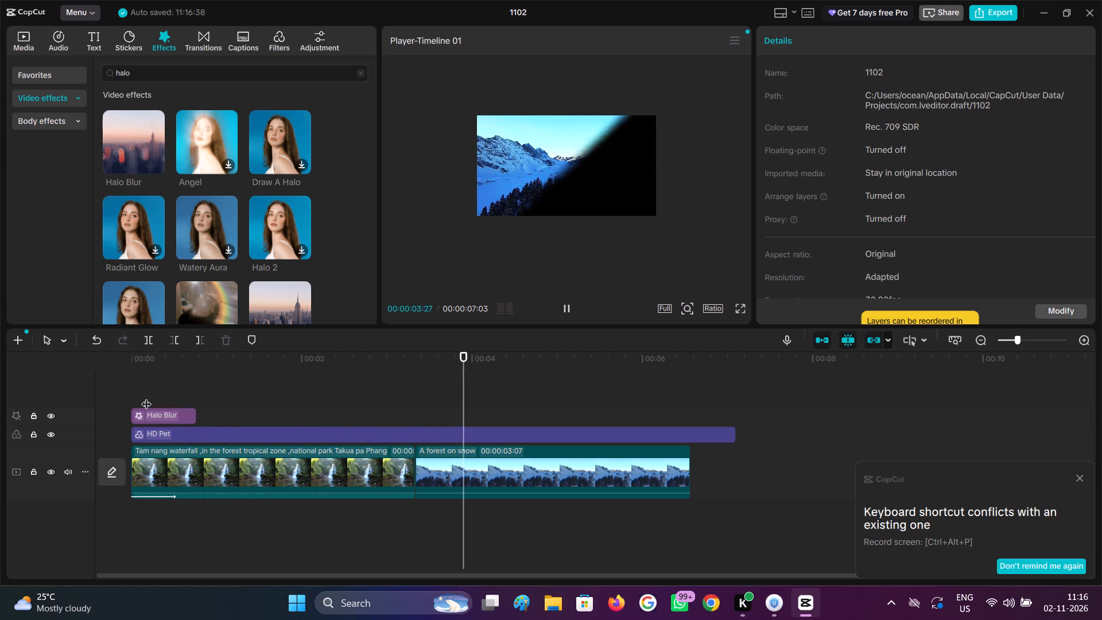
key(space)
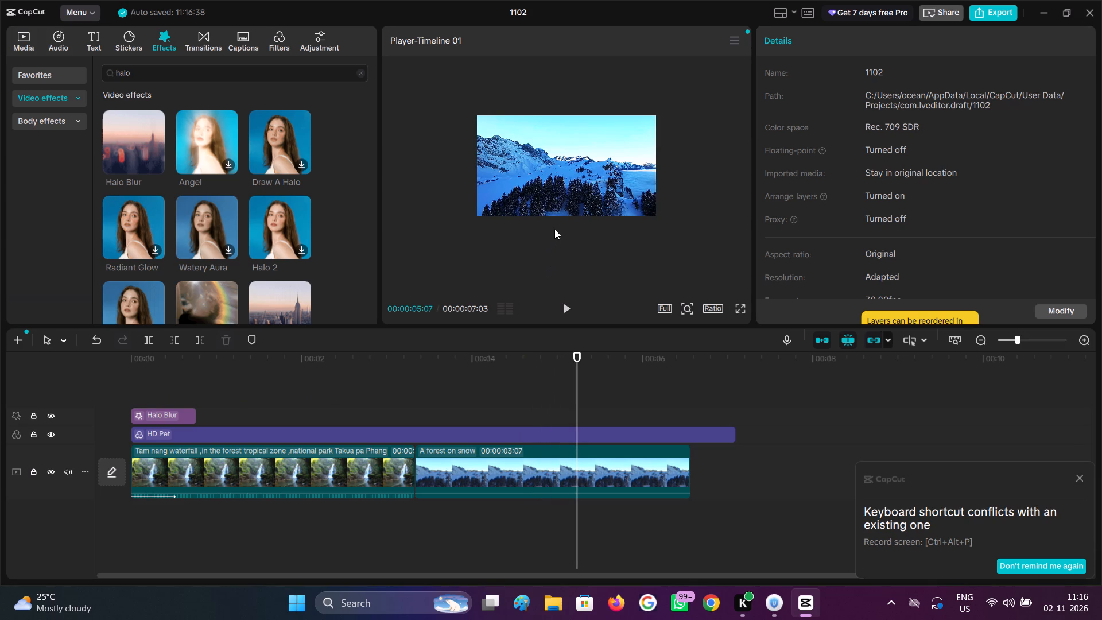
Enlarge the preview image and replay the opening several times to examine the blurred fade-in of the waterfall clip.
ctrl+scroll(583, 216, up, 4)
click(191, 381)
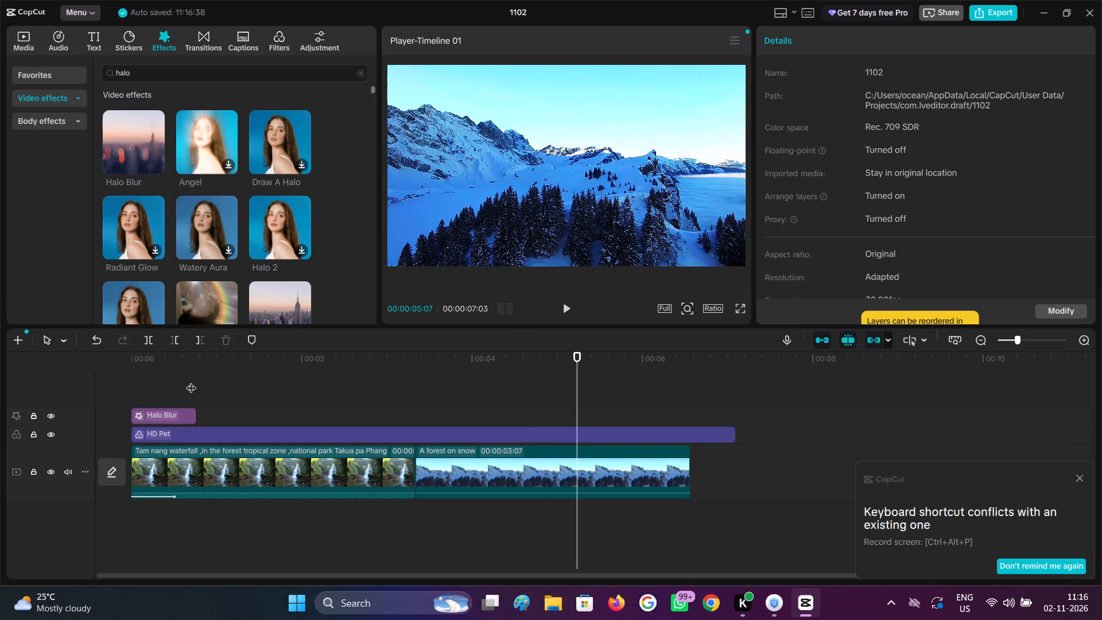
drag(191, 381, 84, 389)
key(space)
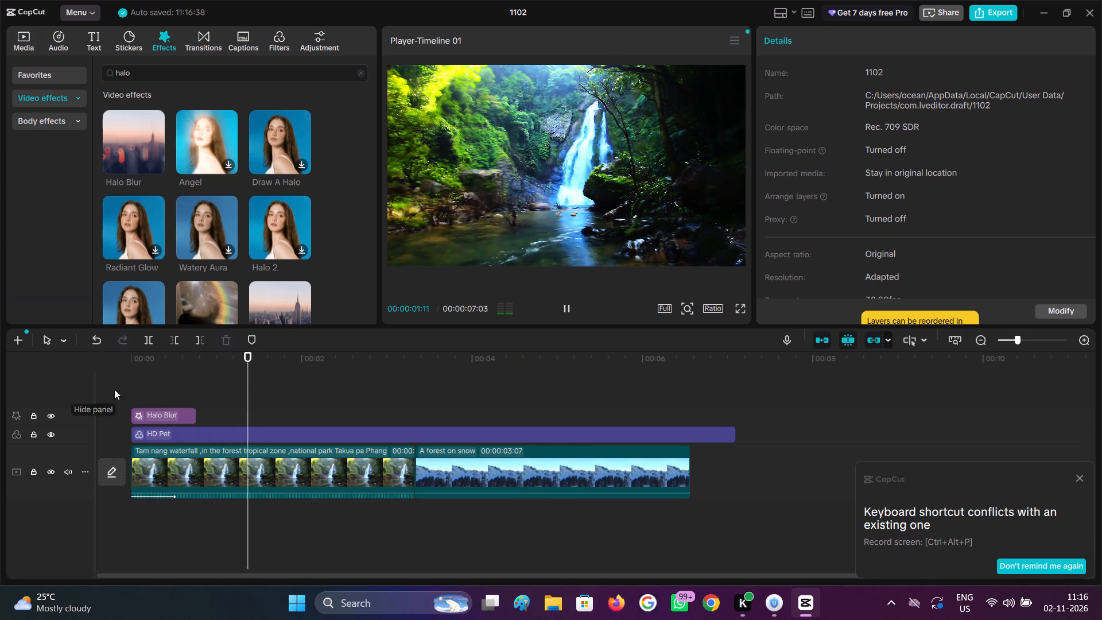
key(space)
click(125, 386)
click(136, 389)
drag(136, 389, 69, 390)
key(space)
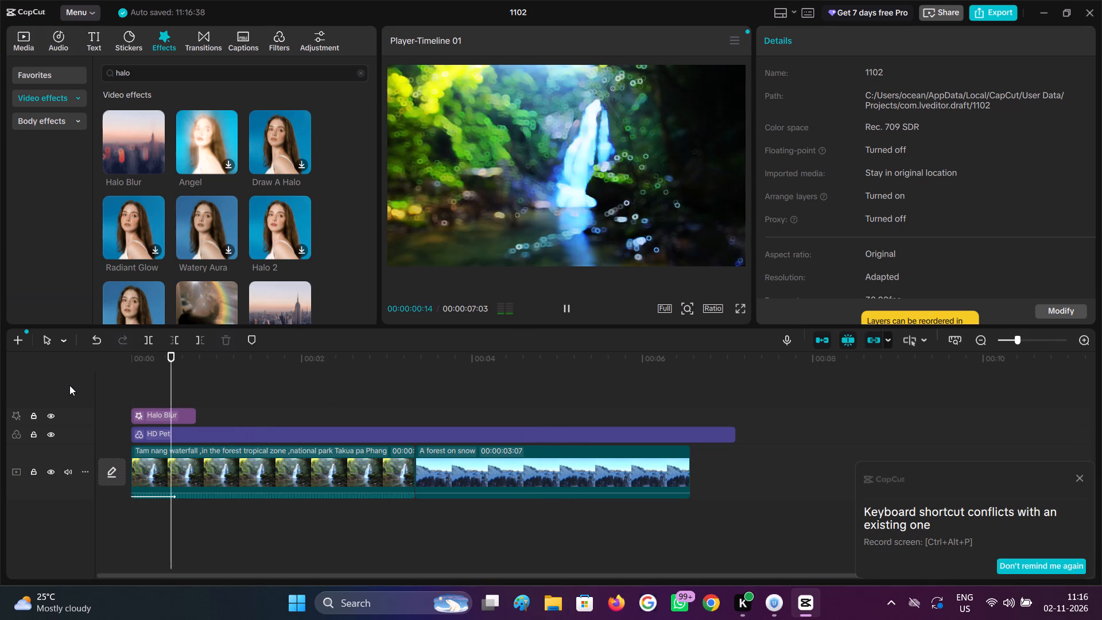
click(124, 385)
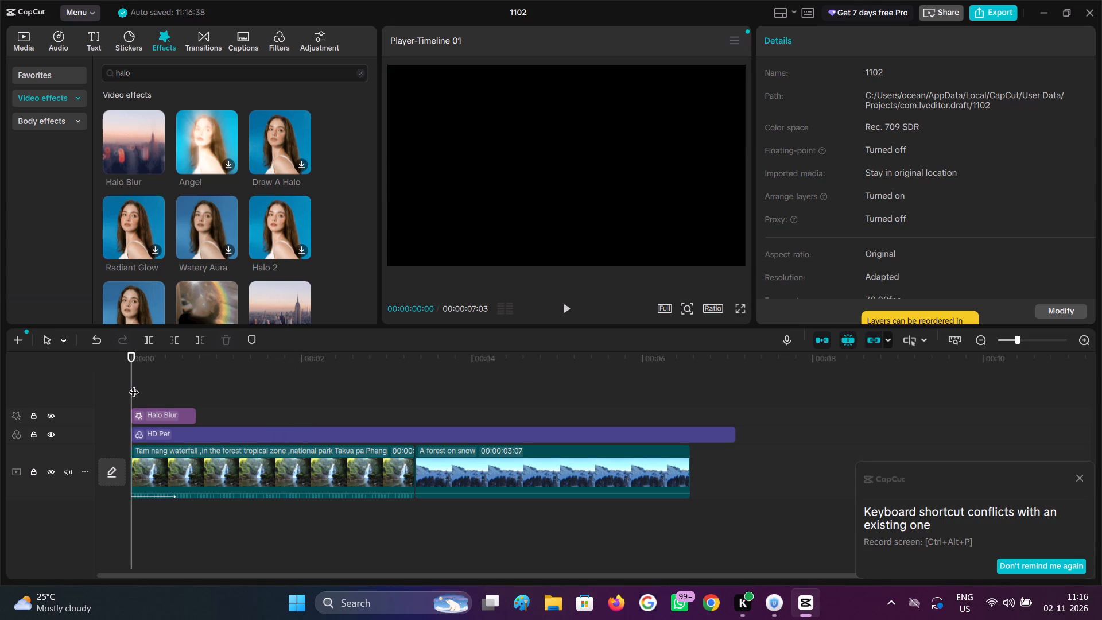
key(space)
key(space)
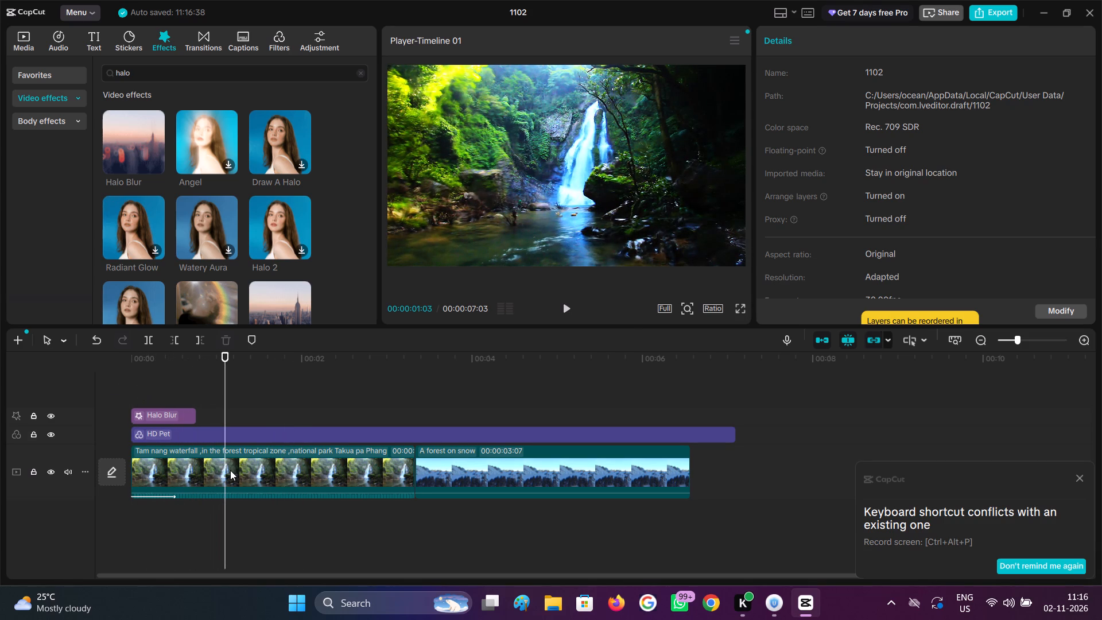
Set the waterfall clip's audio fade-in to 2.4 s and play back the video from the start.
click(230, 470)
click(841, 43)
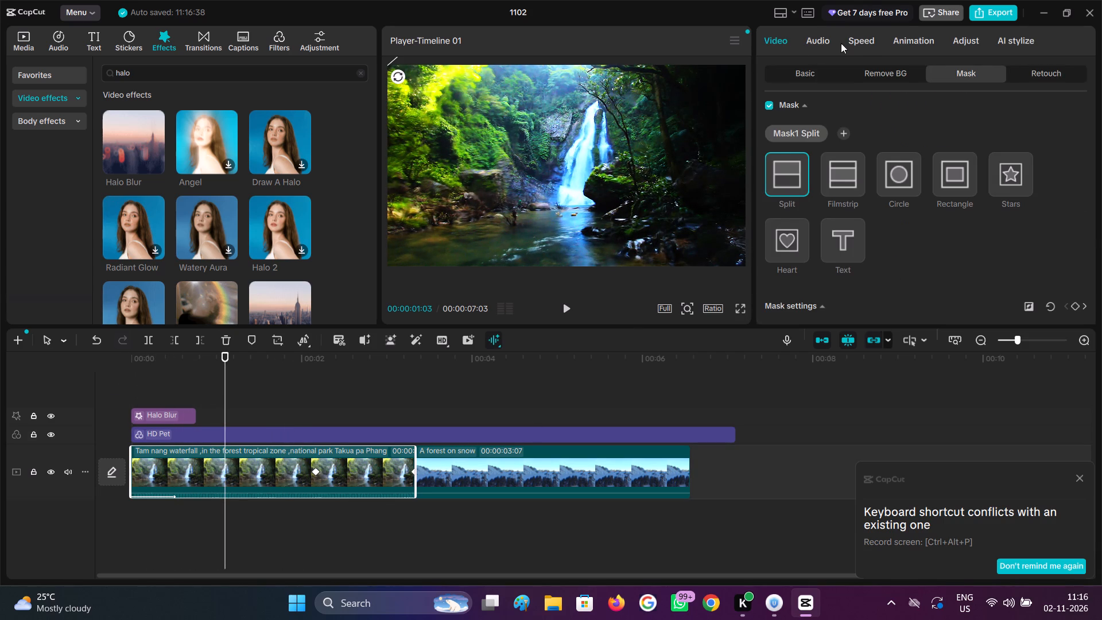
click(815, 44)
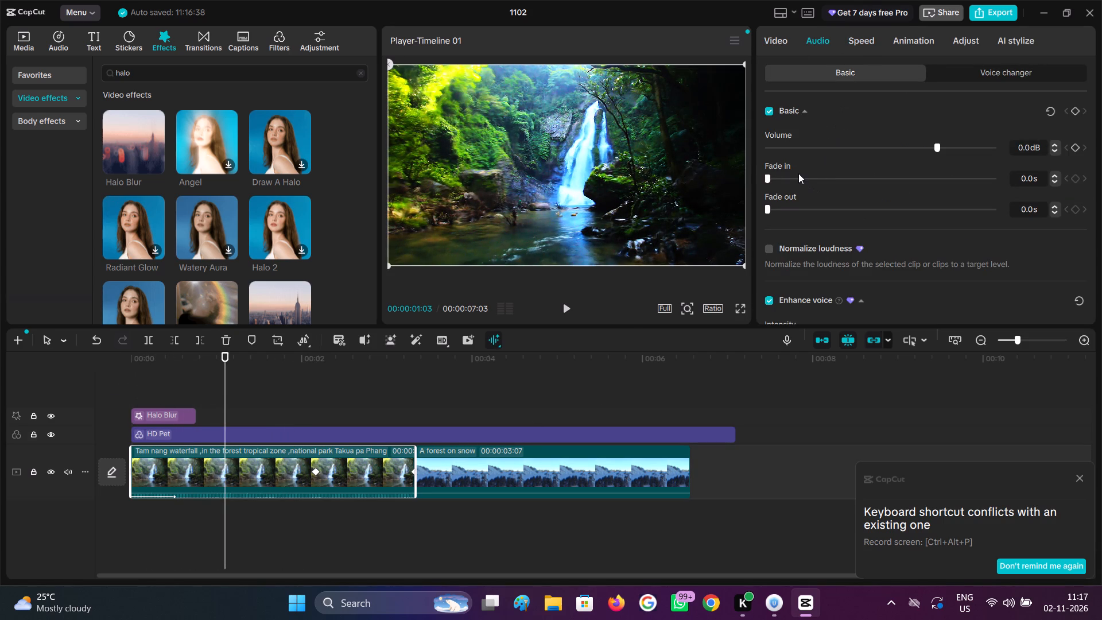
drag(786, 177, 821, 177)
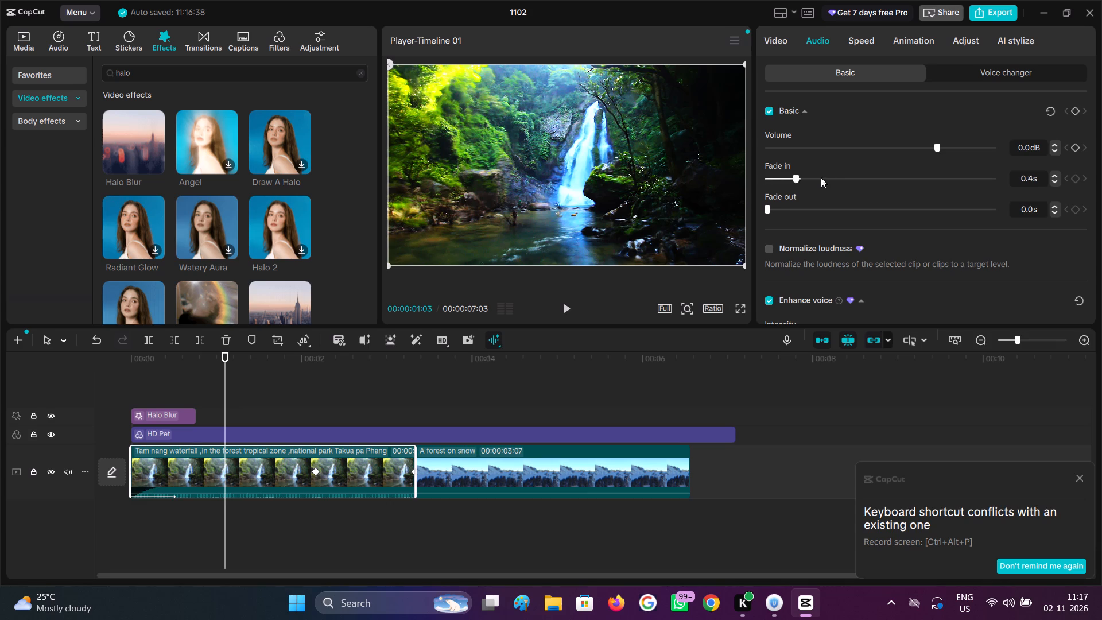
drag(821, 177, 929, 188)
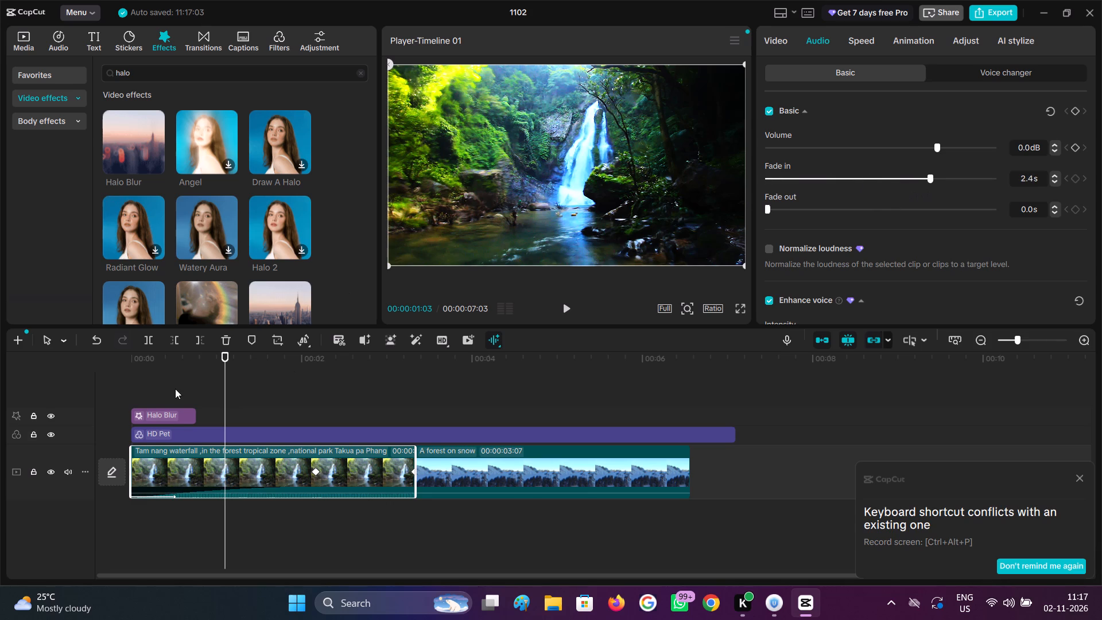
click(175, 389)
drag(175, 389, 56, 391)
key(space)
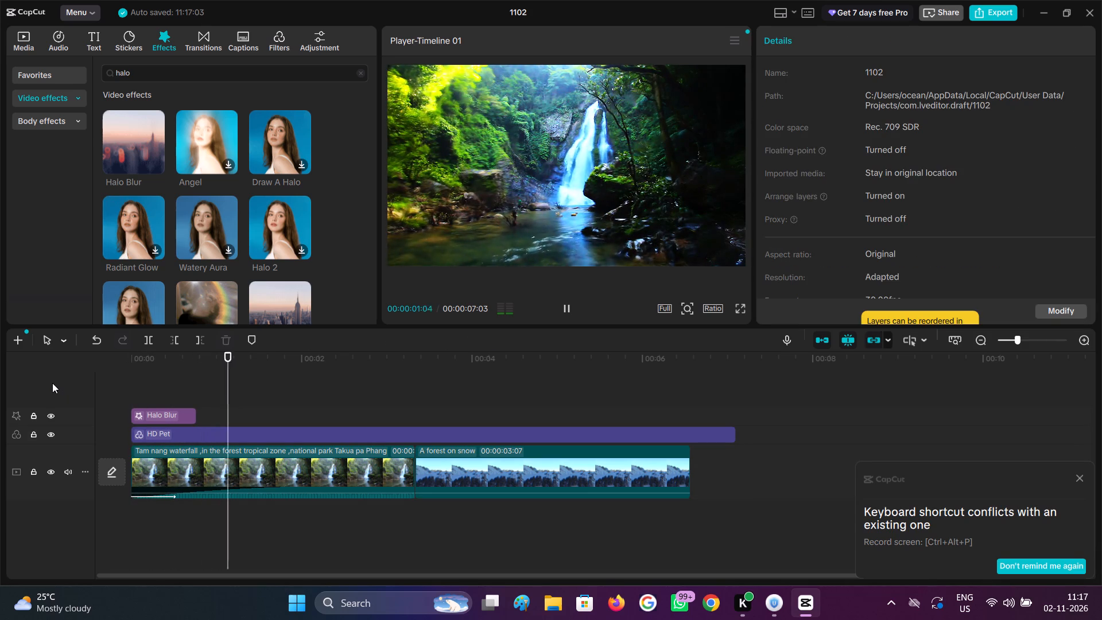
key(space)
key(space)
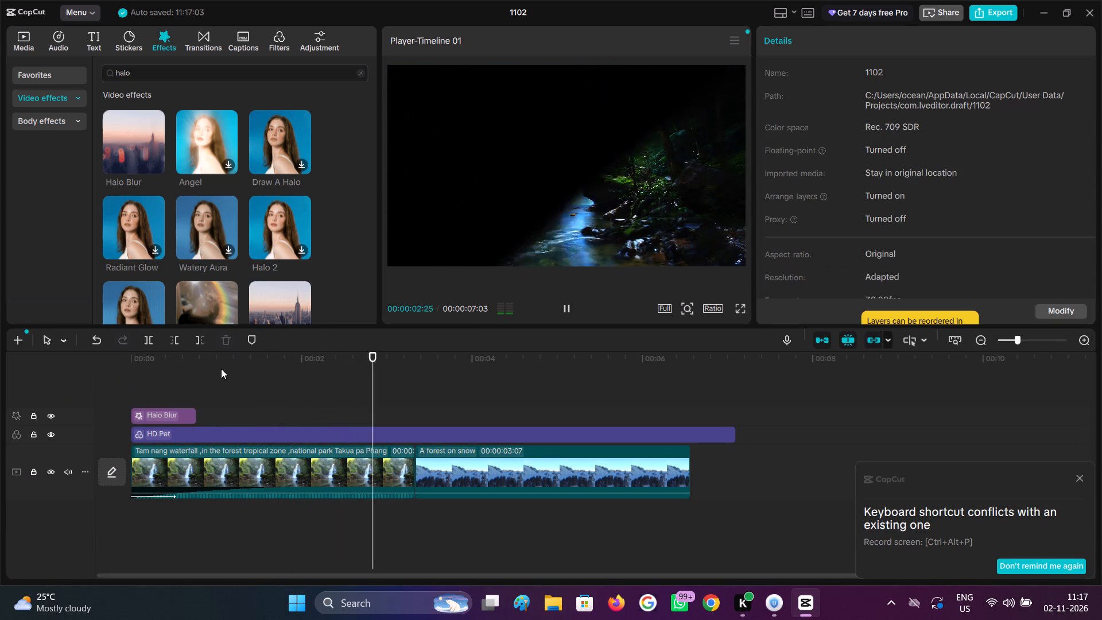
key(space)
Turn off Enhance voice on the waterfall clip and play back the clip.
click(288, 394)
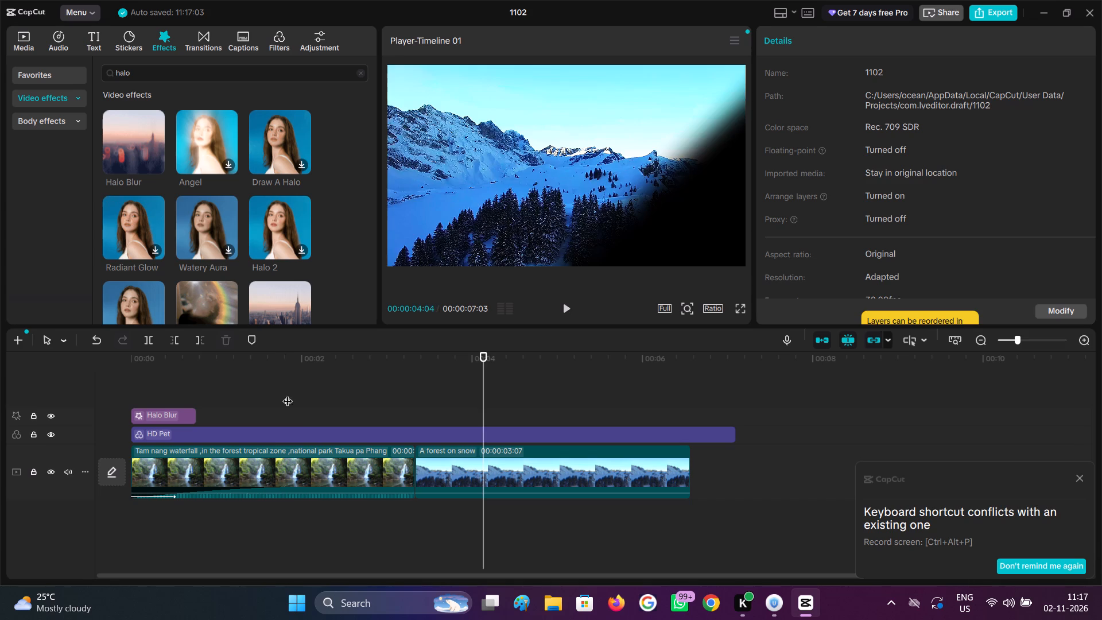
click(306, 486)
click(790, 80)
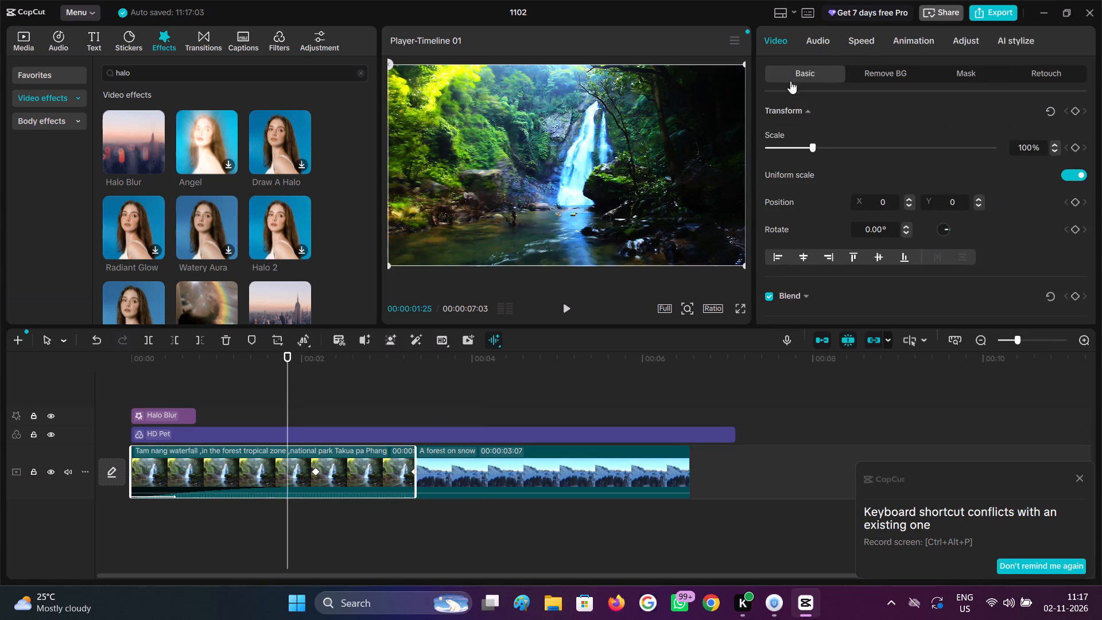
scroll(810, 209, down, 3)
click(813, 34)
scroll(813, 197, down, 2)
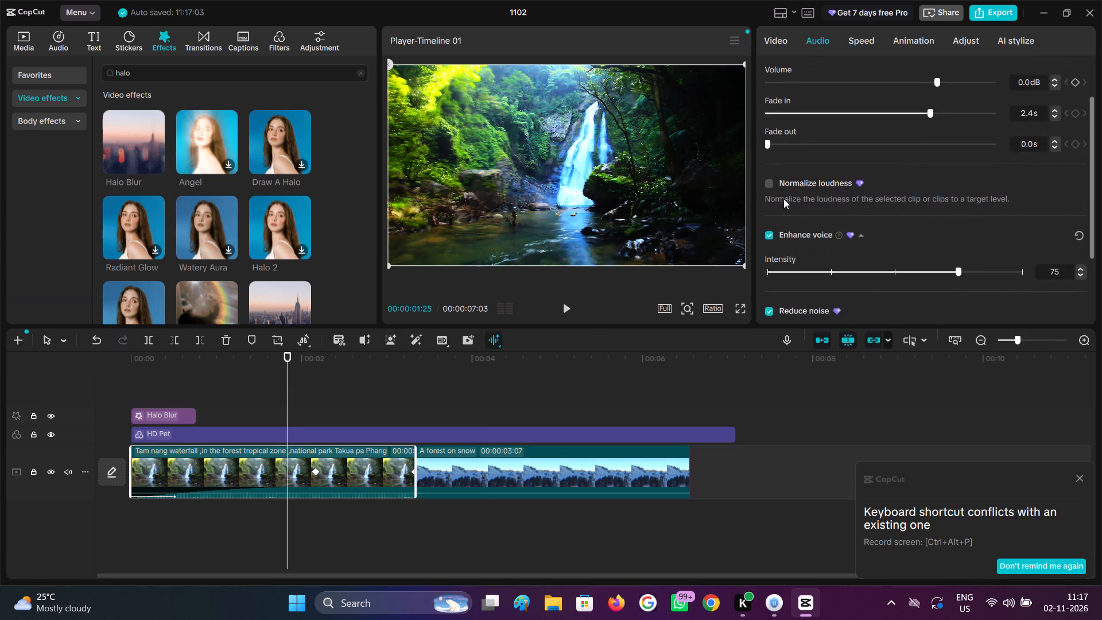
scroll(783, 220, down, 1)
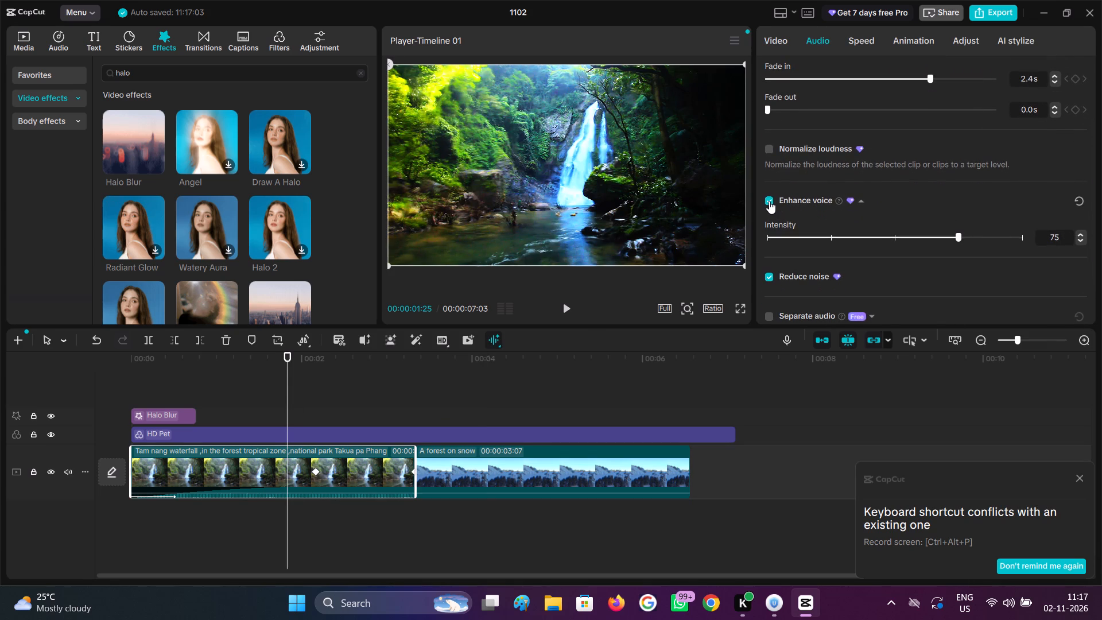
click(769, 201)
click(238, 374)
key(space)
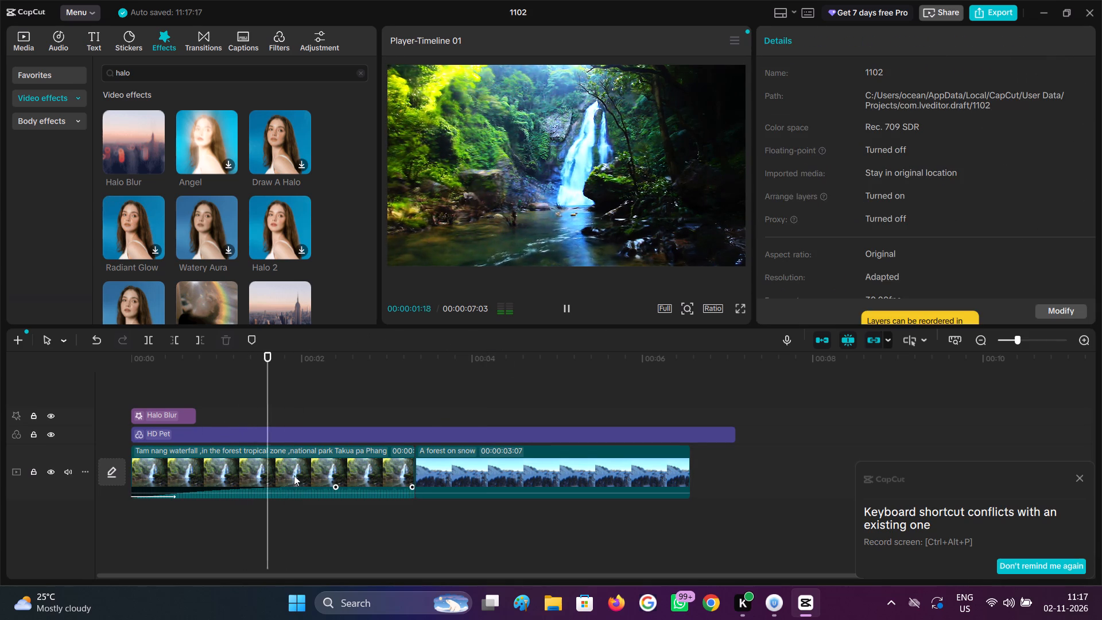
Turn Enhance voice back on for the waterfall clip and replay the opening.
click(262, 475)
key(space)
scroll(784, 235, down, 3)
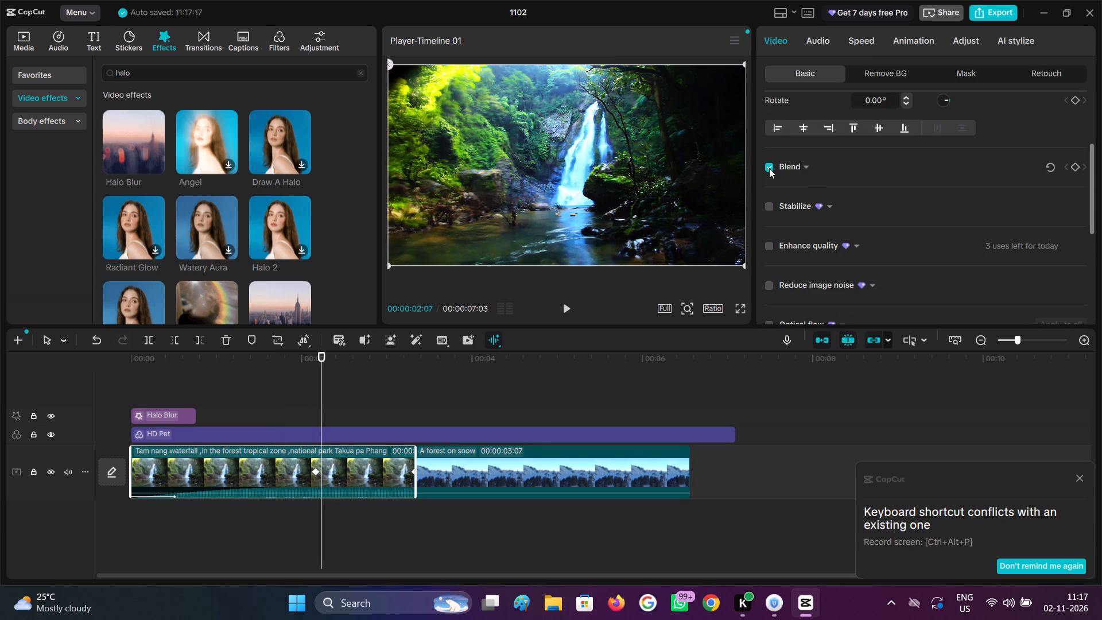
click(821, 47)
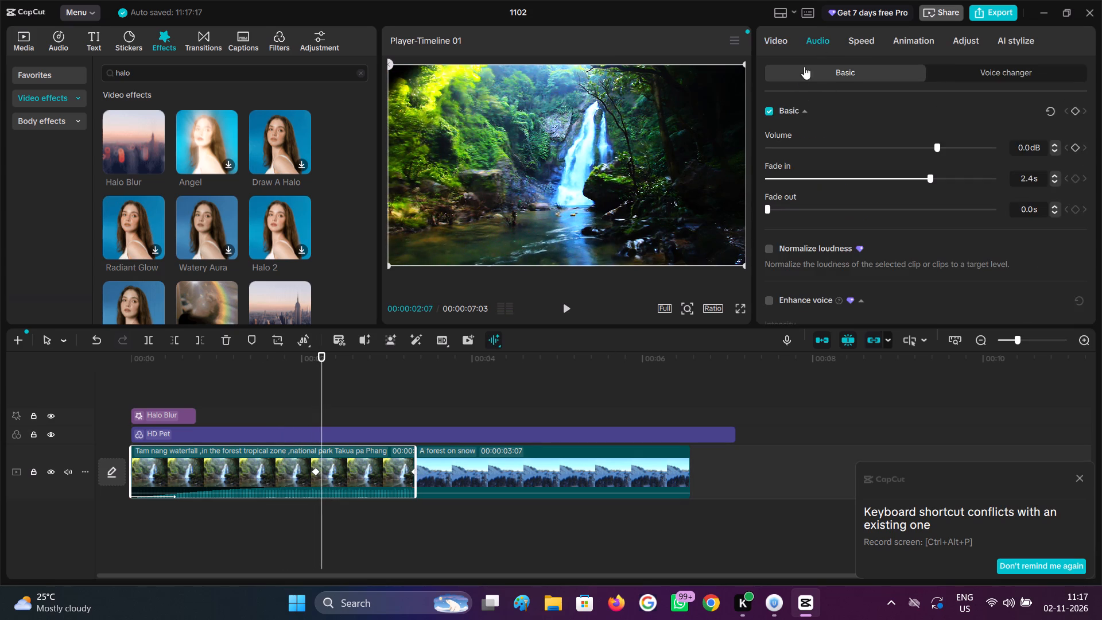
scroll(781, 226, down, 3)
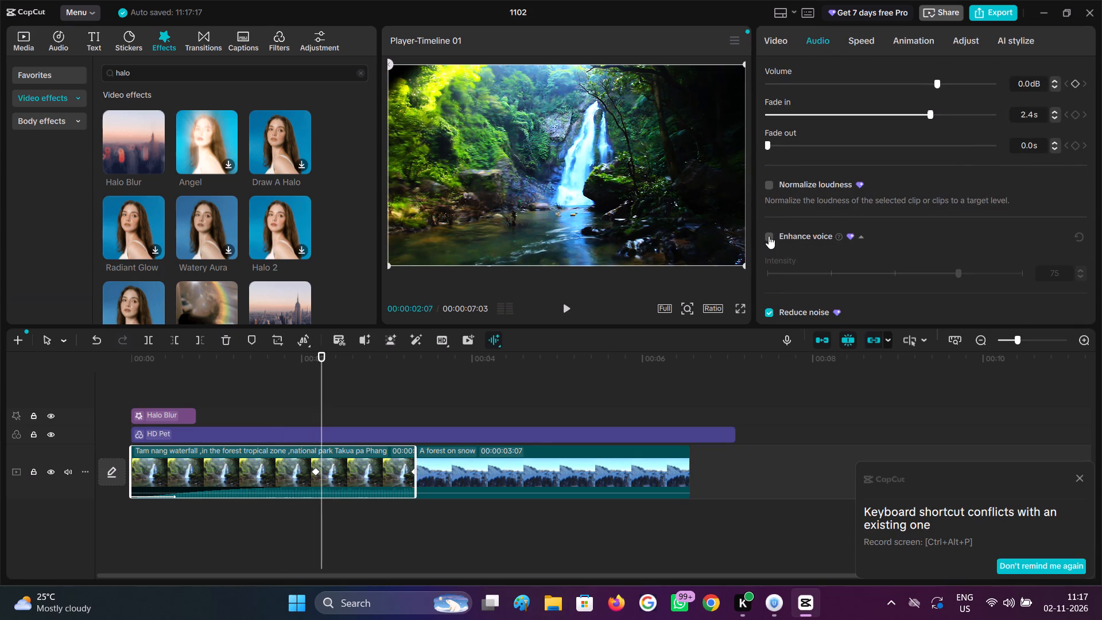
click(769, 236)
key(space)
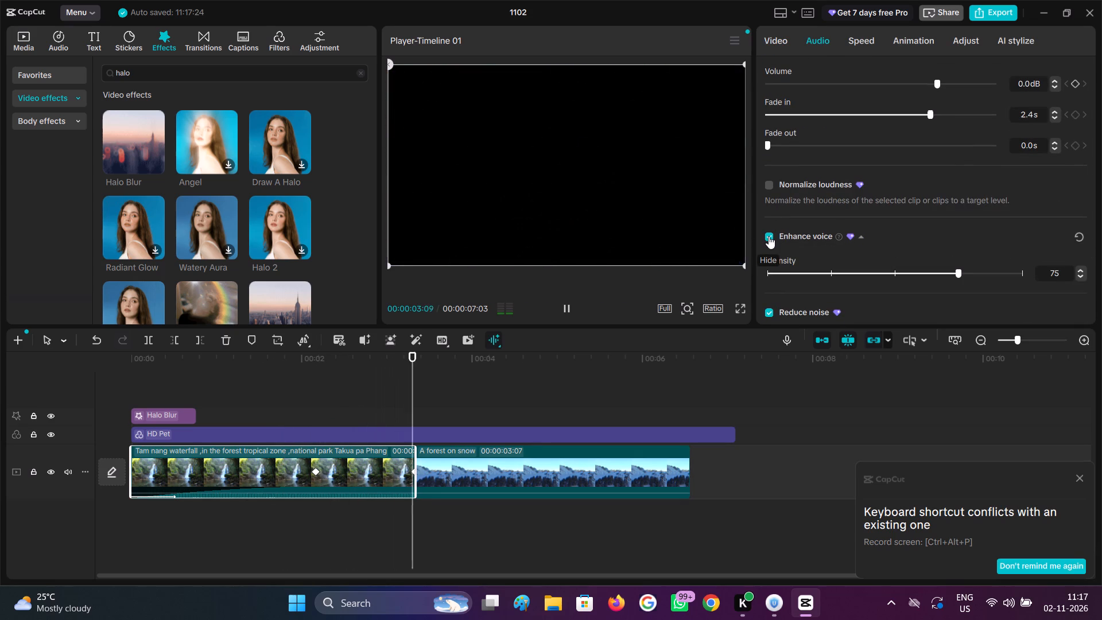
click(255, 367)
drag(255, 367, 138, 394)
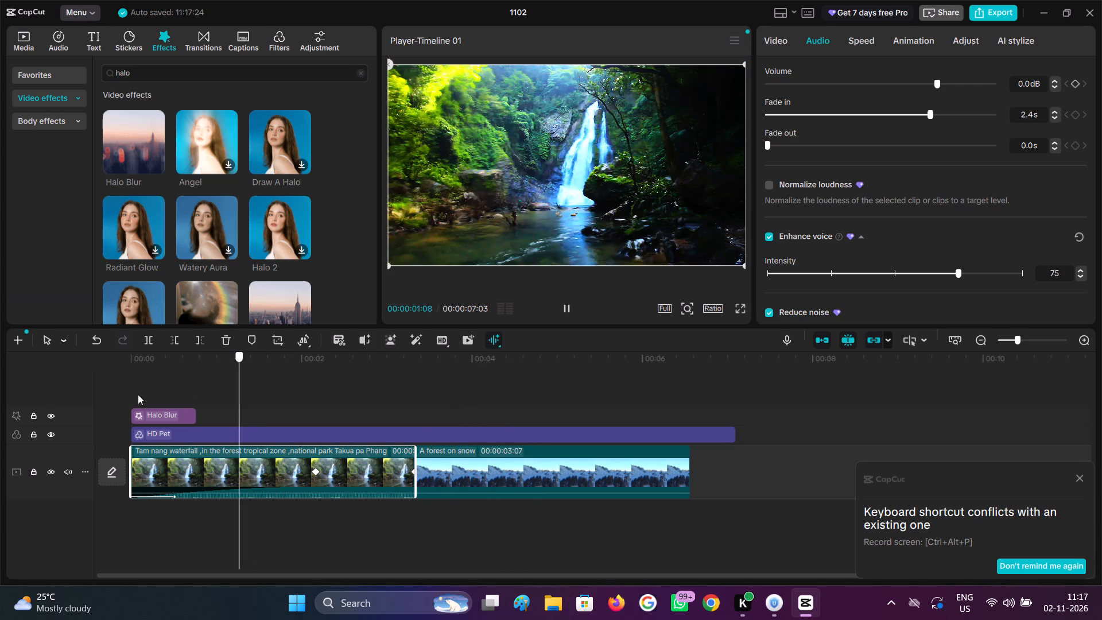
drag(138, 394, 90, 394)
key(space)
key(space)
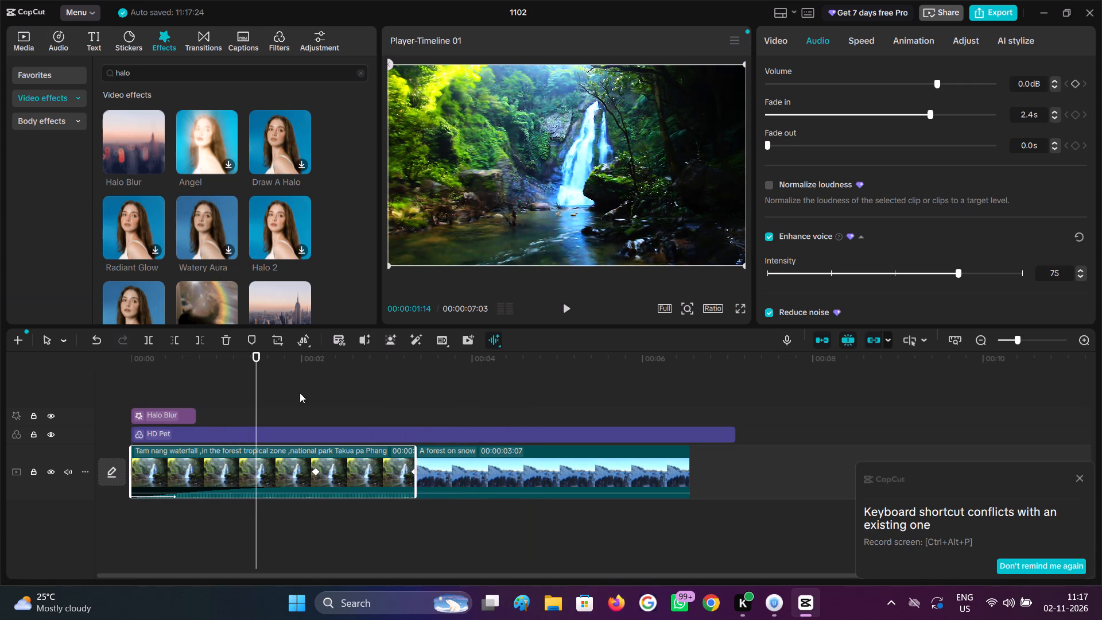
Look over the waterfall clip's remaining audio settings, the Halo Blur section of the opening and the halo effect results.
scroll(832, 219, down, 4)
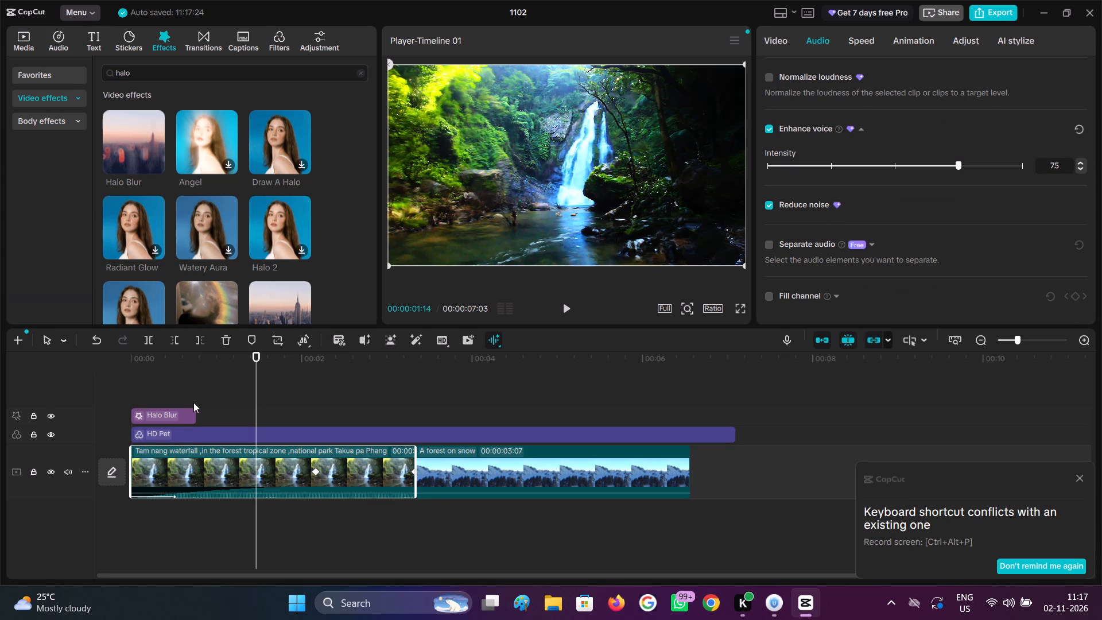
click(205, 383)
drag(205, 383, 193, 381)
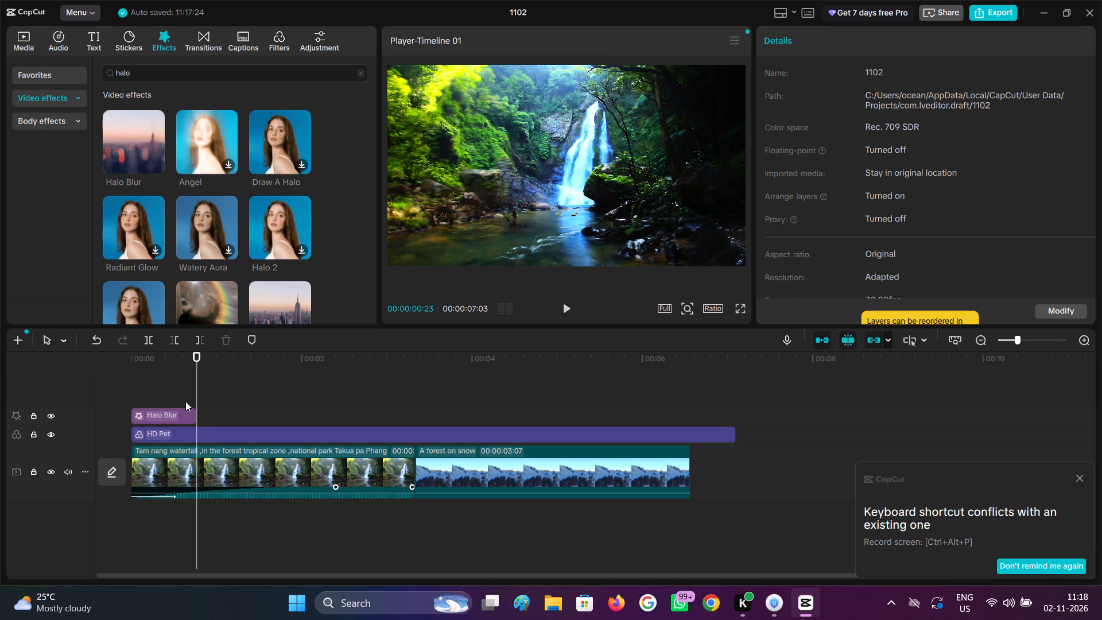
click(185, 401)
drag(180, 398, 163, 379)
scroll(173, 303, down, 1)
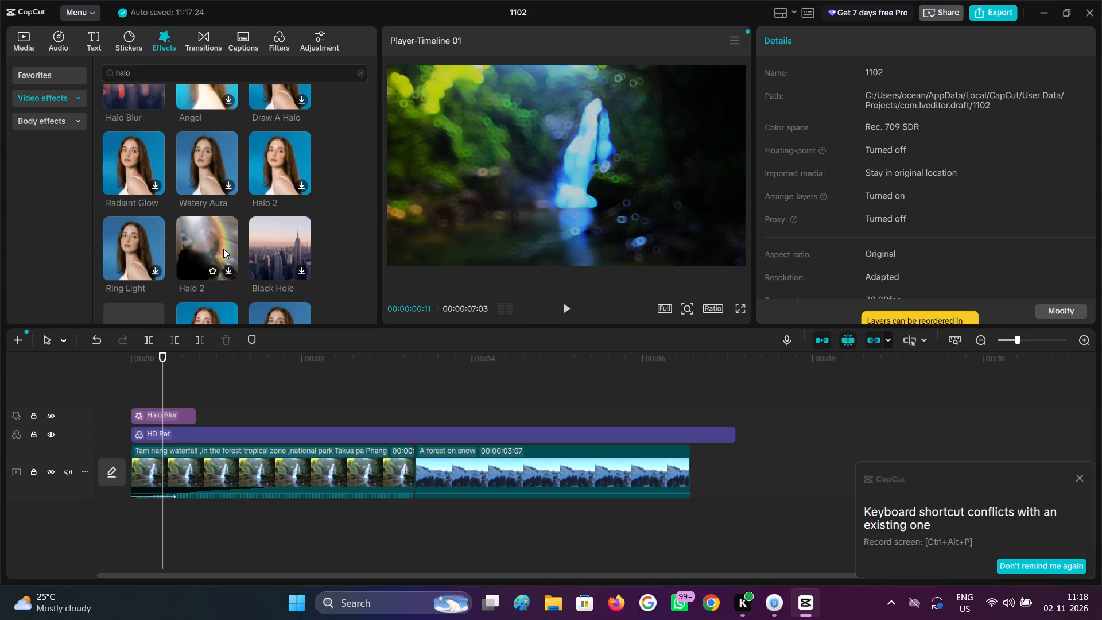
scroll(202, 90, up, 2)
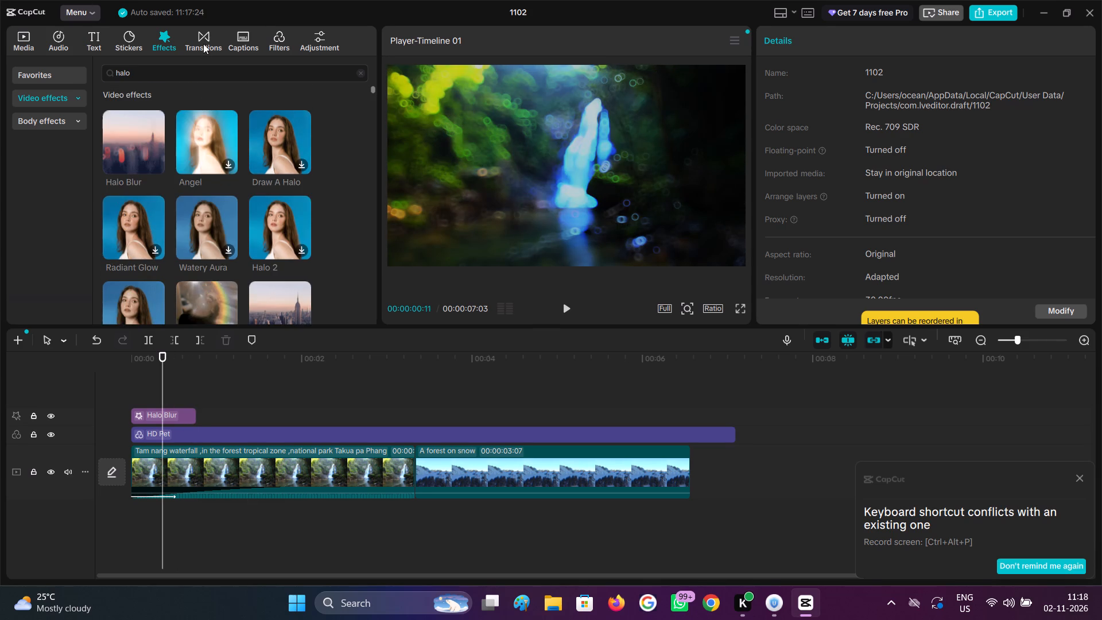
Browse the Overlay transitions and preview Black Fade and Mix.
click(203, 43)
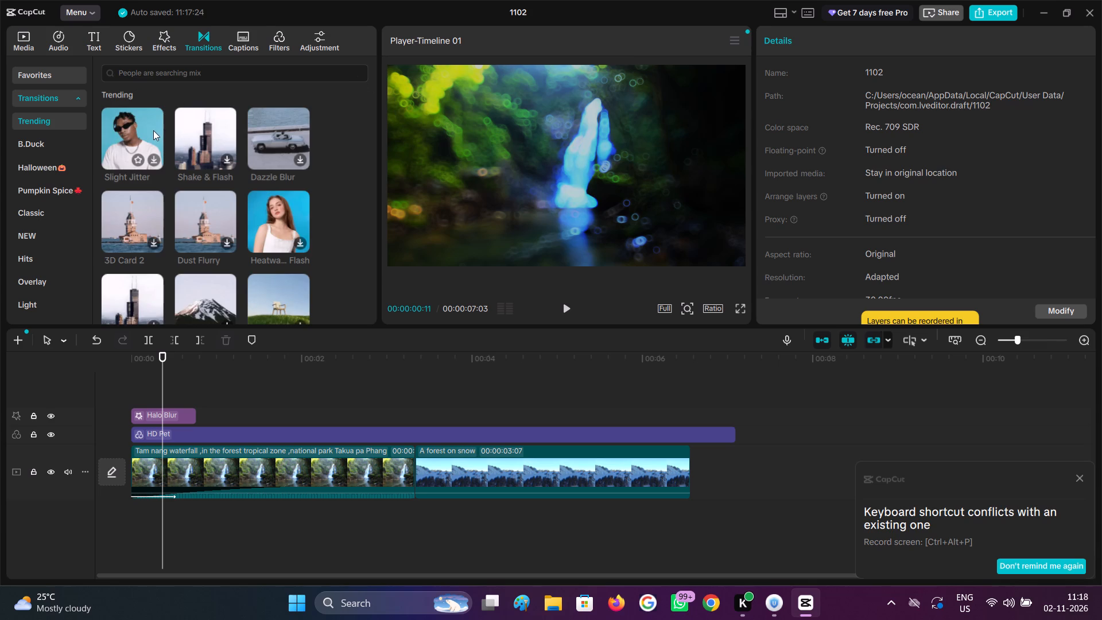
click(37, 284)
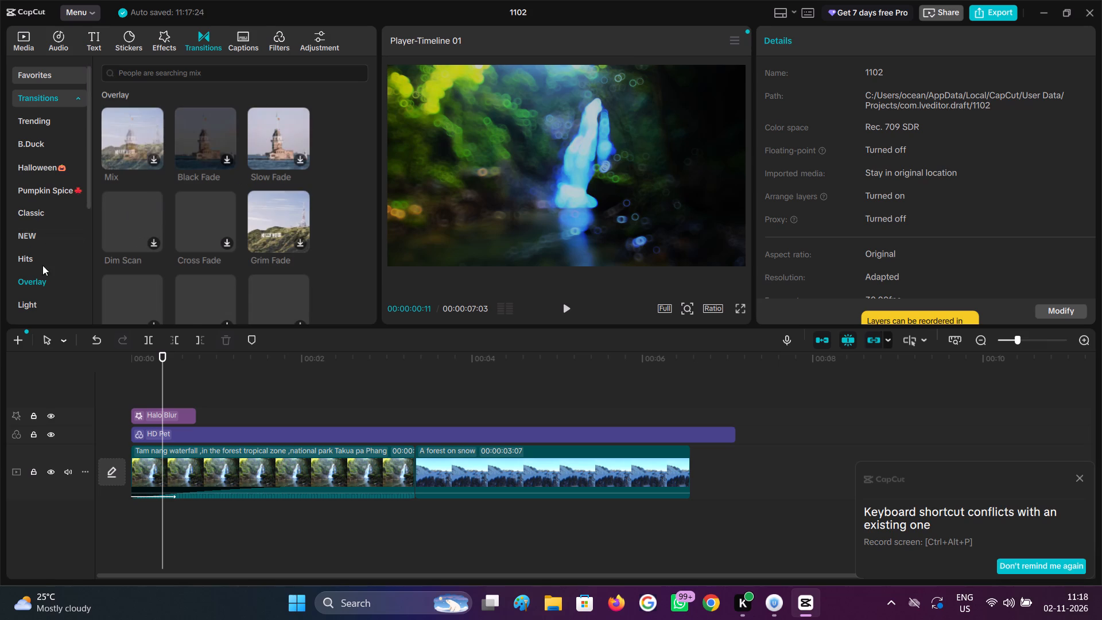
scroll(41, 267, down, 1)
click(199, 135)
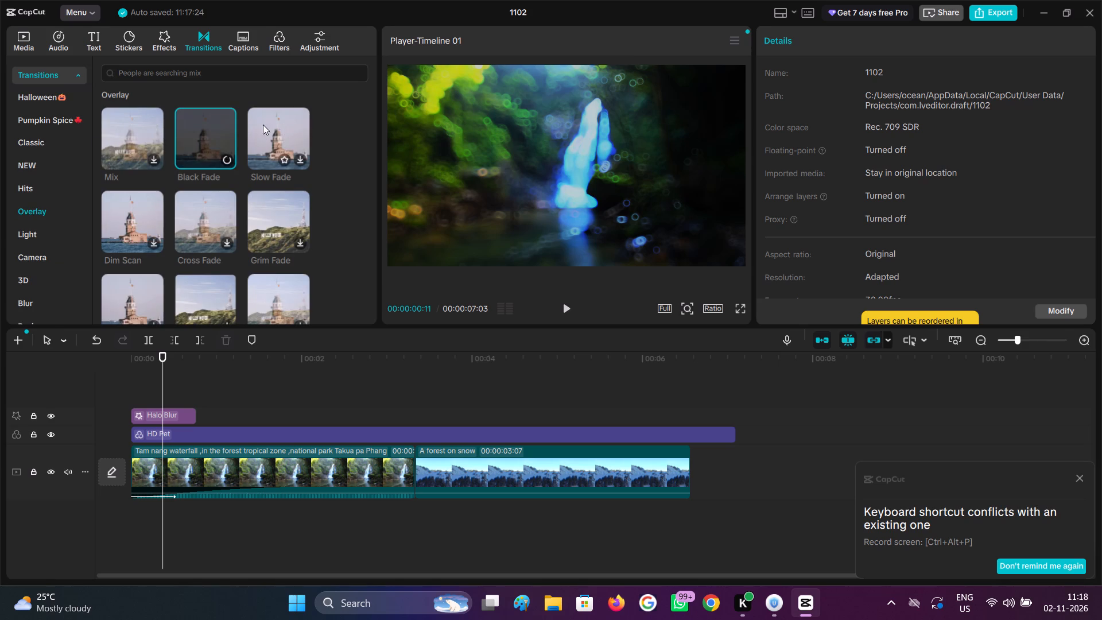
click(134, 135)
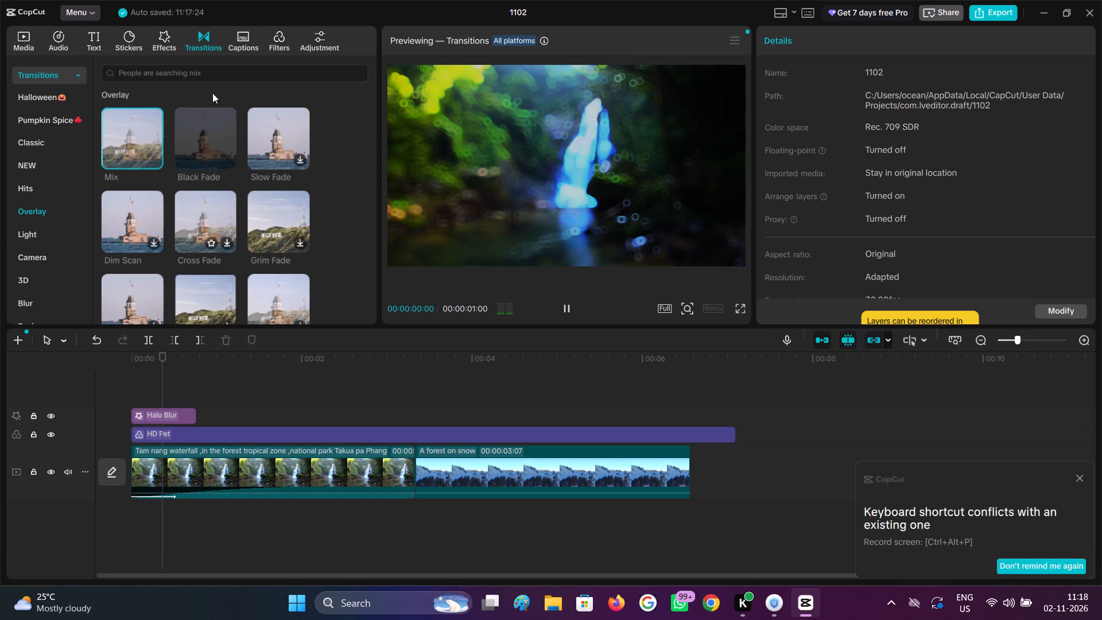
scroll(58, 82, up, 3)
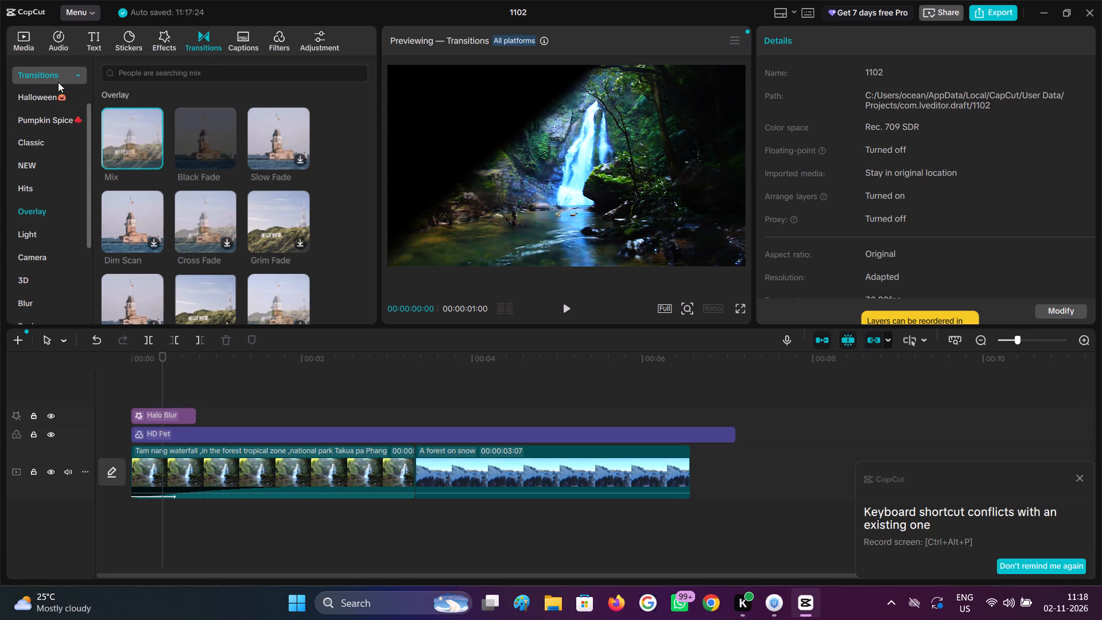
scroll(58, 82, up, 1)
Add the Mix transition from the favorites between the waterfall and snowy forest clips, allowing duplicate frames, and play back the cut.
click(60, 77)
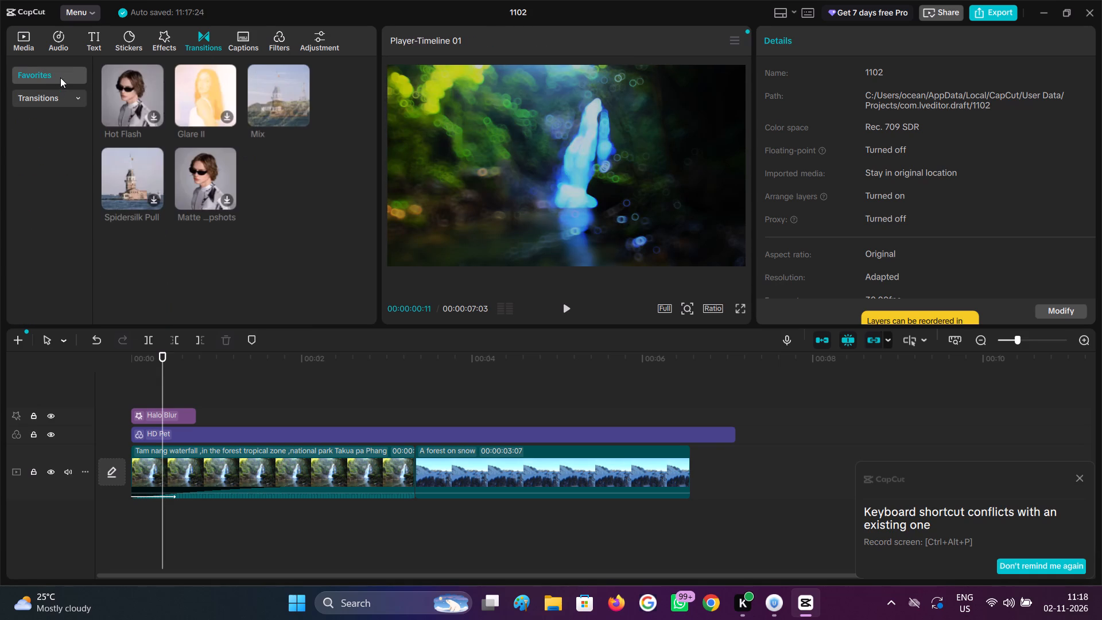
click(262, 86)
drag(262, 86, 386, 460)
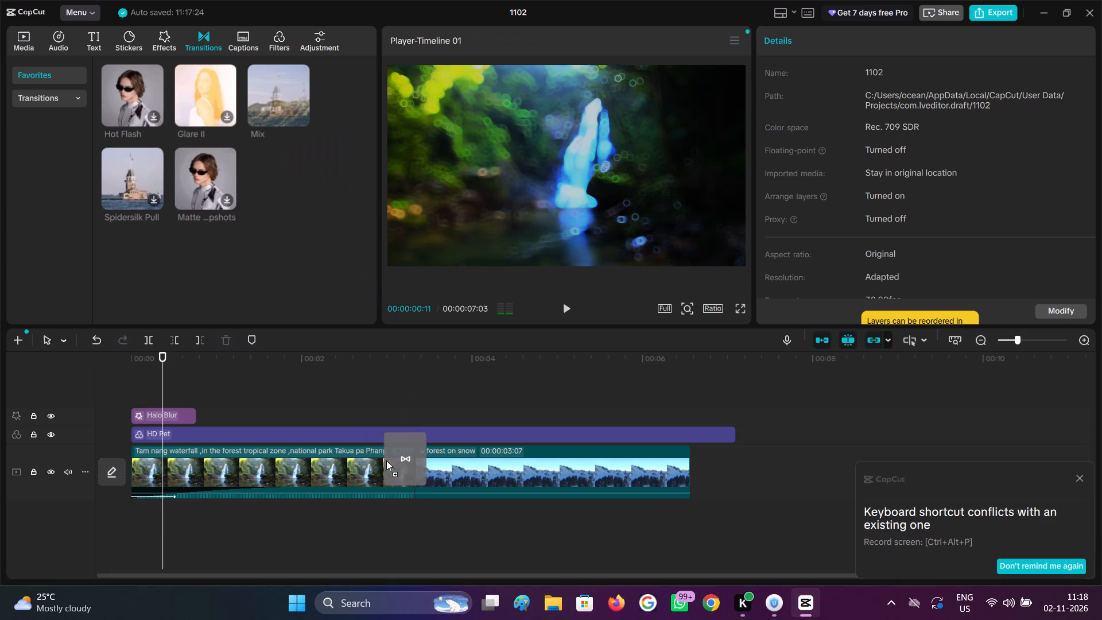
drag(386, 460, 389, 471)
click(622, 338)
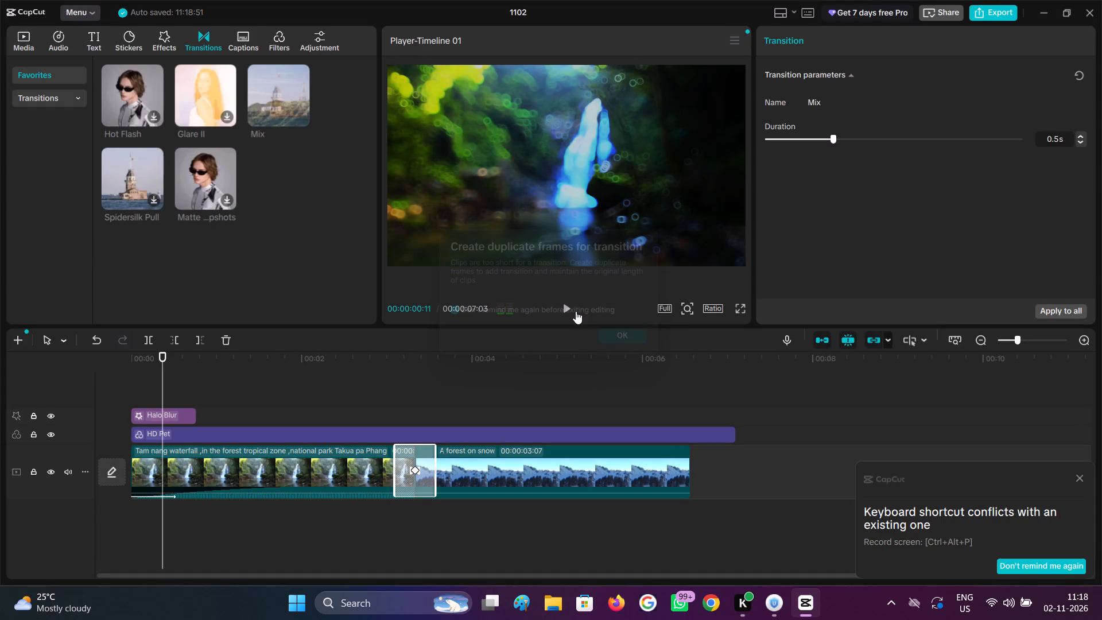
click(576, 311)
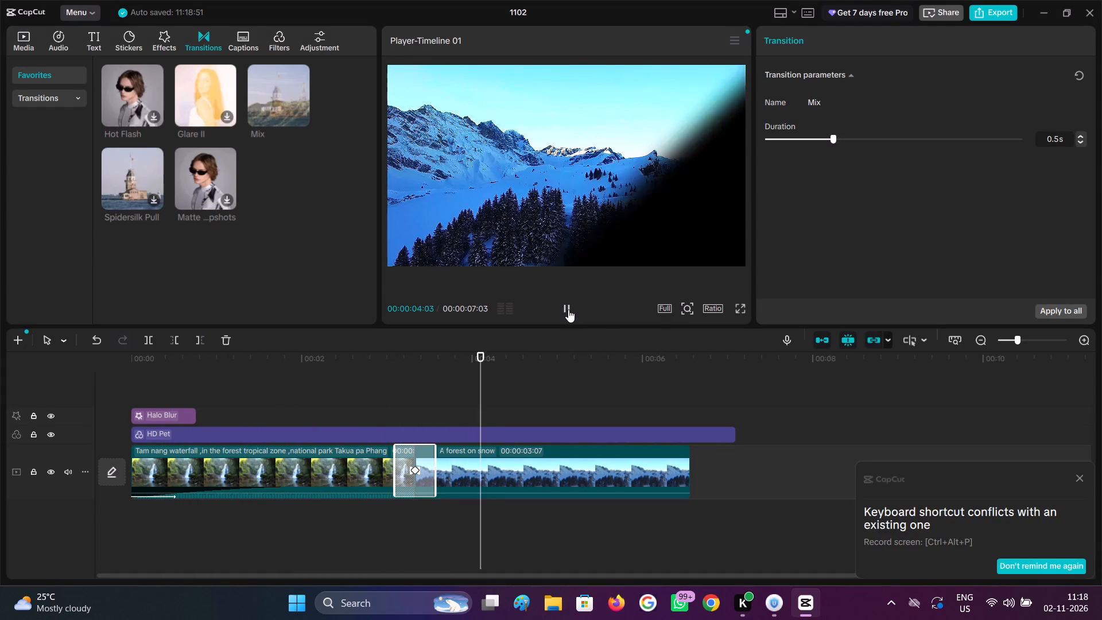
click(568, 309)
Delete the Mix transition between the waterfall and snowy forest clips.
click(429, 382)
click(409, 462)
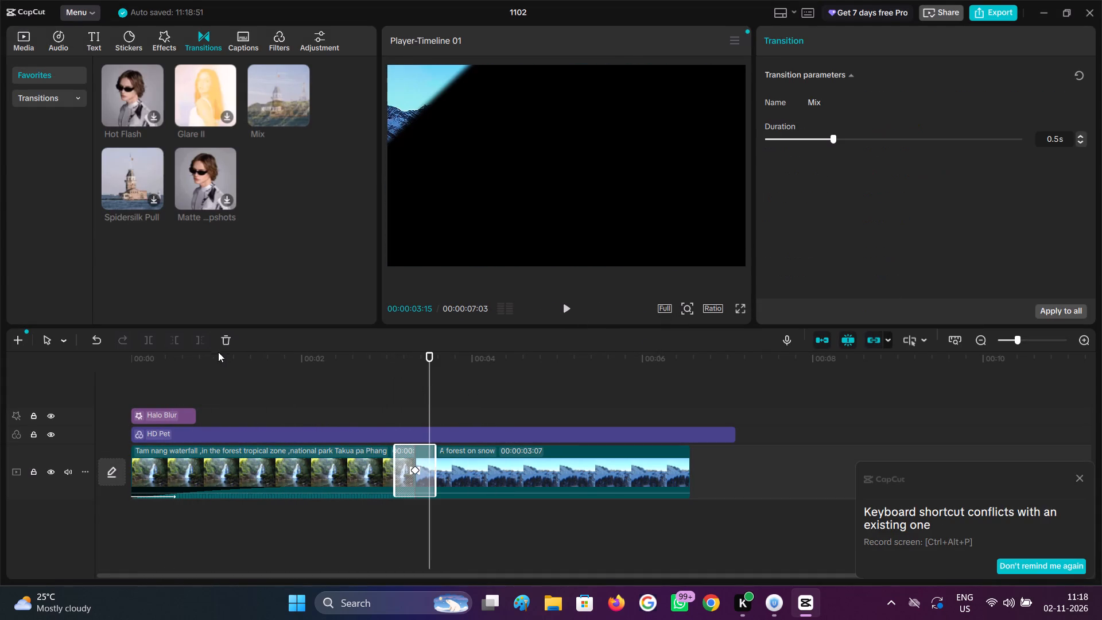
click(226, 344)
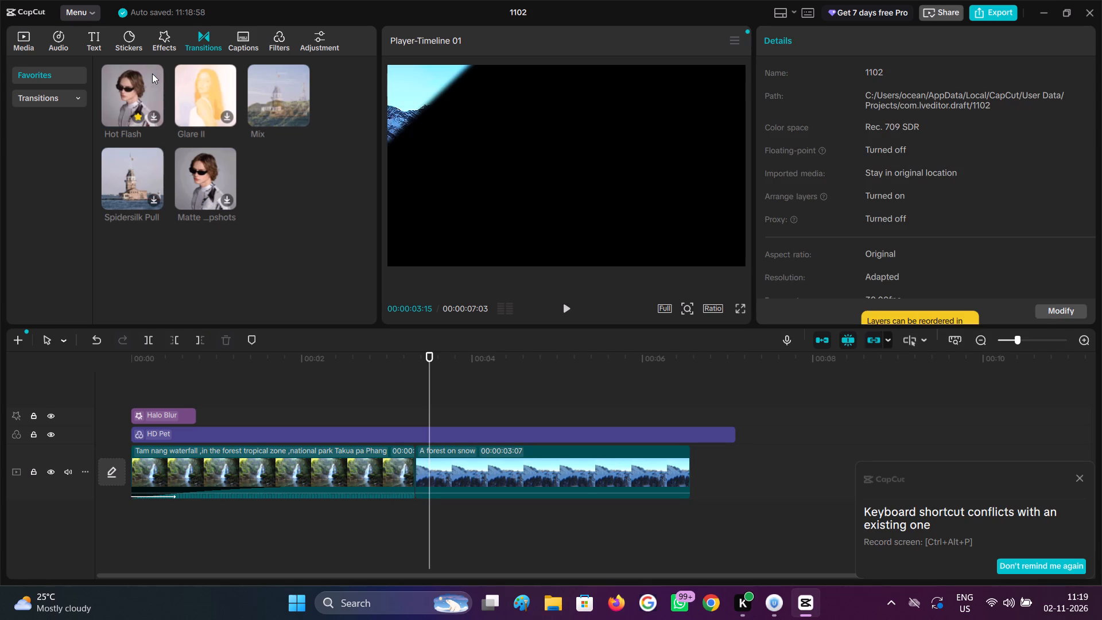
Load the Glare II transition from the favorites for preview.
click(177, 83)
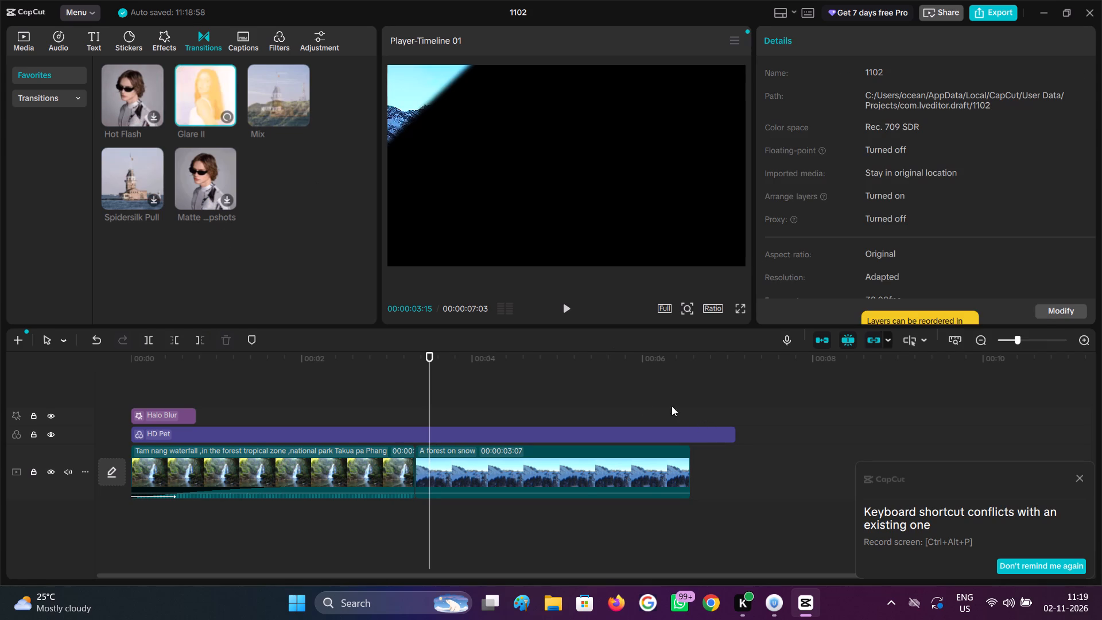
Download the blue lake, orange flower and green mountainside clips from the Scenery stock library.
click(639, 404)
drag(643, 400, 665, 408)
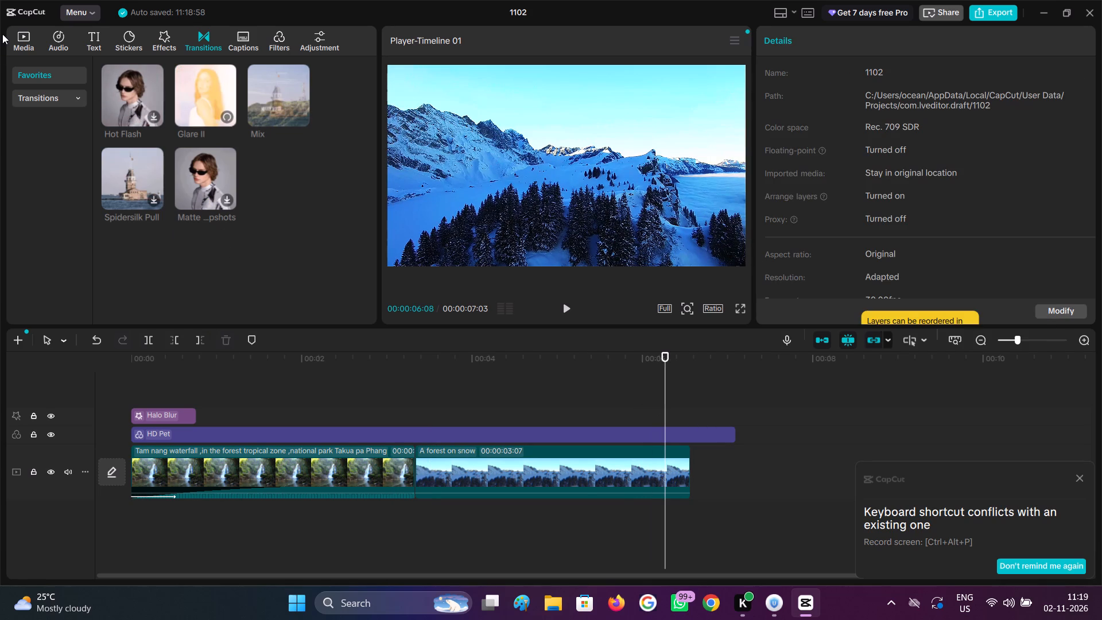
click(10, 44)
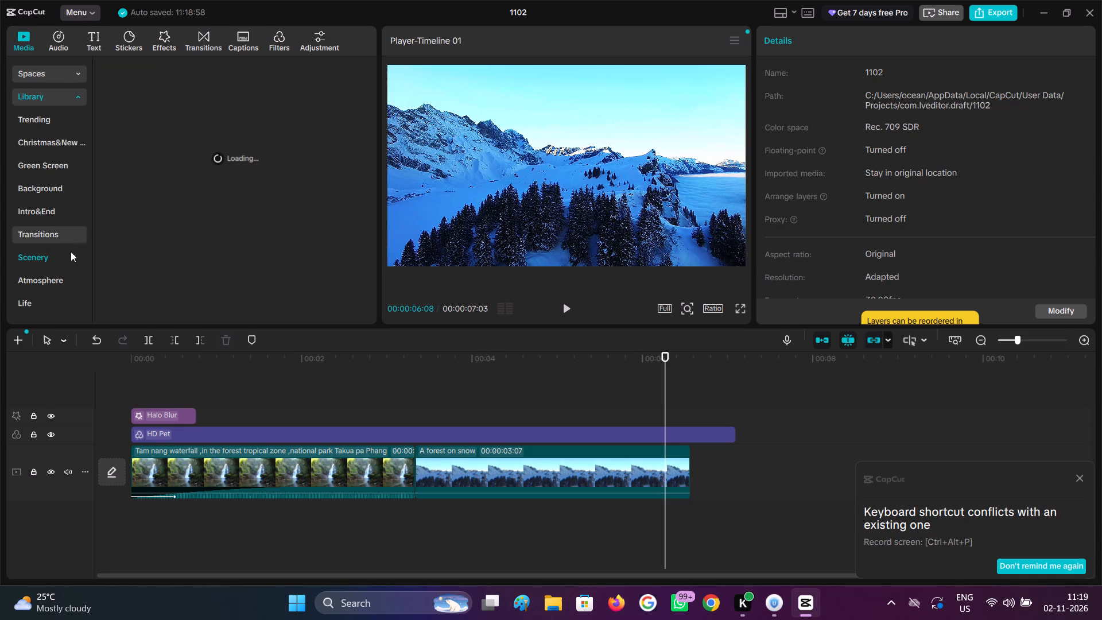
scroll(186, 215, down, 1)
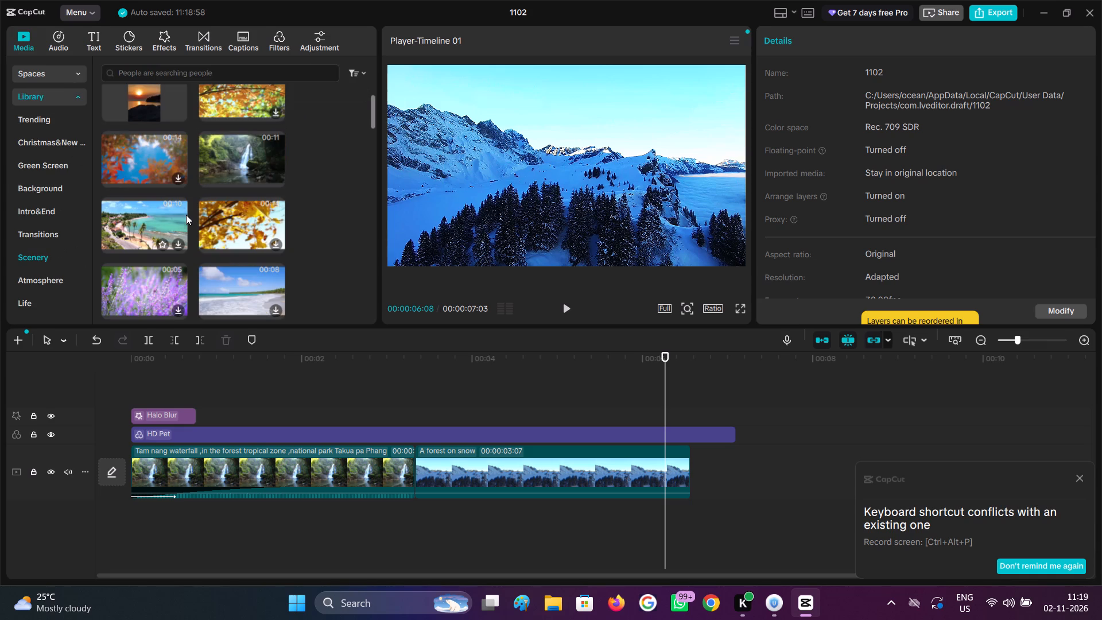
scroll(186, 215, down, 2)
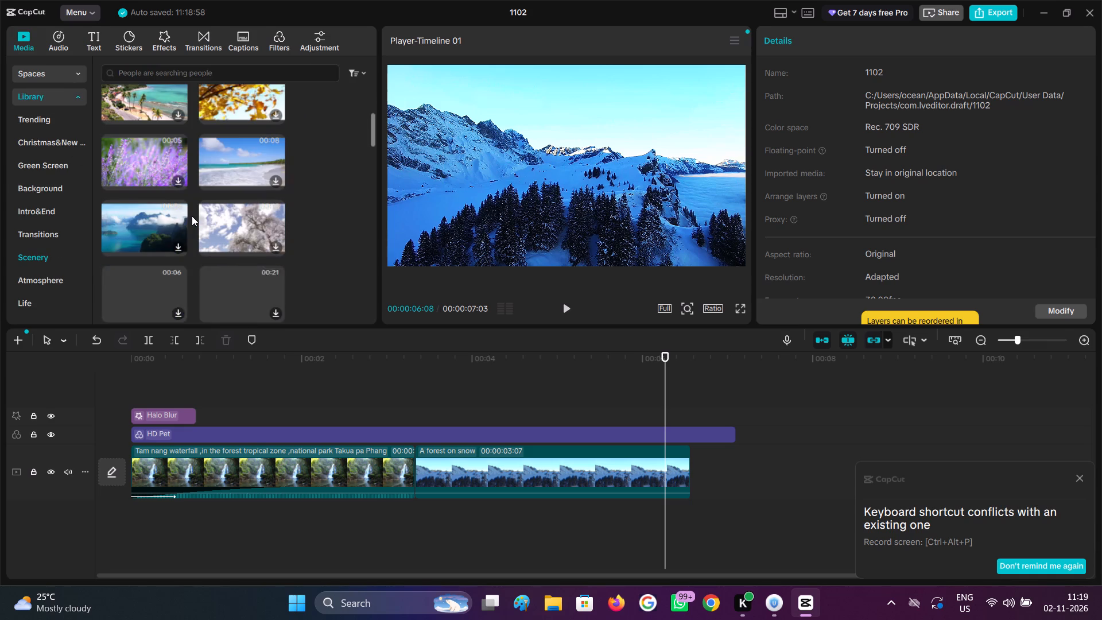
scroll(192, 216, down, 1)
click(164, 168)
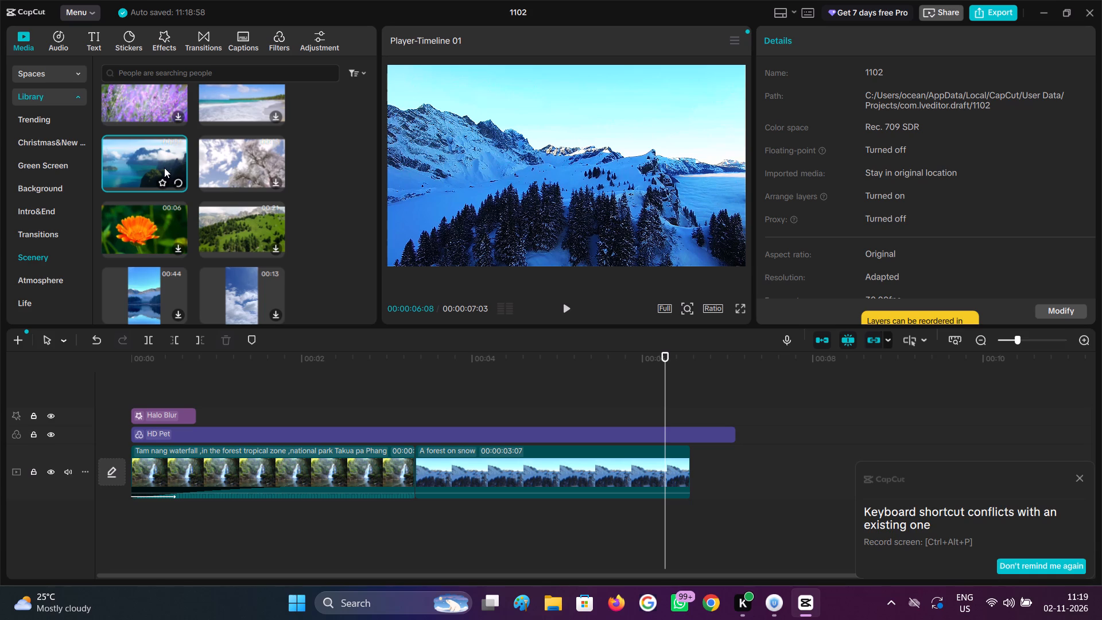
click(169, 234)
click(250, 215)
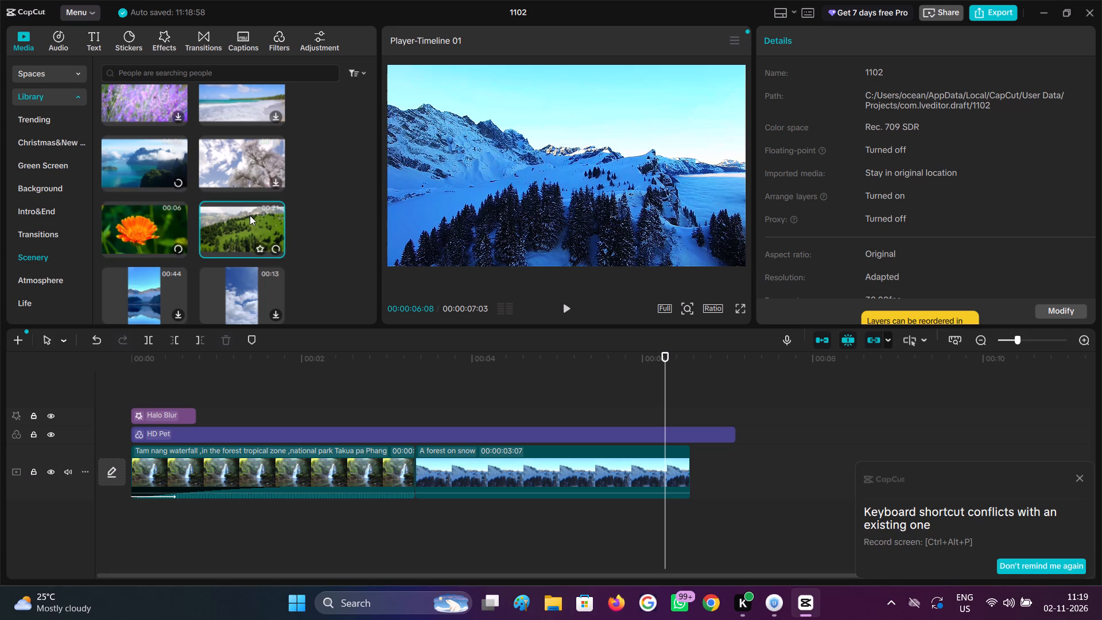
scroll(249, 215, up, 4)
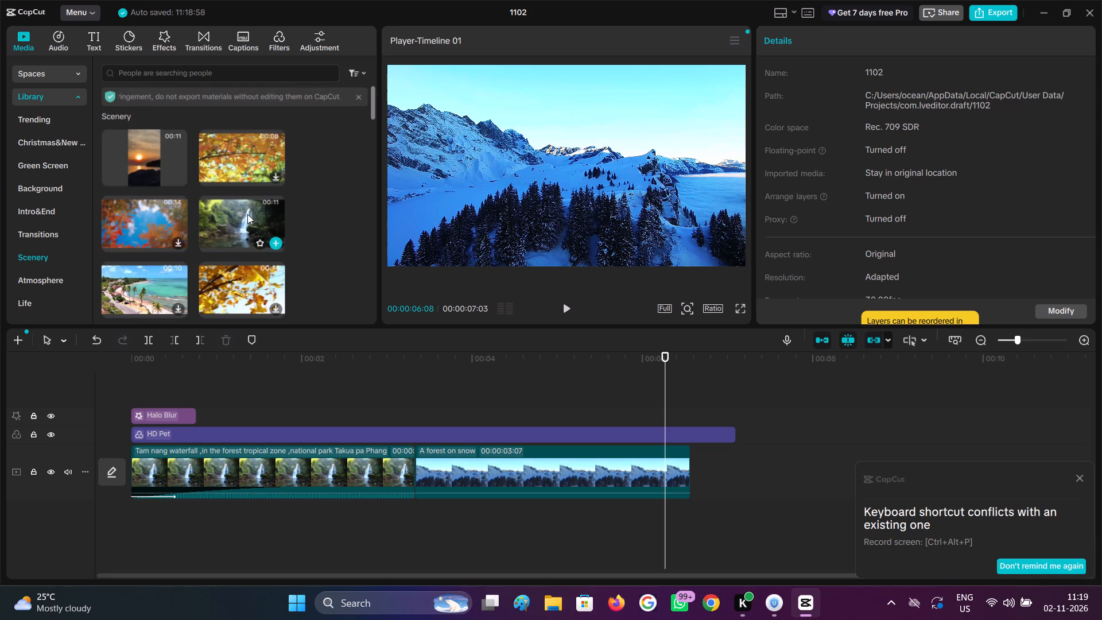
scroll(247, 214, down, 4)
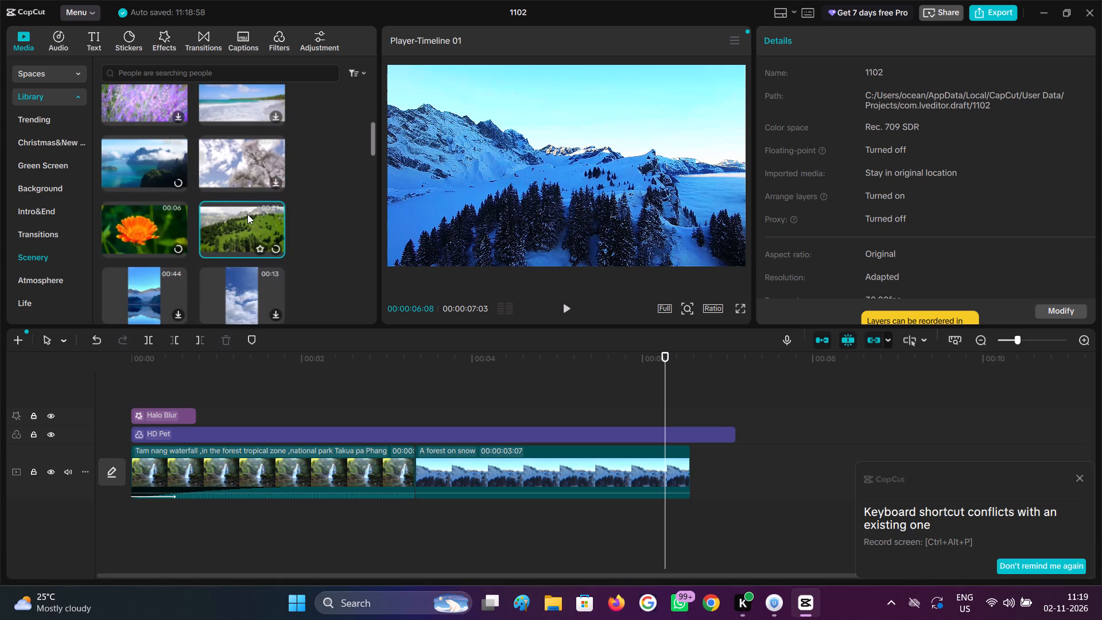
Preview the orange flower and forested hilltop clips in the Scenery stock library.
scroll(247, 214, down, 1)
click(165, 174)
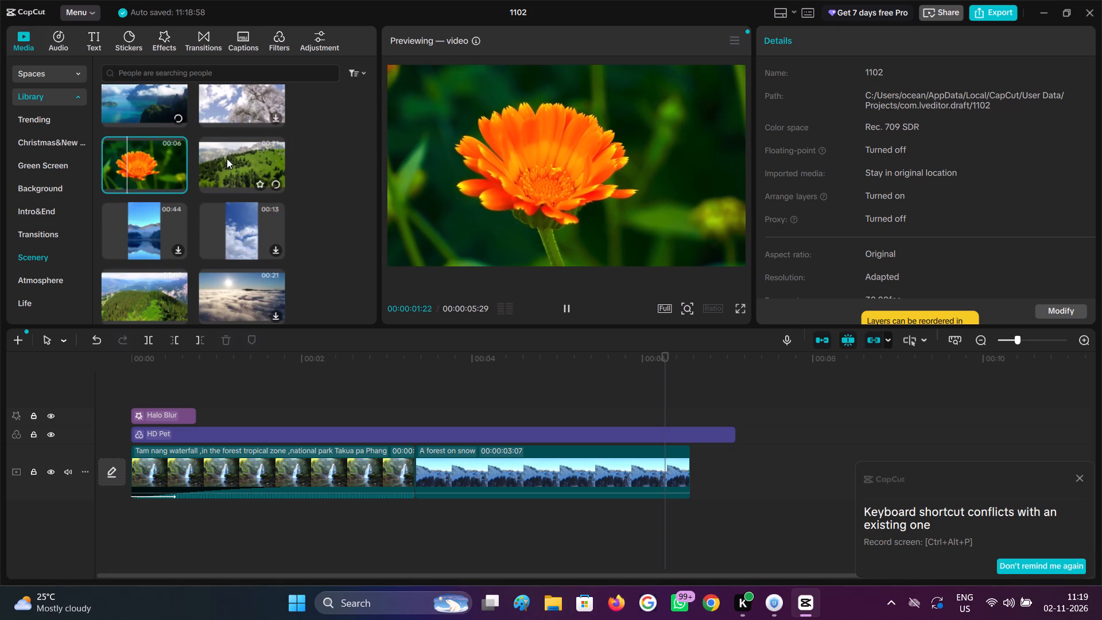
scroll(227, 158, up, 1)
scroll(220, 171, down, 2)
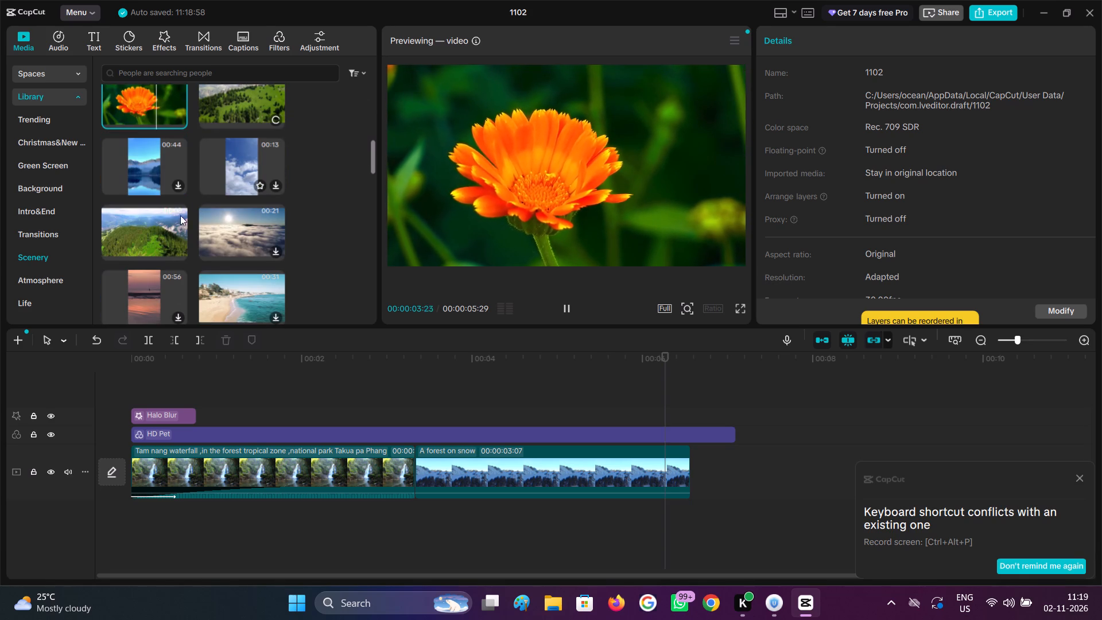
click(160, 226)
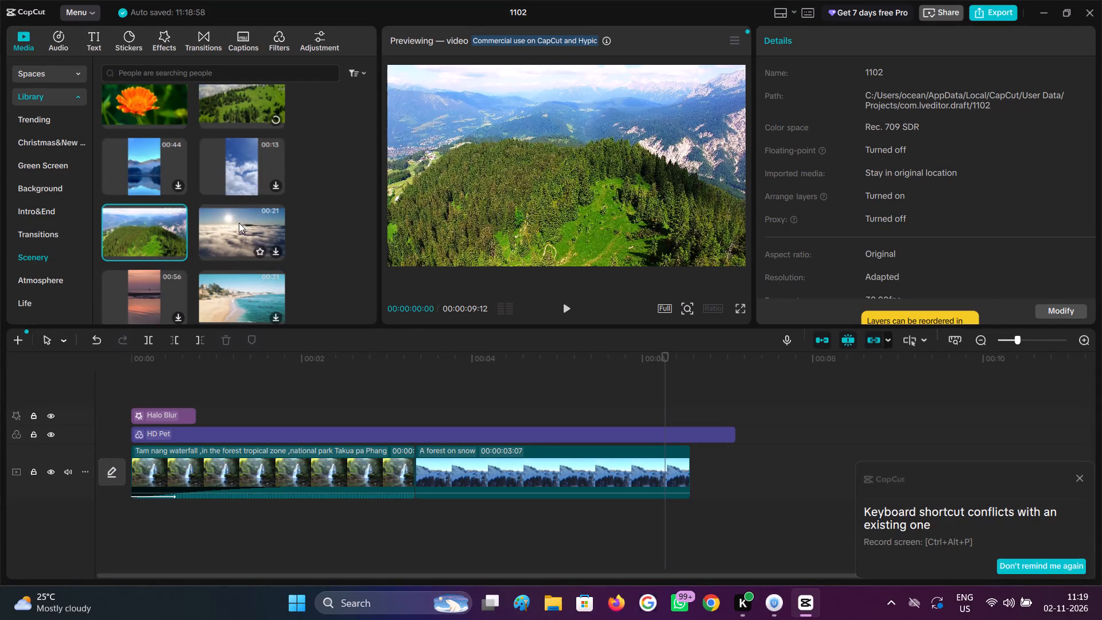
Download the misty river forest and green grassy hills clips from the Scenery stock library.
scroll(239, 223, down, 1)
scroll(199, 265, down, 1)
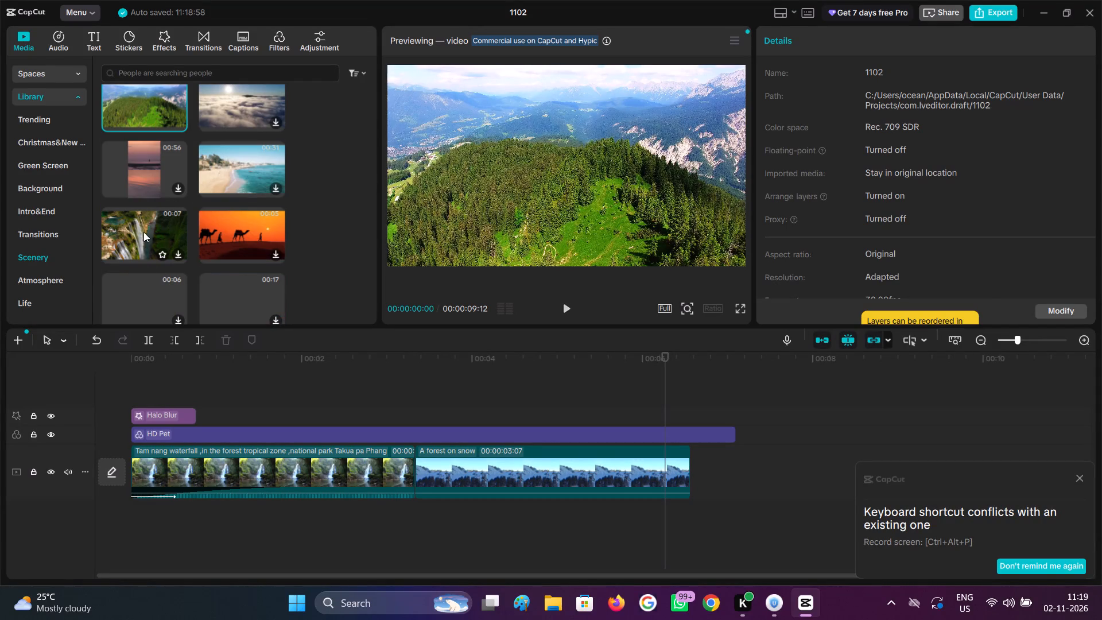
scroll(142, 222, down, 1)
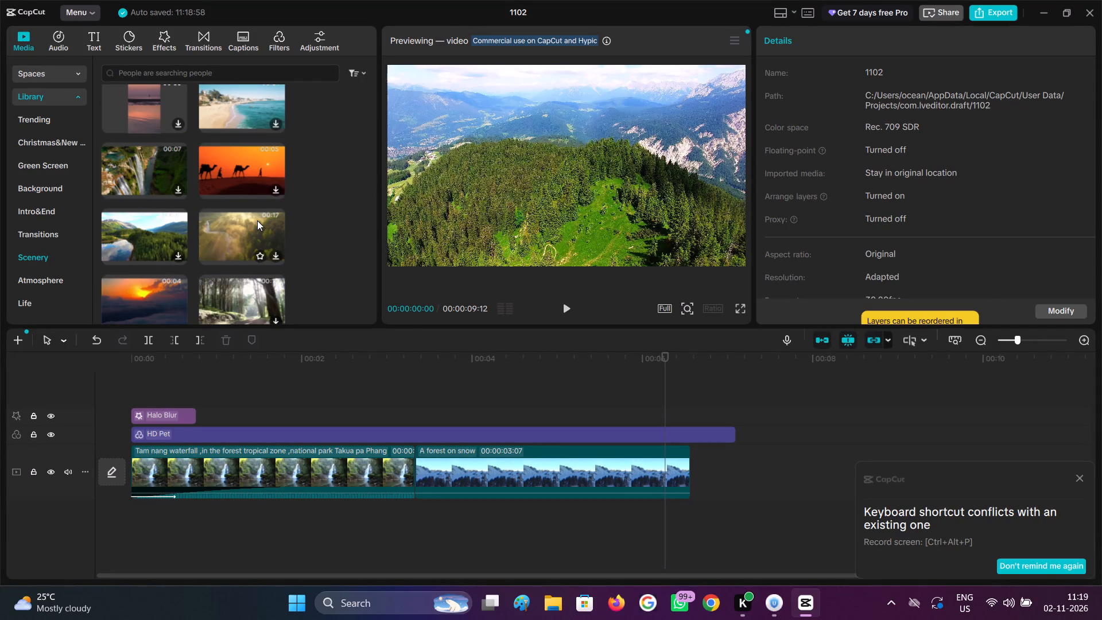
click(257, 220)
scroll(171, 231, down, 1)
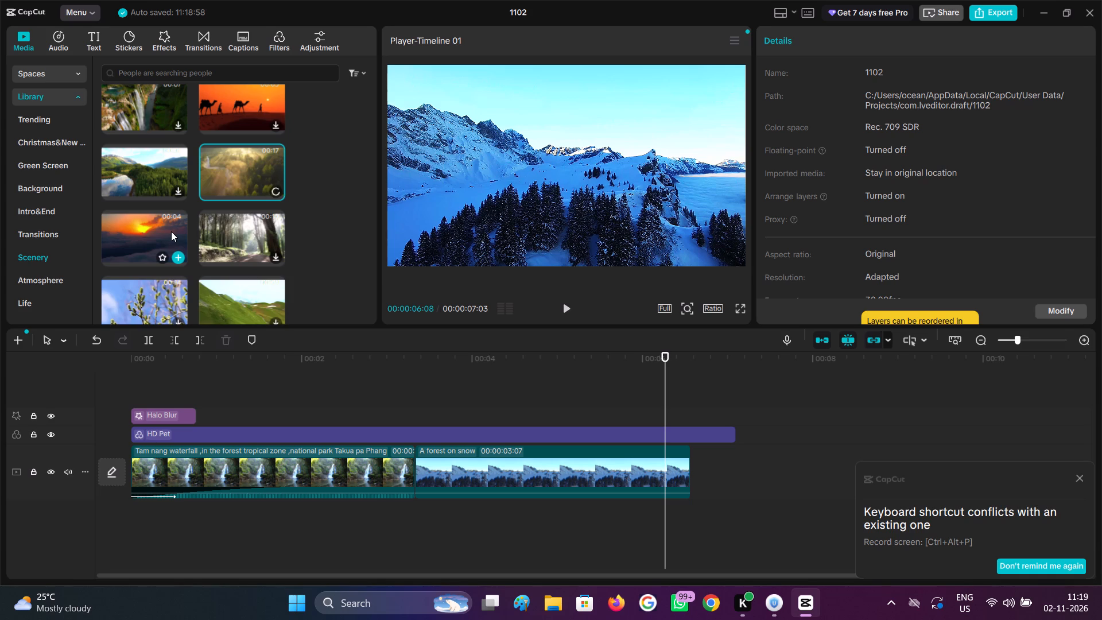
scroll(171, 231, down, 2)
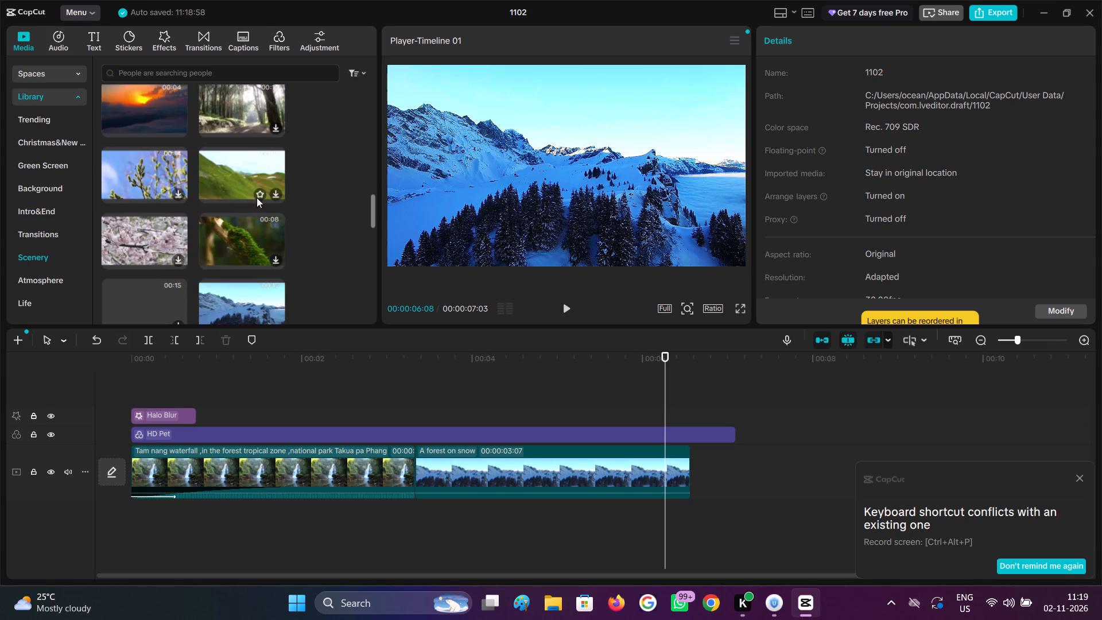
click(264, 168)
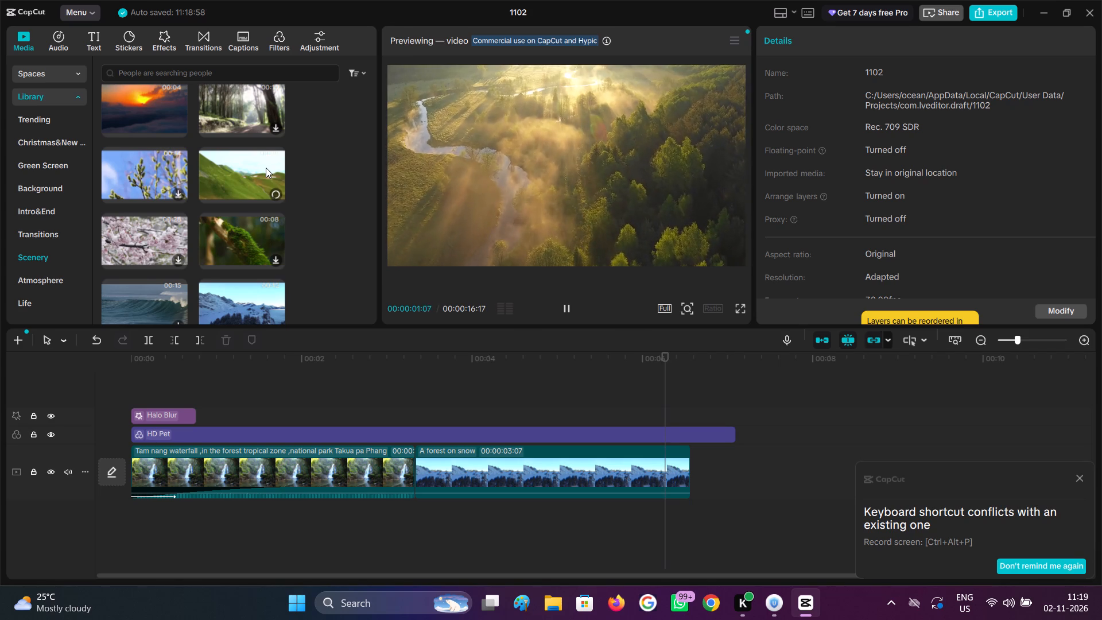
Preview the misty river forest clip at several points along its length.
scroll(266, 168, up, 2)
click(224, 167)
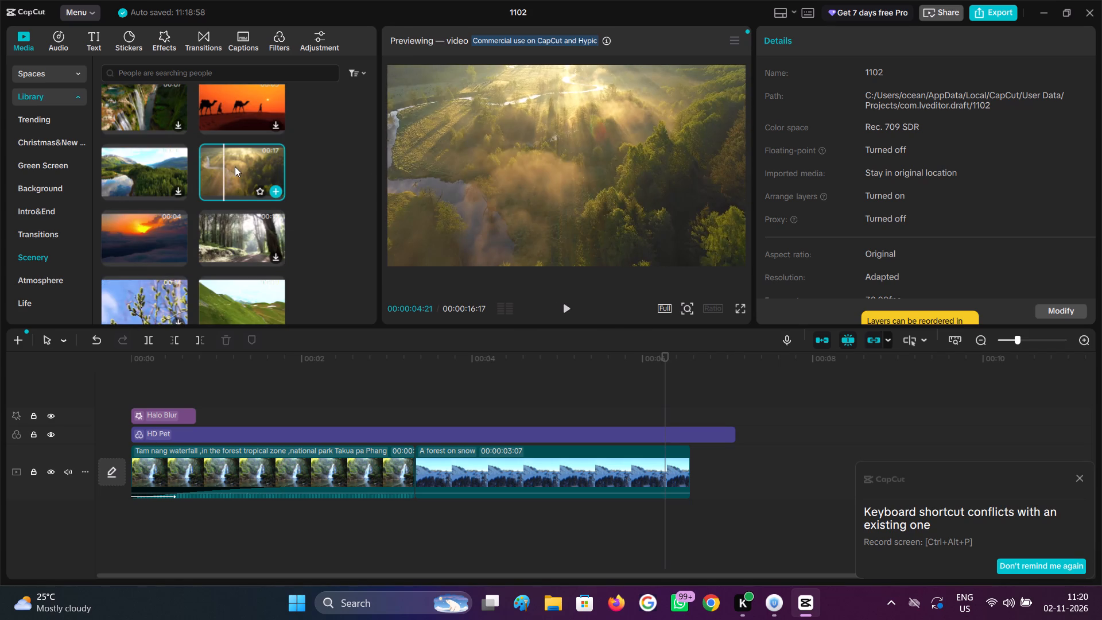
click(238, 166)
click(240, 166)
click(244, 167)
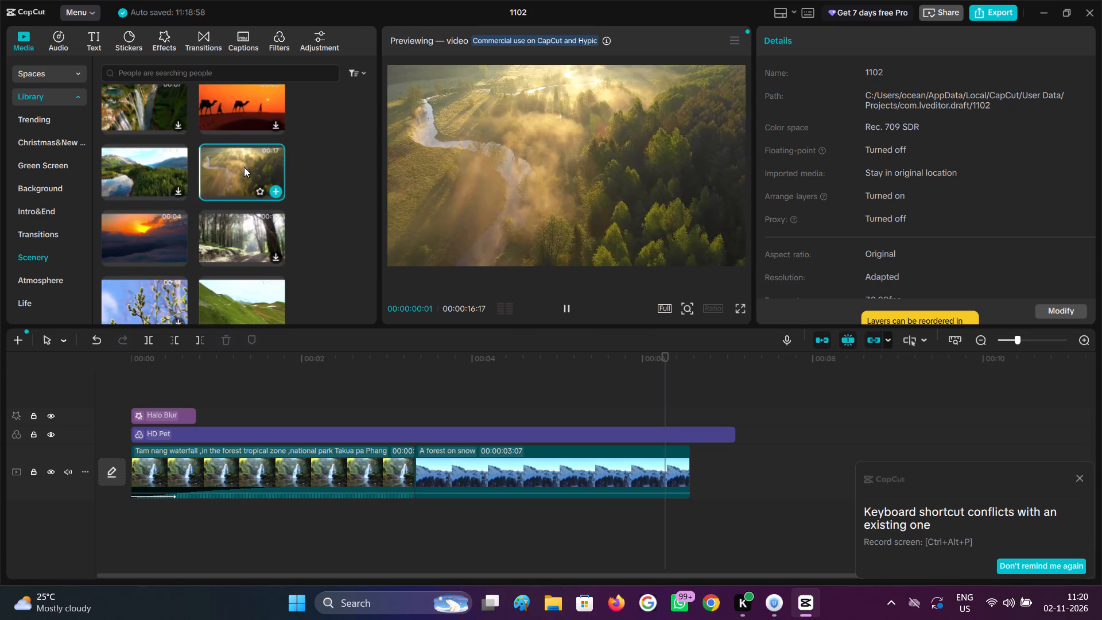
click(250, 166)
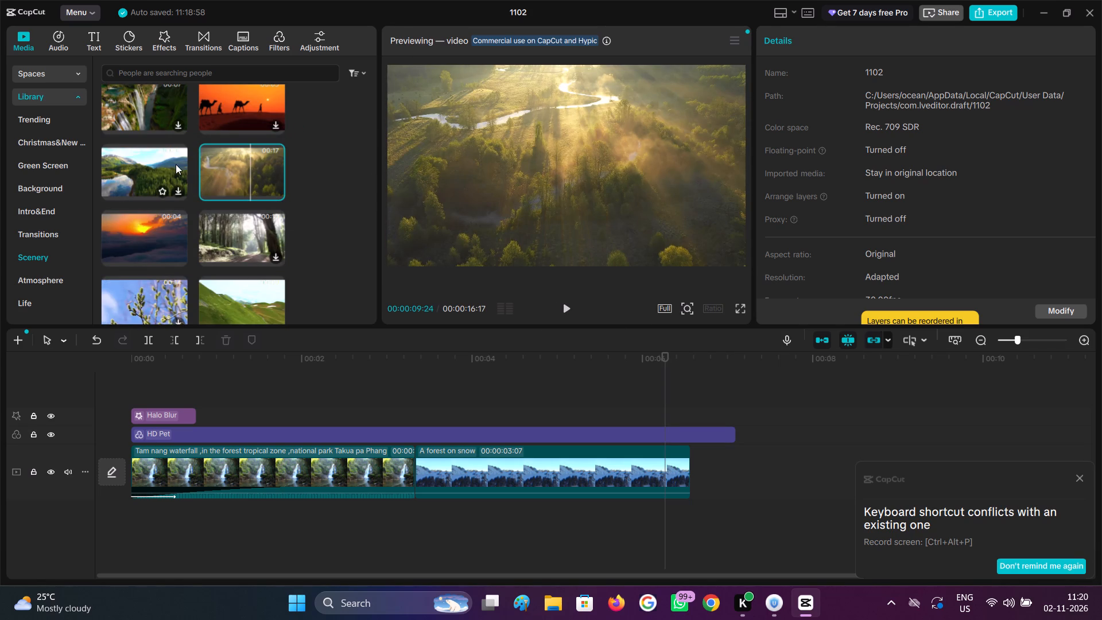
Load the river valley clip and compare the forested hilltop and green mountainside clips in the Scenery library.
click(174, 163)
scroll(192, 162, up, 2)
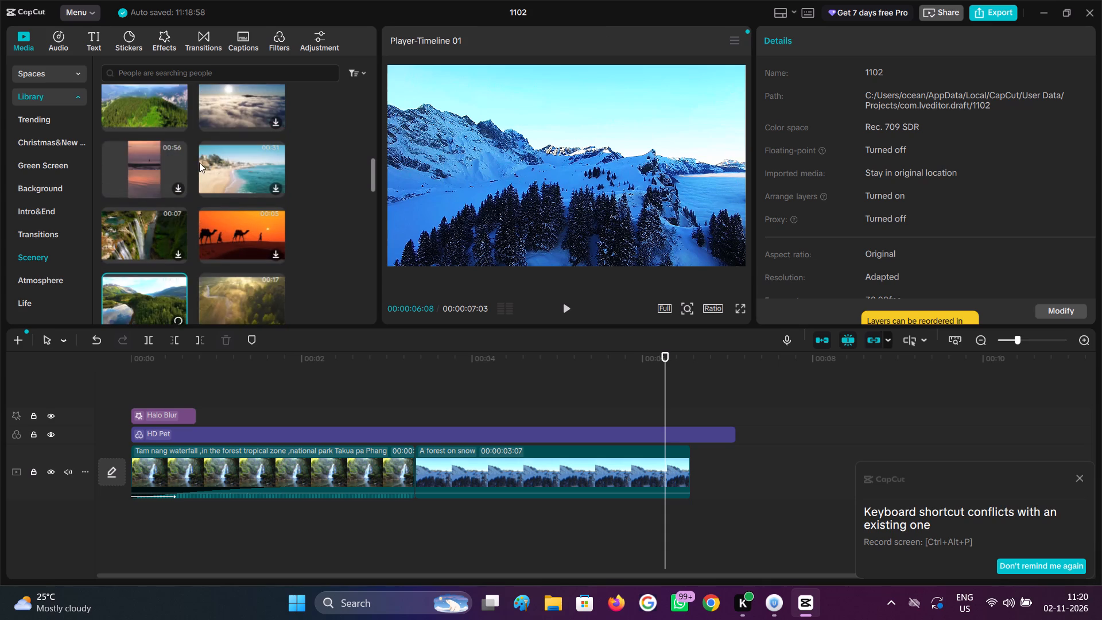
scroll(199, 162, up, 1)
click(163, 153)
scroll(204, 166, up, 2)
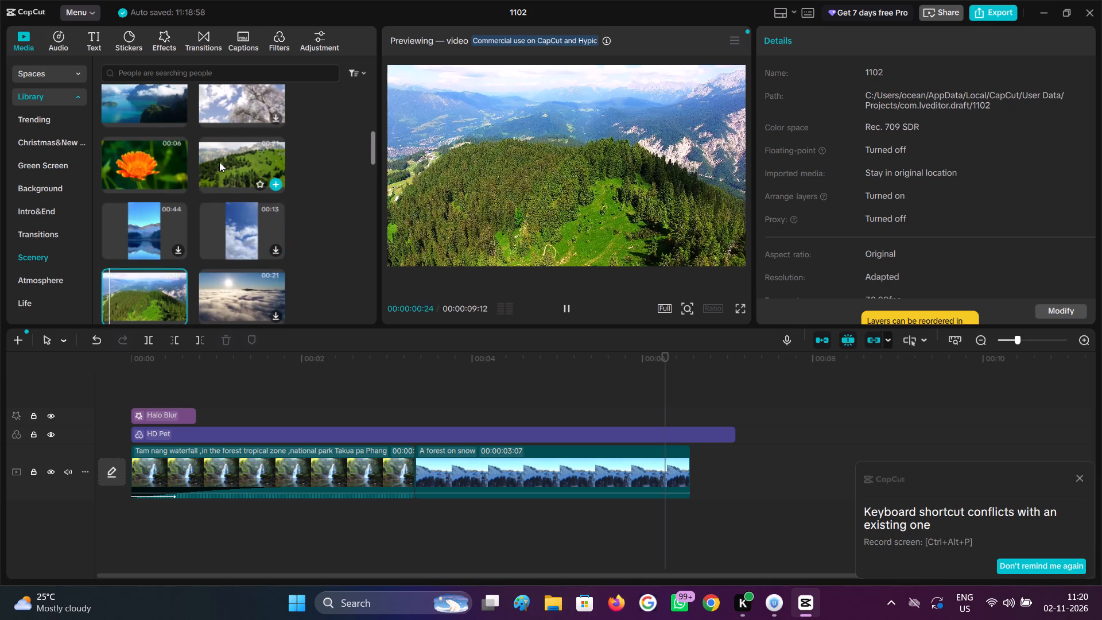
click(221, 162)
Add the misty river forest clip, Summer landscape, to the main track directly after the snowy forest clip.
scroll(221, 162, down, 3)
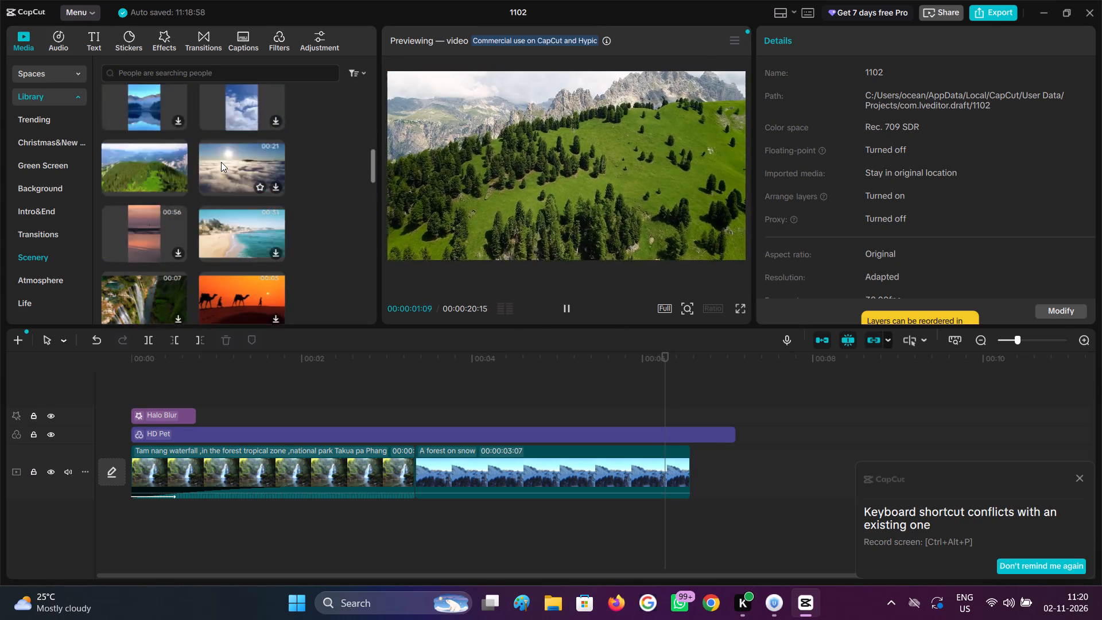
scroll(224, 228, down, 1)
click(226, 226)
drag(228, 225, 557, 394)
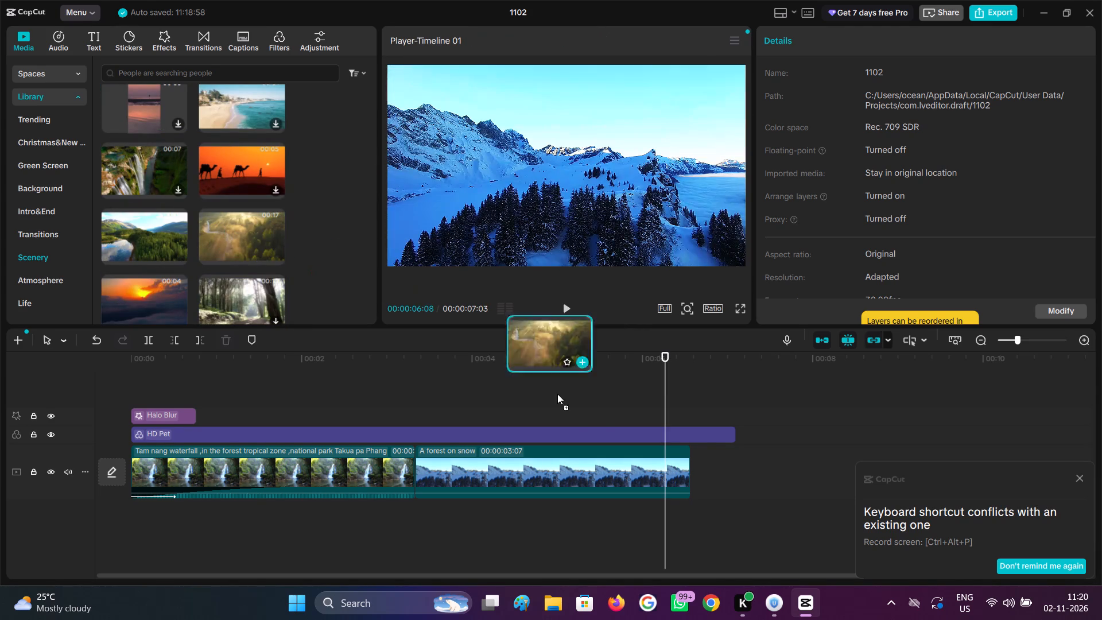
drag(557, 394, 696, 468)
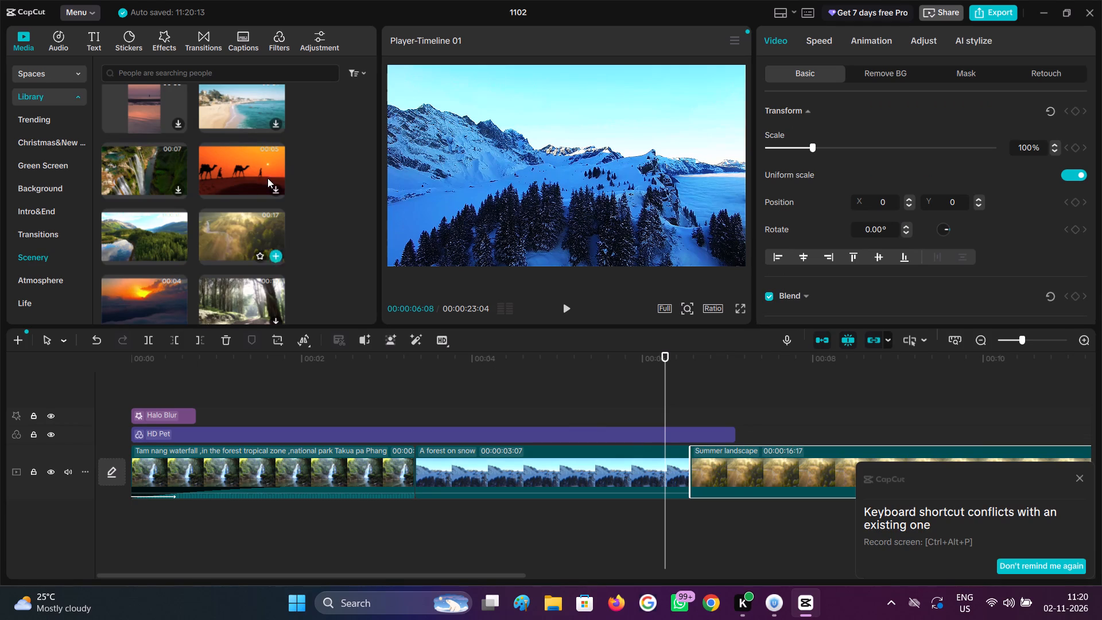
Add the Glare II transition from the favorites between the snowy forest and Summer landscape clips and play back the cut.
click(212, 31)
drag(204, 95, 630, 449)
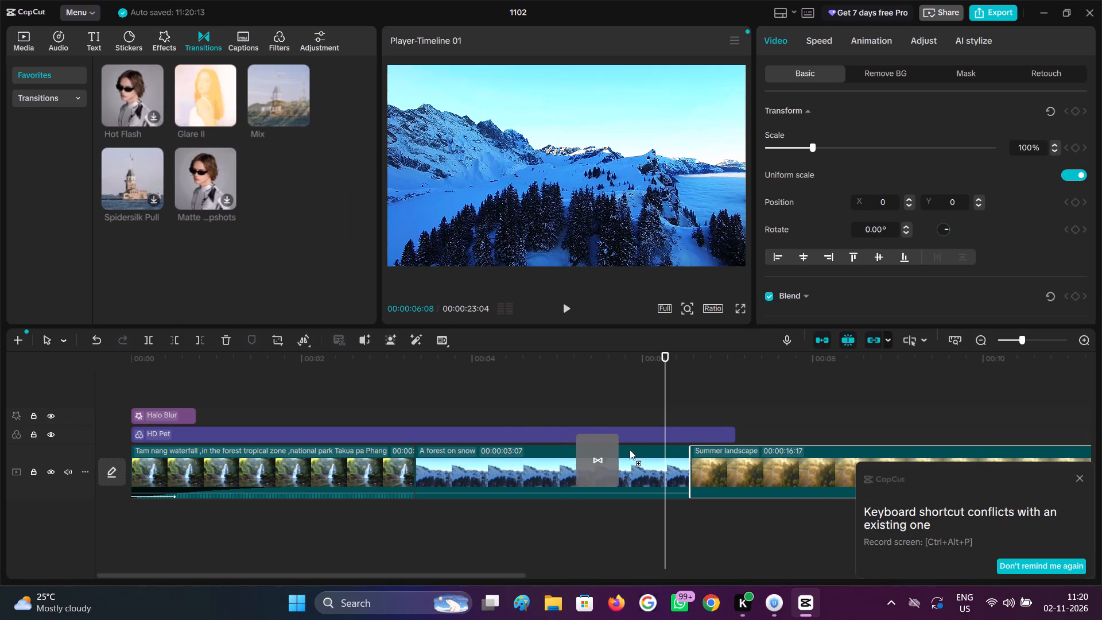
drag(630, 449, 676, 468)
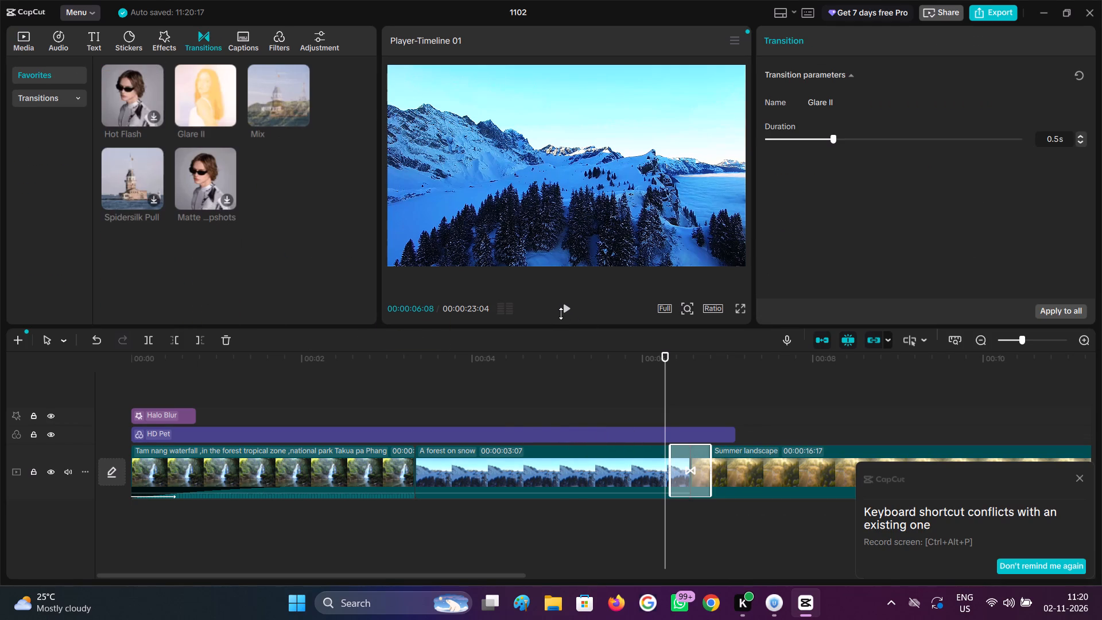
click(566, 313)
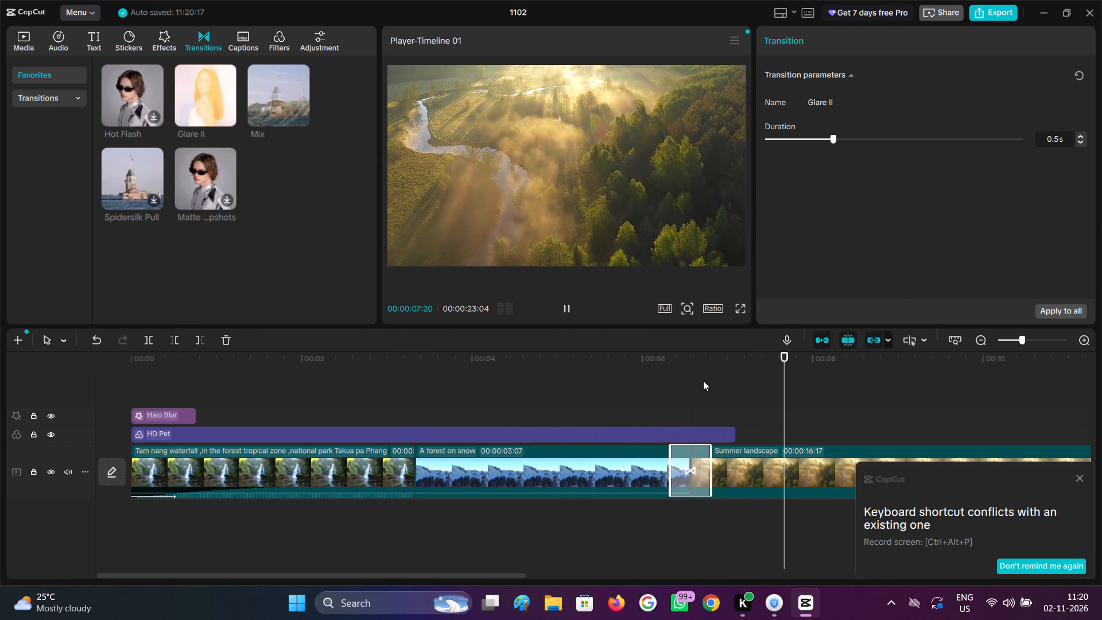
click(703, 381)
Lengthen the Glare II transition to about 0.9 s and play back the snowy forest to Summer landscape cut.
click(679, 459)
drag(673, 458, 654, 450)
click(638, 414)
drag(638, 414, 514, 409)
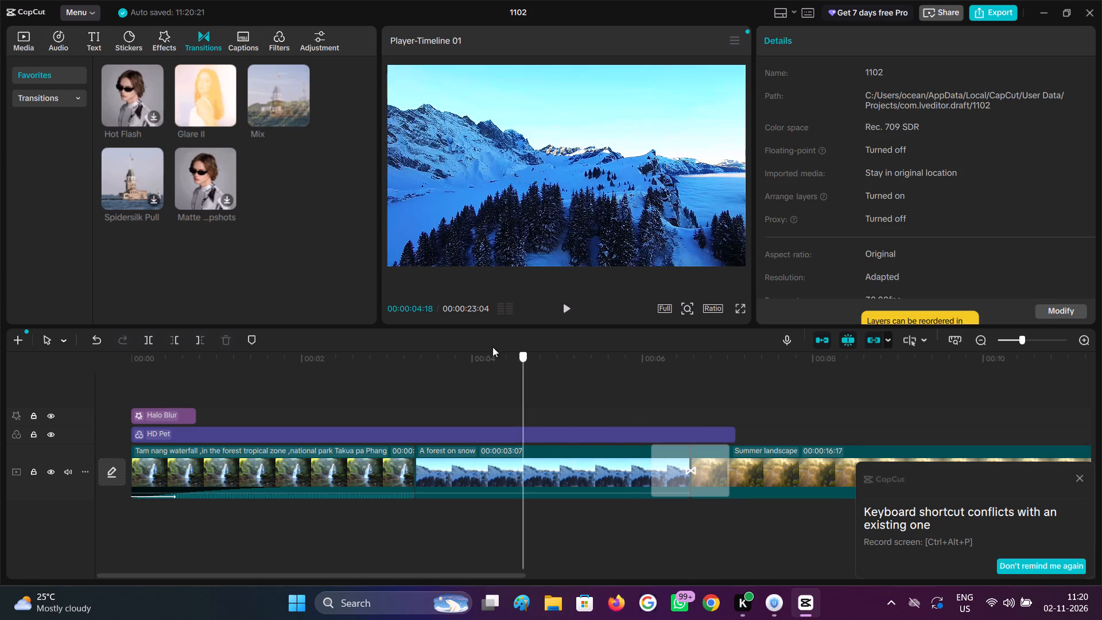
click(565, 319)
click(569, 313)
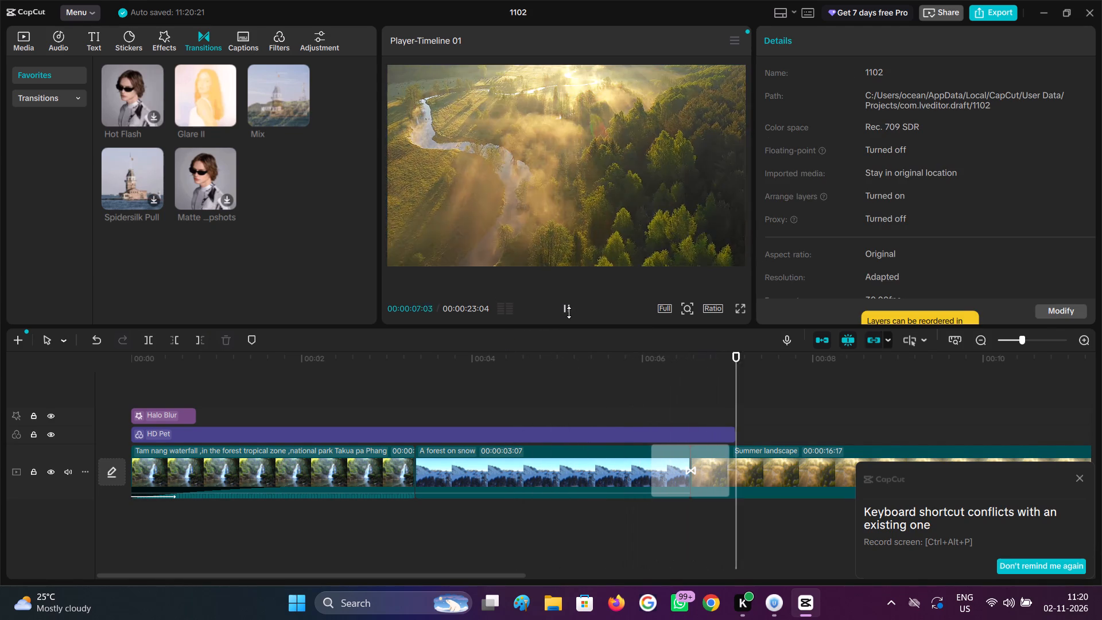
click(770, 399)
Extend the HD Pet filter over the Summer landscape clip to about 9.5 s and dismiss the shortcut conflict notification.
click(723, 433)
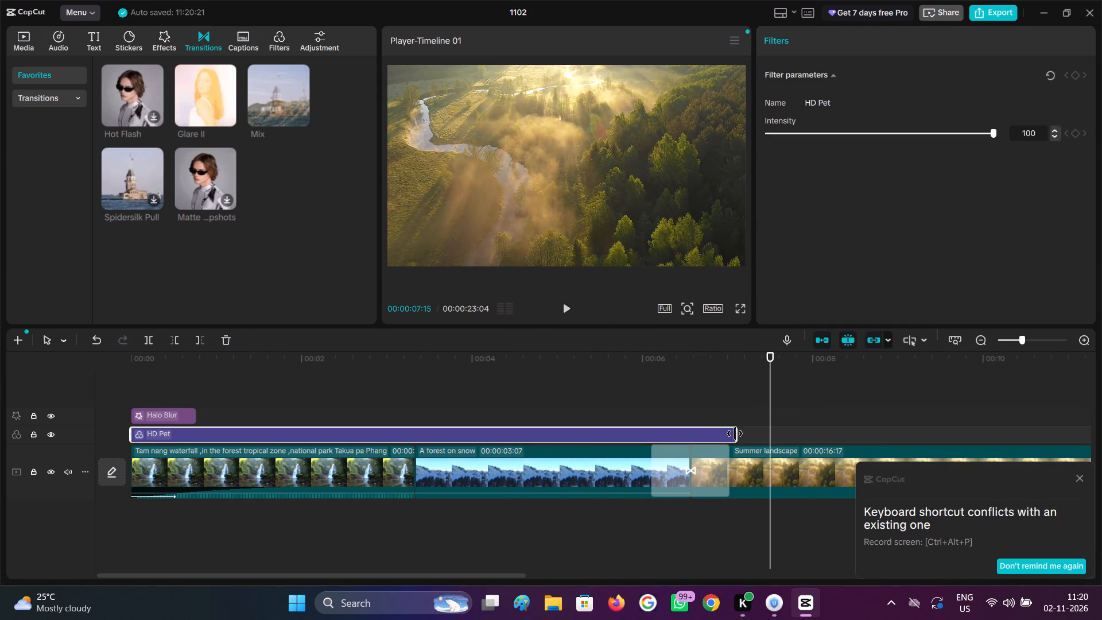
drag(740, 433, 855, 433)
click(737, 433)
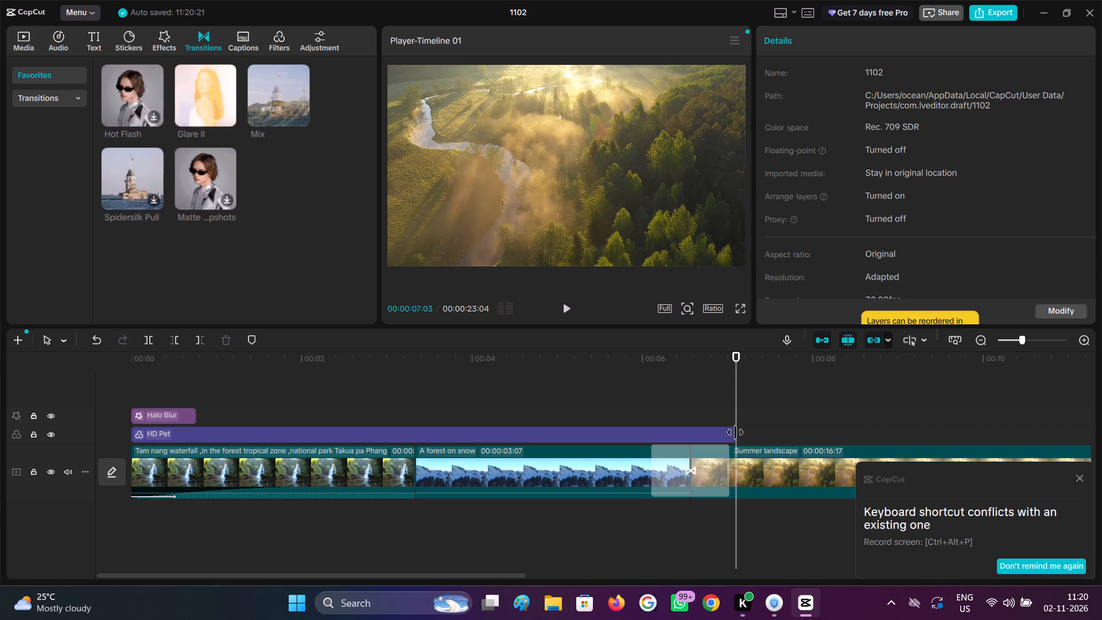
click(735, 432)
drag(736, 433, 938, 435)
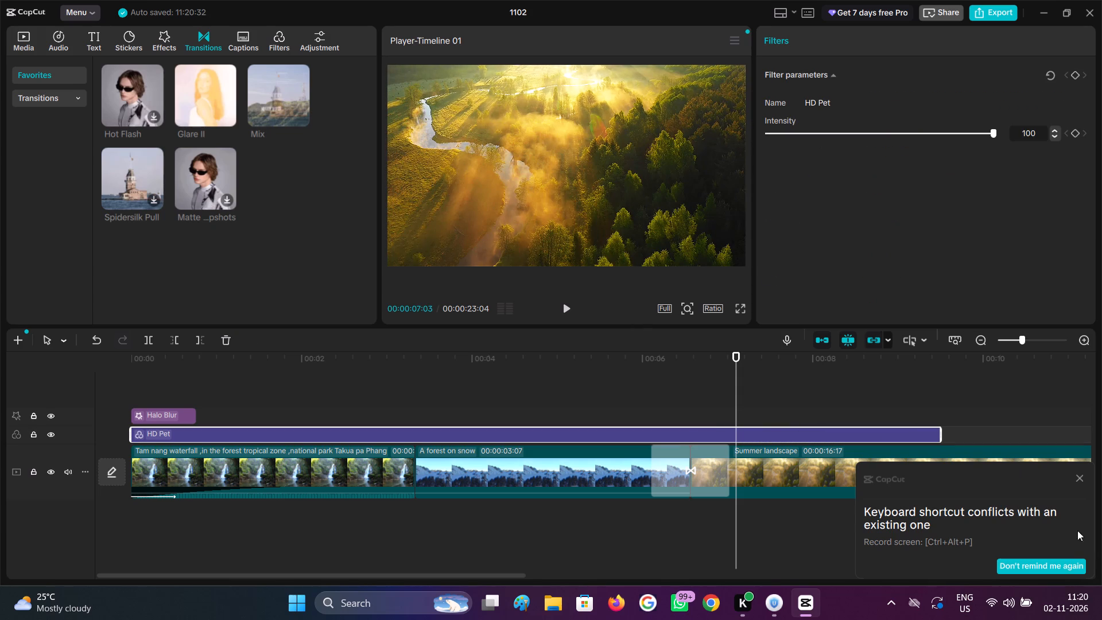
click(1080, 479)
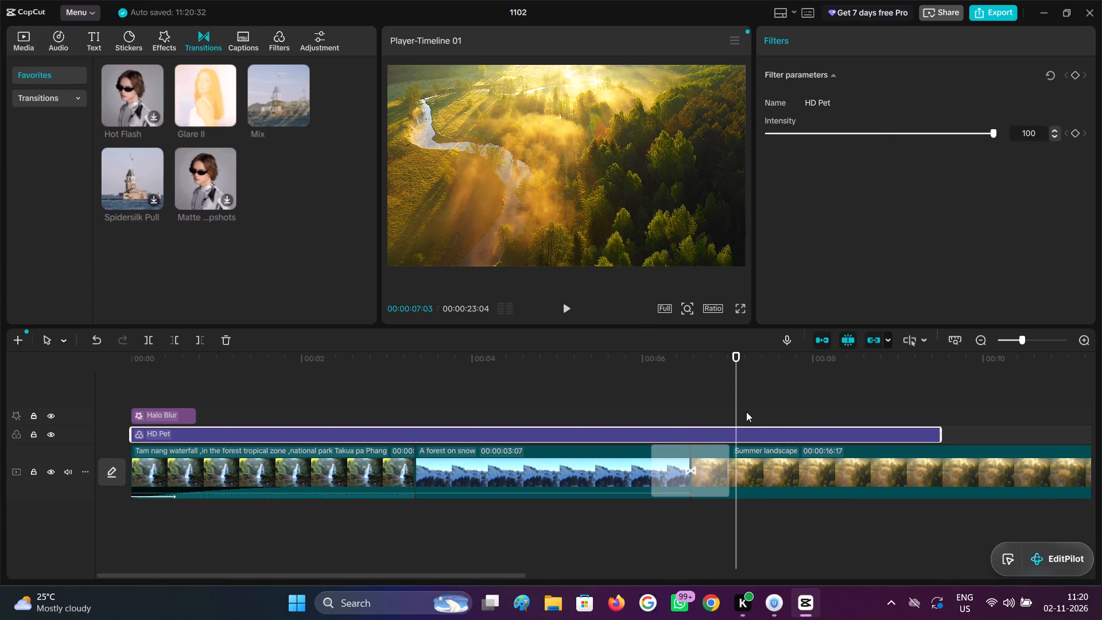
Scrub through the filtered Summer landscape section and play back from the Glare II transition past the filter's end.
drag(741, 409, 763, 431)
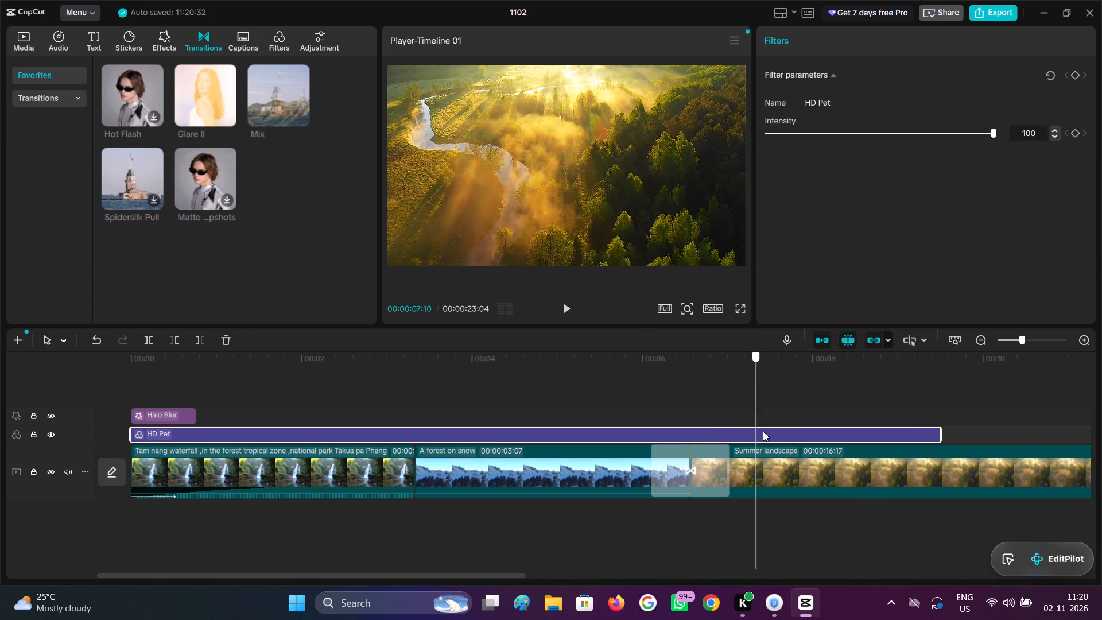
drag(763, 431, 844, 449)
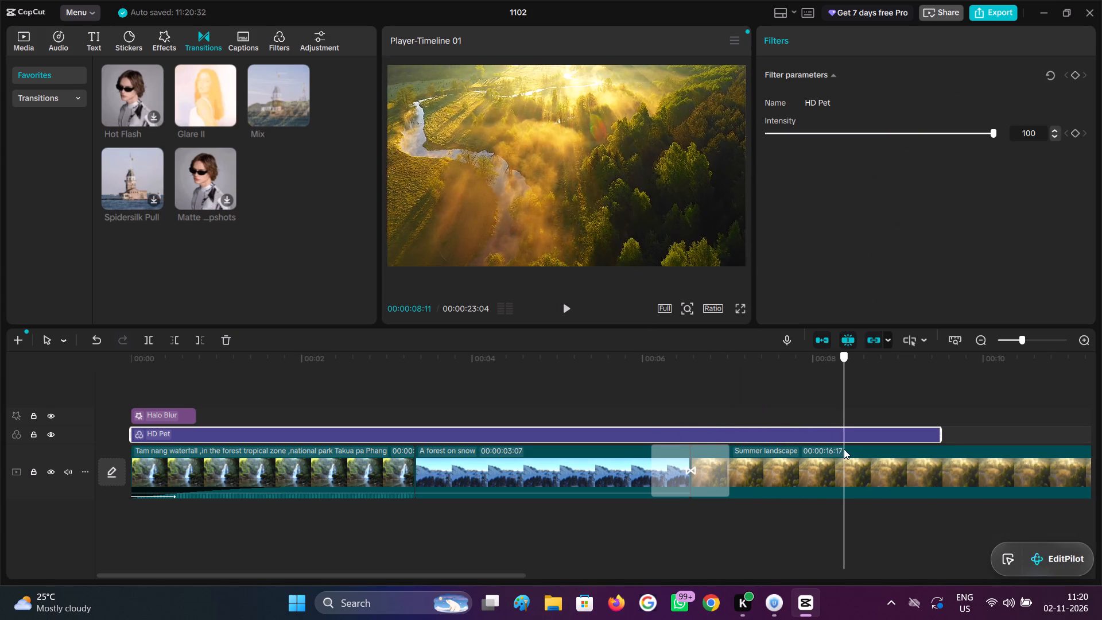
drag(844, 449, 813, 452)
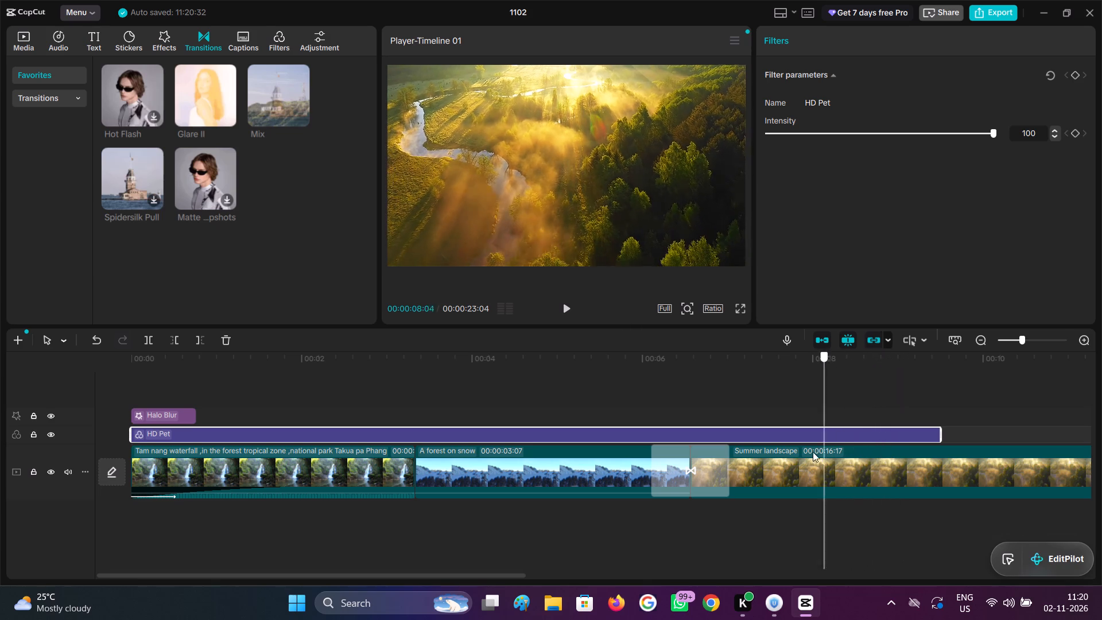
drag(813, 452, 916, 454)
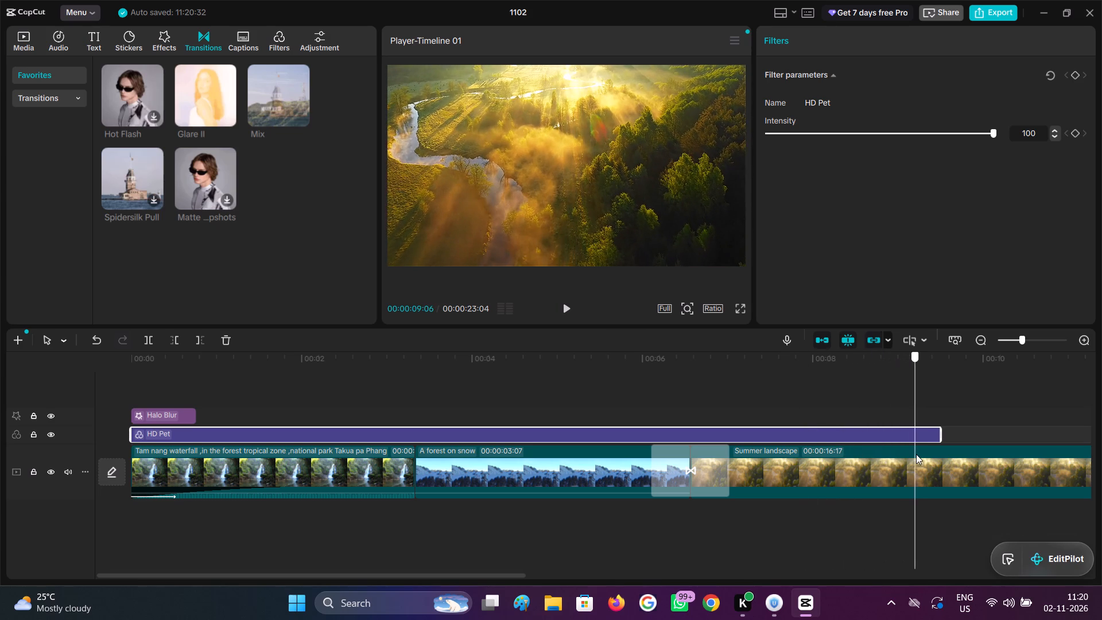
drag(916, 454, 917, 452)
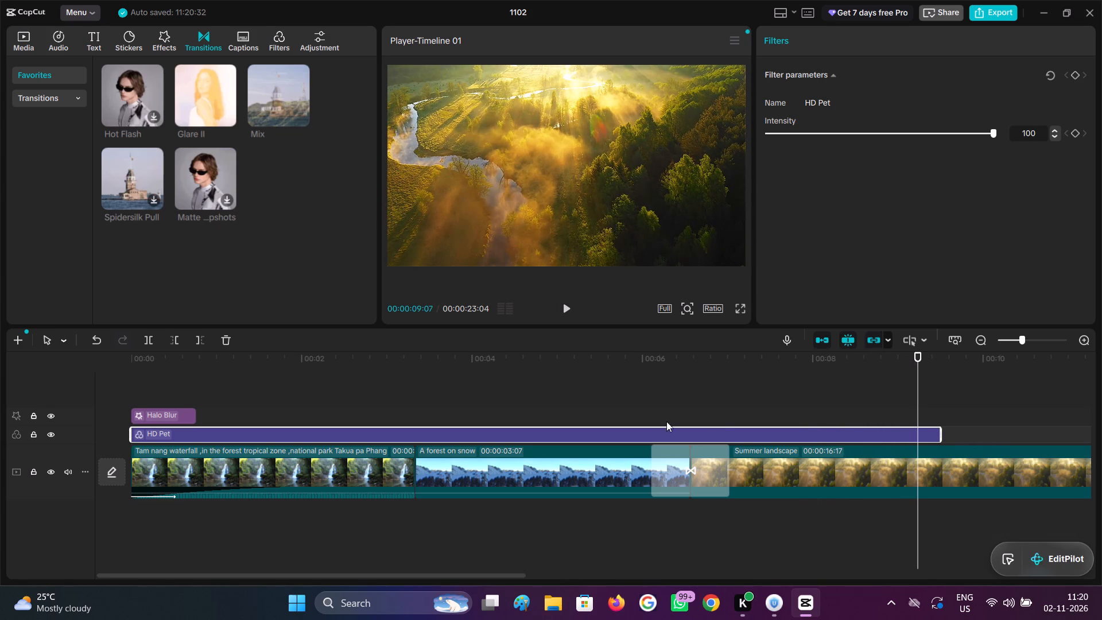
click(660, 420)
click(572, 307)
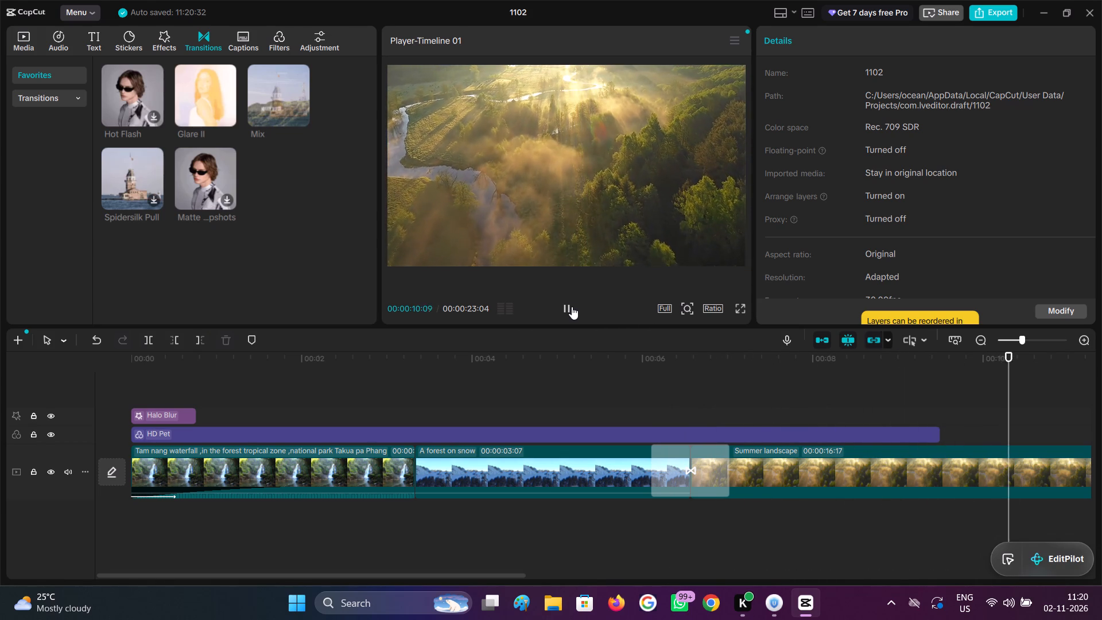
click(572, 307)
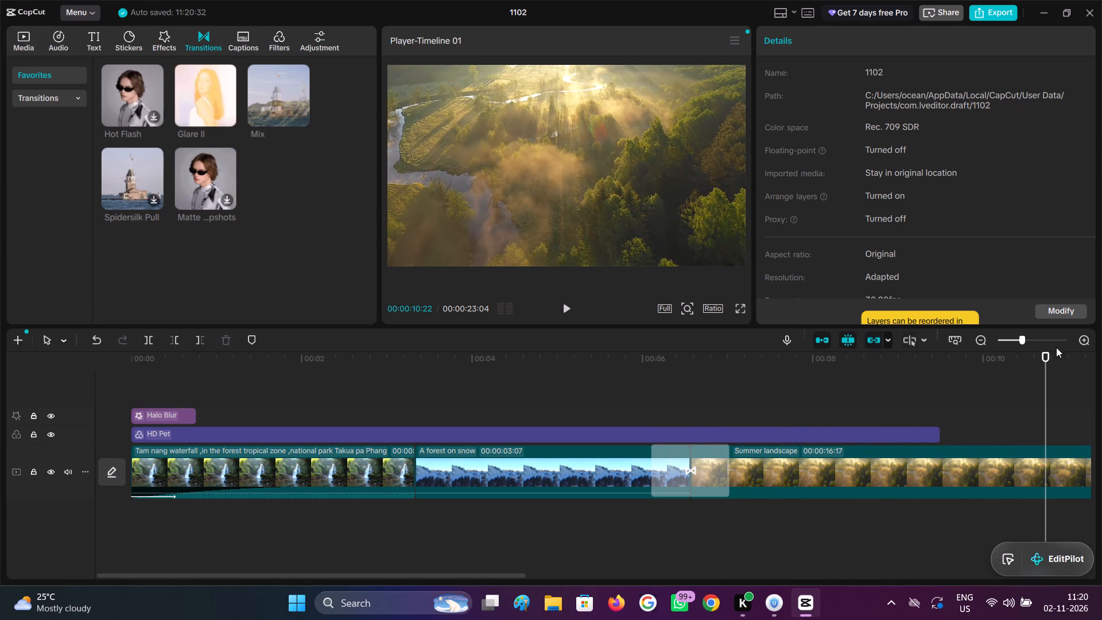
Trim off the end of the Summer landscape clip after 00:00:10:22.
click(979, 340)
click(979, 340)
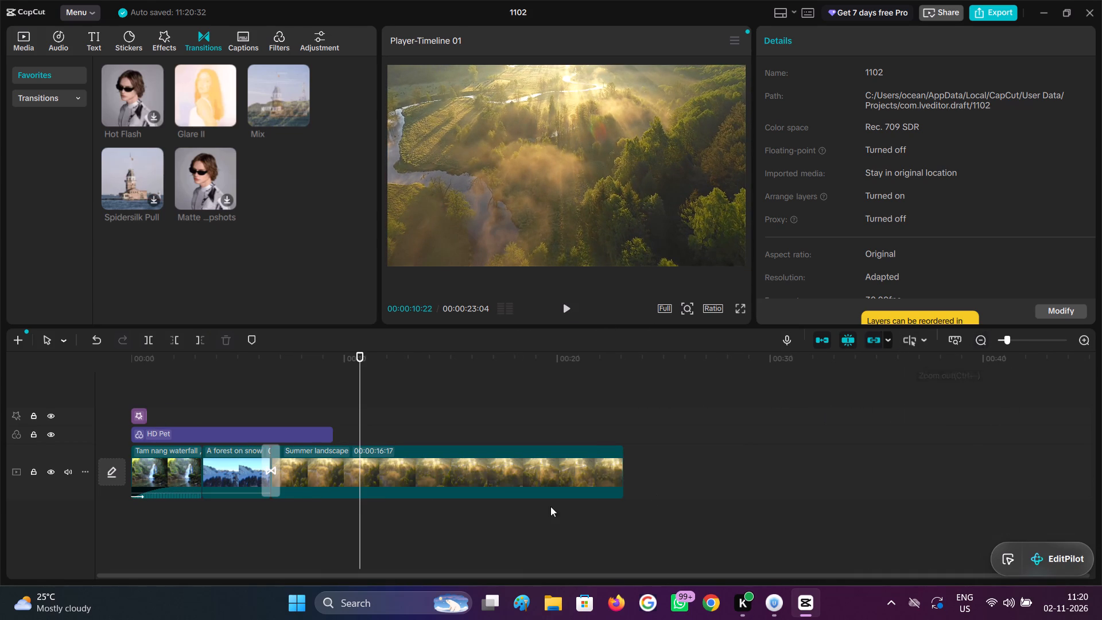
click(412, 482)
click(200, 344)
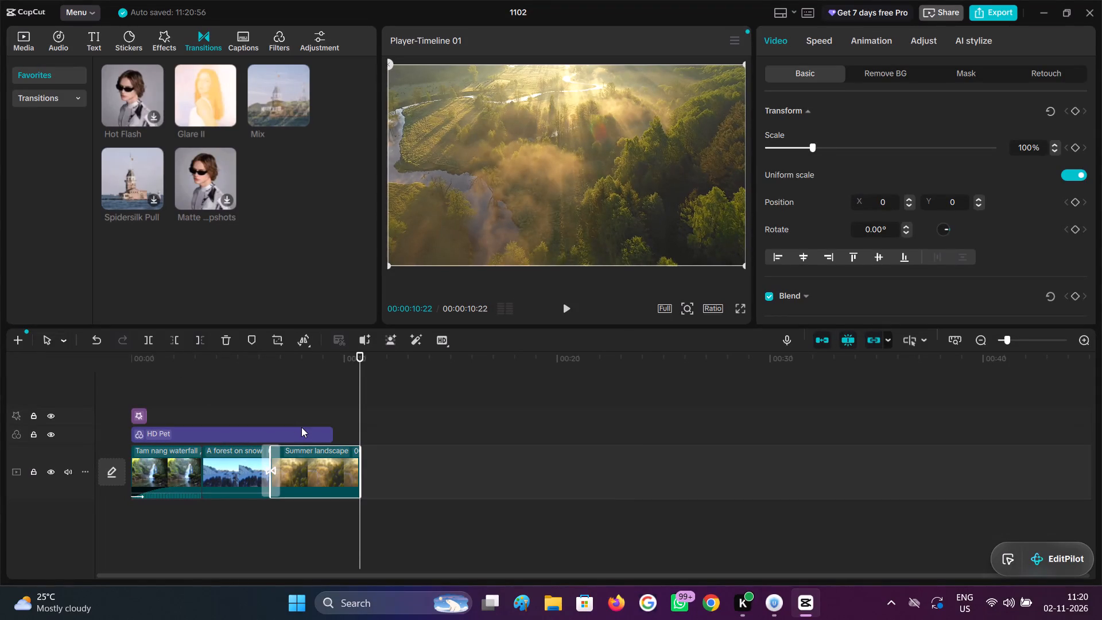
Extend the HD Pet filter to the end of the Summer landscape clip at 00:00:10:22.
click(328, 430)
drag(333, 433, 355, 437)
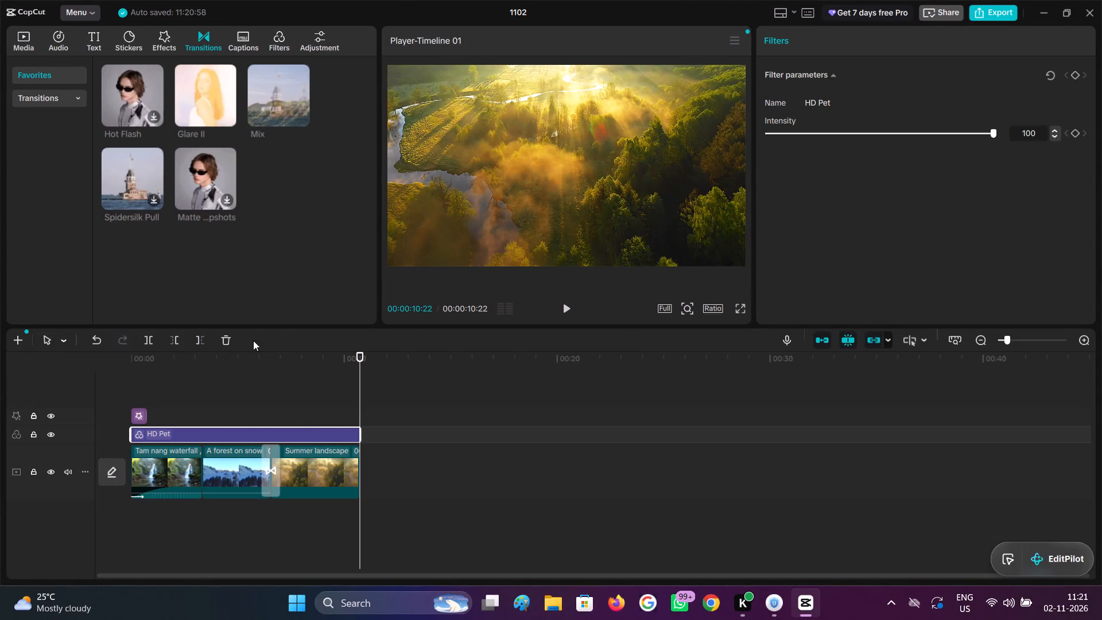
Play back the filtered Summer landscape clip from about 00:00:08:15 to 00:00:09:02.
click(312, 409)
drag(312, 409, 49, 396)
click(560, 305)
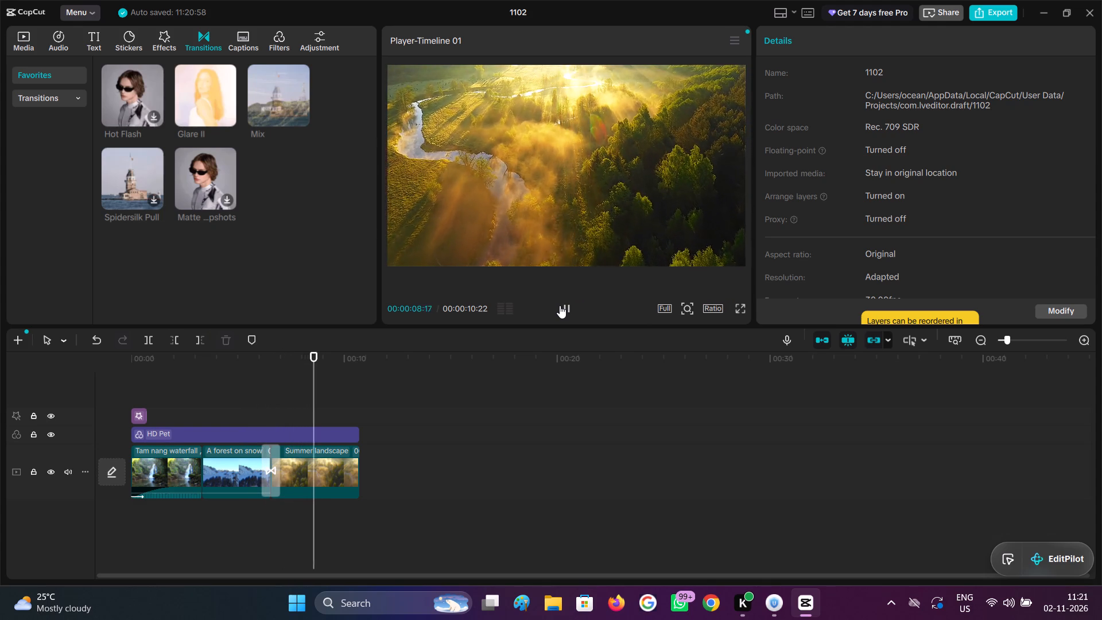
click(560, 305)
Lower the Tam nang waterfall clip's audio volume line all the way down on its waveform.
drag(168, 494, 164, 537)
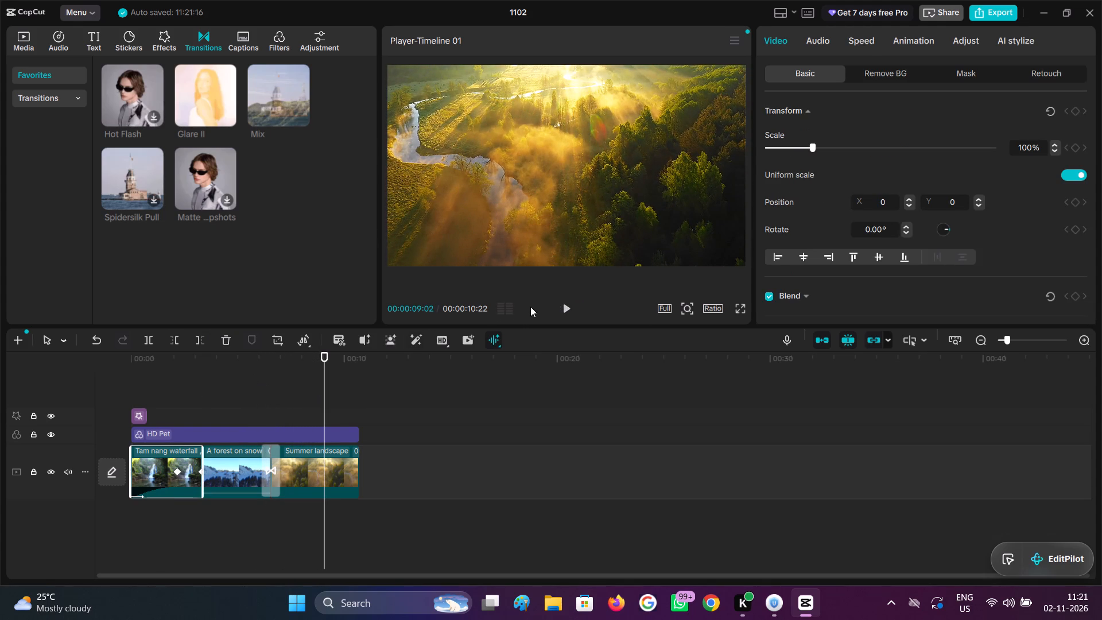
Play the Summer landscape clip toward its end and check the Glare II transition into it.
click(562, 304)
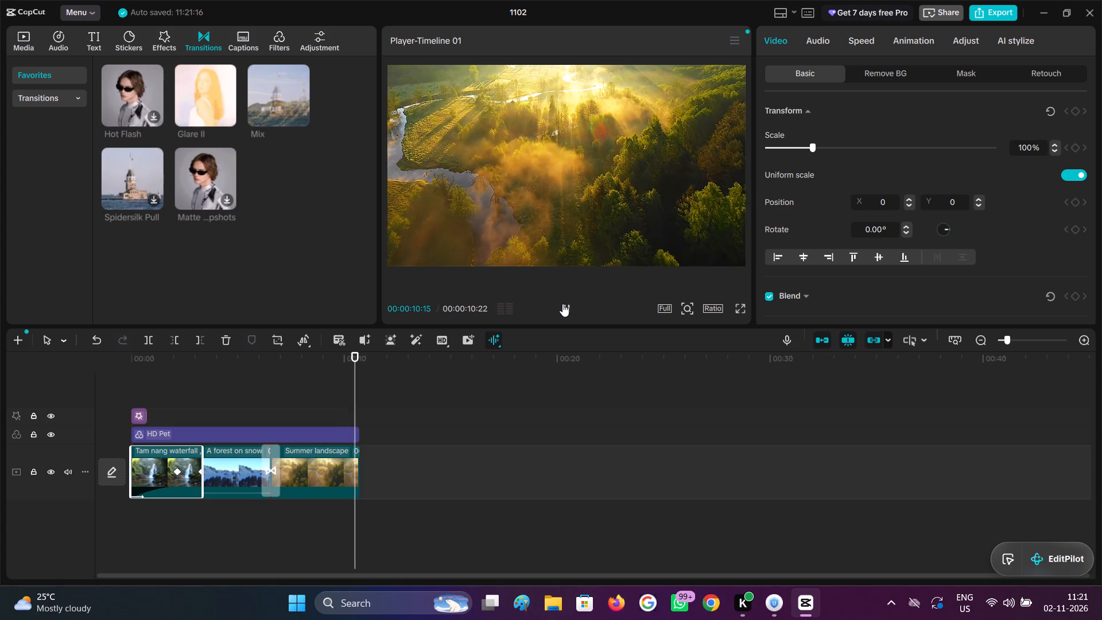
click(562, 304)
click(267, 416)
click(292, 407)
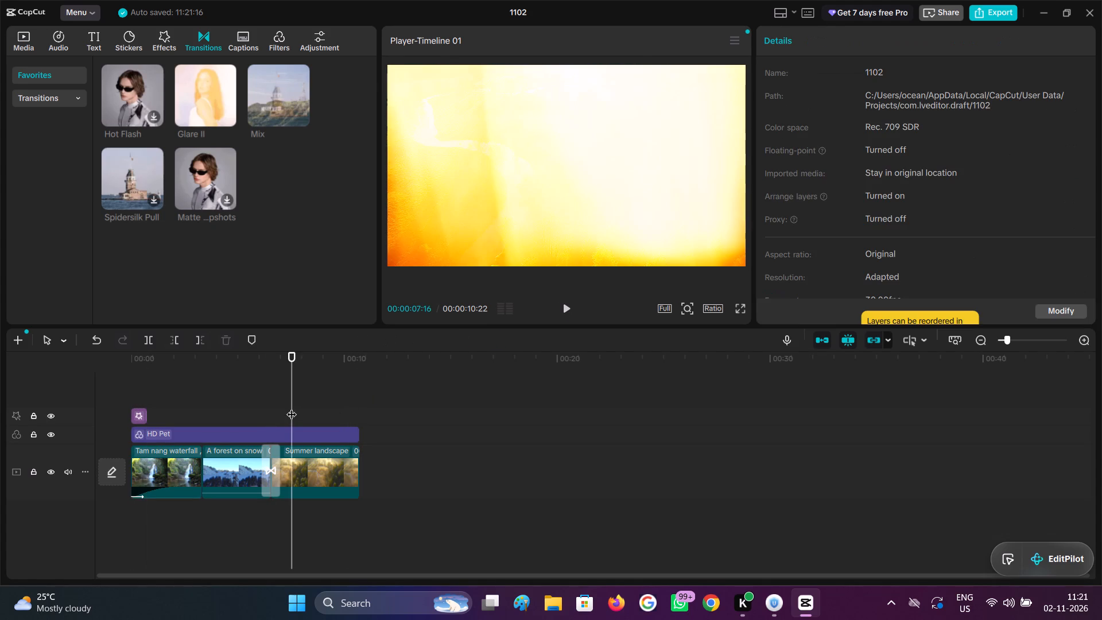
drag(292, 407, 300, 410)
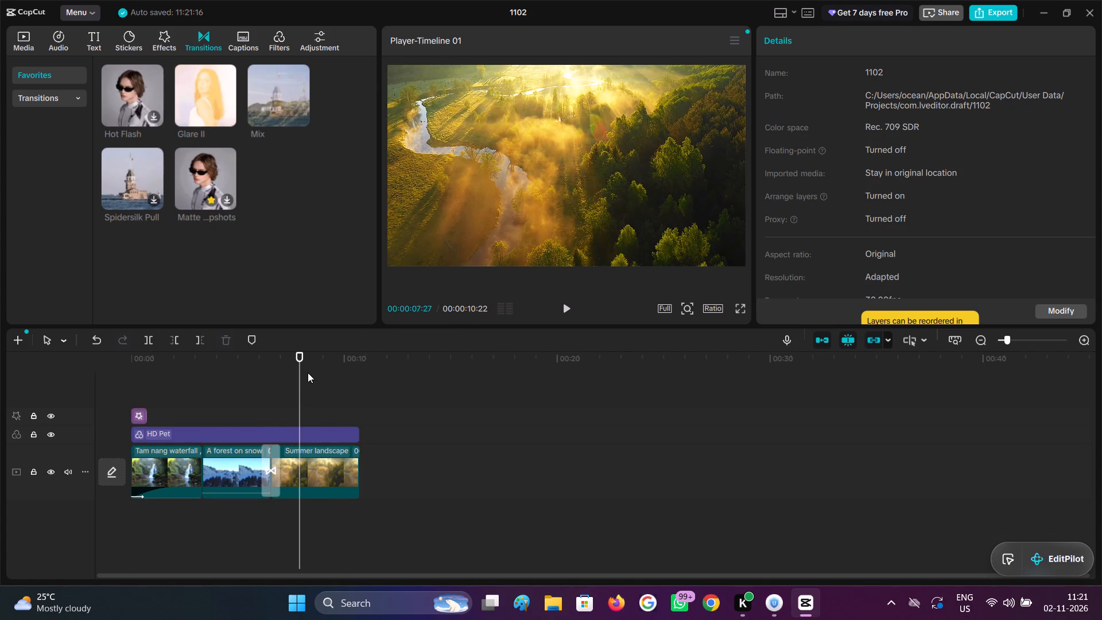
Browse the library's Scenery videos and add the Pine tree valley in Italy clip directly after the Summer landscape clip.
click(24, 49)
scroll(65, 254, down, 2)
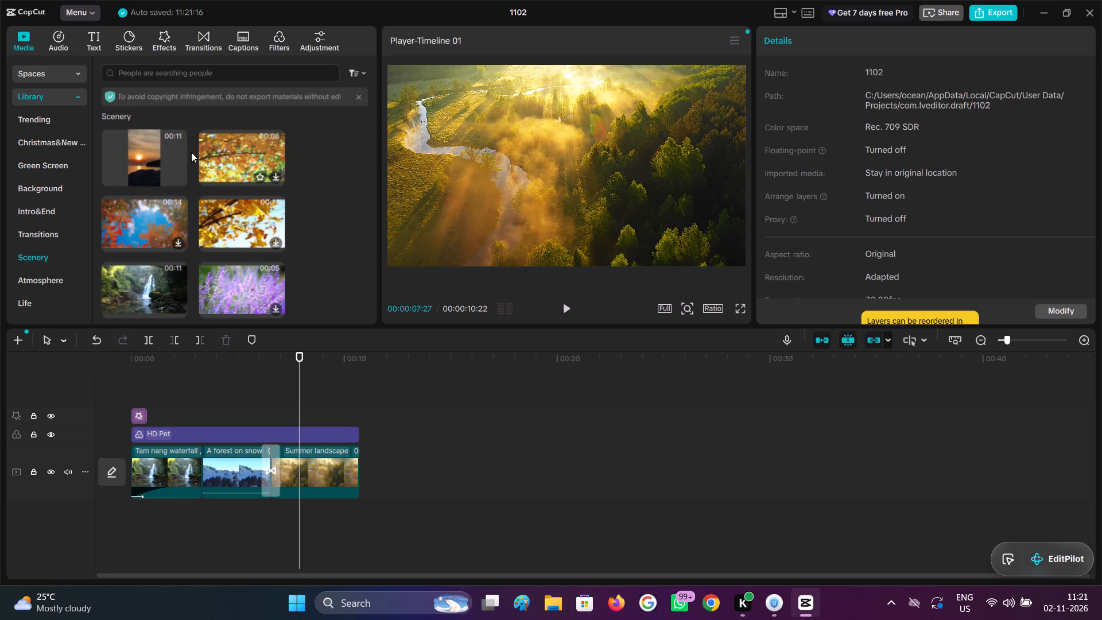
scroll(185, 219, down, 2)
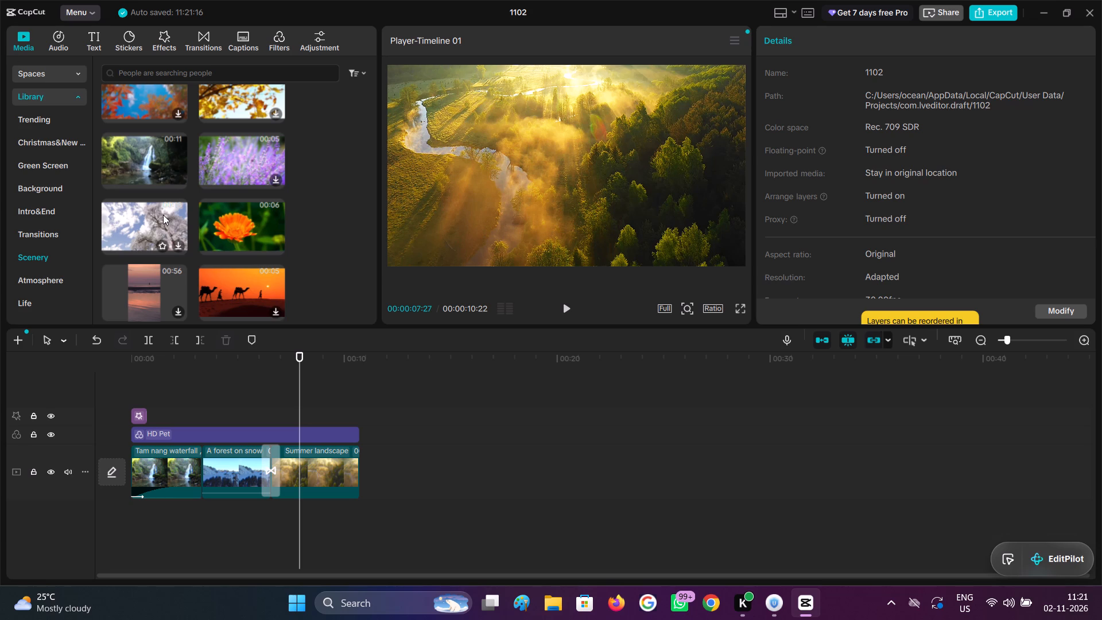
scroll(177, 232, down, 2)
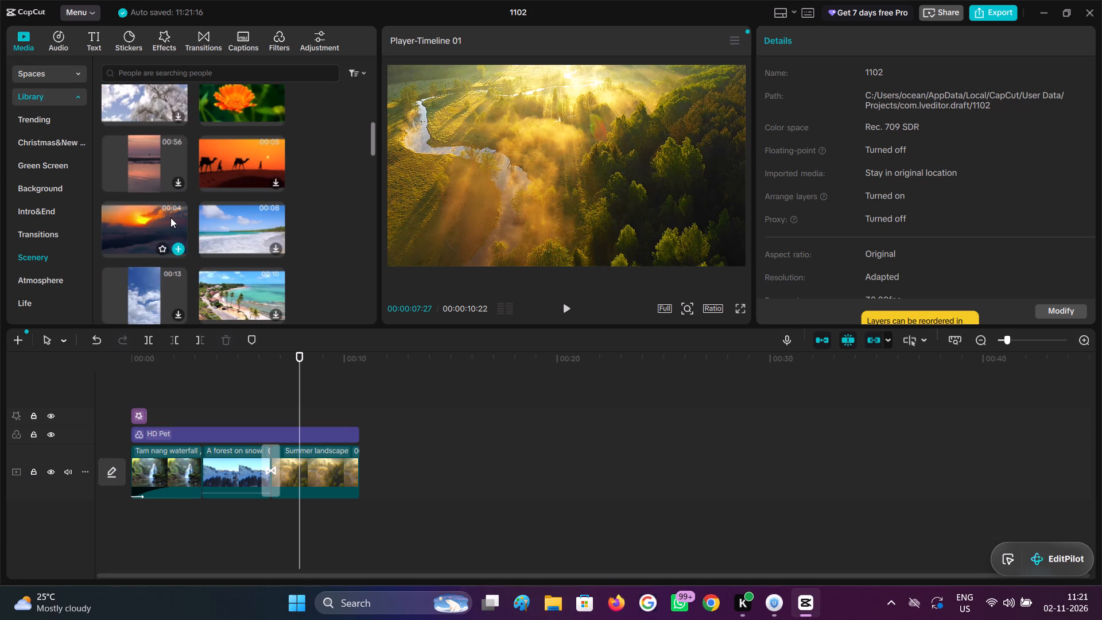
click(164, 213)
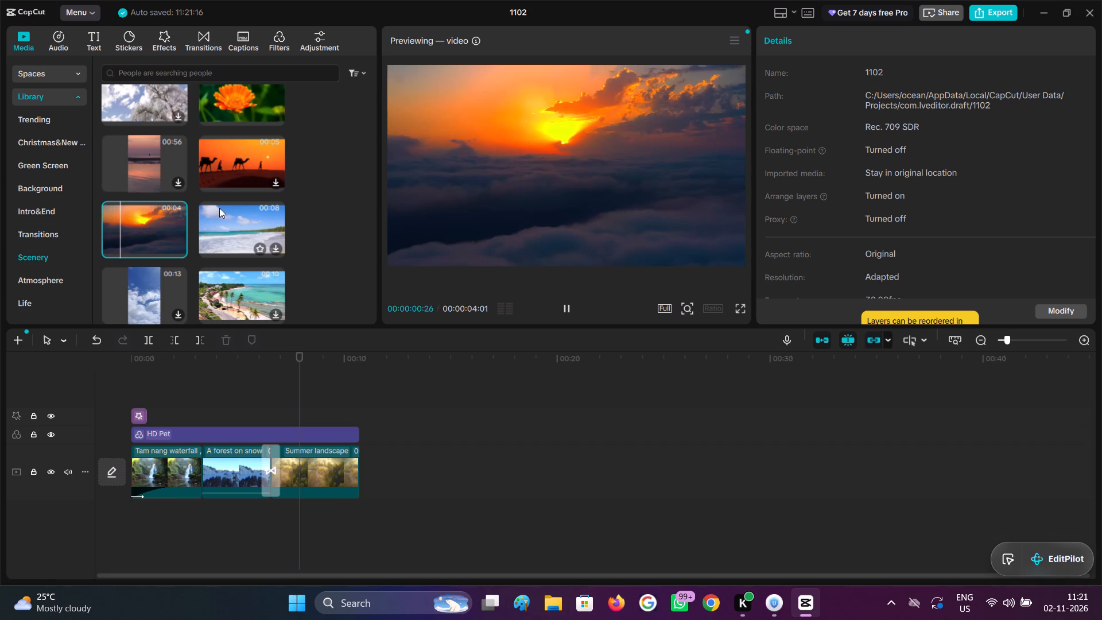
click(231, 210)
scroll(231, 210, down, 1)
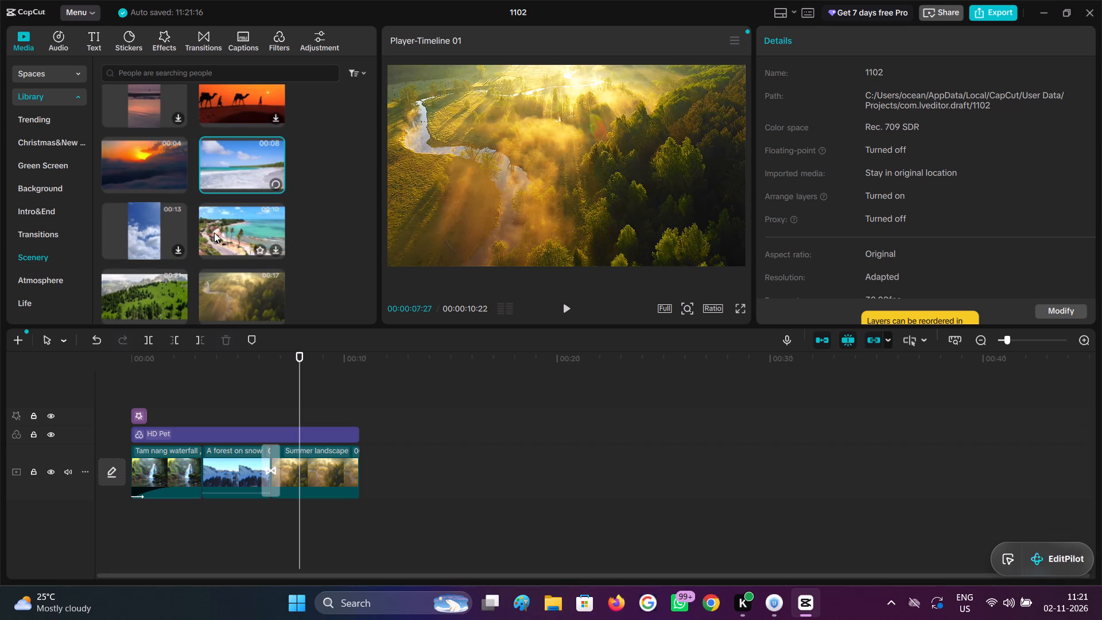
scroll(214, 234, down, 1)
click(165, 224)
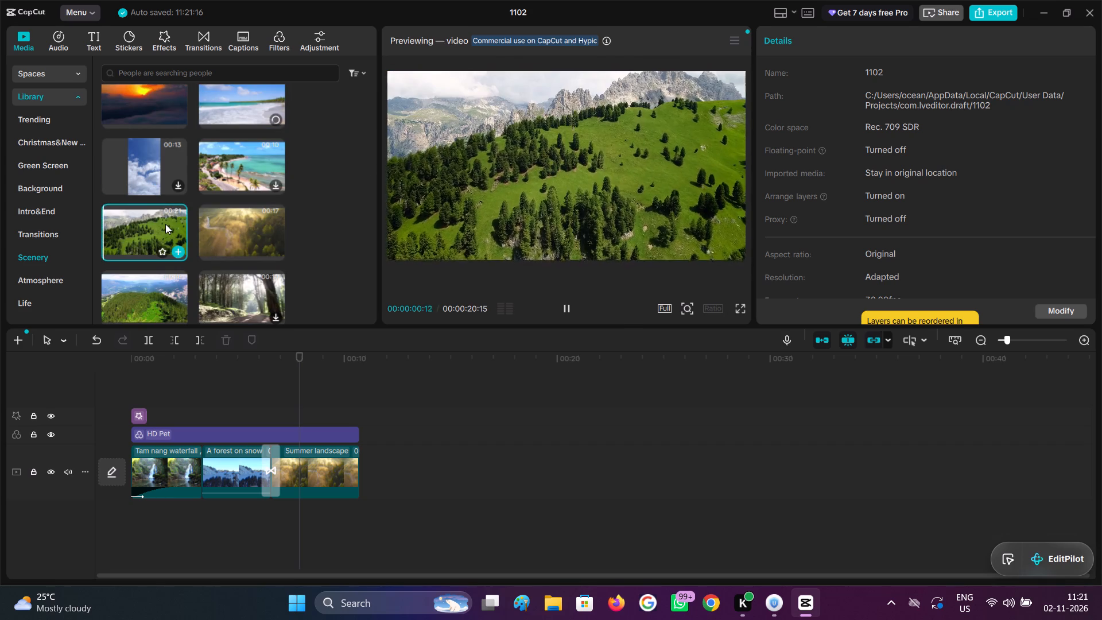
drag(165, 224, 360, 476)
scroll(257, 274, down, 1)
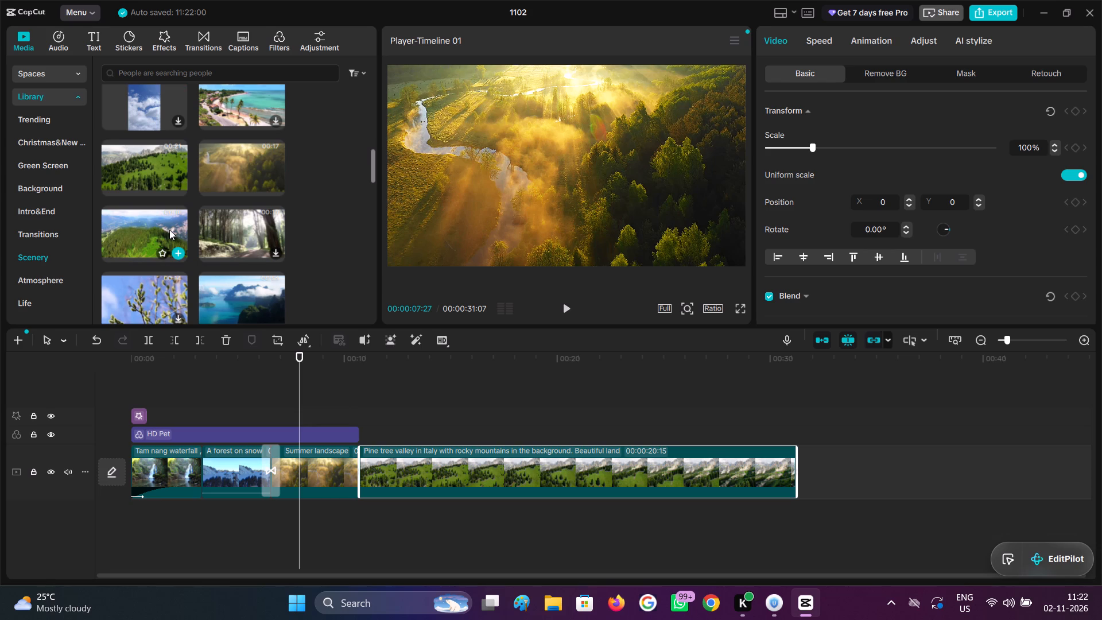
click(169, 230)
Trim off the beginning of the Pine tree valley clip up to 00:00:21:29.
click(308, 421)
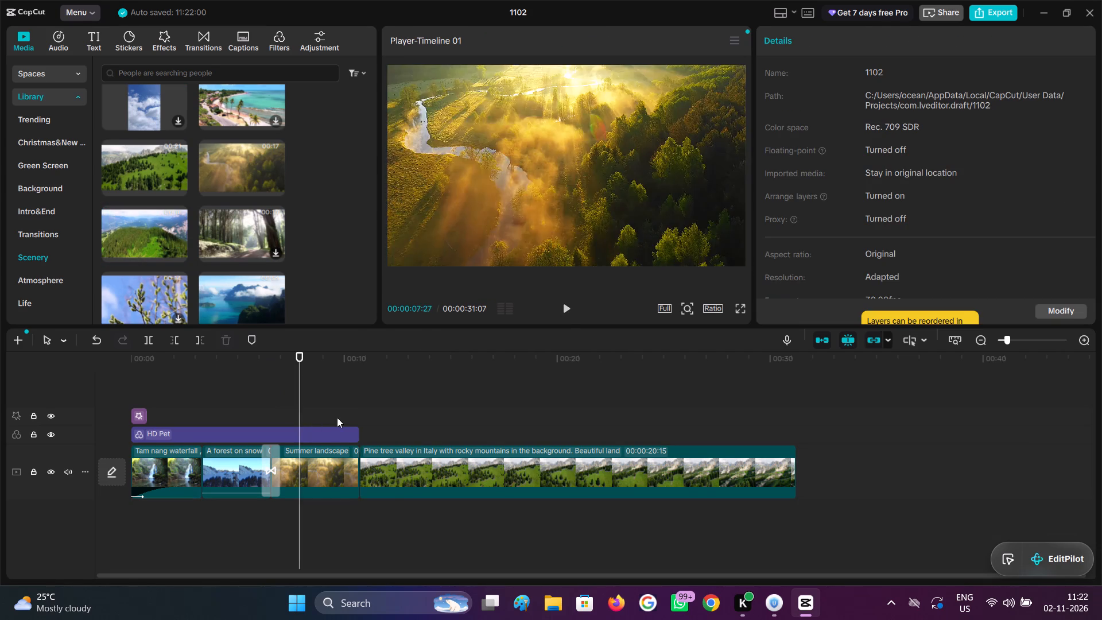
click(337, 417)
click(394, 409)
drag(394, 409, 563, 437)
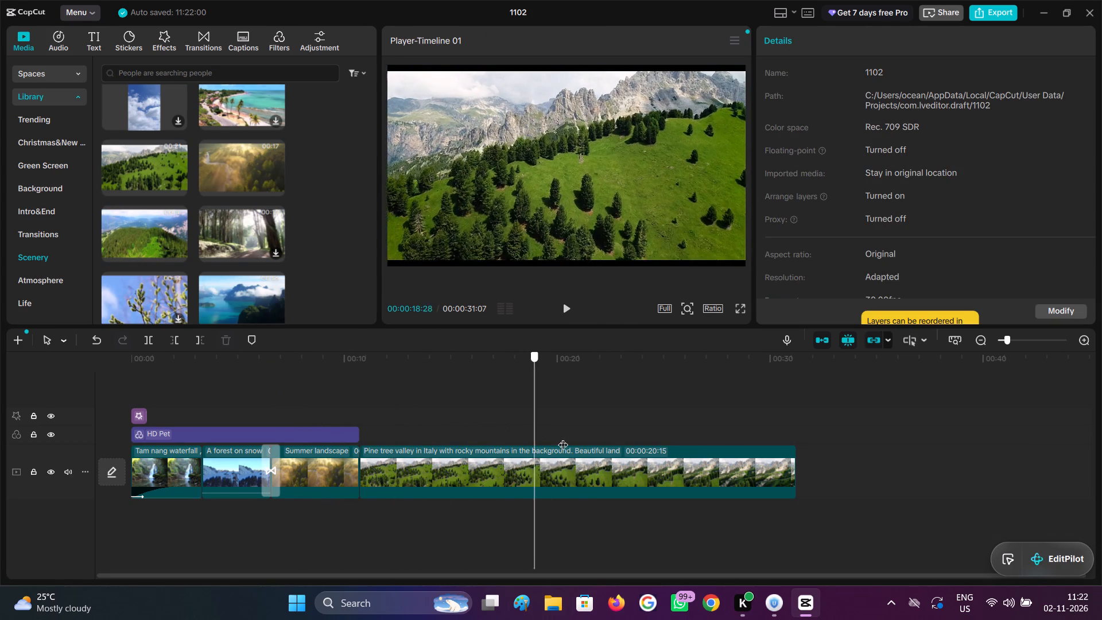
drag(563, 437, 600, 454)
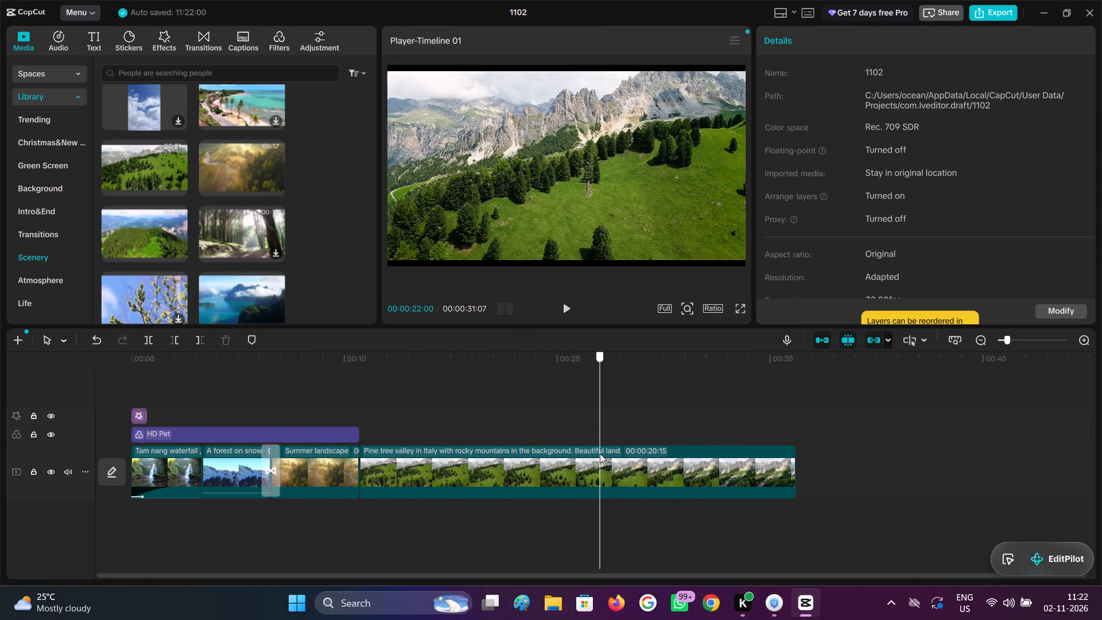
drag(600, 454, 599, 455)
click(602, 487)
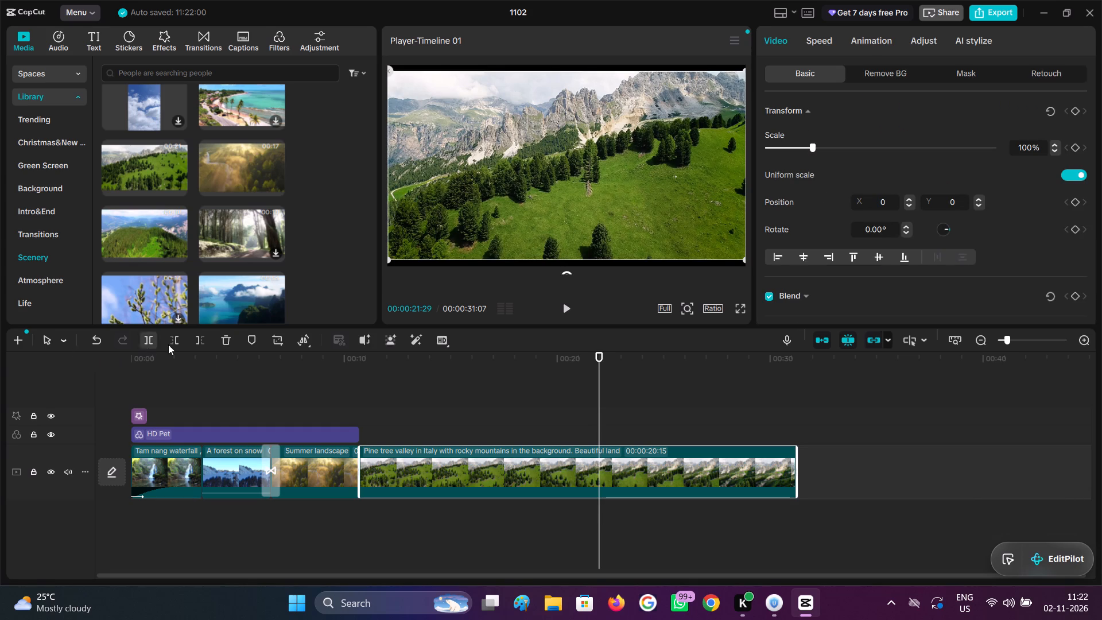
click(174, 344)
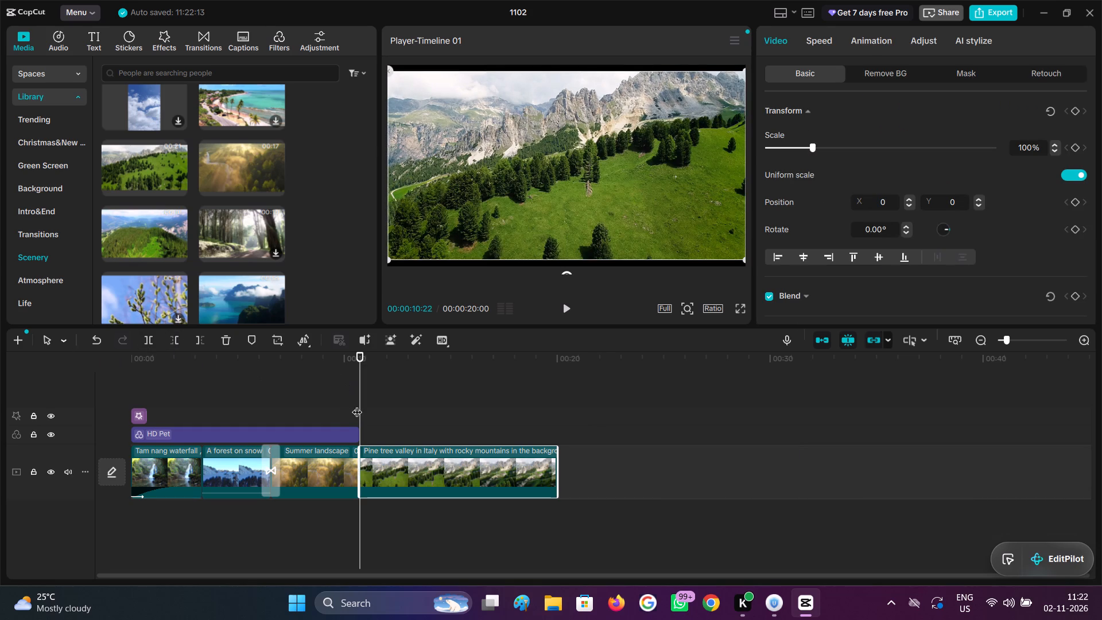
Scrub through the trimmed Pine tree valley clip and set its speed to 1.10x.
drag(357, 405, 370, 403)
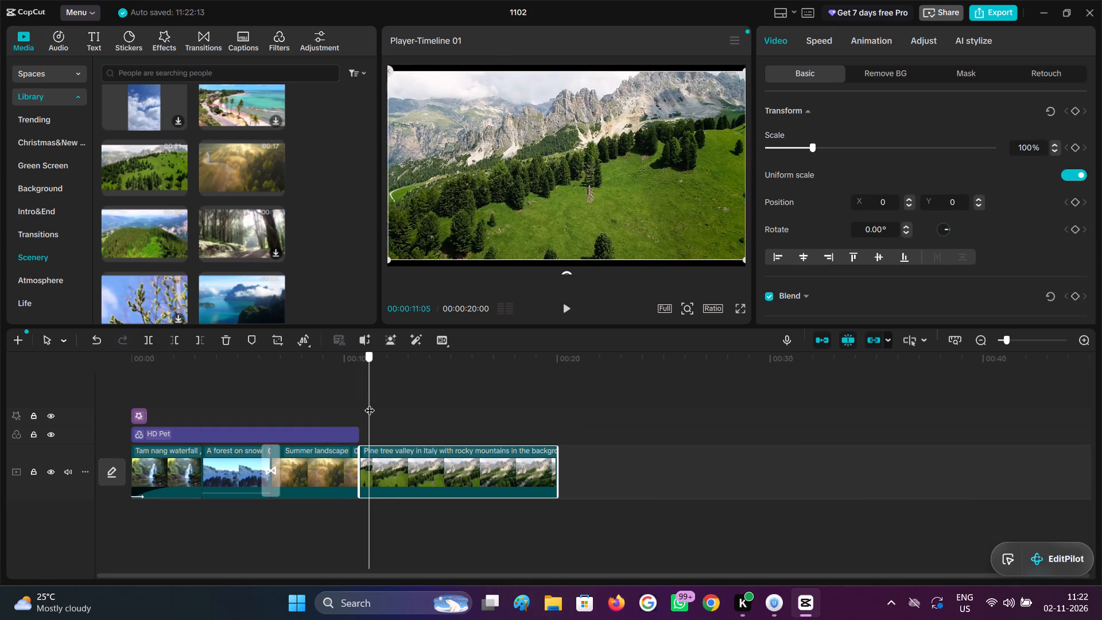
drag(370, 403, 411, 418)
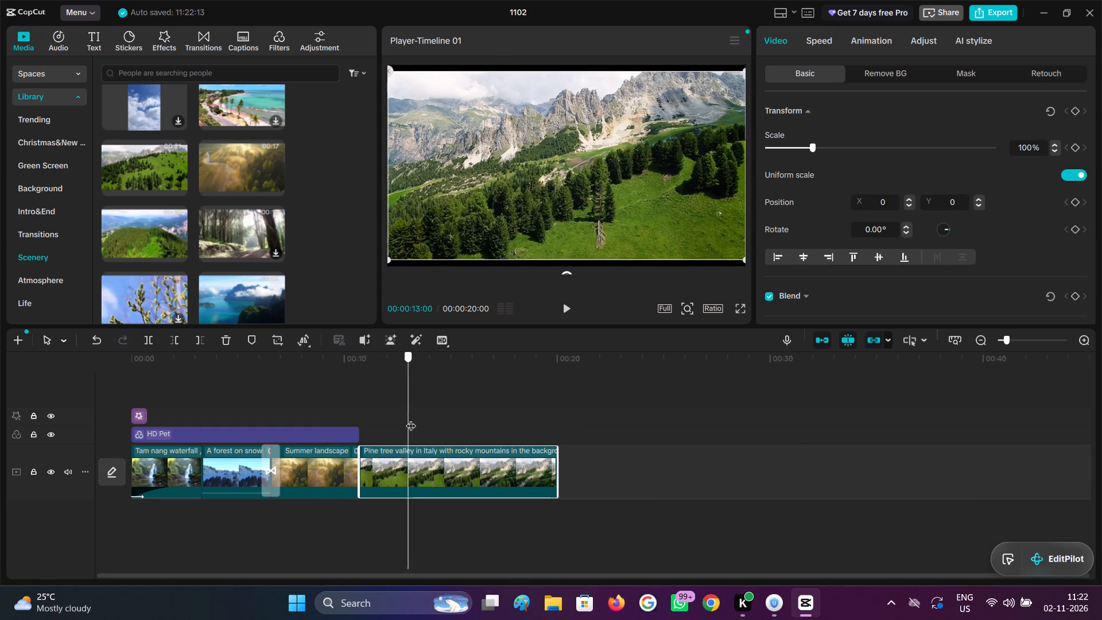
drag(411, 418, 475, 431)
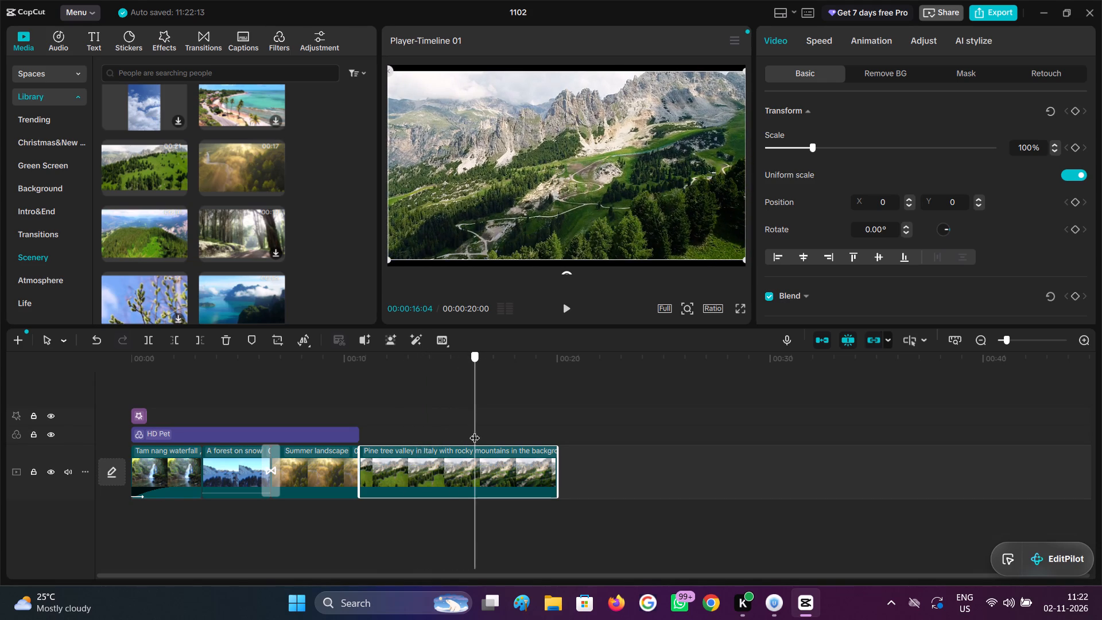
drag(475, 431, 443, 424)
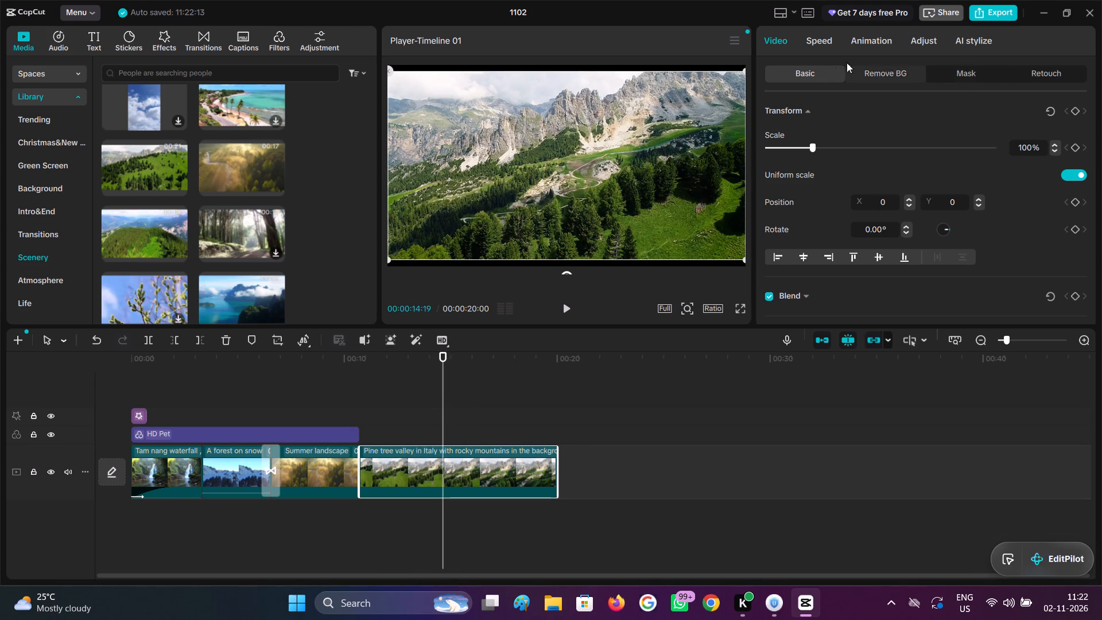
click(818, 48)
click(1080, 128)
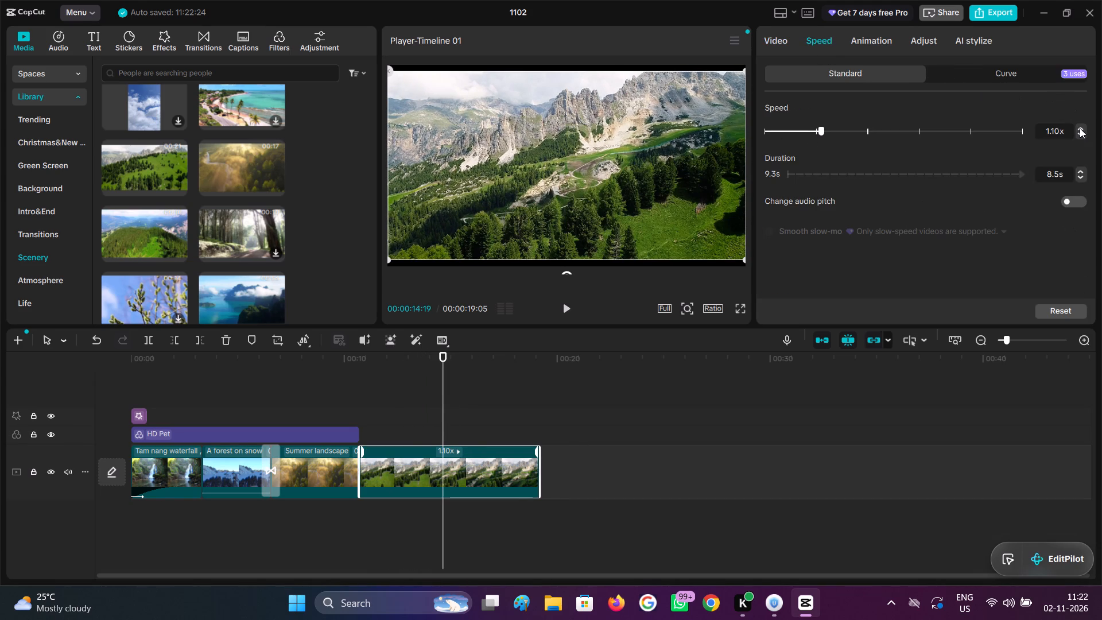
Play back from the end of the Summer landscape clip into the Pine tree valley clip to check its pace.
click(368, 421)
drag(367, 420, 357, 417)
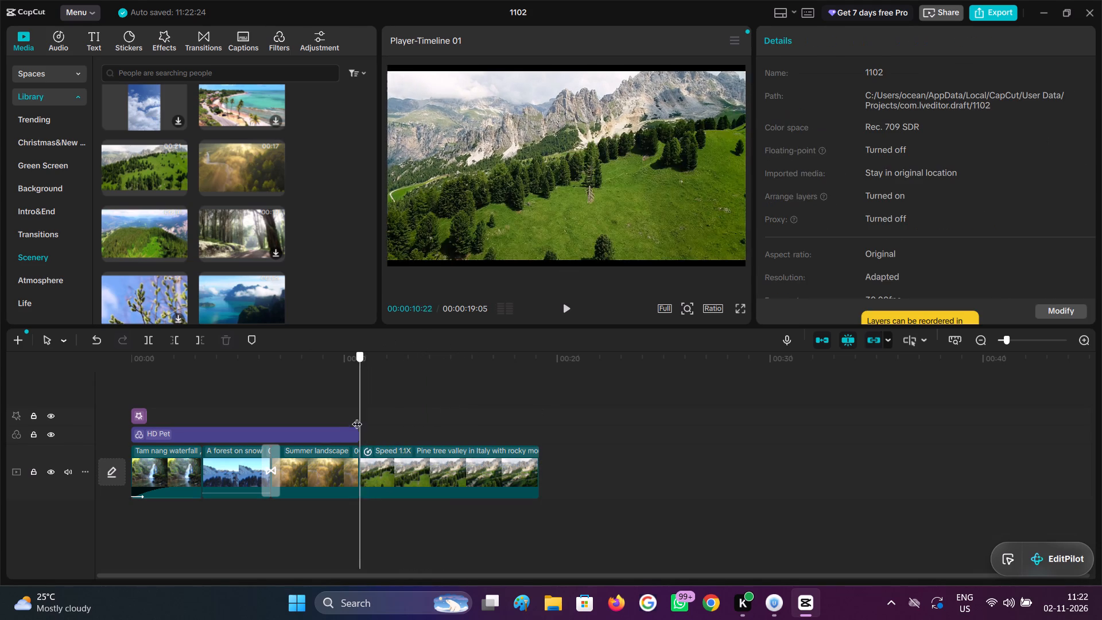
drag(357, 417, 381, 428)
click(382, 472)
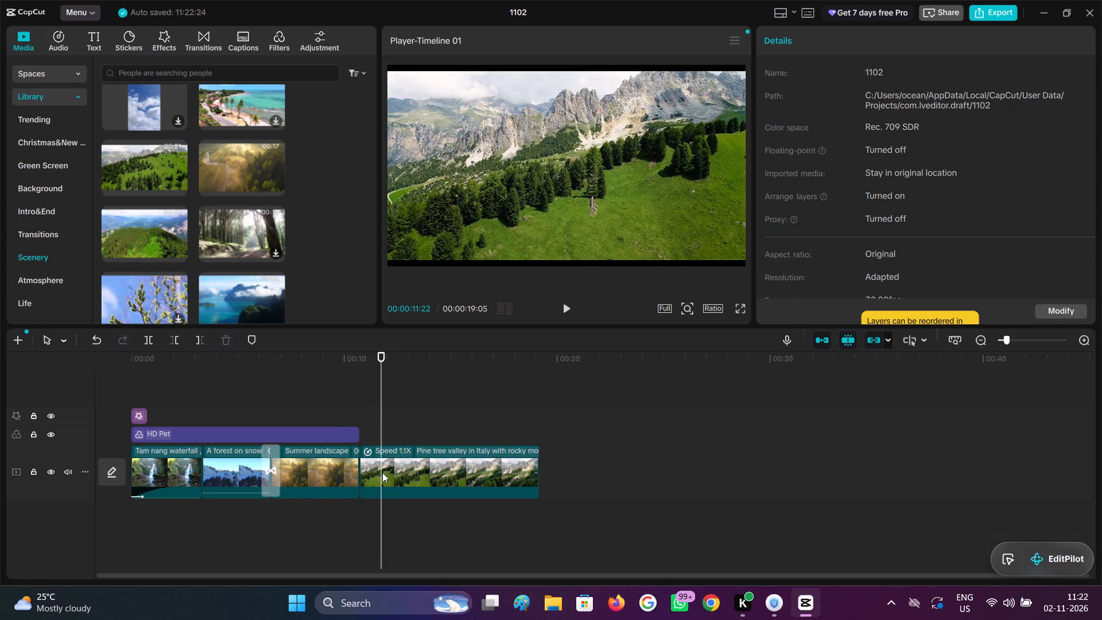
click(348, 411)
click(566, 314)
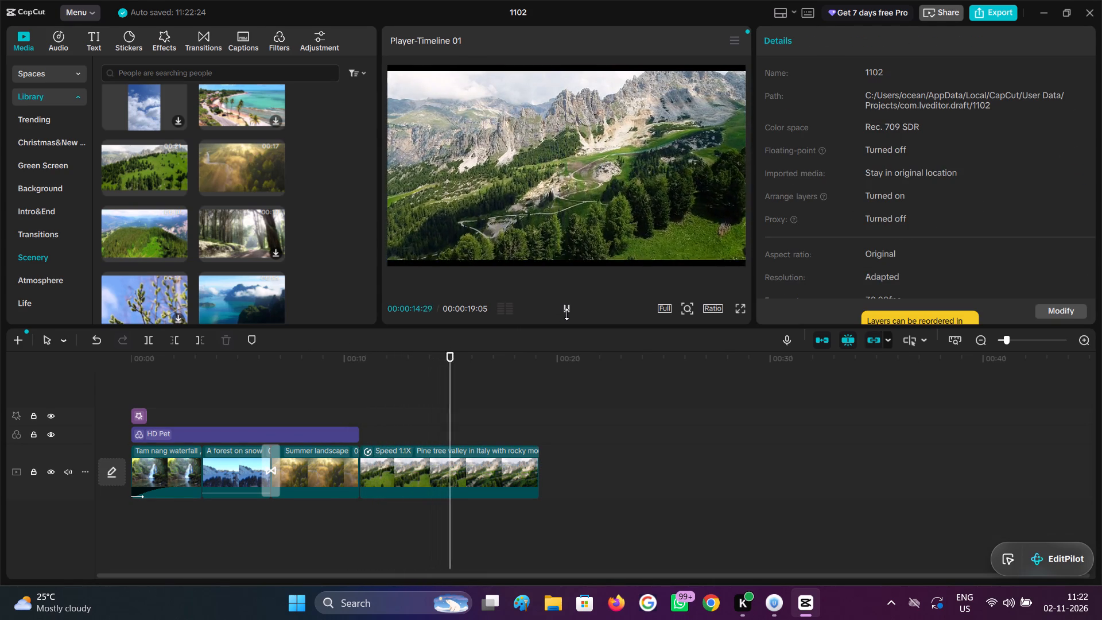
click(566, 314)
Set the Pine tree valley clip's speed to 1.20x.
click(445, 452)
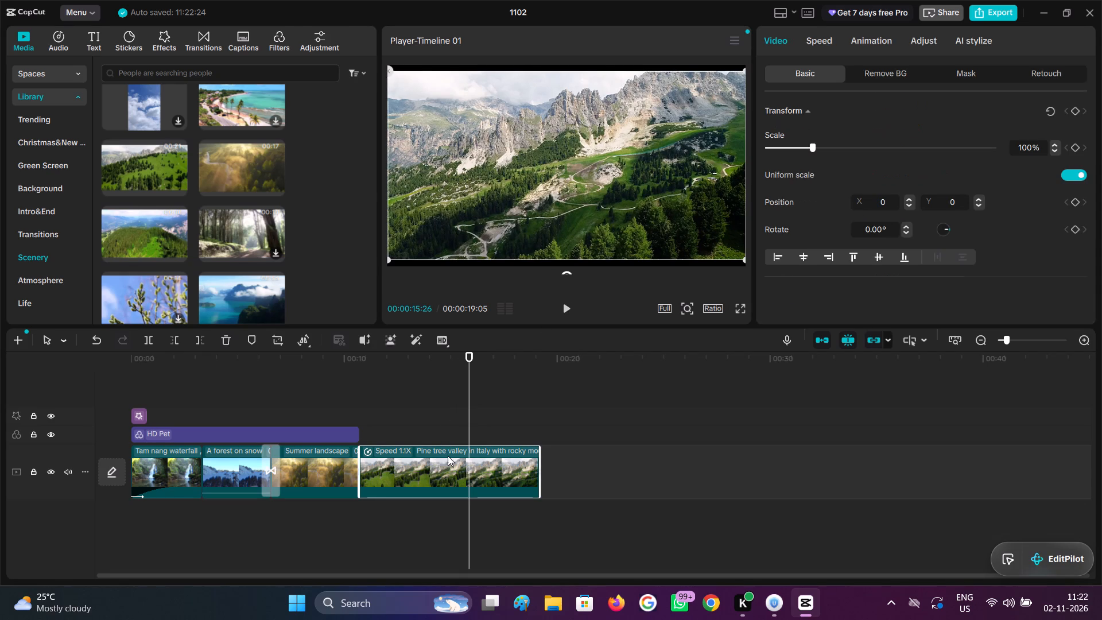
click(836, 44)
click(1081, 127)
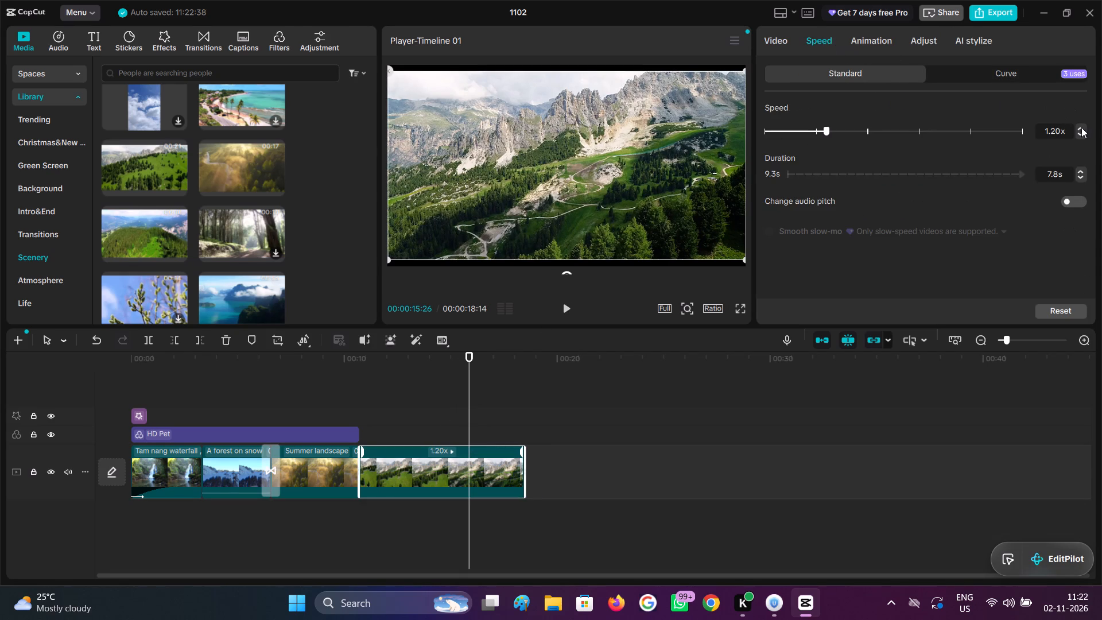
Play and scrub through the Pine tree valley clip from the preceding cut to check its pace.
click(395, 413)
drag(395, 412, 353, 420)
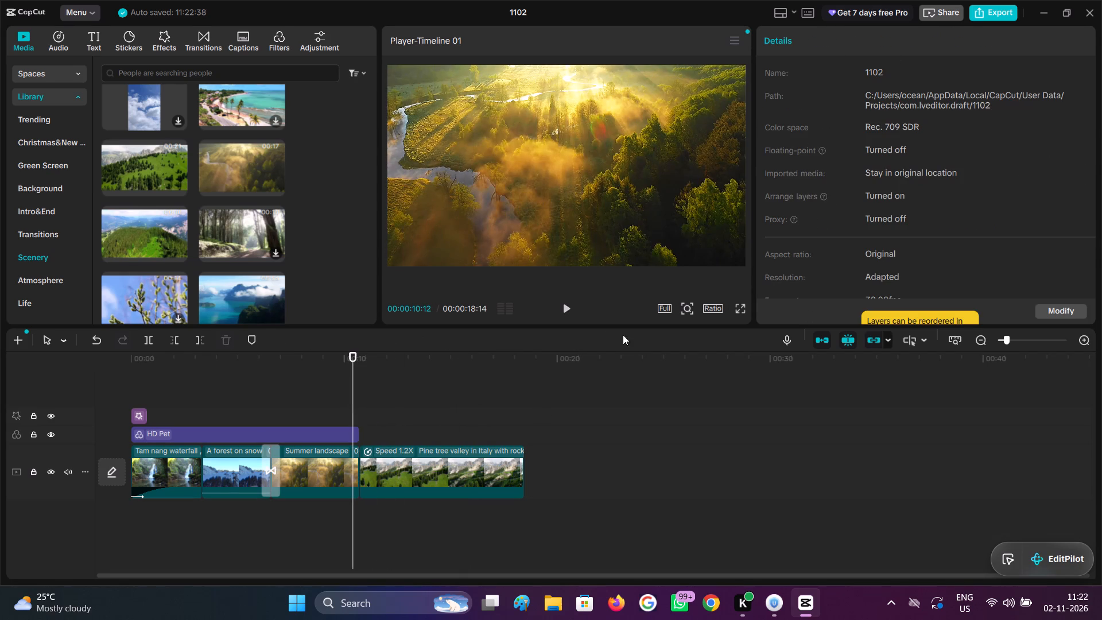
click(569, 304)
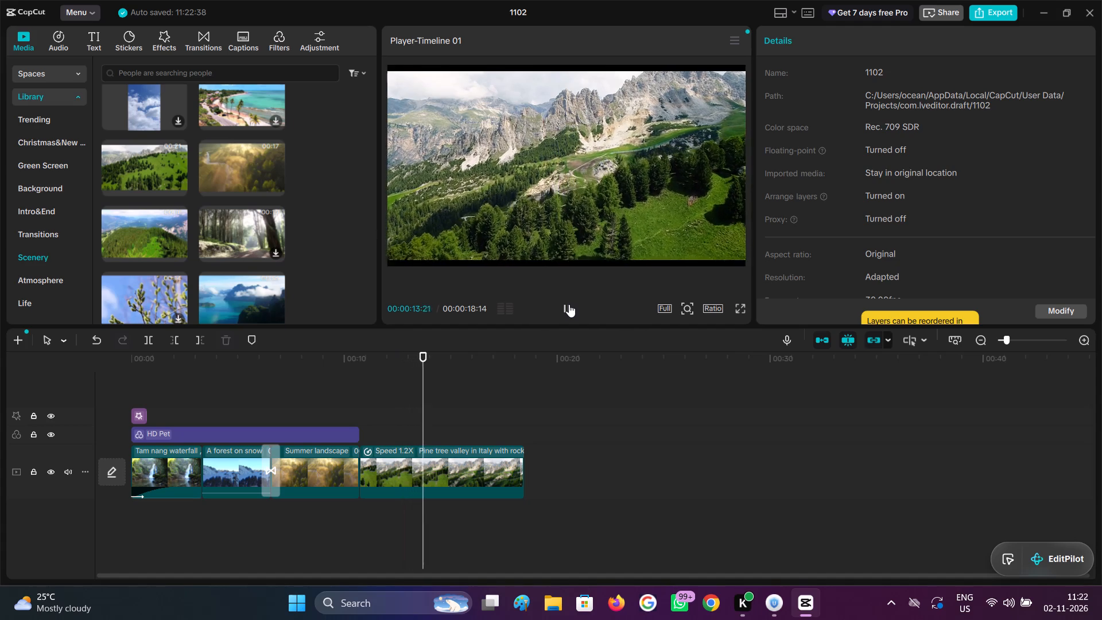
click(569, 304)
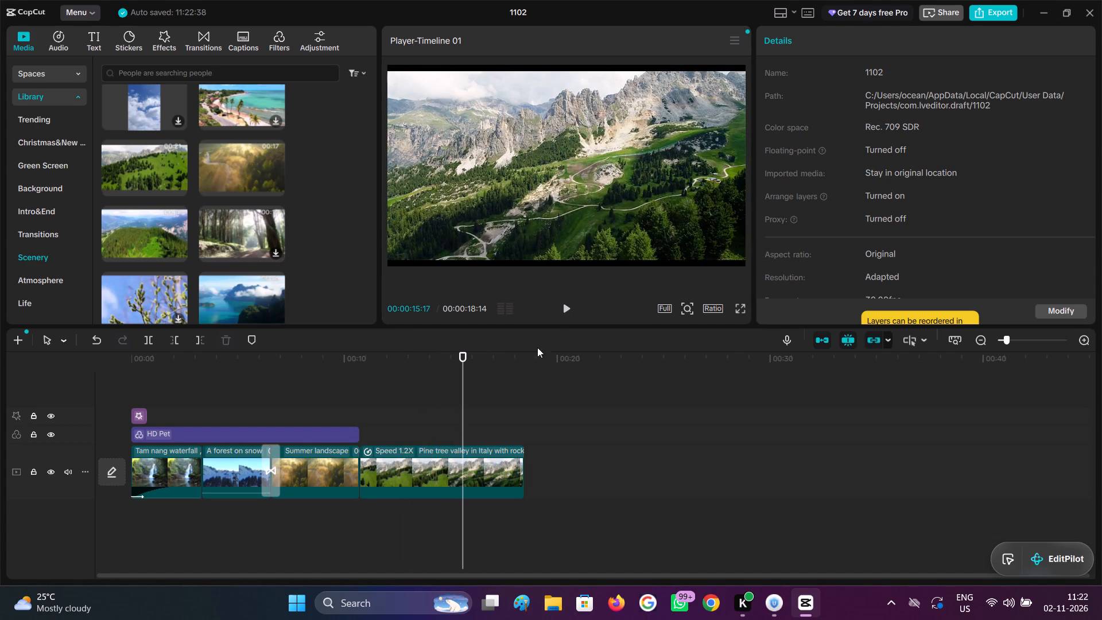
click(432, 414)
drag(432, 414, 368, 398)
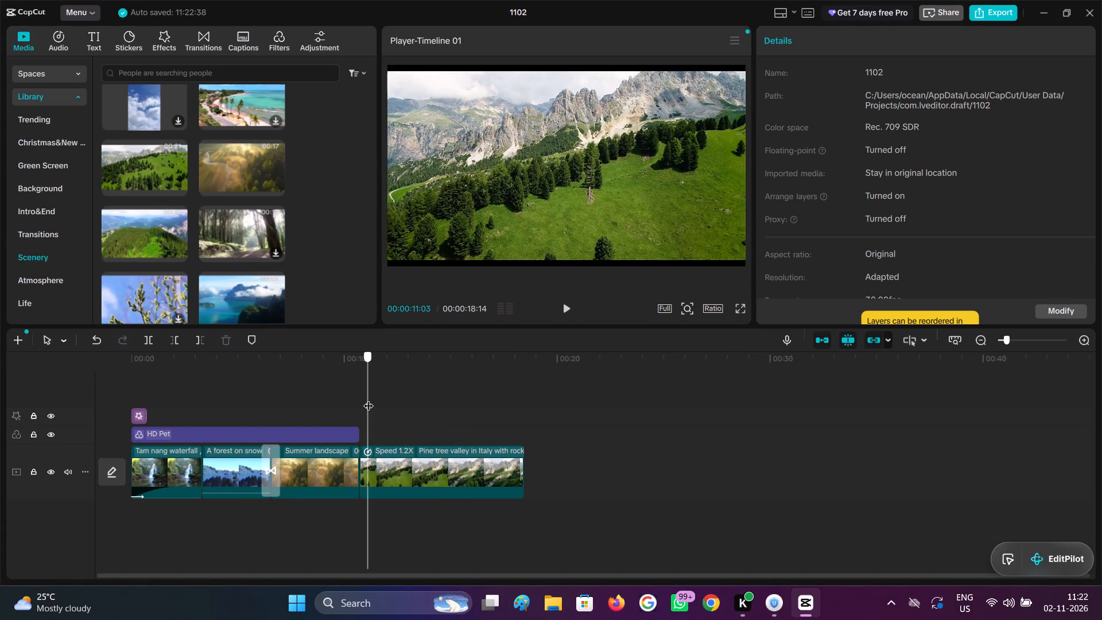
drag(368, 398, 429, 424)
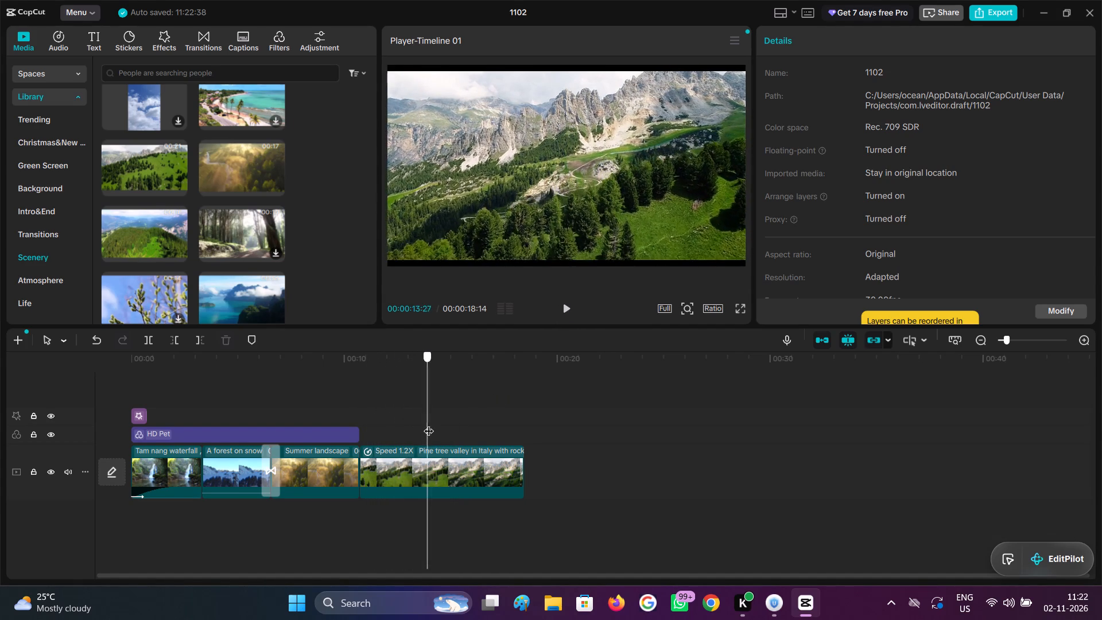
drag(429, 424, 469, 444)
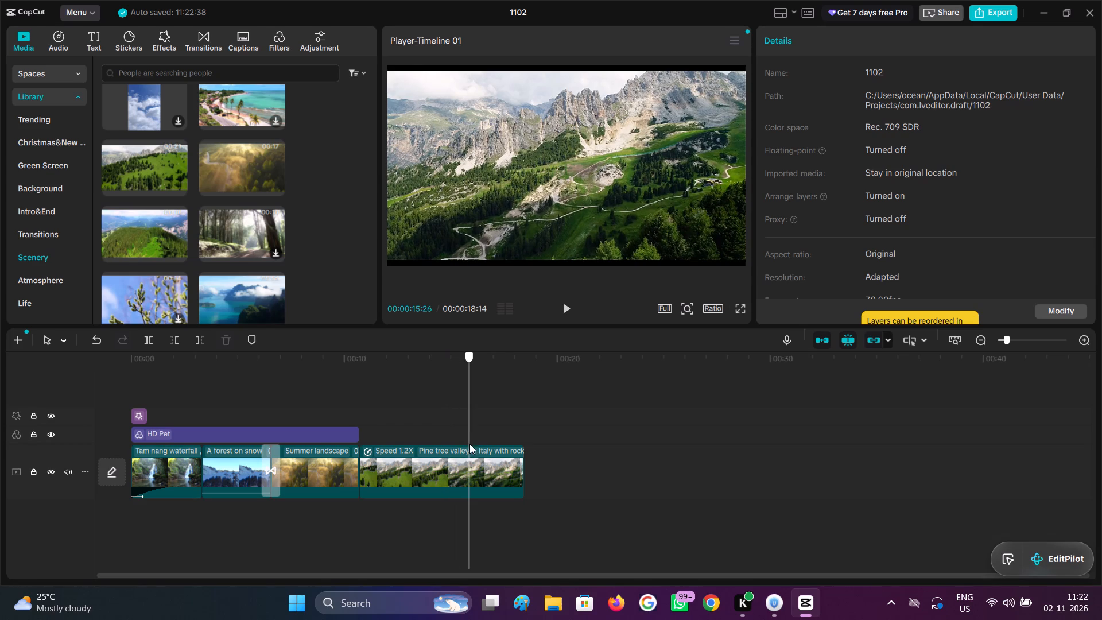
drag(469, 444, 404, 436)
Set the Pine tree valley clip's speed to 1.30x.
click(411, 458)
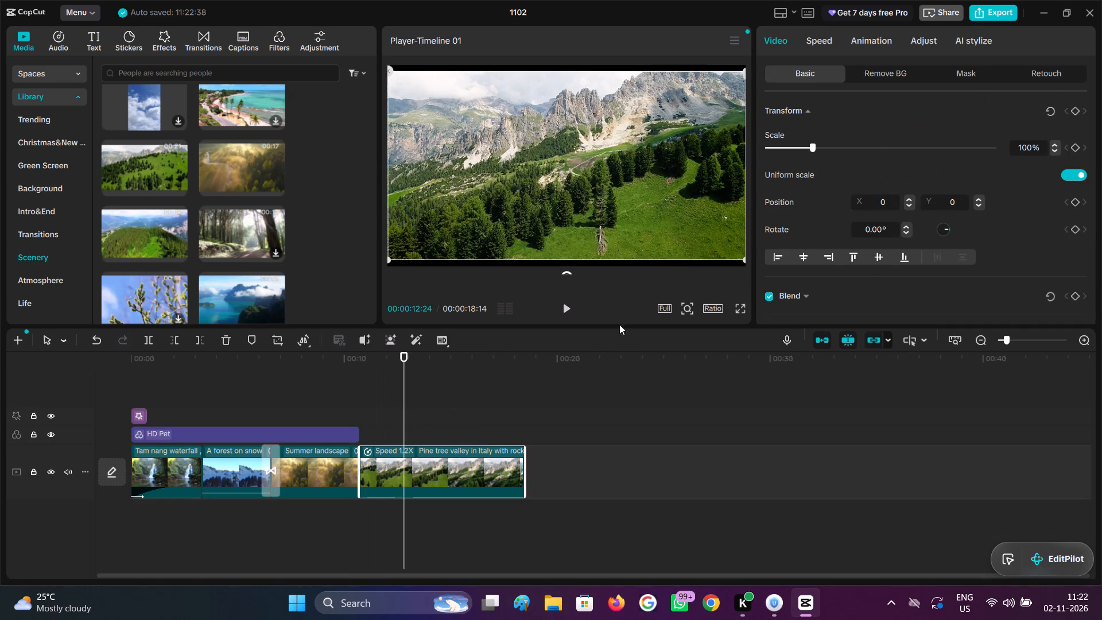
click(813, 45)
double_click(1079, 128)
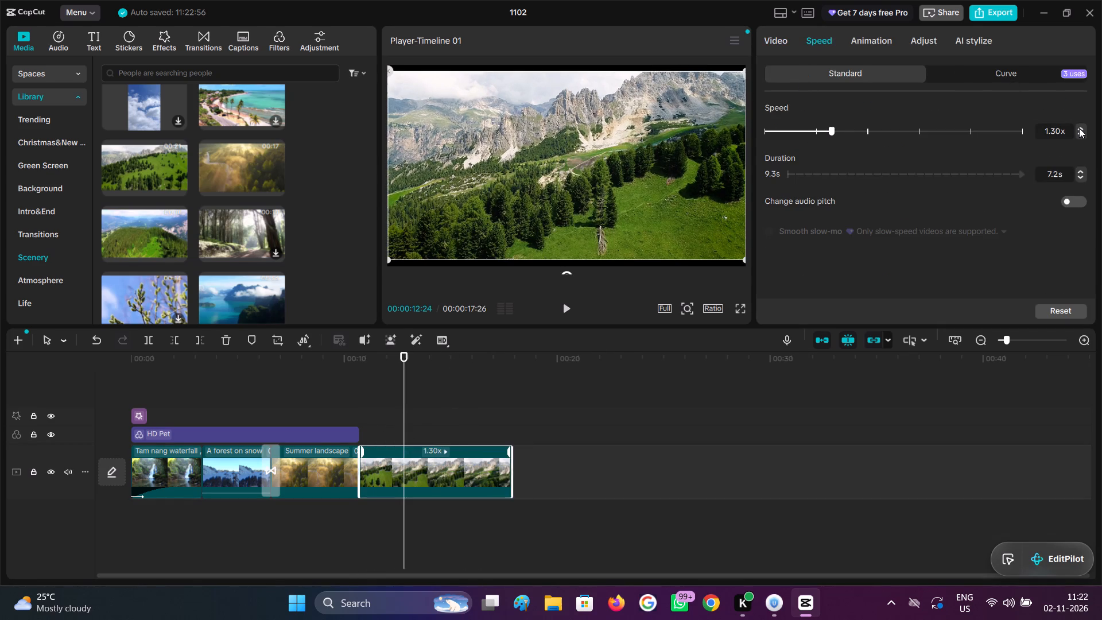
Set the Pine tree valley clip's speed to 1.50x and play part of the clip to check its pace.
click(1079, 128)
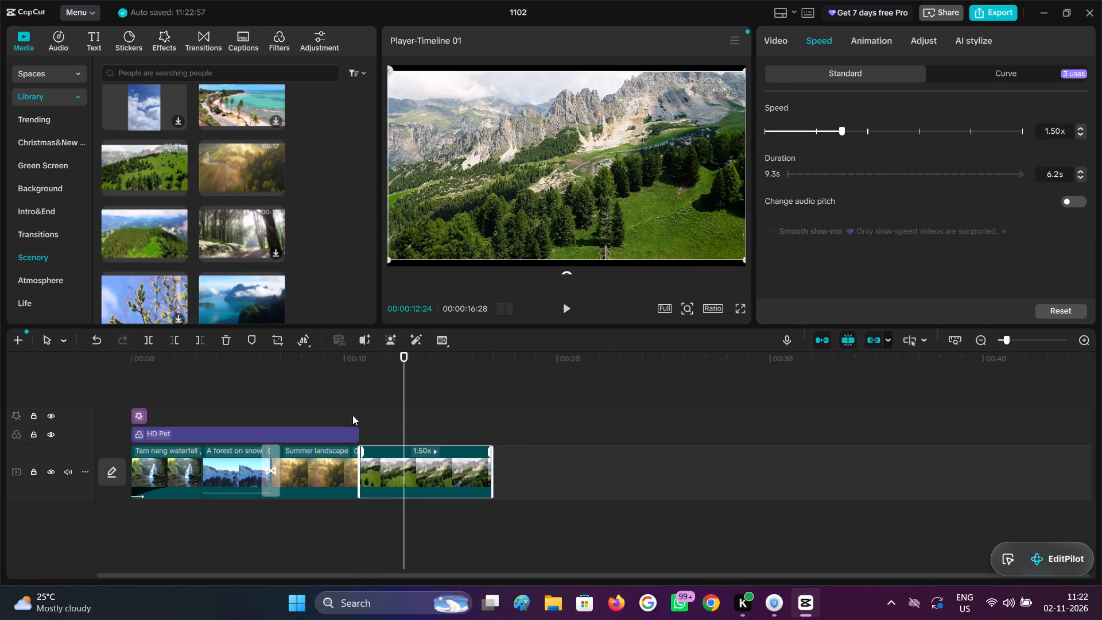
click(352, 414)
click(571, 307)
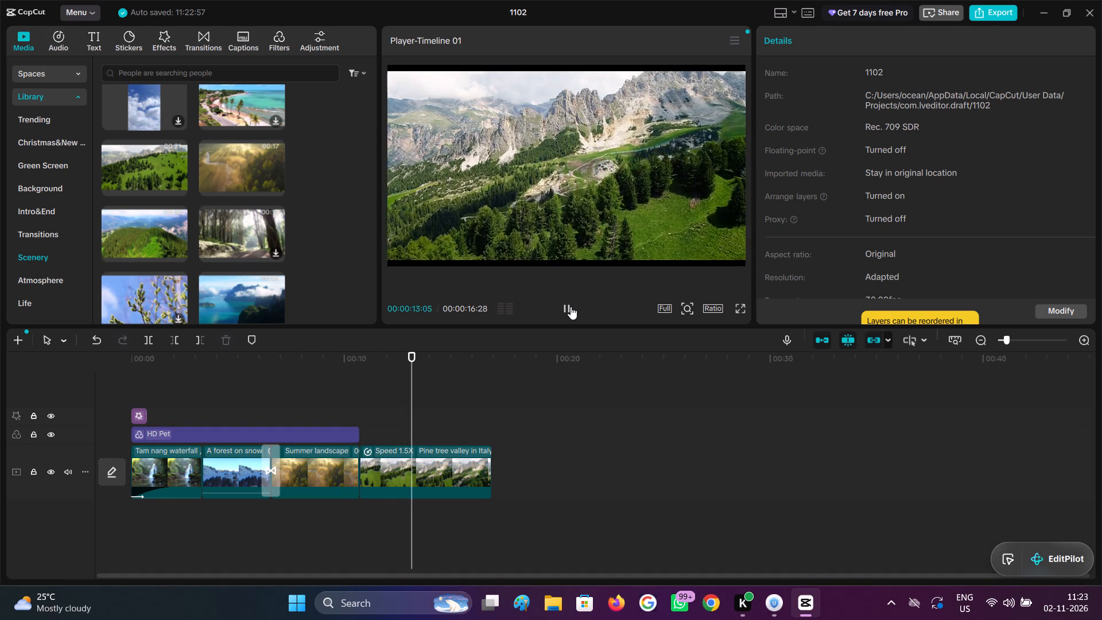
click(571, 307)
Apply Optical flow at 60 fps to the Pine tree valley clip and change the project's frame rate to match.
click(461, 459)
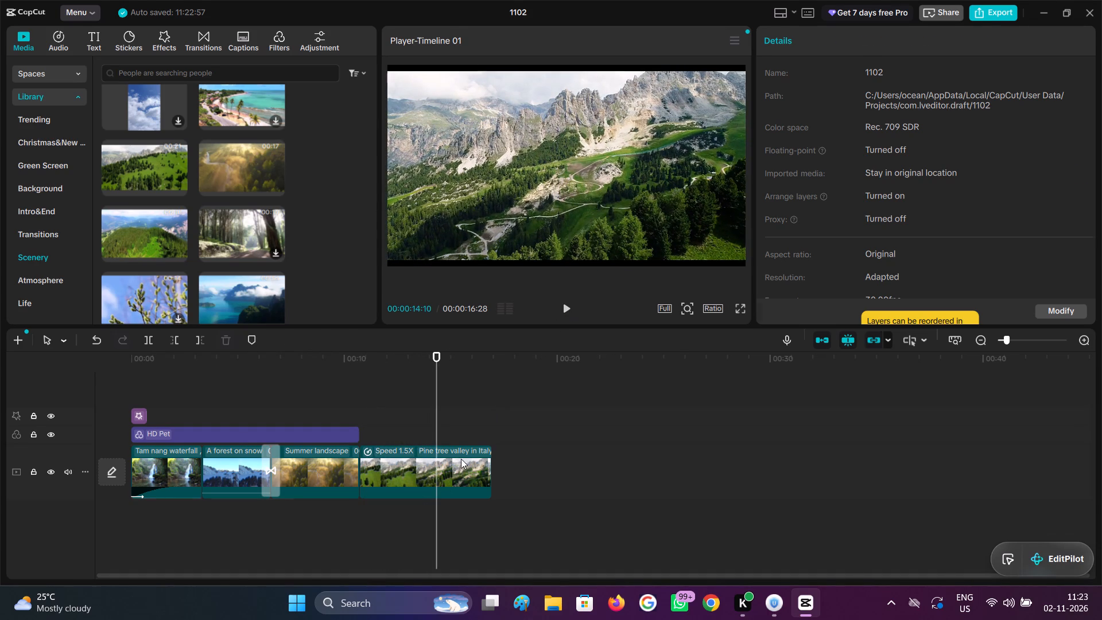
scroll(852, 194, down, 1)
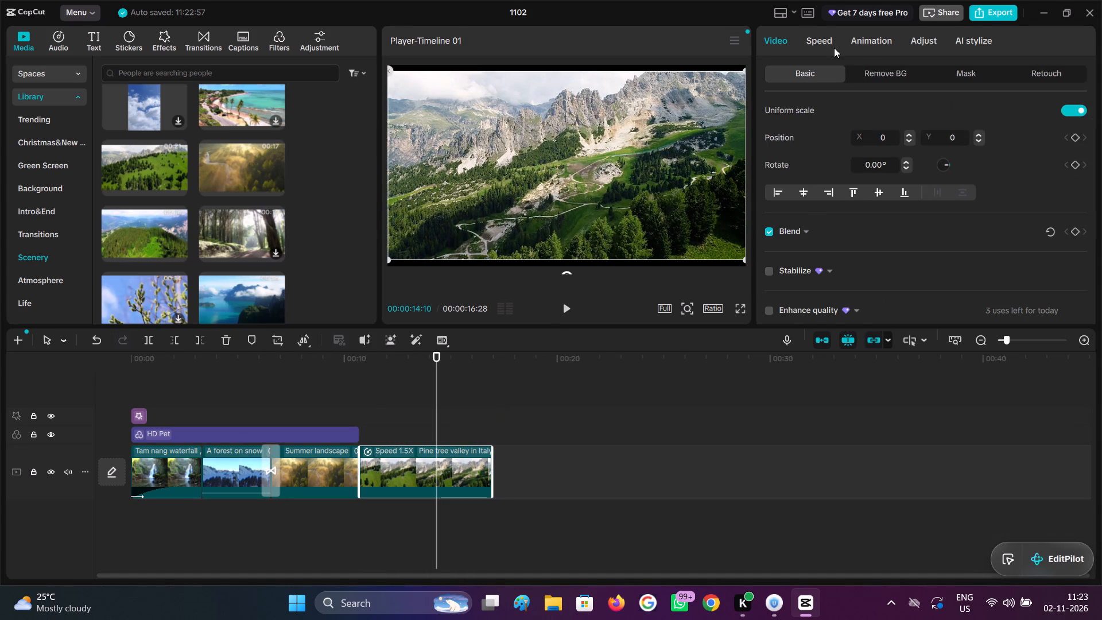
click(832, 45)
scroll(856, 179, down, 1)
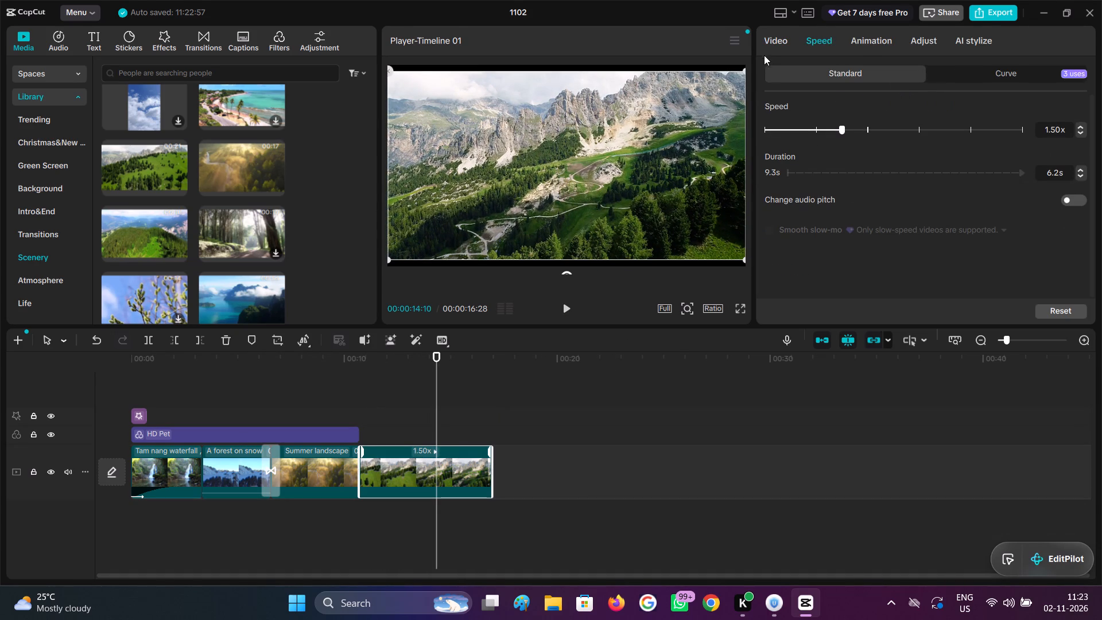
click(763, 45)
scroll(832, 158, down, 4)
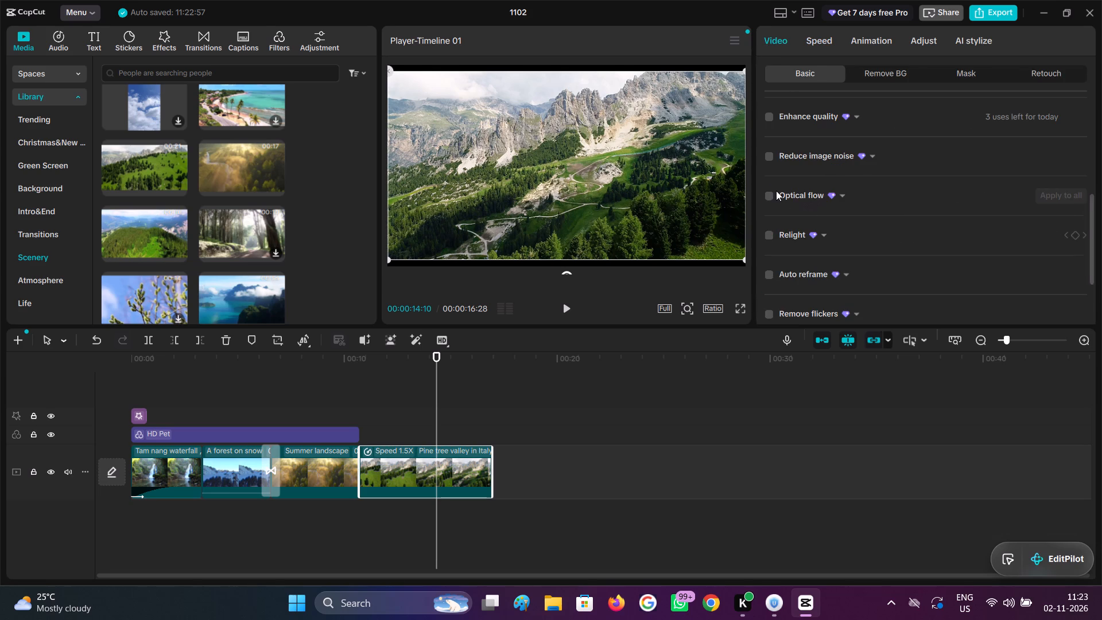
click(770, 198)
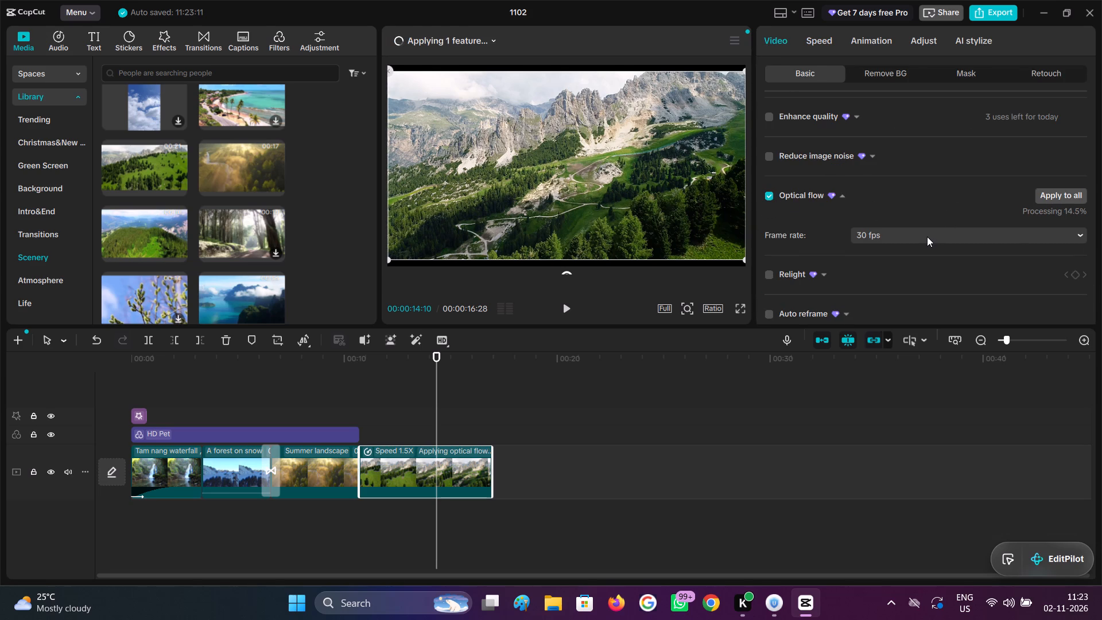
click(927, 237)
click(901, 305)
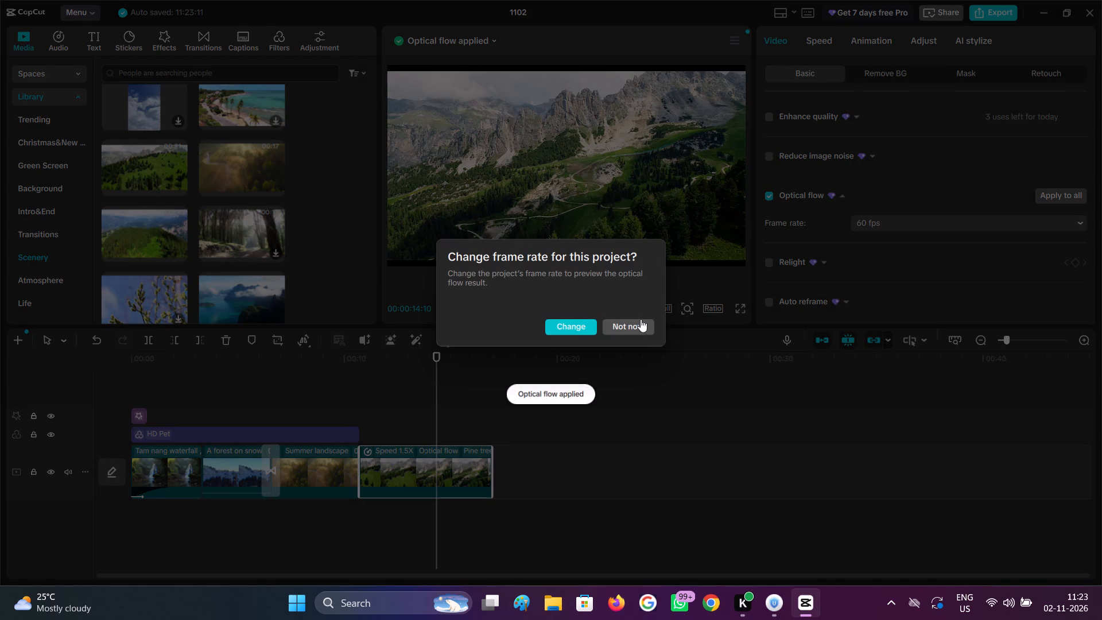
click(577, 327)
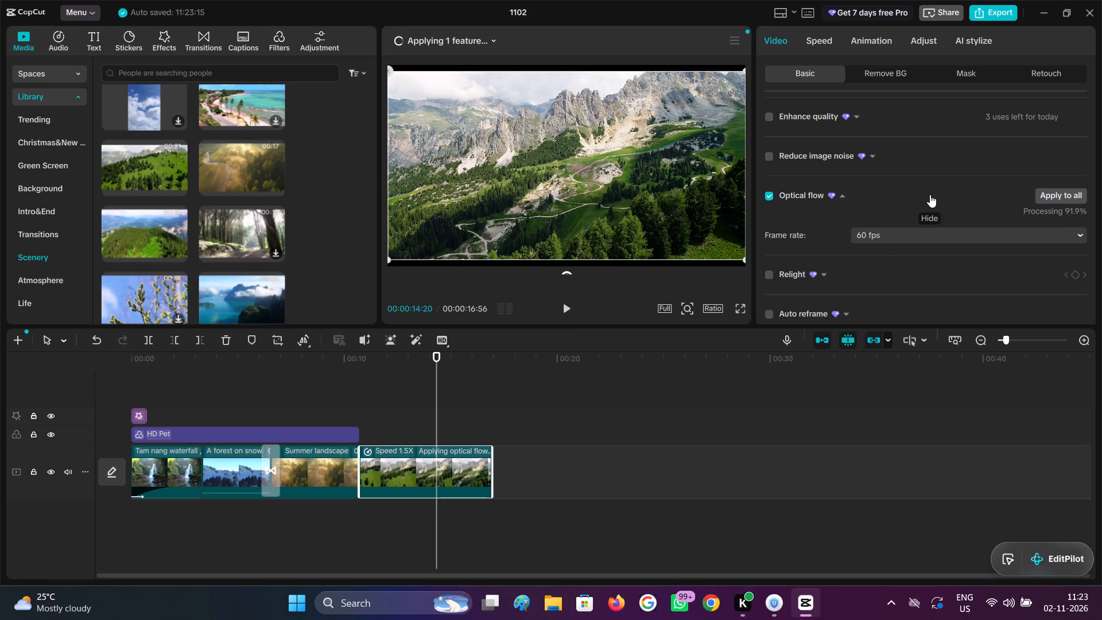
Extend the HD Pet filter over the Pine tree valley clip to about 15 seconds and play back from the preceding cut.
click(346, 433)
drag(359, 435, 432, 437)
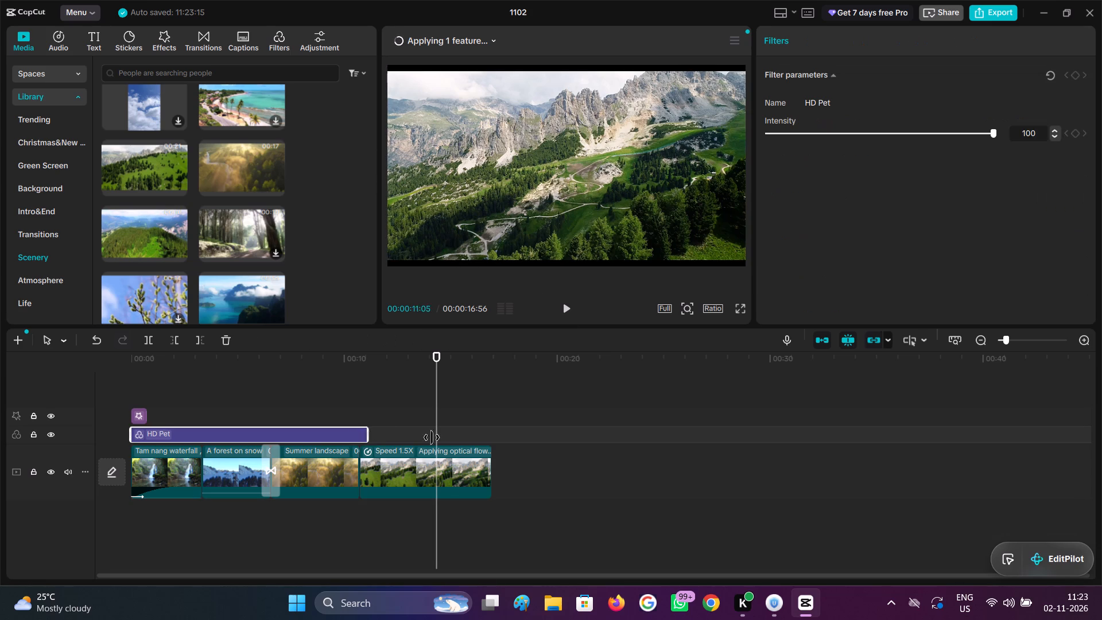
drag(432, 437, 445, 437)
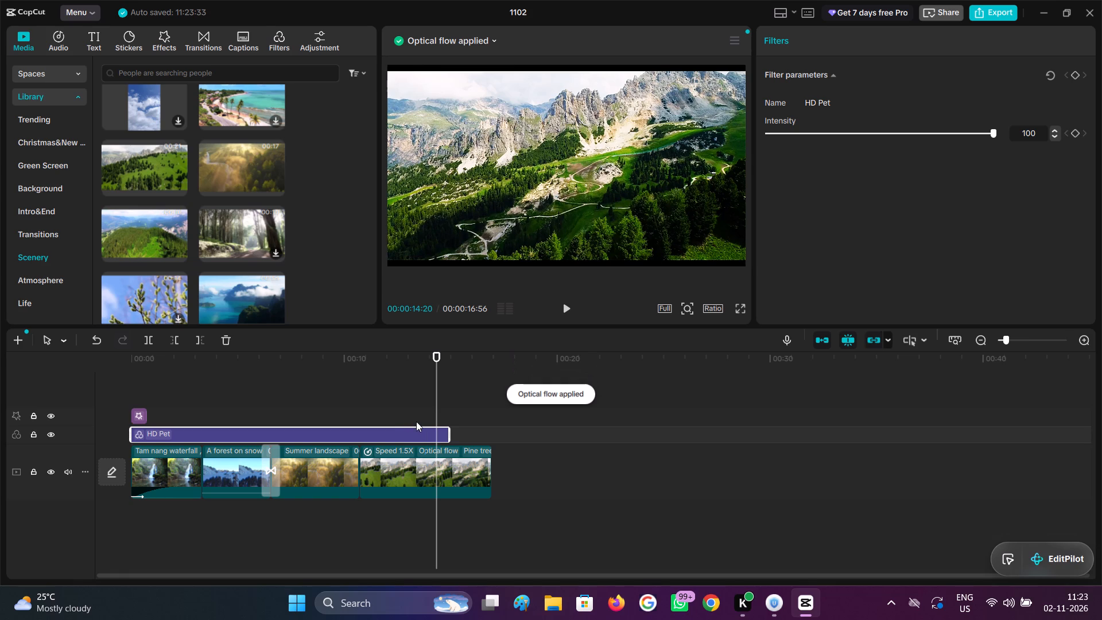
click(390, 403)
drag(390, 403, 374, 404)
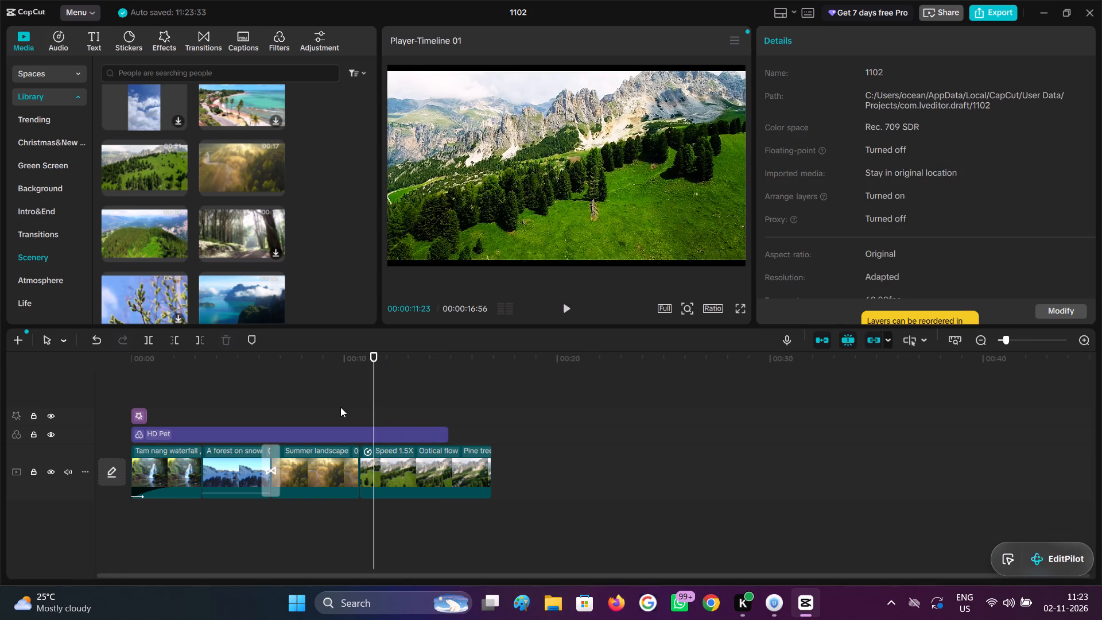
click(350, 403)
click(570, 309)
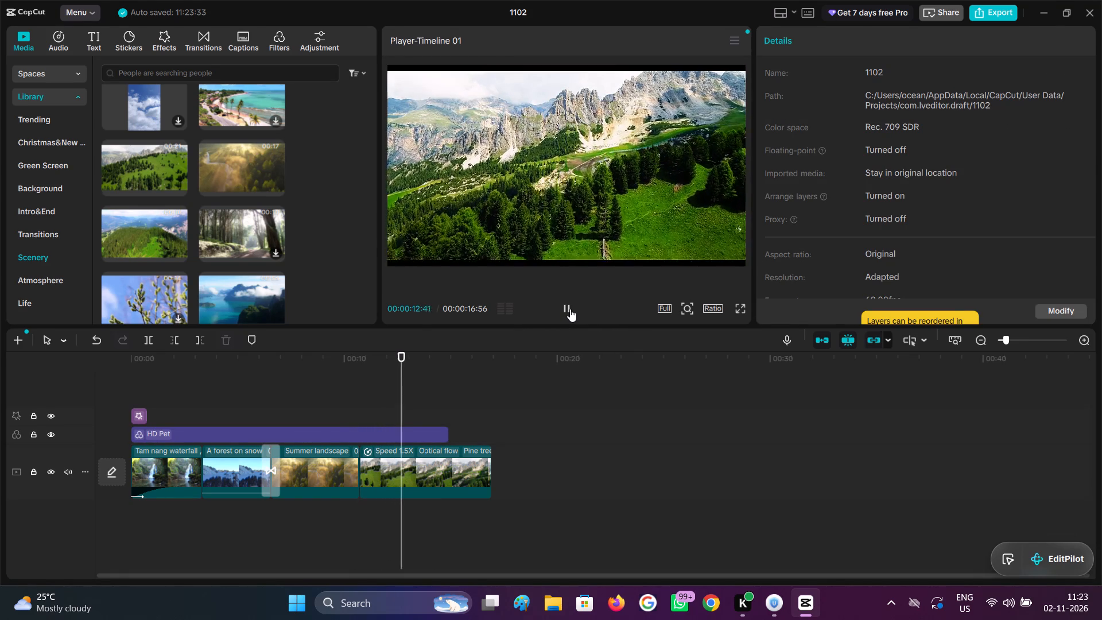
click(570, 309)
Turn off Optical flow on the Pine tree valley clip and play back across the cut from the Summer landscape clip.
click(456, 466)
scroll(814, 224, down, 4)
scroll(821, 216, up, 1)
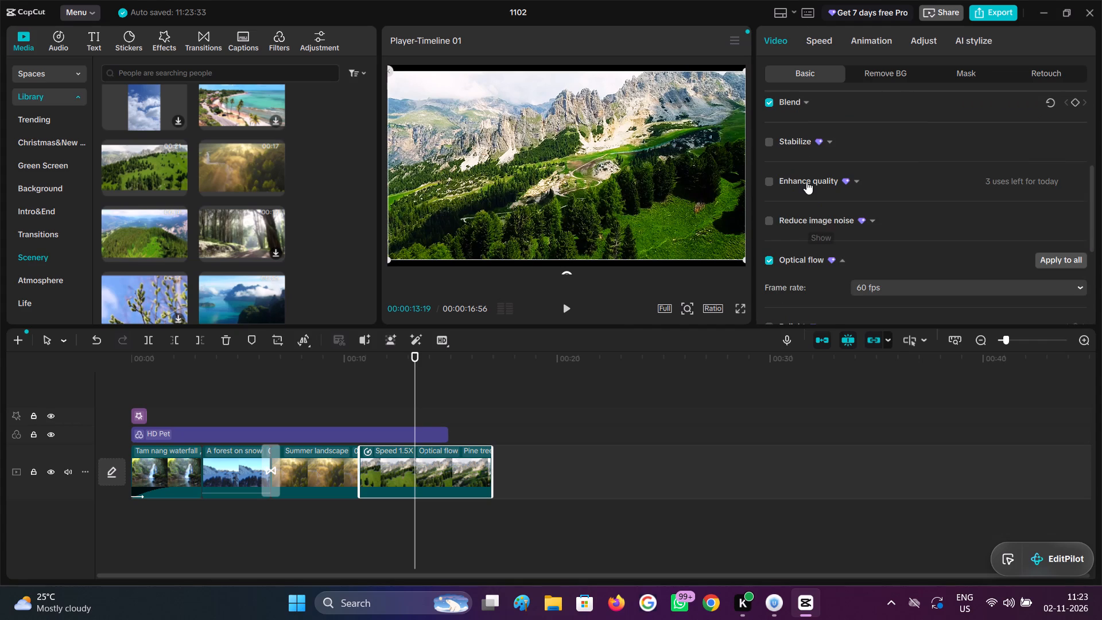
scroll(806, 181, up, 1)
scroll(790, 185, down, 2)
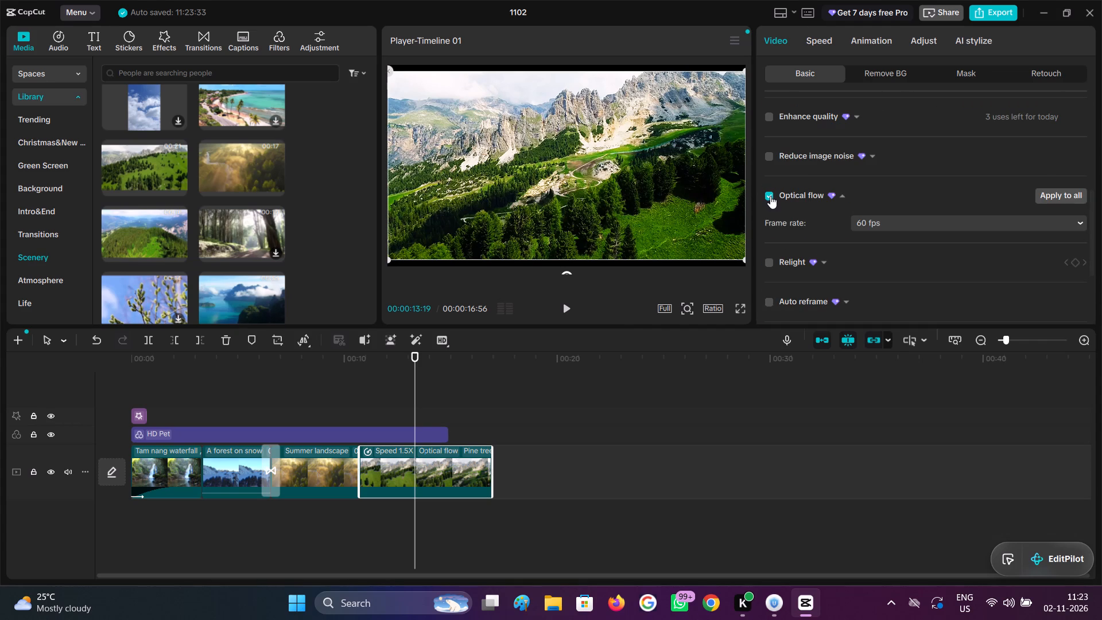
click(770, 196)
click(349, 392)
click(582, 309)
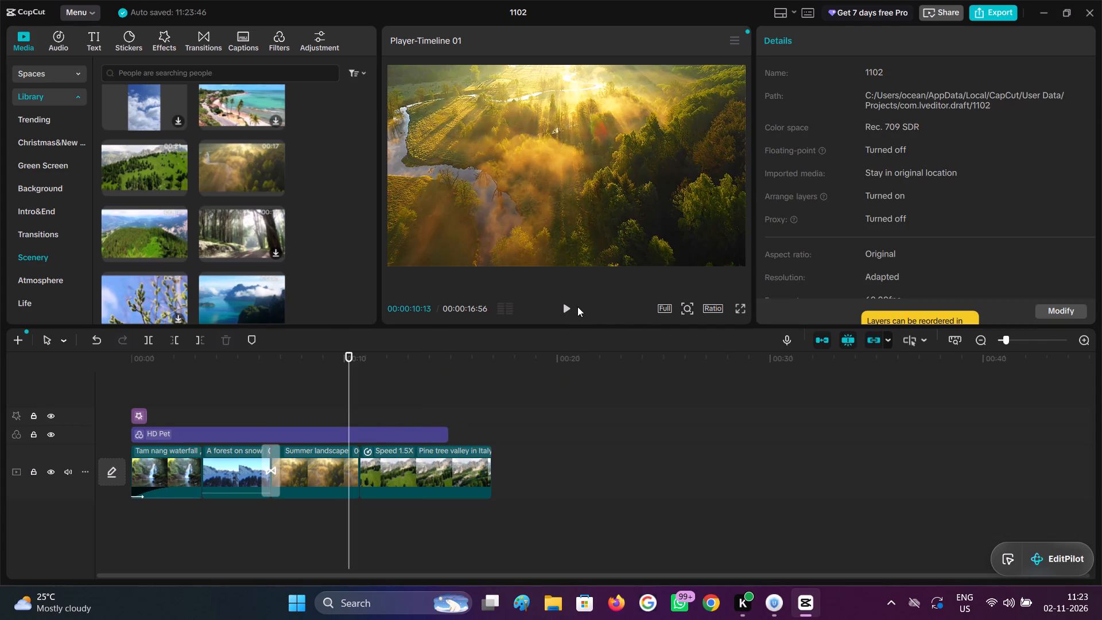
click(572, 304)
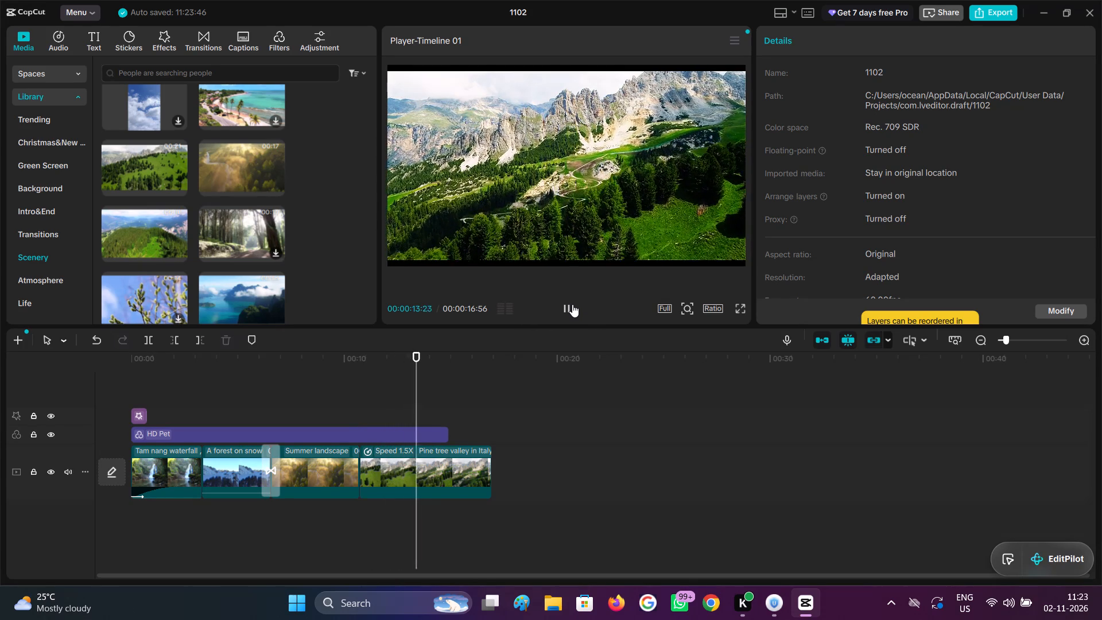
click(572, 304)
Scale the Pine tree valley clip up to 108% and scrub through the timeline to compare its framing with the other clips.
click(447, 469)
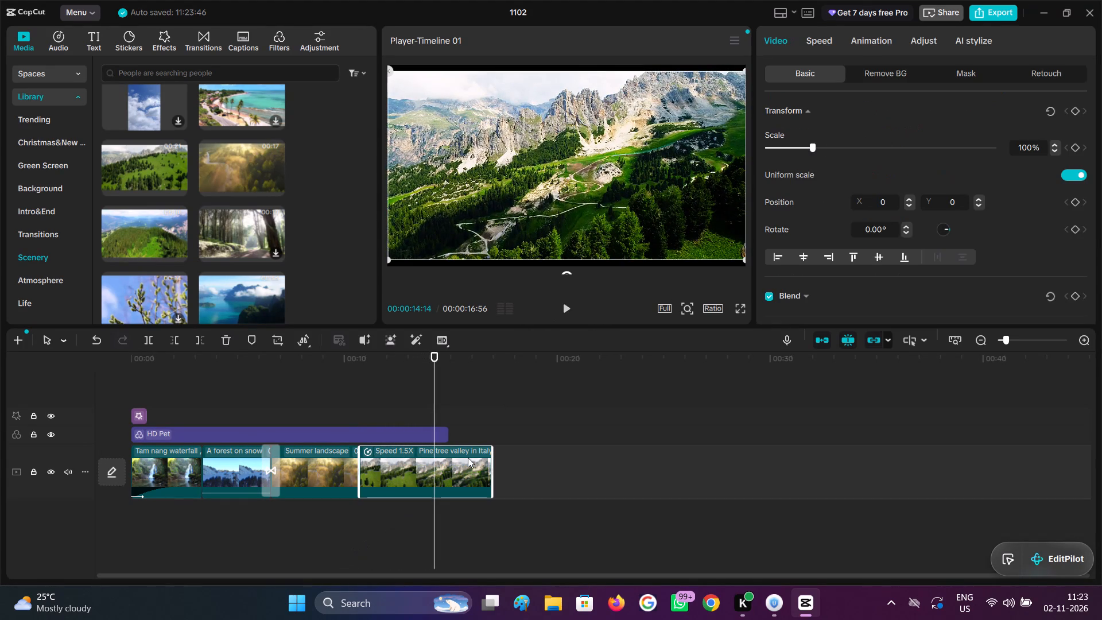
triple_click(1054, 144)
double_click(1054, 144)
click(1054, 144)
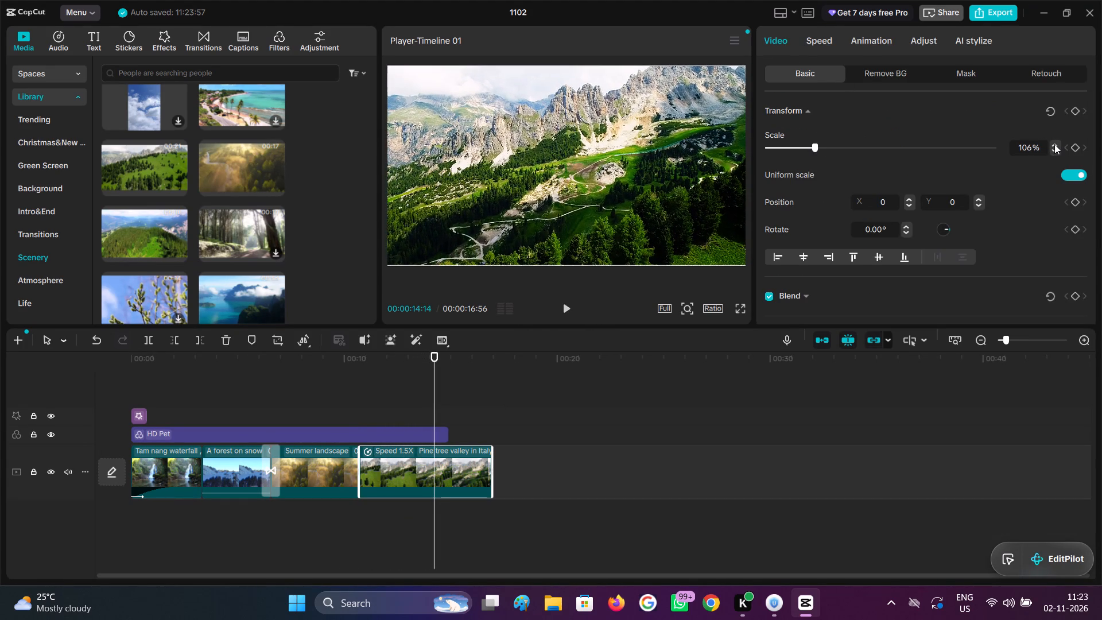
click(1054, 144)
click(381, 420)
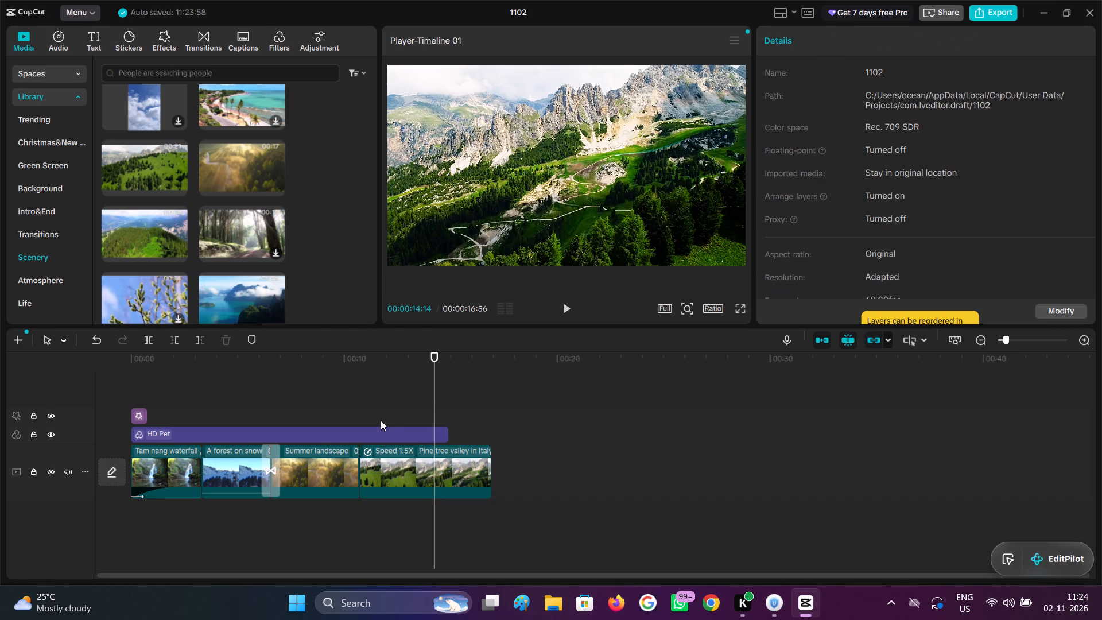
drag(381, 420, 391, 432)
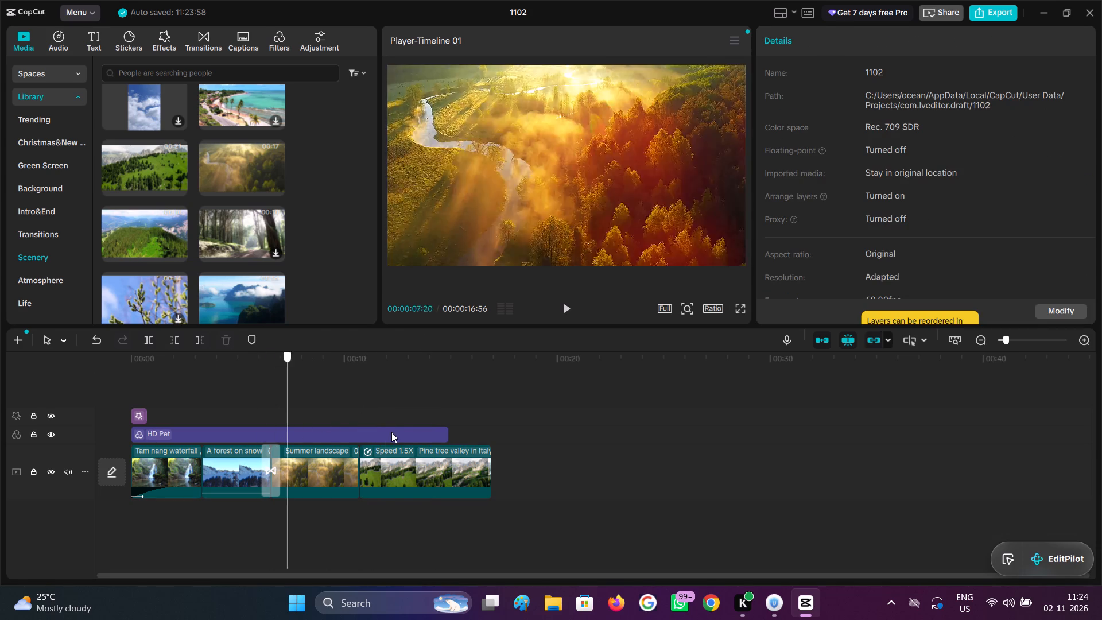
drag(391, 432, 399, 431)
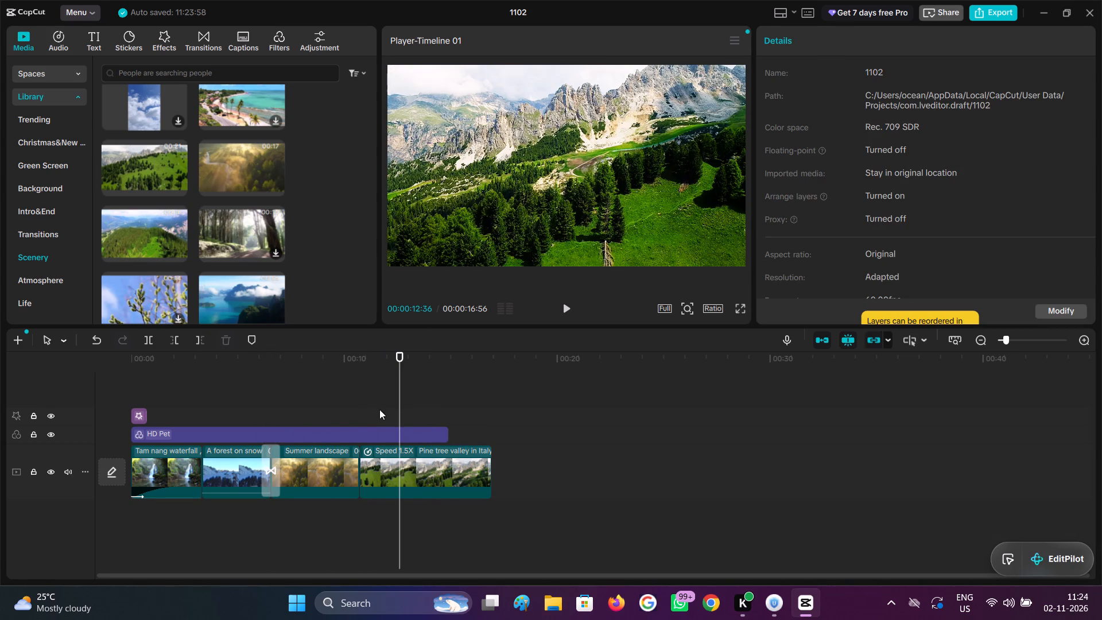
click(410, 461)
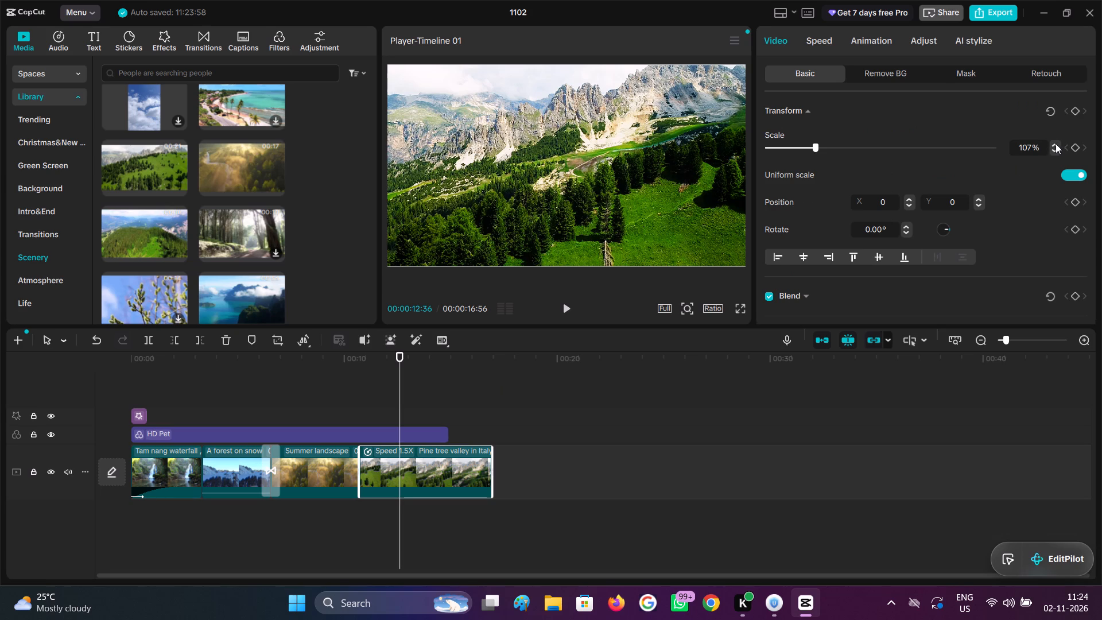
click(1056, 144)
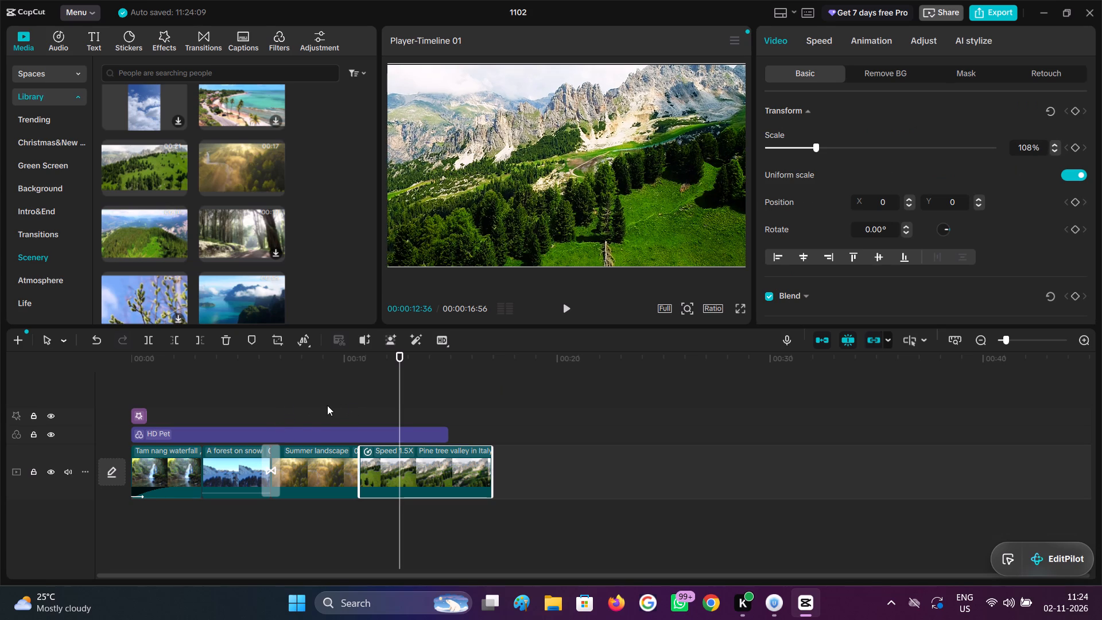
click(327, 405)
drag(327, 405, 166, 440)
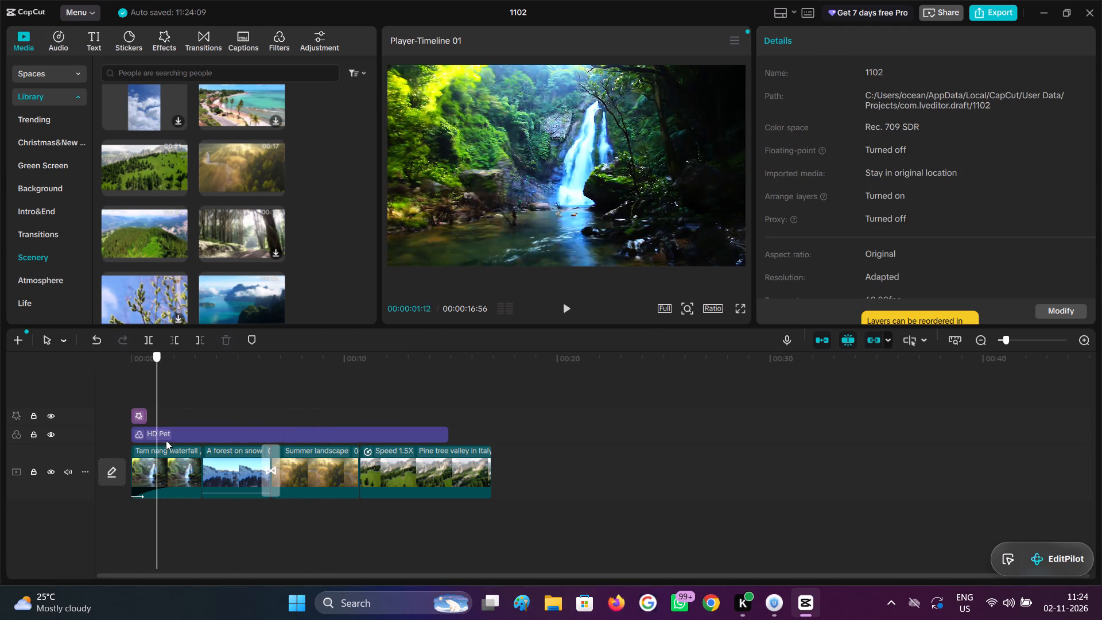
drag(166, 440, 406, 446)
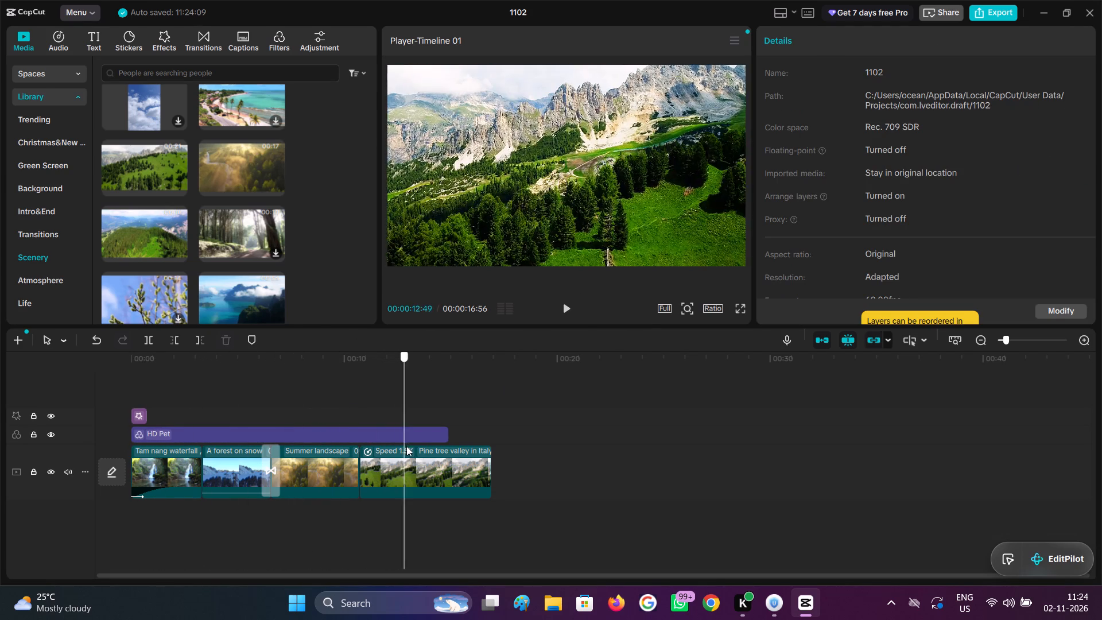
drag(406, 446, 430, 452)
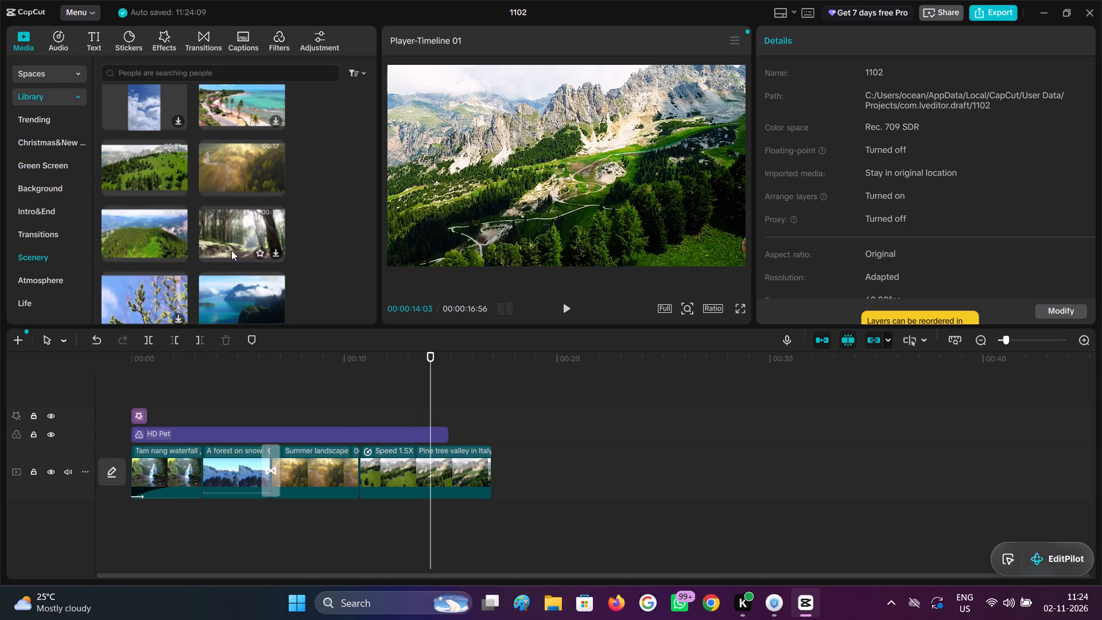
Add the Mix transition between the Summer landscape and Pine tree valley clips and play it back.
click(212, 35)
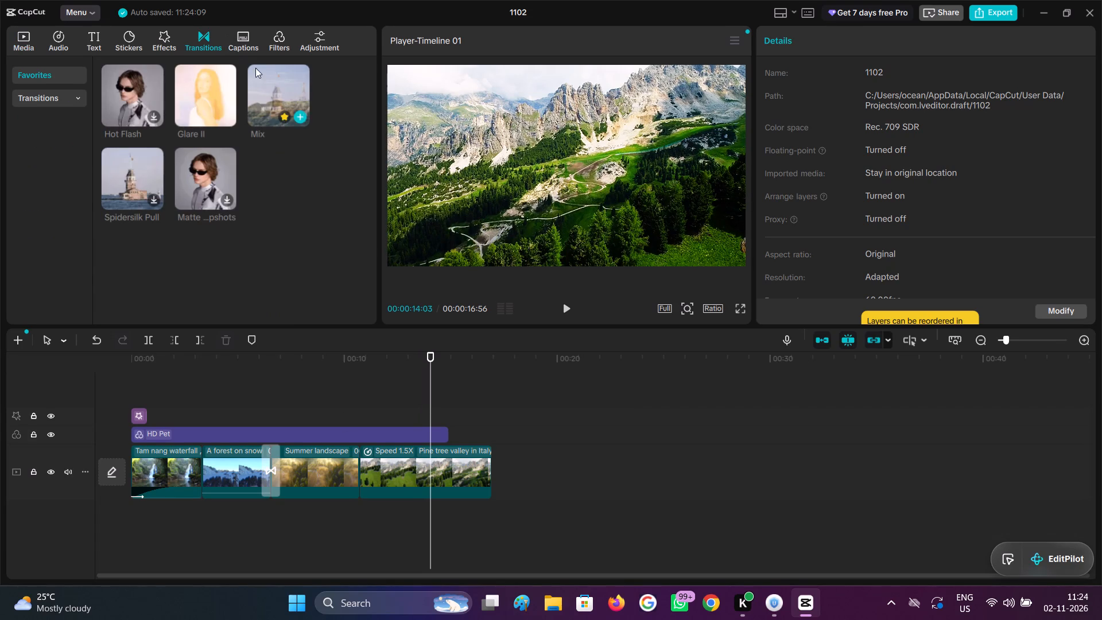
click(267, 74)
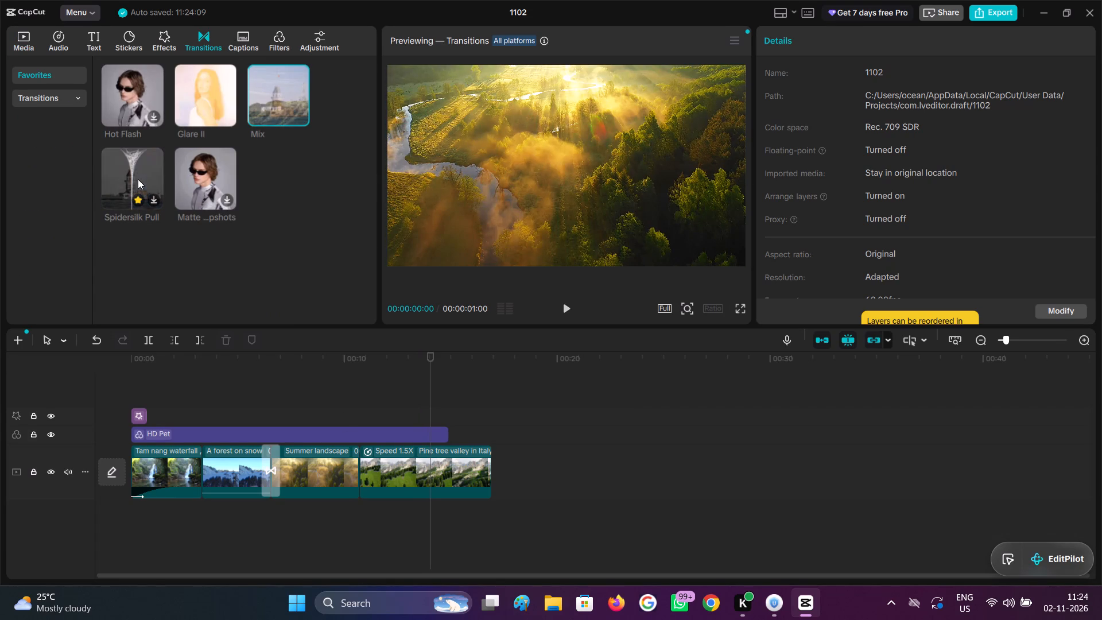
drag(291, 102, 355, 470)
click(339, 378)
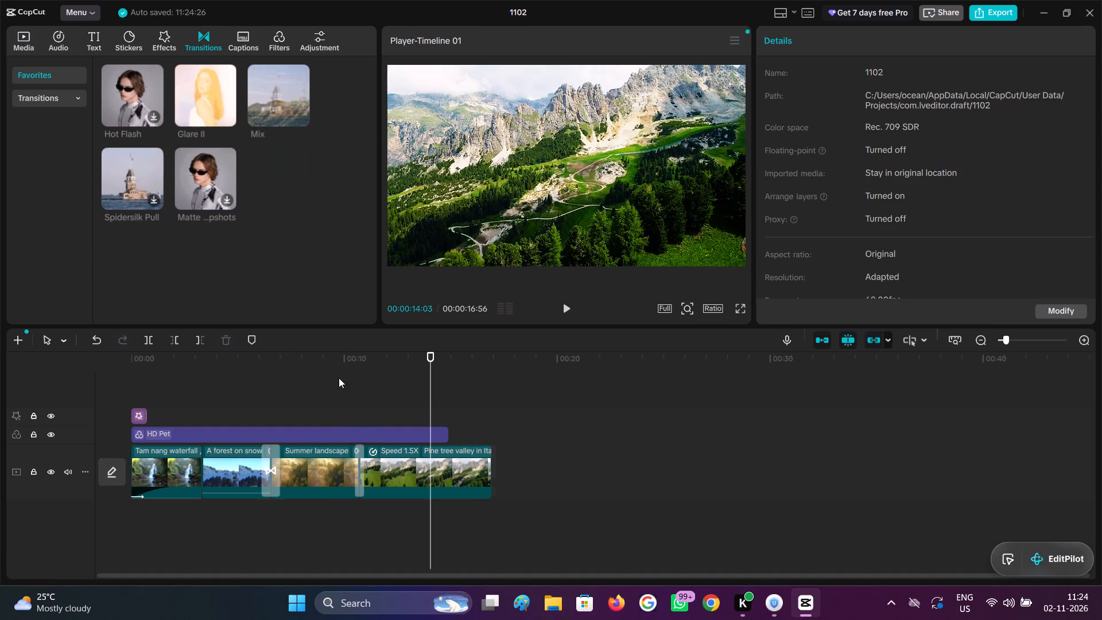
click(576, 304)
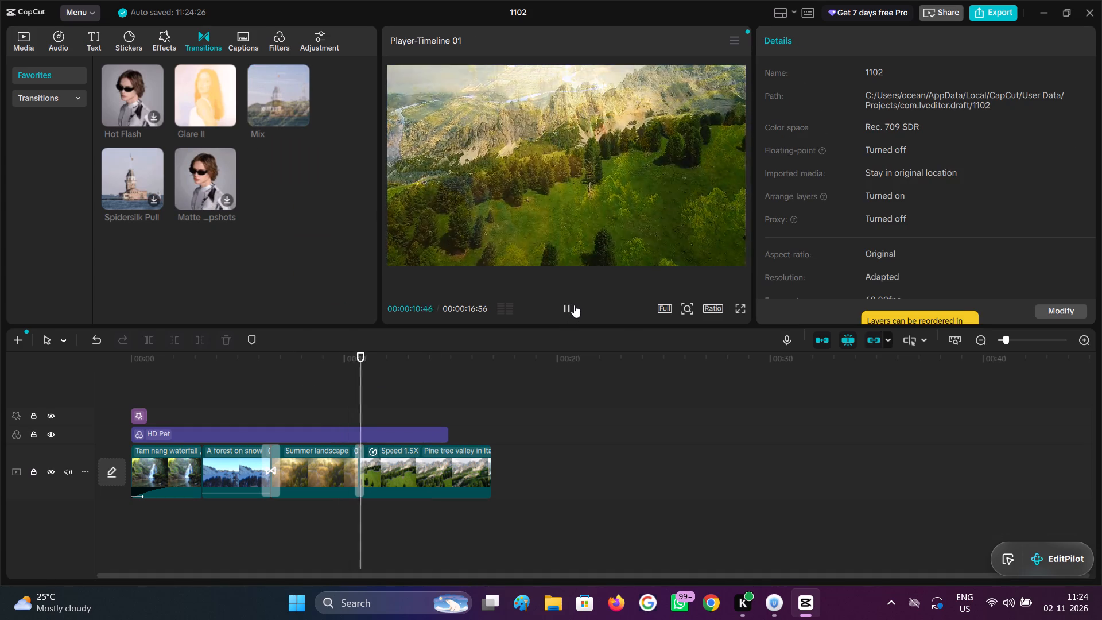
click(574, 305)
Lengthen the Mix transition before the Pine tree valley clip so it starts at about 10 seconds, and replay it.
click(358, 461)
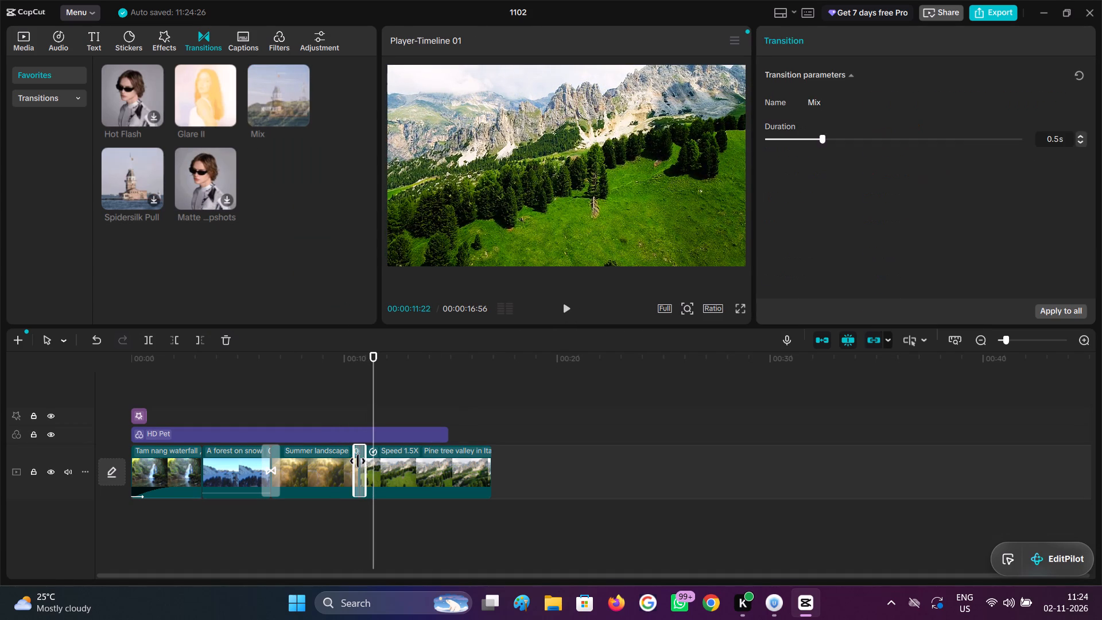
drag(357, 460, 346, 452)
click(343, 433)
click(348, 424)
click(344, 417)
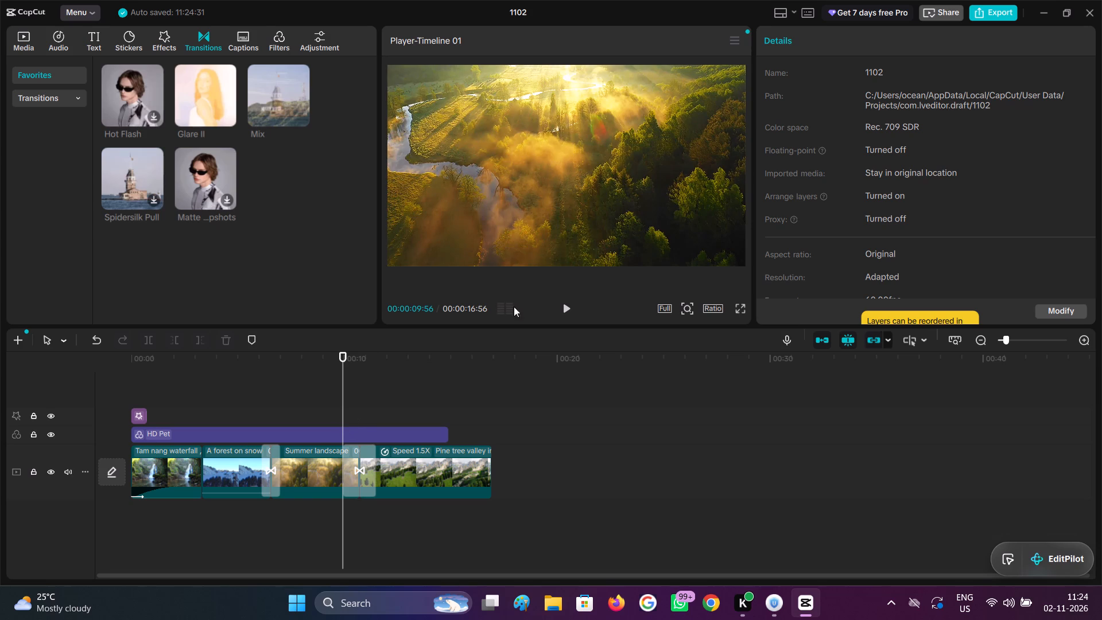
click(558, 308)
click(561, 308)
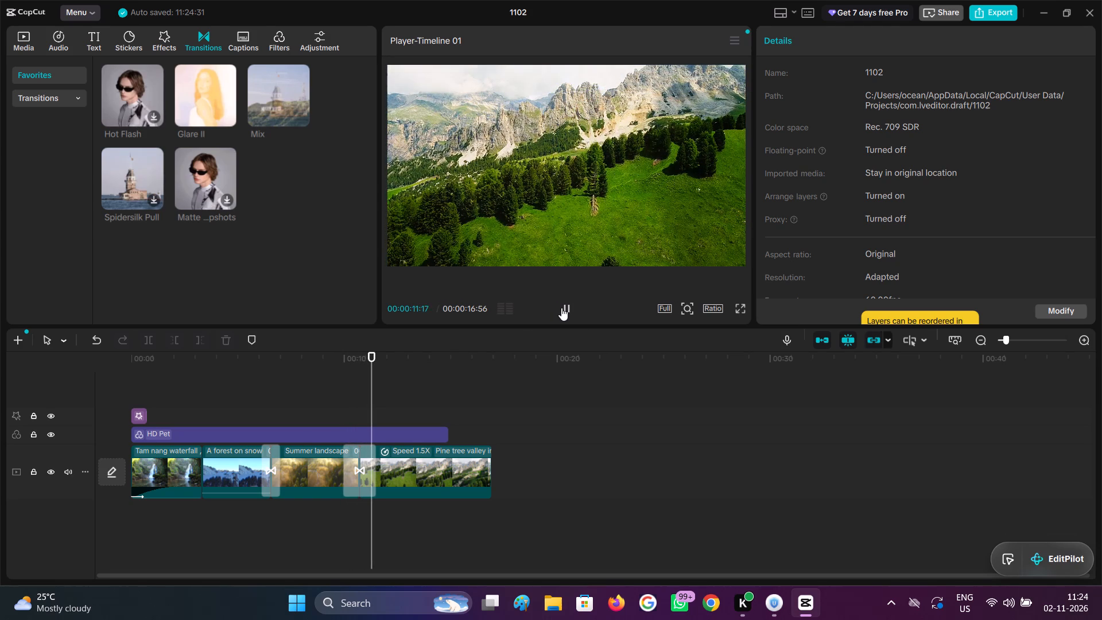
click(336, 409)
click(562, 311)
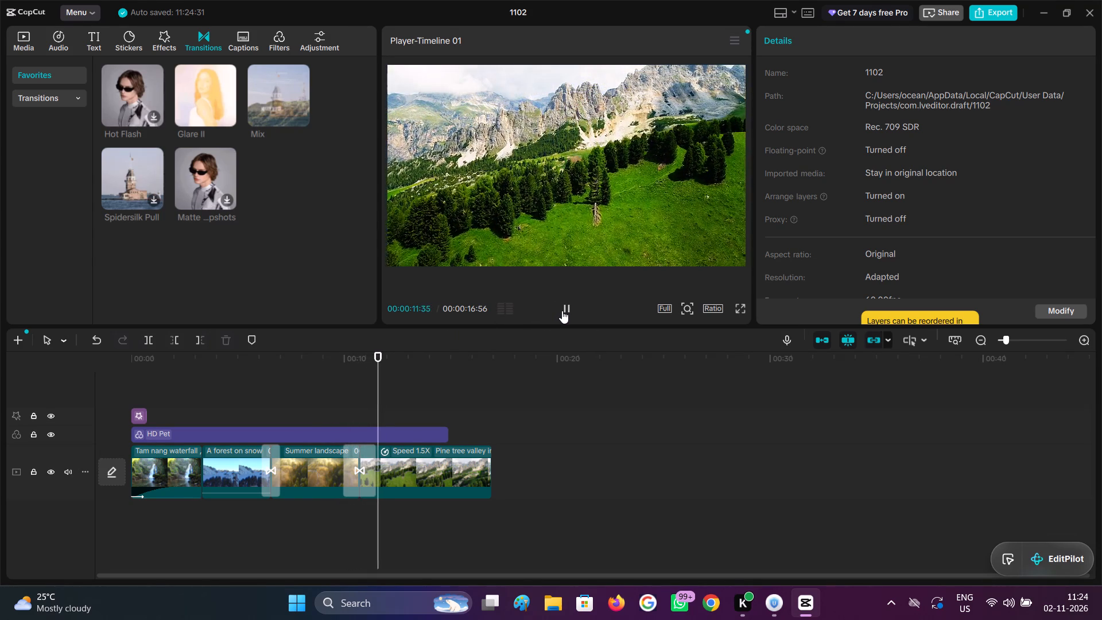
Extend the HD Pet filter to about 15.8 seconds and replay the Pine tree valley clip.
click(562, 311)
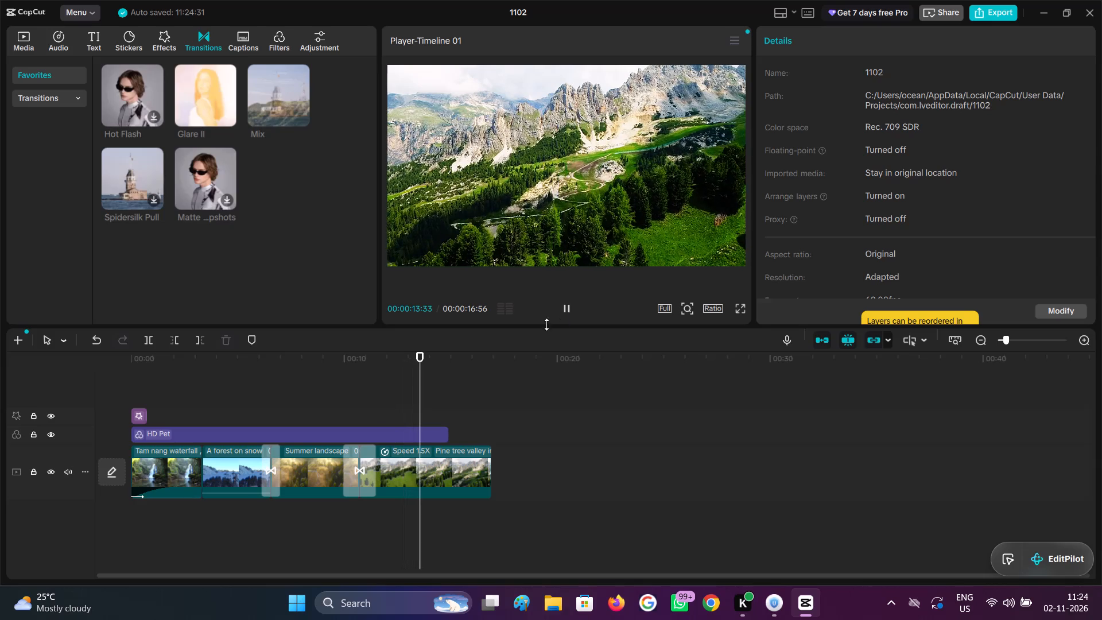
click(335, 404)
click(571, 314)
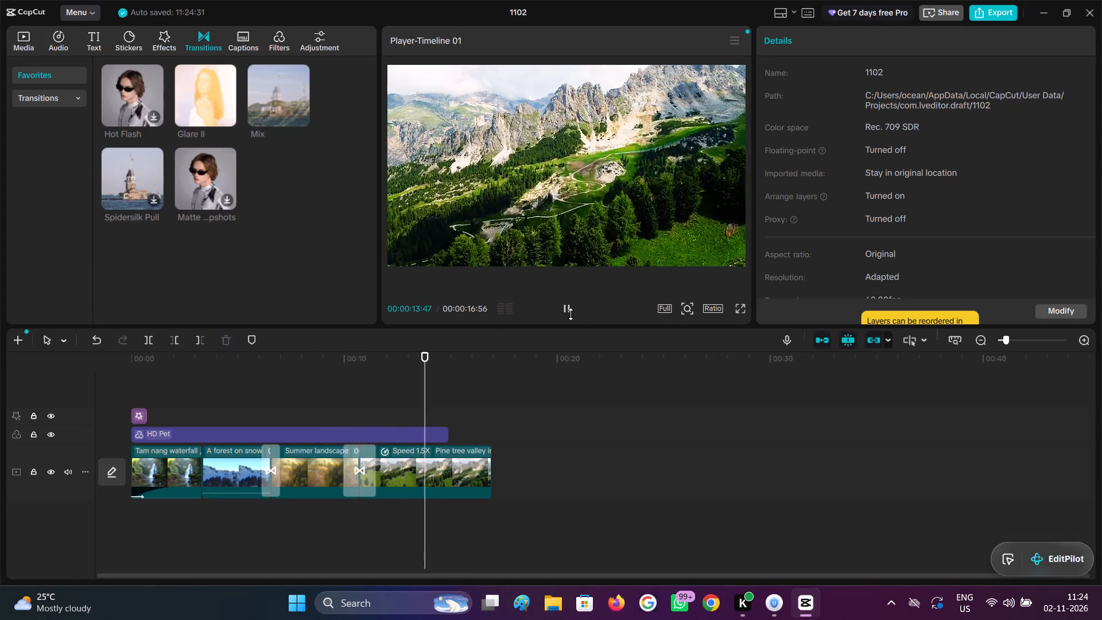
click(571, 314)
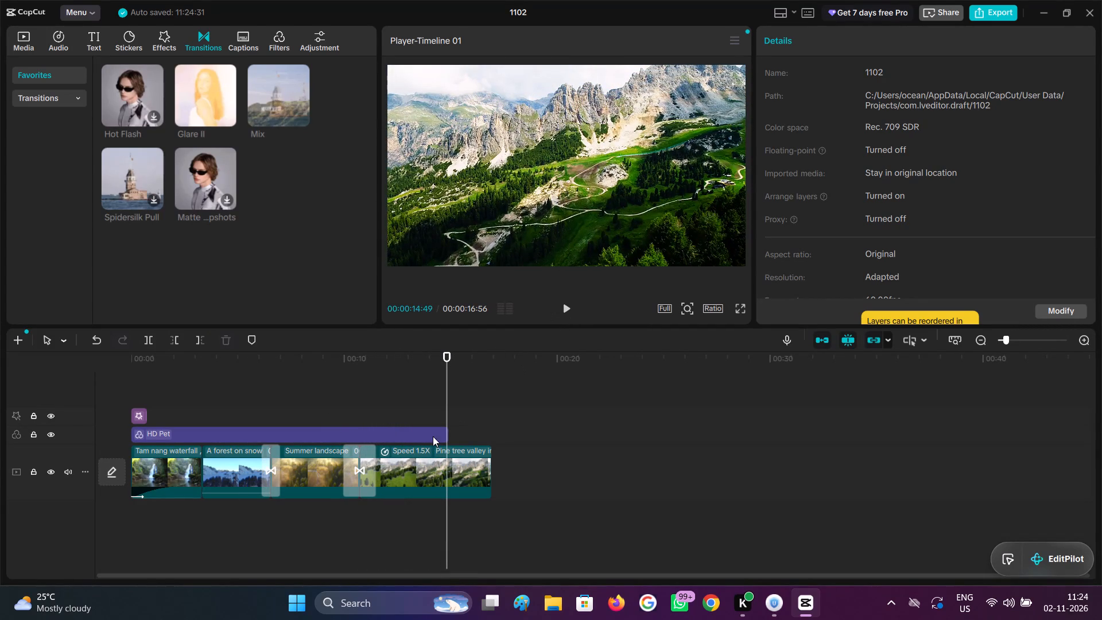
click(442, 440)
drag(451, 436, 467, 439)
click(424, 421)
drag(421, 420, 408, 419)
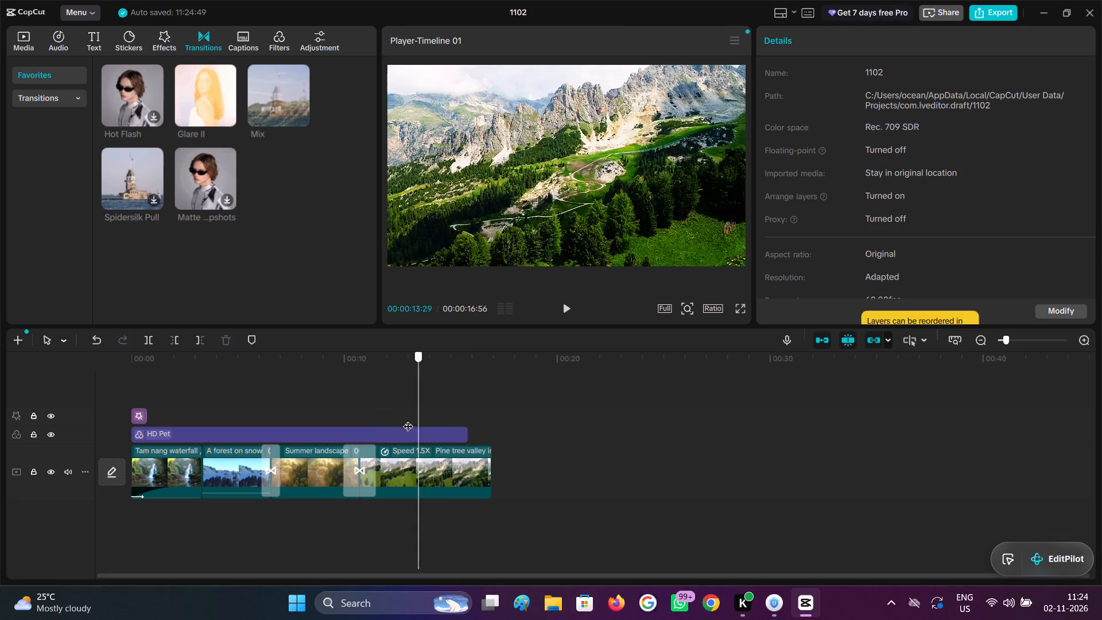
drag(408, 419, 382, 408)
click(570, 313)
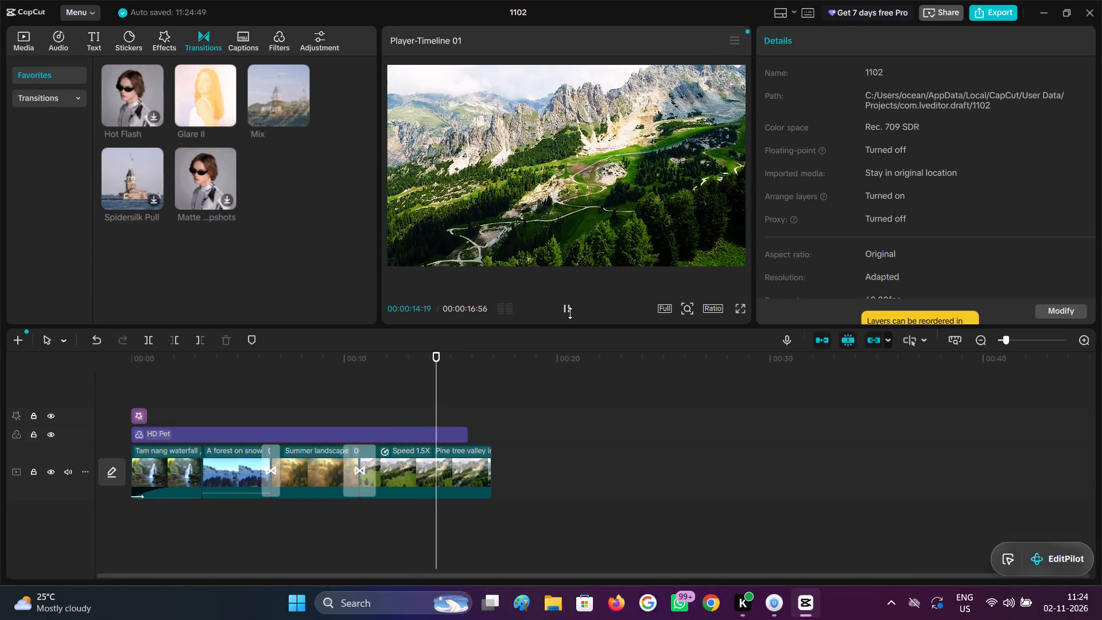
click(570, 313)
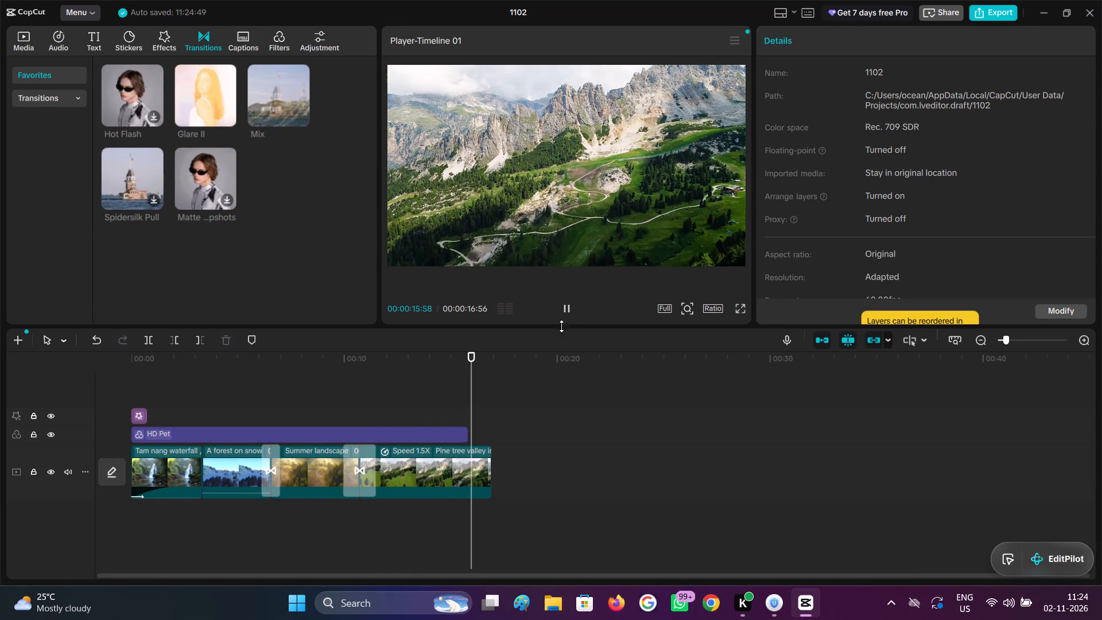
Trim the end of the Pine tree valley clip at 00:00:15:59 and stretch the HD Pet filter to match.
click(456, 467)
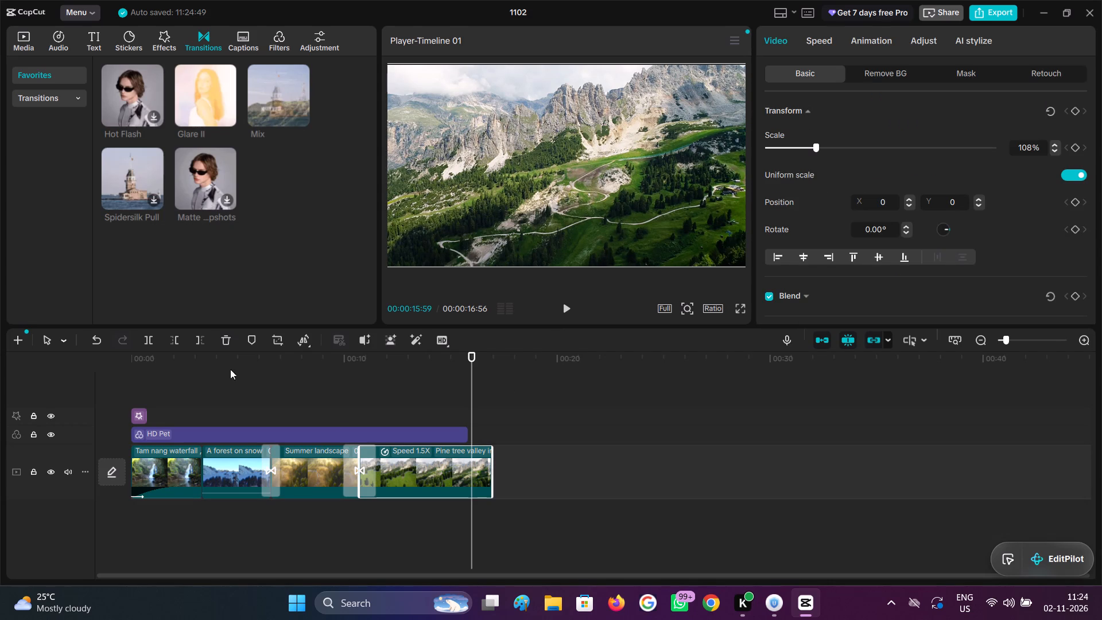
click(204, 344)
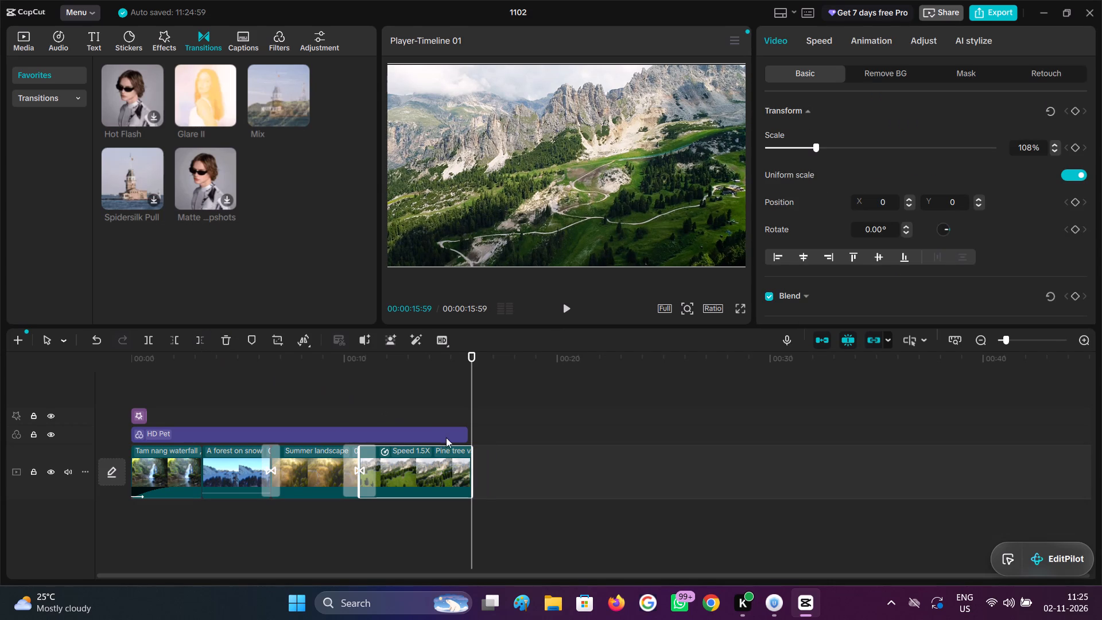
click(460, 434)
click(467, 432)
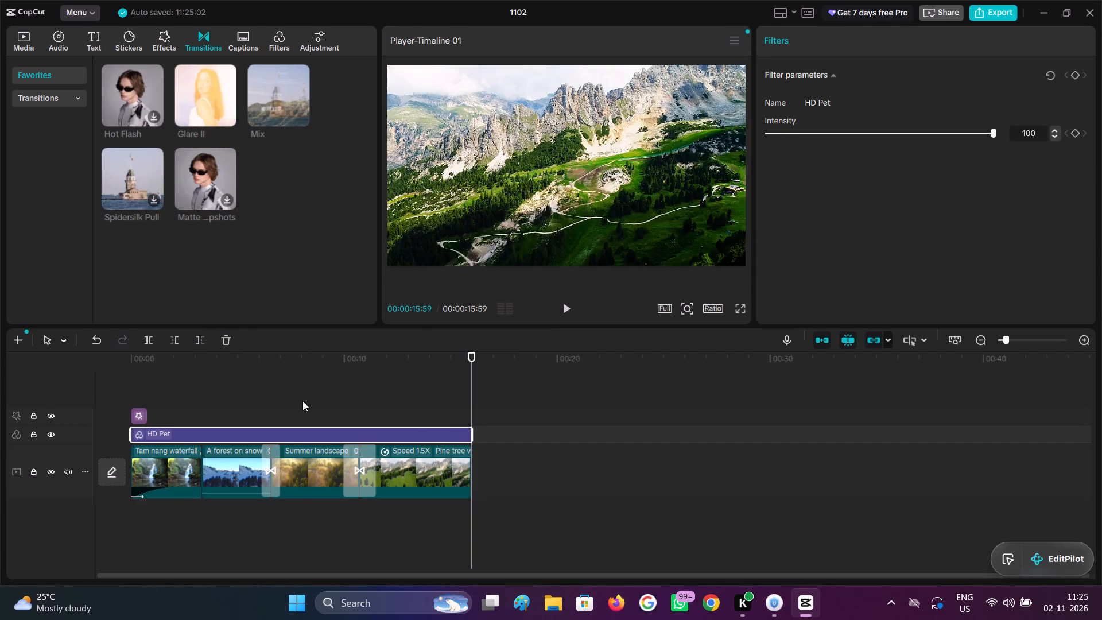
Play from the start, lengthen the Tam nang waterfall clip to about 4 seconds, and move its last keyframe to the new end.
click(302, 401)
drag(293, 403, 0, 422)
click(274, 382)
drag(274, 382, 80, 393)
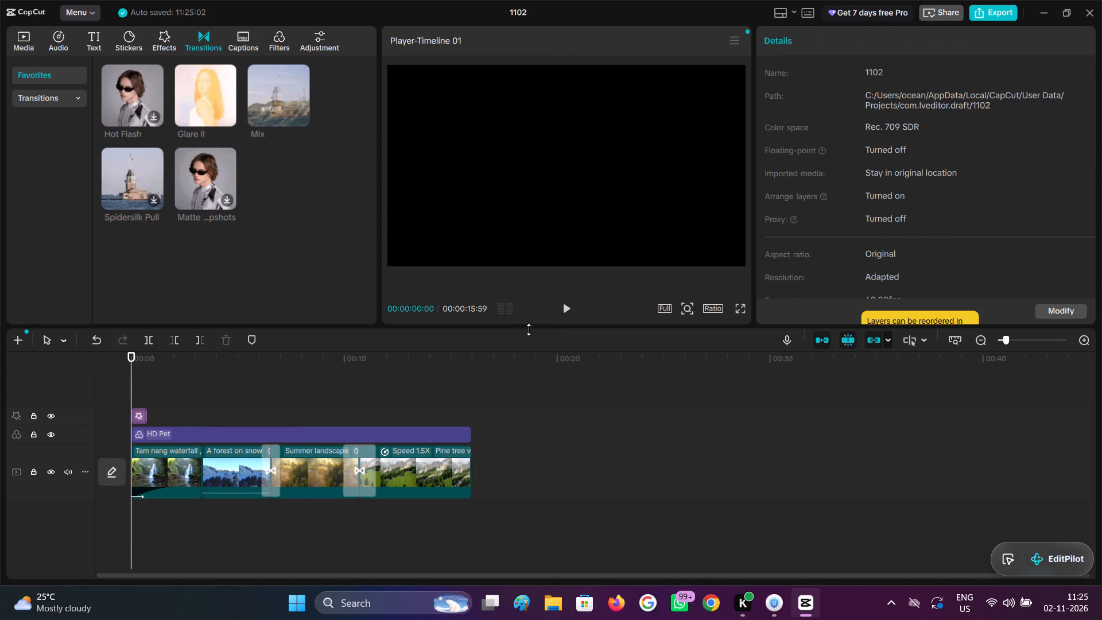
click(562, 311)
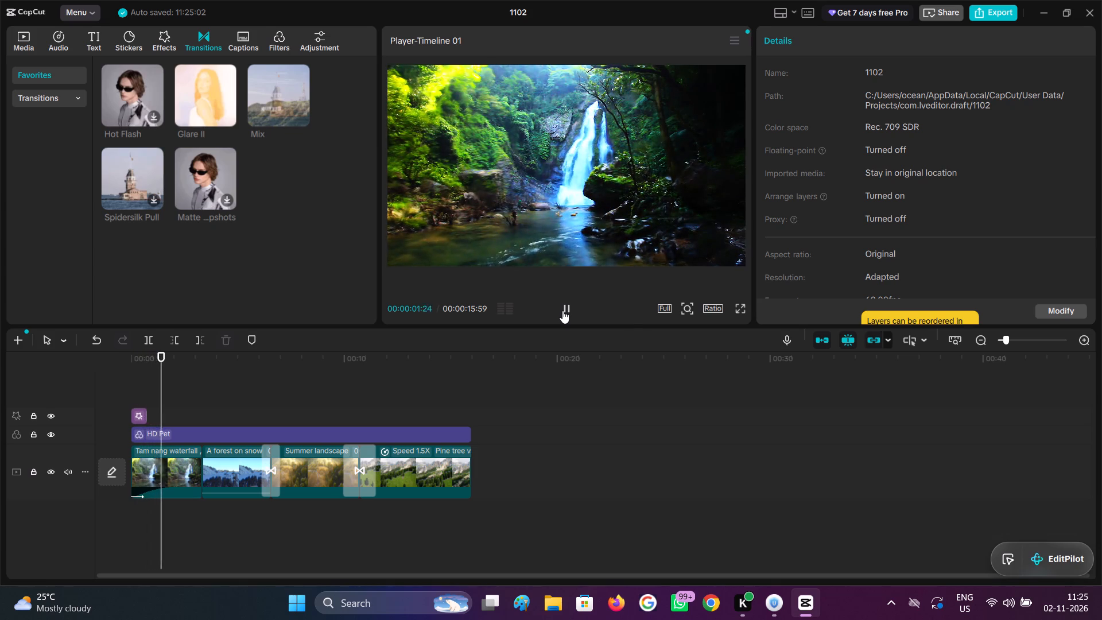
click(562, 311)
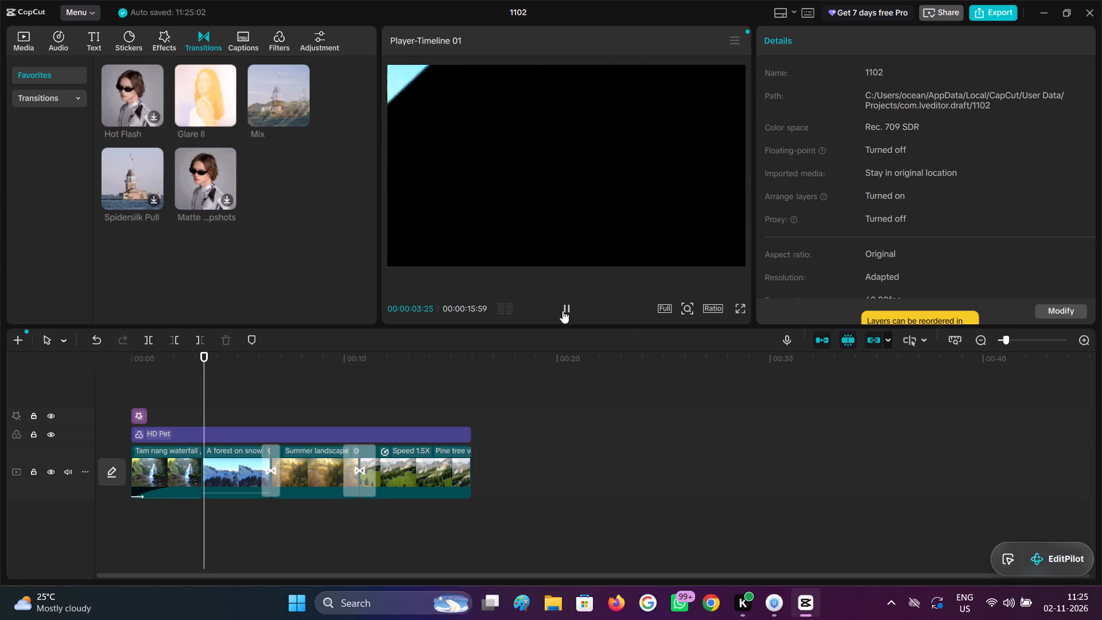
click(177, 464)
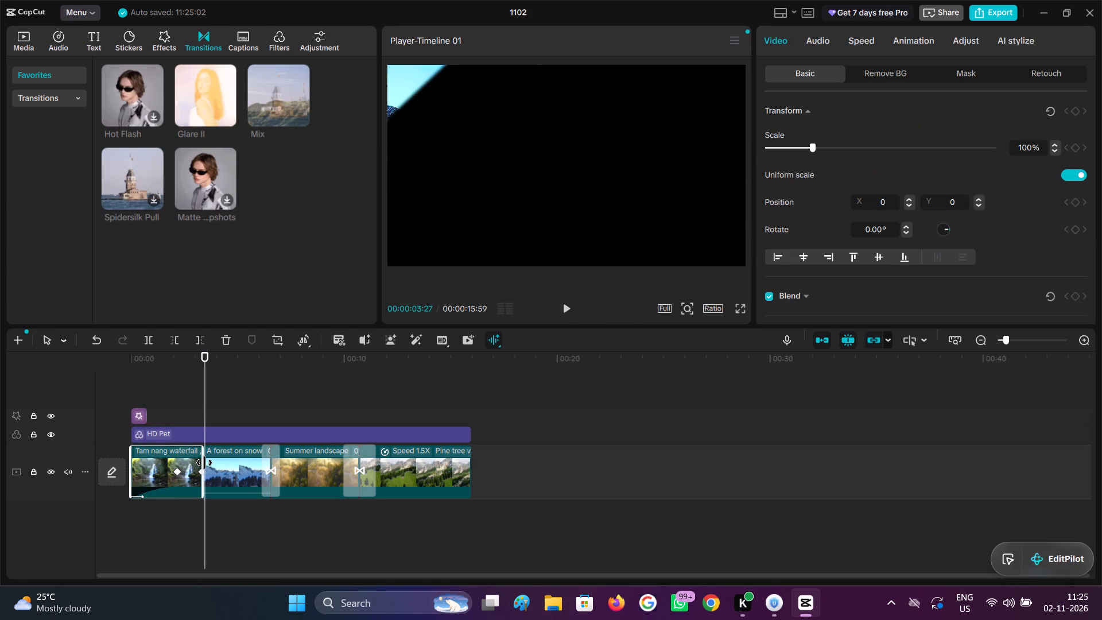
drag(205, 463, 215, 464)
click(227, 464)
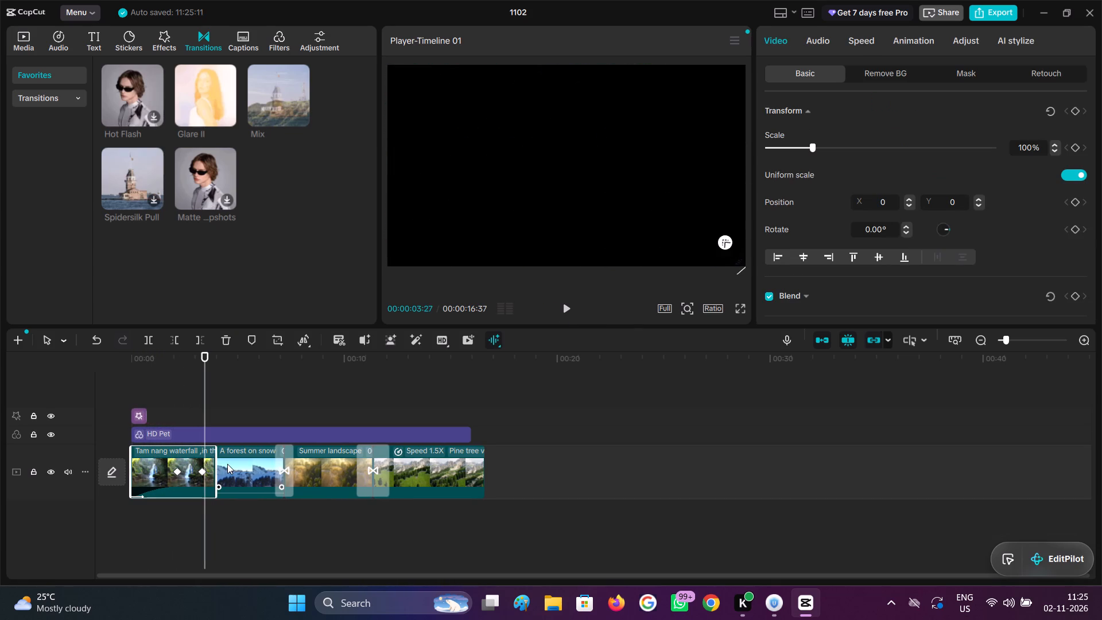
click(209, 473)
drag(204, 470, 214, 471)
click(574, 308)
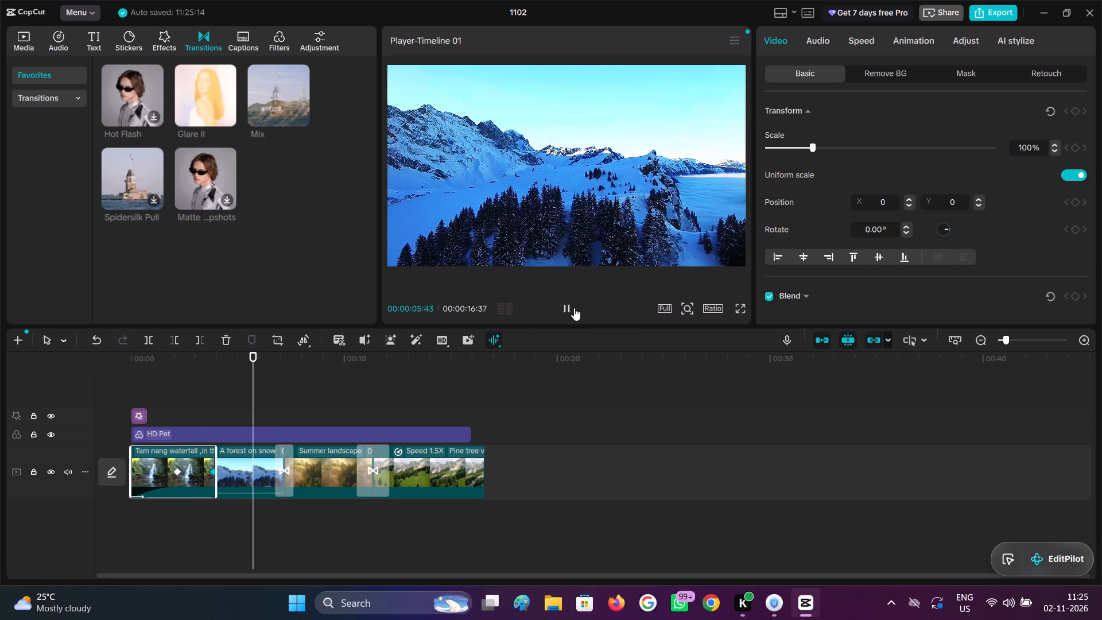
click(574, 308)
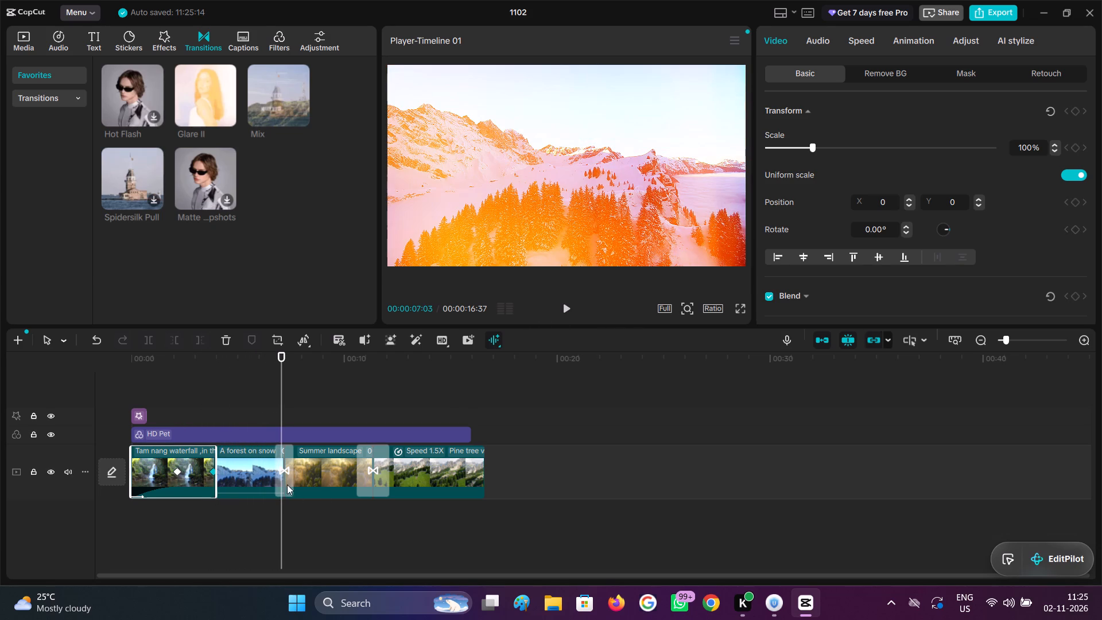
Lengthen the snowy forest clip to end at about 7.9 seconds, shift its middle keyframe to about 5.6 seconds, and replay the video.
click(261, 462)
drag(284, 466, 294, 468)
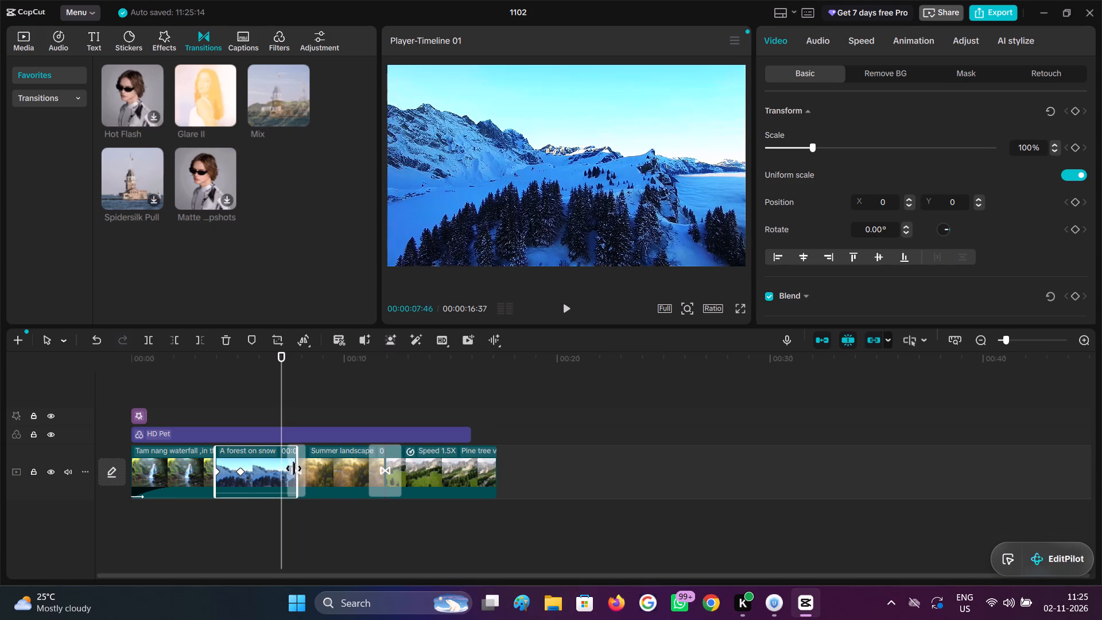
drag(294, 468, 296, 469)
click(246, 471)
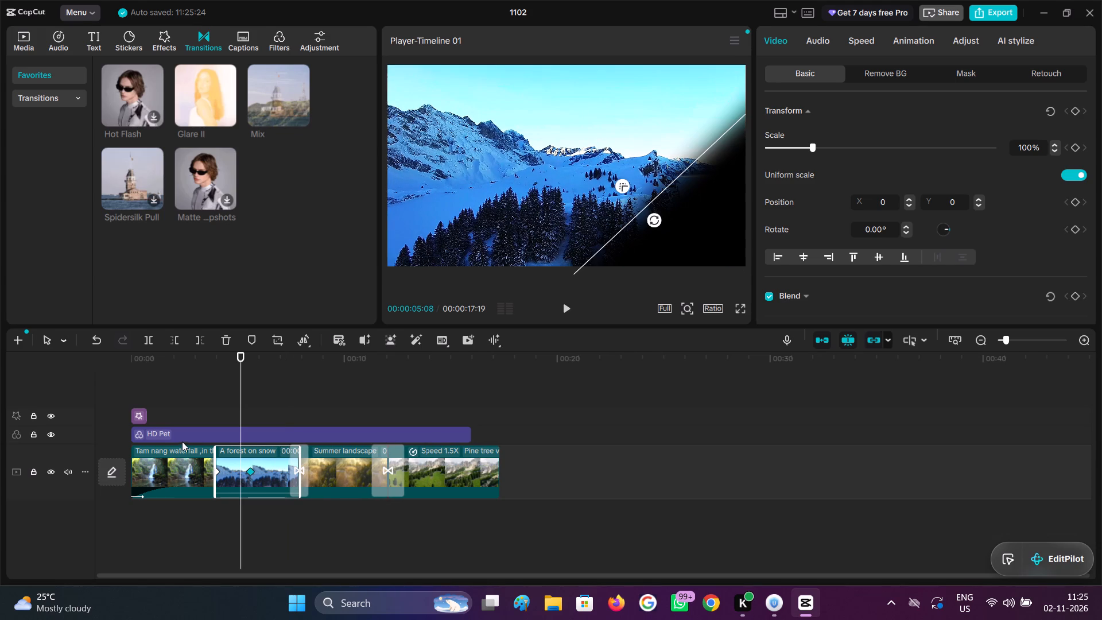
click(180, 487)
click(191, 378)
drag(191, 378, 166, 379)
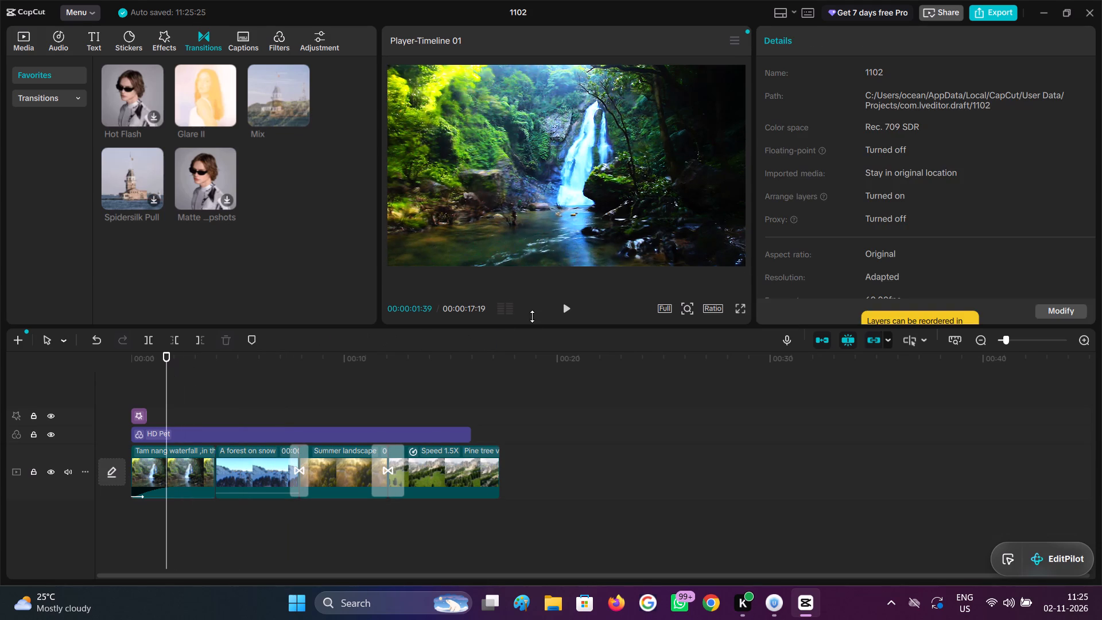
click(566, 309)
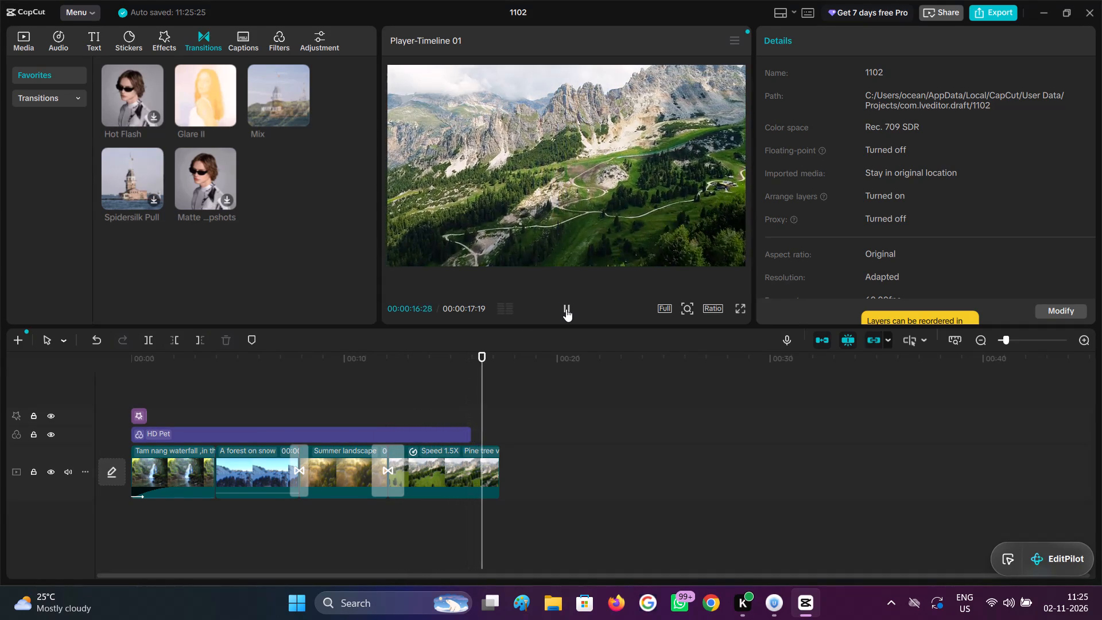
click(566, 309)
Extend the HD Pet filter to the end of the Pine tree valley clip.
click(457, 441)
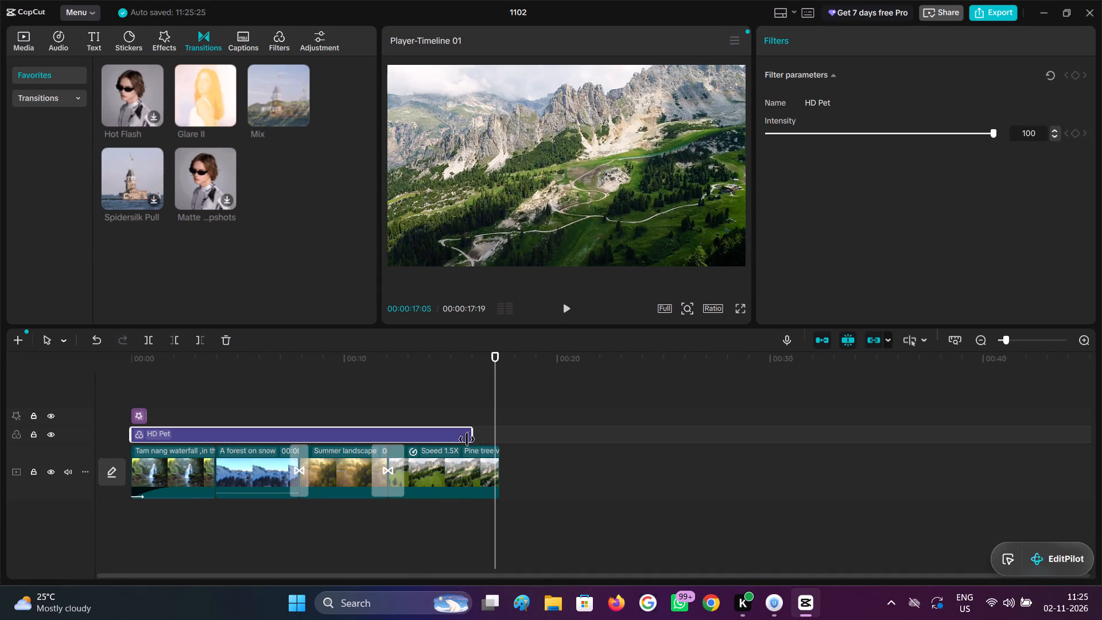
drag(471, 439, 500, 451)
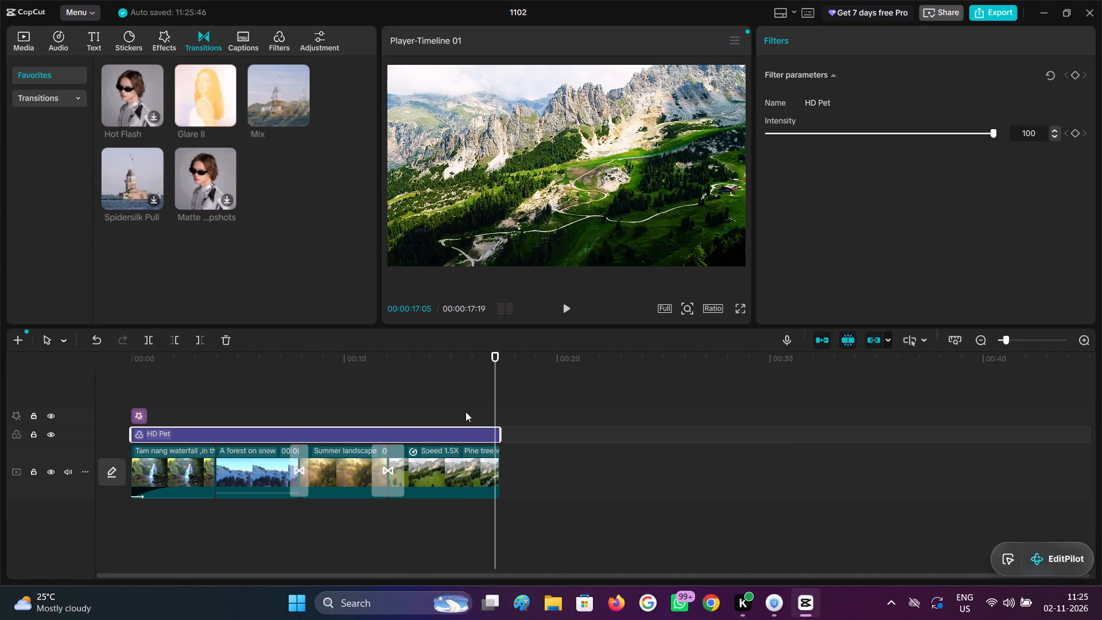
click(465, 406)
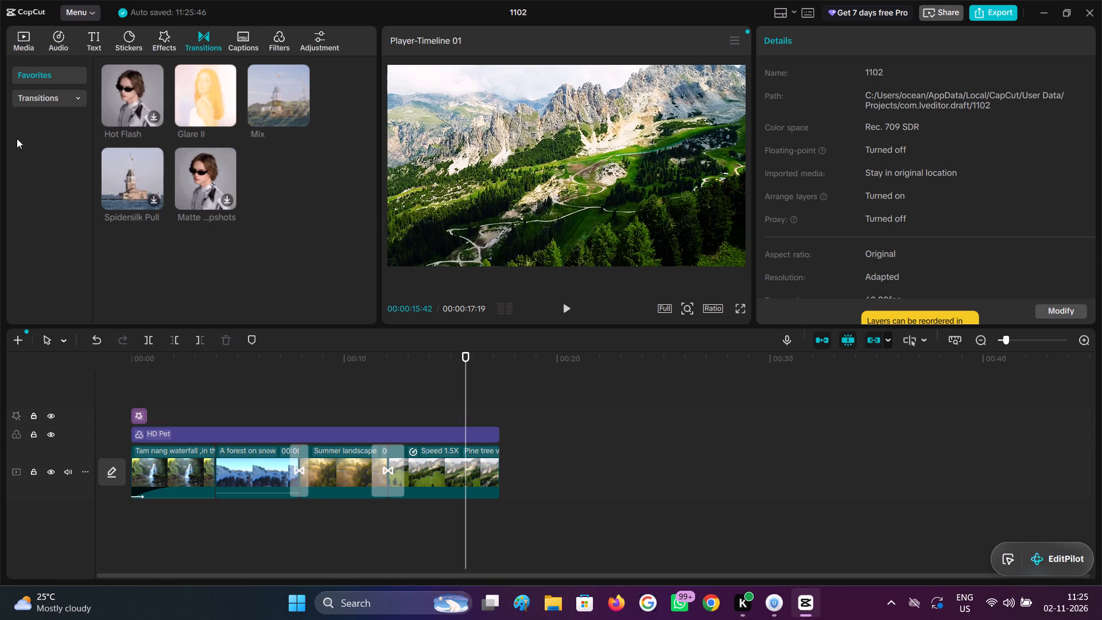
Browse the library's Scenery stock footage and preview the desert camel and palm-lined beach clips.
click(34, 43)
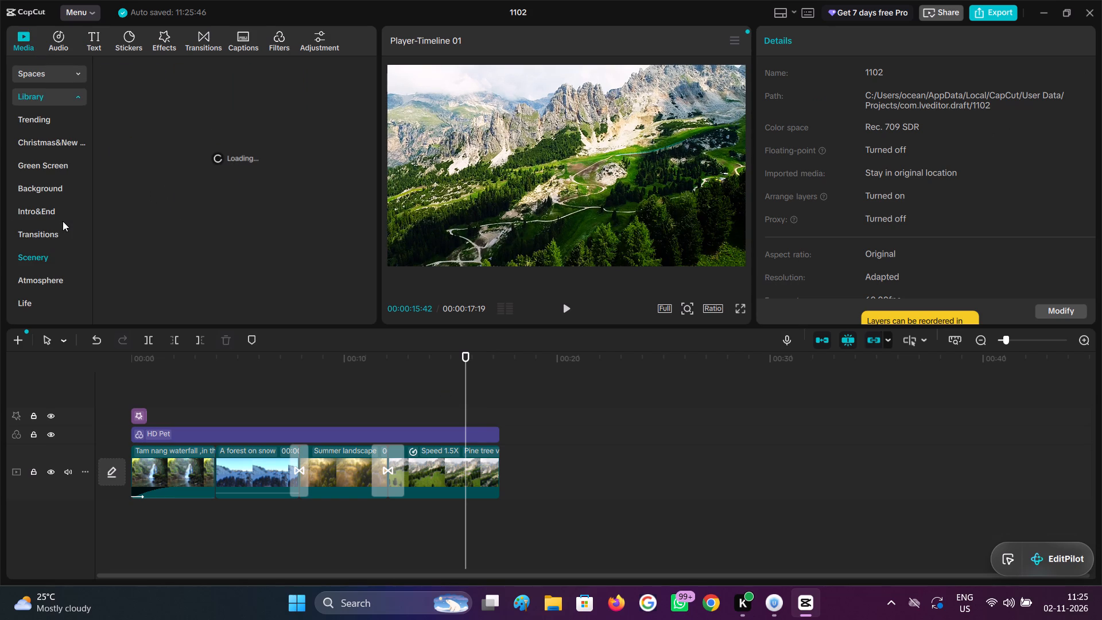
scroll(63, 221, down, 2)
scroll(141, 234, down, 2)
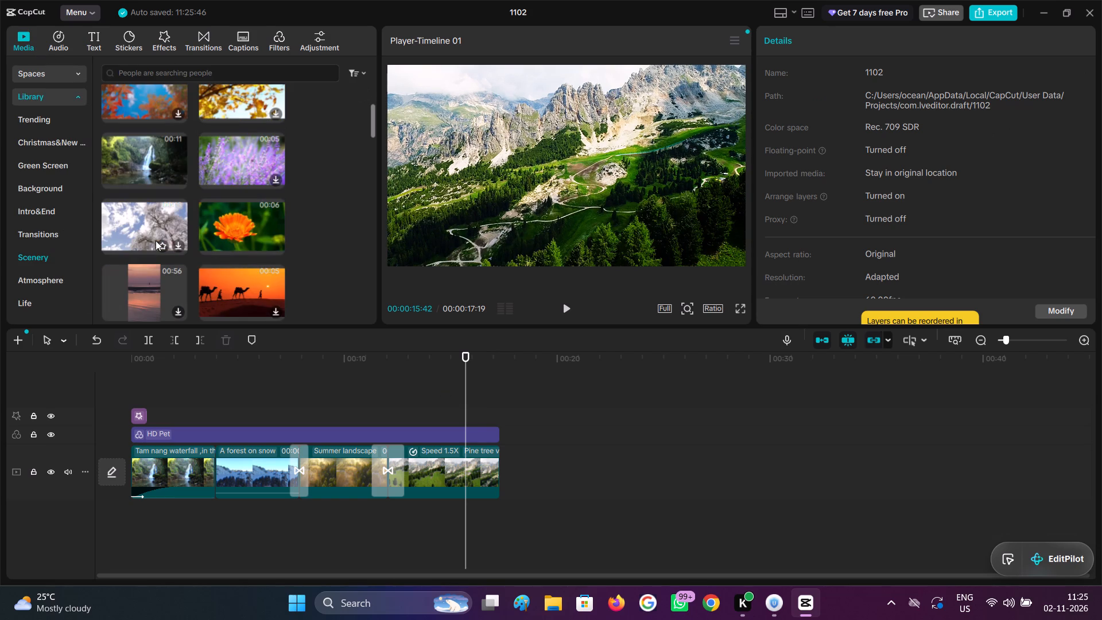
scroll(259, 243, down, 2)
click(252, 166)
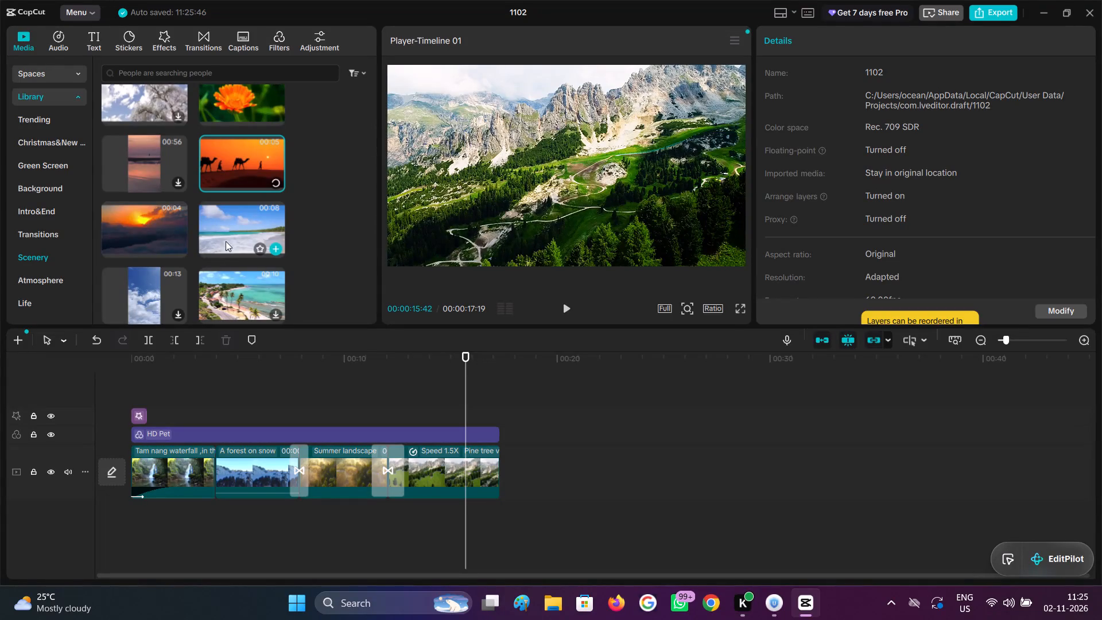
click(230, 222)
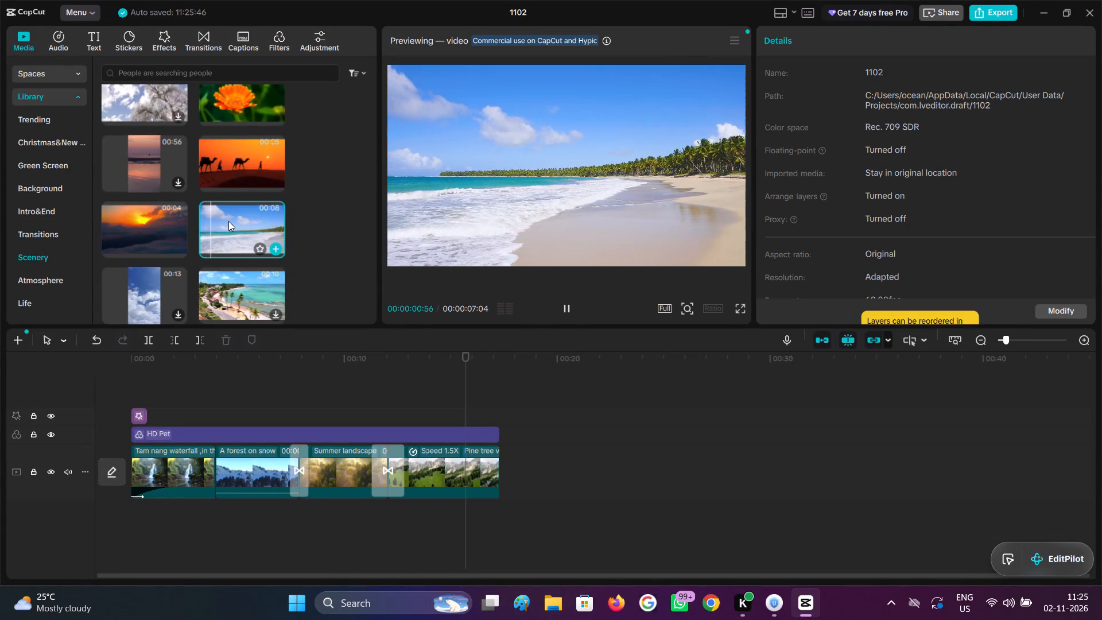
scroll(231, 266, down, 1)
scroll(164, 251, down, 2)
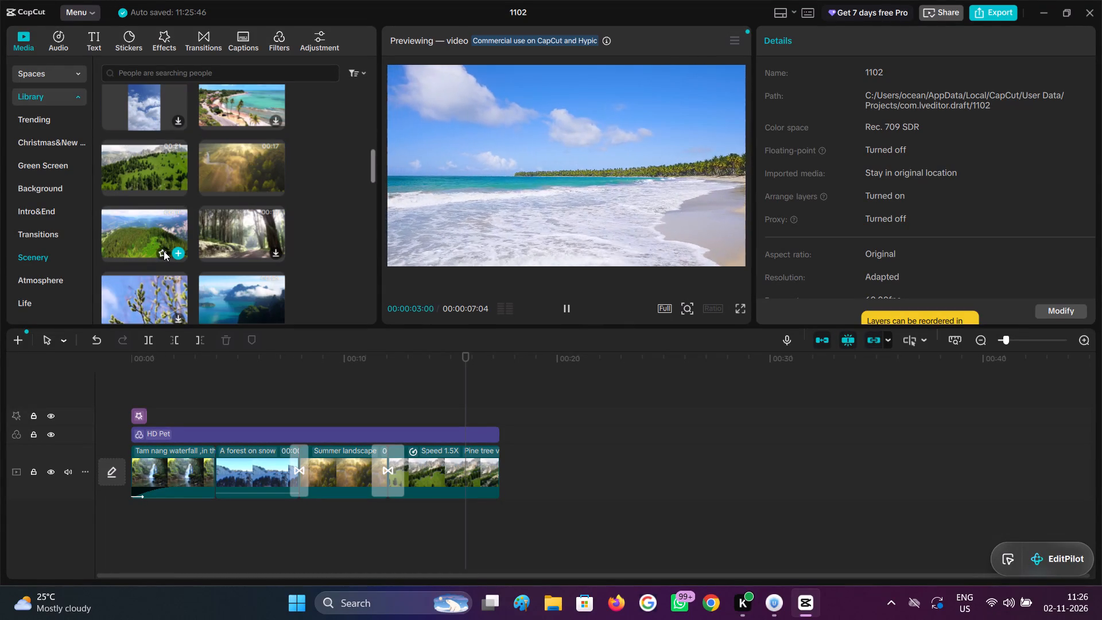
scroll(160, 251, down, 2)
scroll(160, 251, up, 1)
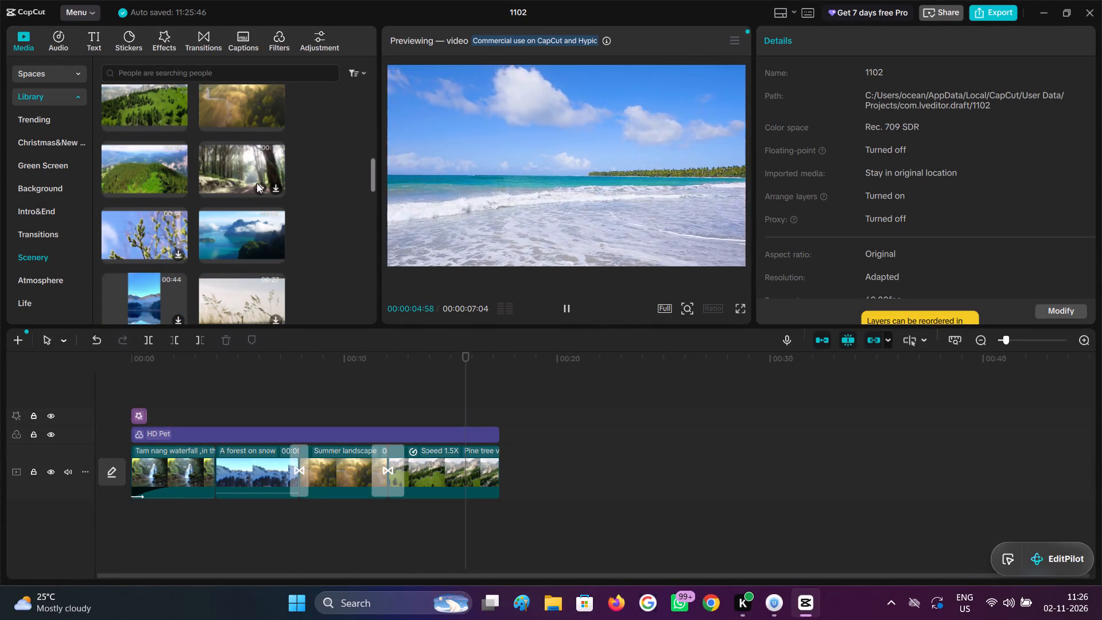
Preview the sunlit forest, wooded mountaintop, blue lake, river valley, green hillside and snowy mountain clips in the Scenery footage.
click(258, 179)
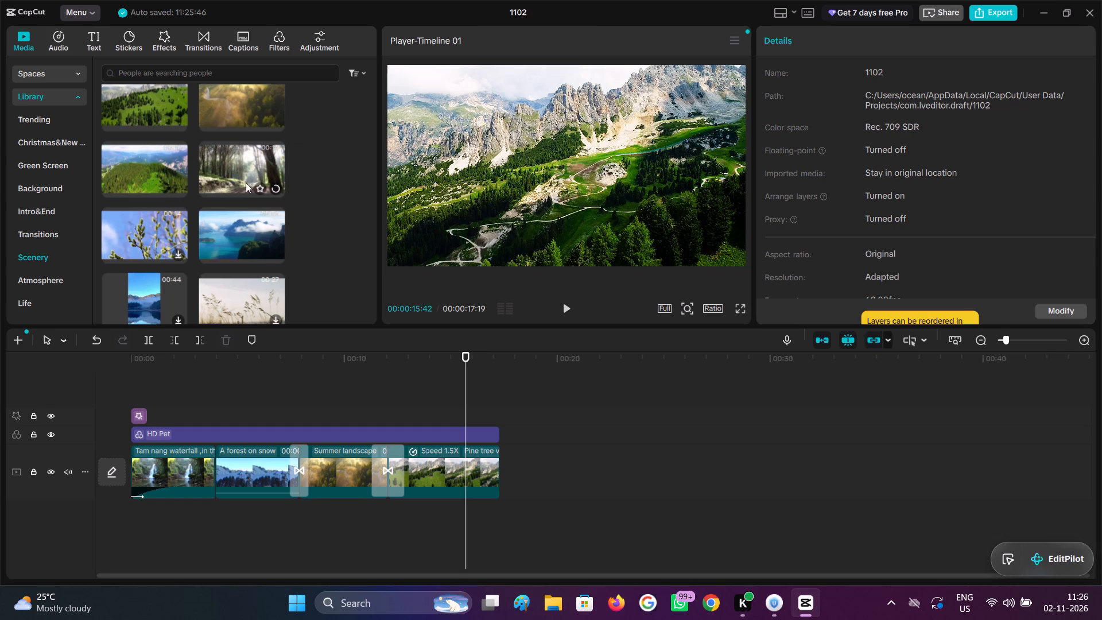
click(154, 178)
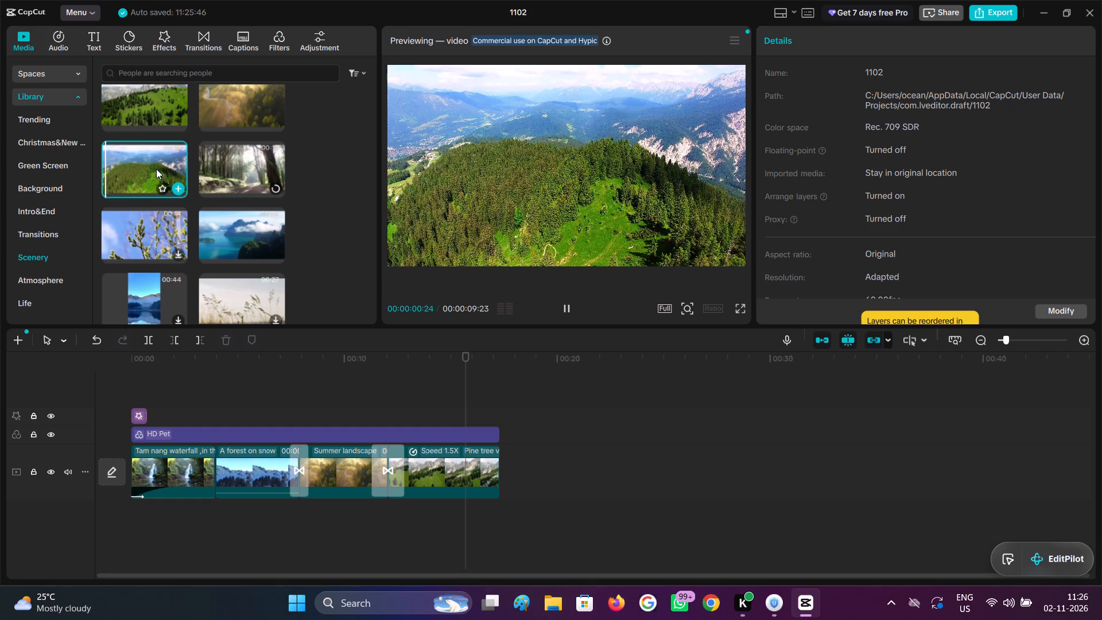
click(156, 168)
scroll(158, 199, down, 1)
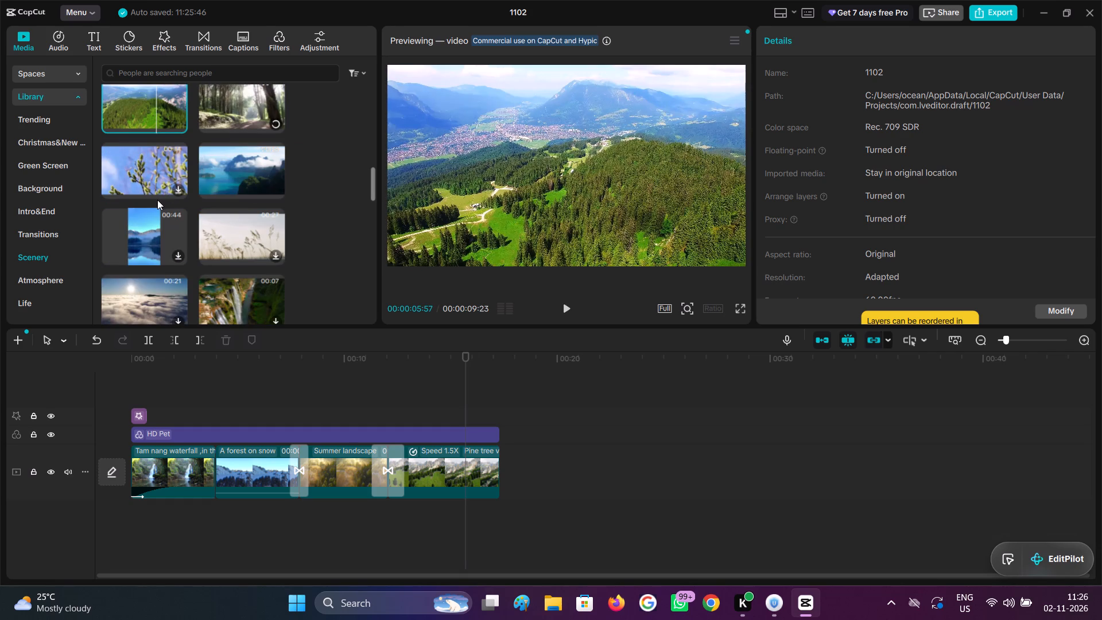
click(218, 170)
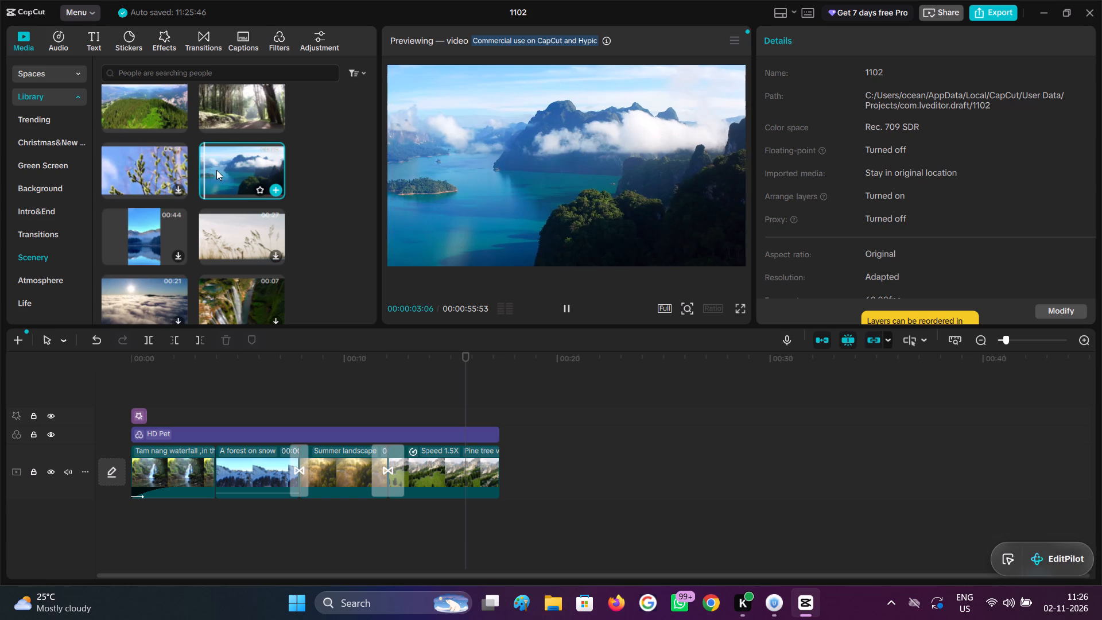
scroll(191, 234, down, 2)
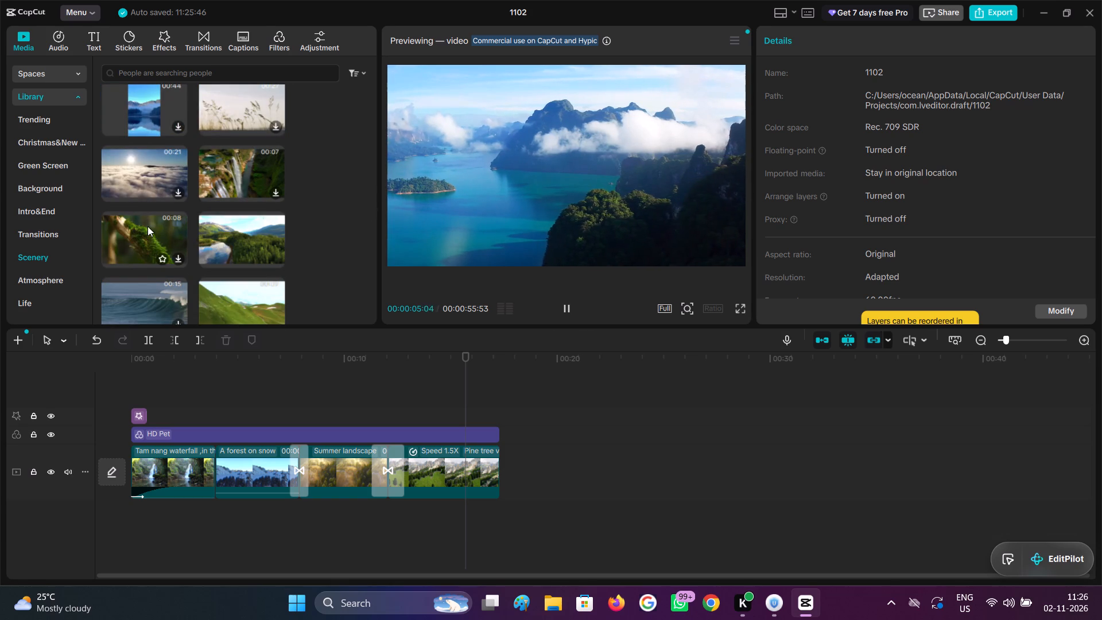
click(232, 232)
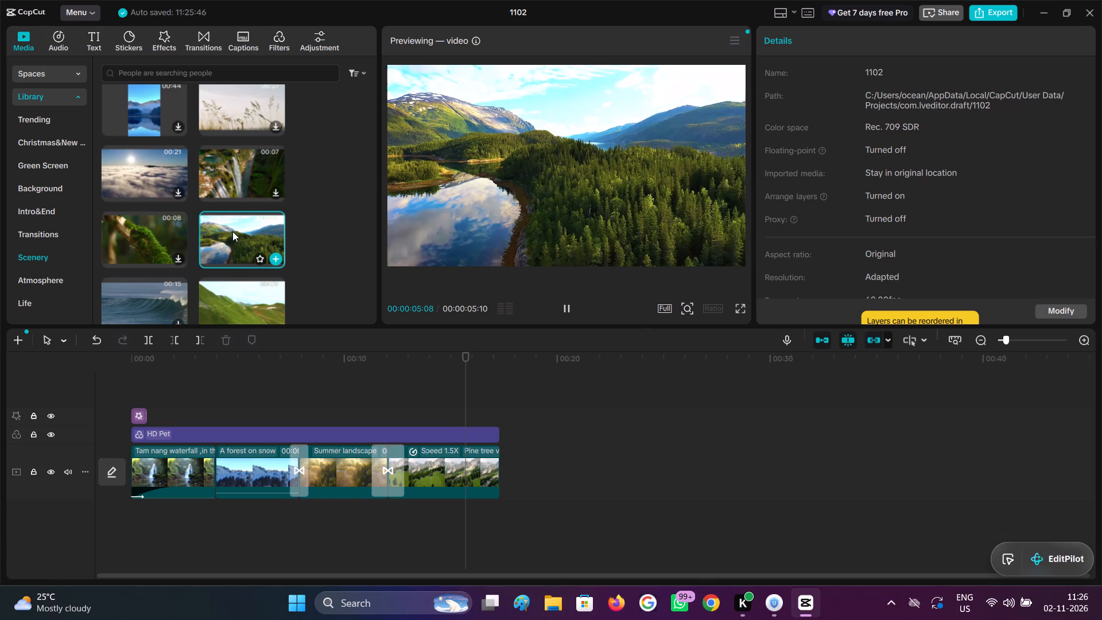
scroll(232, 231, down, 1)
click(243, 228)
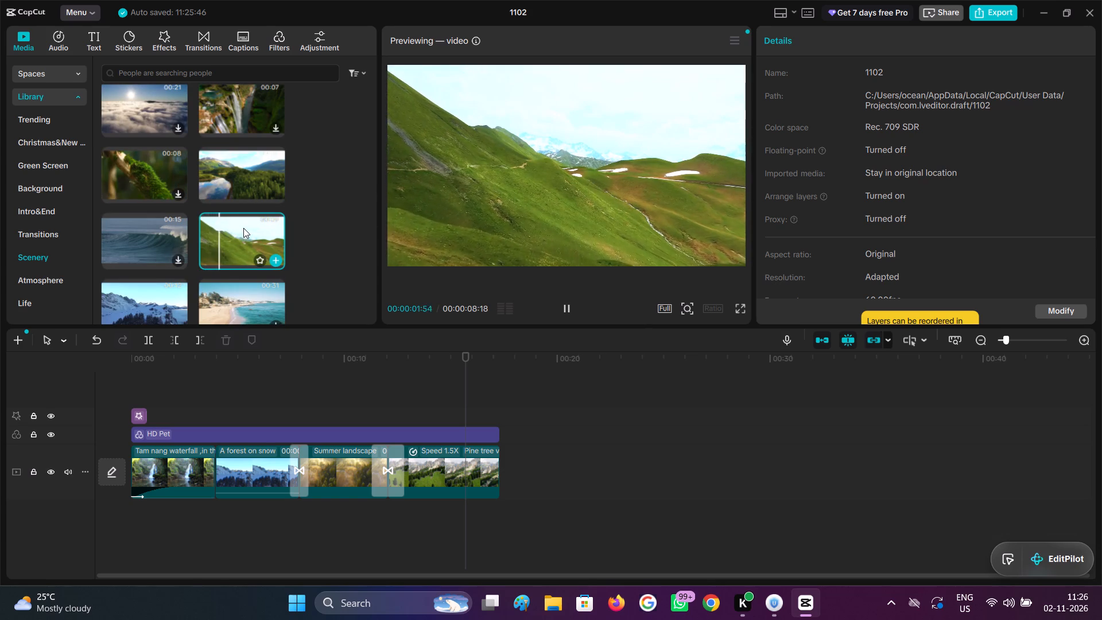
scroll(243, 229, down, 1)
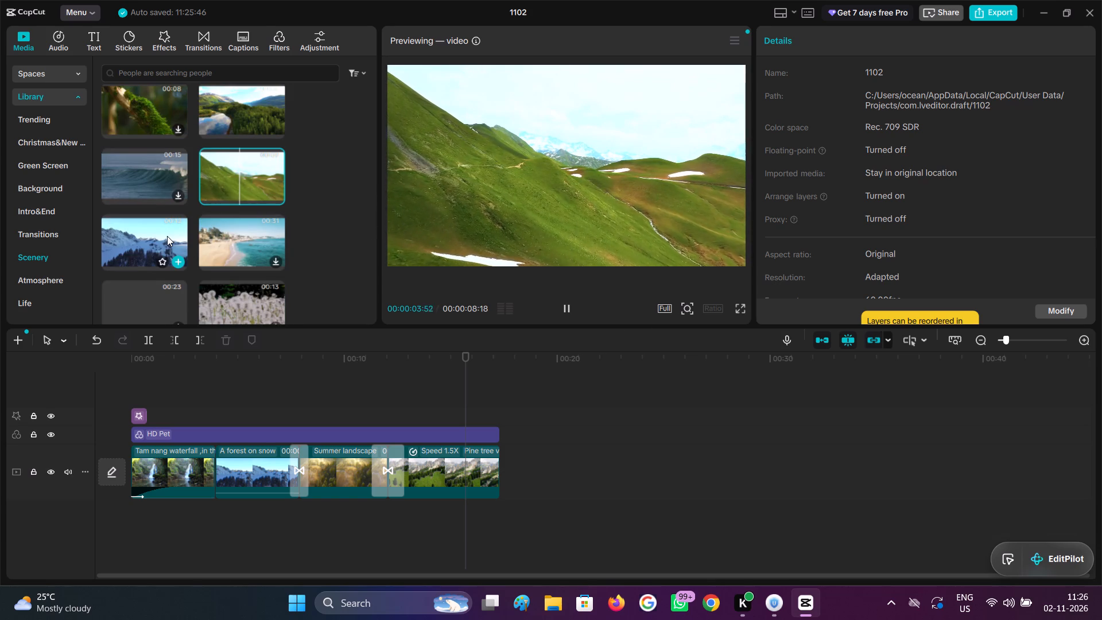
click(167, 236)
Compare more Scenery footage, previewing the coastal sand spit, green hillside and small sandy island clips.
scroll(166, 234, down, 1)
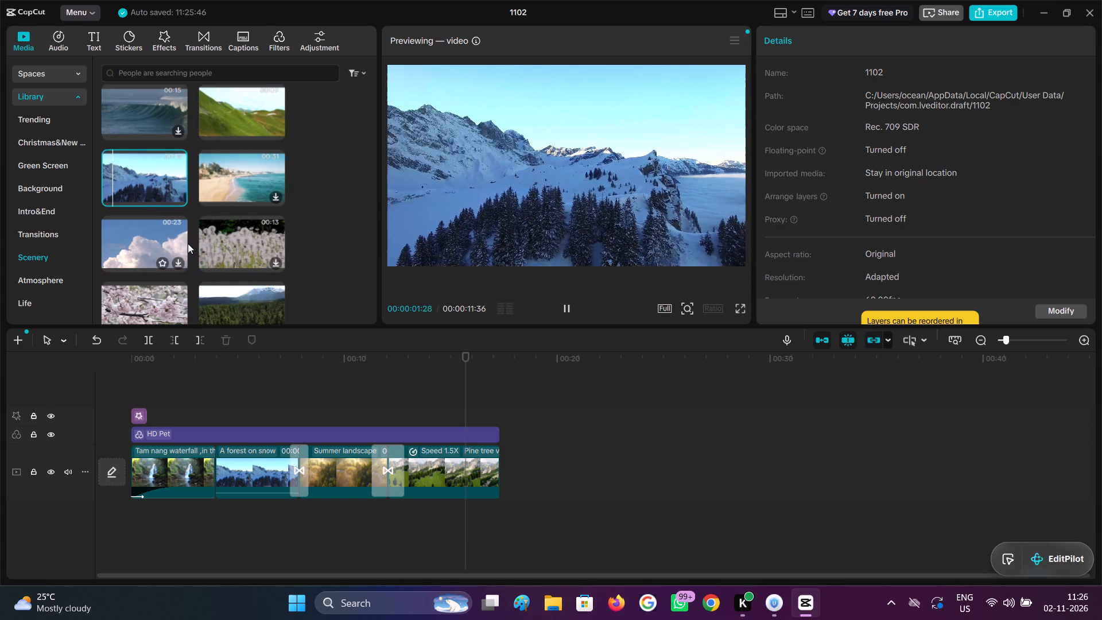
scroll(188, 243, down, 2)
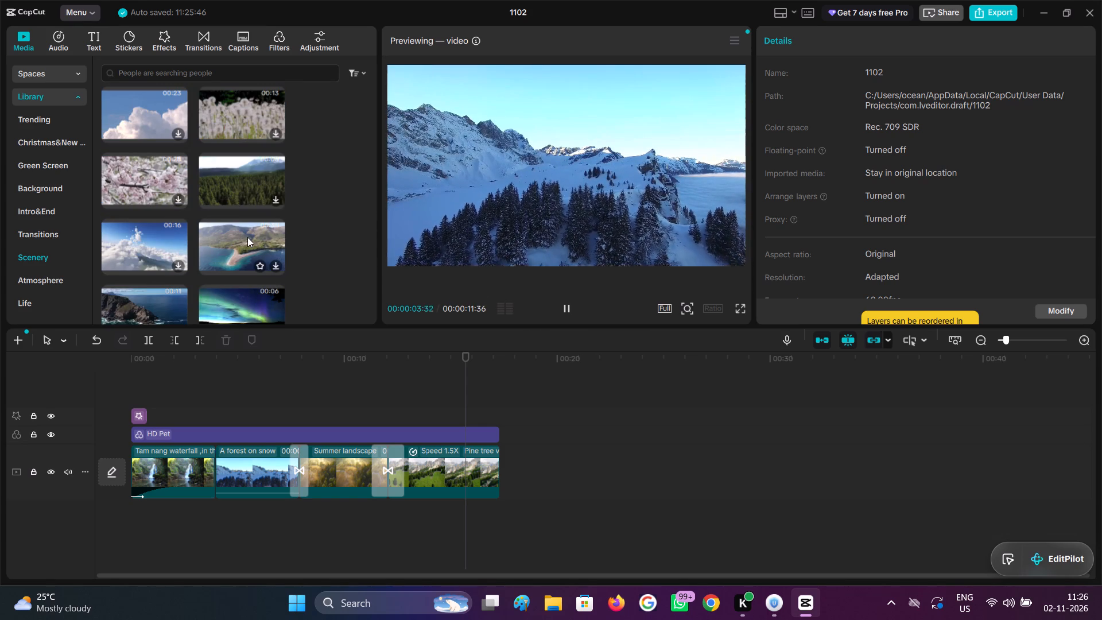
click(245, 238)
scroll(241, 238, down, 1)
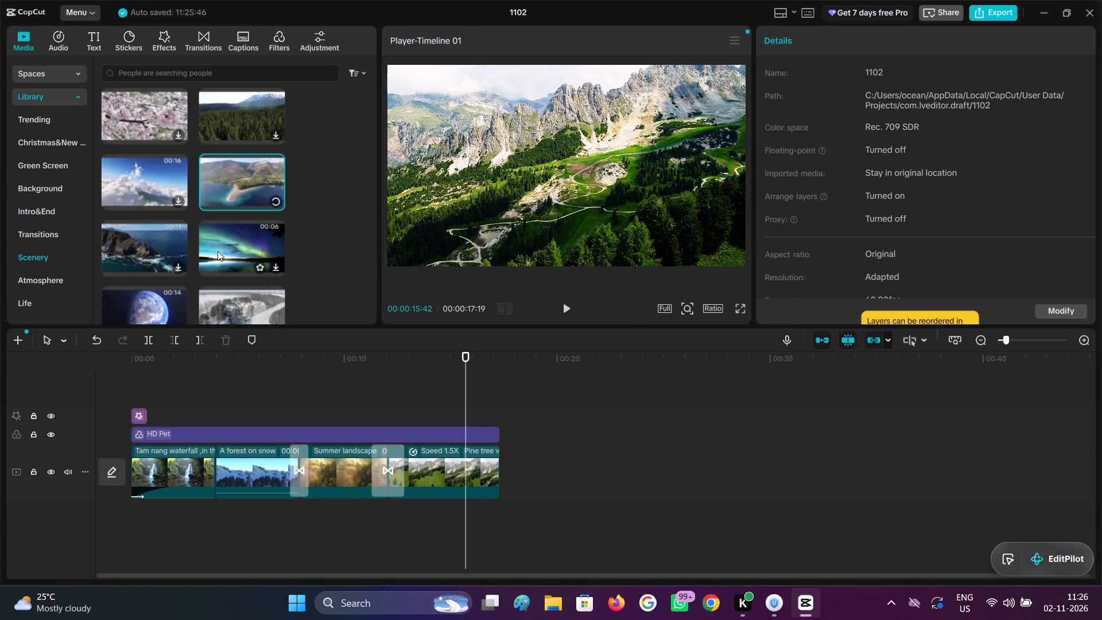
scroll(204, 253, up, 1)
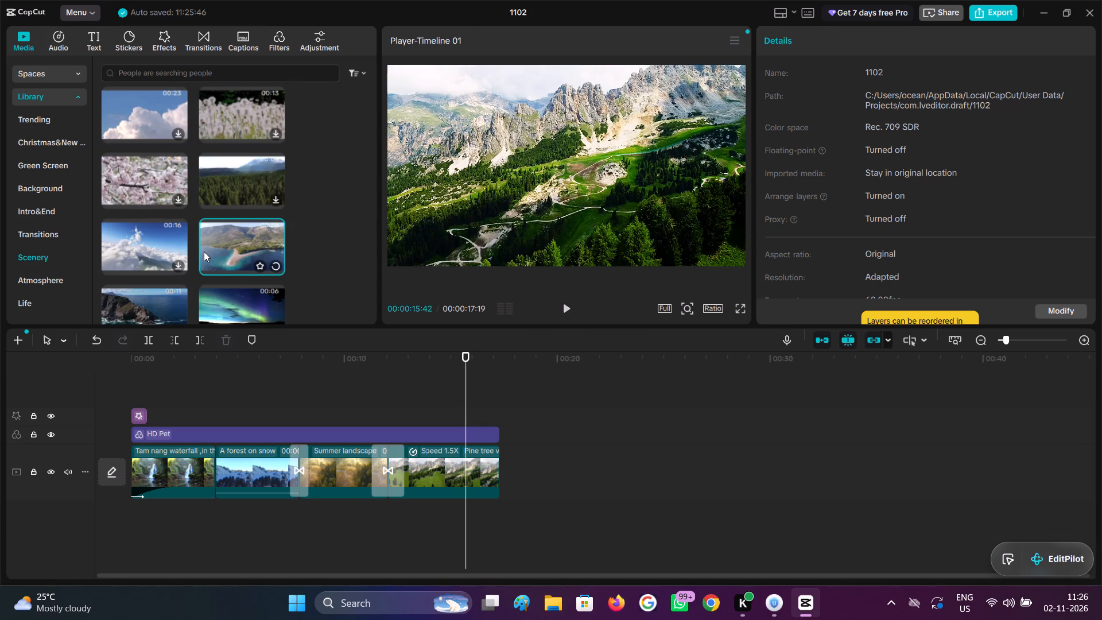
scroll(204, 251, up, 2)
click(240, 115)
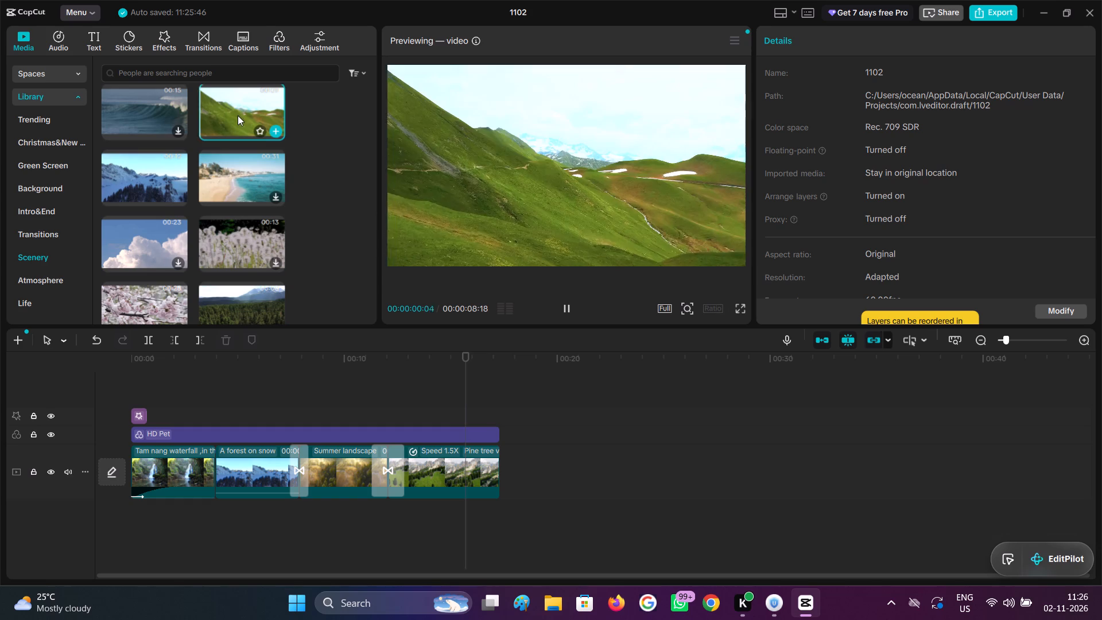
scroll(266, 224, down, 2)
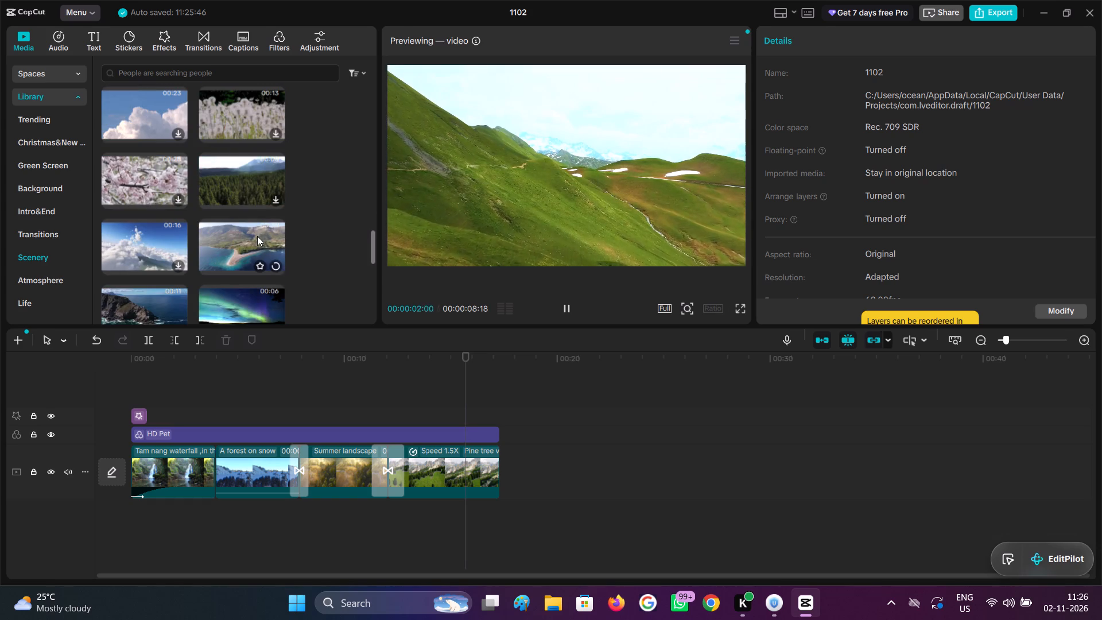
scroll(255, 234, down, 1)
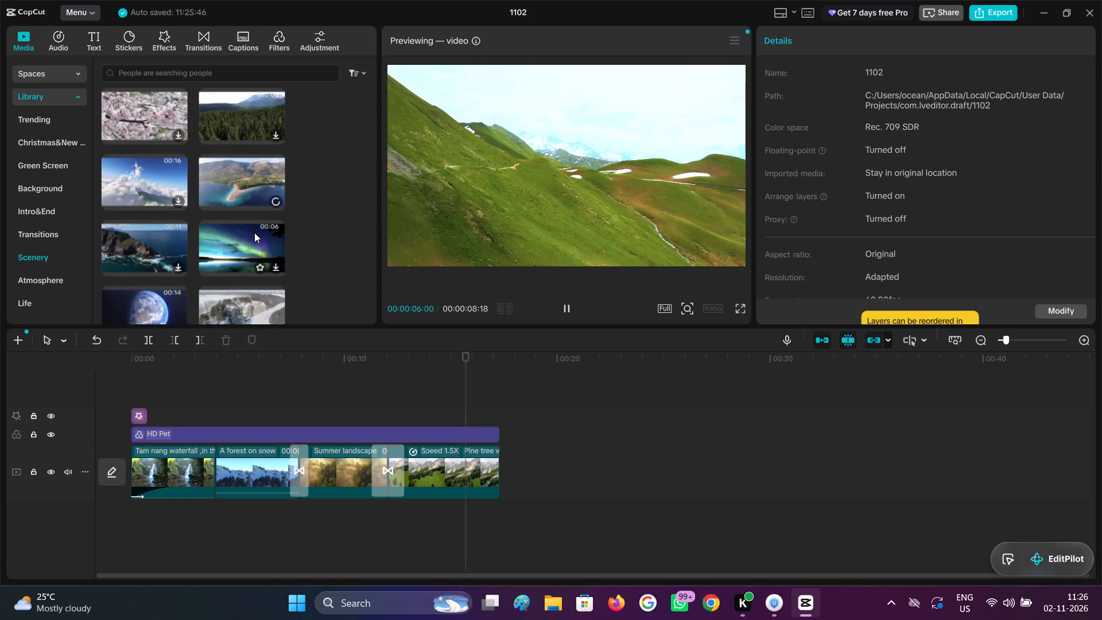
scroll(254, 232, down, 2)
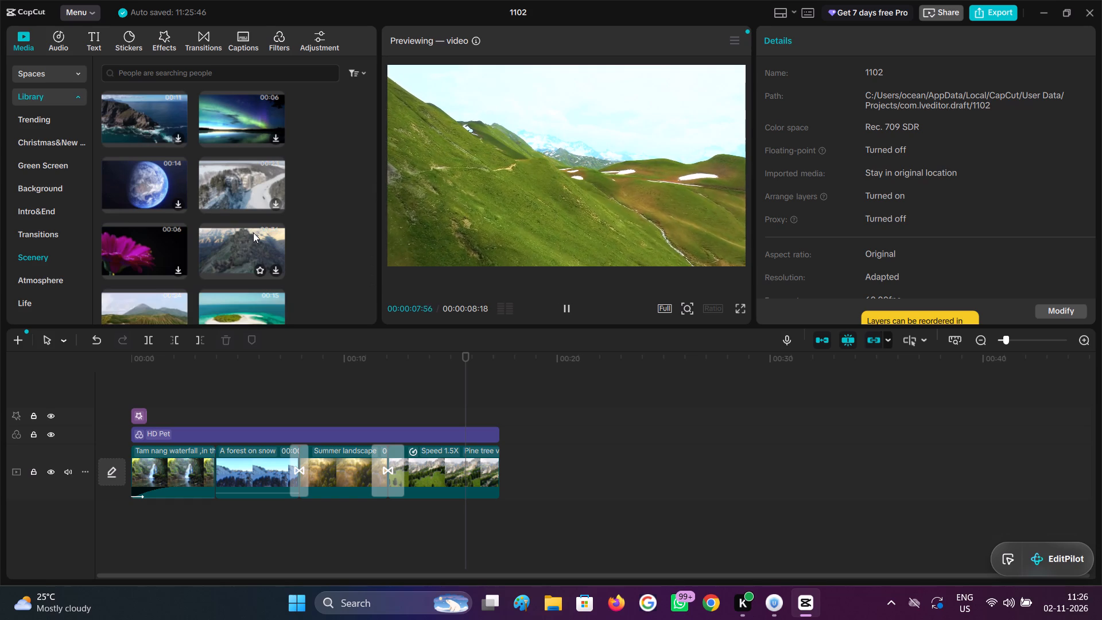
scroll(254, 231, down, 1)
click(263, 256)
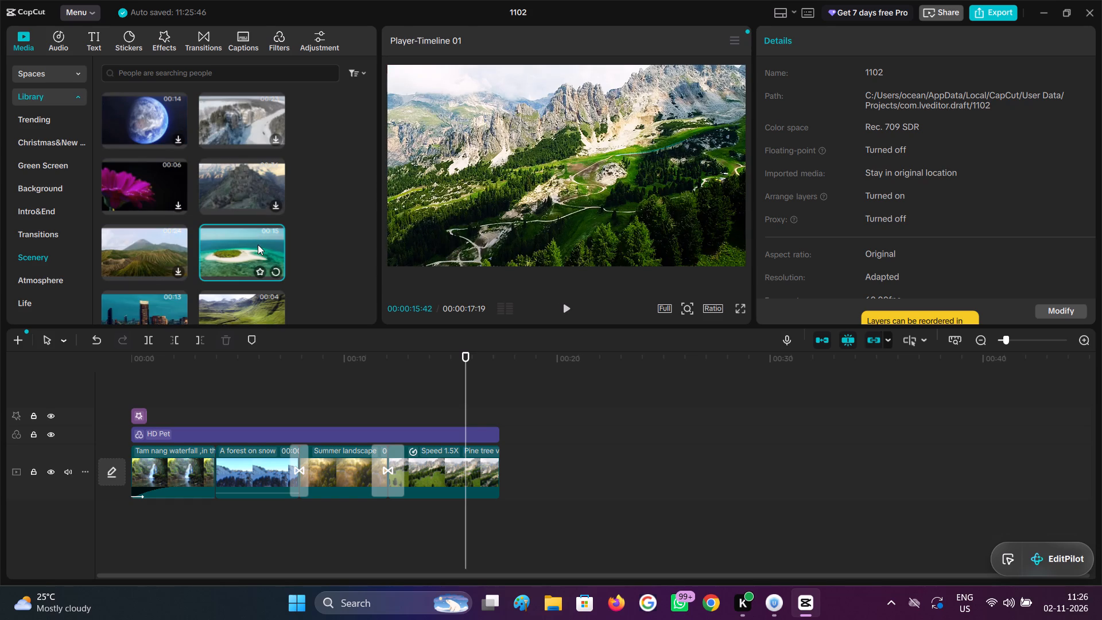
scroll(258, 245, up, 3)
scroll(255, 241, down, 3)
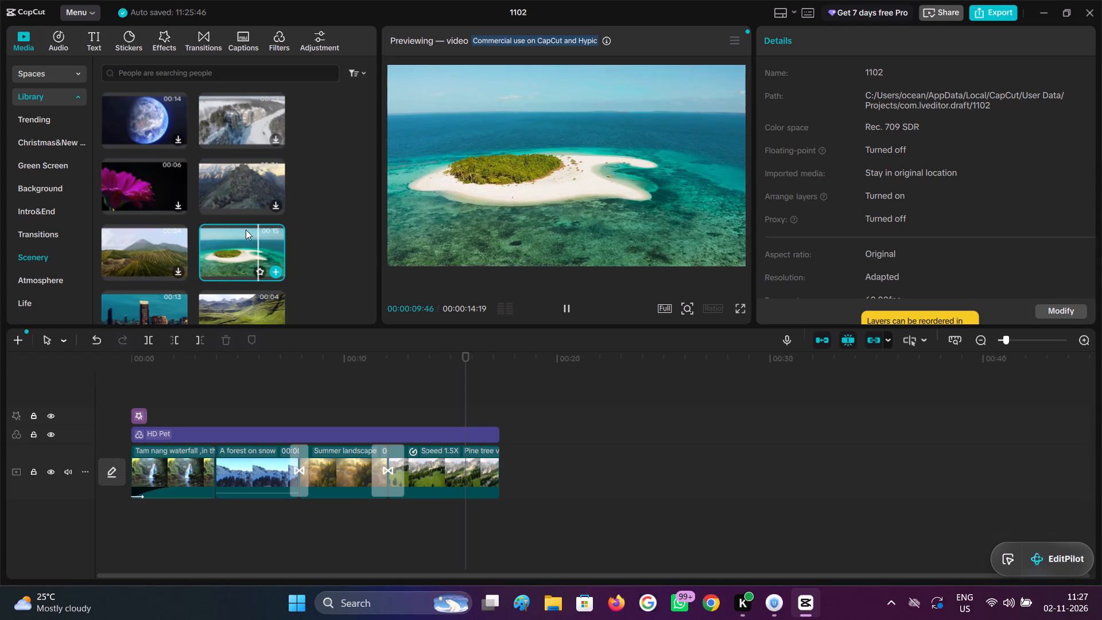
Add the aerial Zlatni Rat beach clip to the main track right after the Pine tree valley clip.
scroll(223, 196, up, 1)
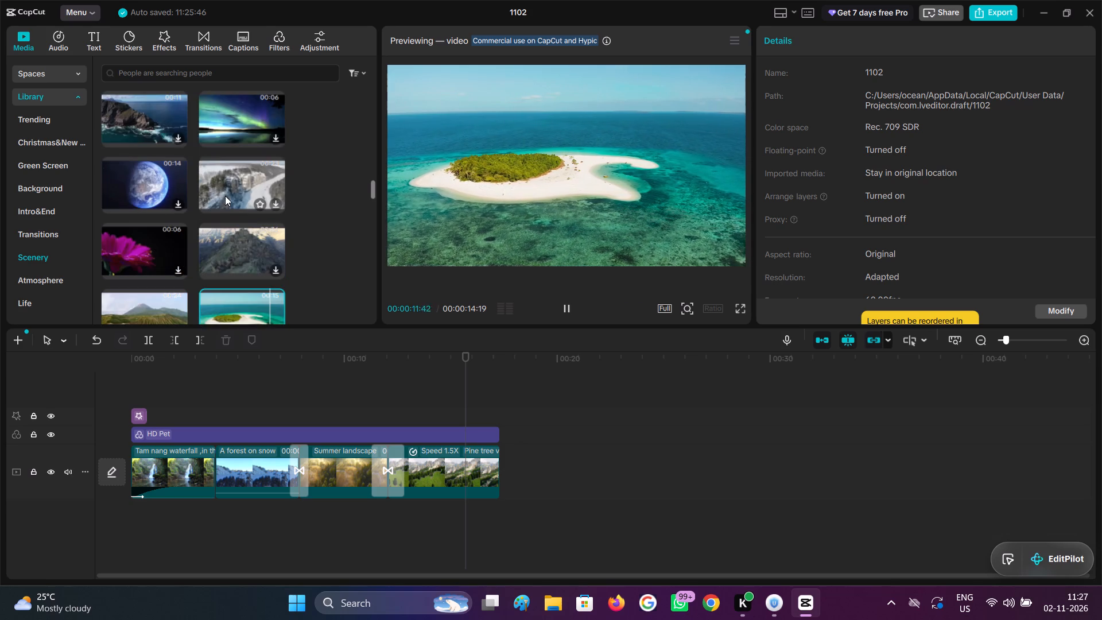
scroll(225, 196, up, 1)
click(254, 125)
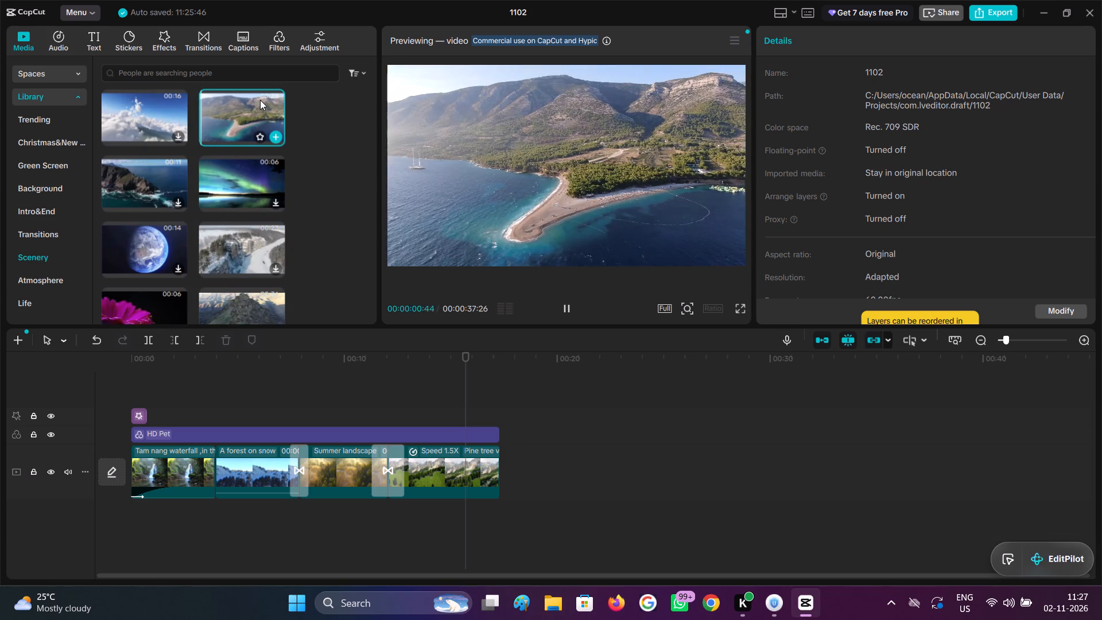
drag(260, 100, 513, 474)
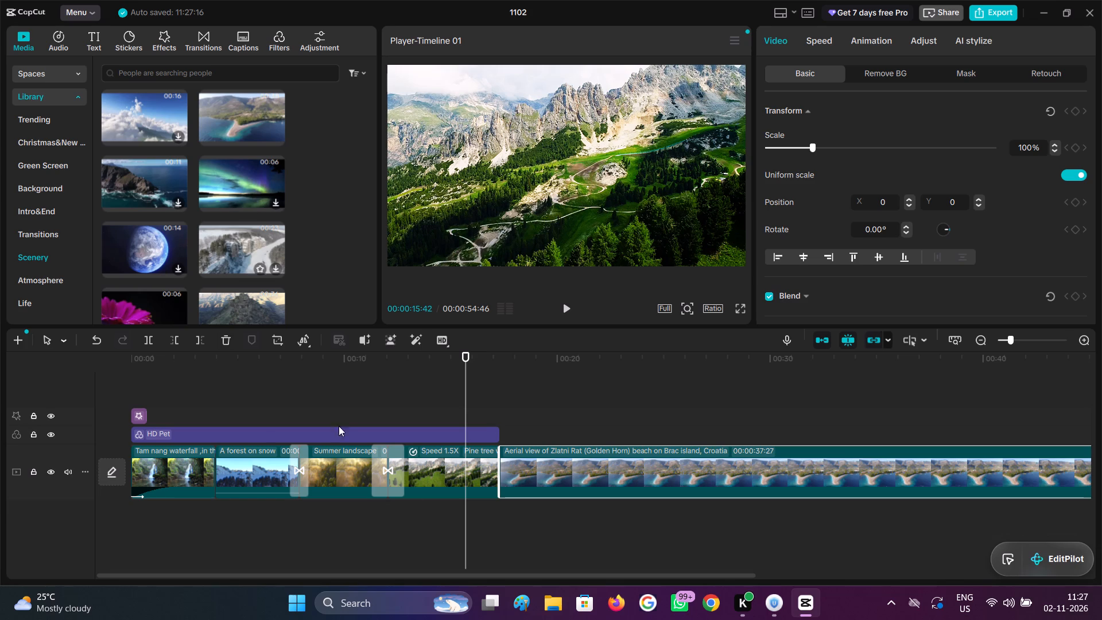
Search the transitions library for "glare".
click(189, 37)
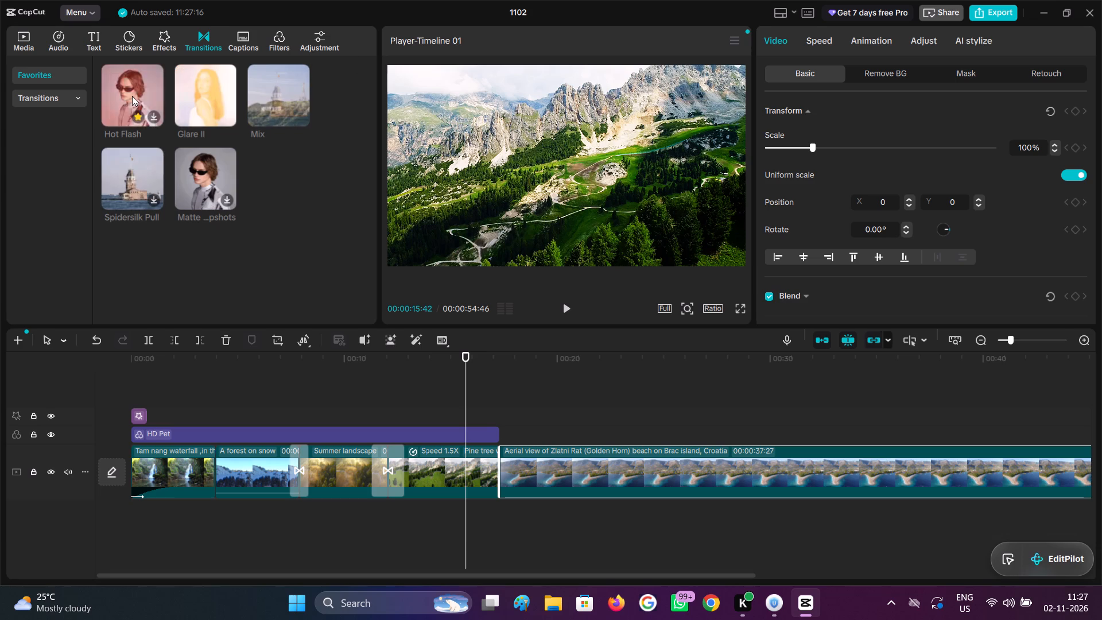
click(131, 73)
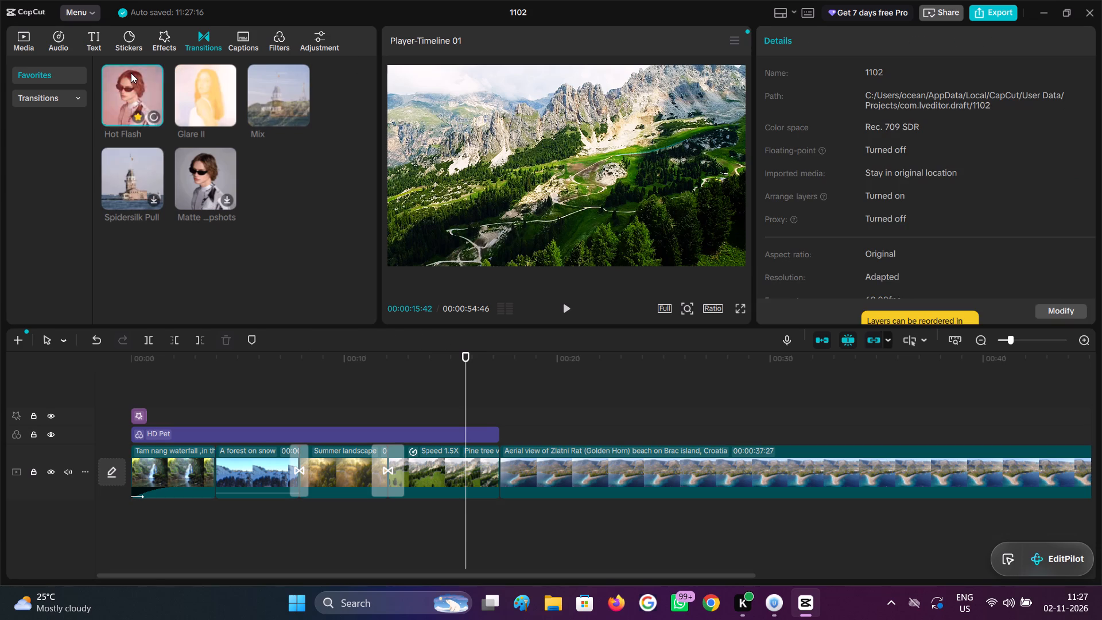
click(33, 98)
click(178, 69)
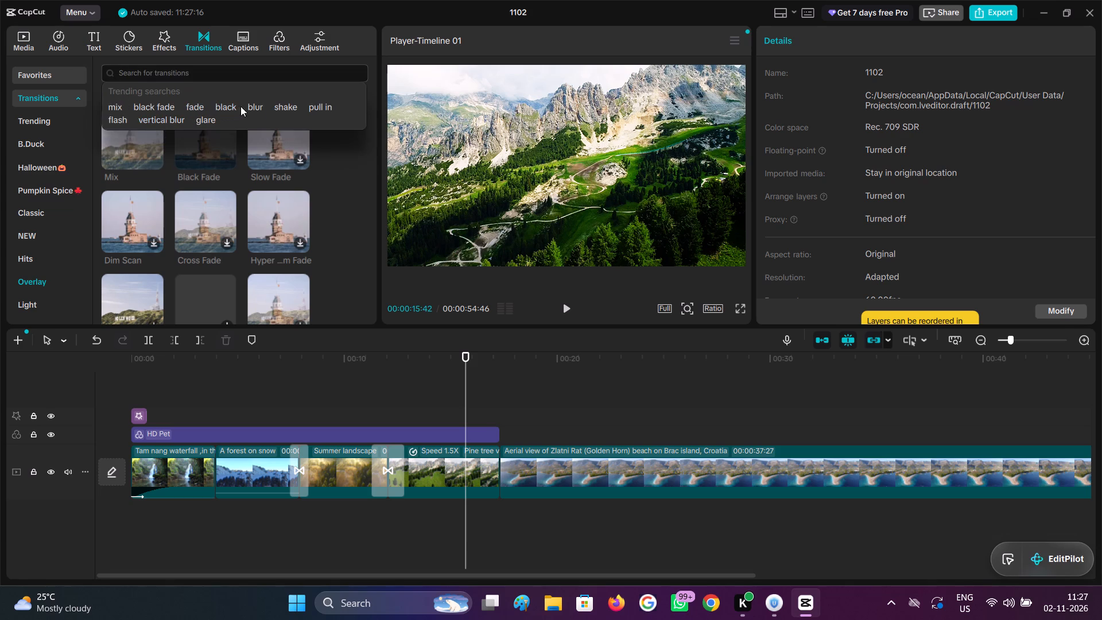
text(glare)
key(Return)
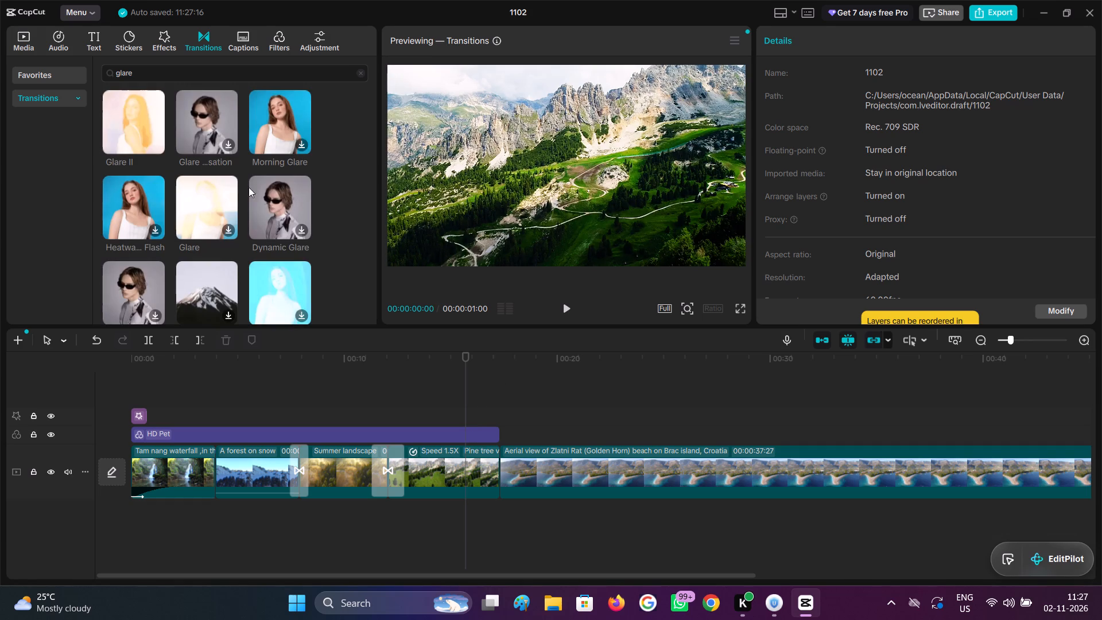
Browse the glare transitions and preview Glare II and Glare III.
click(270, 268)
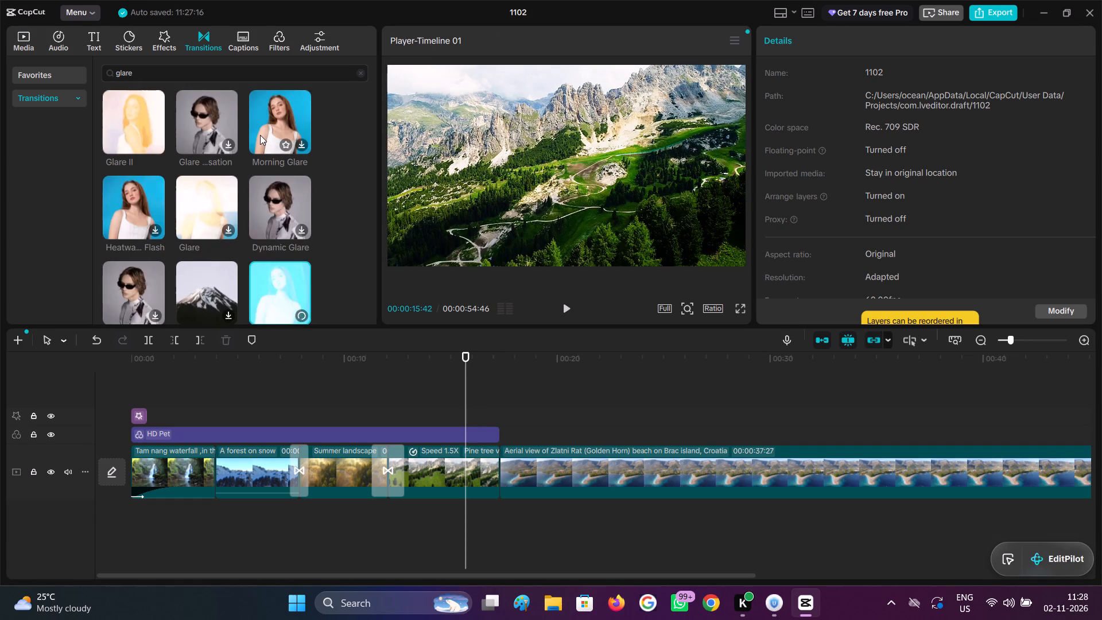
scroll(280, 232, down, 1)
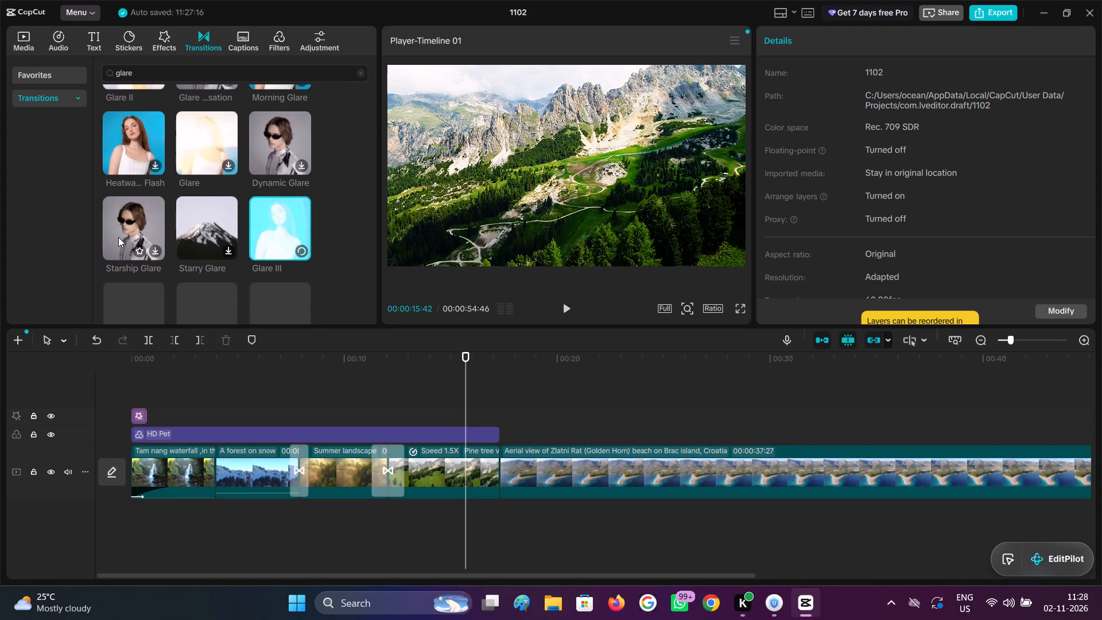
scroll(118, 237, down, 2)
scroll(118, 237, up, 2)
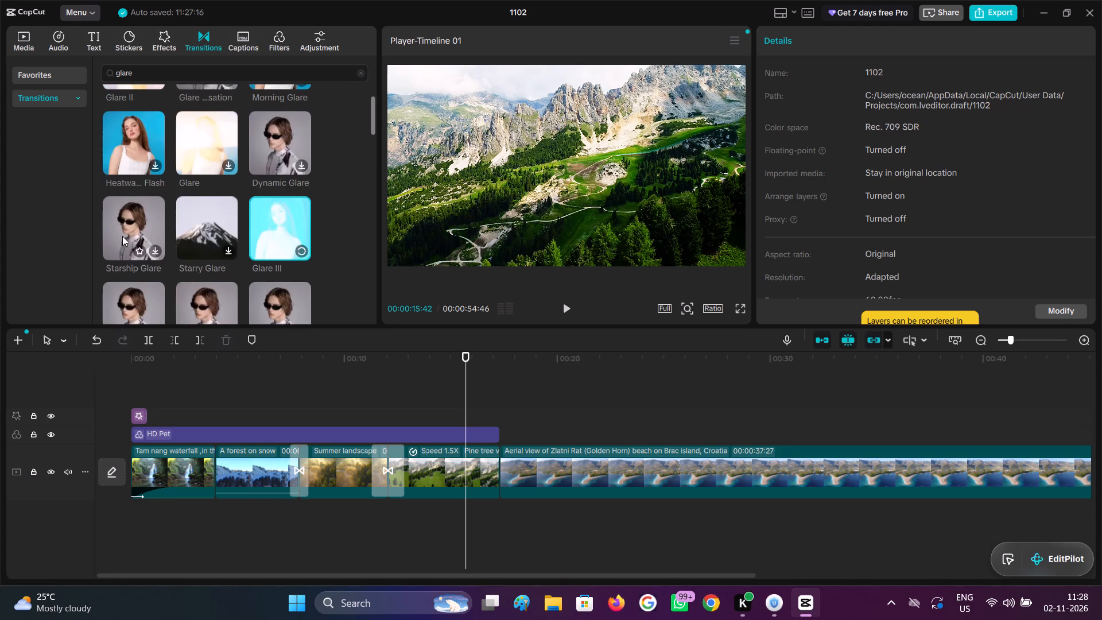
scroll(122, 236, up, 3)
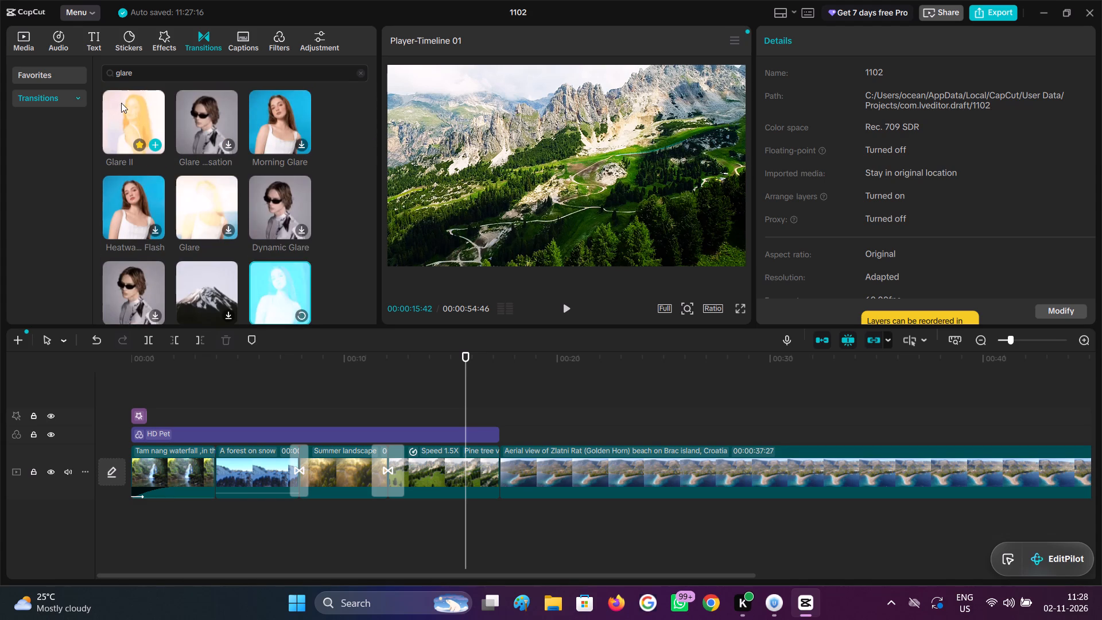
click(121, 103)
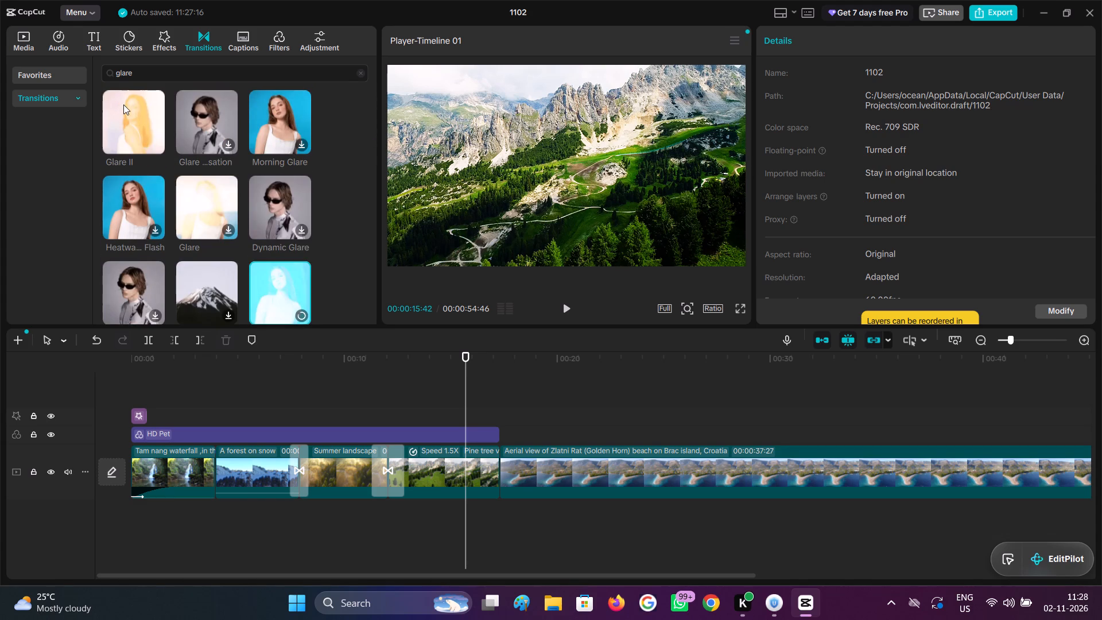
click(123, 104)
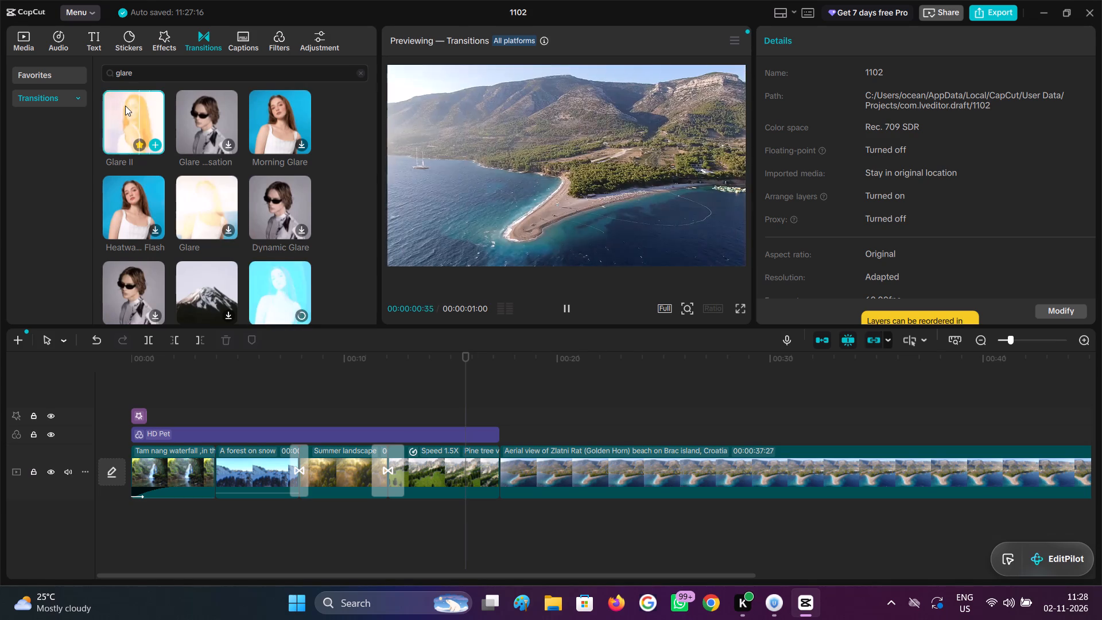
click(271, 282)
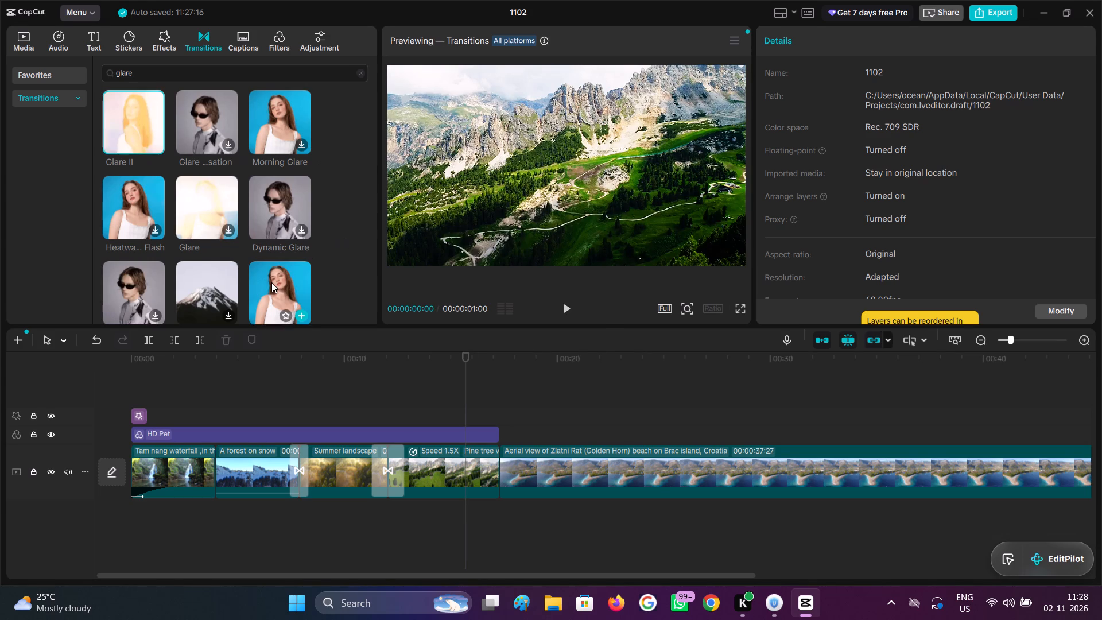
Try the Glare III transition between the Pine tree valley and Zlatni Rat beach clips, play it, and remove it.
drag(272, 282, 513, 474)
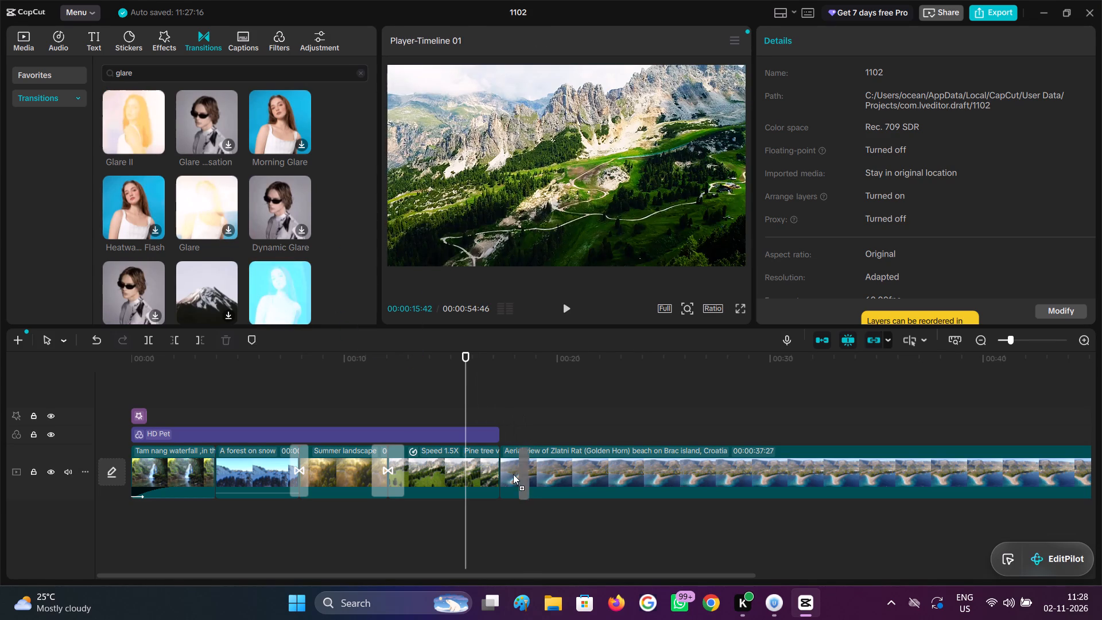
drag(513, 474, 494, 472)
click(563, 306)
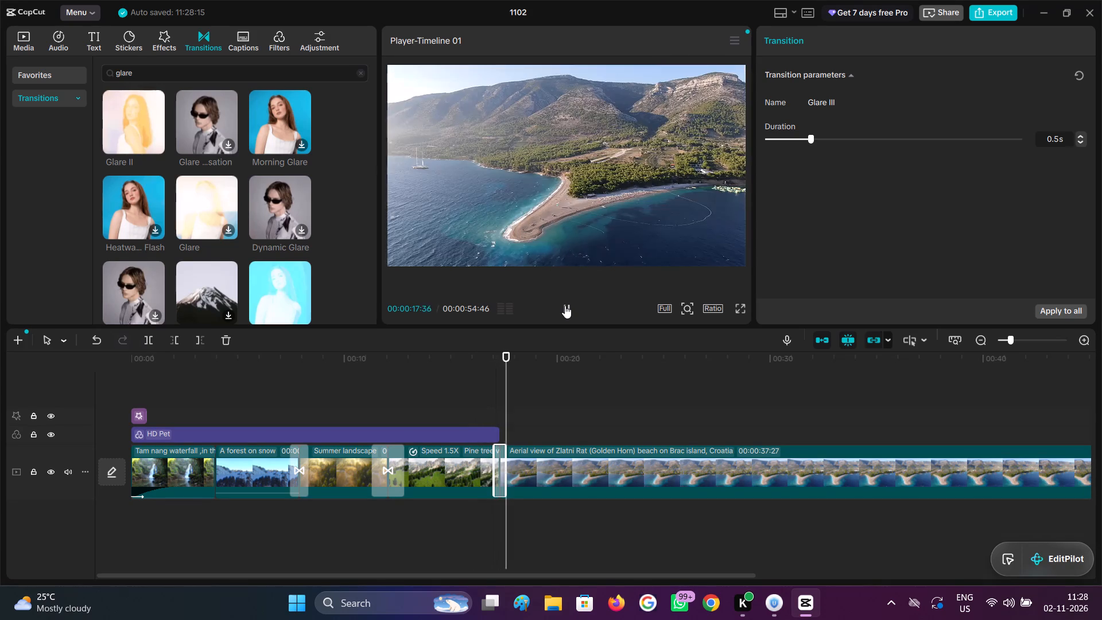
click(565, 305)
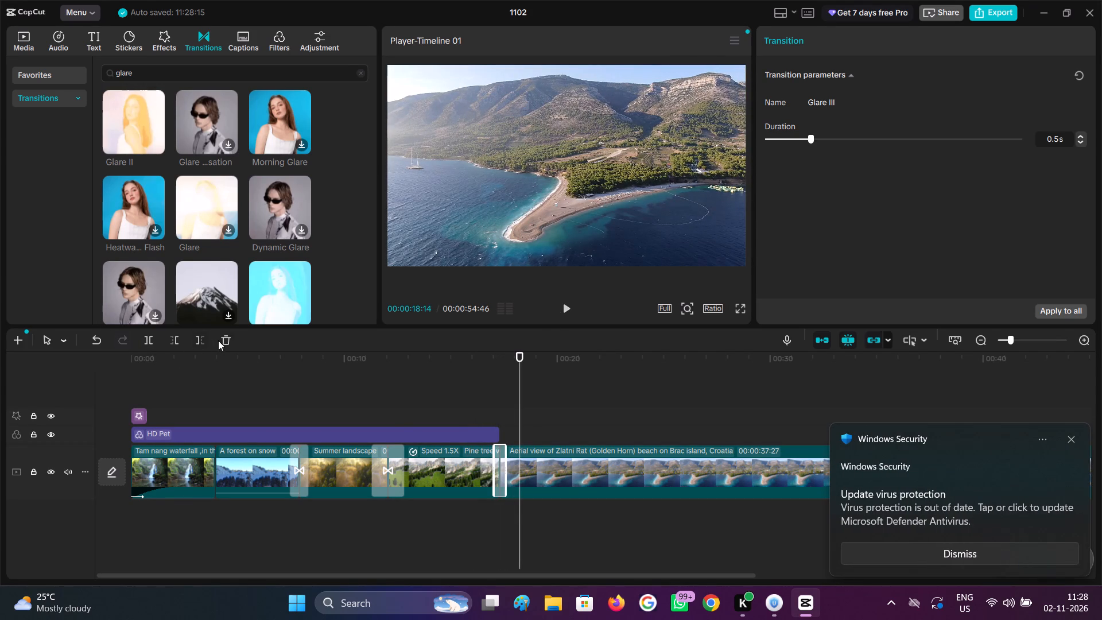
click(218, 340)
Add the Heatwave Flash transition between the Pine tree valley and Zlatni Rat beach clips and play back the join.
scroll(179, 253, down, 1)
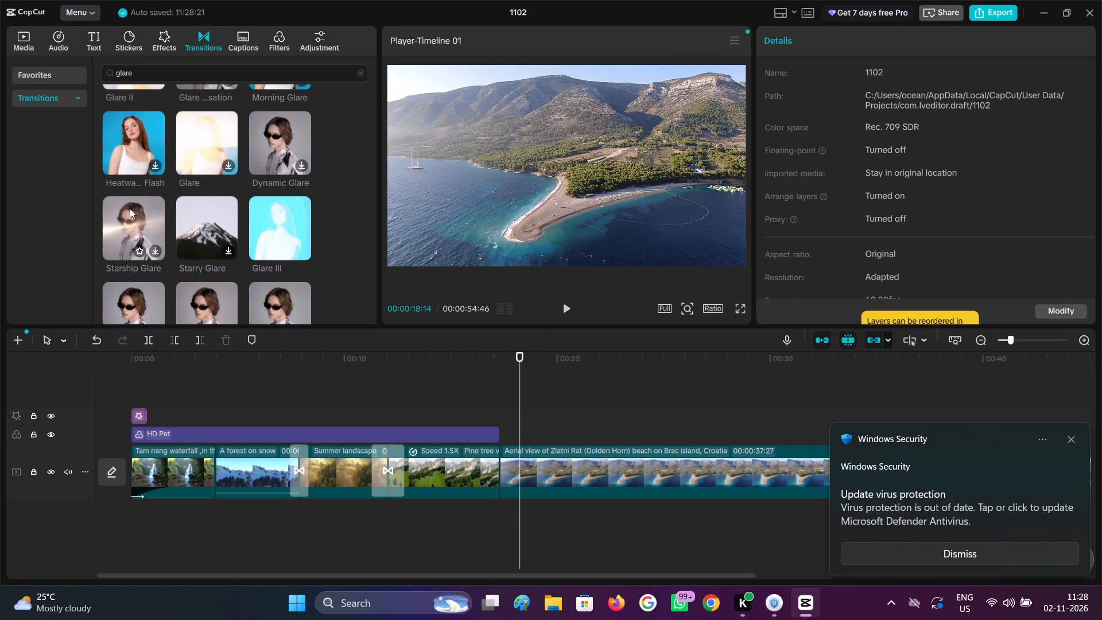
scroll(130, 208, up, 1)
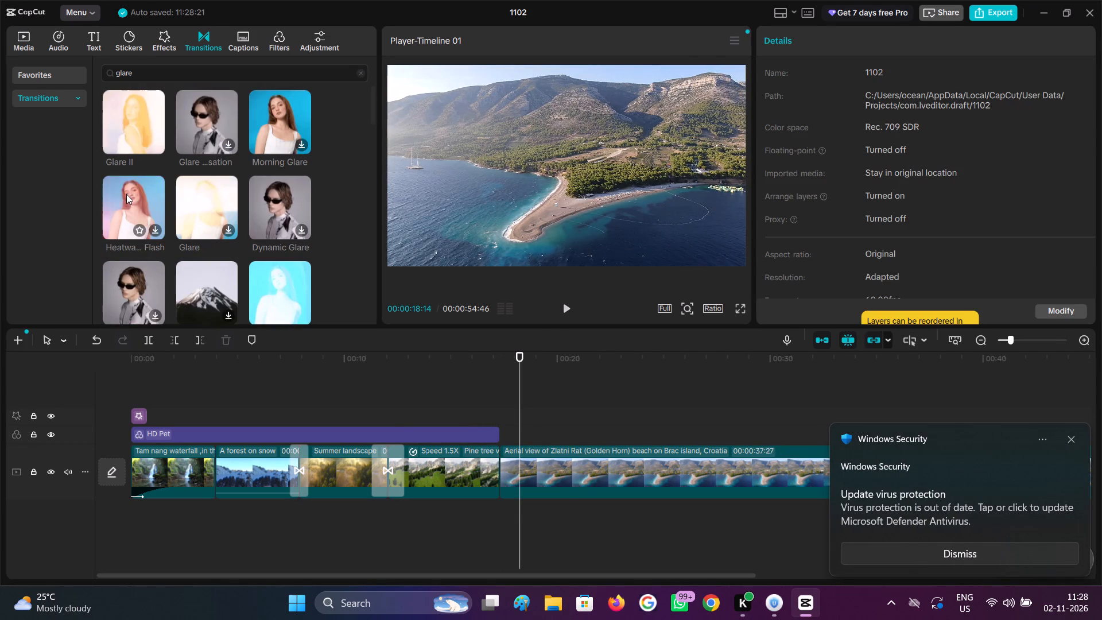
click(126, 194)
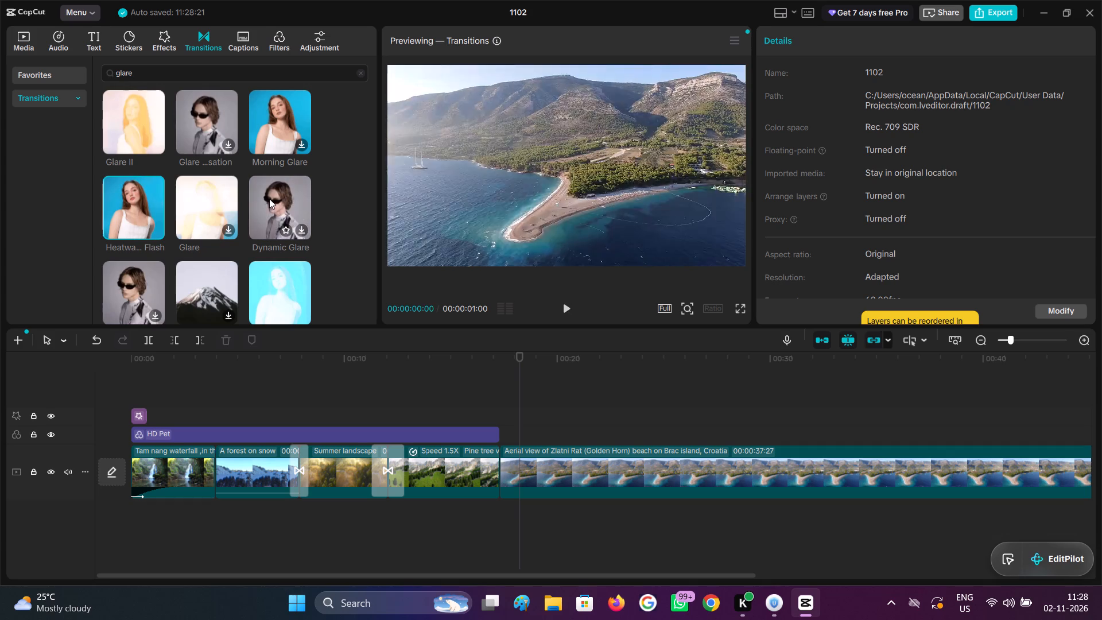
drag(129, 203, 486, 489)
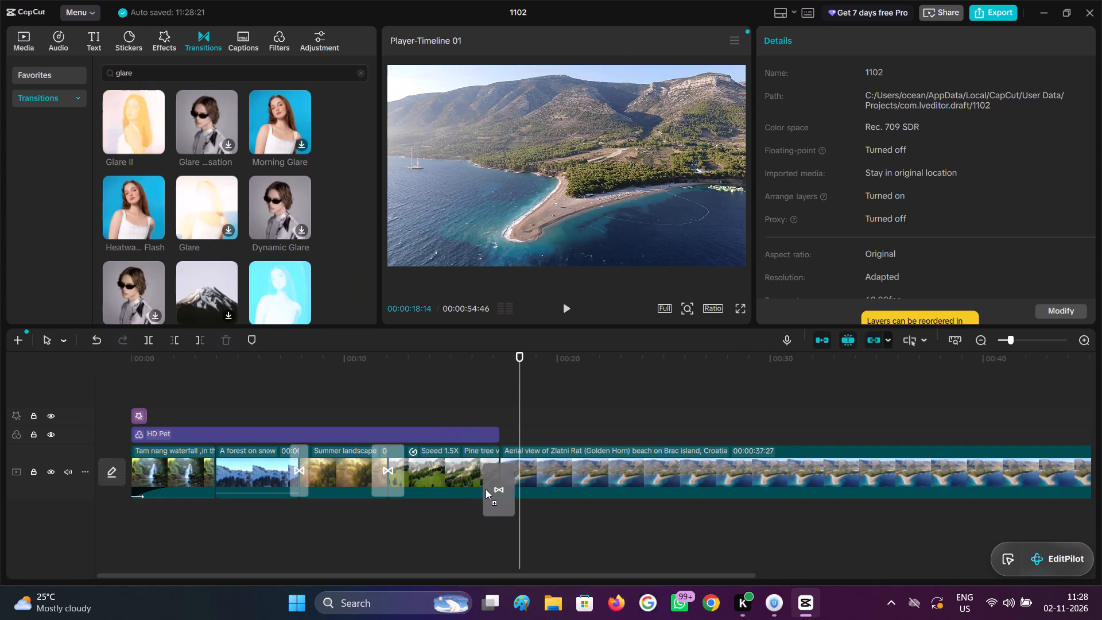
drag(486, 489, 485, 468)
click(485, 410)
drag(479, 408, 468, 408)
click(568, 310)
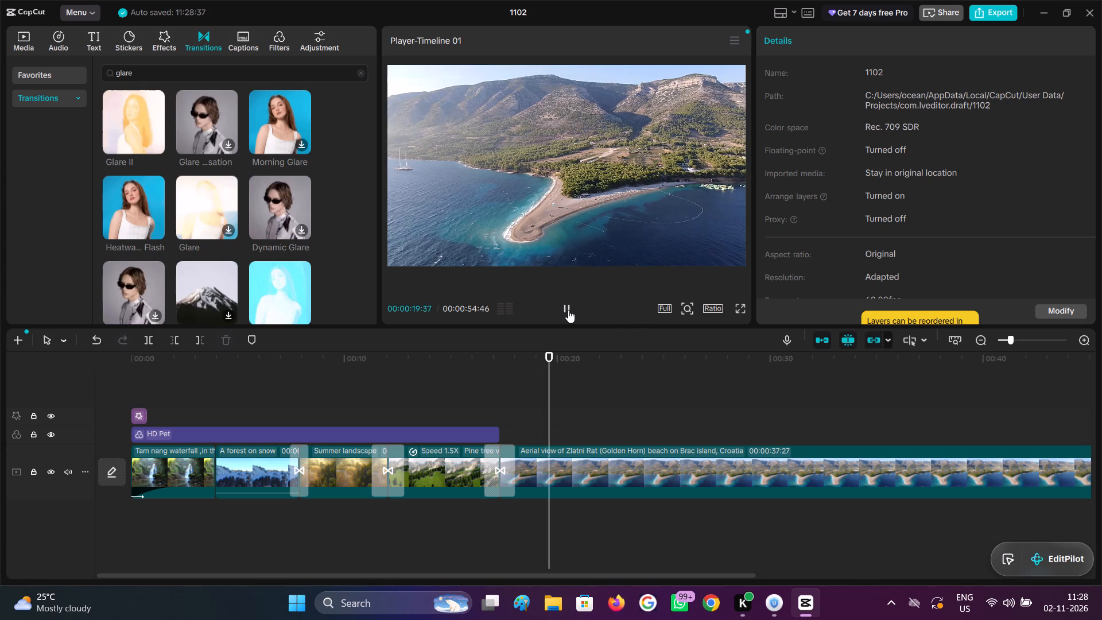
click(568, 310)
Extend the HD Pet filter over the Zlatni Rat beach clip to about 27 seconds and play the filtered footage.
click(496, 440)
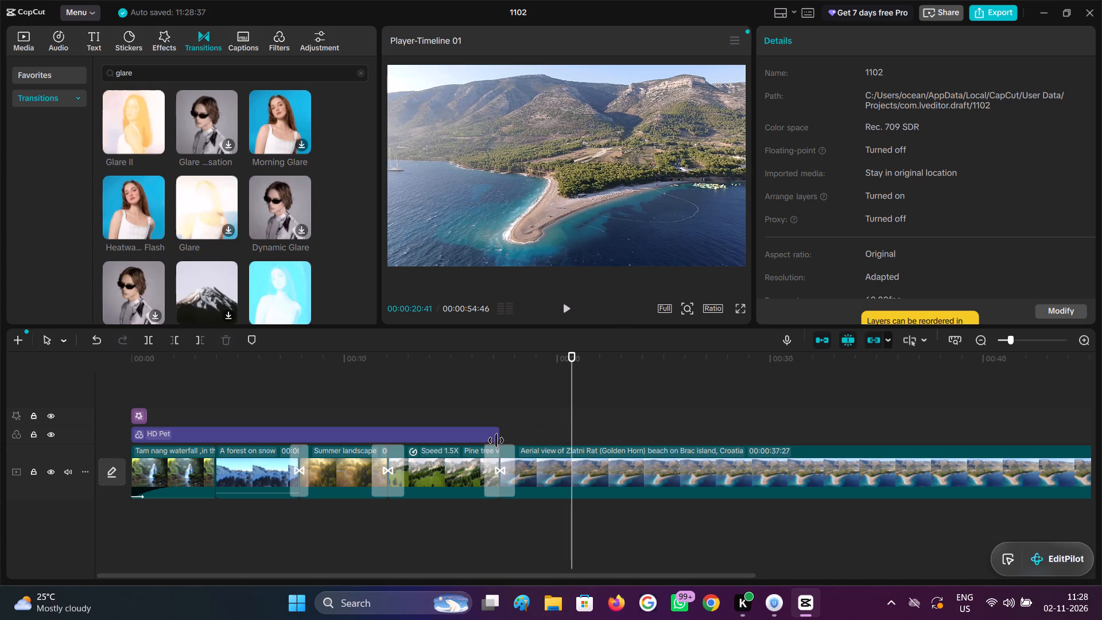
drag(499, 438, 704, 438)
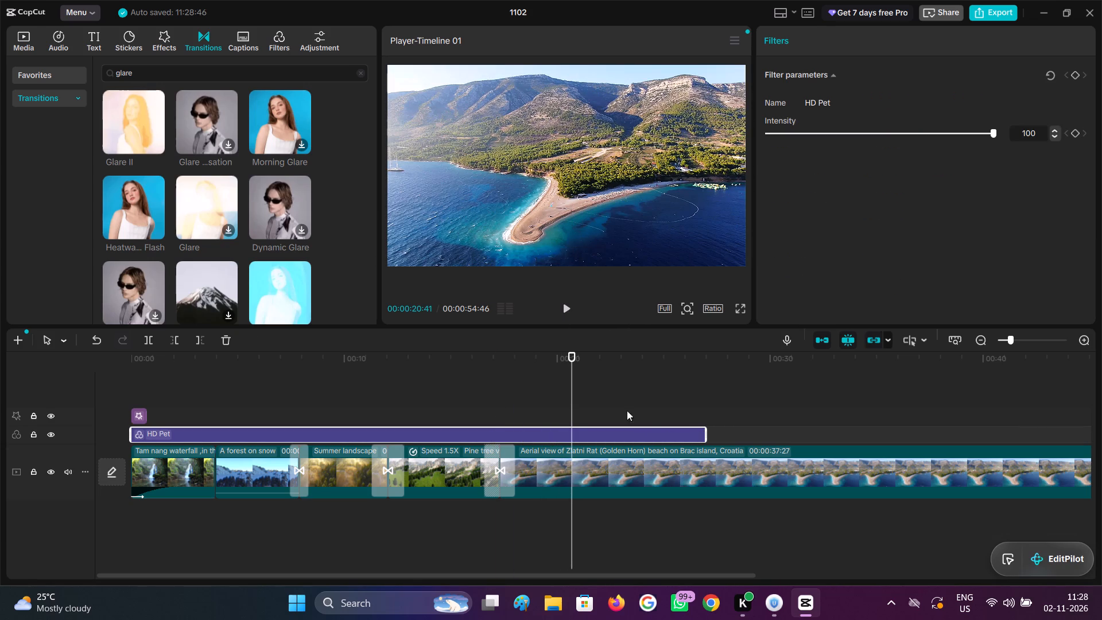
click(572, 317)
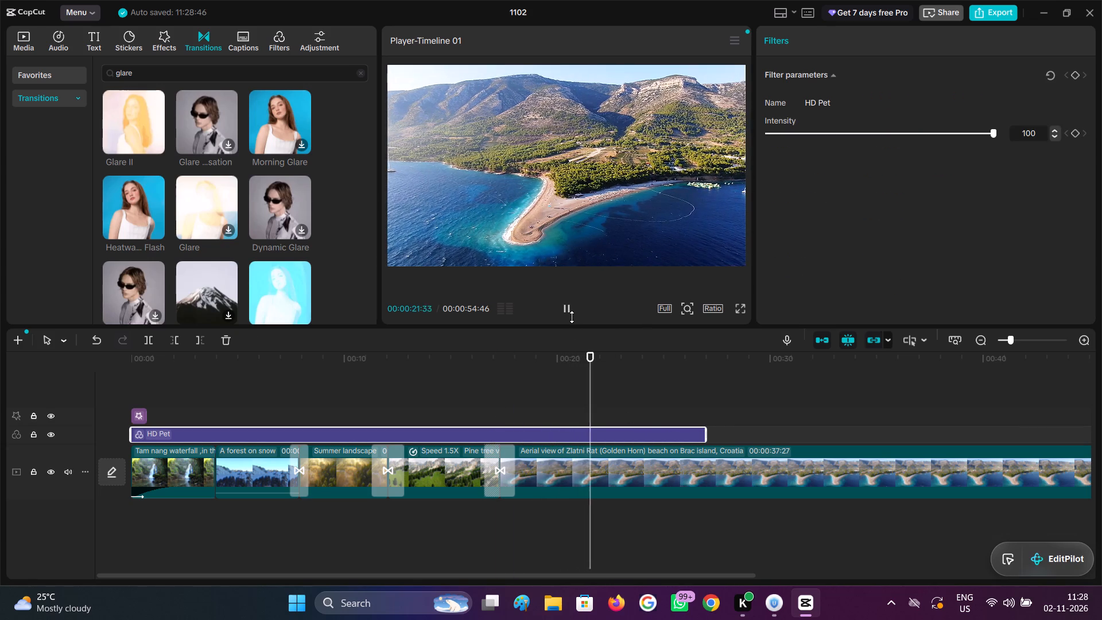
click(572, 317)
Shorten the transition before the Zlatni Rat beach clip to roughly half its length and replay the join.
click(496, 399)
click(564, 314)
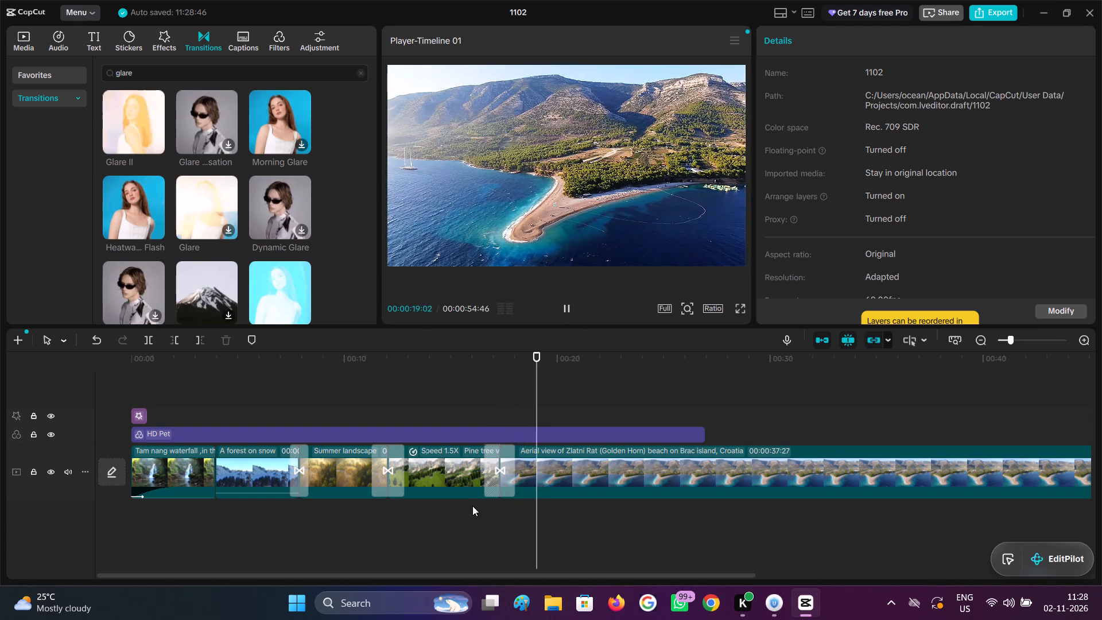
click(505, 472)
drag(513, 475, 505, 475)
click(479, 418)
drag(479, 417, 465, 416)
click(569, 315)
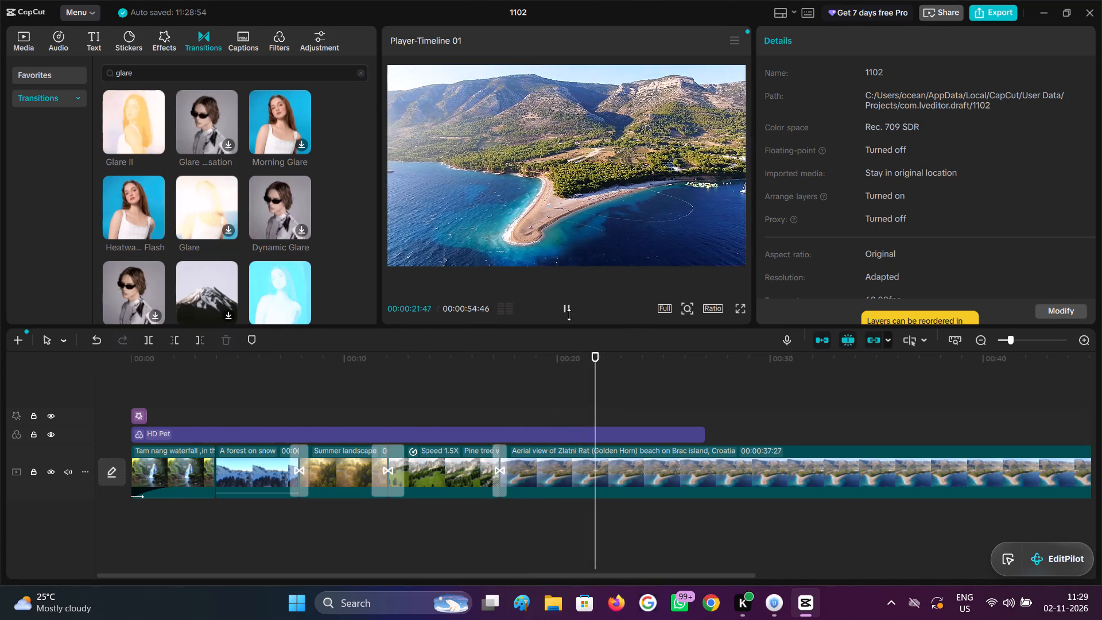
Trim off the part of the Zlatni Rat beach clip after 00:00:23:06.
click(569, 315)
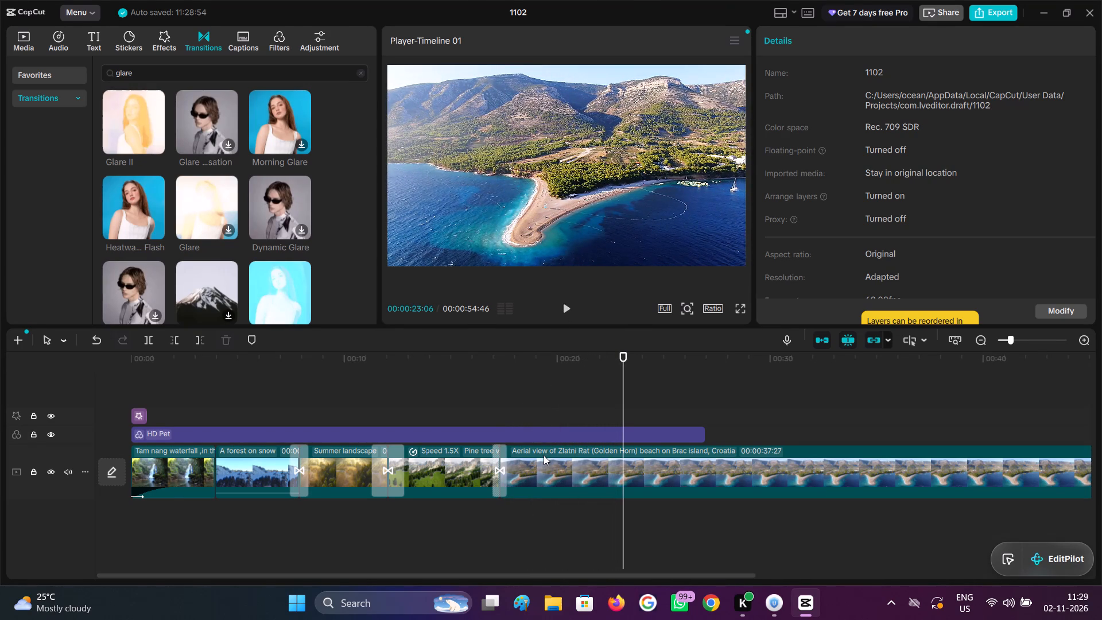
click(544, 455)
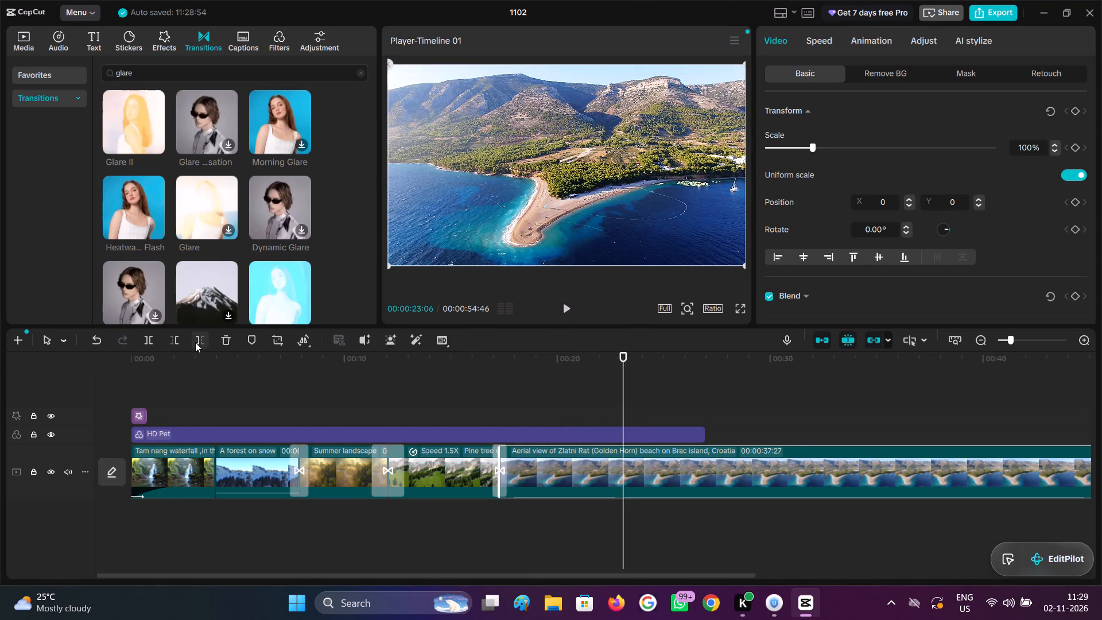
click(195, 342)
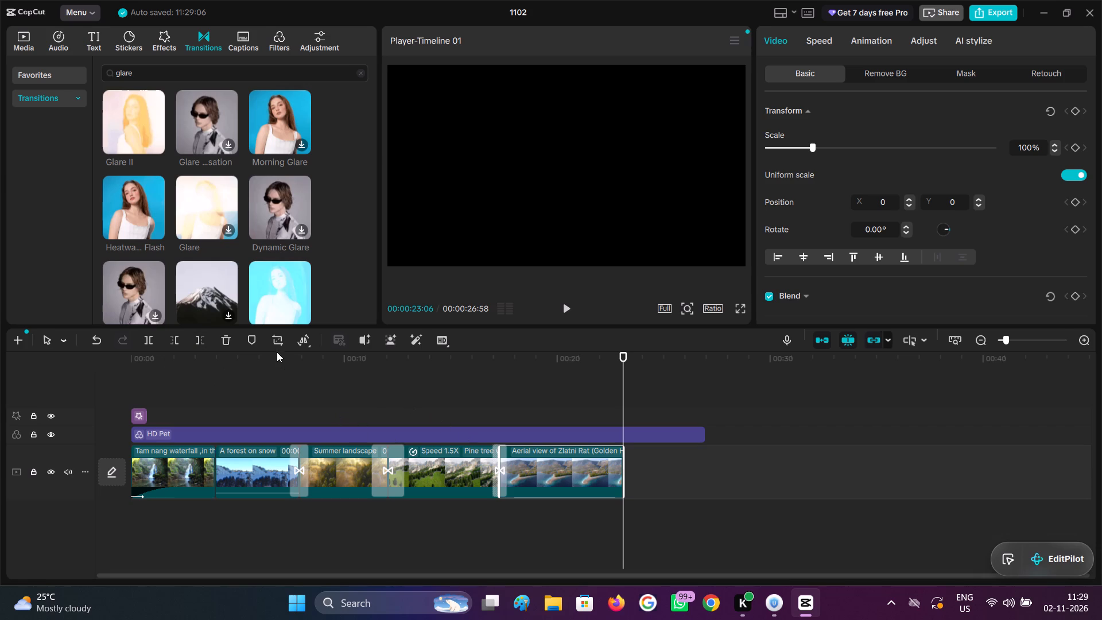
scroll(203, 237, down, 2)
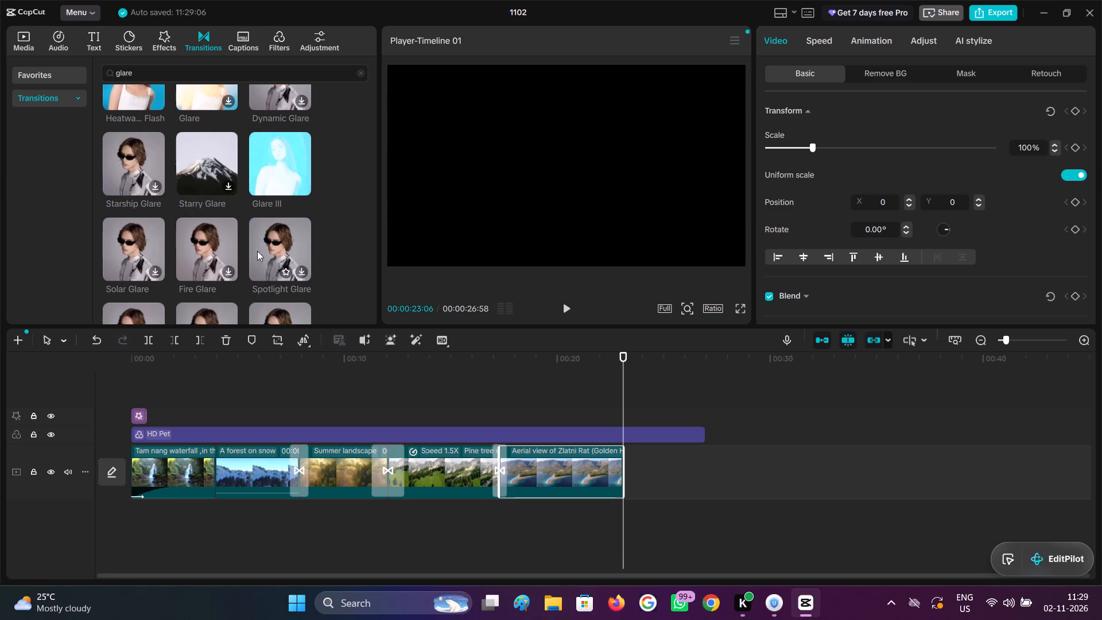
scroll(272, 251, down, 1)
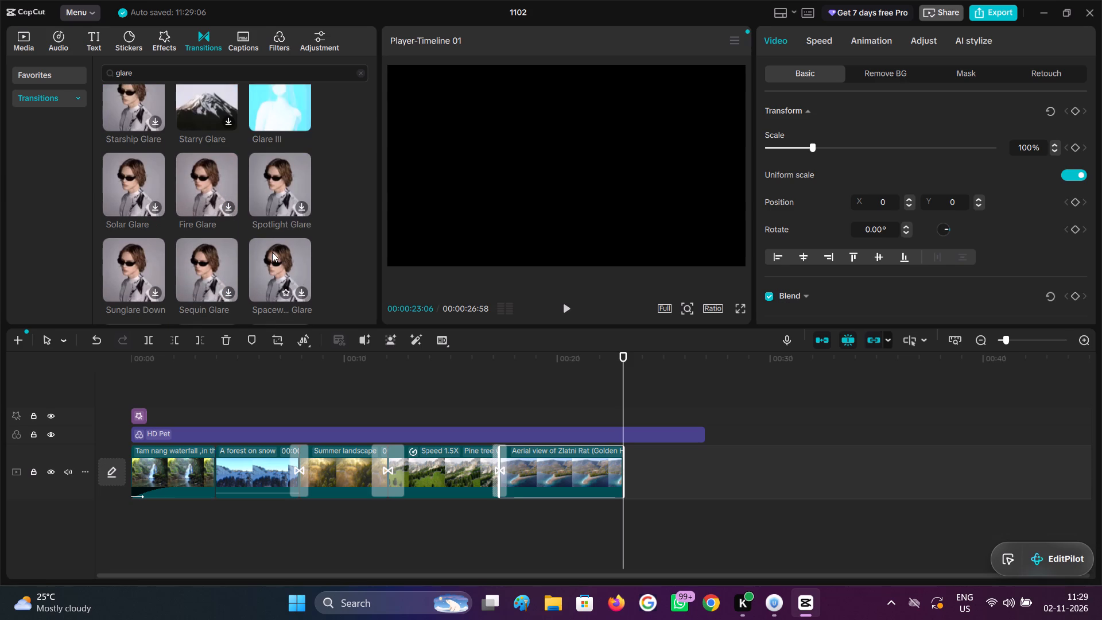
Play the edited video from the start, rechecking the snowy forest to Summer landscape transition and the ending clips.
click(144, 376)
drag(144, 376, 94, 386)
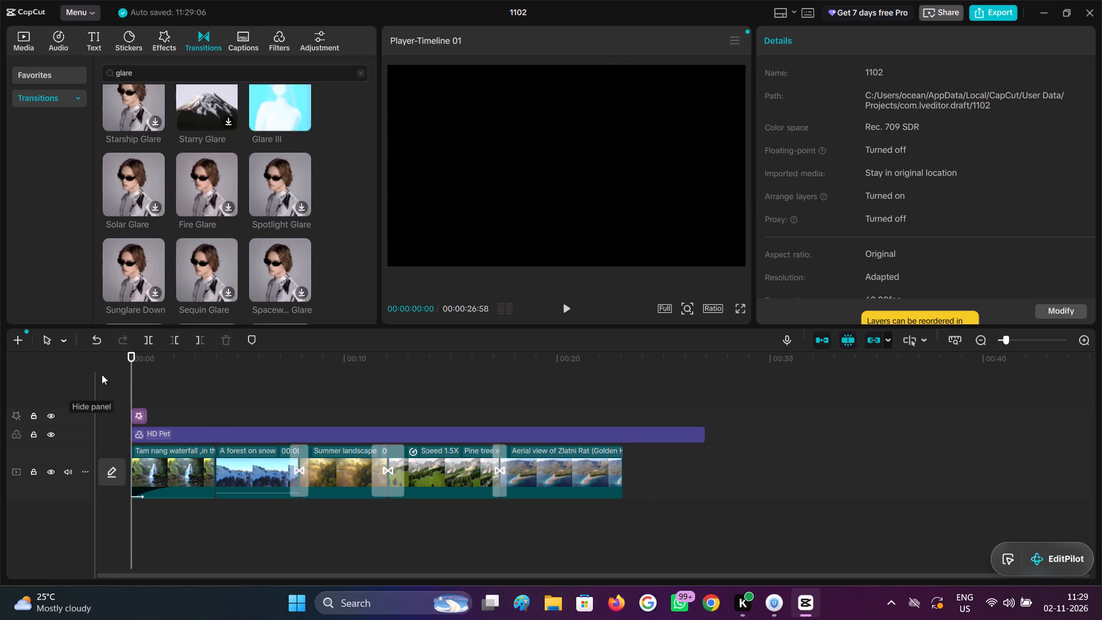
click(560, 307)
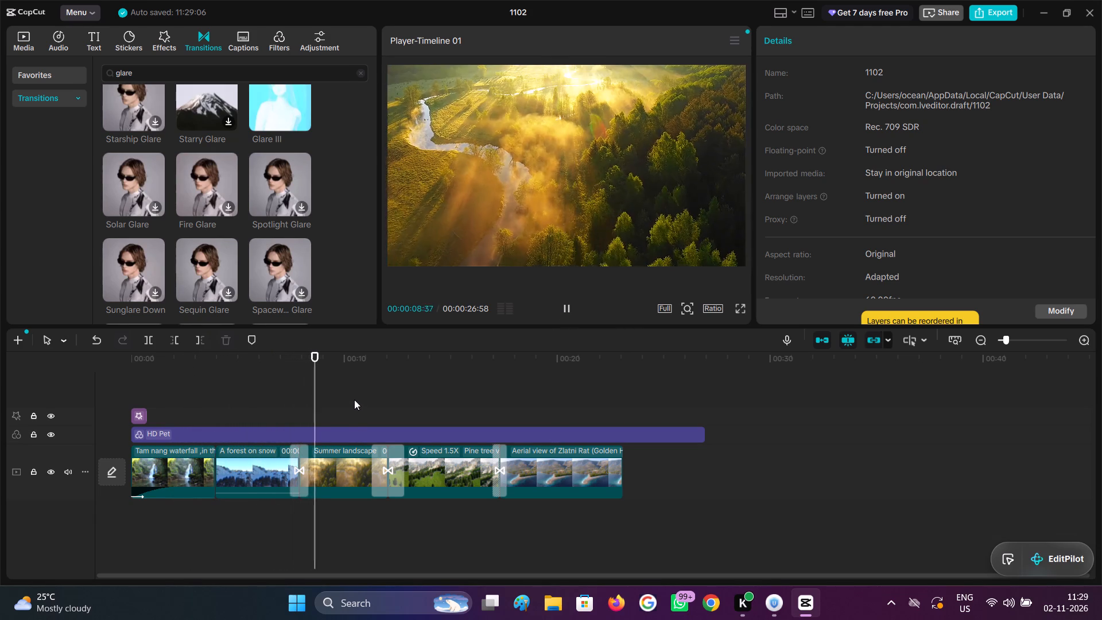
click(301, 410)
drag(301, 410, 293, 408)
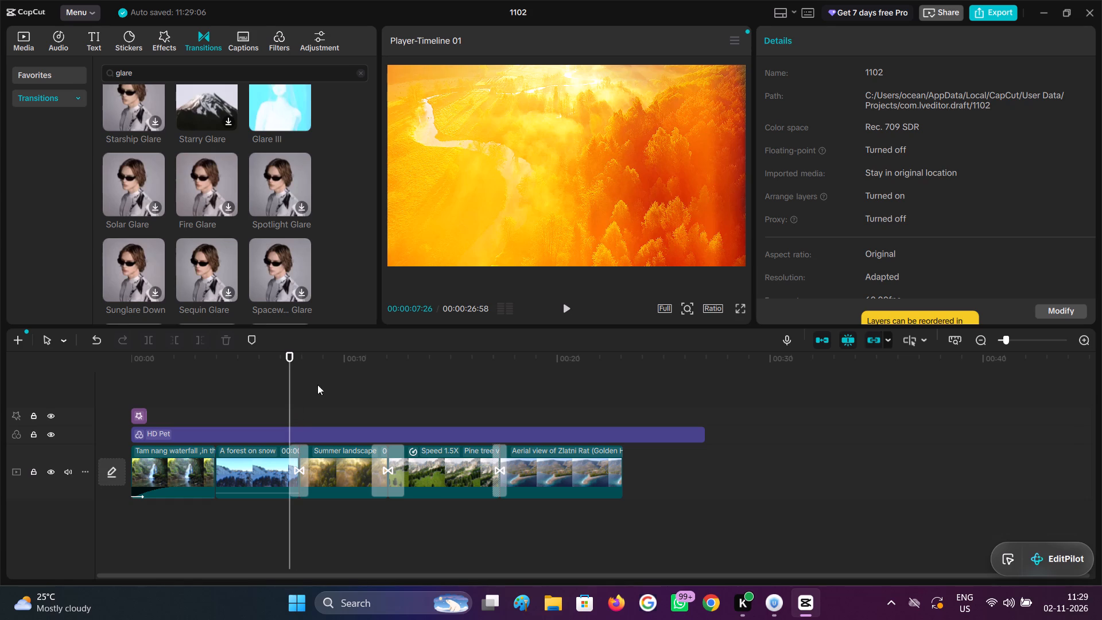
click(572, 306)
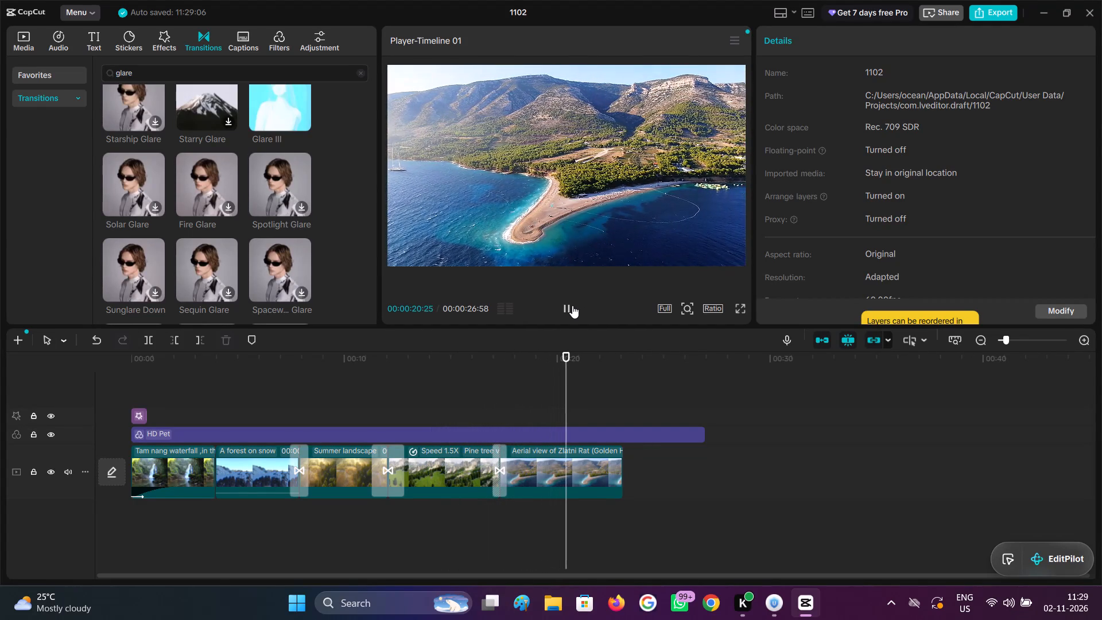
click(572, 305)
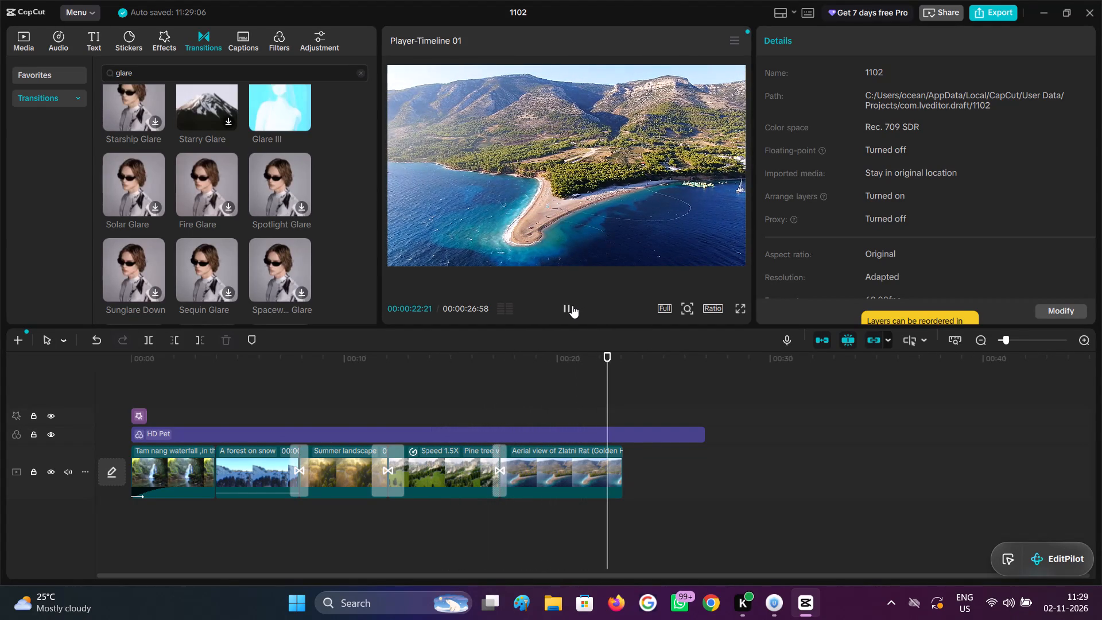
click(514, 398)
click(483, 387)
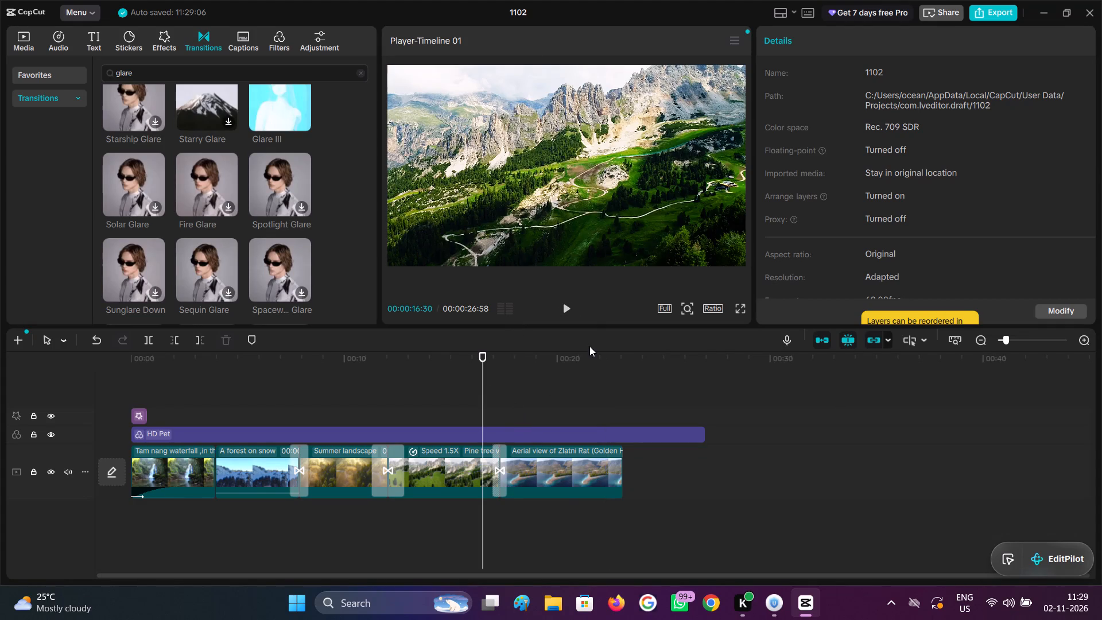
Play the video's ending through the Zlatni Rat beach clip and return the playhead to that clip's end at 00:00:23:06.
click(568, 309)
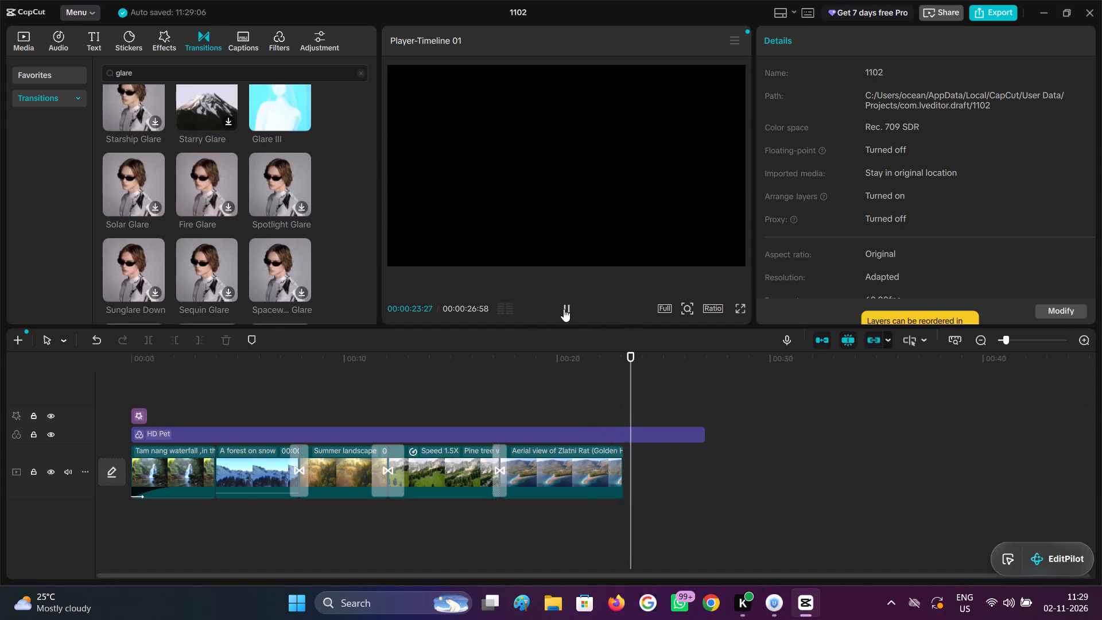
click(564, 309)
click(609, 406)
drag(609, 406, 623, 412)
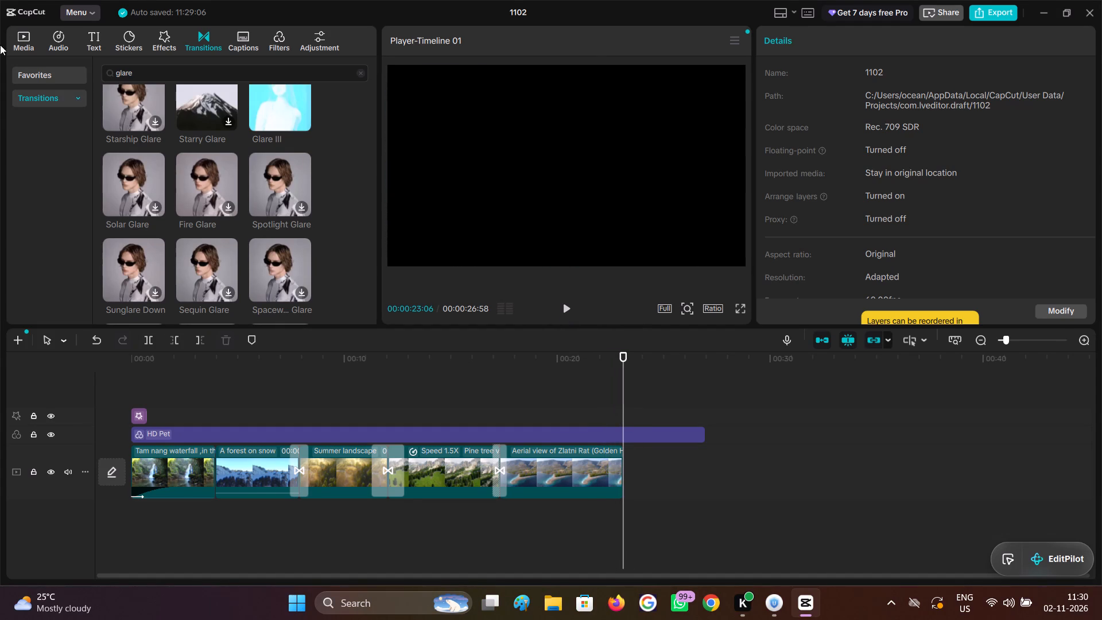
Browse the Scenery stock library for another clip, previewing the sunset above clouds, tropical beach and green hills footage.
click(24, 40)
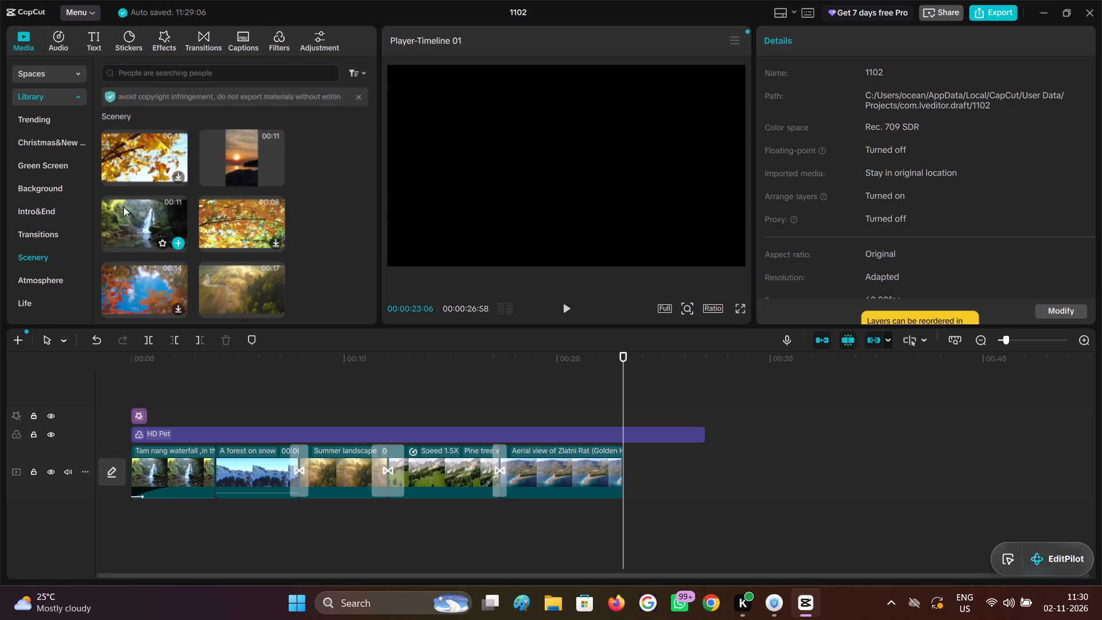
scroll(219, 203, down, 5)
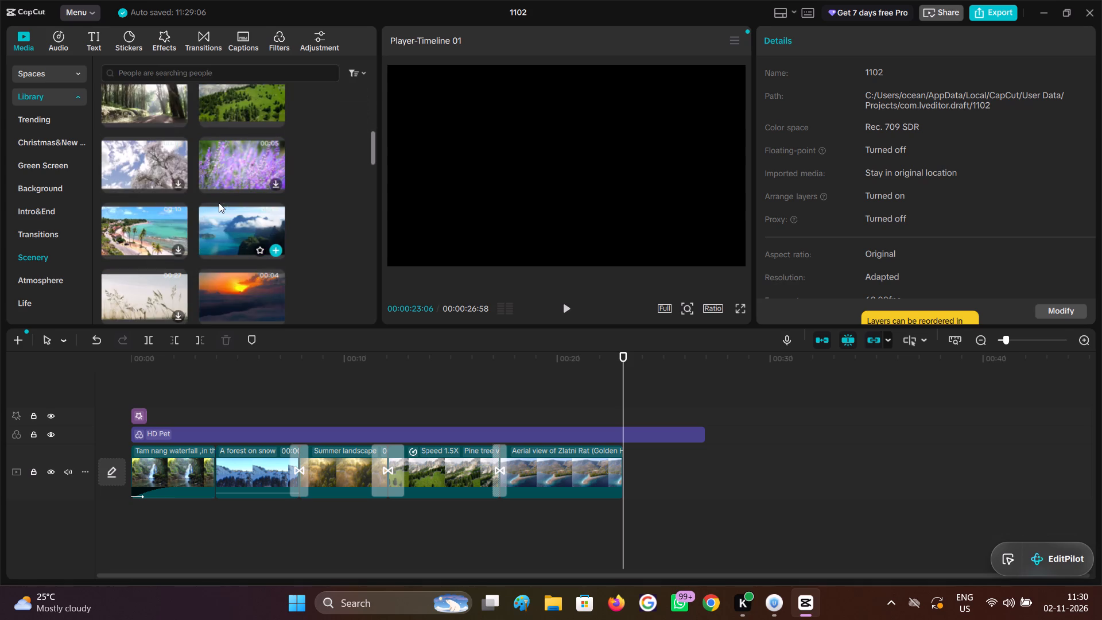
scroll(219, 203, down, 2)
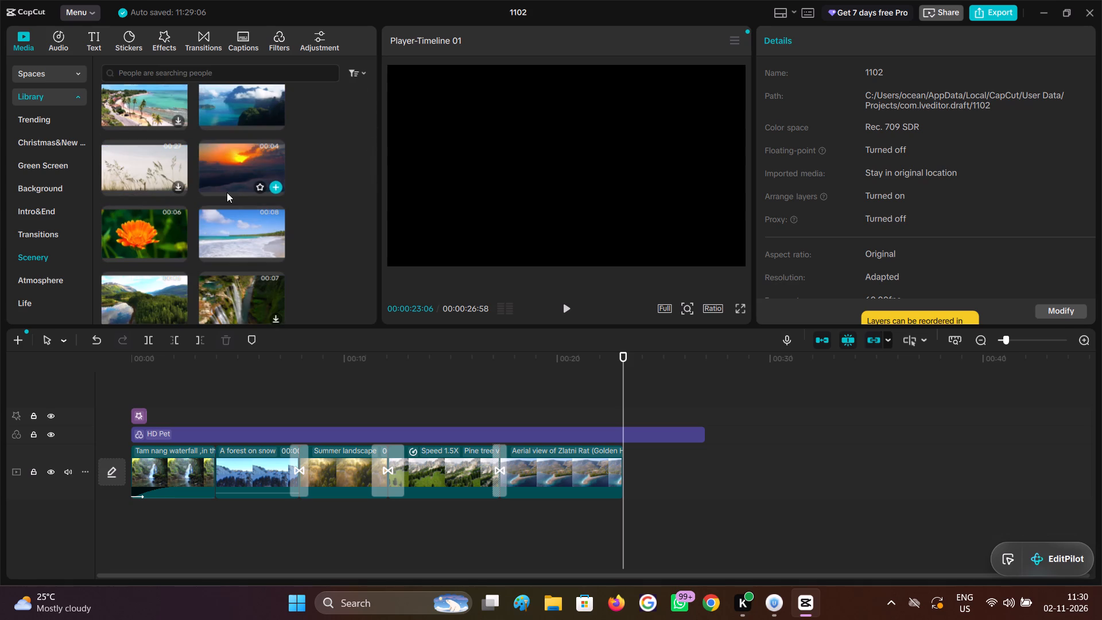
click(231, 176)
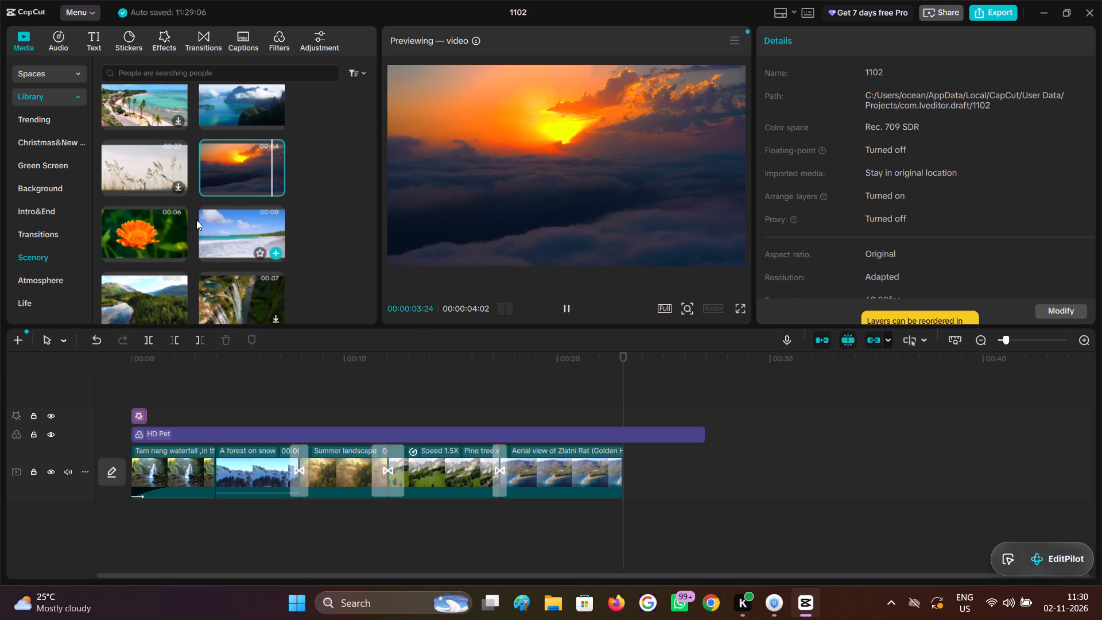
scroll(196, 220, down, 1)
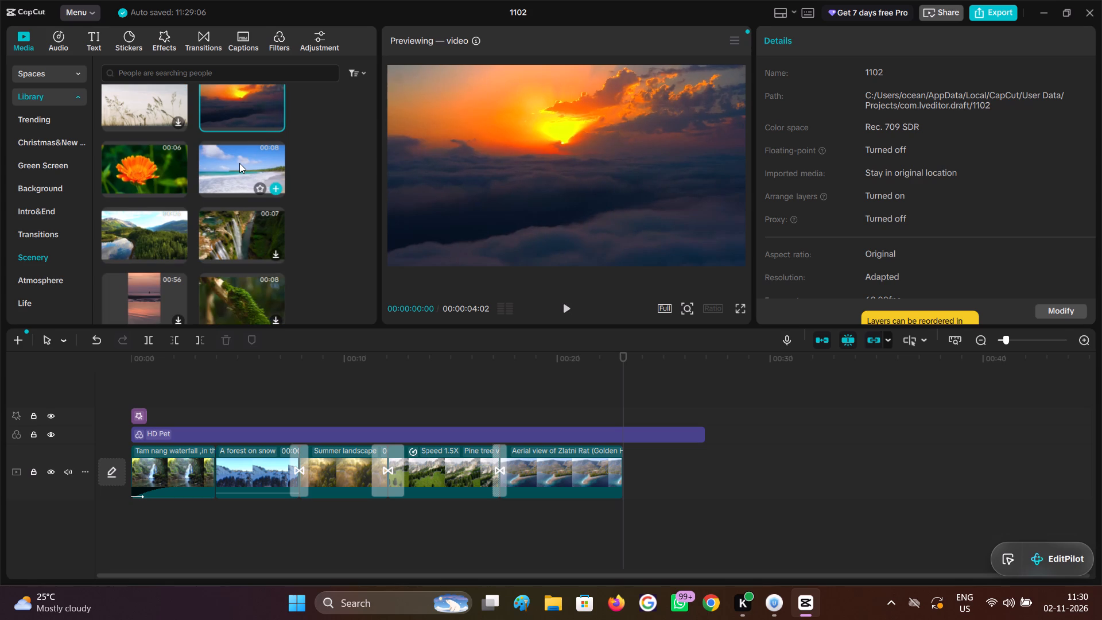
click(239, 163)
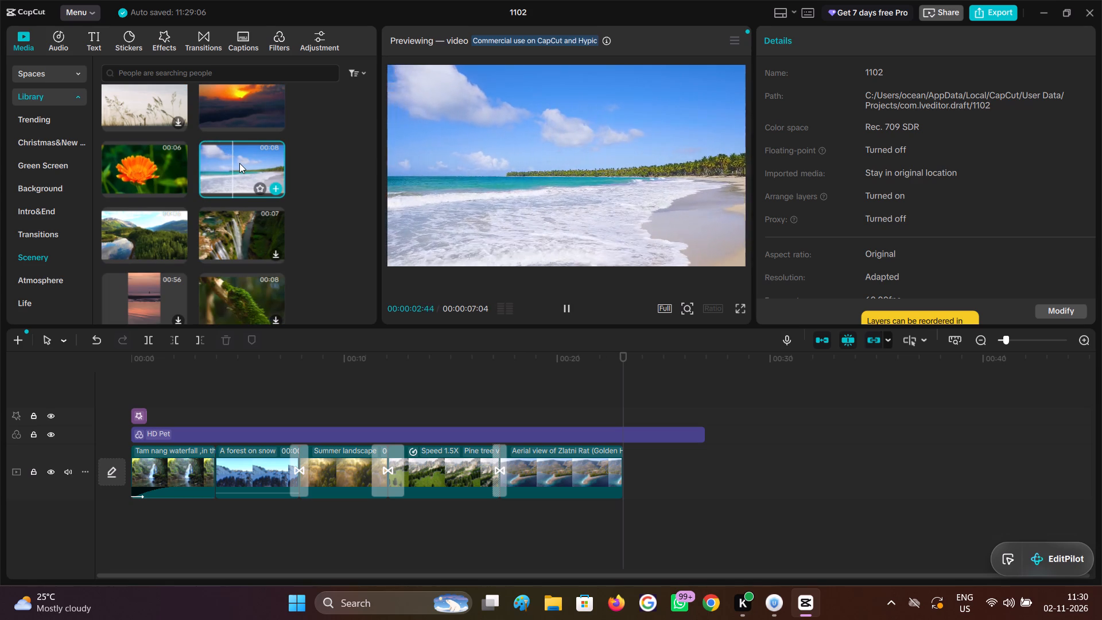
scroll(159, 249, down, 1)
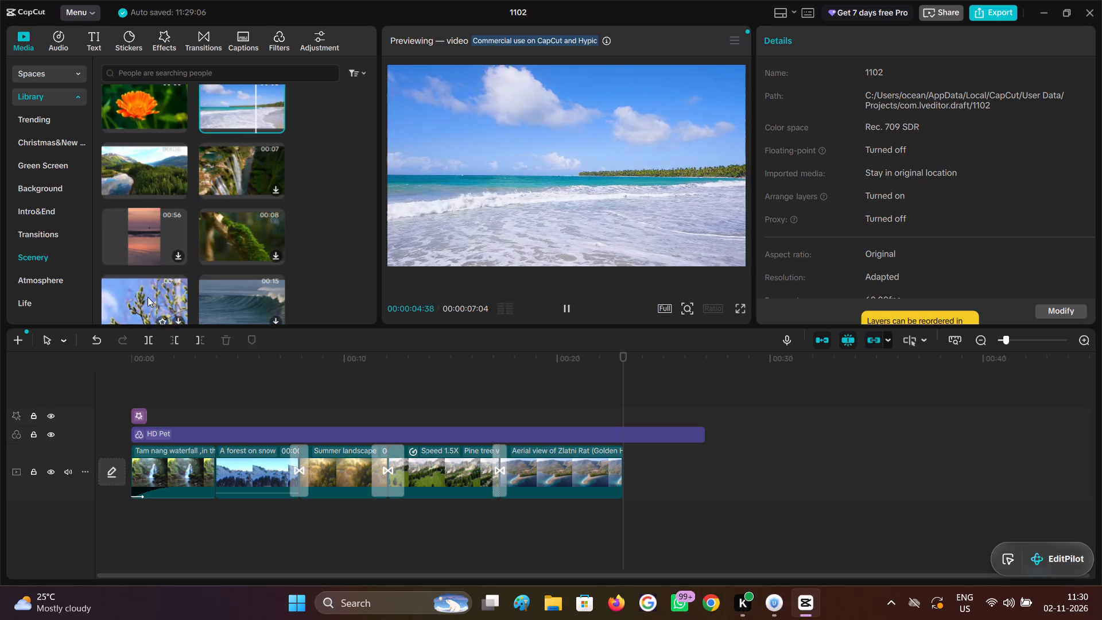
scroll(145, 295, down, 3)
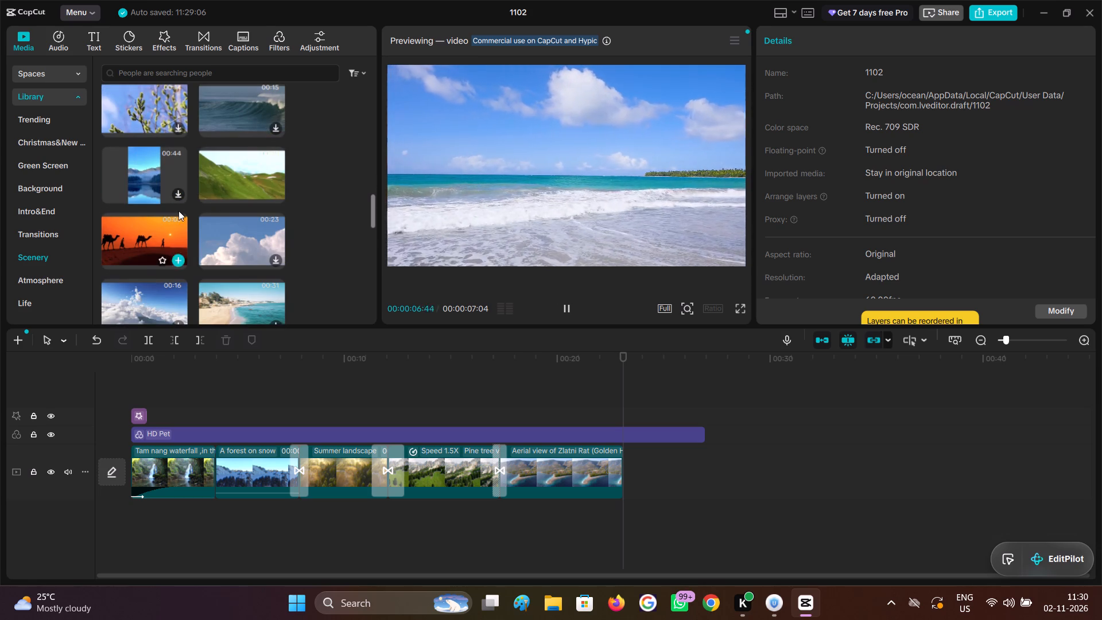
click(246, 172)
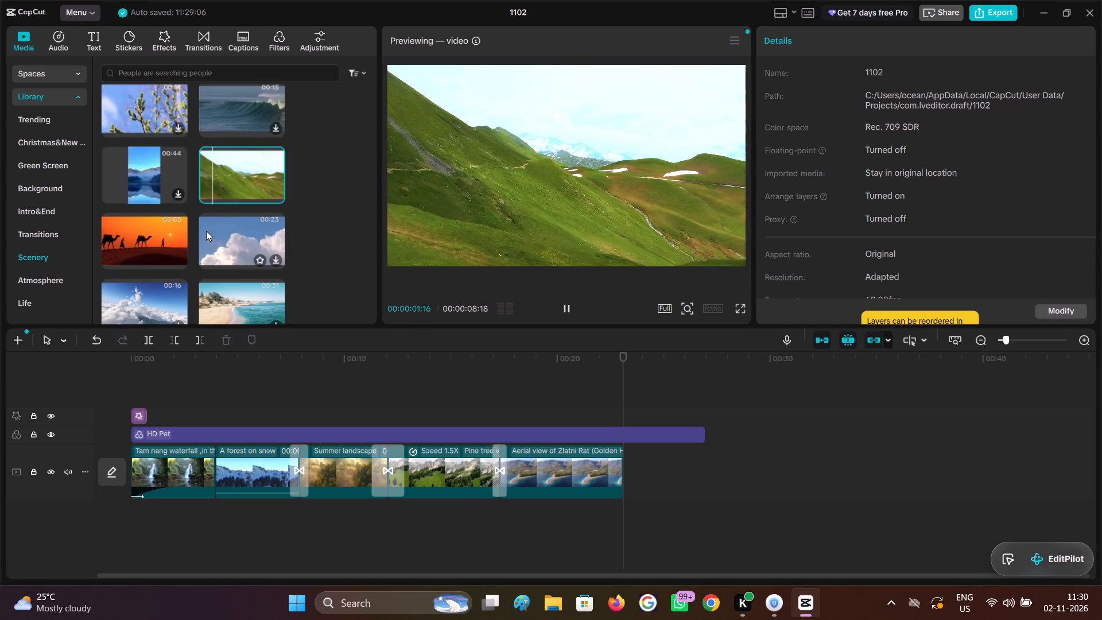
Preview the 16-second clouds clip in the Scenery library and skim through its later frames.
scroll(127, 250, down, 1)
click(127, 246)
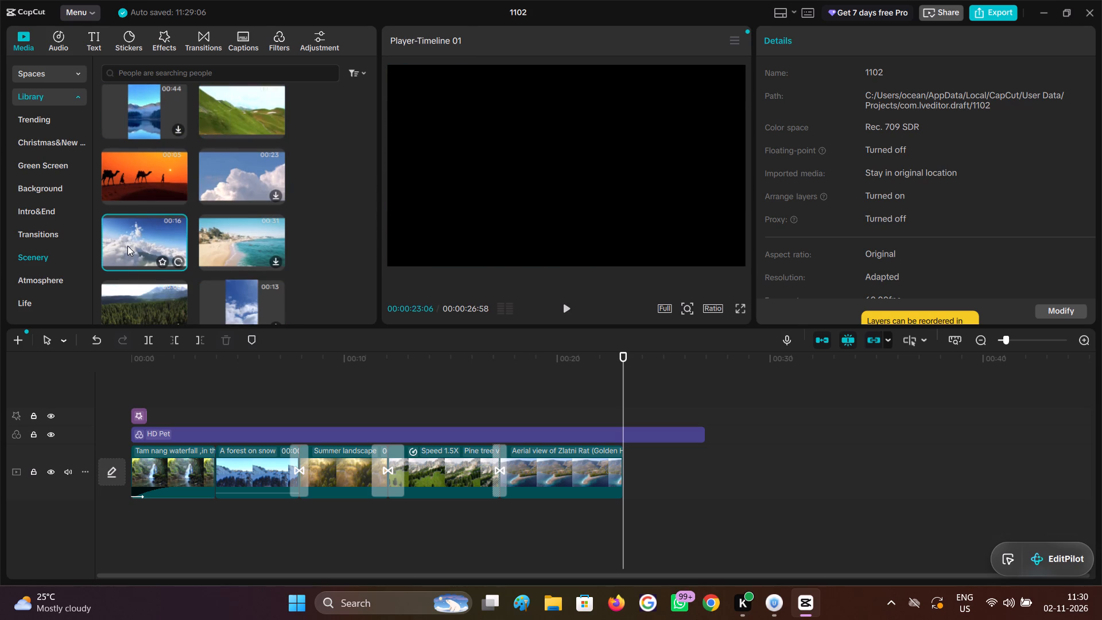
scroll(127, 245, down, 1)
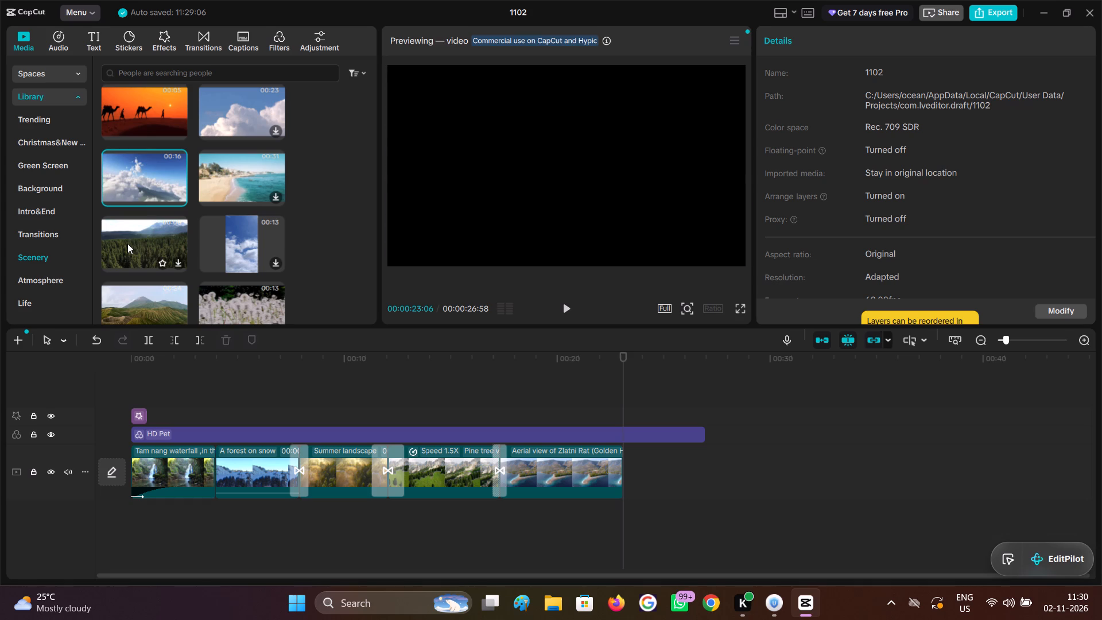
scroll(137, 232, down, 1)
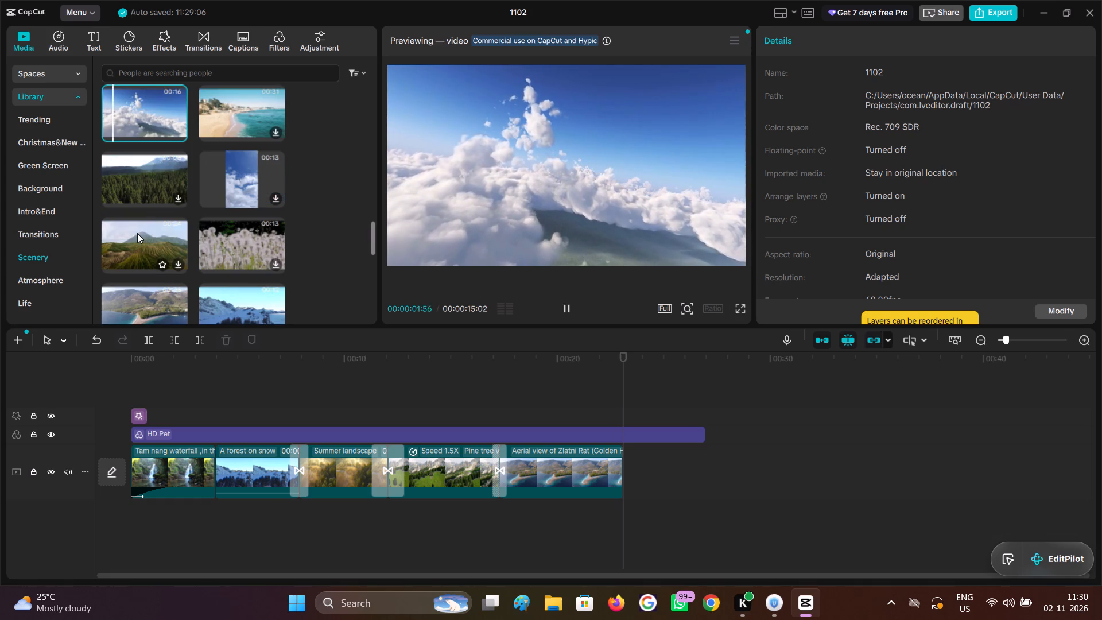
click(137, 233)
scroll(137, 233, down, 1)
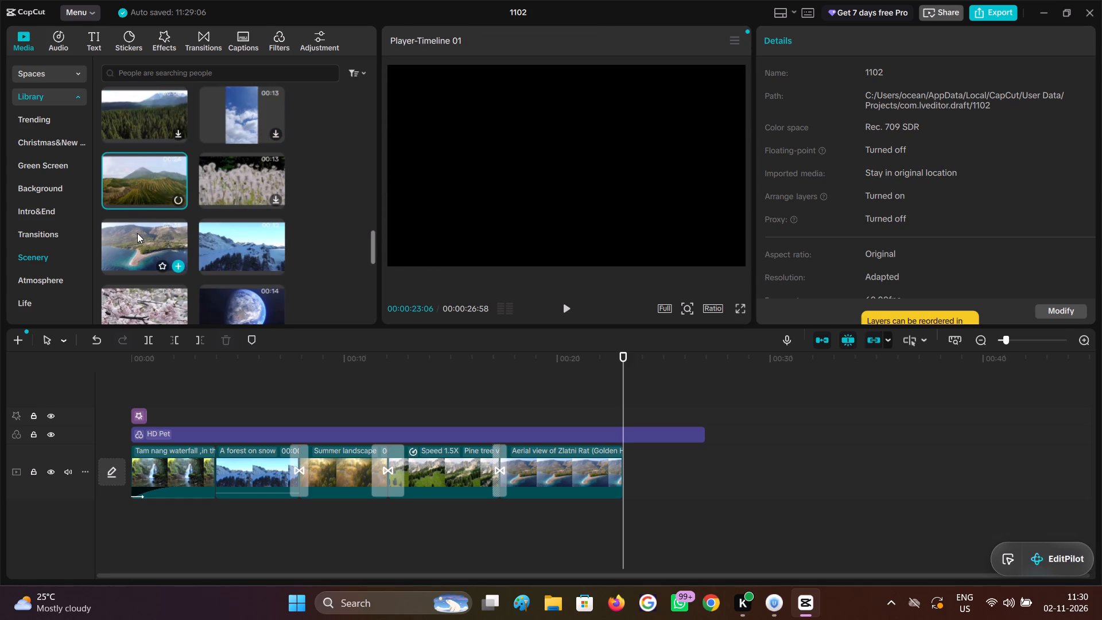
scroll(137, 233, up, 1)
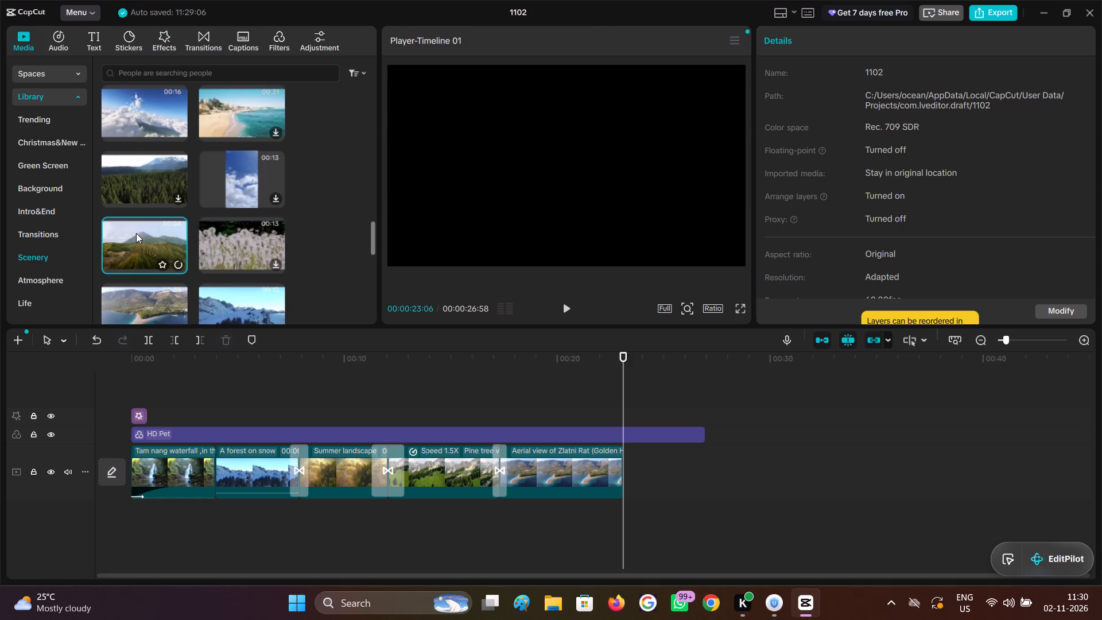
scroll(136, 233, up, 1)
drag(136, 156, 141, 165)
click(141, 166)
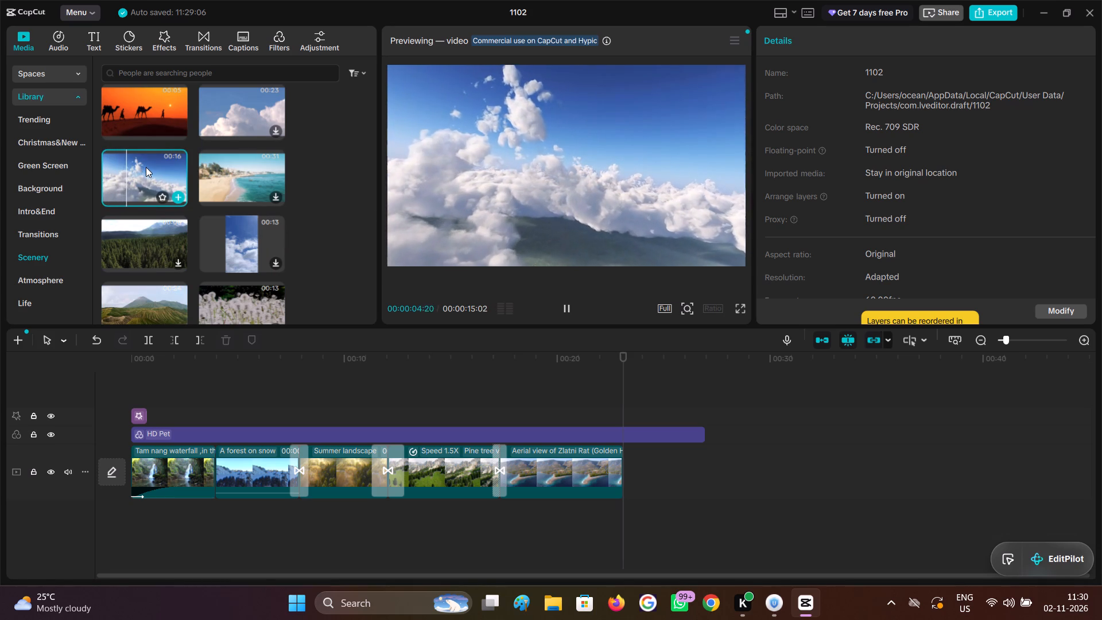
click(146, 167)
click(153, 171)
click(166, 173)
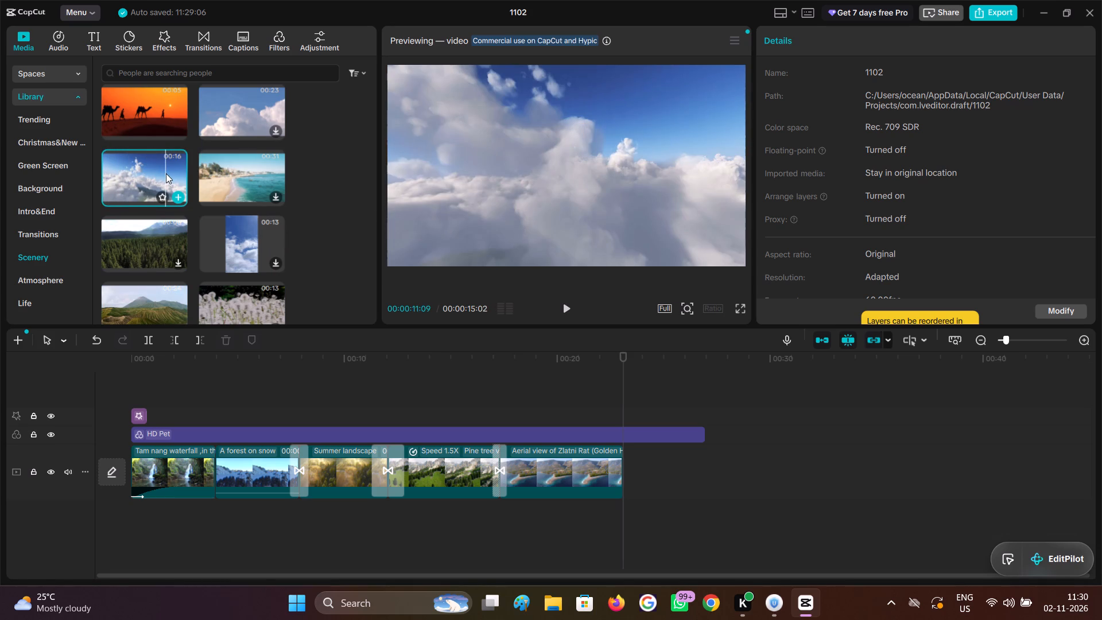
click(168, 173)
click(176, 177)
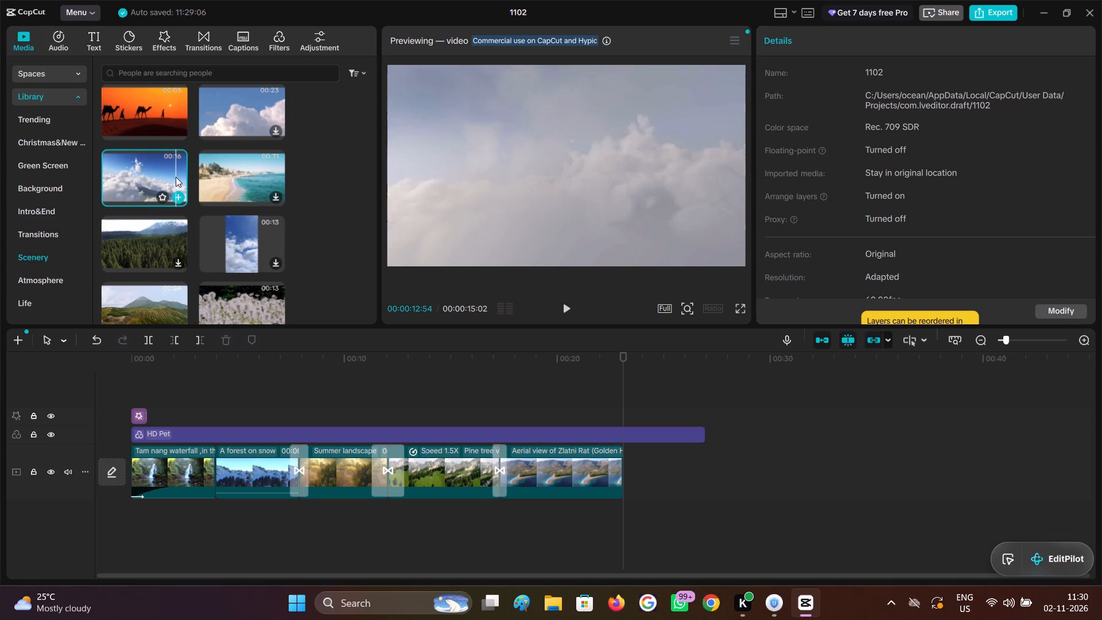
click(178, 178)
Preview the volcano landscape clip in the Scenery library, skimming several moments and playing it to about 18 seconds.
scroll(165, 180, down, 2)
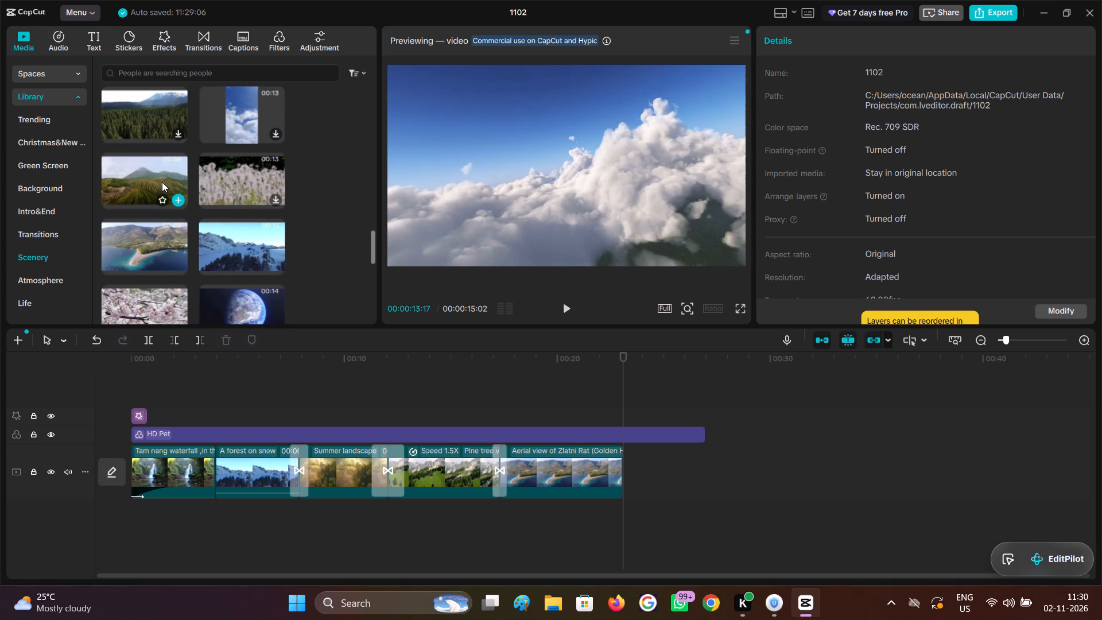
click(142, 185)
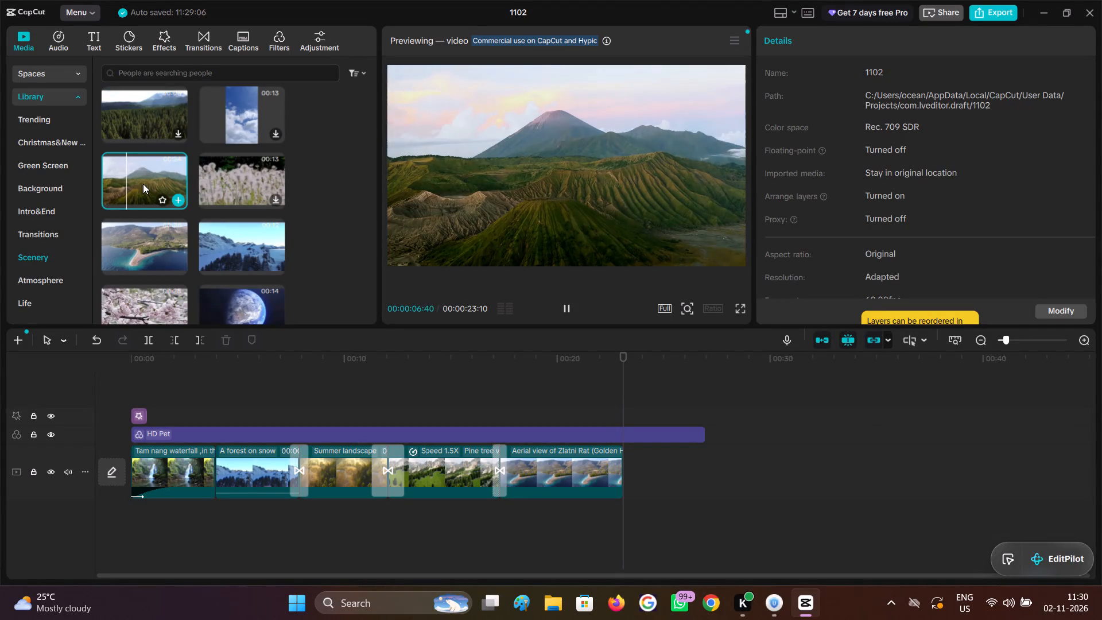
click(146, 183)
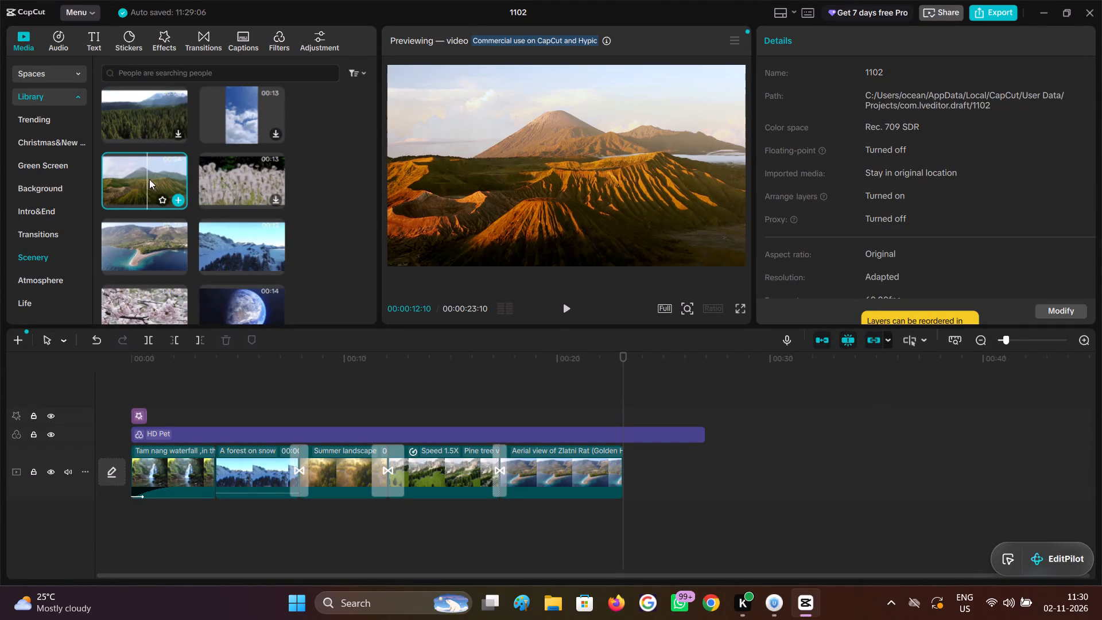
click(143, 177)
click(130, 176)
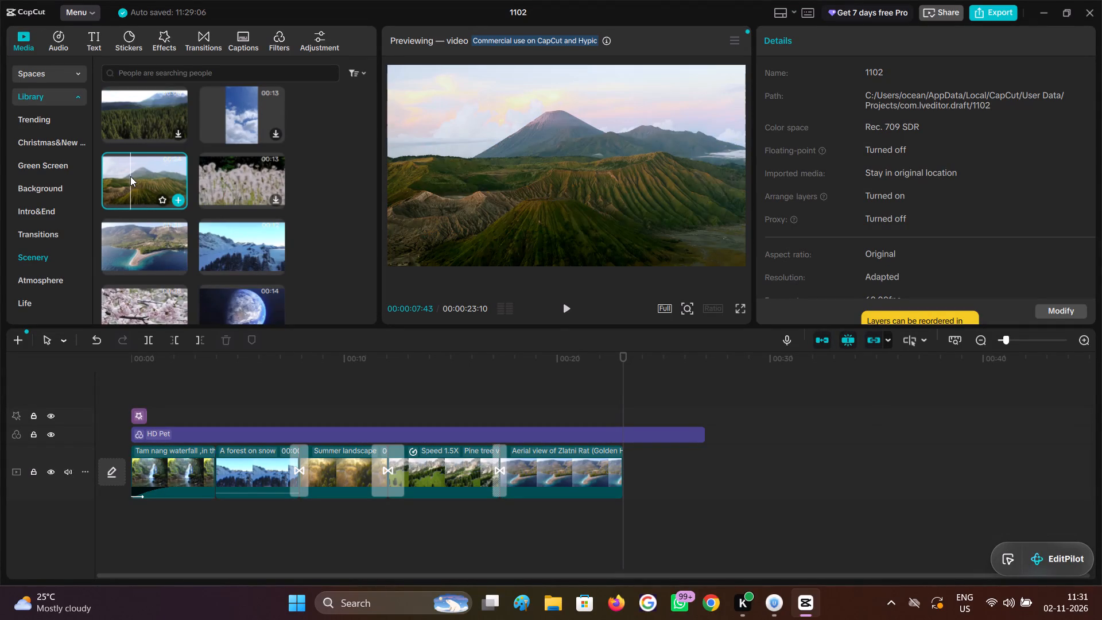
click(126, 175)
click(565, 300)
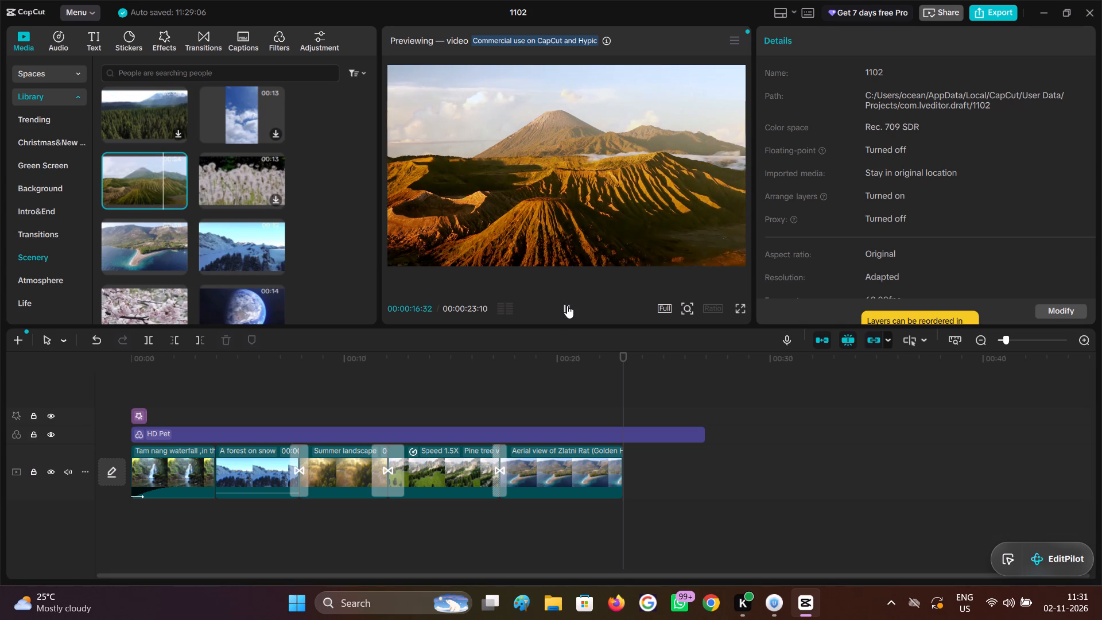
click(567, 305)
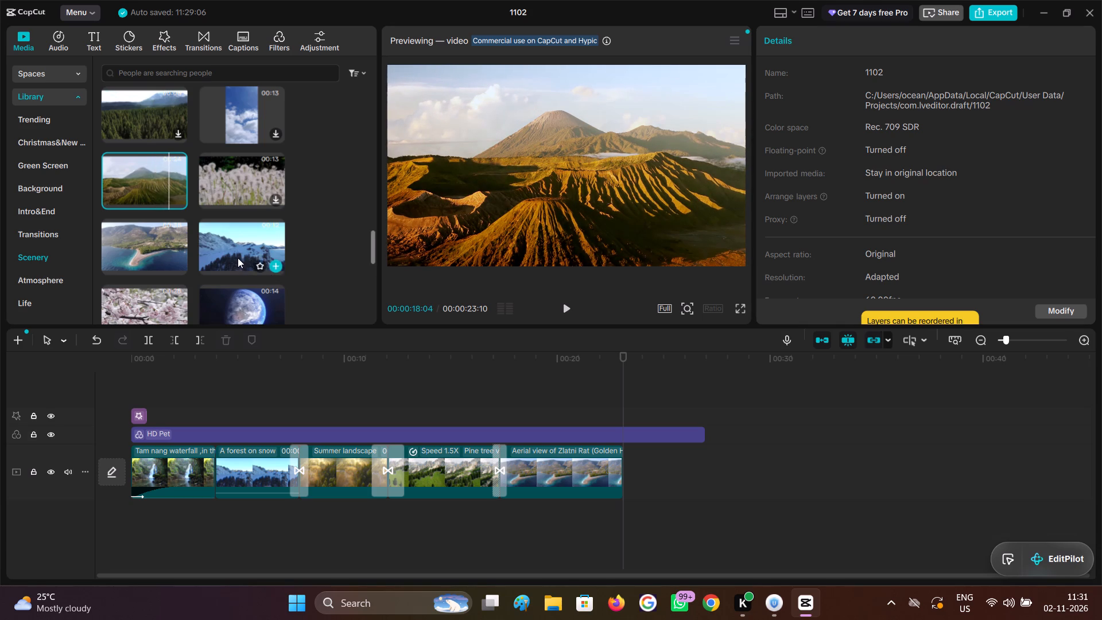
Browse more Scenery library clips, opening the Earth, hilltop ruins, tropical island, orange canyon and mountain lake footage for preview.
scroll(238, 258, down, 2)
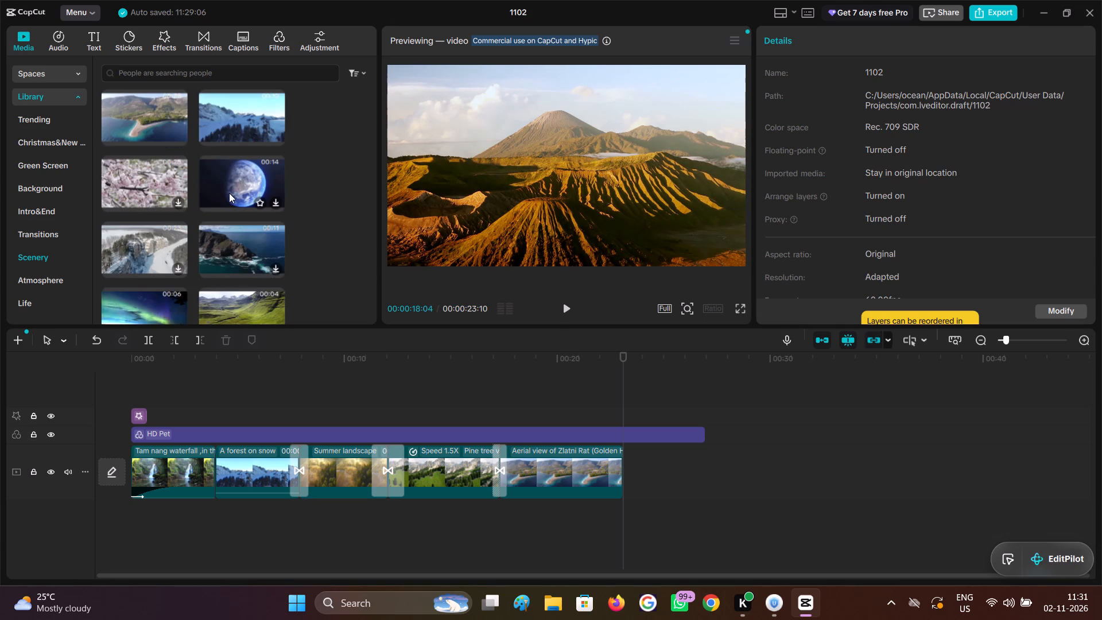
click(229, 193)
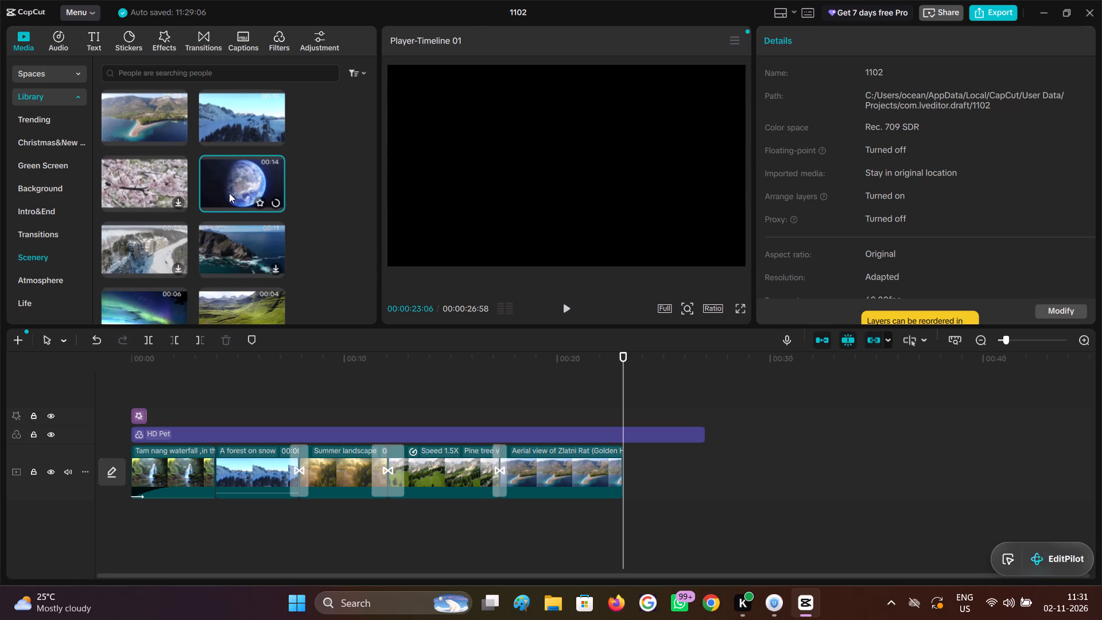
scroll(217, 250, down, 2)
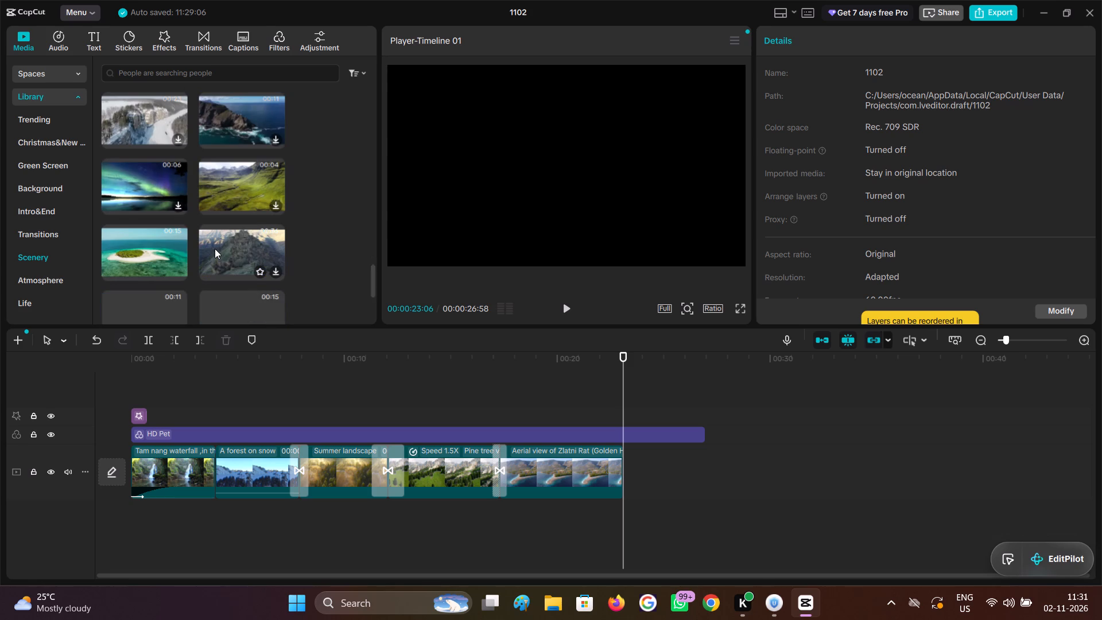
click(215, 249)
click(140, 245)
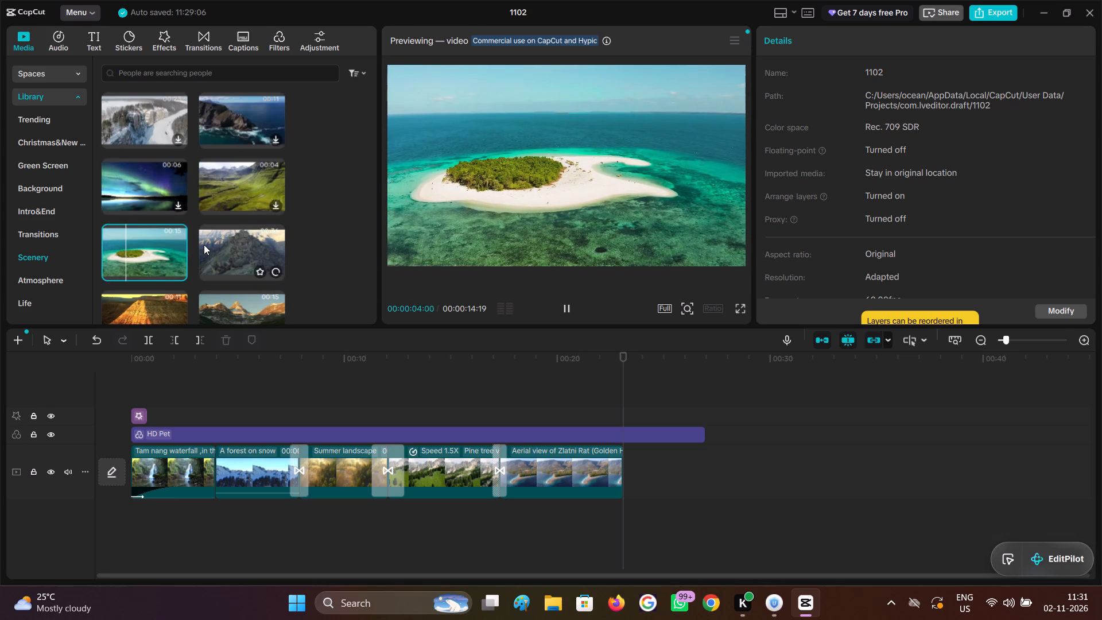
scroll(204, 245, down, 1)
click(150, 254)
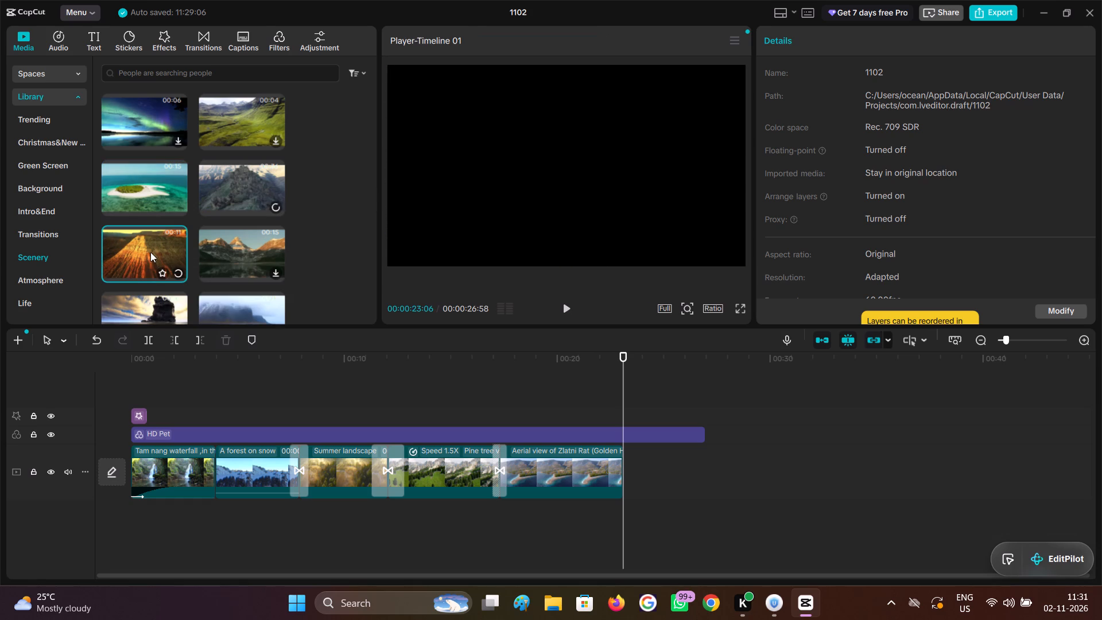
click(241, 234)
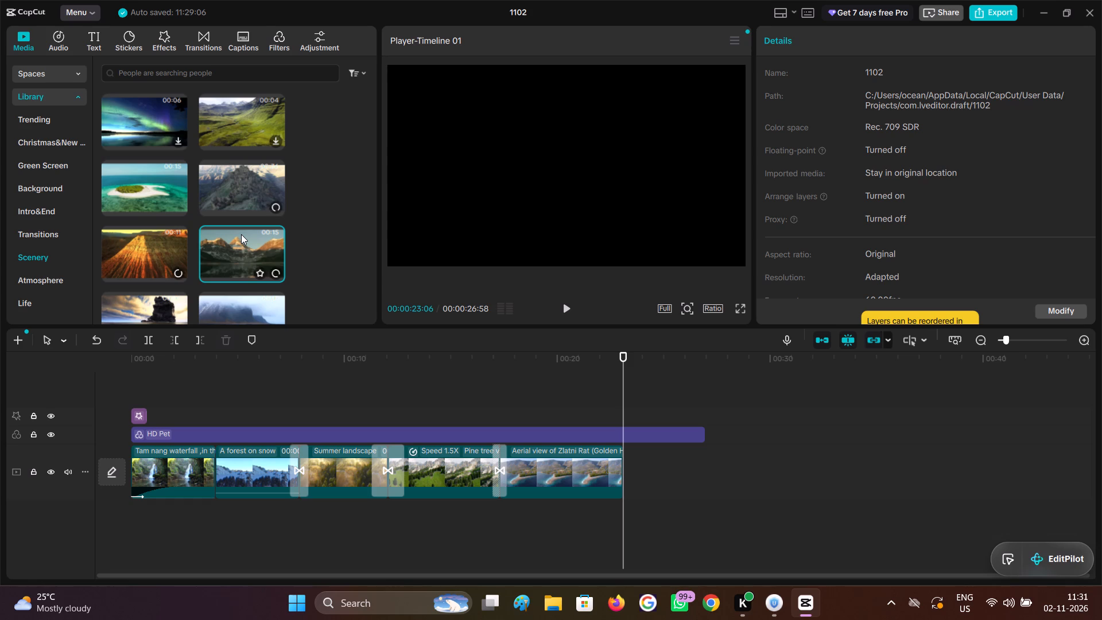
Browse further through the Scenery library, trying the misty mountain coast, purple night sky, elephant and hot-air balloon clips.
scroll(239, 233, down, 1)
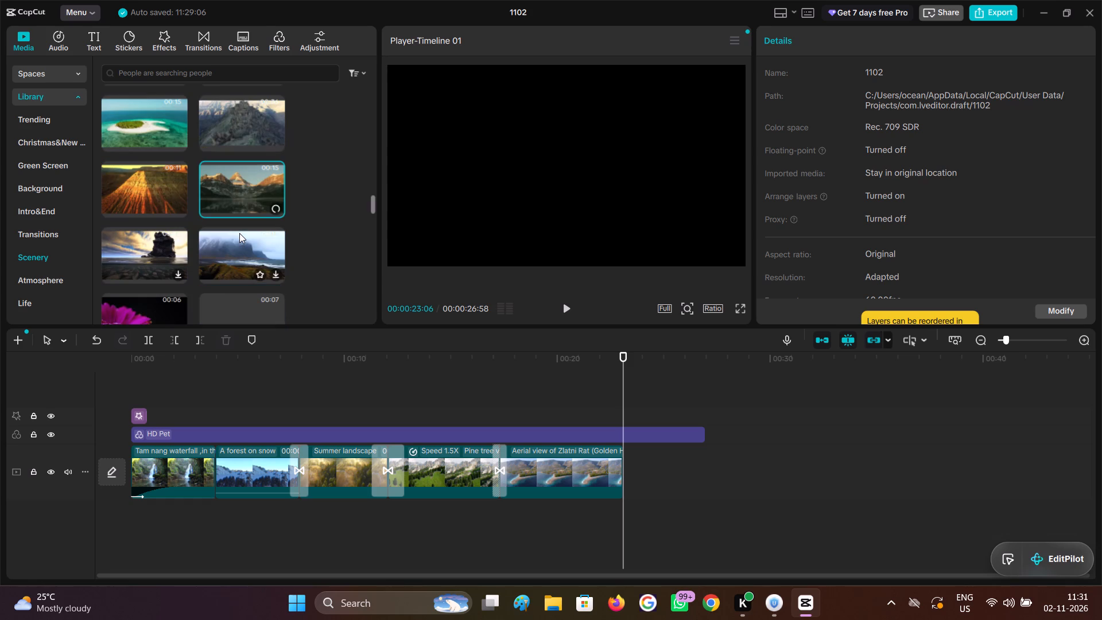
click(227, 238)
scroll(227, 238, down, 3)
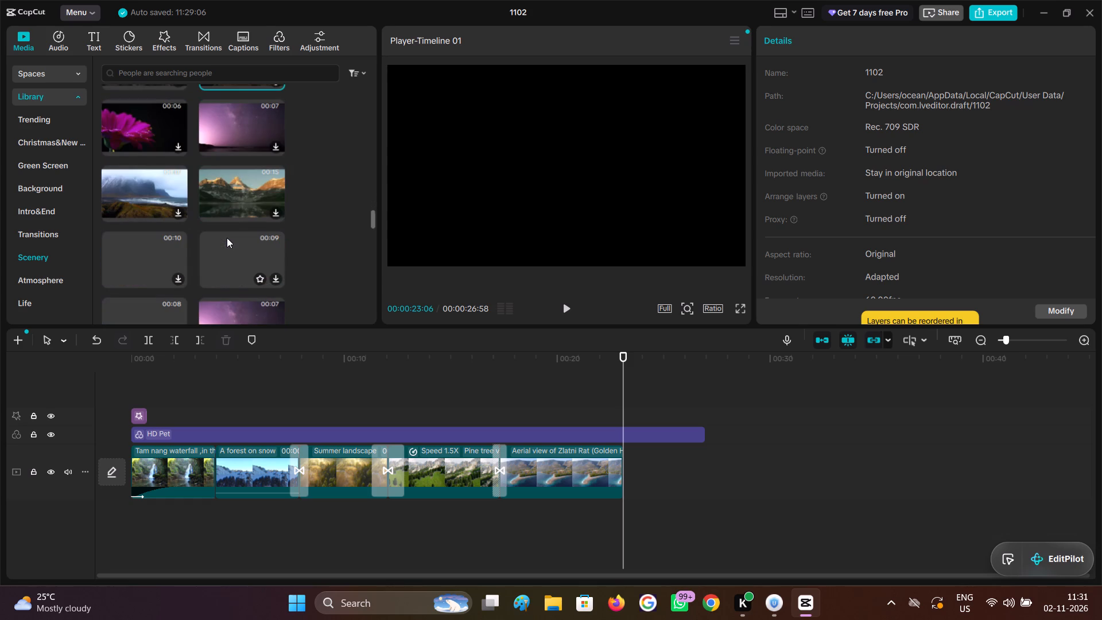
scroll(227, 238, up, 1)
click(234, 184)
click(227, 246)
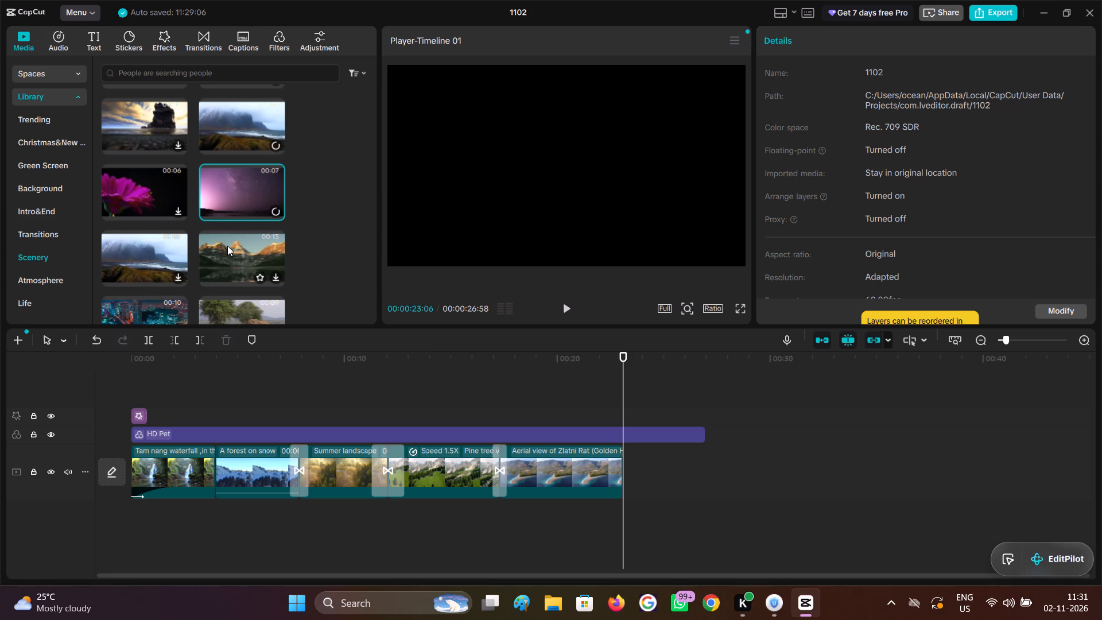
scroll(227, 246, down, 1)
click(227, 246)
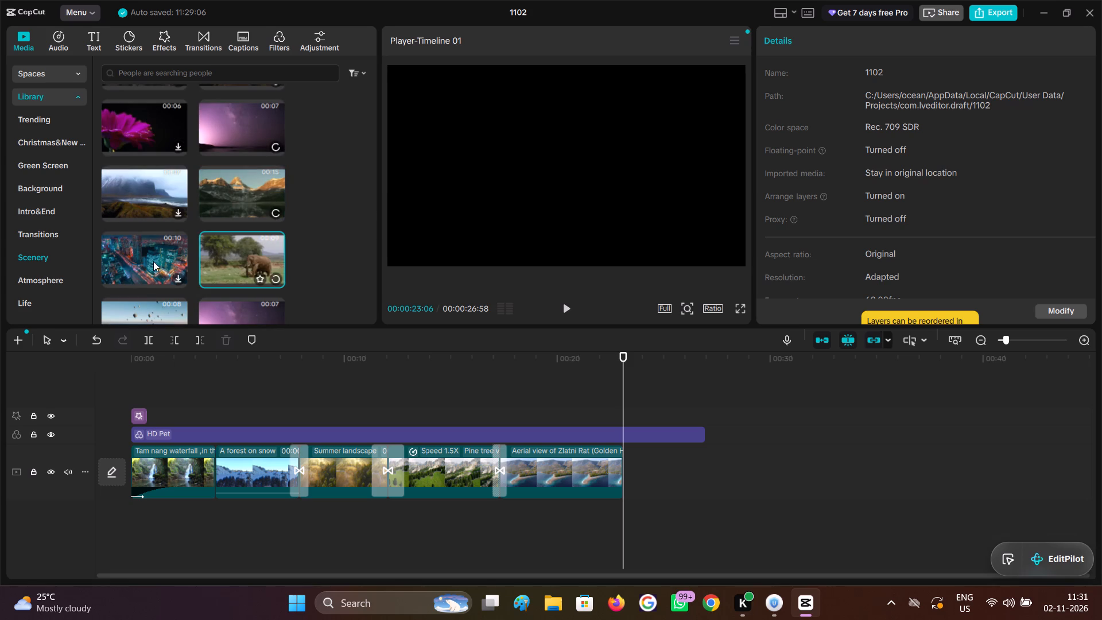
scroll(153, 261, down, 2)
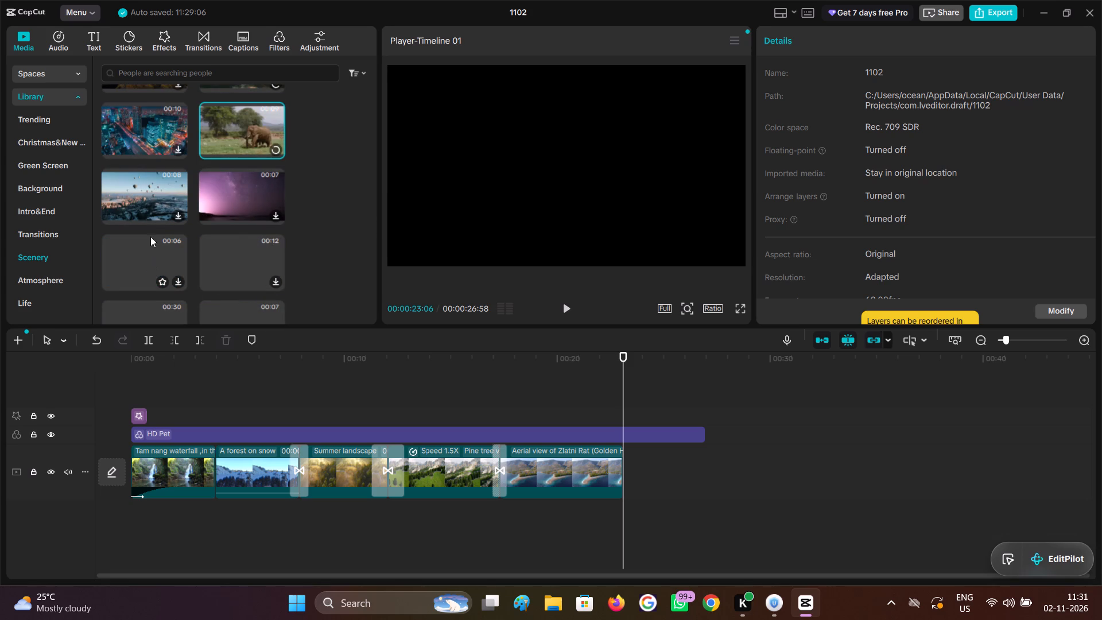
click(150, 189)
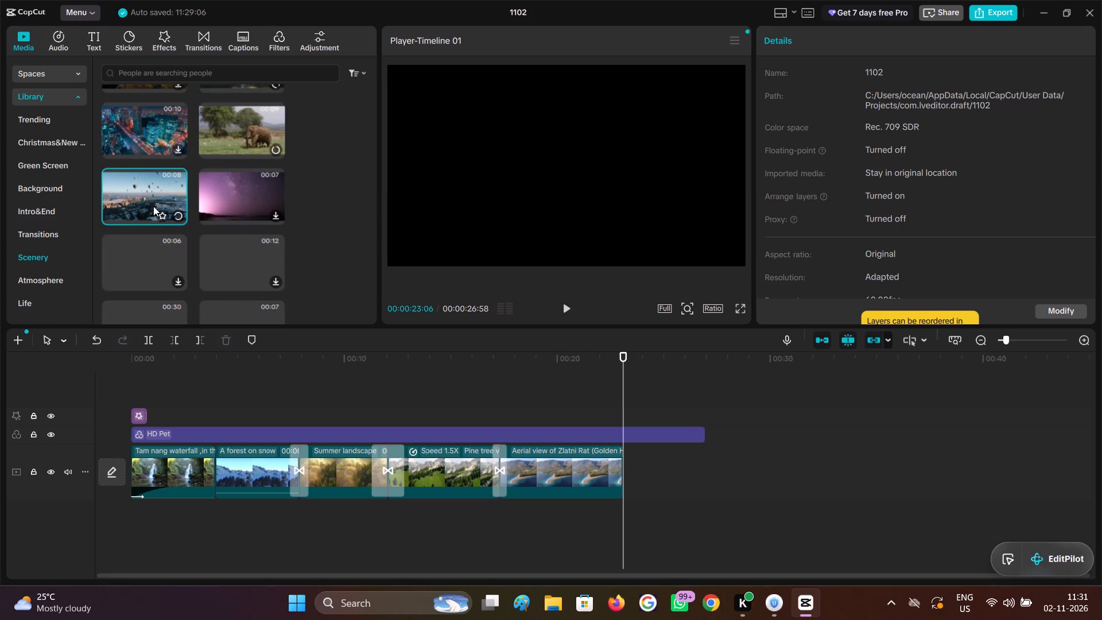
scroll(153, 206, down, 2)
Go back to the orange canyon and hilltop ruins clips in the Scenery library and preview each one.
scroll(153, 206, up, 6)
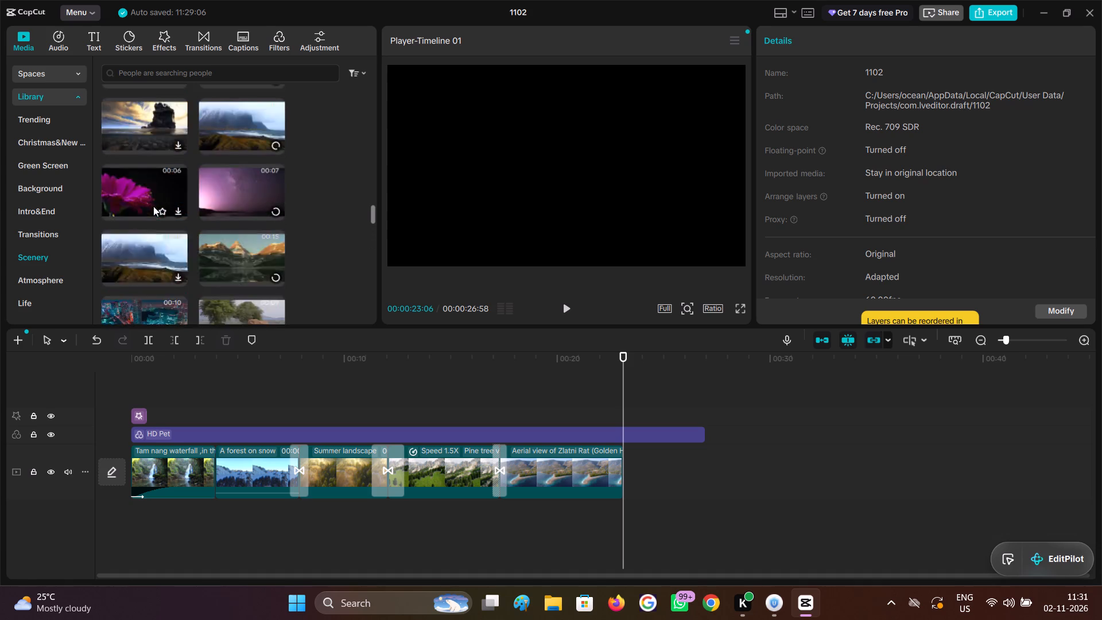
scroll(153, 206, up, 2)
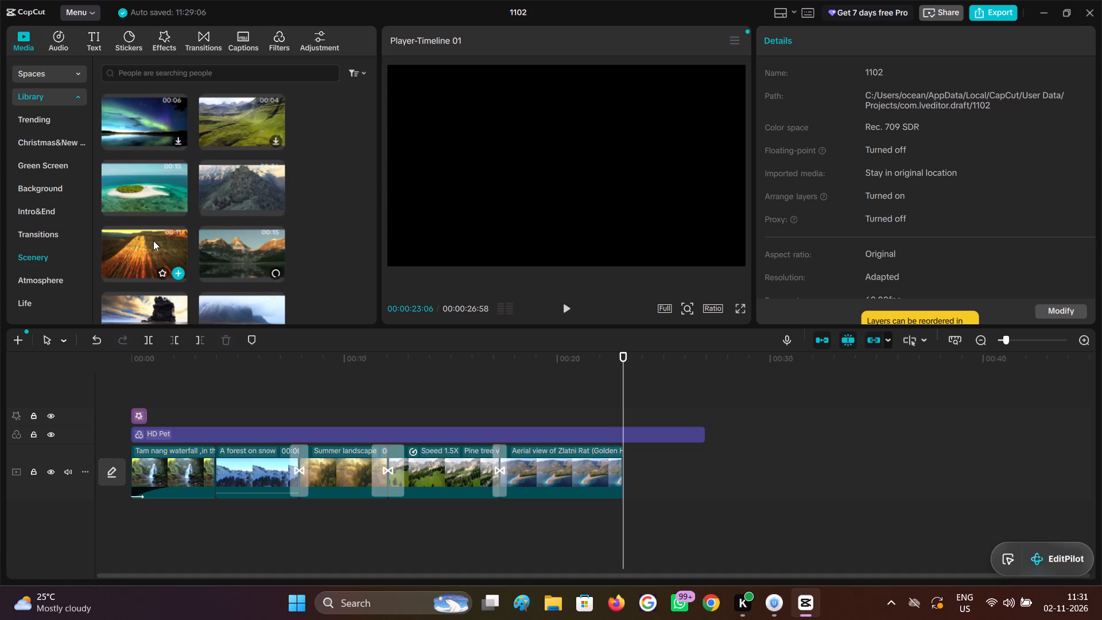
click(153, 241)
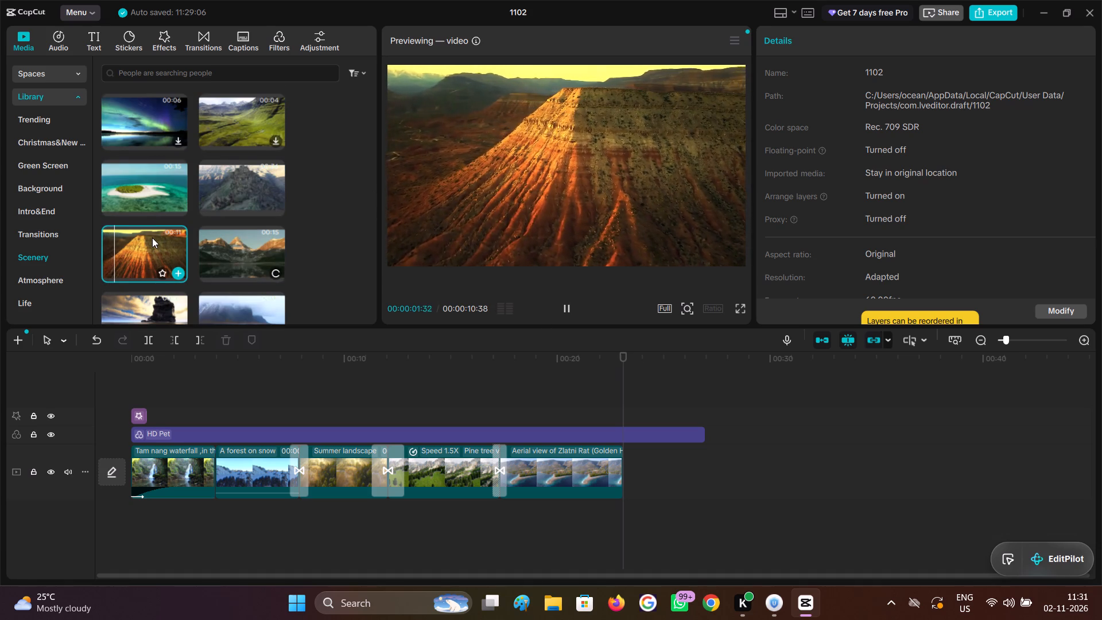
click(225, 189)
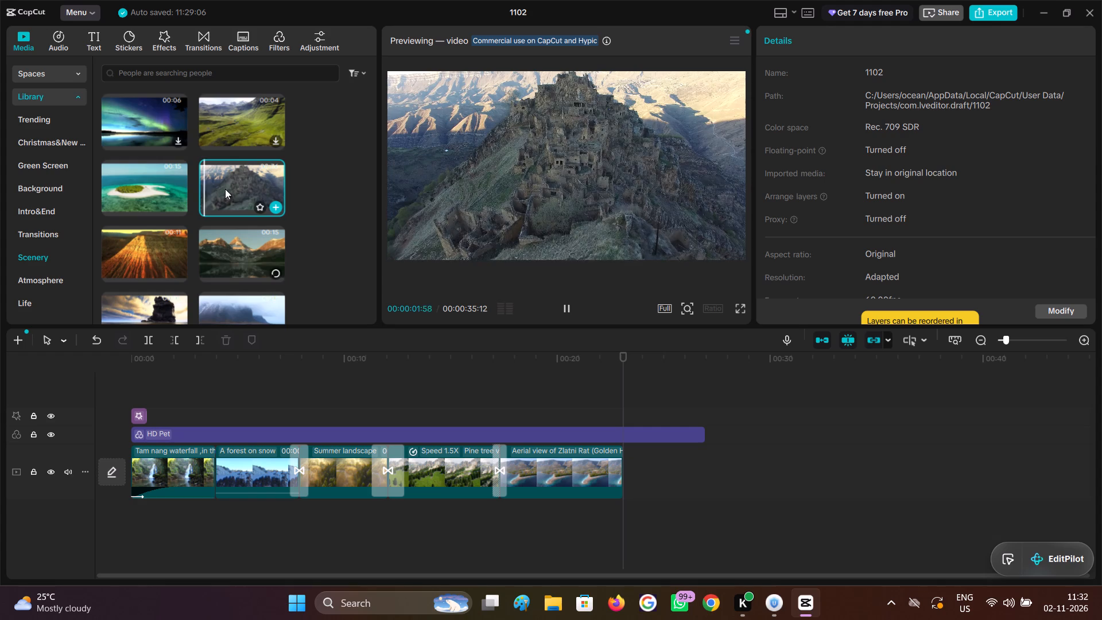
Preview the 14-second Earth clip in the Scenery library and skim its middle and later frames.
scroll(219, 188, up, 3)
click(229, 176)
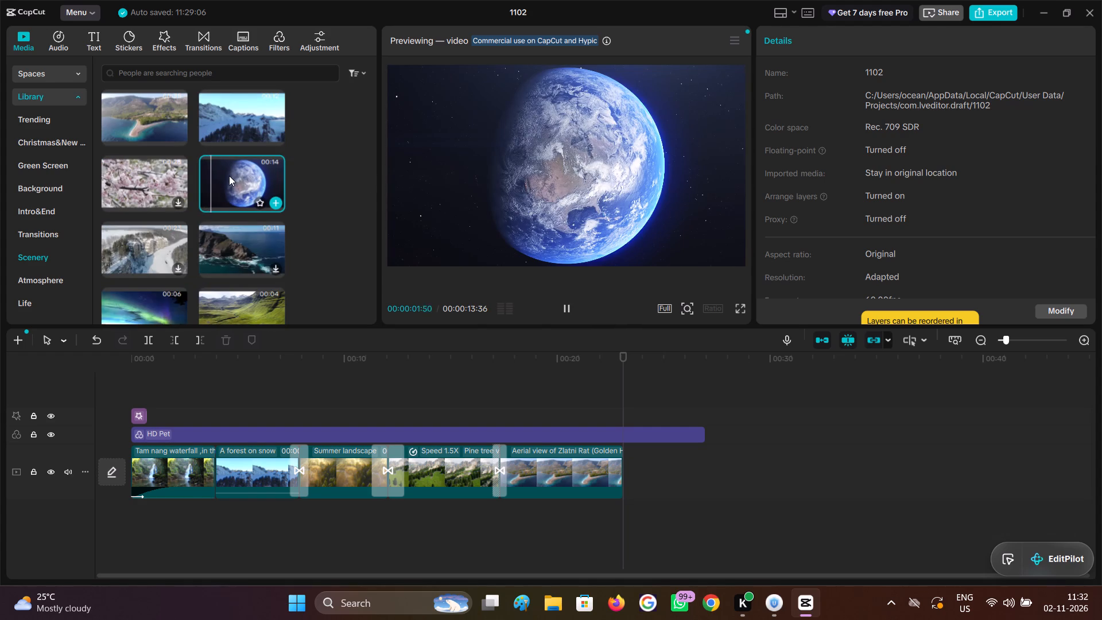
click(249, 178)
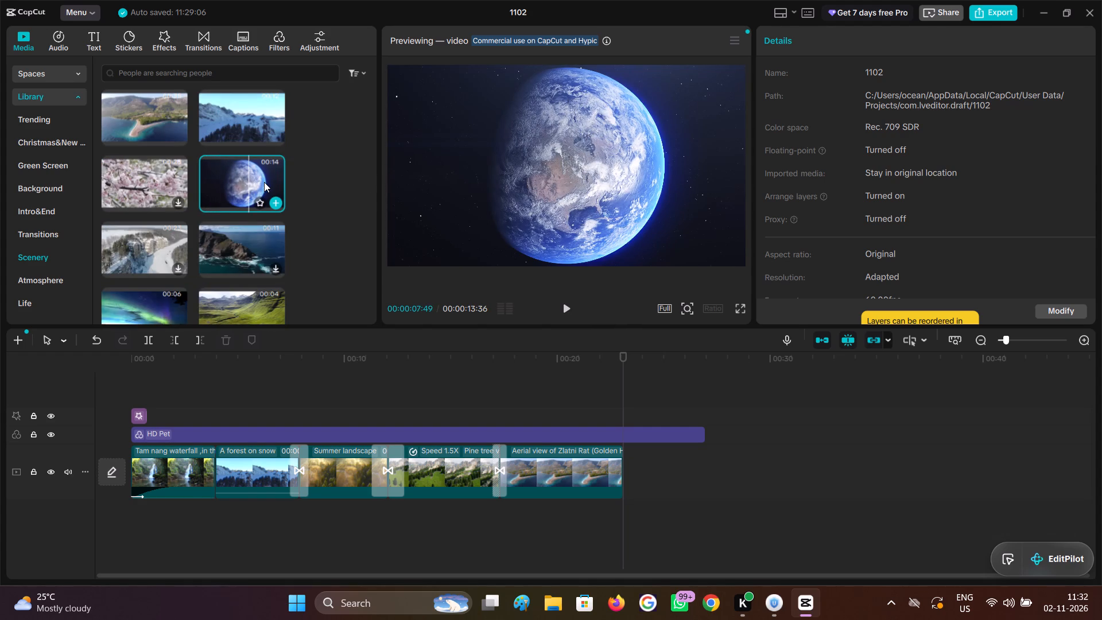
click(264, 182)
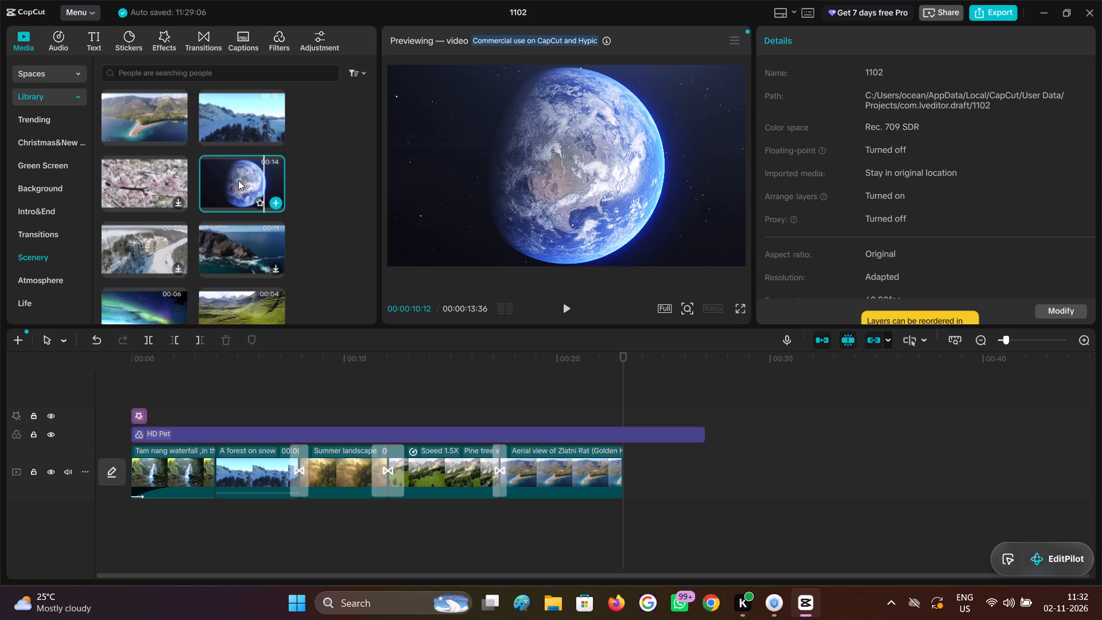
Compare further Scenery clips, previewing the pine forest, volcano, Zlatni Rat beach, snowy road, tropical island and hilltop ruins footage.
scroll(237, 180, up, 1)
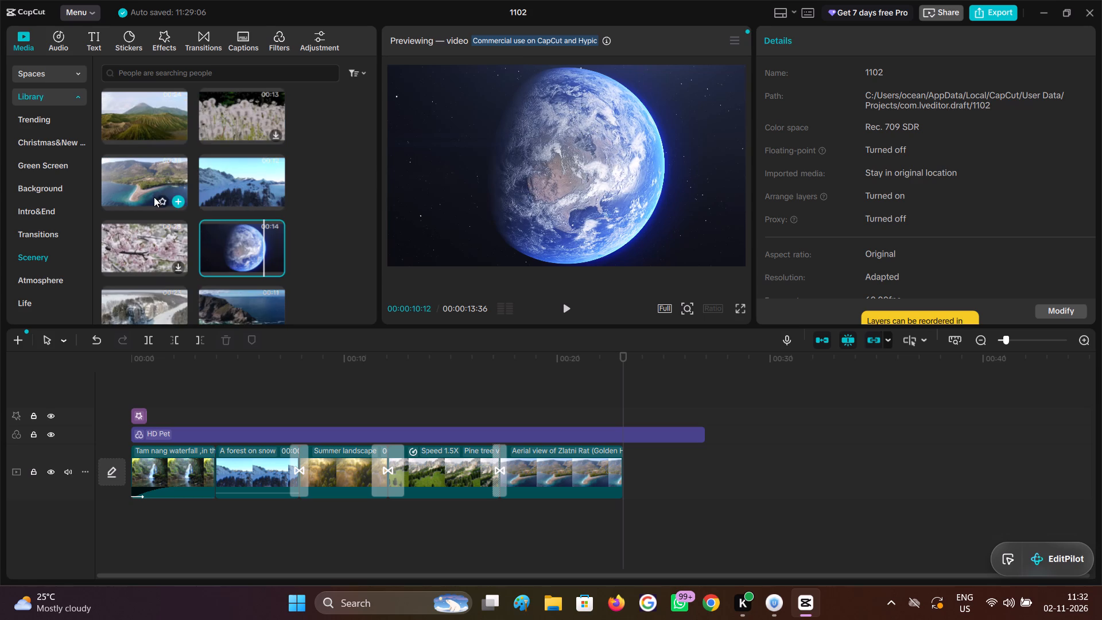
scroll(148, 185, up, 1)
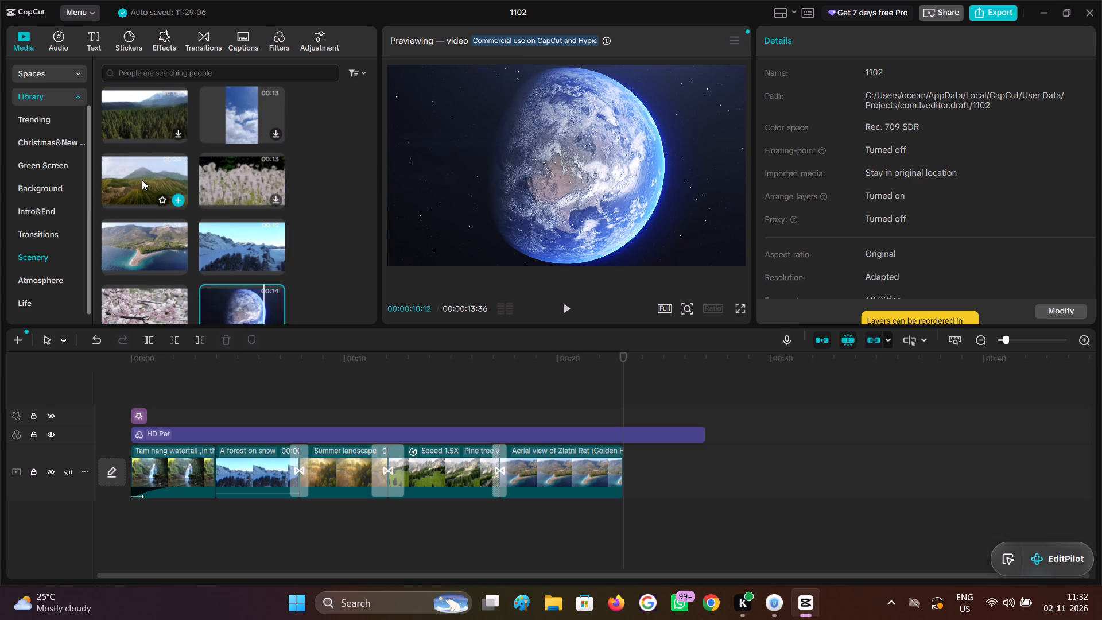
scroll(140, 181, up, 1)
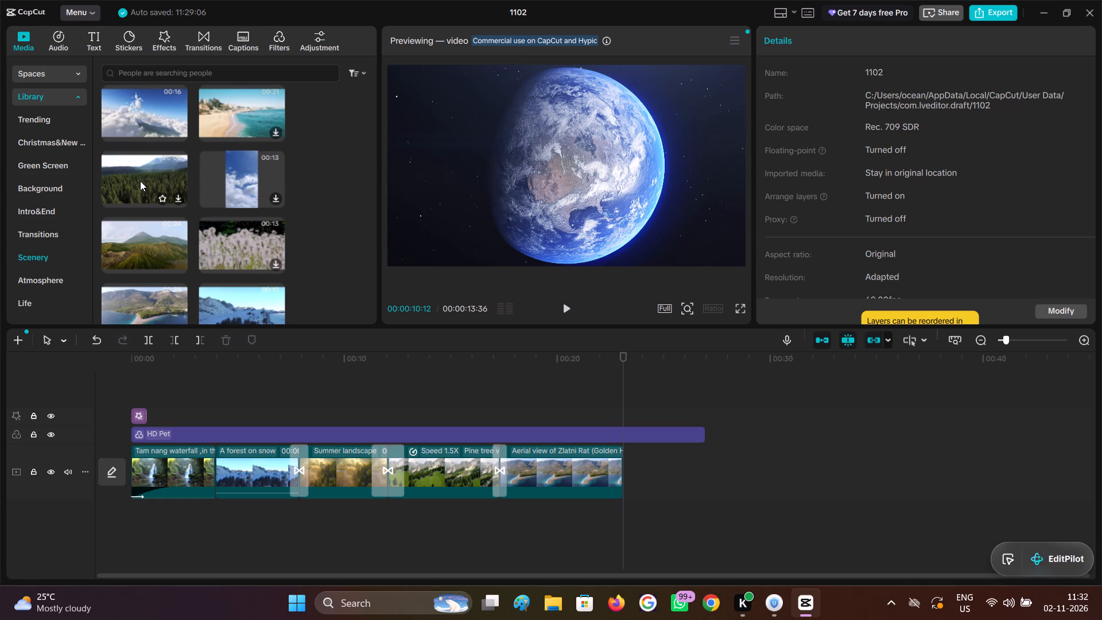
scroll(140, 181, up, 1)
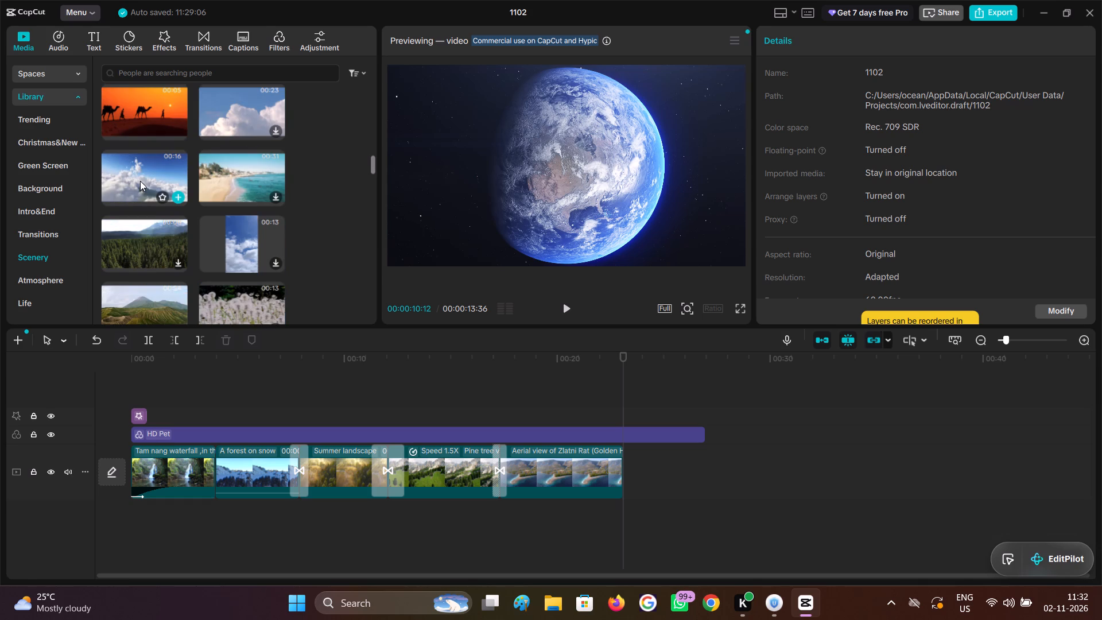
scroll(140, 181, down, 1)
click(140, 181)
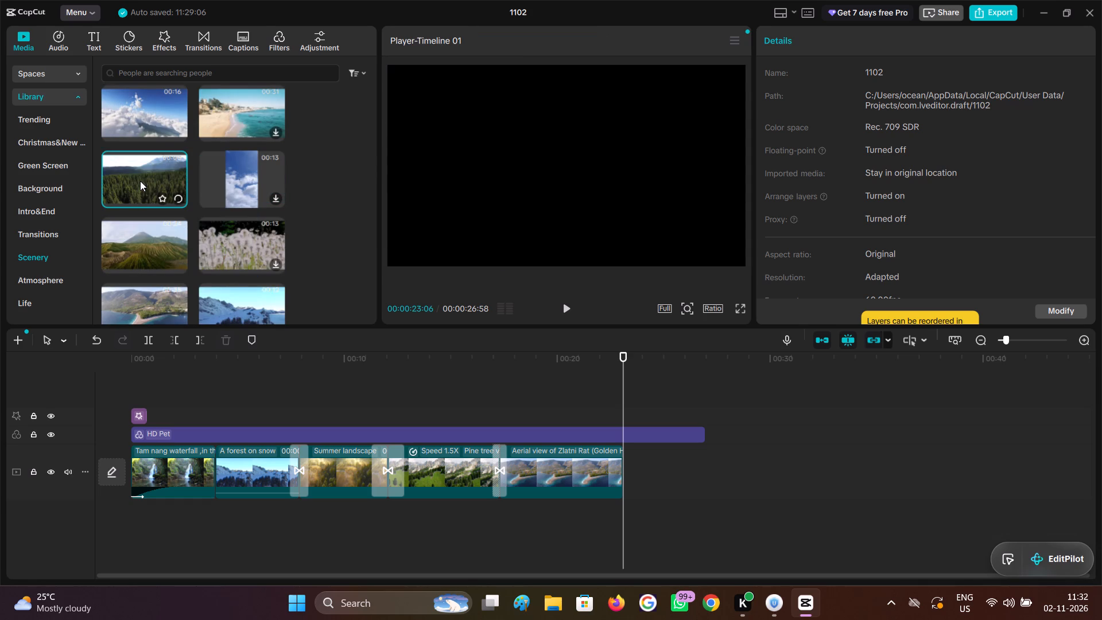
click(140, 243)
scroll(140, 241, down, 1)
click(140, 241)
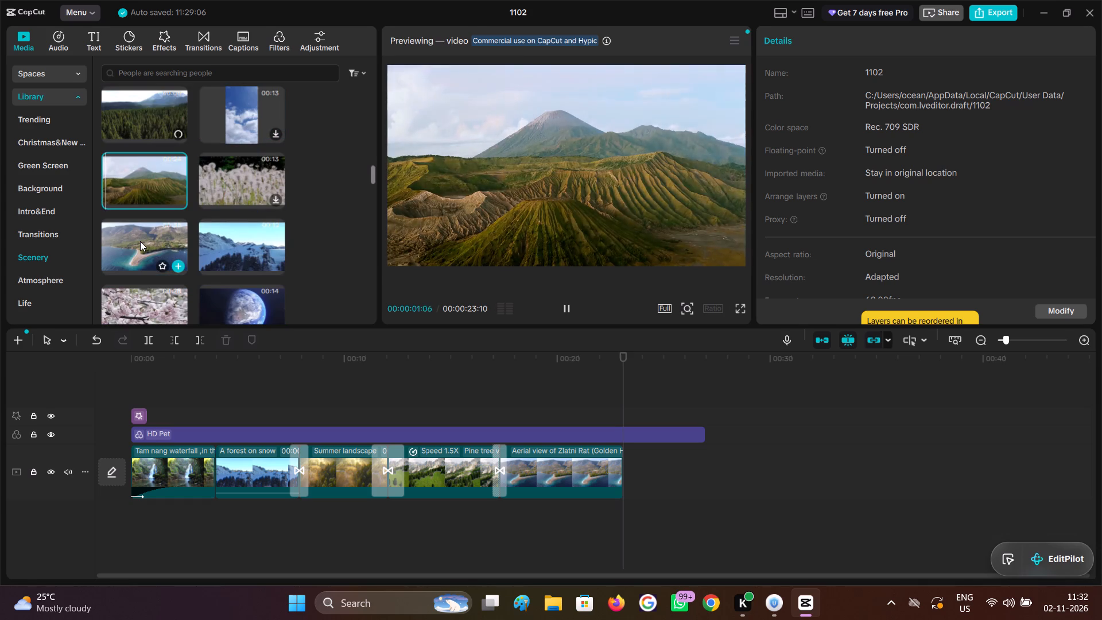
scroll(140, 241, down, 2)
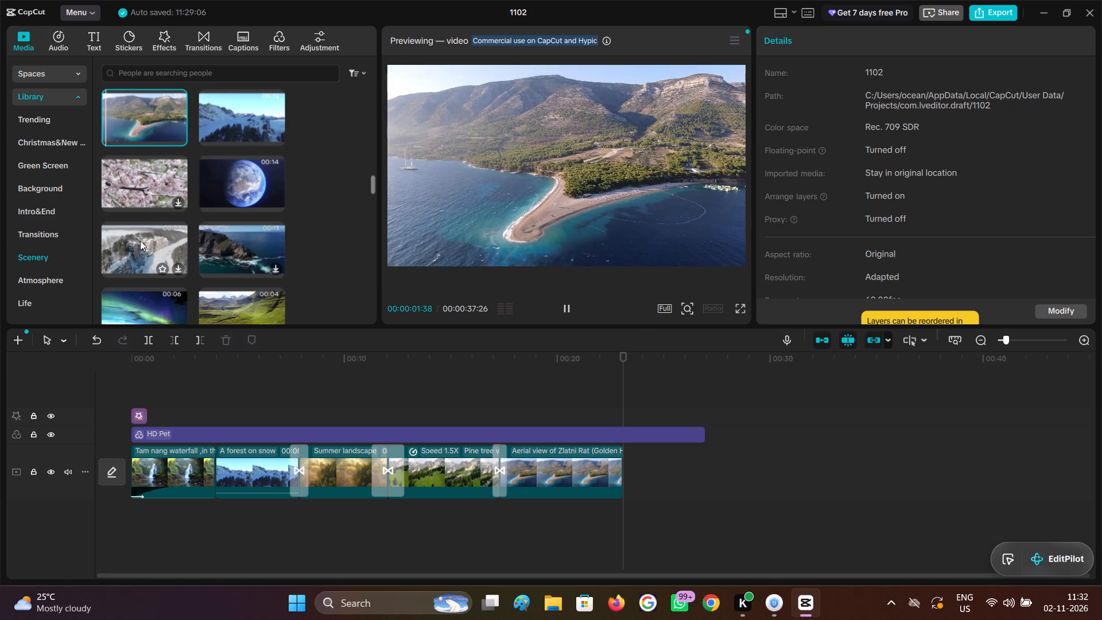
scroll(140, 241, down, 1)
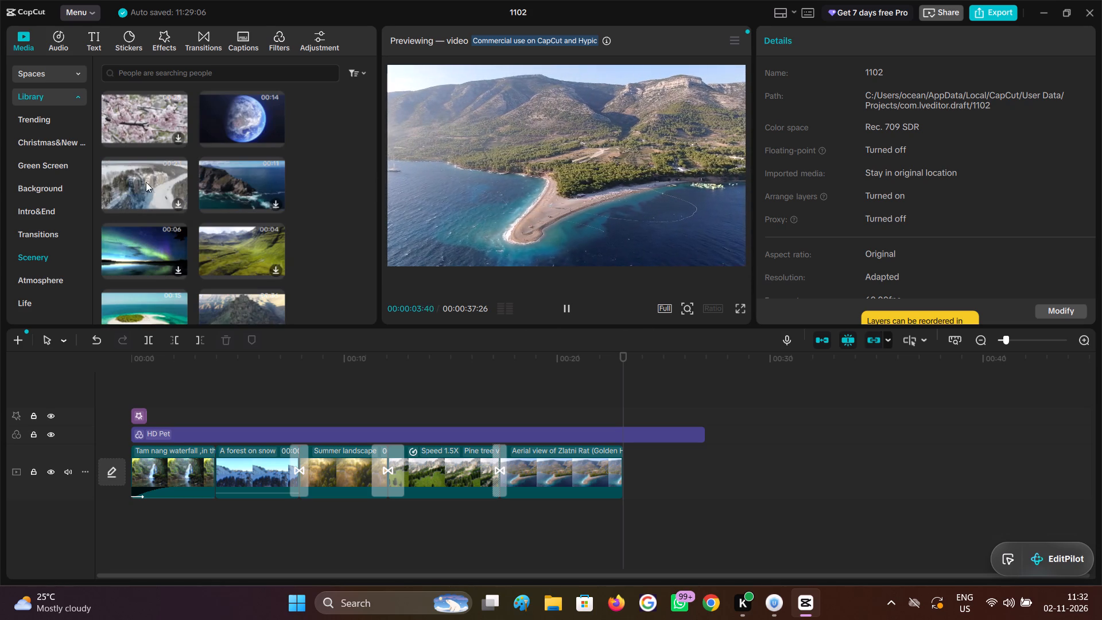
click(149, 175)
scroll(146, 243, down, 1)
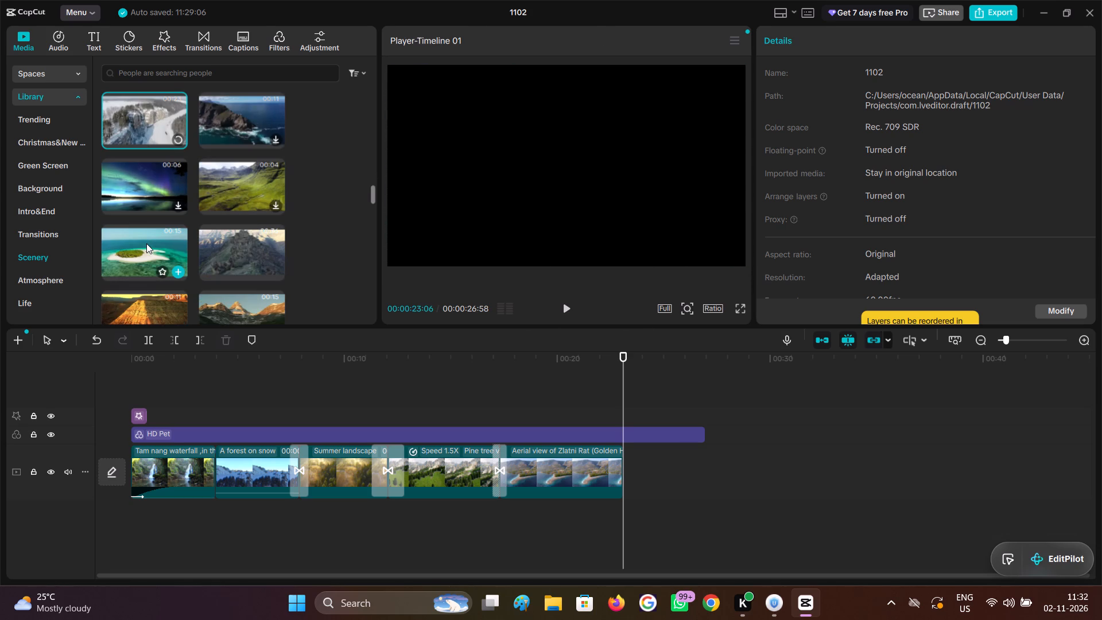
click(146, 243)
click(206, 237)
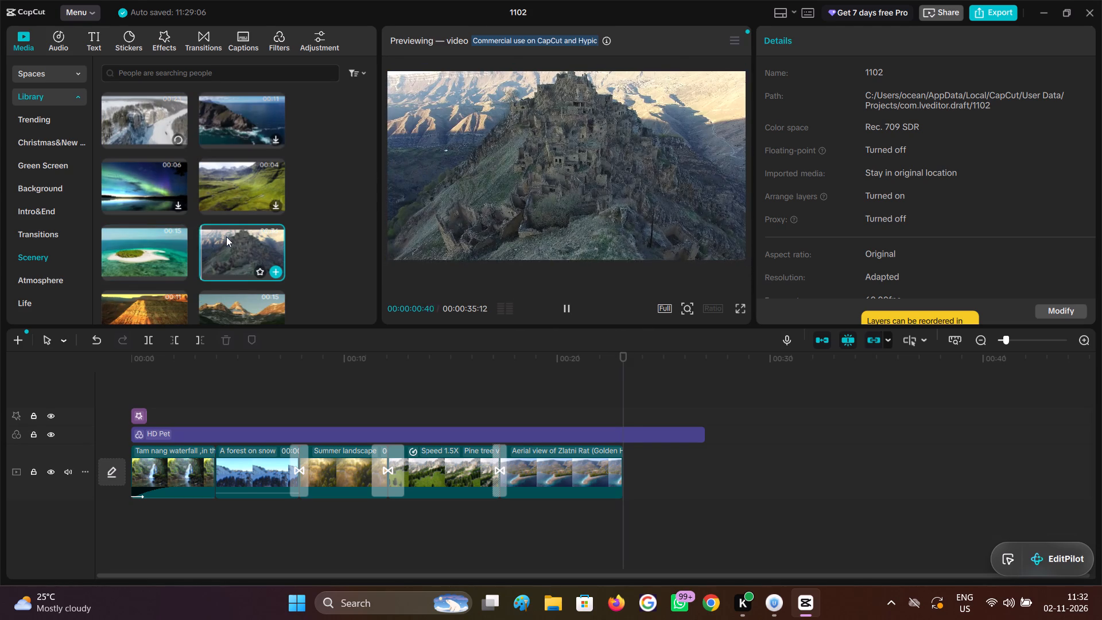
Preview the 15-second mountain lake clip in the Scenery library, skimming its reflection and sunlit peak frames.
scroll(202, 251, down, 1)
click(224, 237)
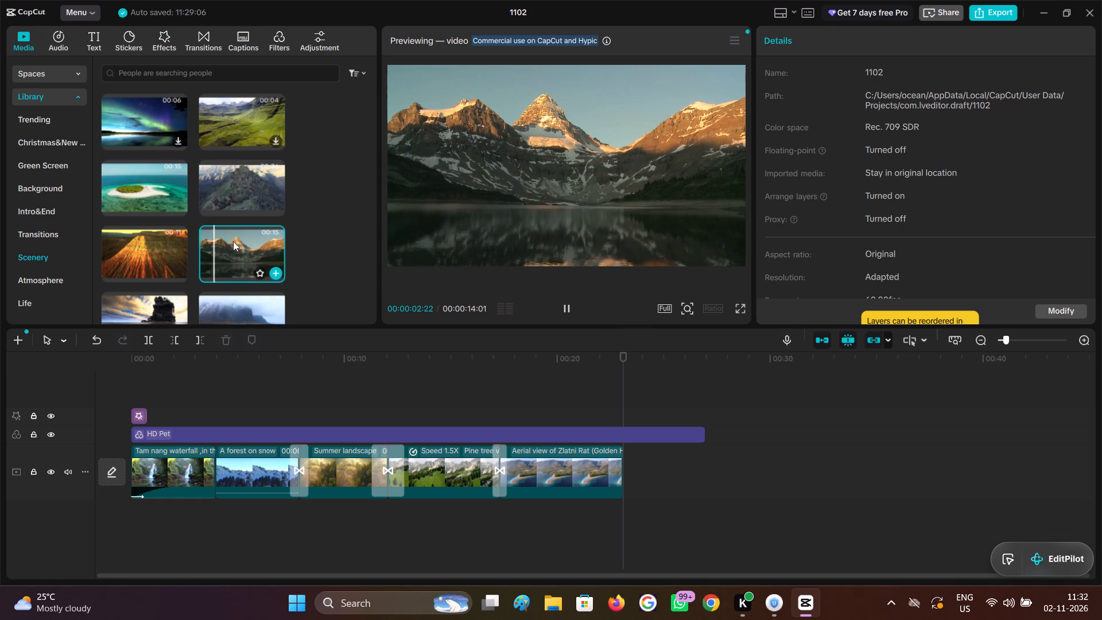
click(233, 241)
click(254, 237)
click(258, 238)
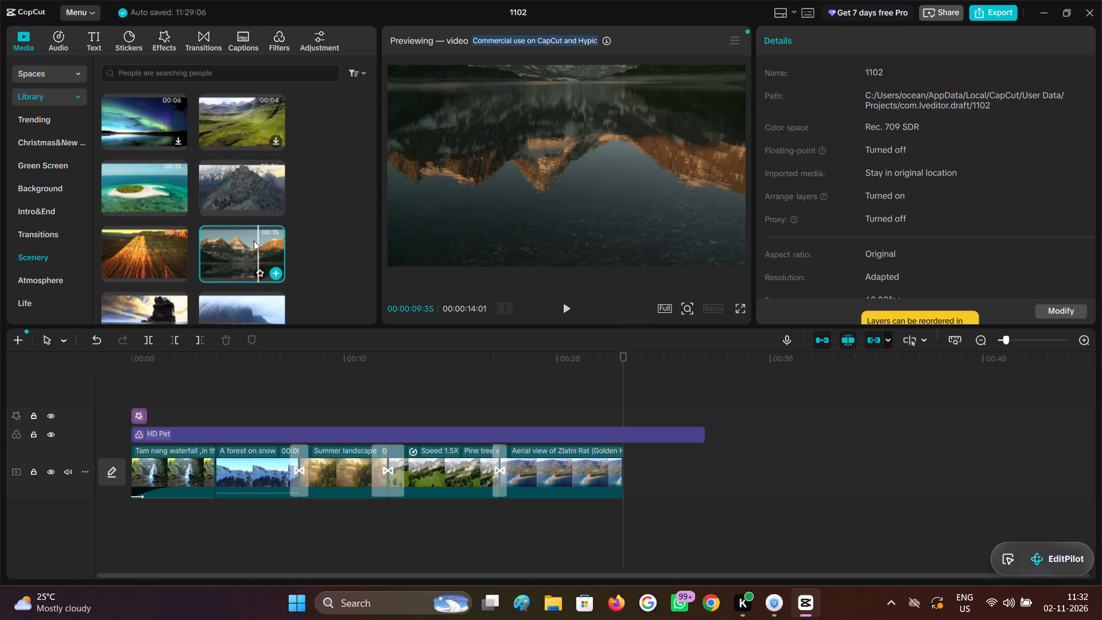
click(246, 241)
click(240, 239)
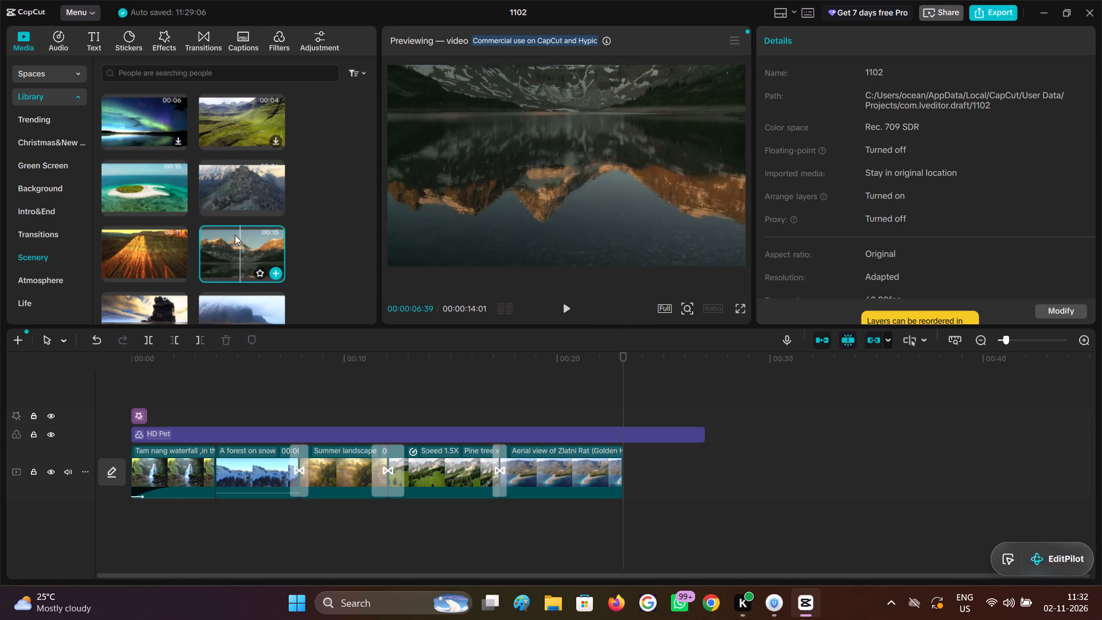
click(235, 235)
click(231, 234)
click(222, 230)
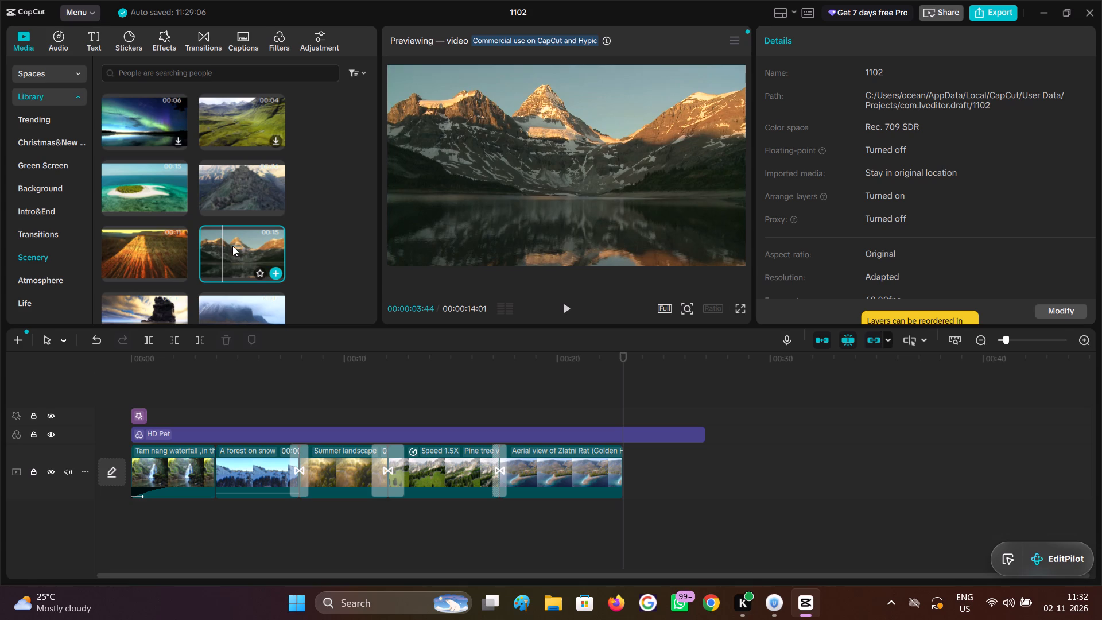
Add the Mount Assiniboine mountain lake clip to the main track directly after the Zlatni Rat beach clip, at 00:00:23:06.
drag(248, 253, 630, 473)
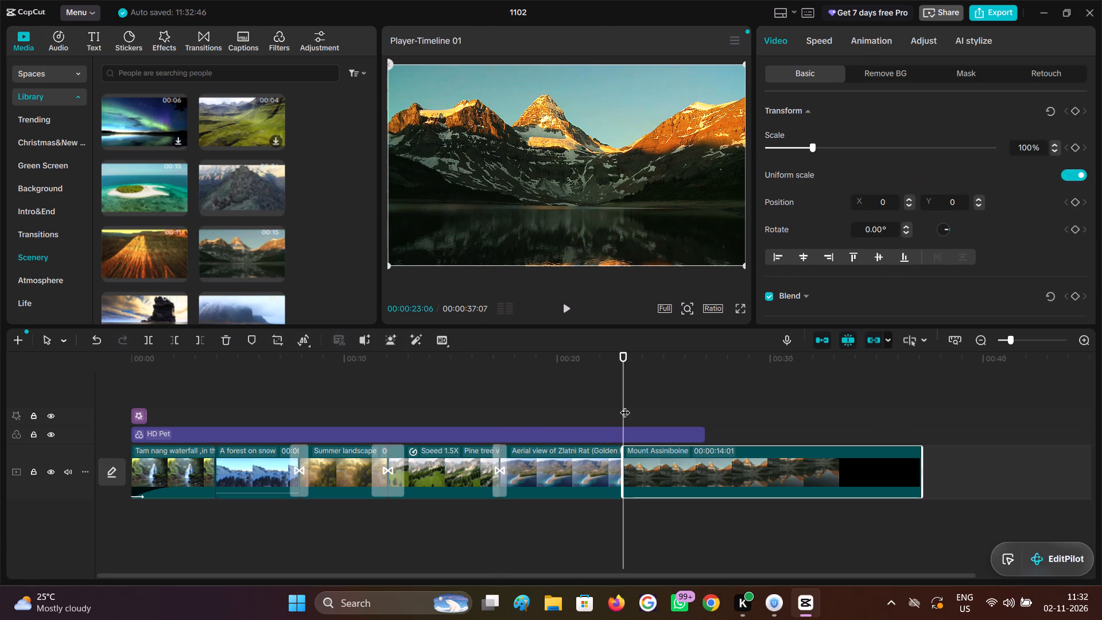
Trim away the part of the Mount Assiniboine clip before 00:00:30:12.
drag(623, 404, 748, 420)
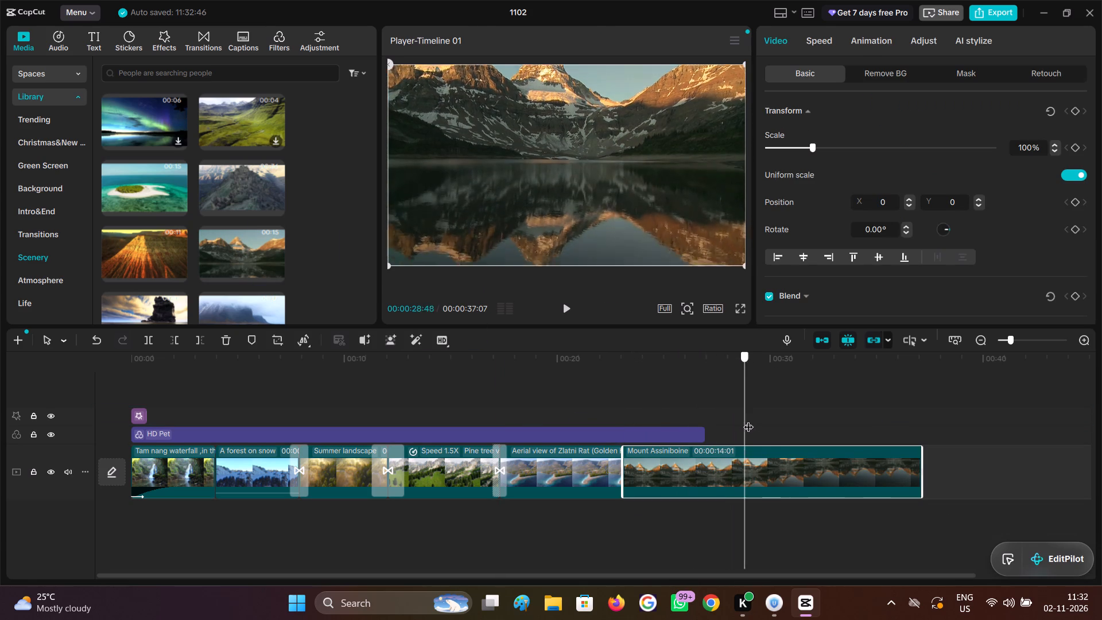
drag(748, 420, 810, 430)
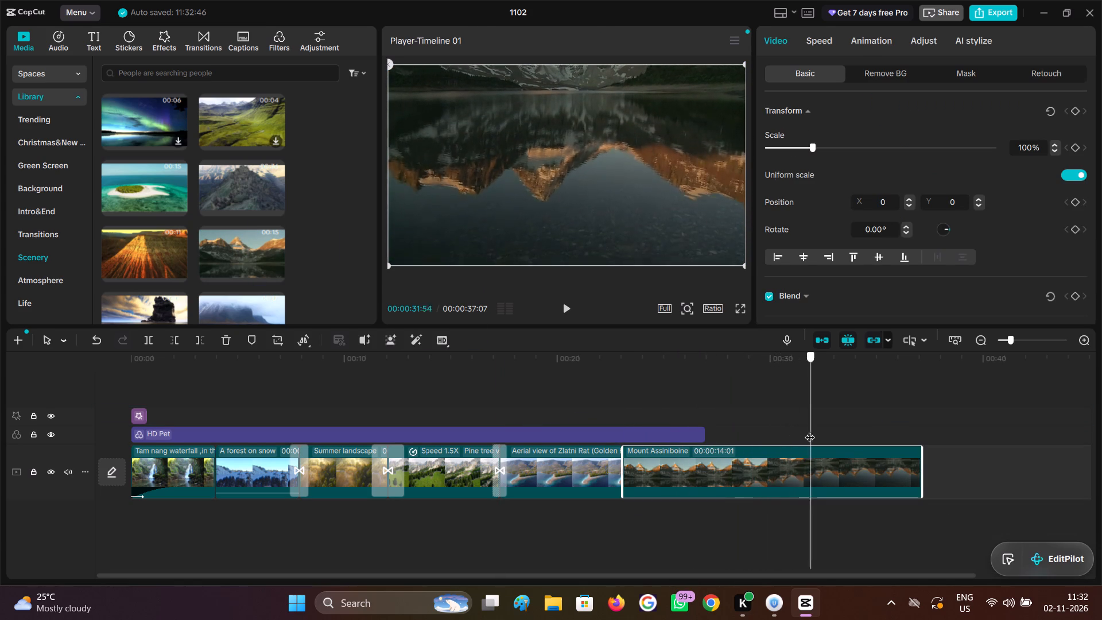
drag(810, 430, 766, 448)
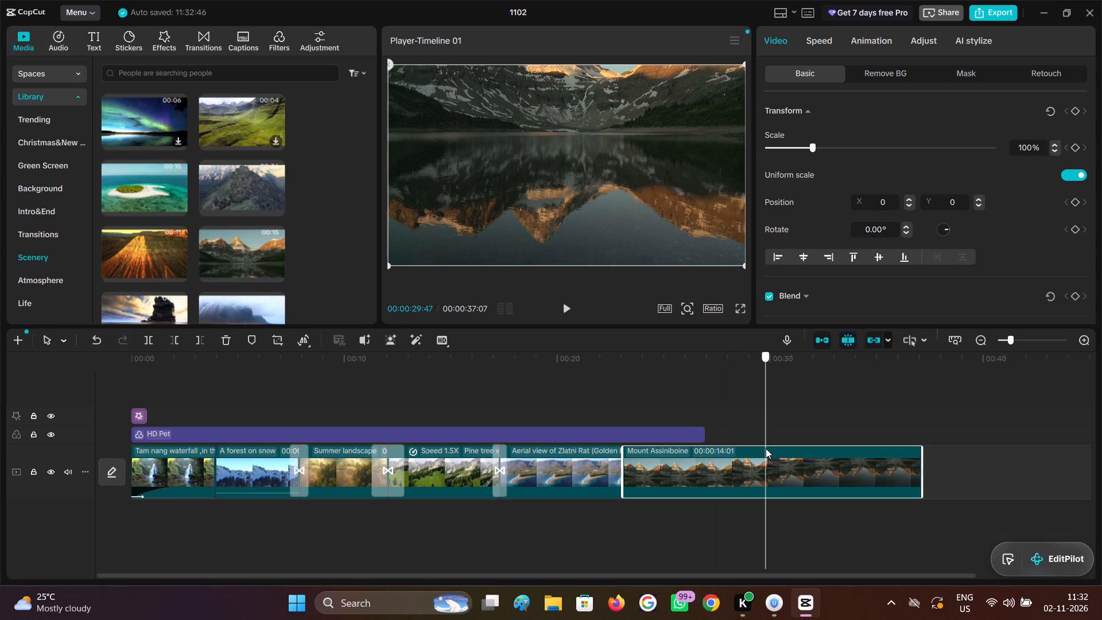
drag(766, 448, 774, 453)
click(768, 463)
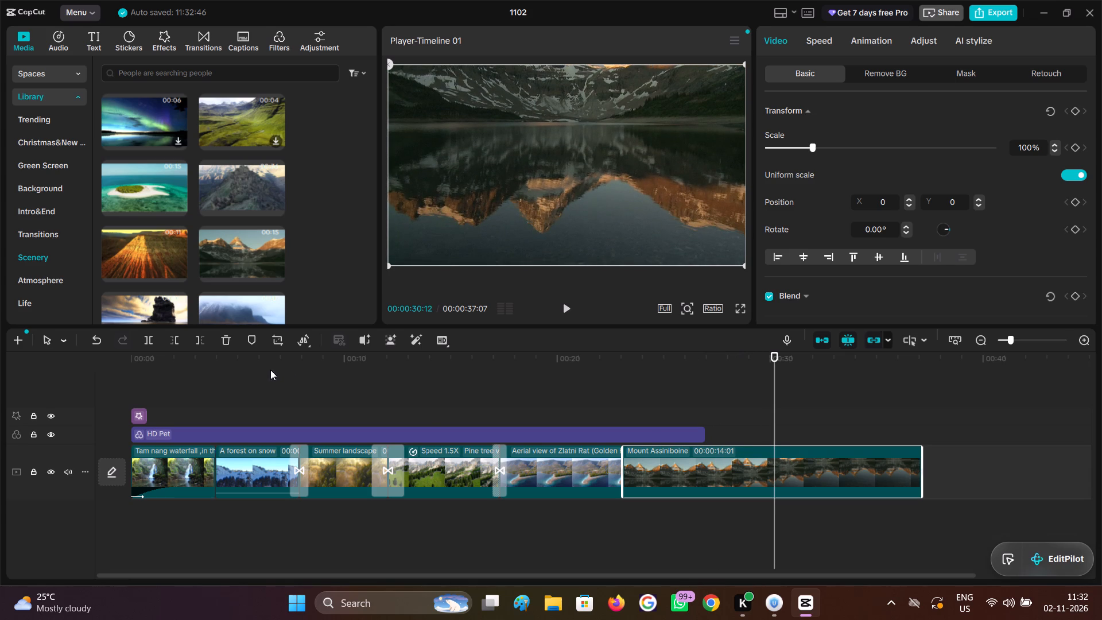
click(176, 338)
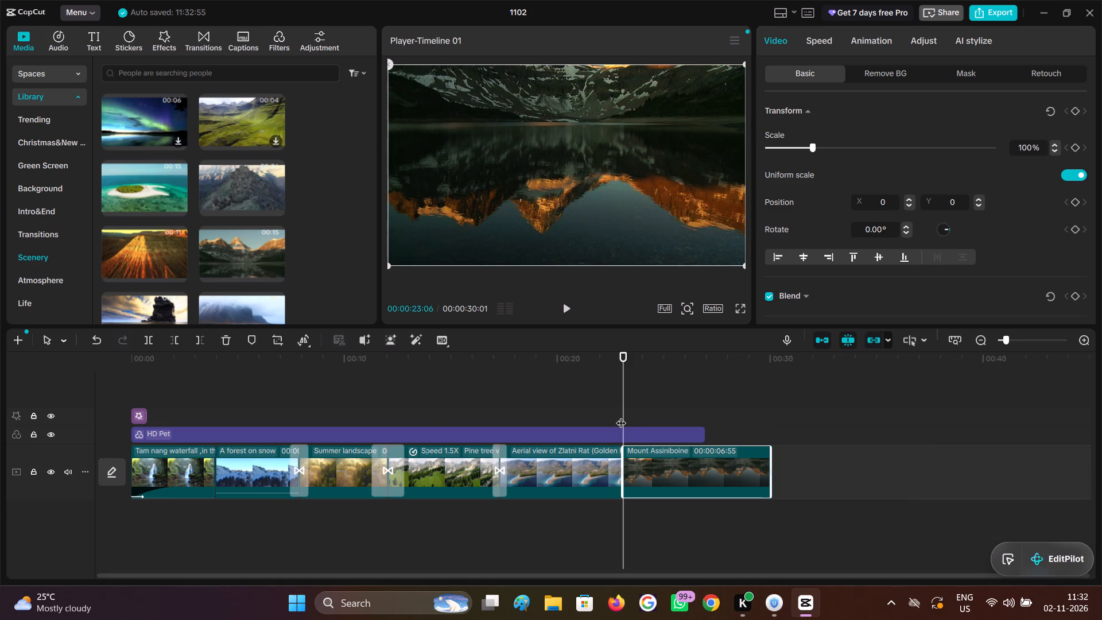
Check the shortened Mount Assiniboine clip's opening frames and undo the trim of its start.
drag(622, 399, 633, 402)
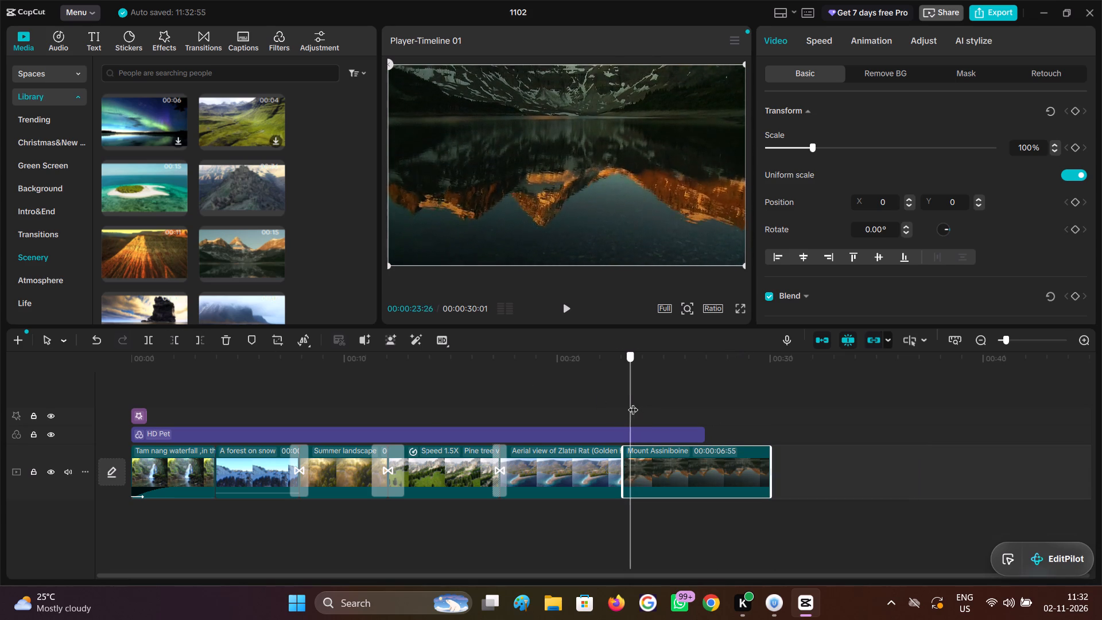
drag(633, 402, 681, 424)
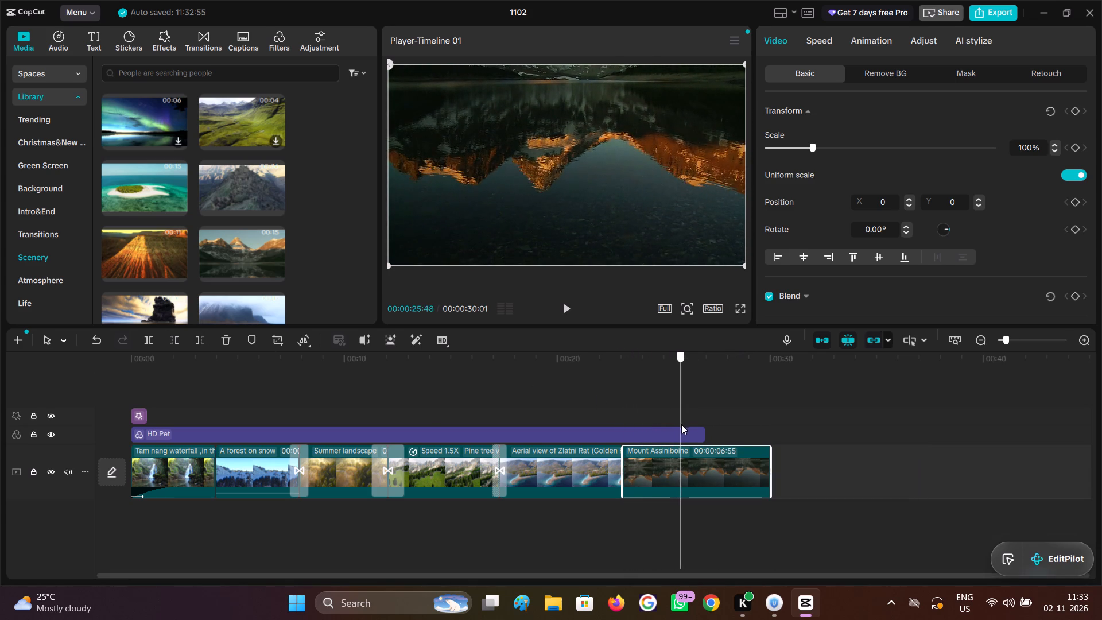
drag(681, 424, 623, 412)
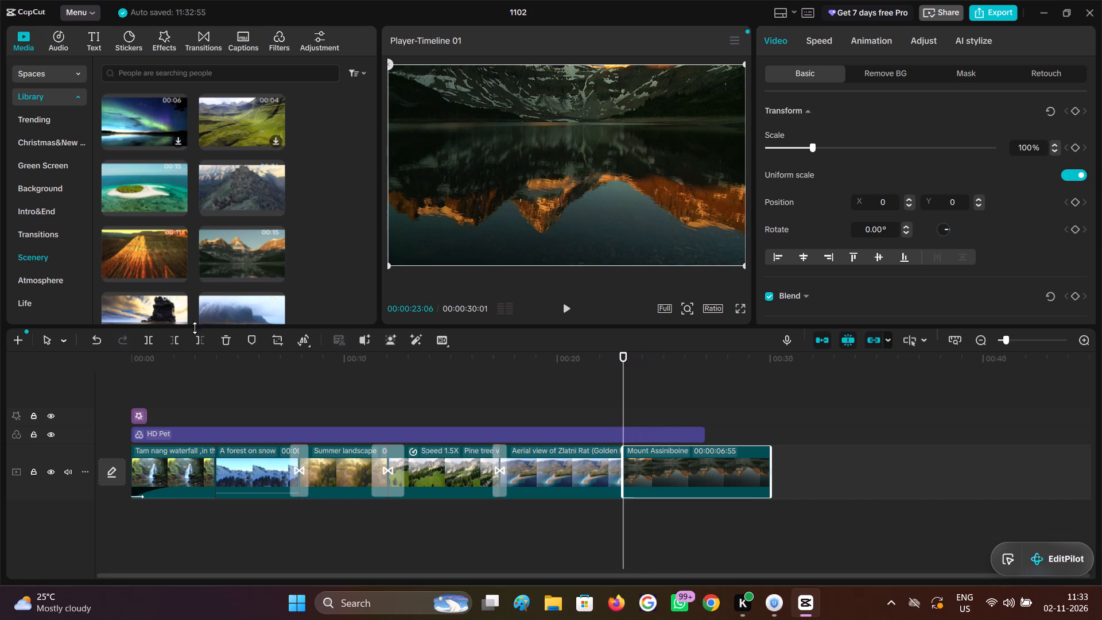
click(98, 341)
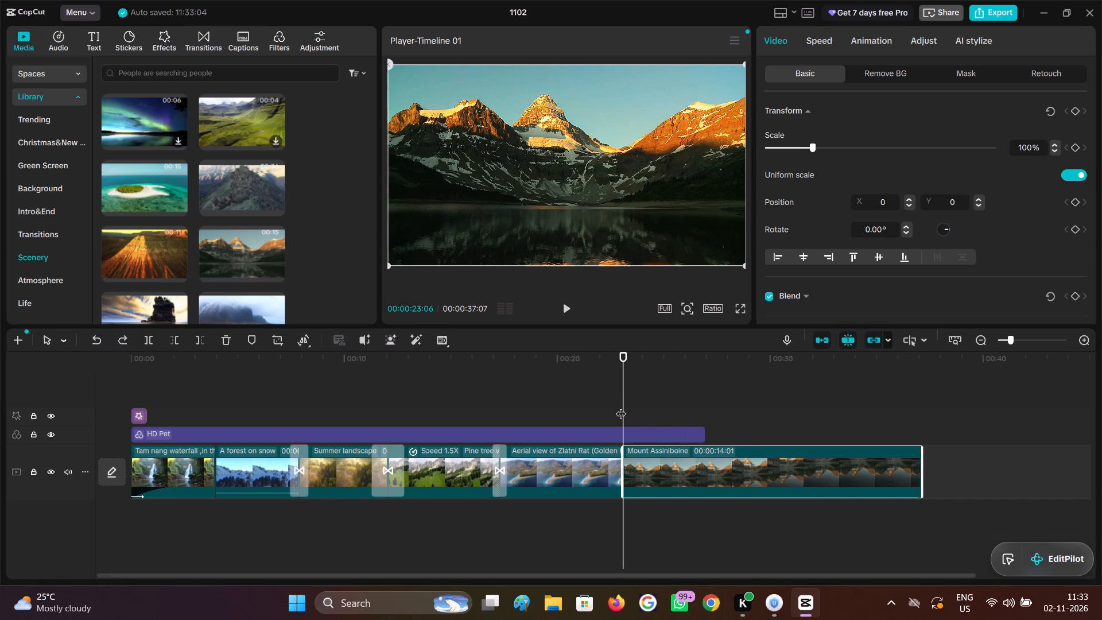
Trim away the part of the Mount Assiniboine clip after 00:00:33:18.
drag(621, 402, 818, 420)
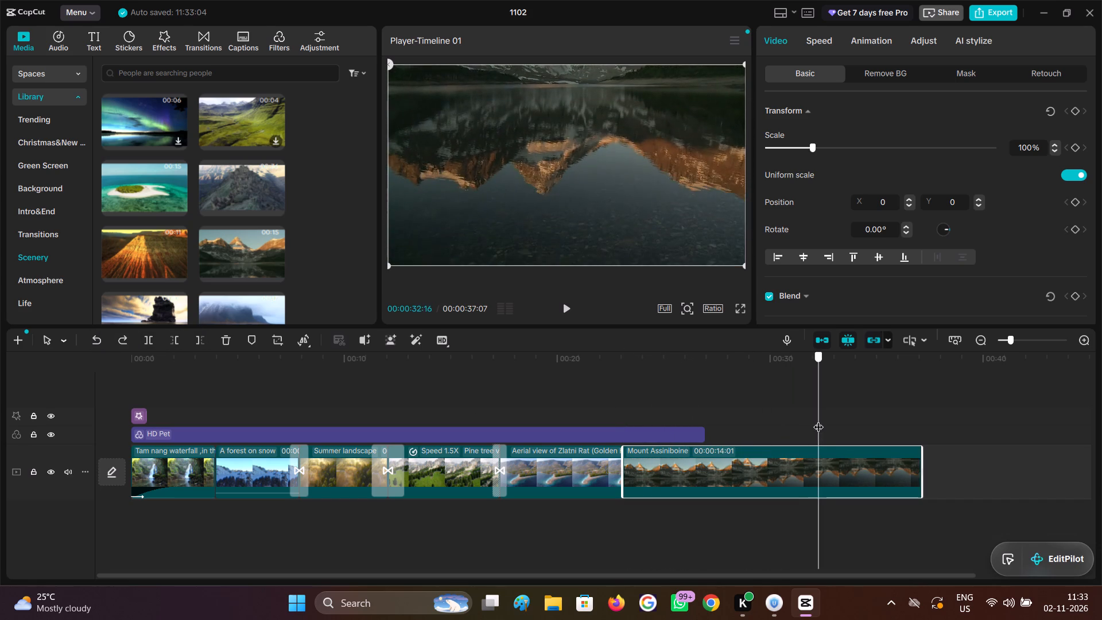
drag(818, 420, 840, 430)
click(195, 342)
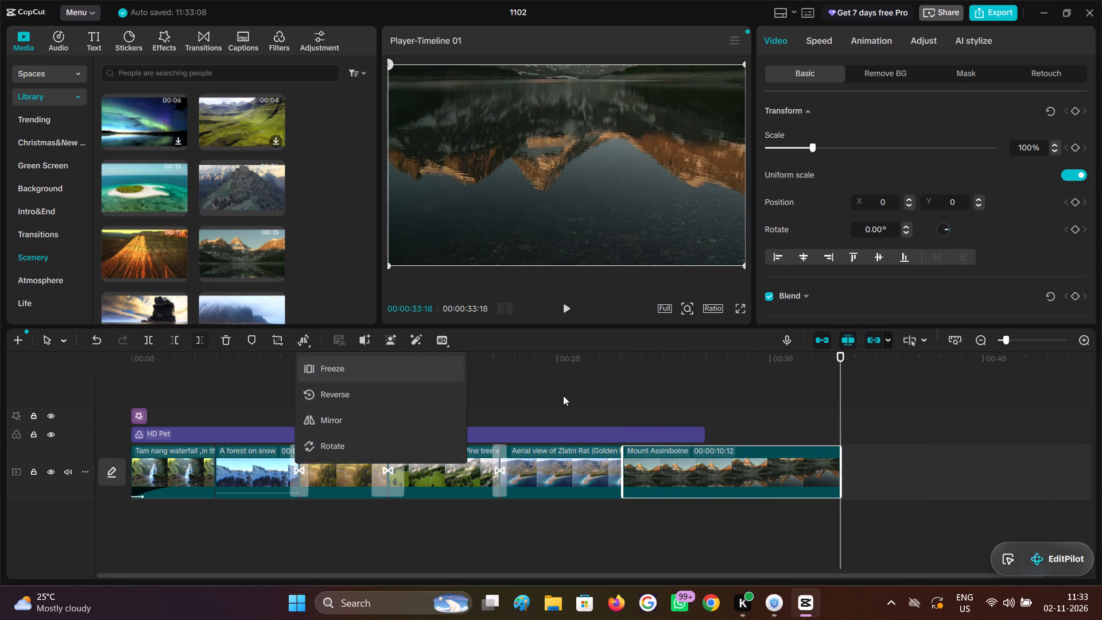
Trim away the part of the Mount Assiniboine clip before 00:00:27:33, shortening it to 00:00:05:45.
click(626, 399)
drag(625, 402, 657, 416)
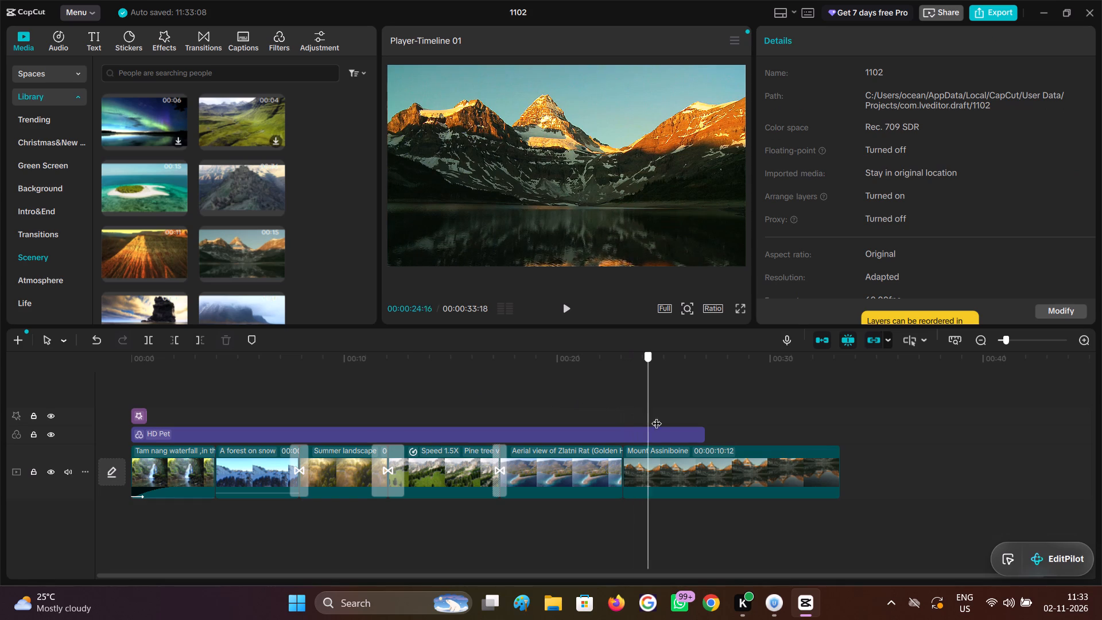
drag(657, 416, 712, 456)
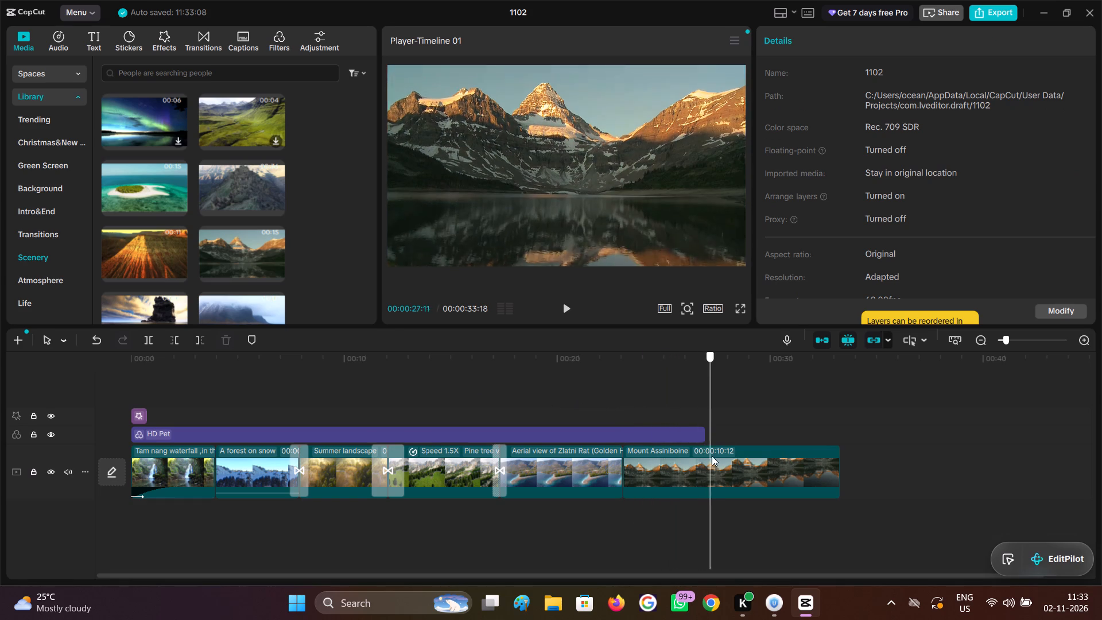
drag(712, 456, 718, 460)
click(706, 483)
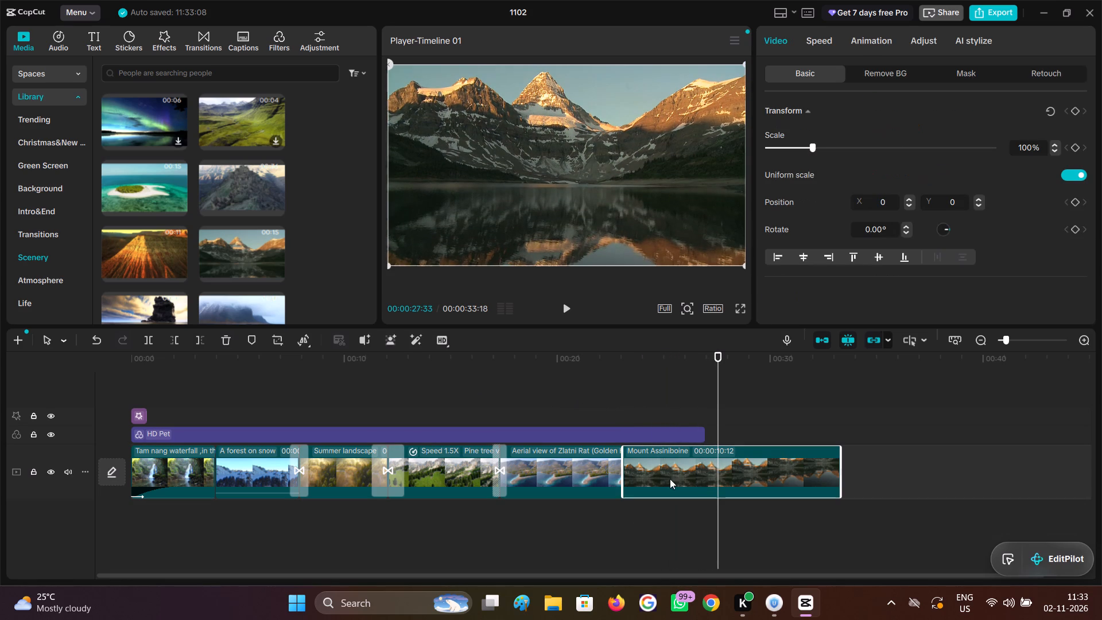
click(179, 341)
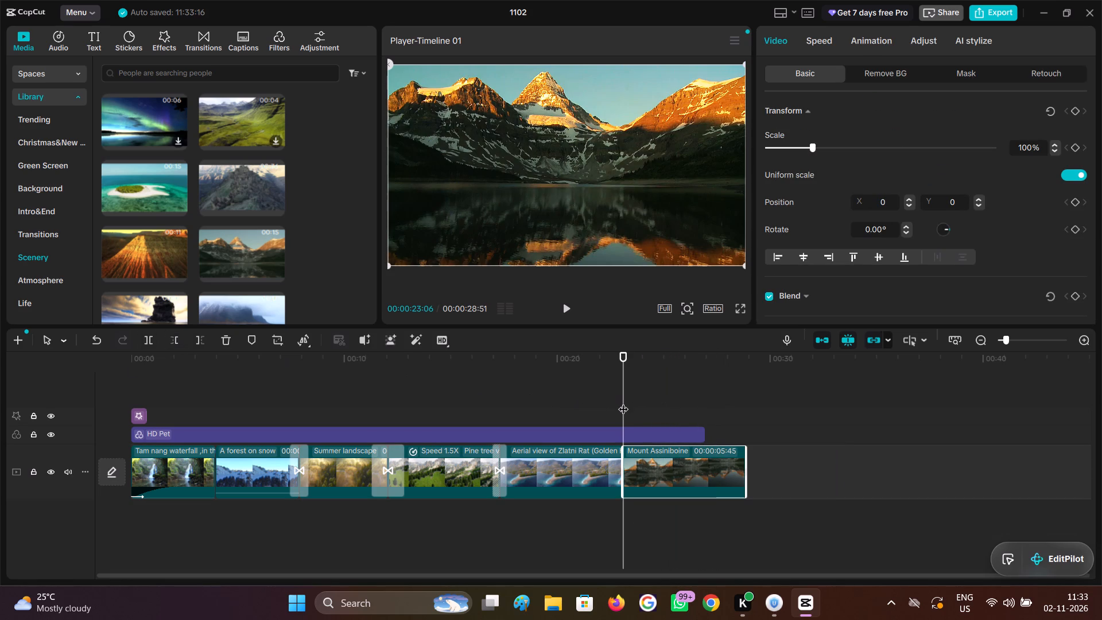
Skim the trimmed Mount Assiniboine clip and extend its start point to bring its duration to 00:00:07:36.
drag(623, 402, 774, 439)
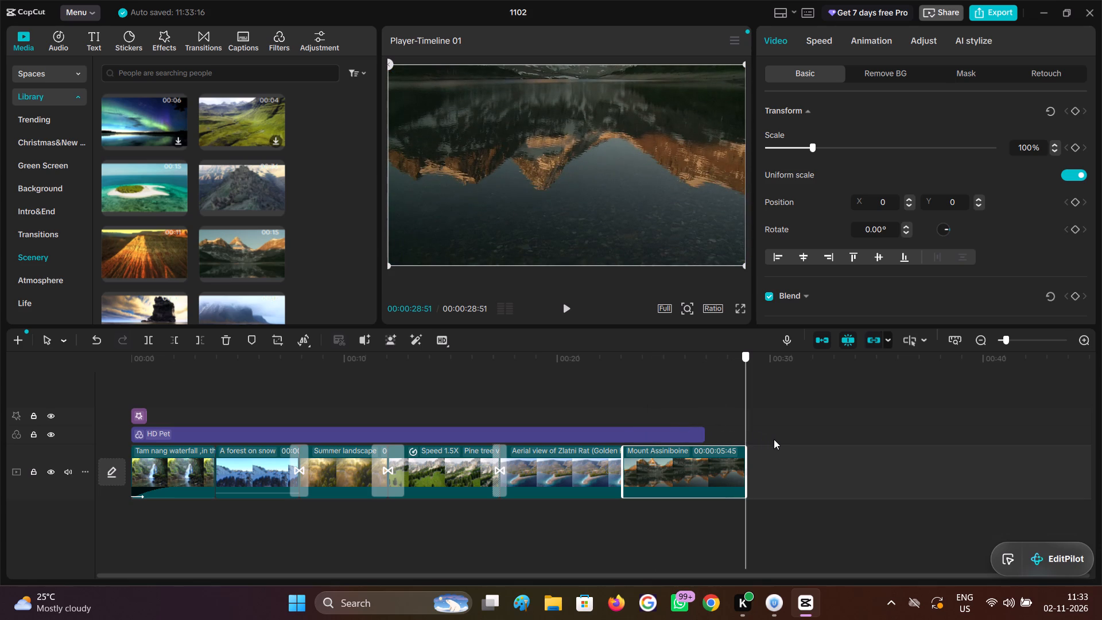
drag(774, 439, 646, 437)
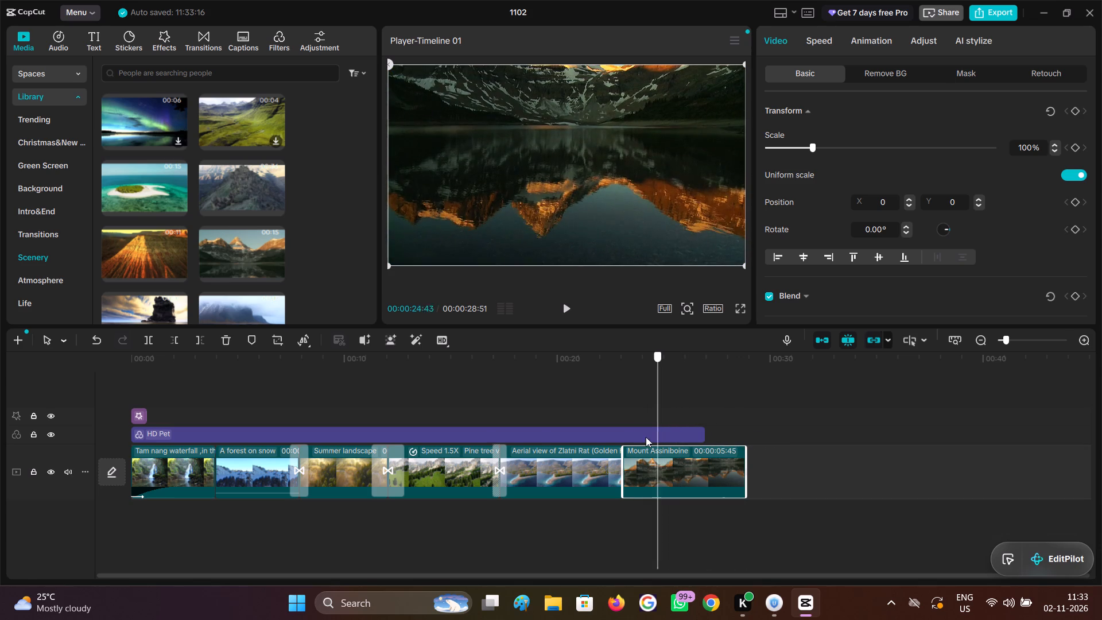
drag(646, 437, 611, 432)
click(662, 456)
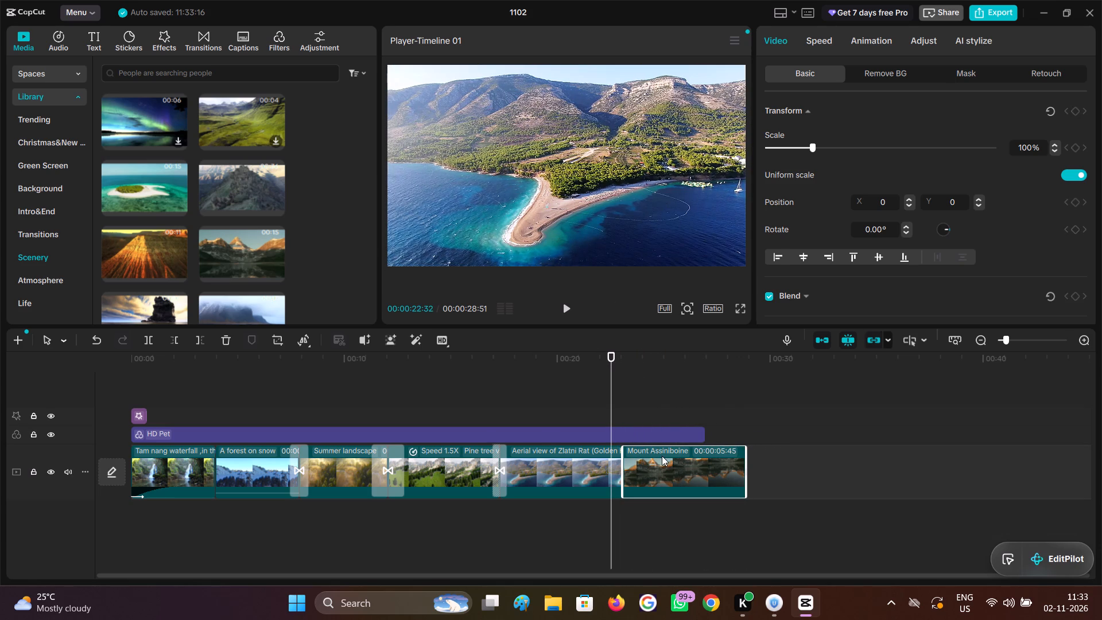
drag(622, 458, 585, 455)
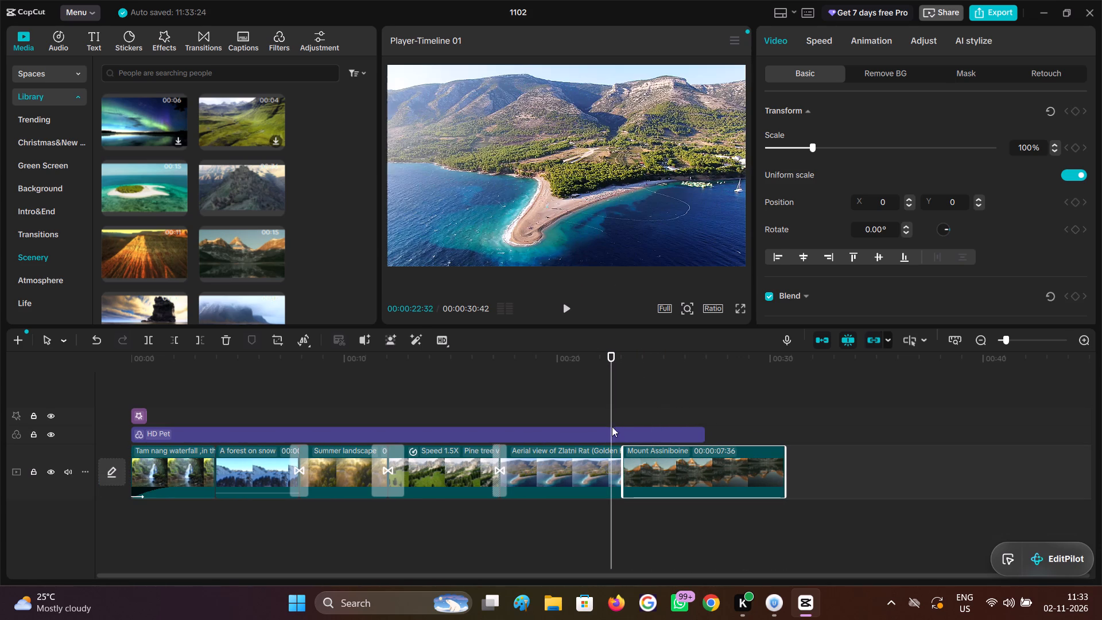
Skim the Mount Assiniboine clip's later frames and reverse its playback.
drag(611, 416, 742, 427)
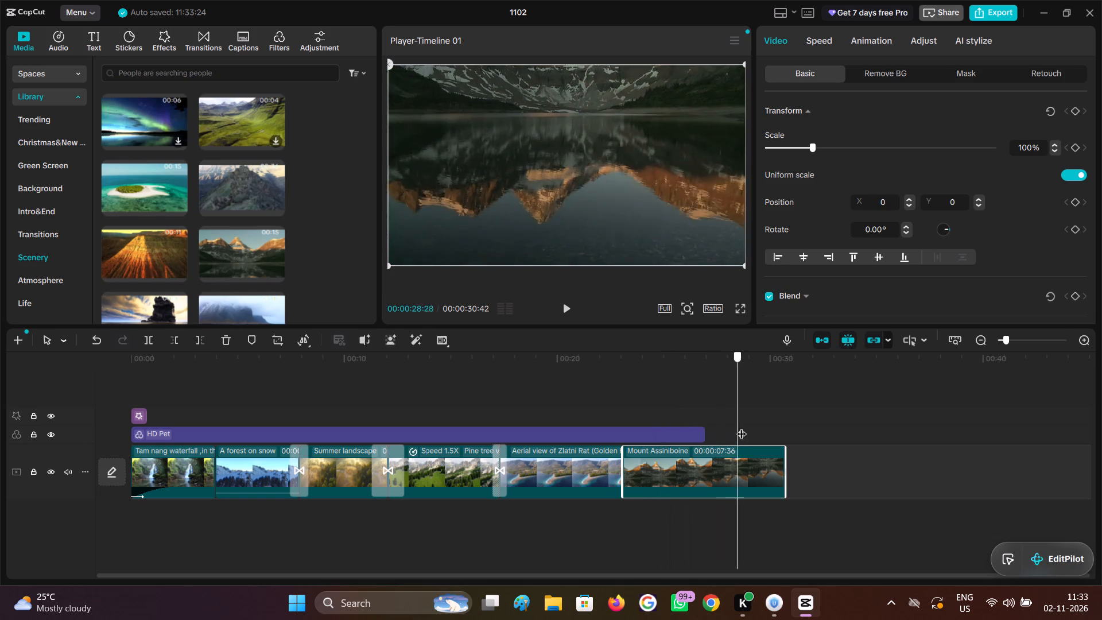
drag(742, 427, 760, 428)
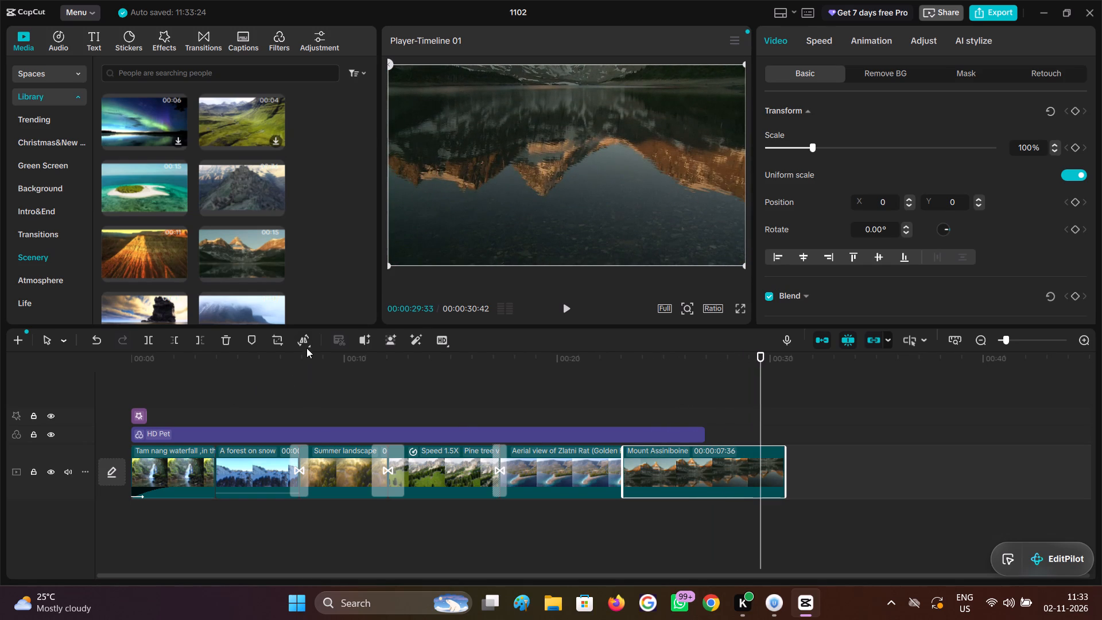
click(331, 392)
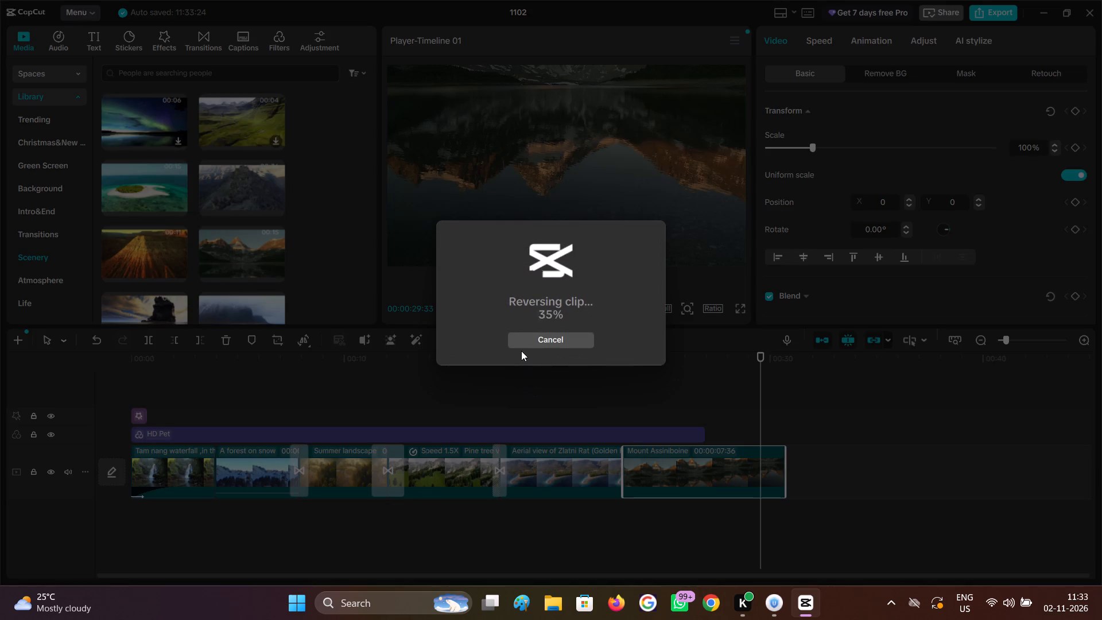
Play the reversed Mount Assiniboine clip and trim away its part before 00:00:26:05.
double_click(625, 392)
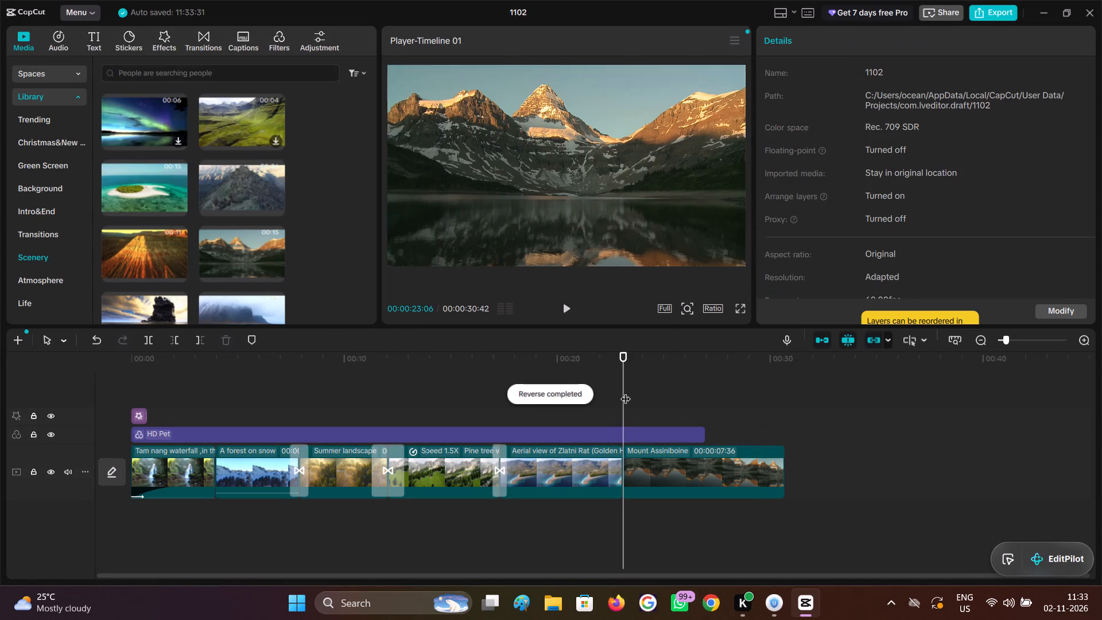
click(564, 309)
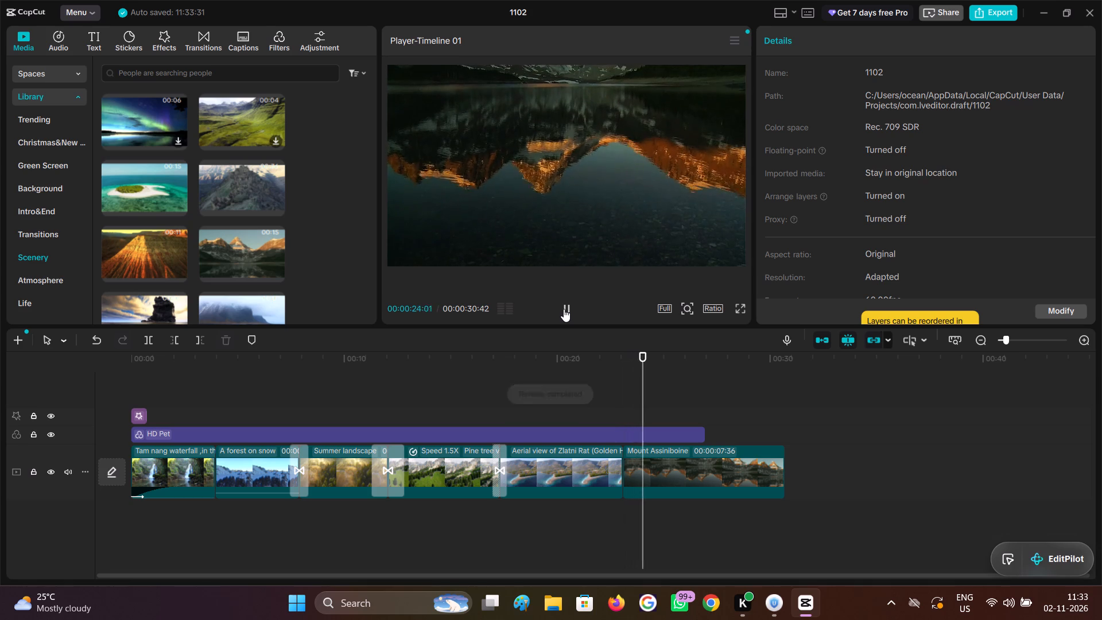
click(564, 309)
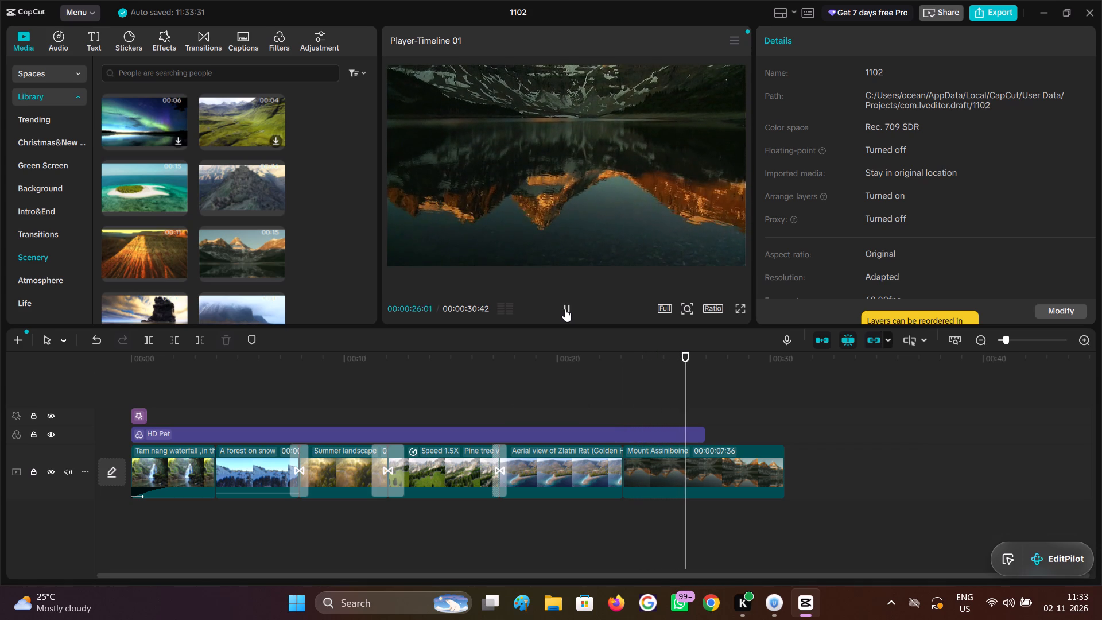
click(703, 477)
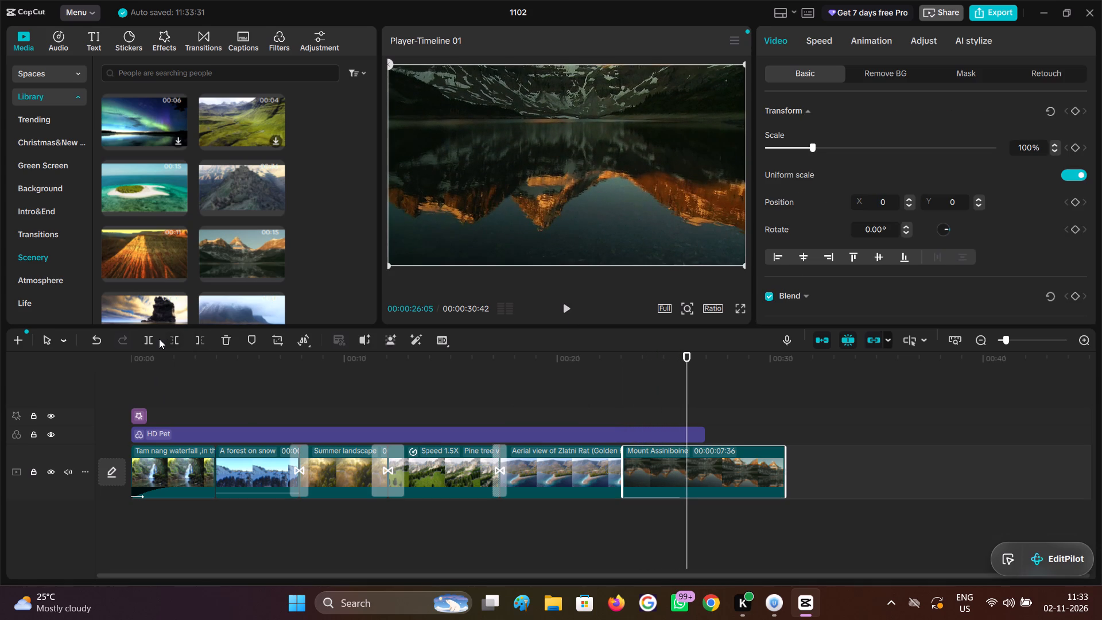
click(168, 342)
Play the trimmed Mount Assiniboine clip and extend its end point to 00:00:28:11.
click(559, 308)
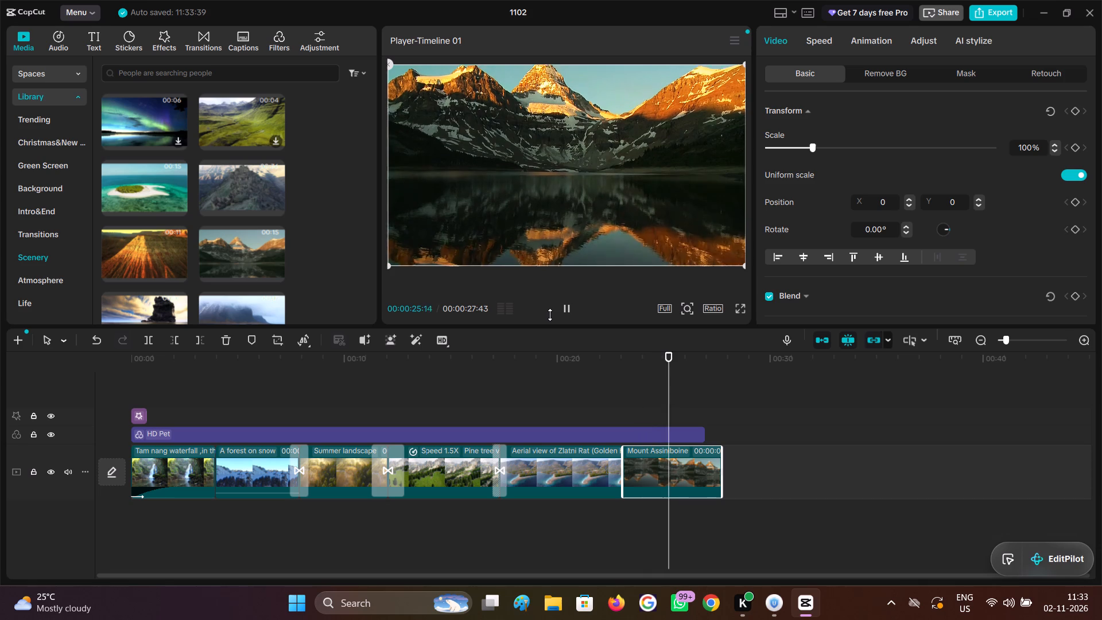
click(550, 315)
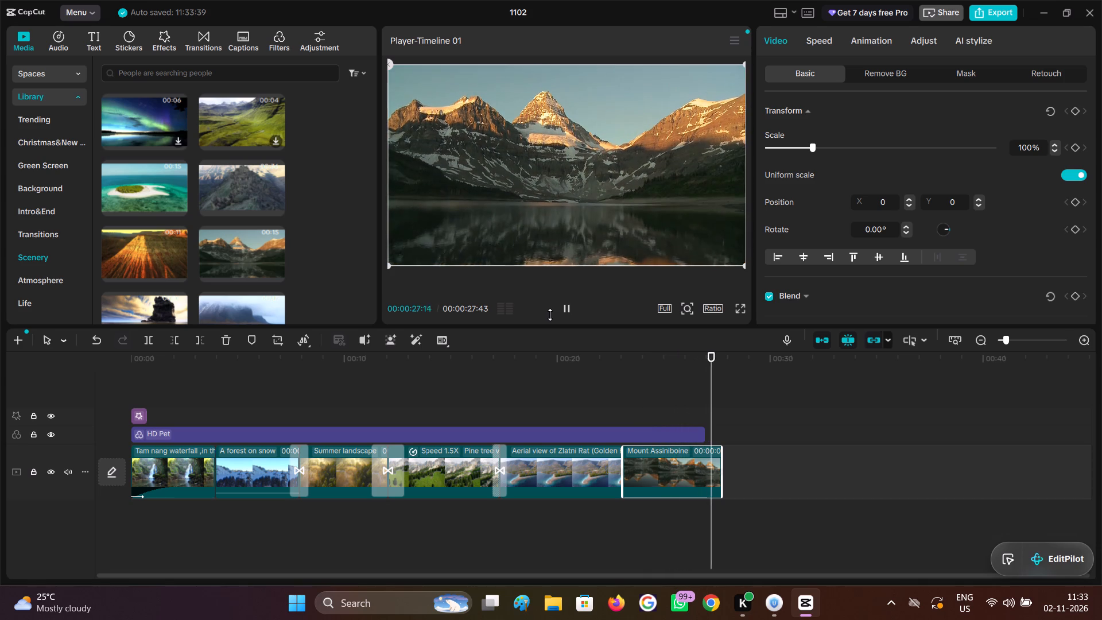
drag(723, 464, 729, 464)
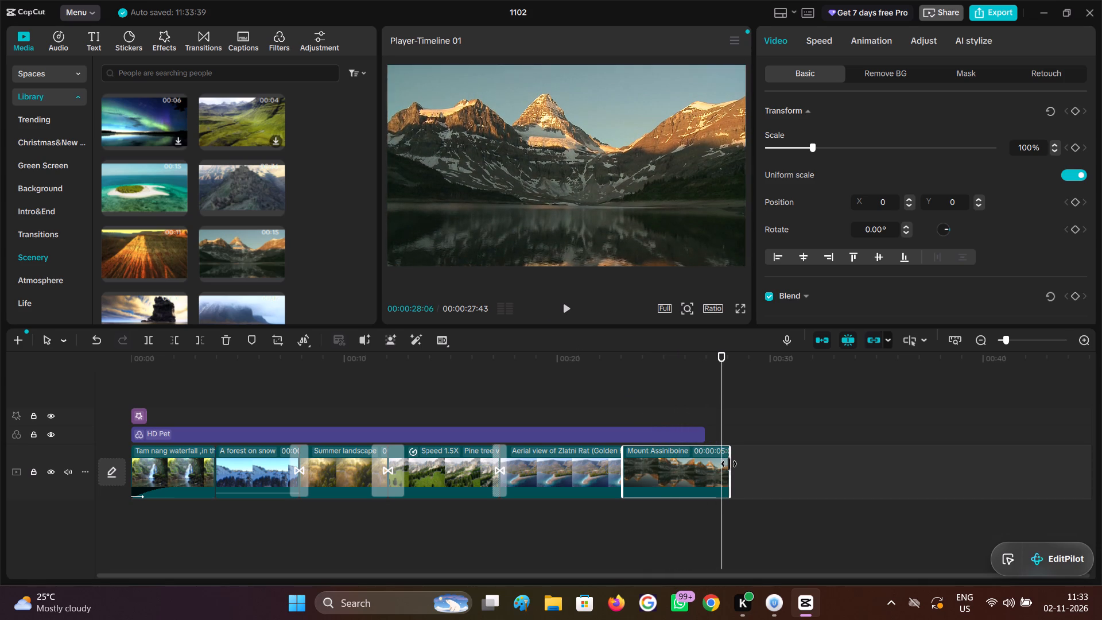
drag(729, 464, 730, 464)
Extend the HD Pet filter to the end of the Mount Assiniboine clip at 00:00:28:11.
click(704, 432)
drag(706, 434, 726, 436)
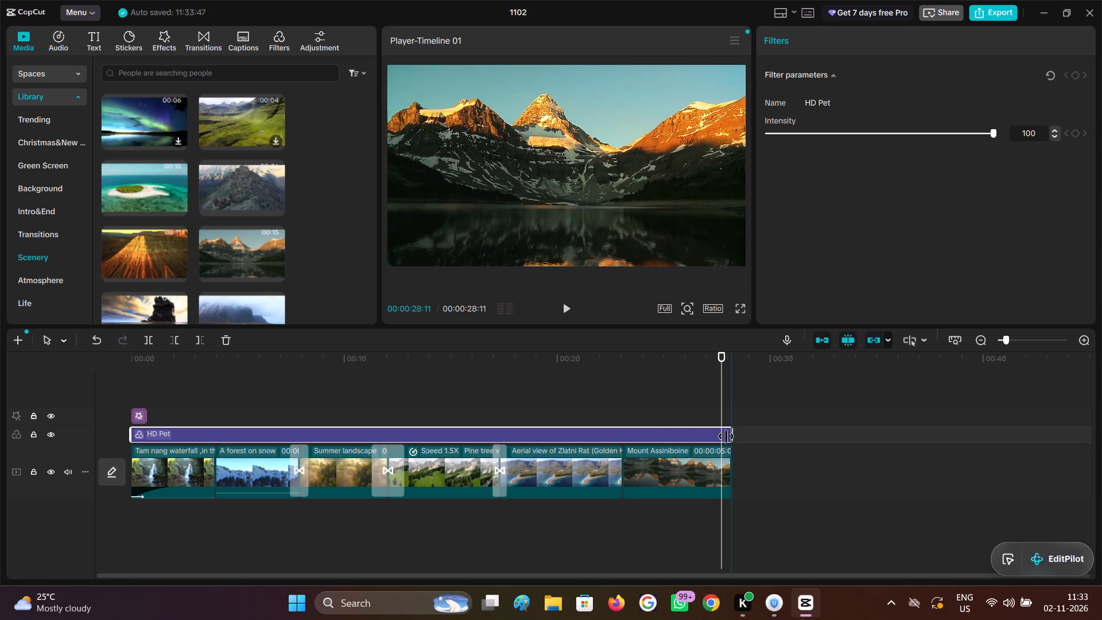
drag(726, 436, 728, 437)
Compare glare transitions for the cut between the Zlatni Rat and Mount Assiniboine clips, previewing the heatwave flash, Glare II and Glare III.
double_click(628, 412)
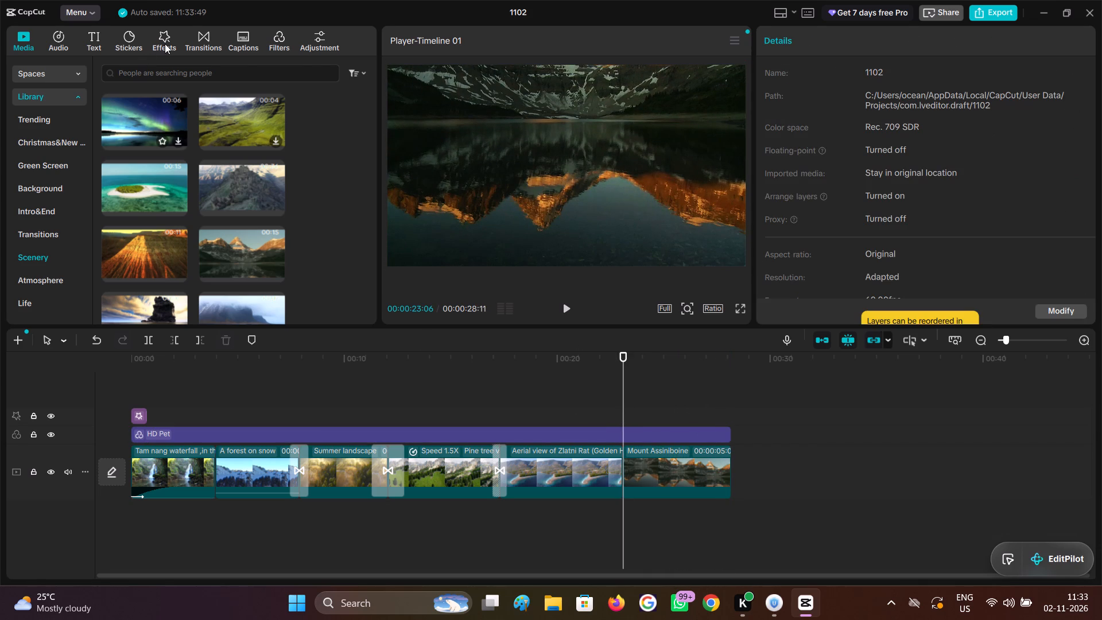
click(201, 48)
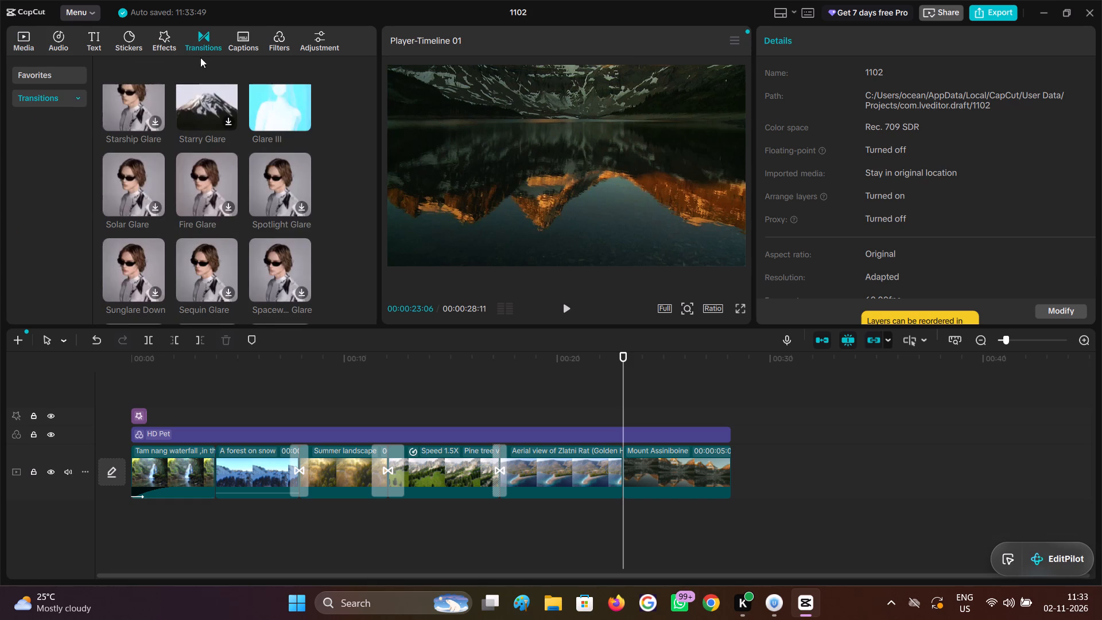
scroll(204, 166, up, 2)
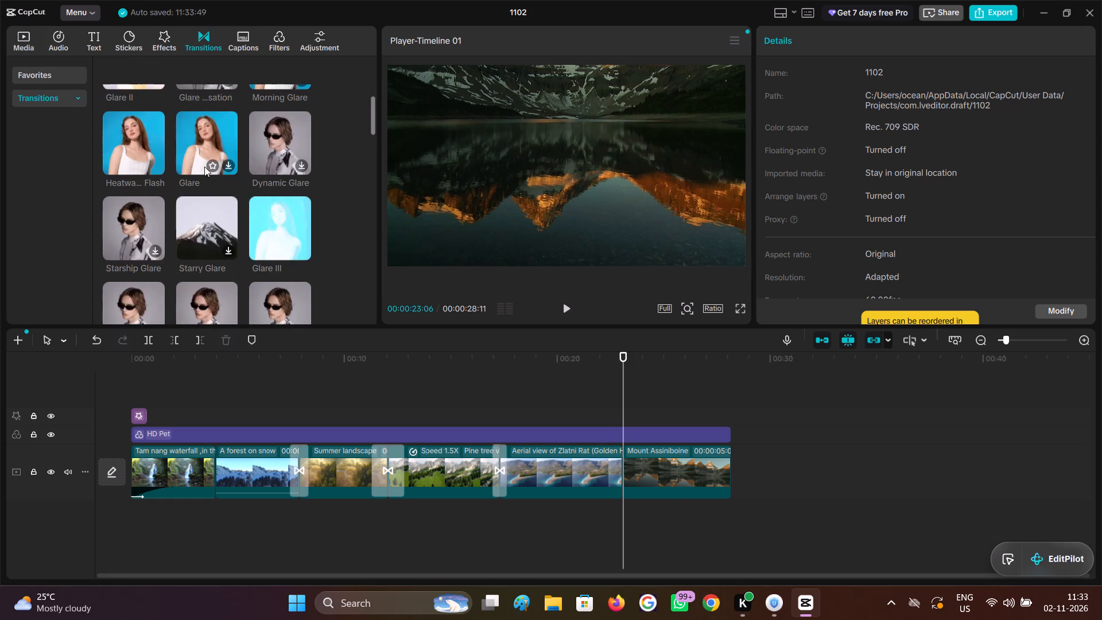
scroll(204, 166, down, 1)
scroll(204, 166, up, 2)
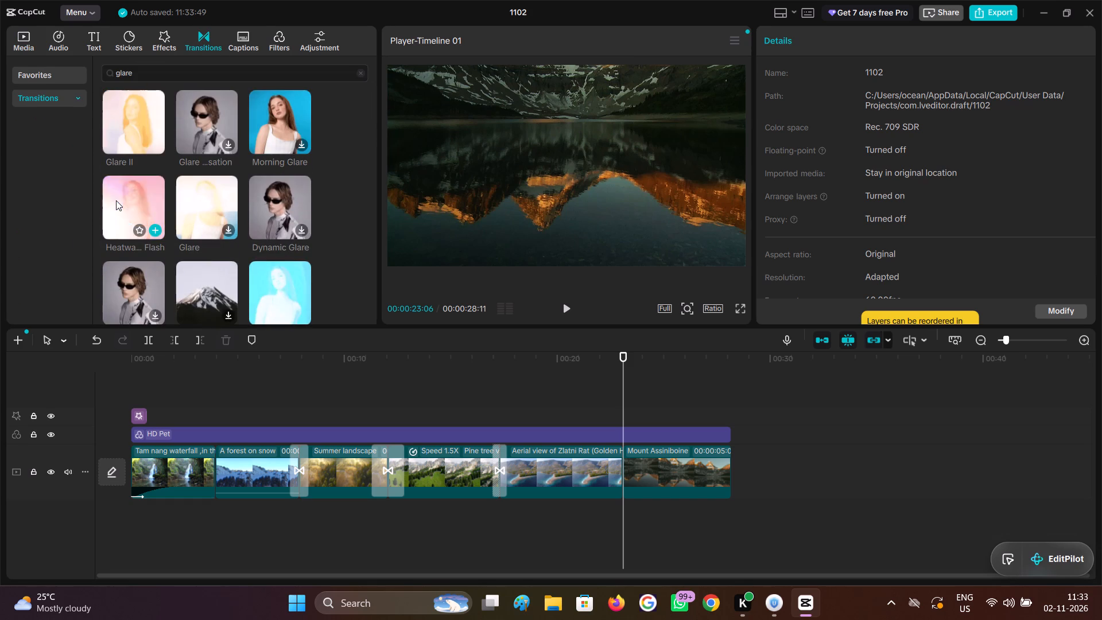
click(116, 200)
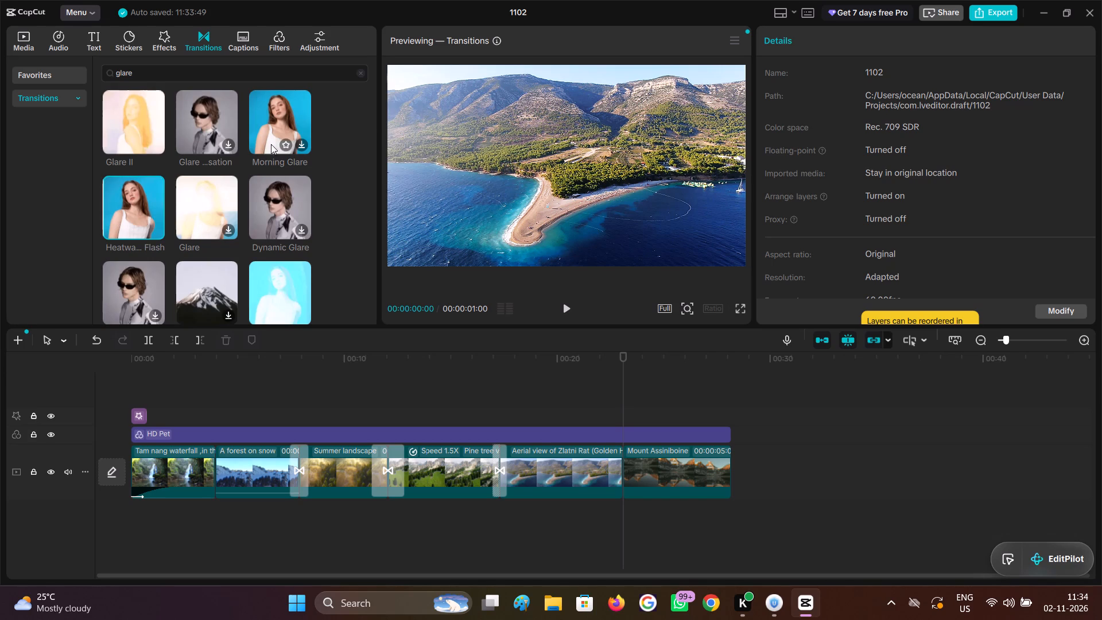
click(150, 115)
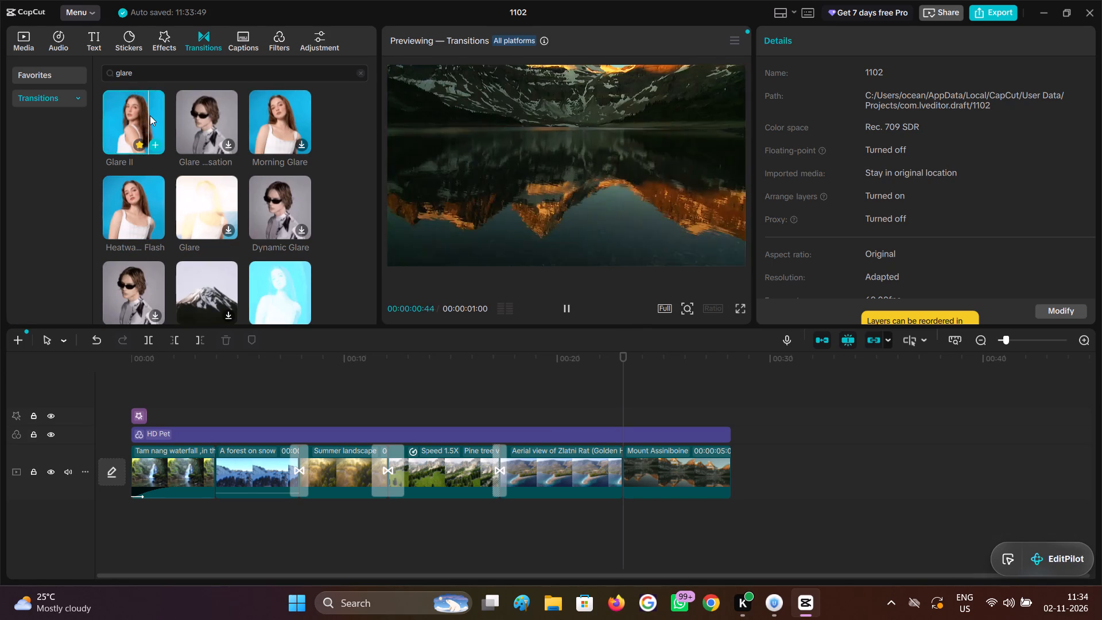
scroll(219, 197, down, 1)
click(272, 228)
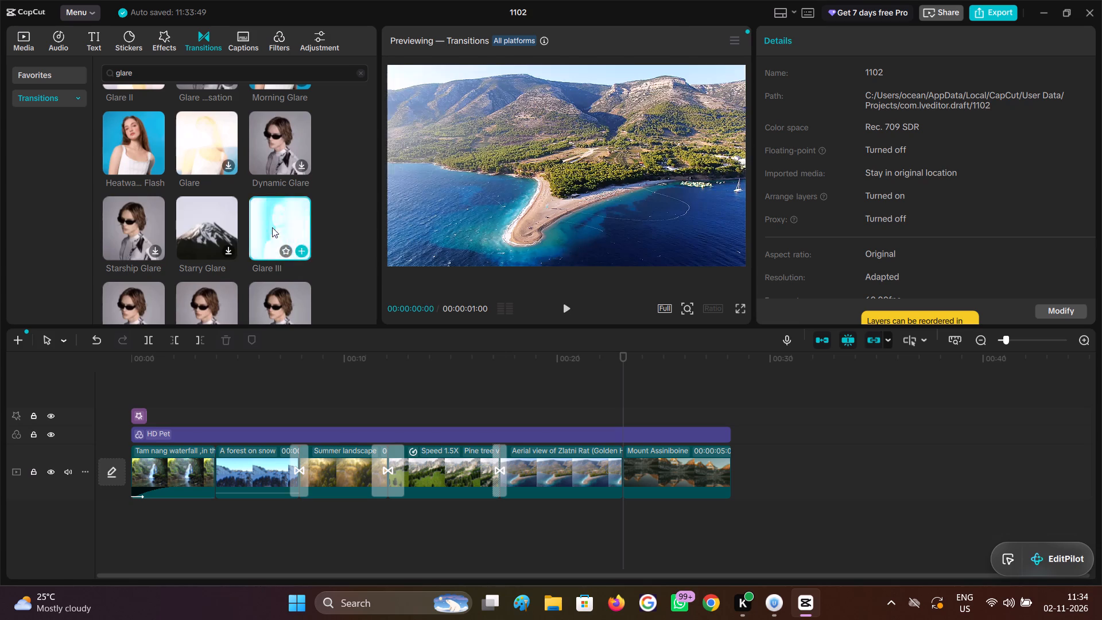
scroll(272, 227, down, 1)
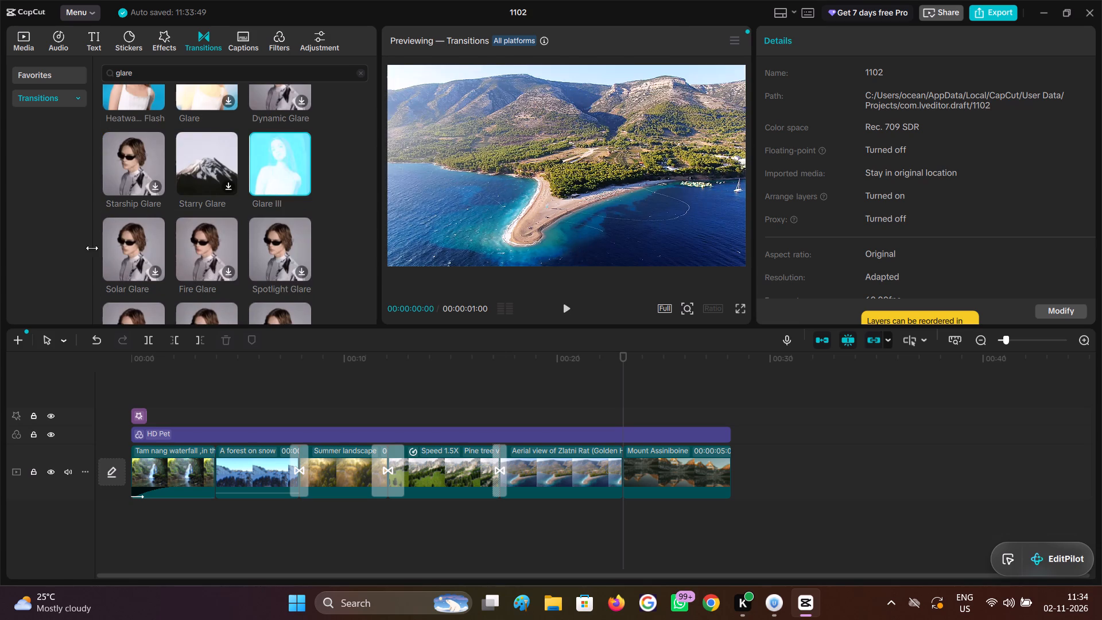
scroll(142, 244, down, 2)
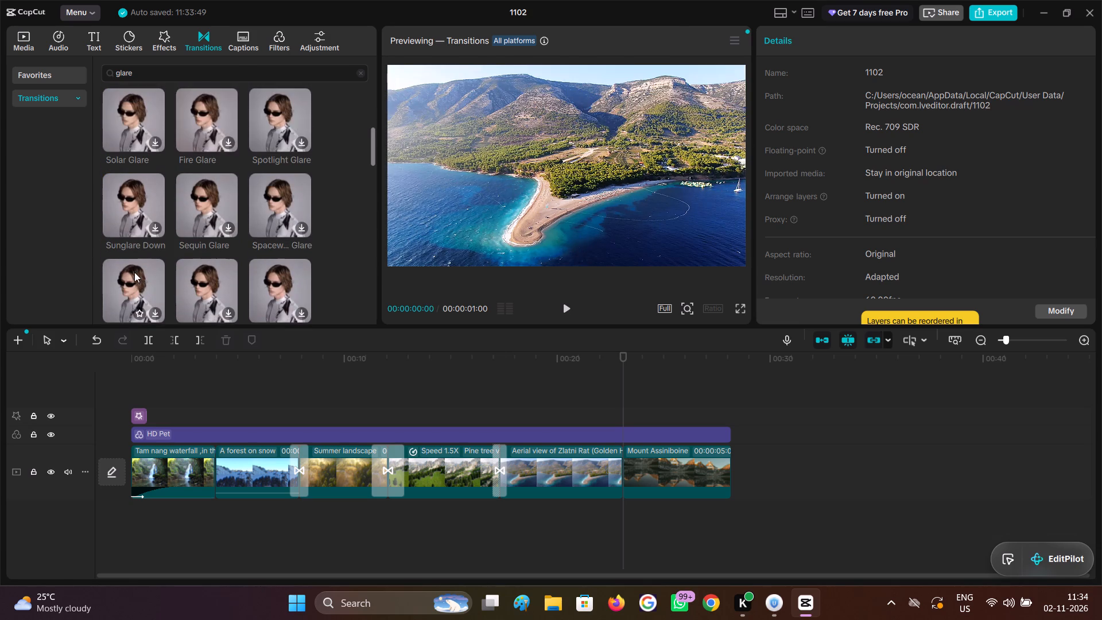
scroll(134, 271, down, 1)
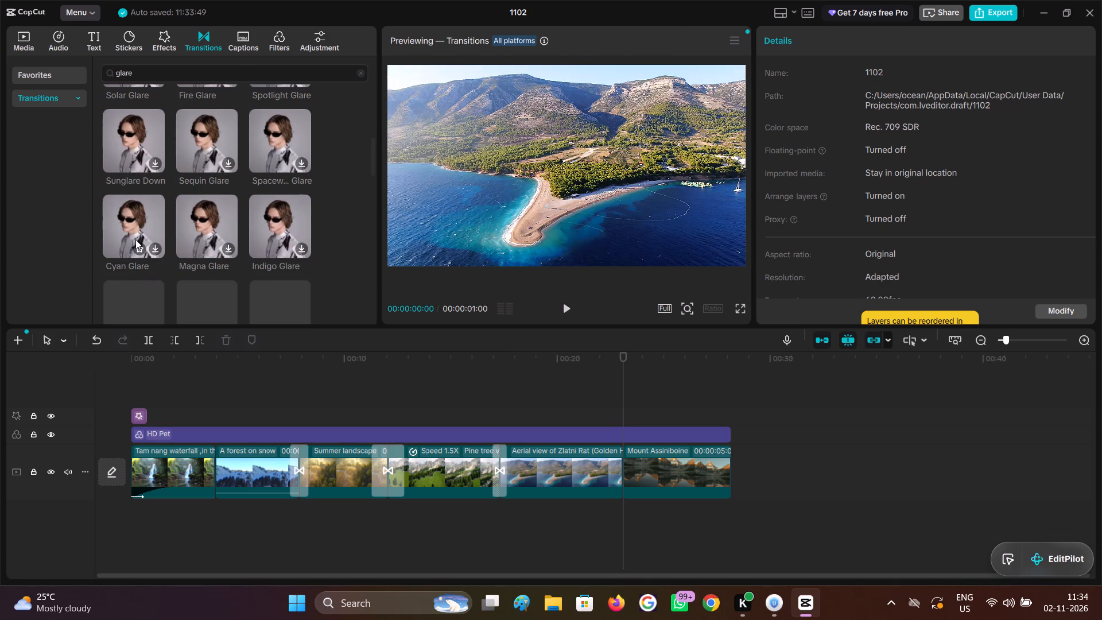
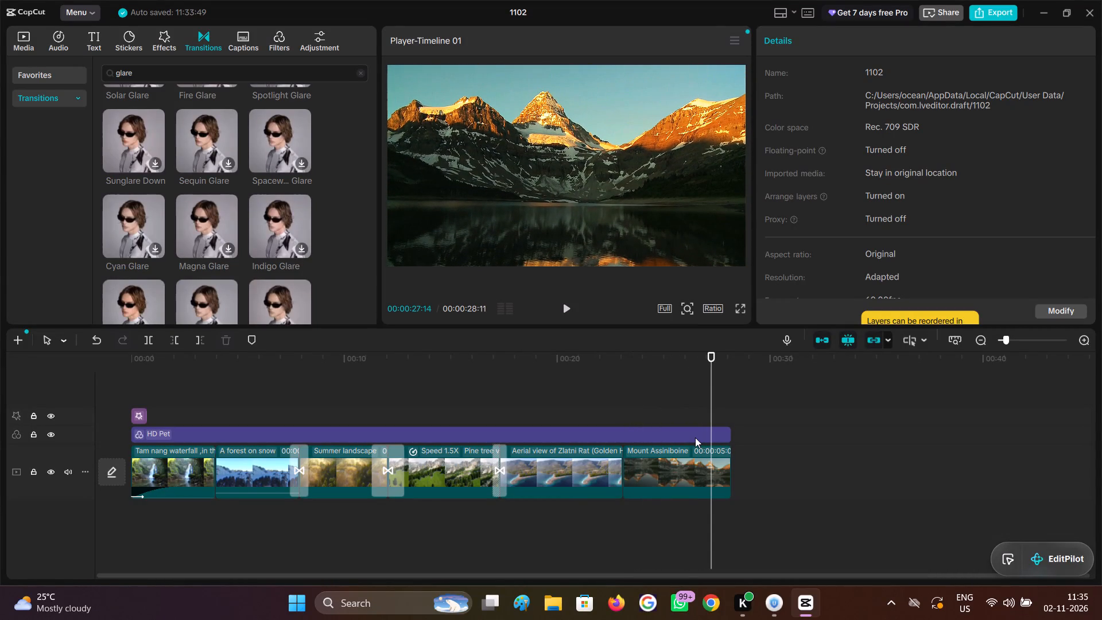
Add the Pink Blue Rave transition between the Zlatni Rat and Mount Assiniboine clips and play through it.
scroll(173, 205, down, 2)
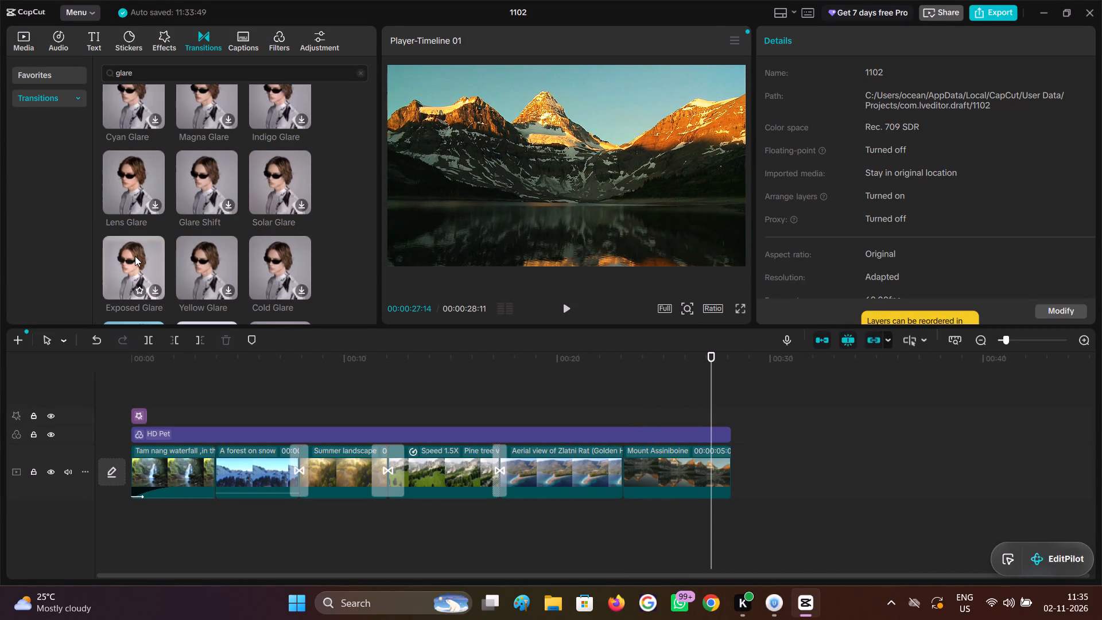
scroll(135, 256, down, 1)
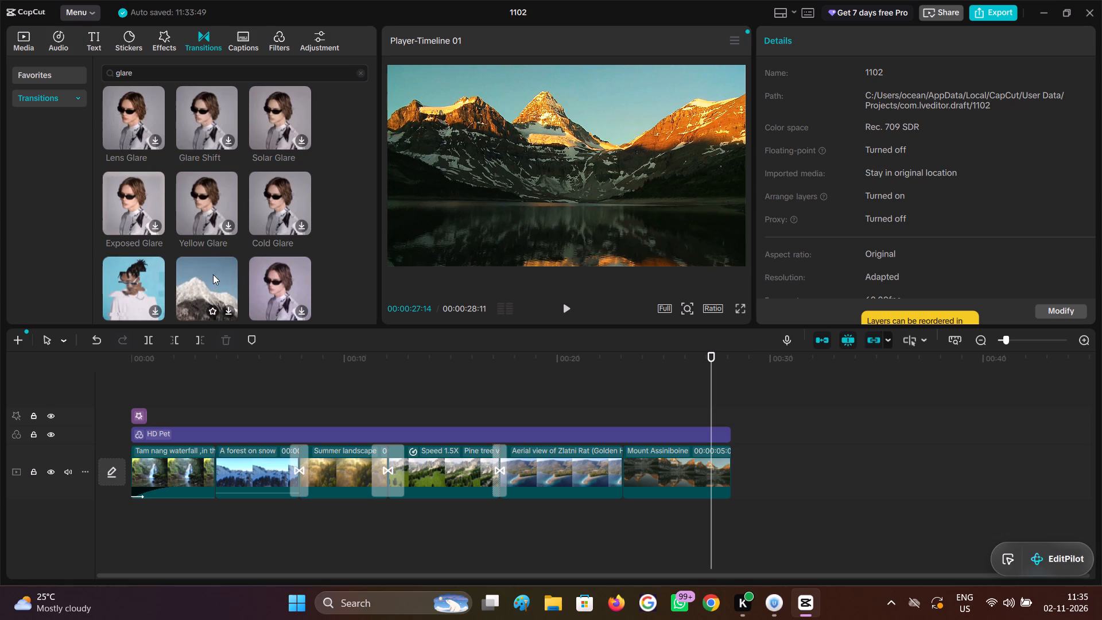
click(272, 273)
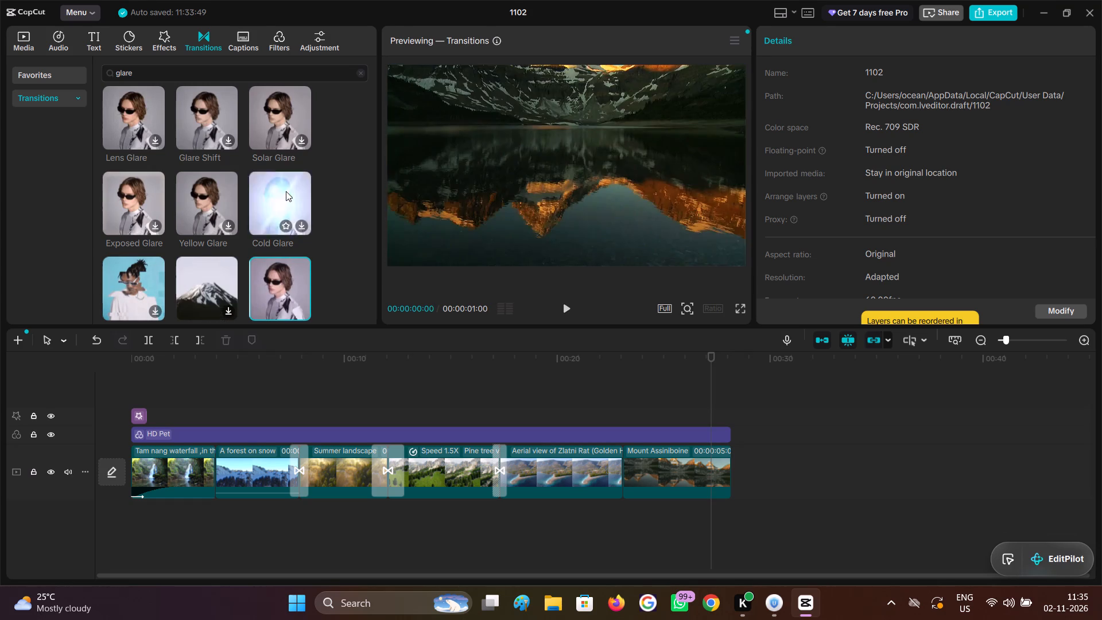
drag(282, 265, 607, 473)
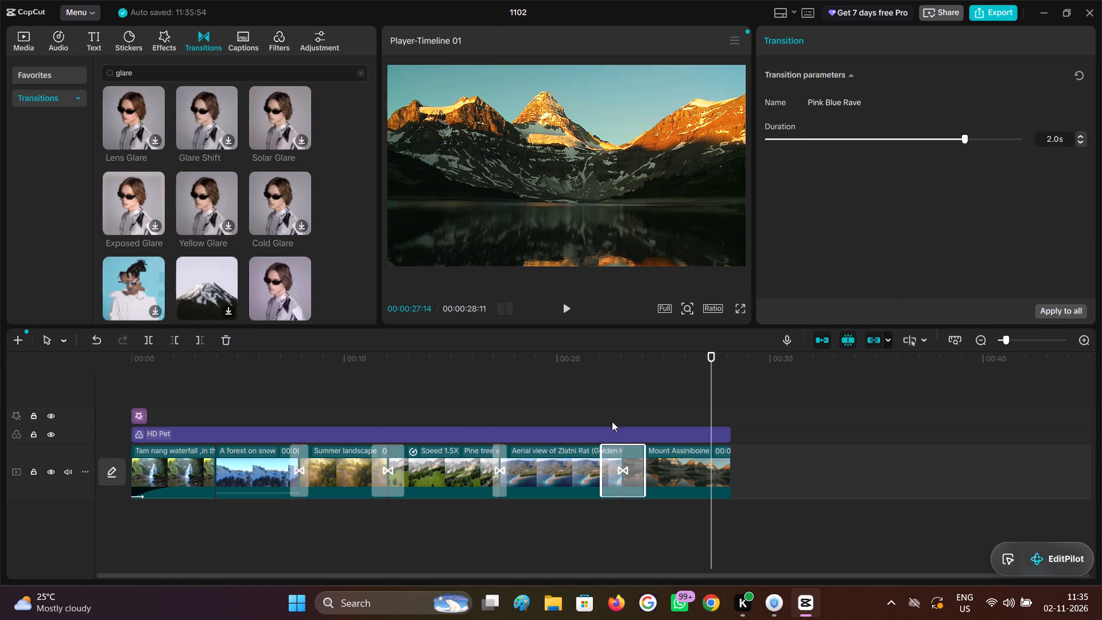
click(613, 409)
drag(613, 407, 529, 399)
click(567, 315)
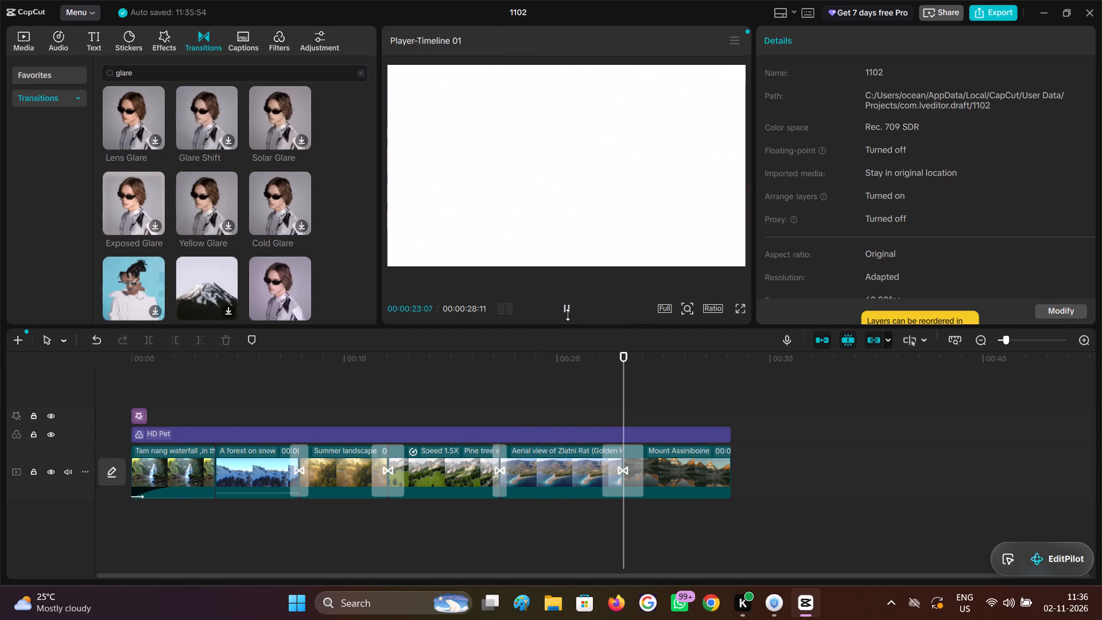
click(568, 315)
Shorten the Pink Blue Rave transition between the Zlatni Rat and Mount Assiniboine clips and play it through.
click(627, 484)
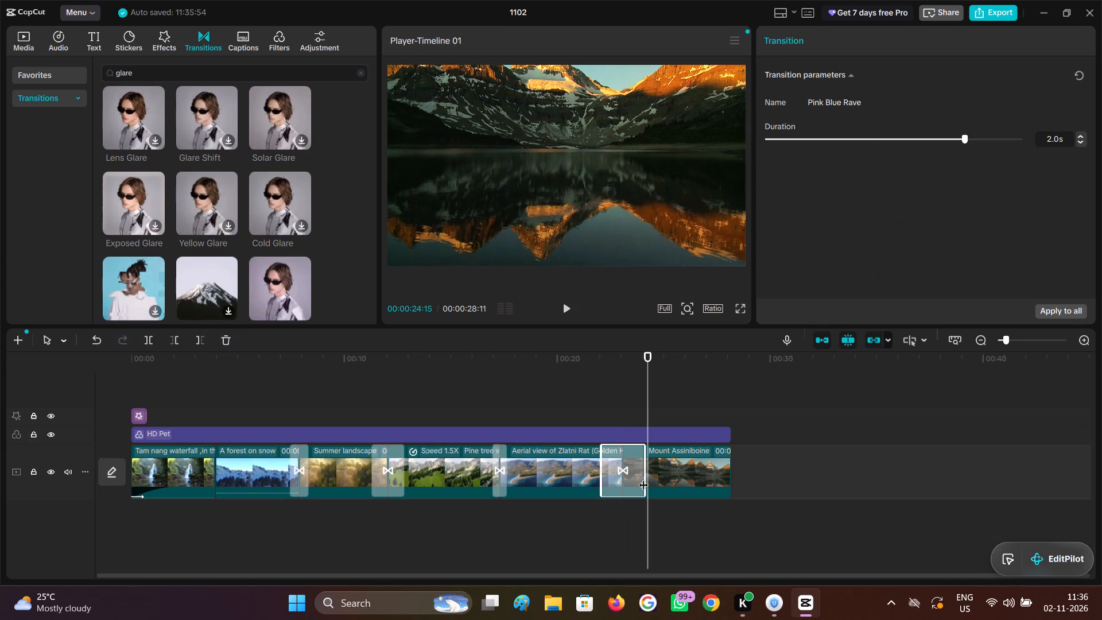
drag(646, 478, 632, 473)
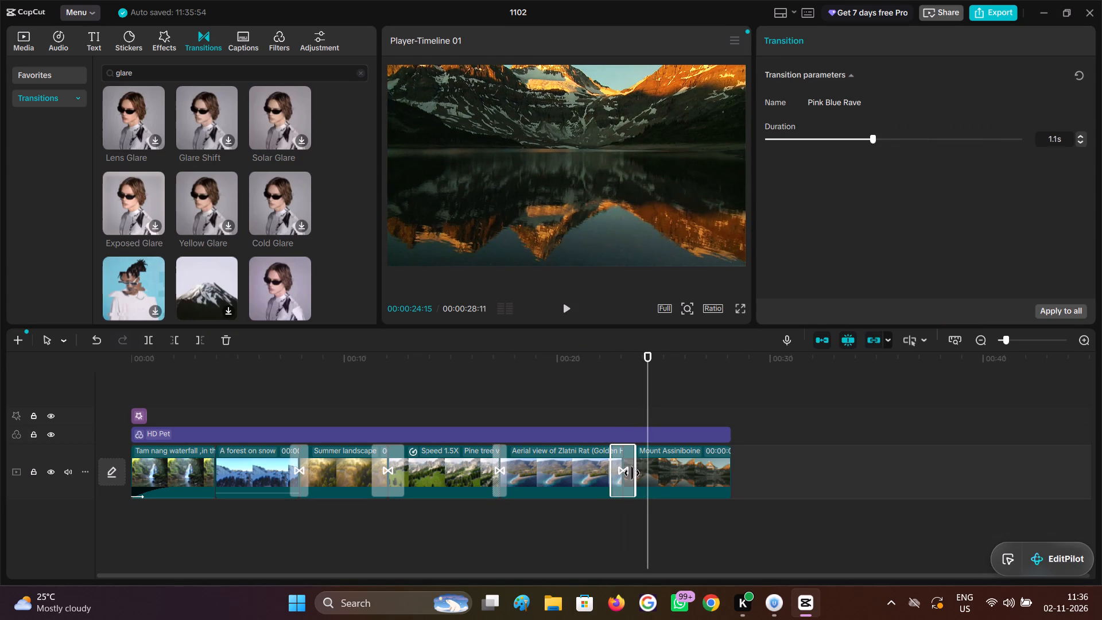
drag(632, 473, 631, 472)
click(584, 414)
click(570, 309)
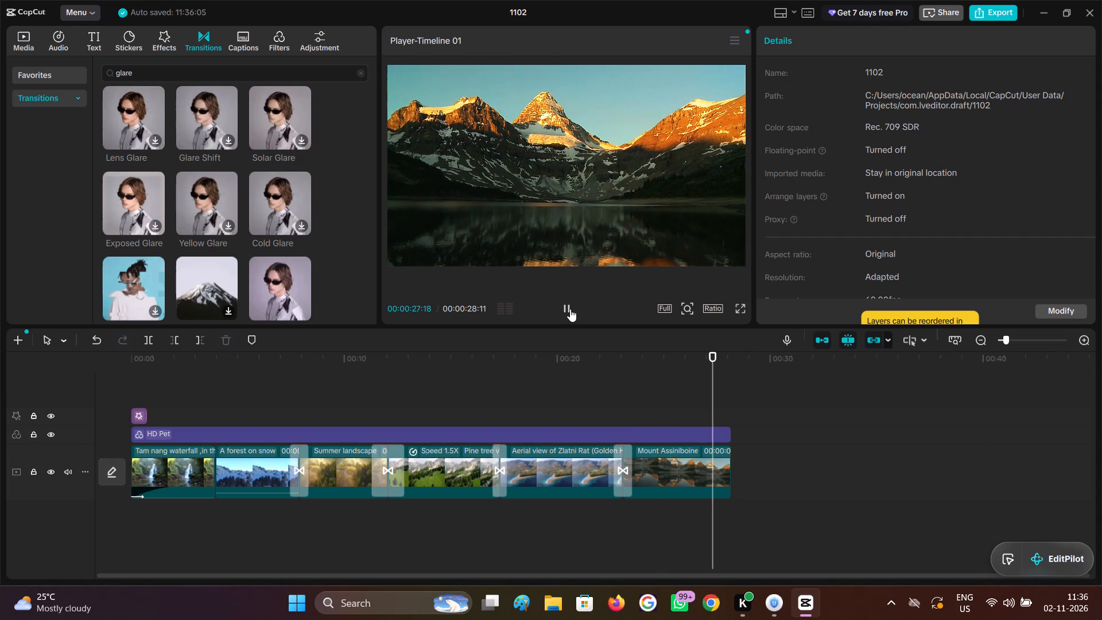
click(570, 309)
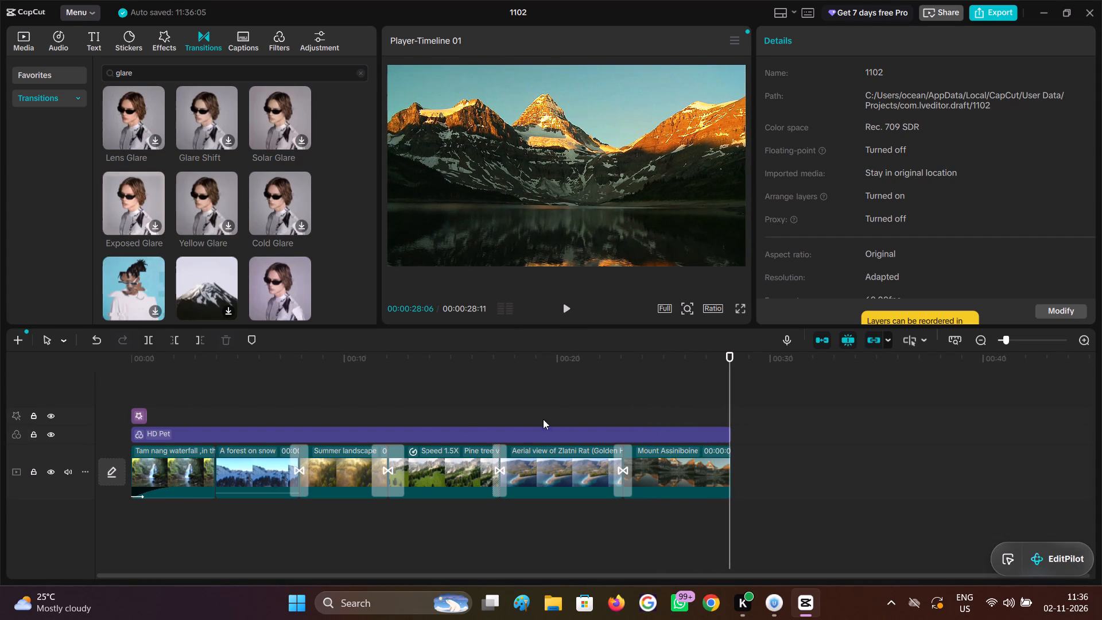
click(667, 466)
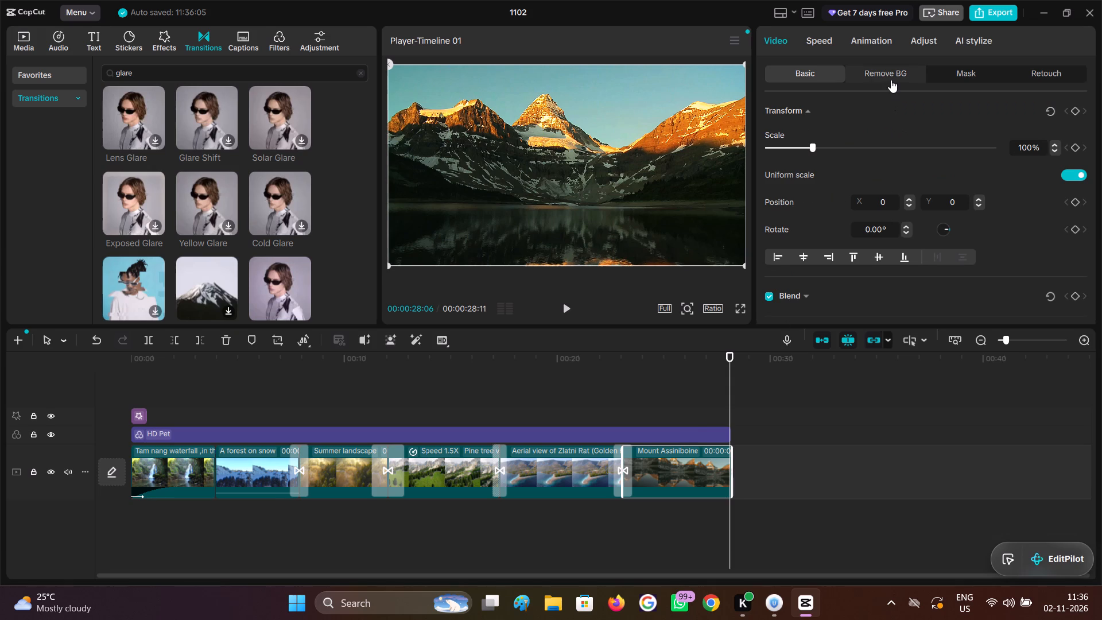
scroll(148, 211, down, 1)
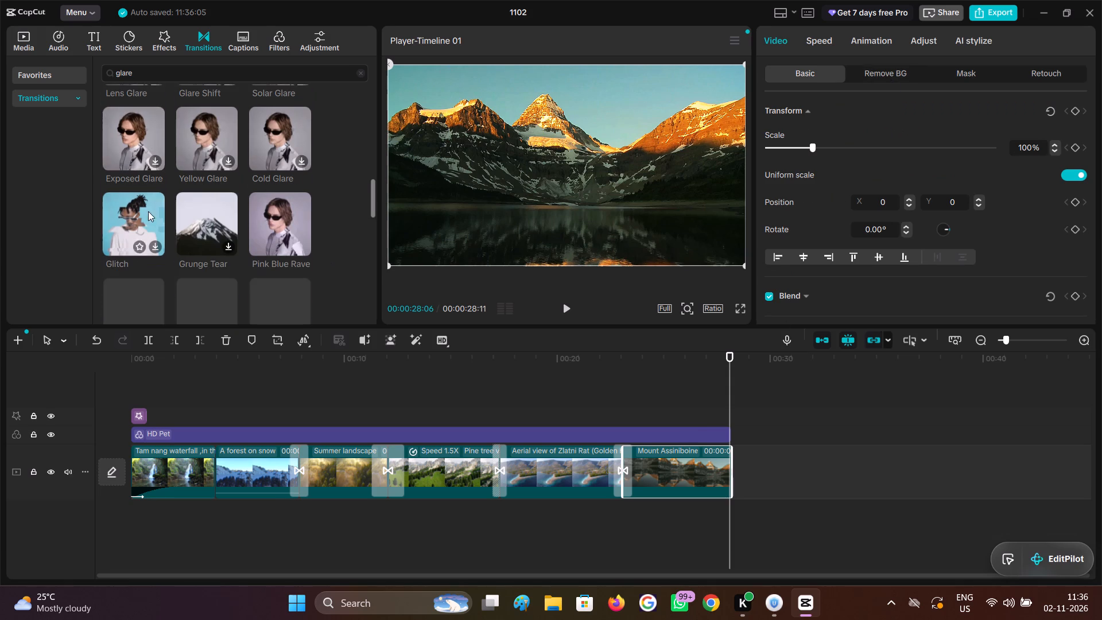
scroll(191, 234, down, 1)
Browse the Scenery stock library for the next clip, previewing the orange flower, starry night sky, misty coast and Mount Assiniboine videos.
click(20, 43)
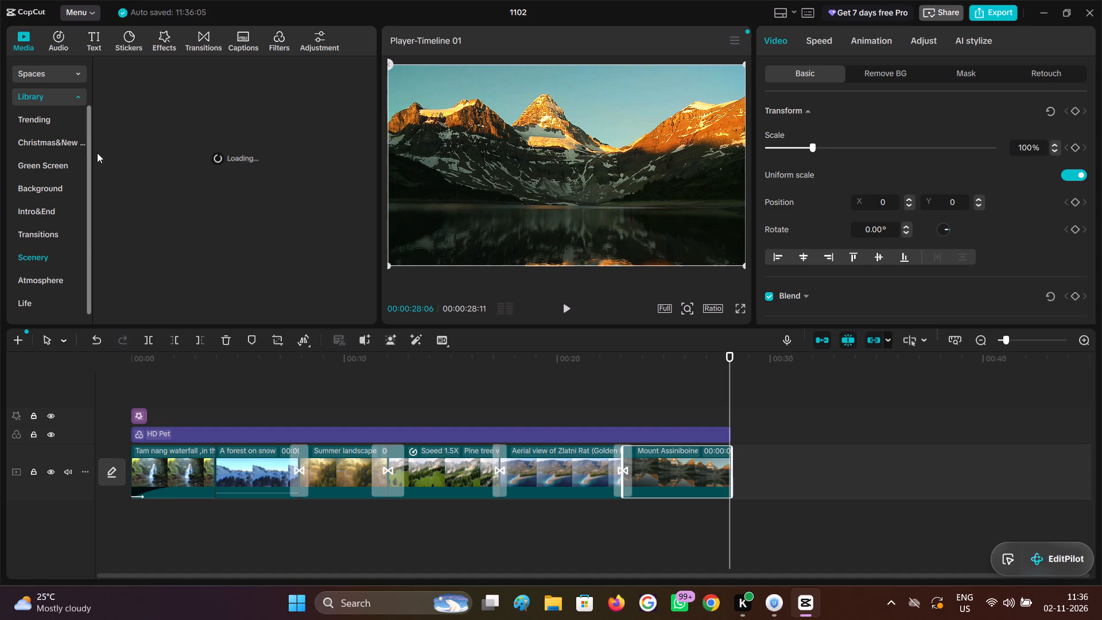
scroll(164, 247, down, 3)
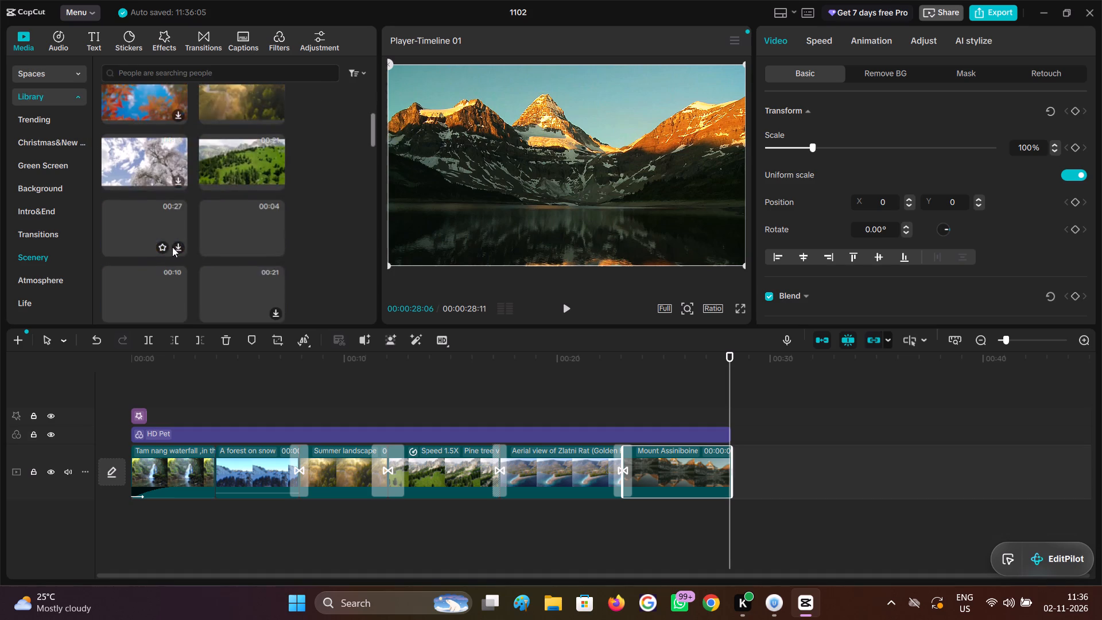
scroll(174, 246, down, 5)
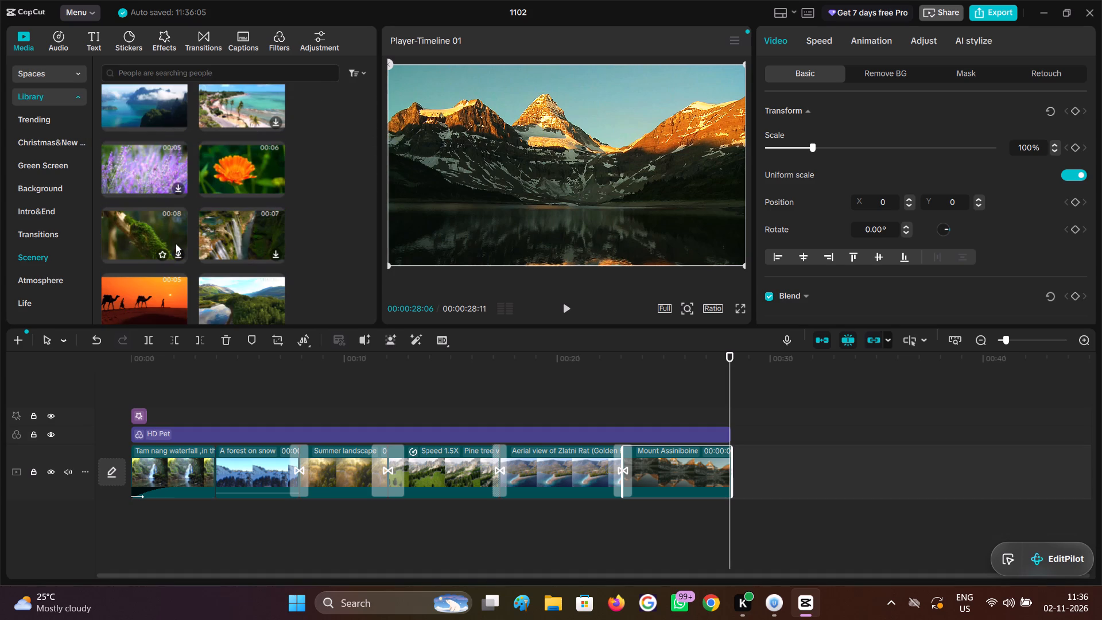
scroll(176, 243, down, 1)
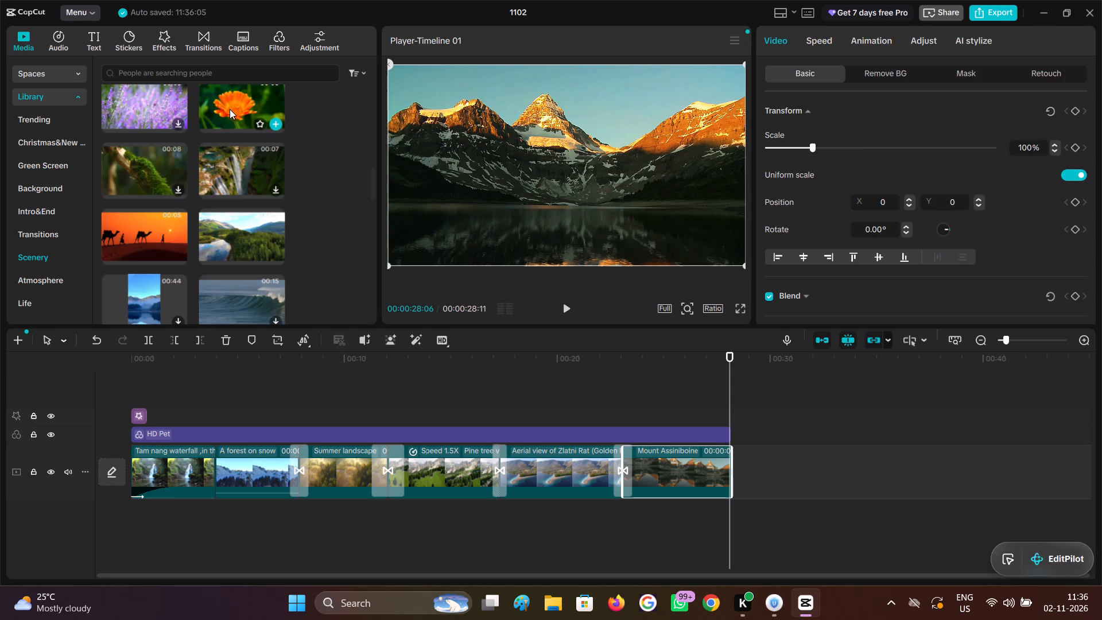
click(230, 109)
scroll(157, 225, down, 11)
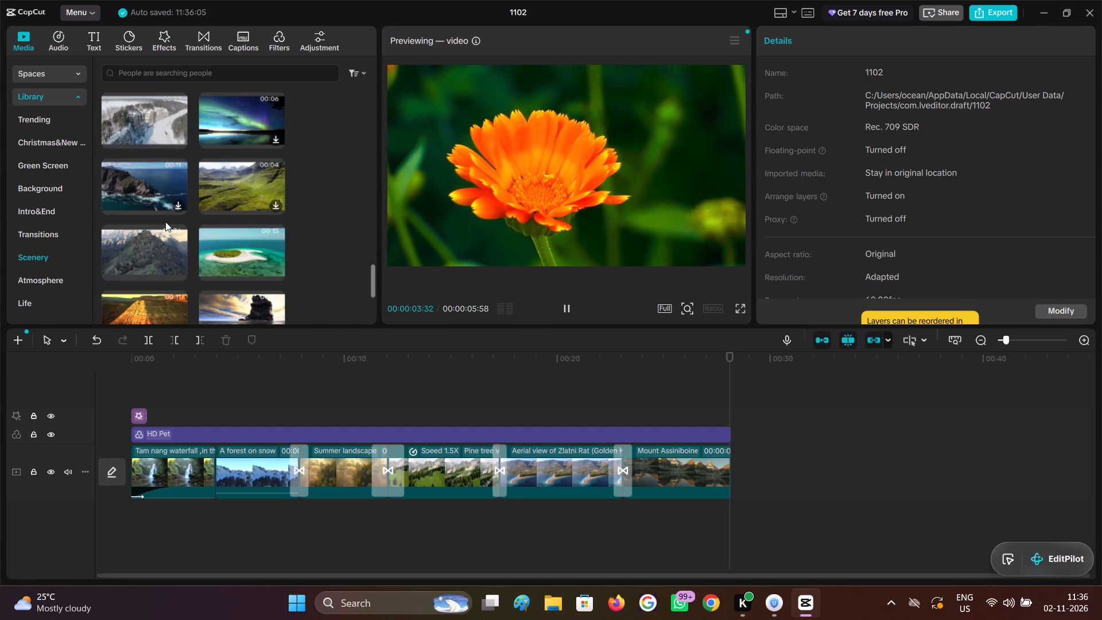
scroll(164, 237, down, 1)
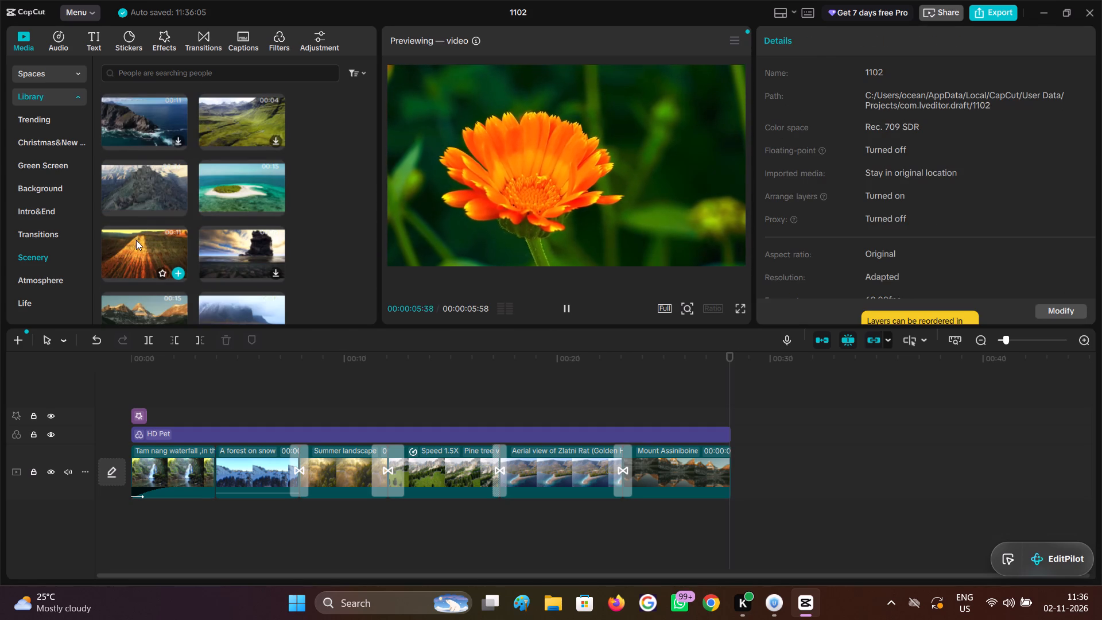
scroll(136, 240, down, 1)
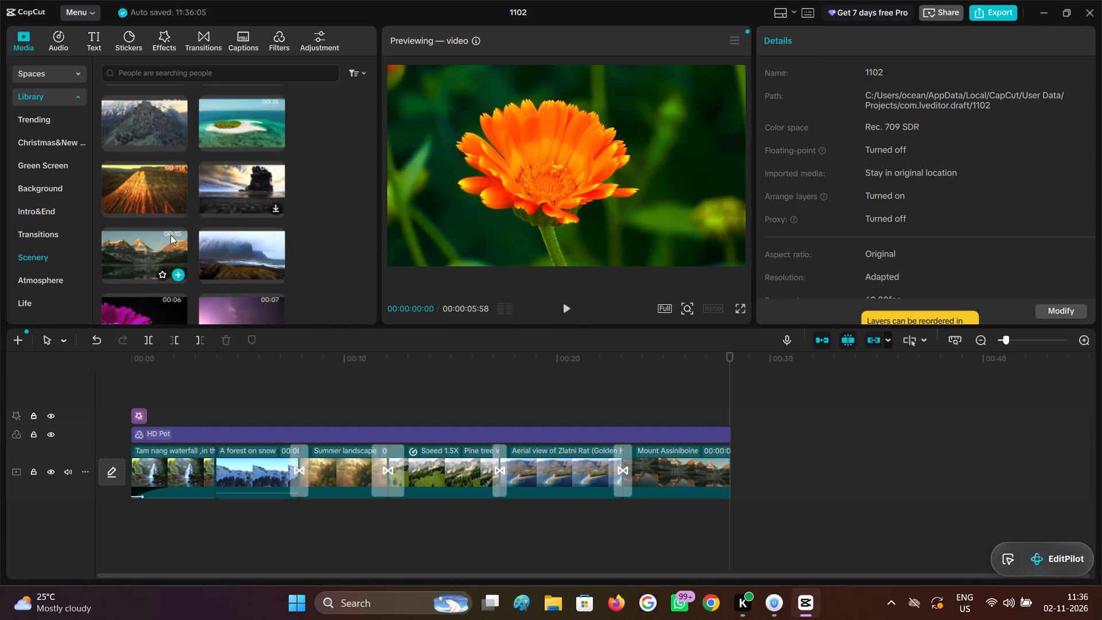
scroll(169, 233, down, 1)
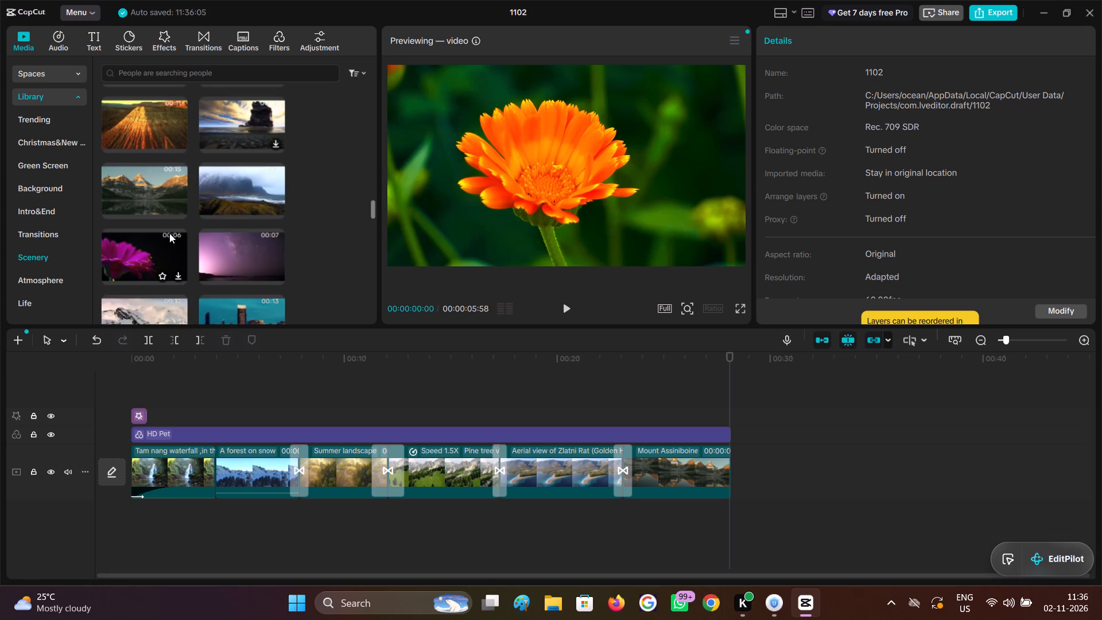
scroll(169, 233, down, 1)
click(167, 249)
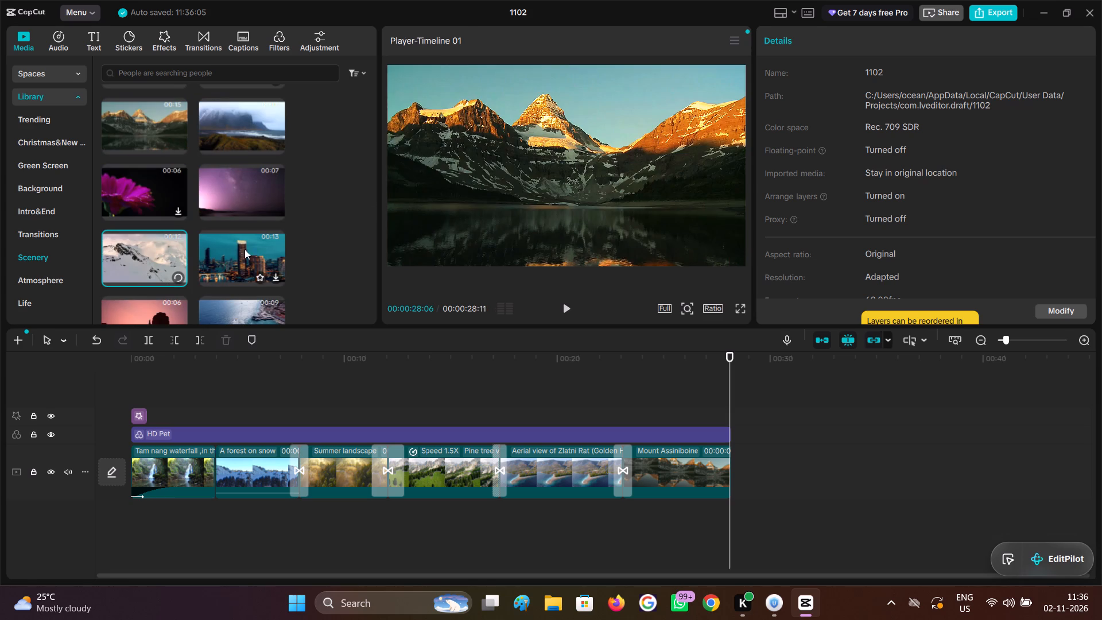
click(247, 197)
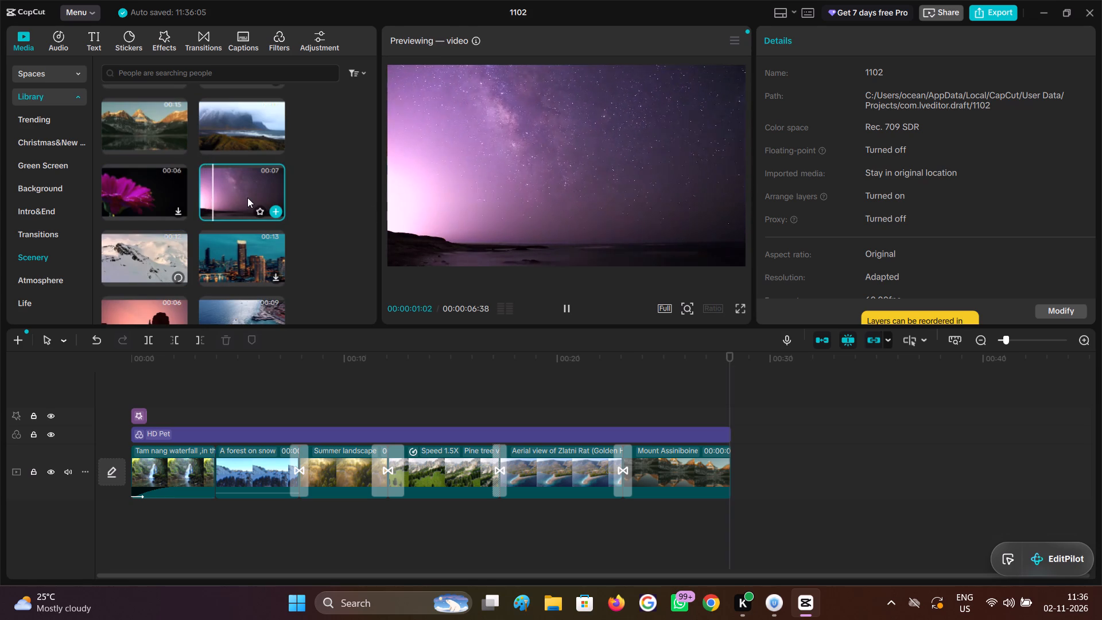
scroll(137, 193, up, 1)
click(137, 186)
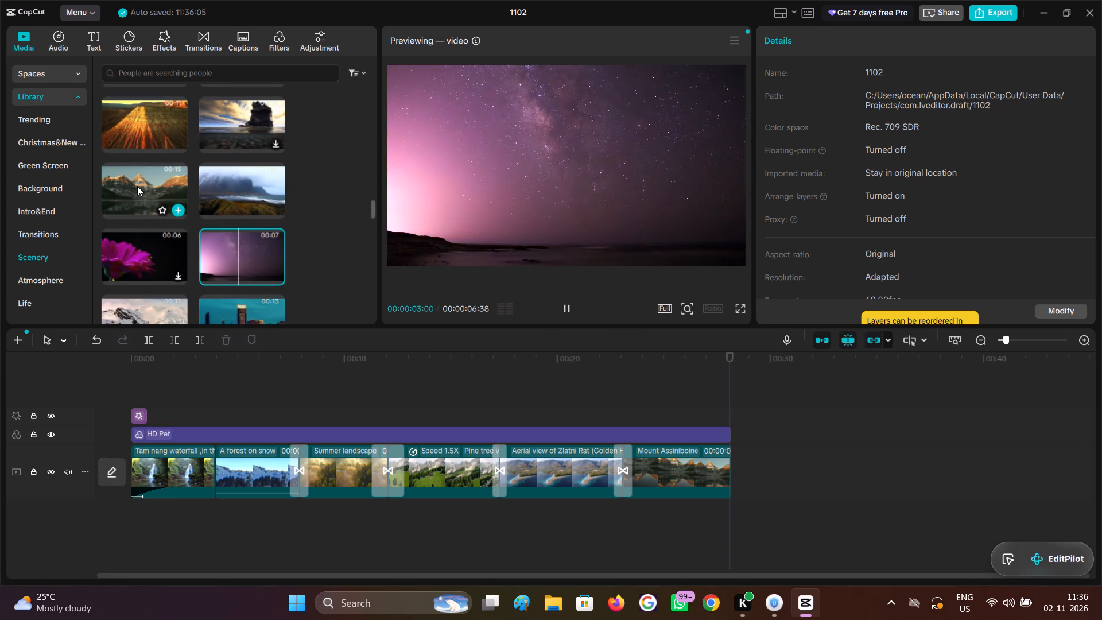
click(230, 187)
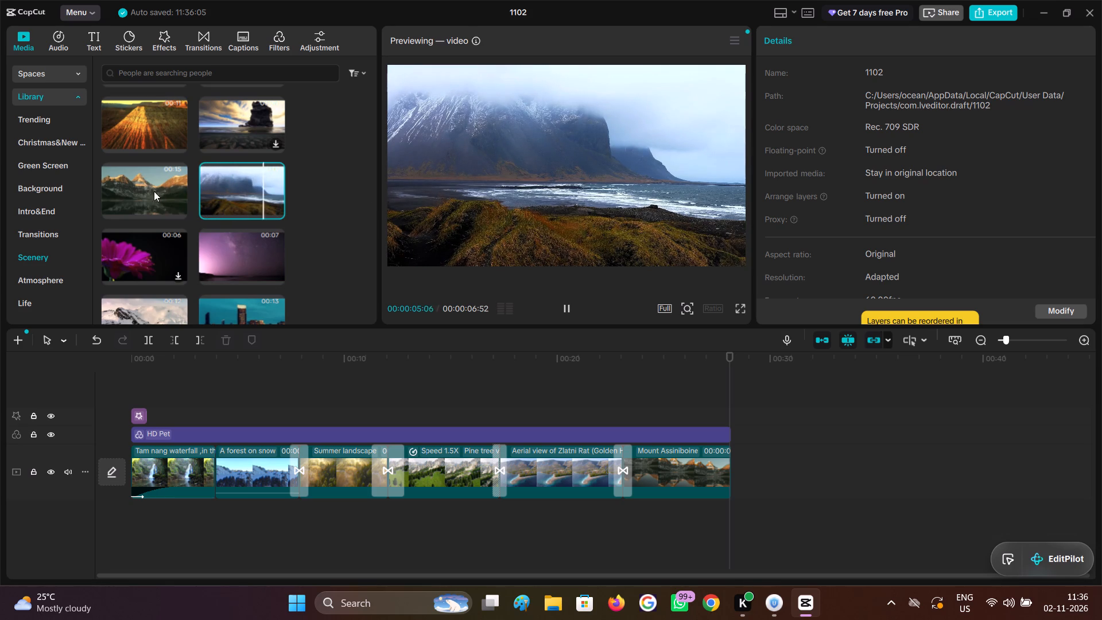
click(126, 187)
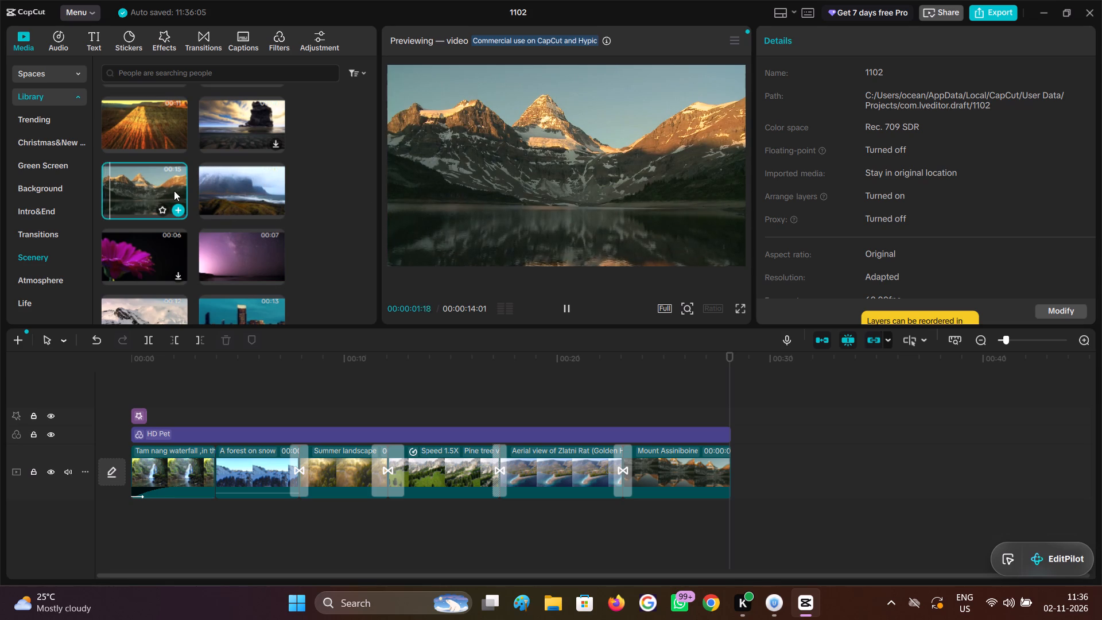
scroll(196, 198, up, 1)
Add the Desert soil mountain real scenery video directly after the Mount Assiniboine clip and play across the cut.
click(134, 192)
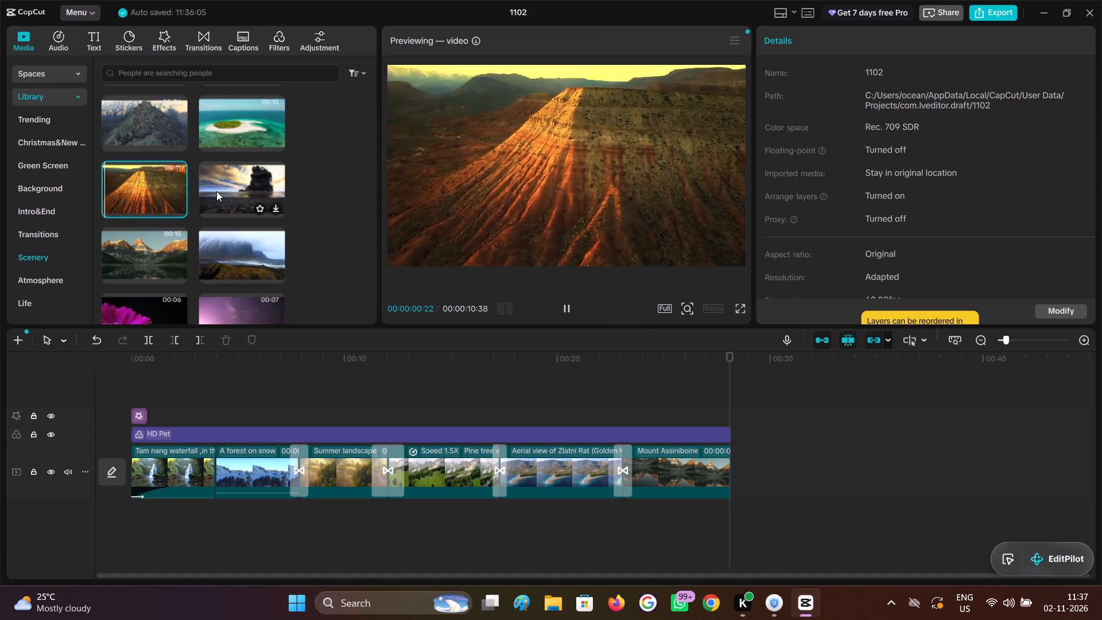
drag(162, 180, 745, 478)
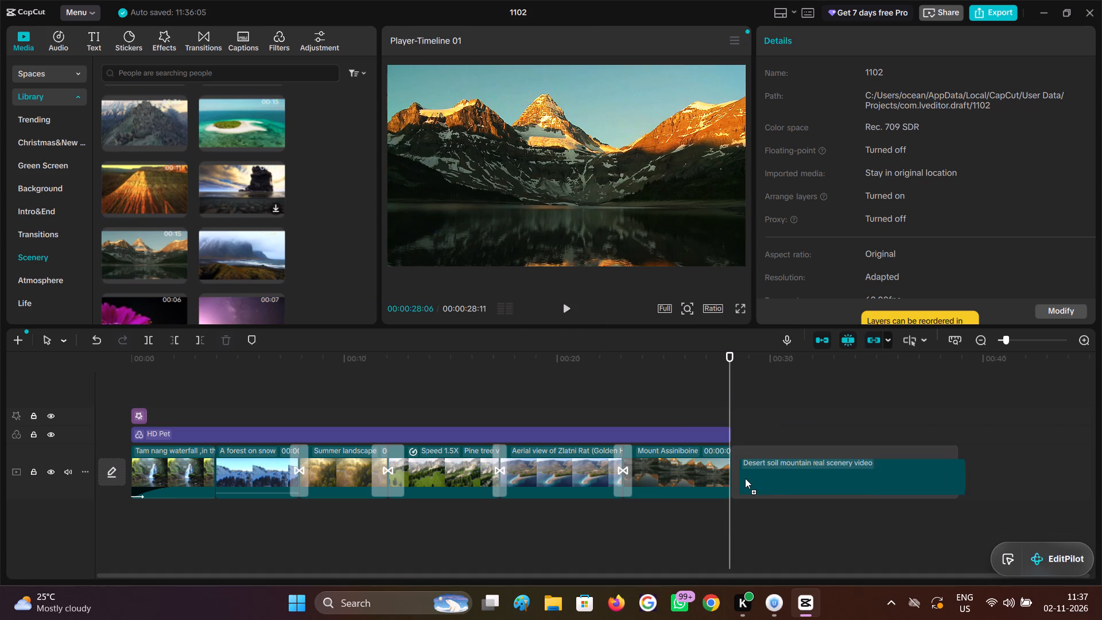
drag(745, 478, 738, 473)
click(705, 414)
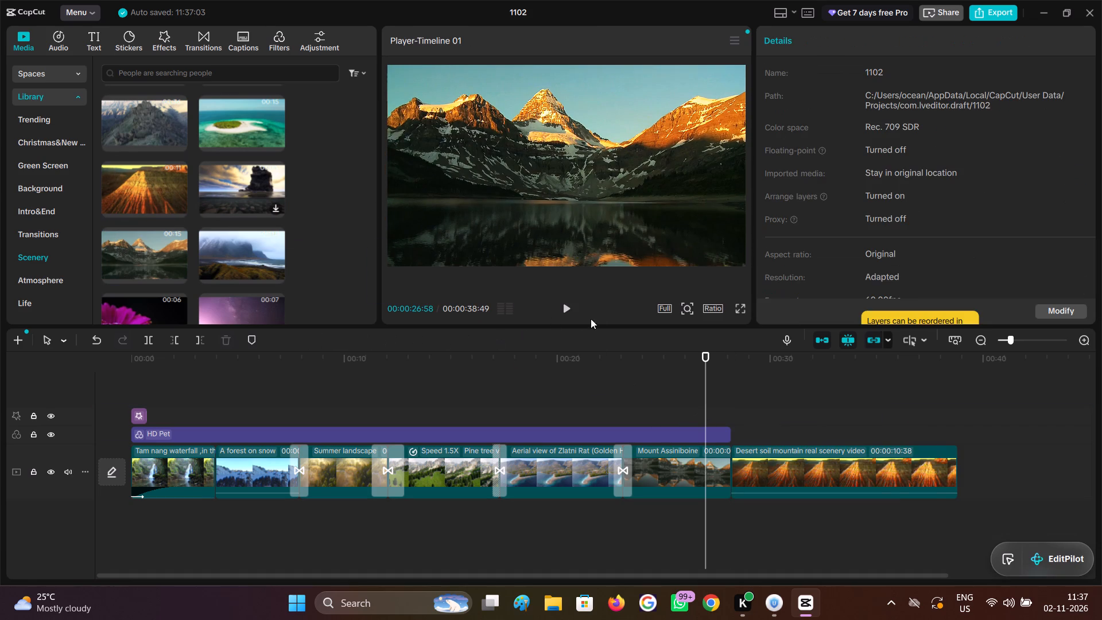
click(571, 308)
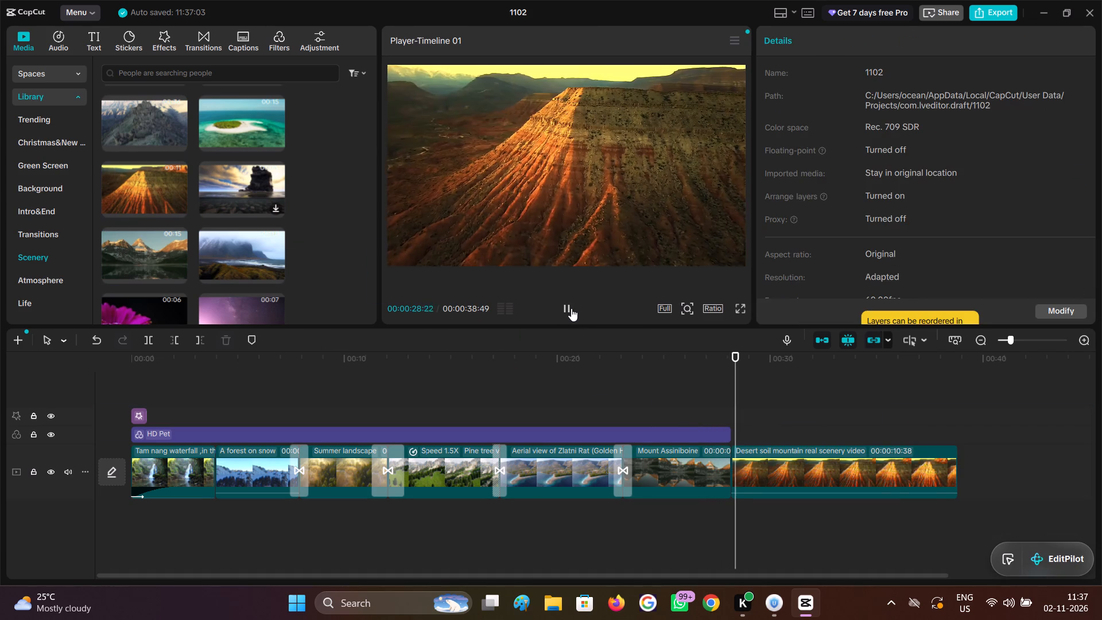
click(571, 308)
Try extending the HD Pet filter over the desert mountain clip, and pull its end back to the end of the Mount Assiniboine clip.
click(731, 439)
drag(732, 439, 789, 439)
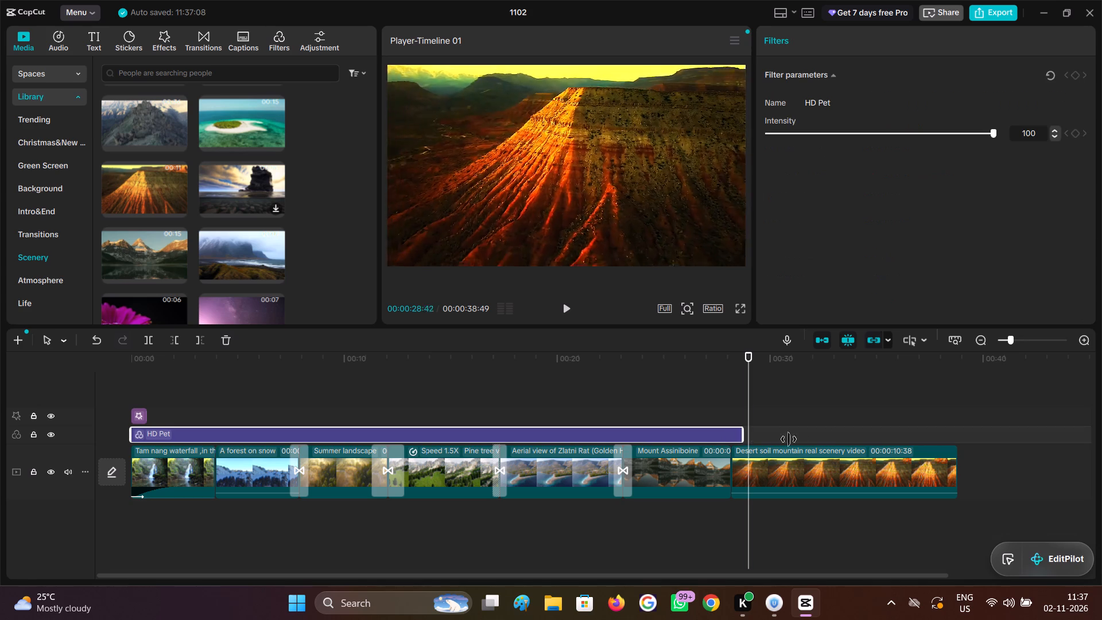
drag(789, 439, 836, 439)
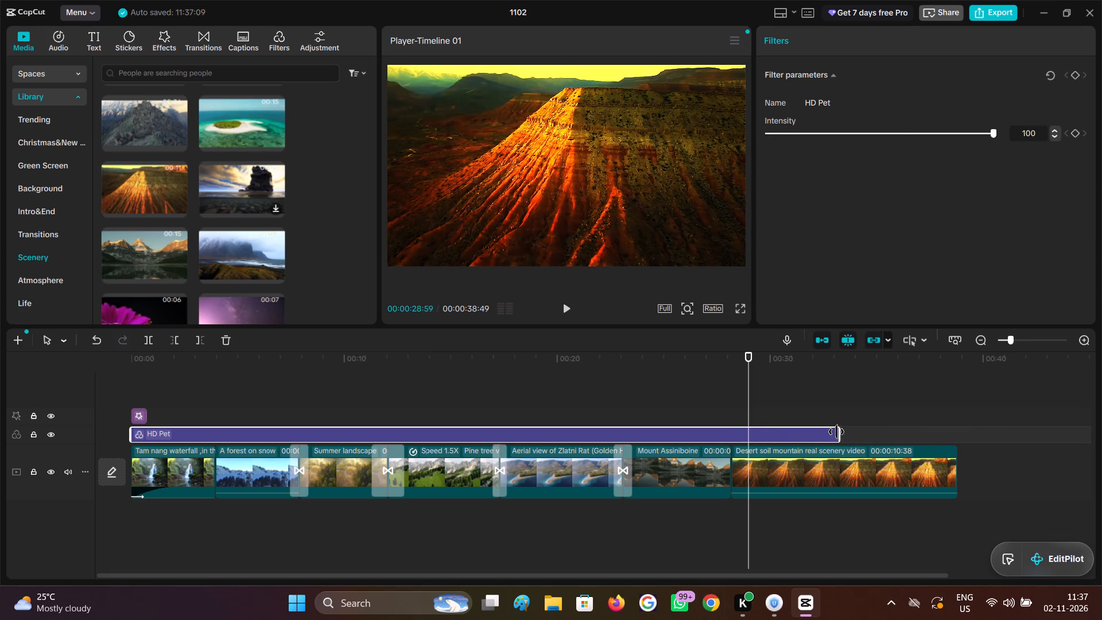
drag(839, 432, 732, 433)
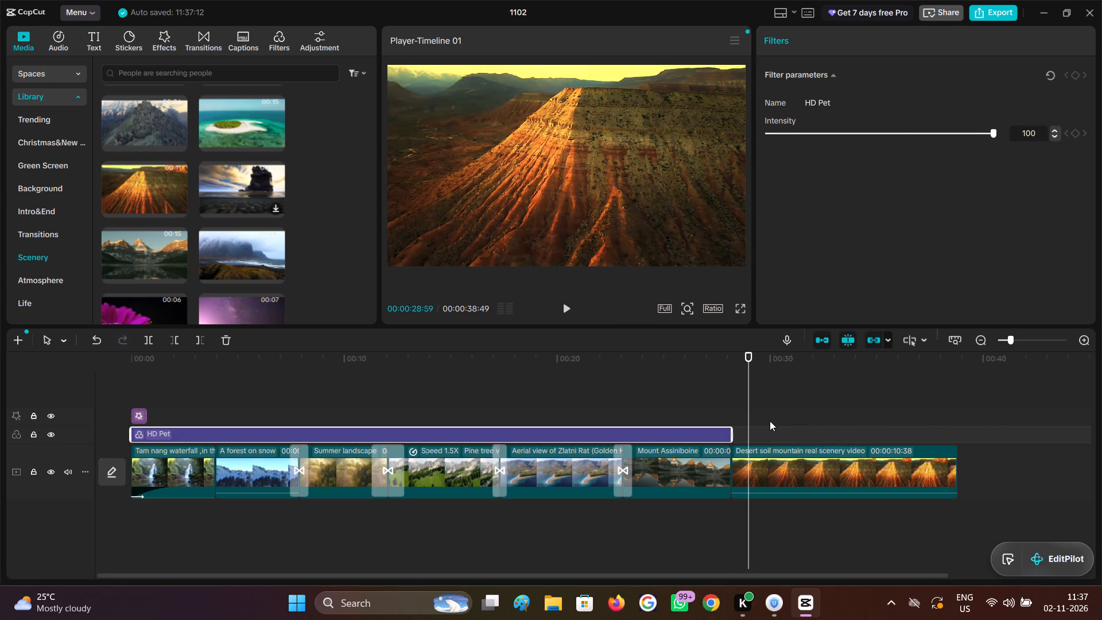
Raise the saturation of the Desert soil mountain real scenery clip moderately in its basic colour adjustments.
click(795, 464)
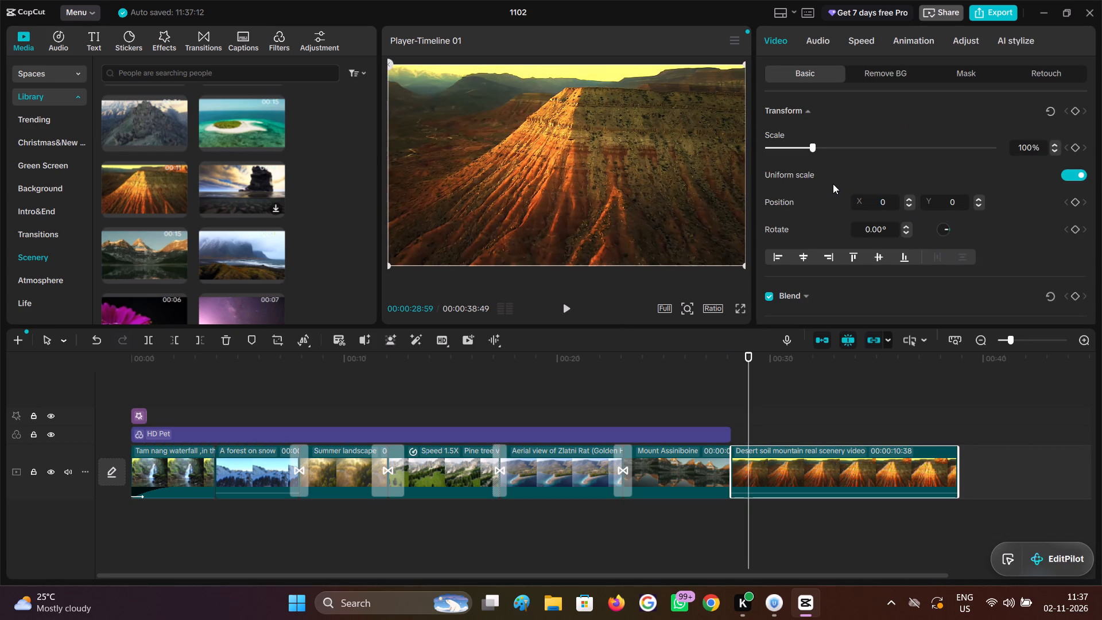
click(969, 40)
scroll(838, 170, down, 2)
scroll(770, 211, down, 4)
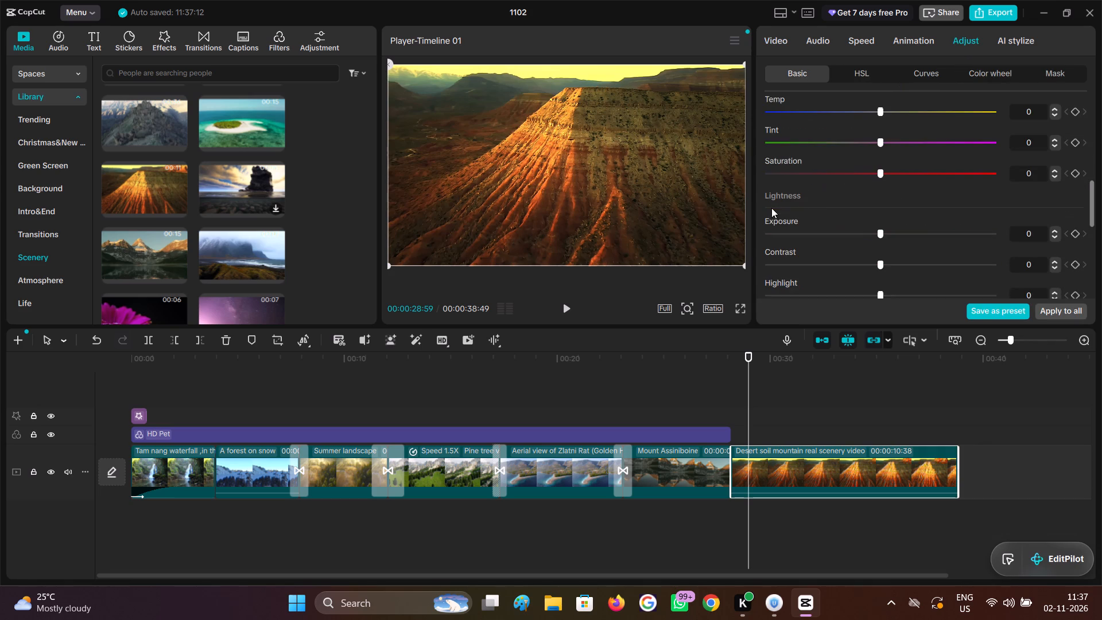
drag(883, 173, 916, 177)
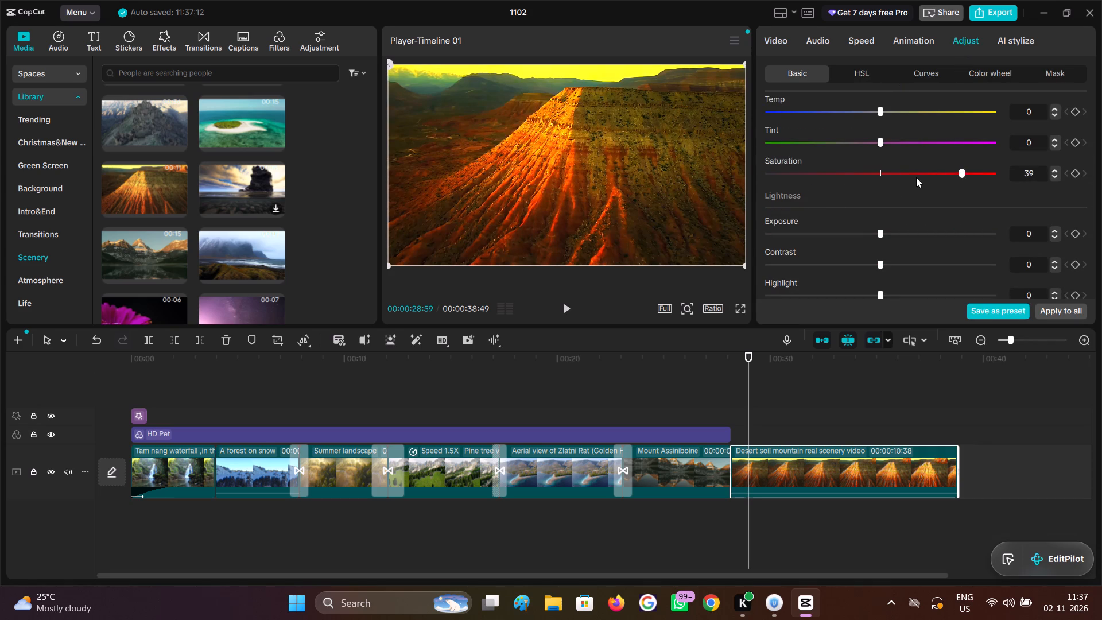
drag(916, 177, 885, 175)
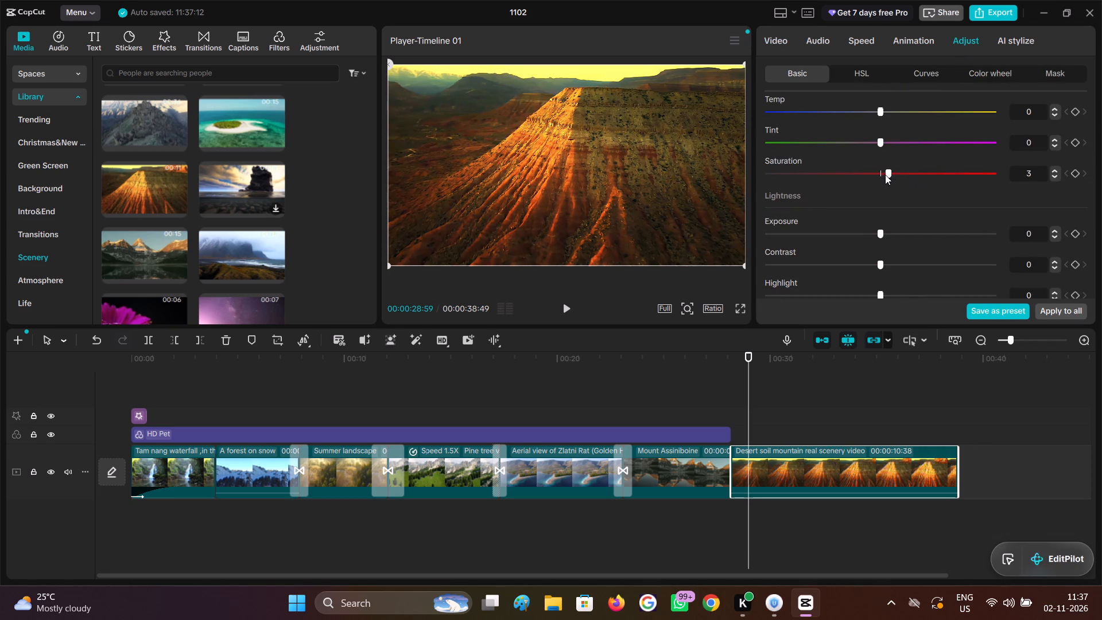
drag(885, 175, 905, 173)
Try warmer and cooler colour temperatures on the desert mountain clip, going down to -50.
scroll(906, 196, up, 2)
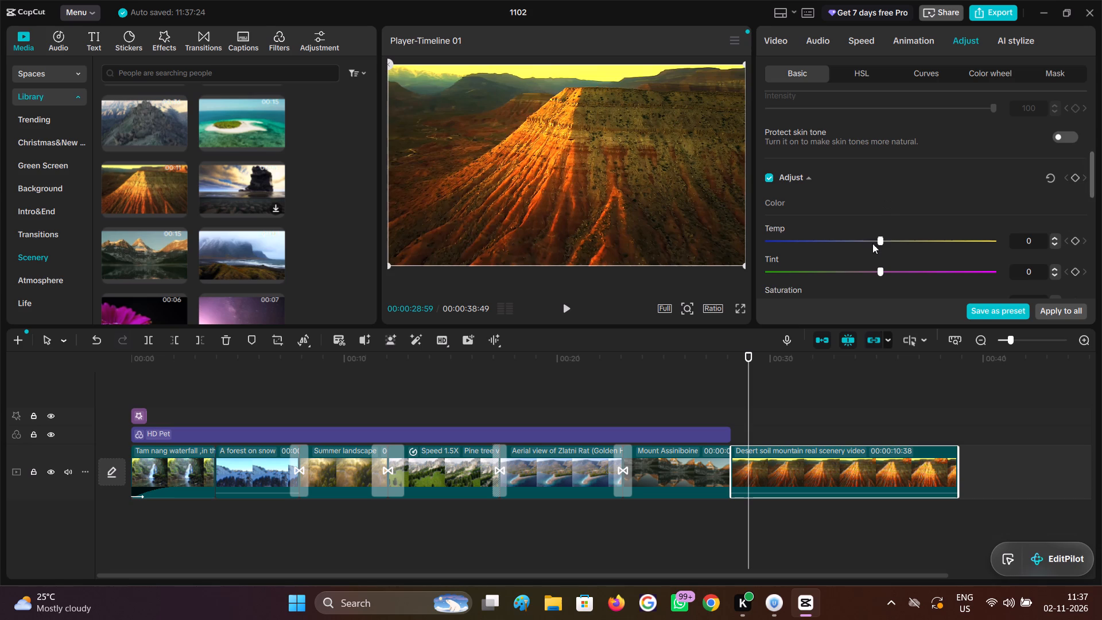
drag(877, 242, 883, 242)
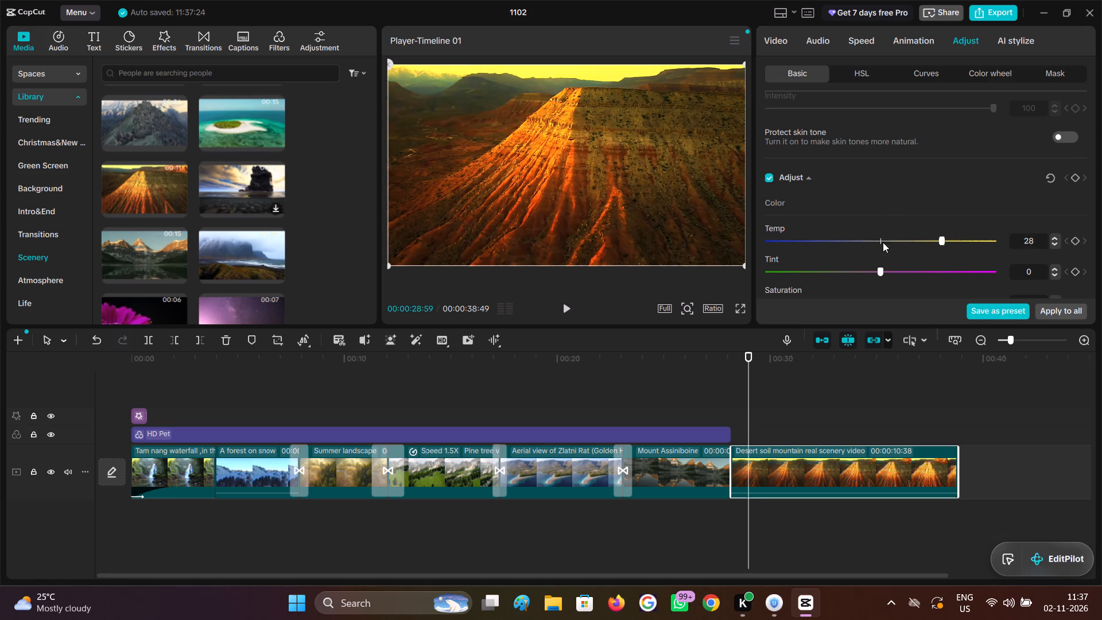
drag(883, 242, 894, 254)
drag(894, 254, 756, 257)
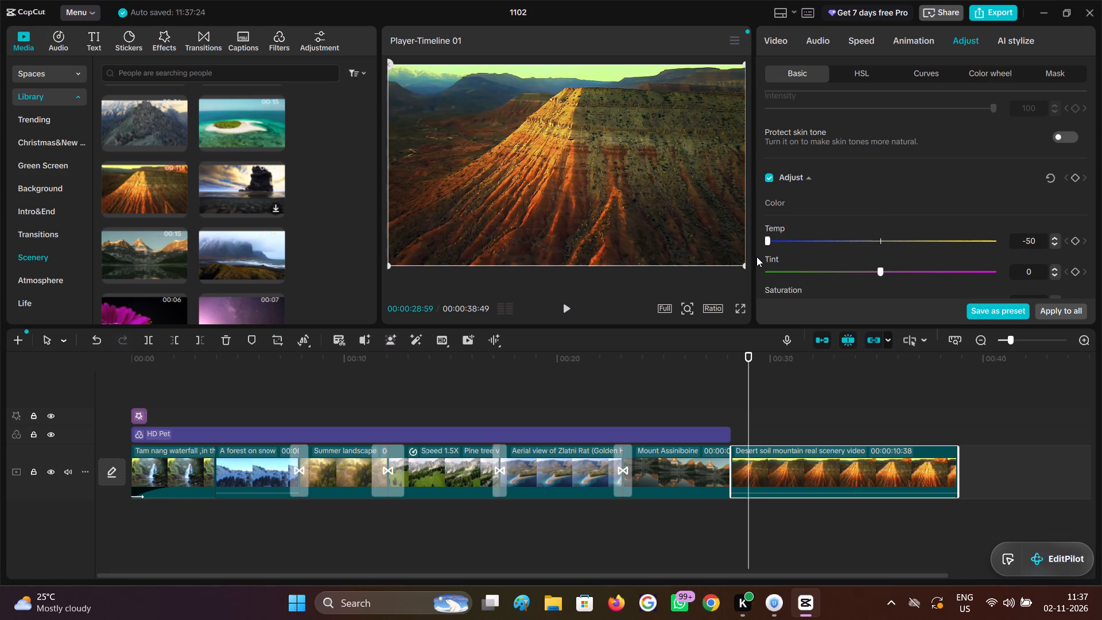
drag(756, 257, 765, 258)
Set the desert mountain clip's saturation to 15 and return its temperature to 0.
scroll(888, 238, down, 2)
drag(910, 172, 979, 166)
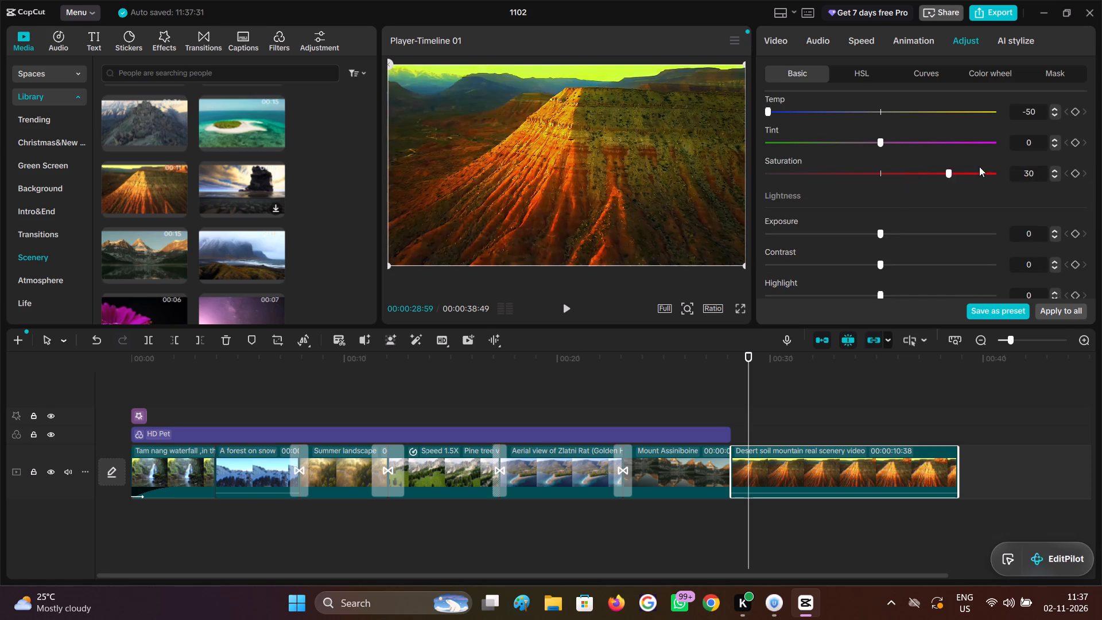
drag(979, 166, 907, 185)
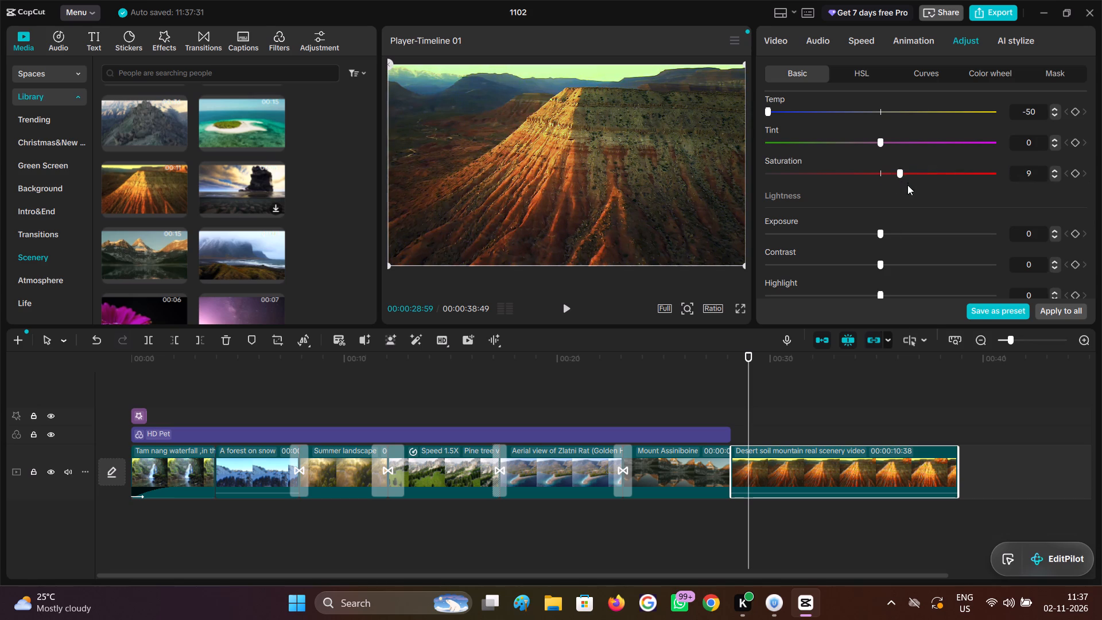
drag(907, 185, 913, 185)
scroll(902, 201, up, 1)
click(884, 175)
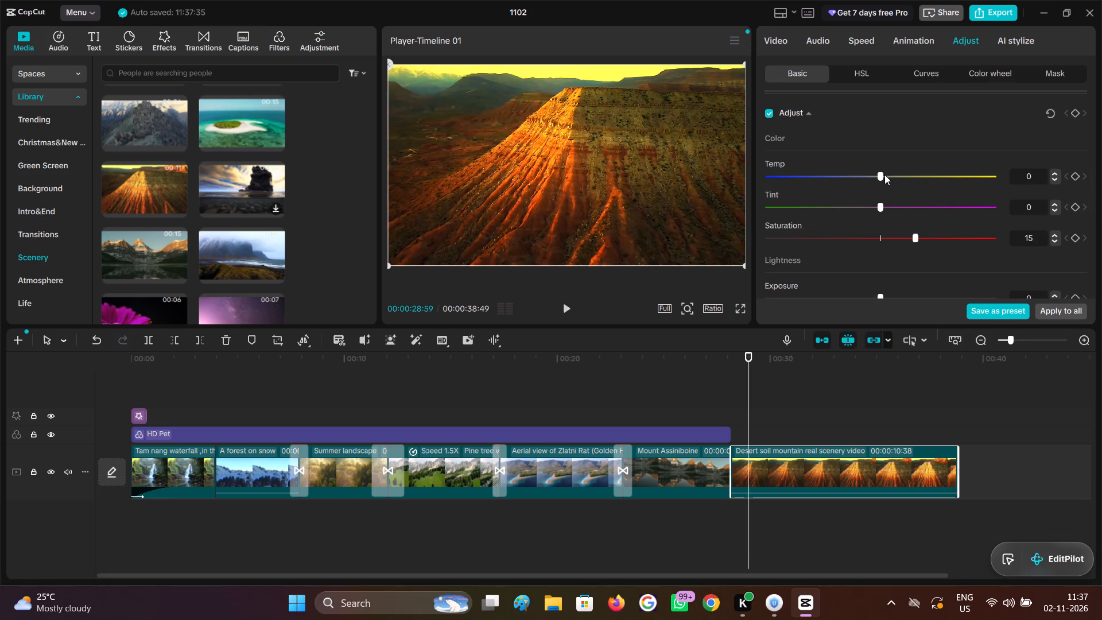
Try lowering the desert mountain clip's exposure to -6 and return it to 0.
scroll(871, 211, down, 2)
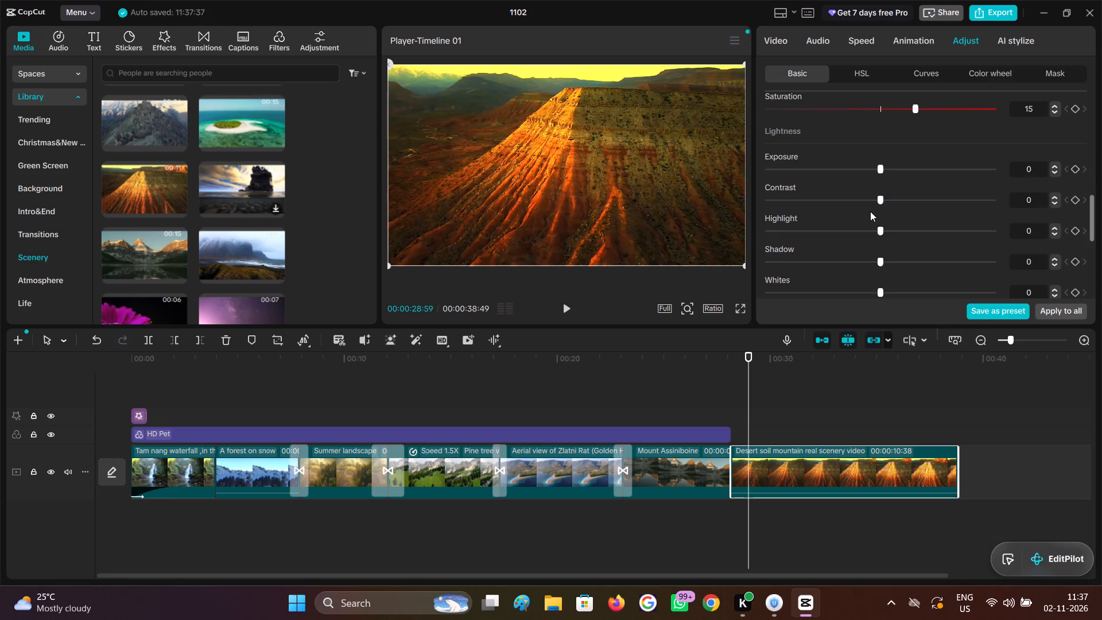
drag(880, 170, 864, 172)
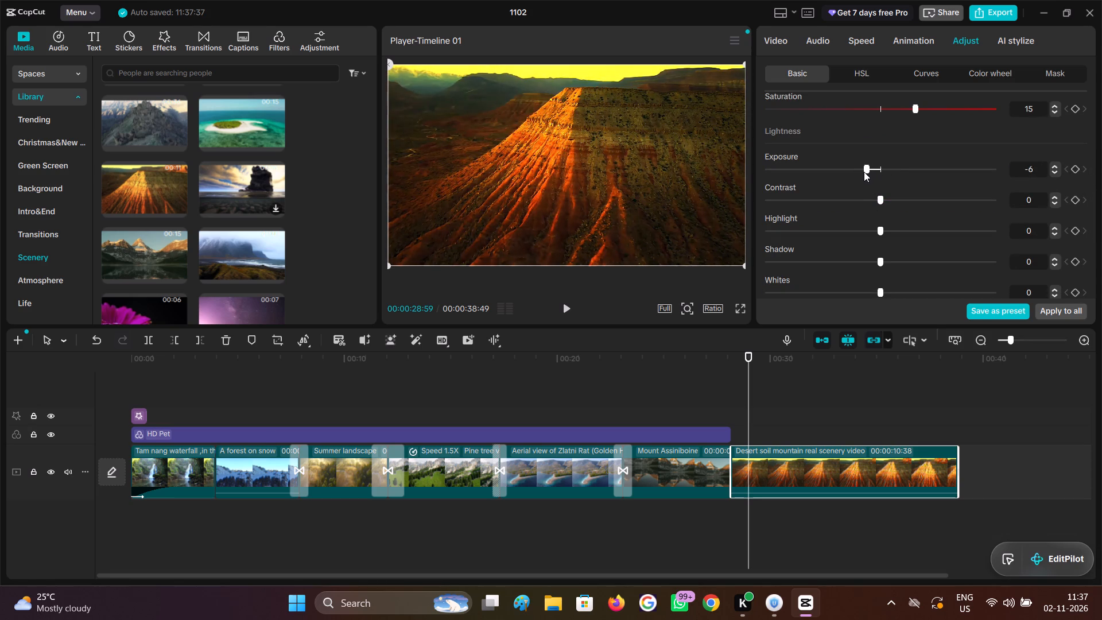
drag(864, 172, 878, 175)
Set the desert mountain clip's contrast to 7 after comparing several lower and higher amounts.
drag(880, 198, 901, 203)
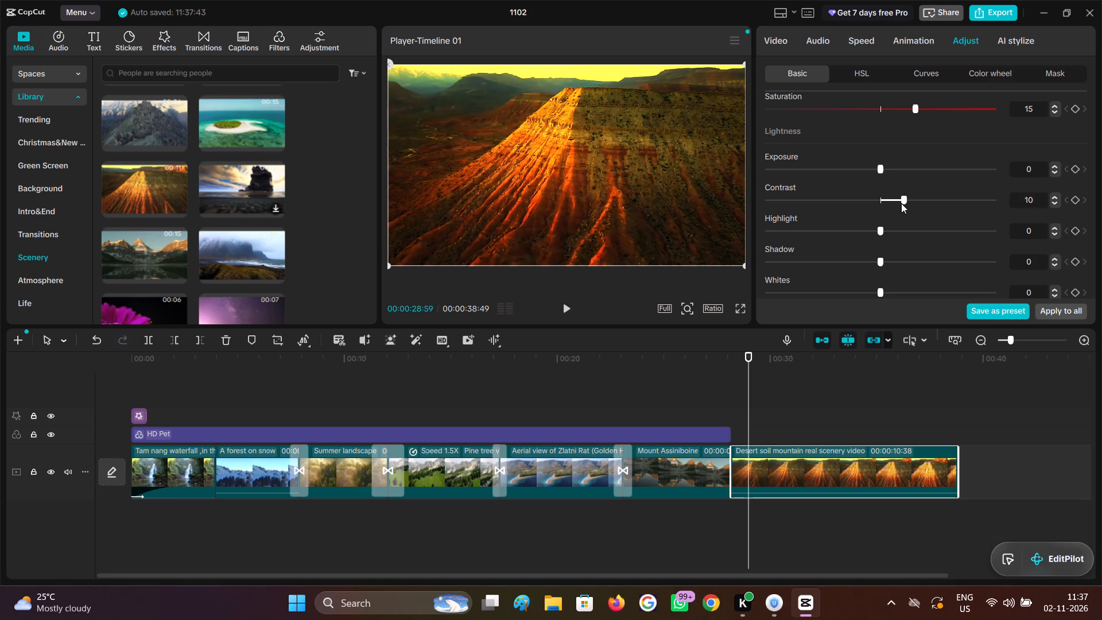
drag(901, 203, 898, 201)
drag(898, 201, 880, 205)
drag(880, 205, 876, 201)
drag(876, 201, 894, 202)
Set the desert mountain clip's highlight adjustment to 21.
drag(882, 230, 952, 237)
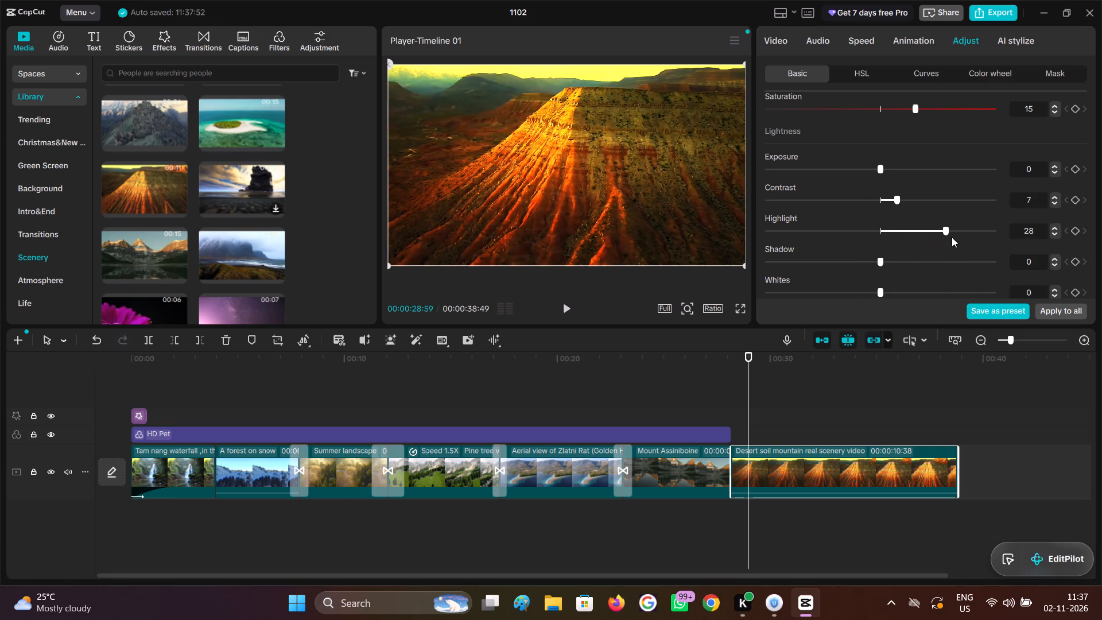
drag(952, 237, 924, 243)
drag(924, 243, 926, 243)
scroll(914, 235, down, 1)
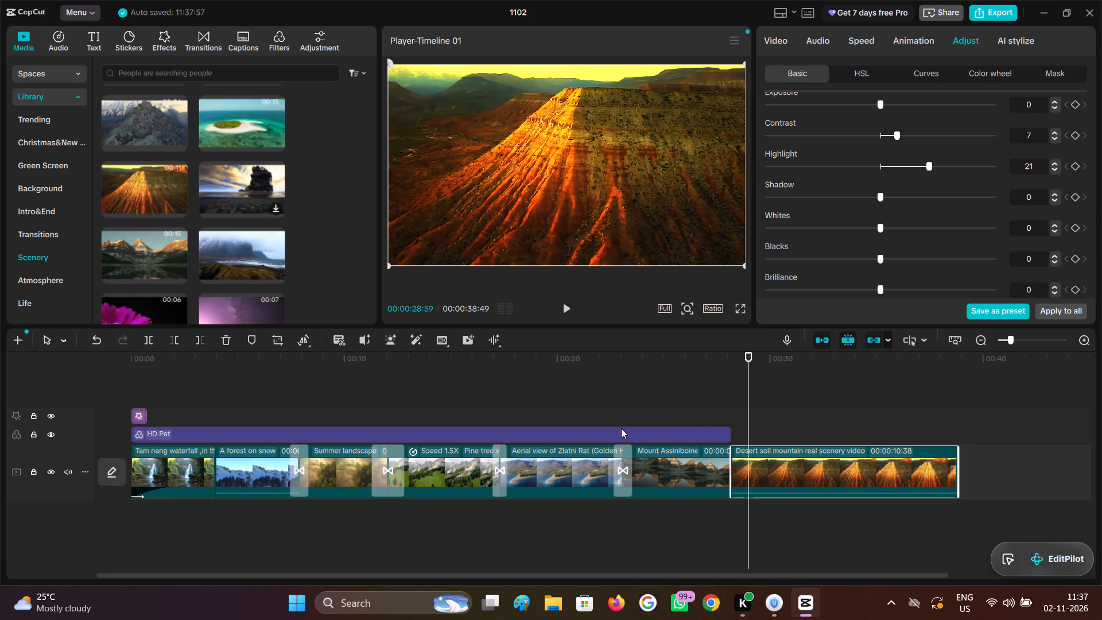
Compare the desert mountain clip with and without its colour adjustments by switching them off and on.
scroll(820, 207, up, 5)
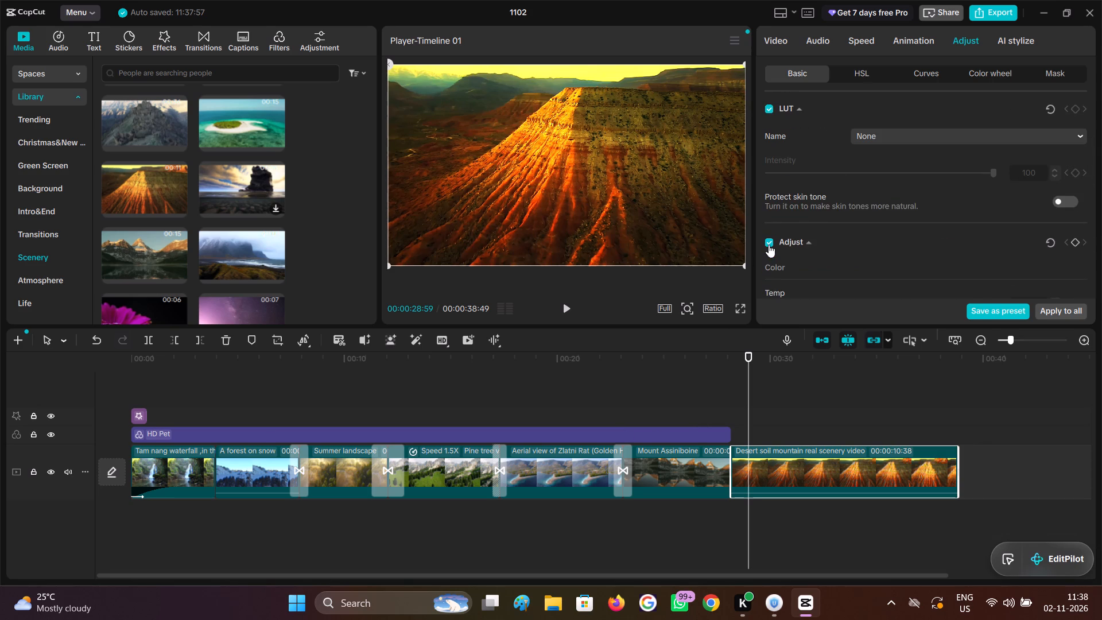
click(769, 245)
click(769, 245)
click(770, 245)
click(770, 245)
Scrub across the cut between the Mount Assiniboine and desert mountain clips and through the desert clip's opening.
click(721, 374)
drag(721, 382, 743, 385)
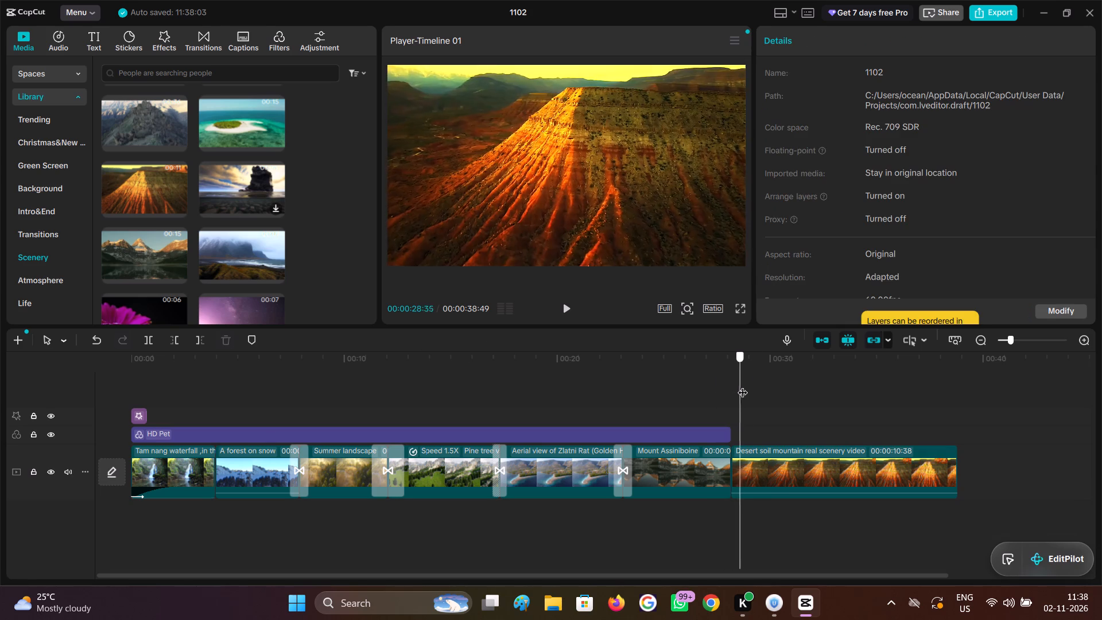
drag(743, 385, 830, 399)
click(760, 408)
double_click(748, 407)
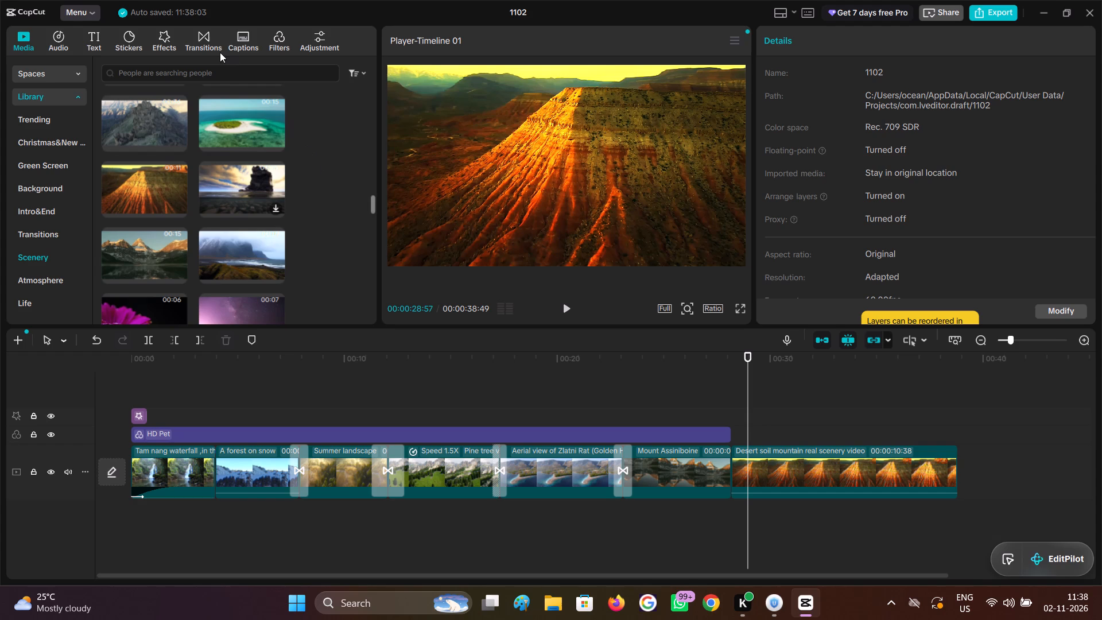
Browse the video effects categories for an effect that suits the desert mountain clip.
click(197, 40)
click(162, 46)
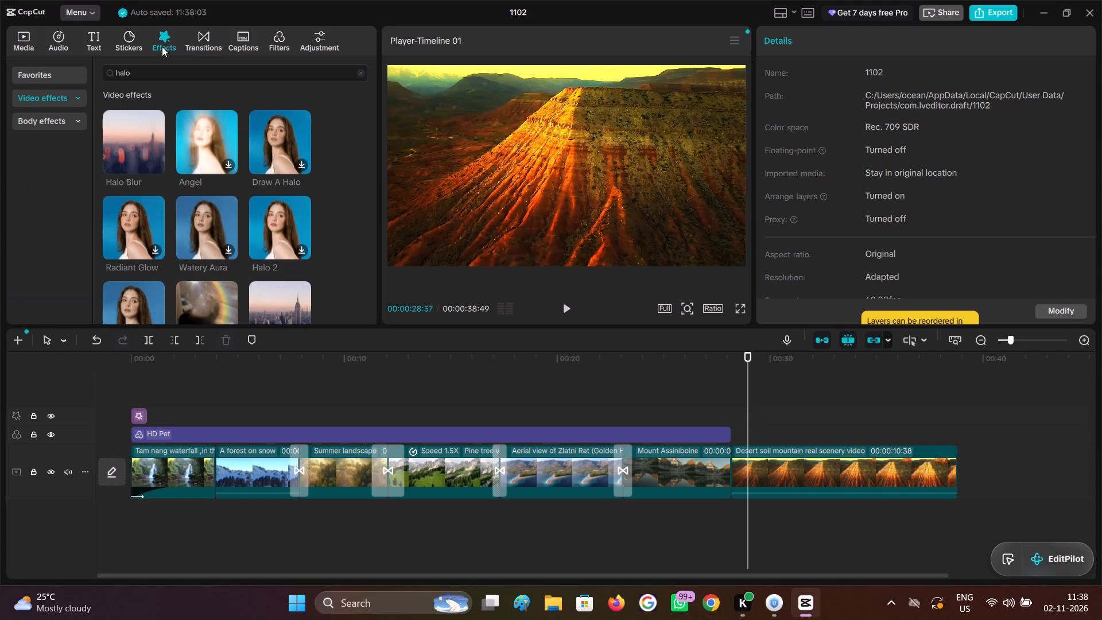
click(61, 117)
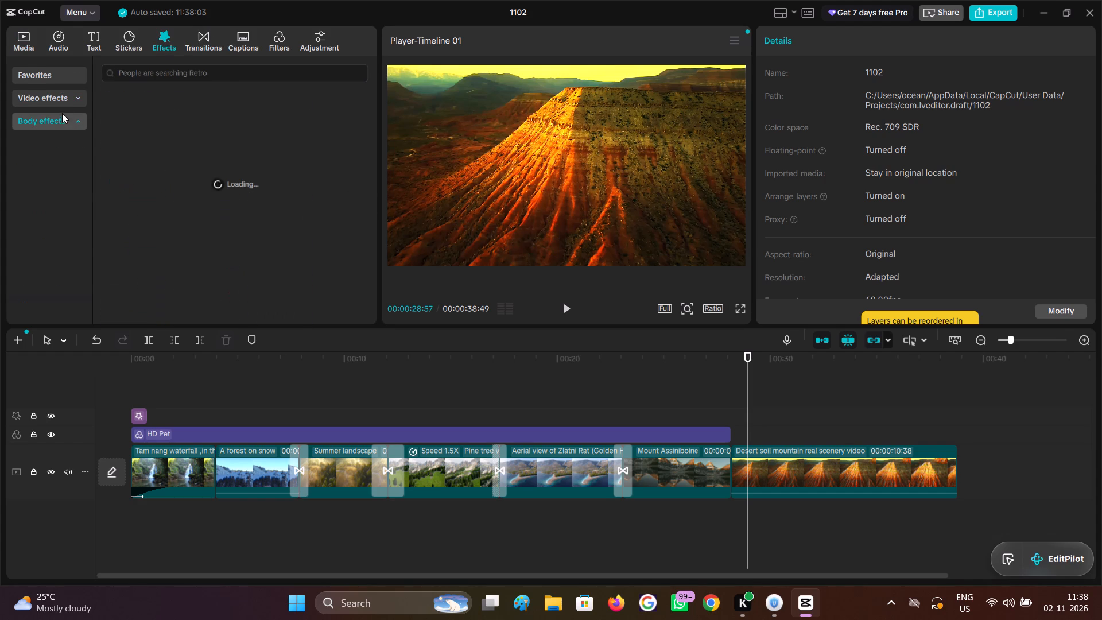
click(63, 97)
scroll(61, 254, down, 1)
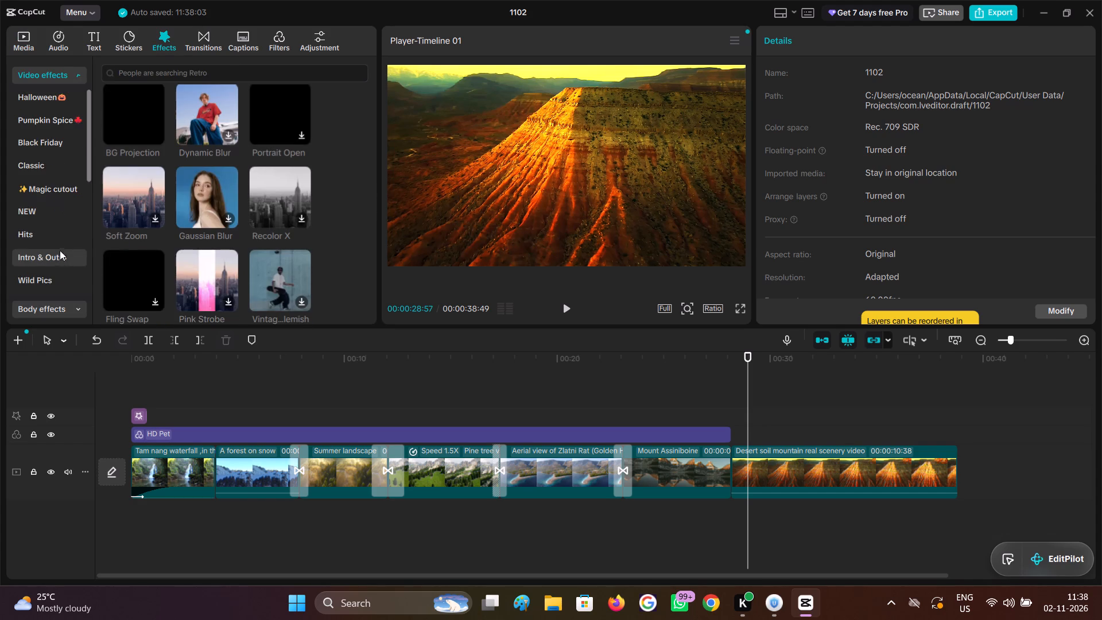
scroll(59, 244, down, 1)
click(70, 193)
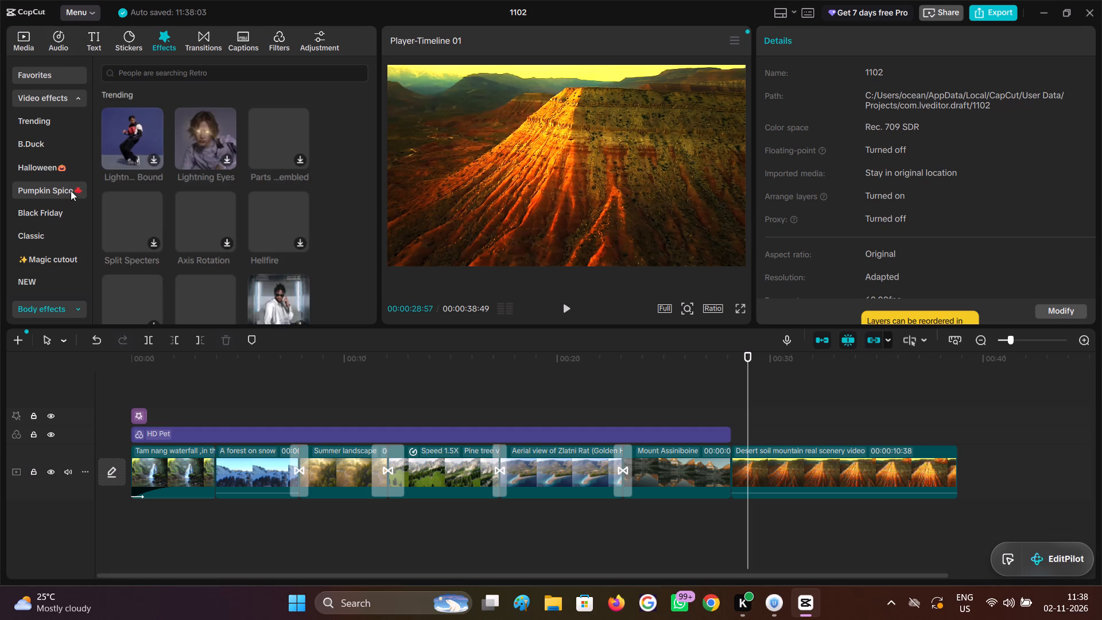
click(60, 99)
click(60, 99)
scroll(52, 258, up, 1)
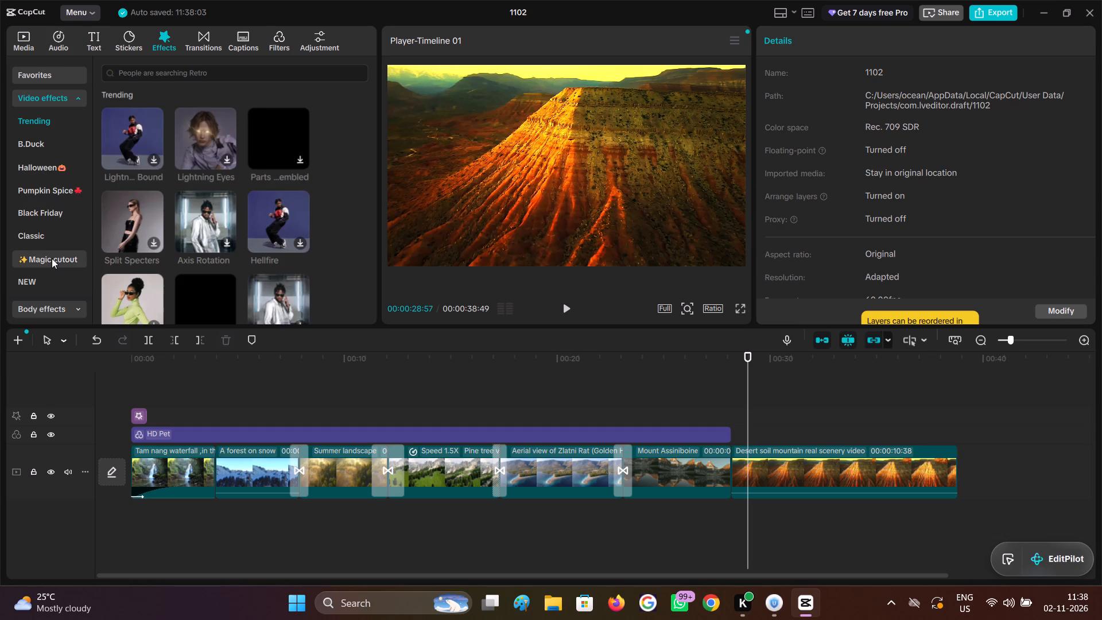
scroll(52, 258, up, 2)
scroll(52, 258, down, 2)
Add the BW Slider effect from the Intro & Outro video effects over the cut between the Mount Assiniboine and desert mountain clips.
click(51, 197)
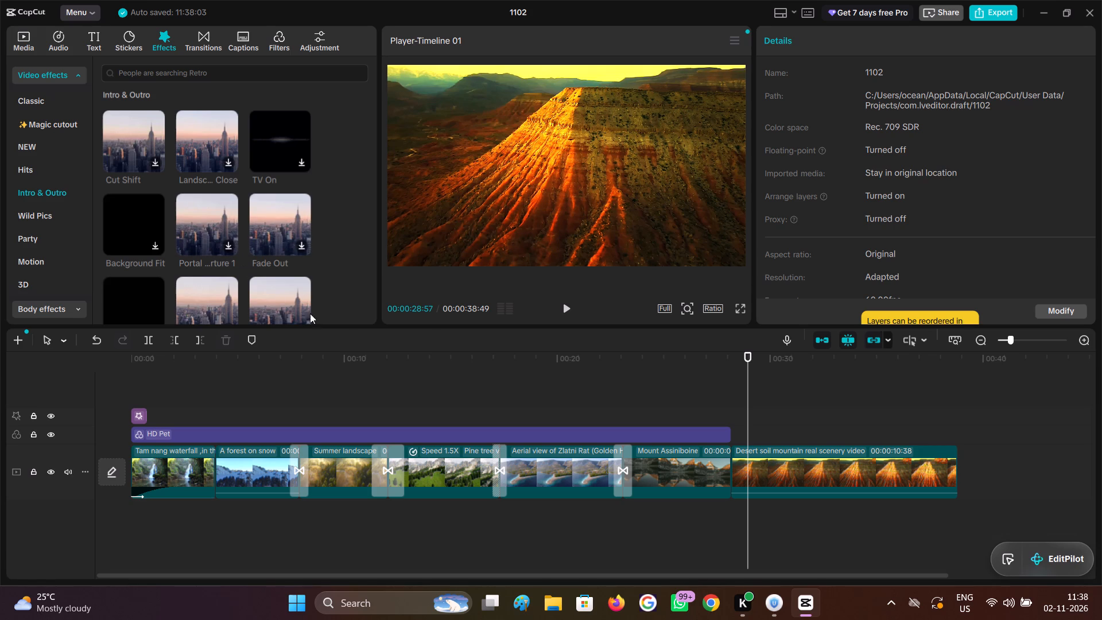
scroll(211, 222, down, 2)
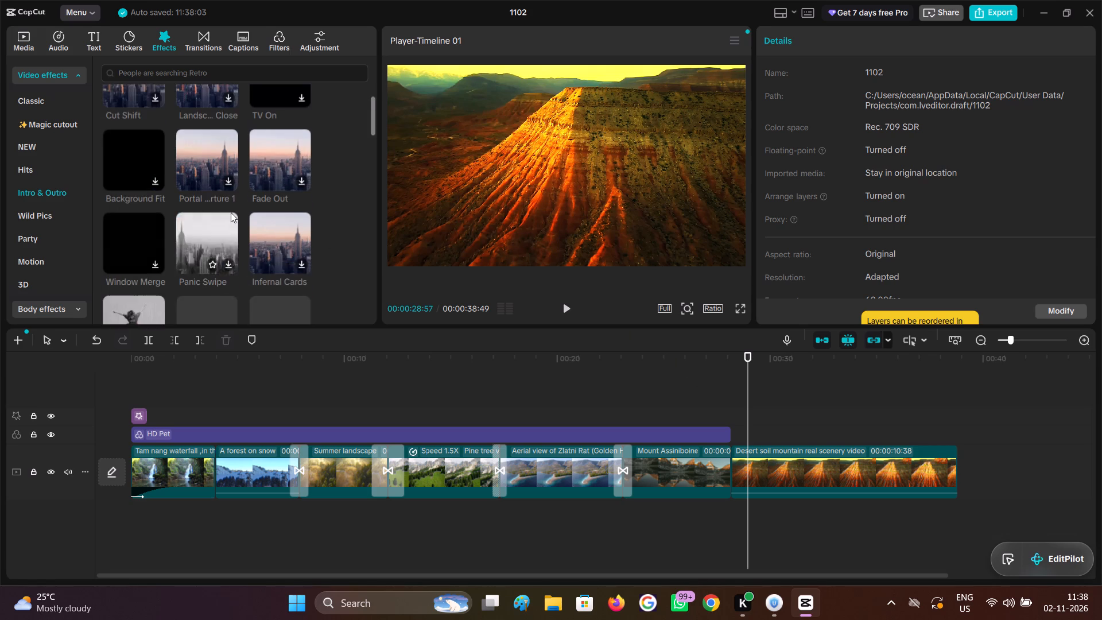
scroll(231, 212, down, 1)
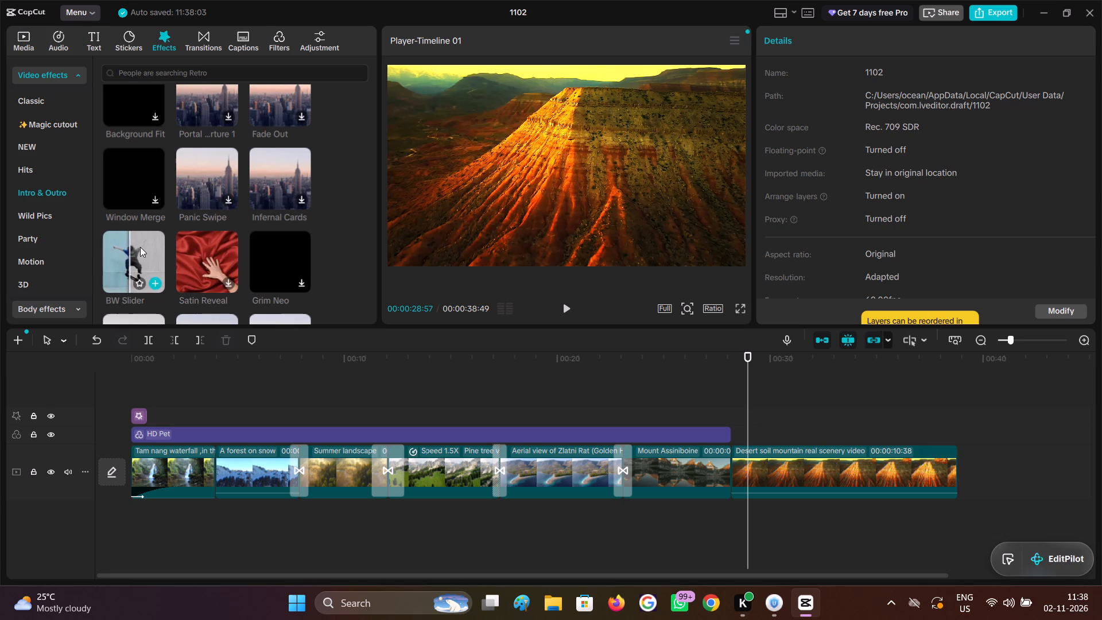
scroll(139, 246, down, 1)
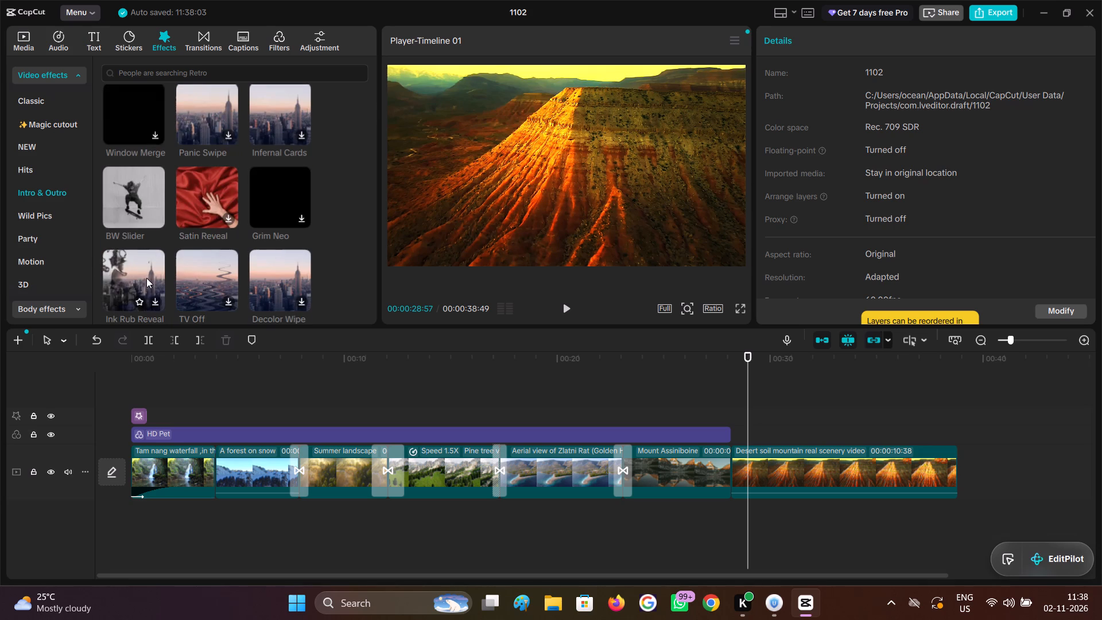
drag(142, 191, 711, 400)
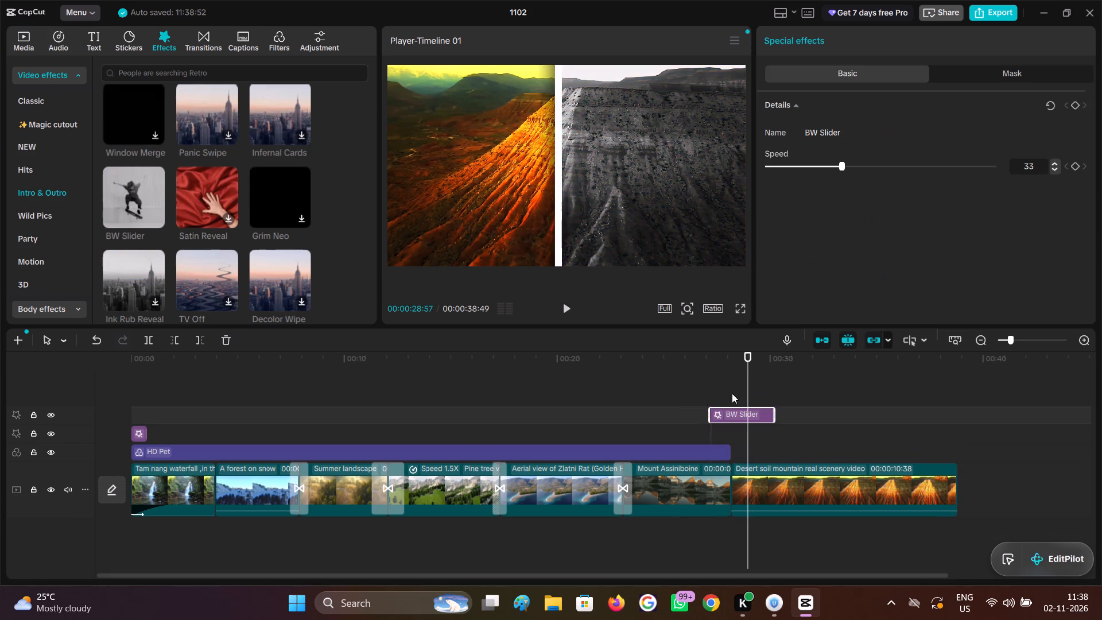
Play through the BW Slider effect over the cut into the desert mountain clip.
click(732, 393)
click(720, 393)
click(716, 393)
click(567, 306)
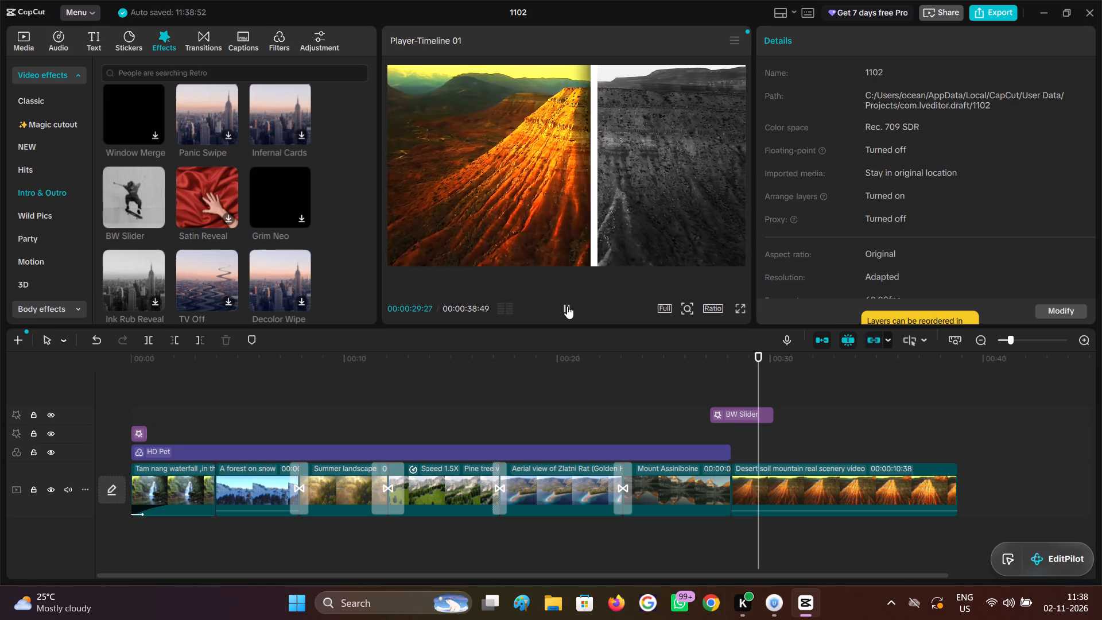
Delete the BW Slider effect from above the Mount Assiniboine and desert mountain clips.
click(740, 414)
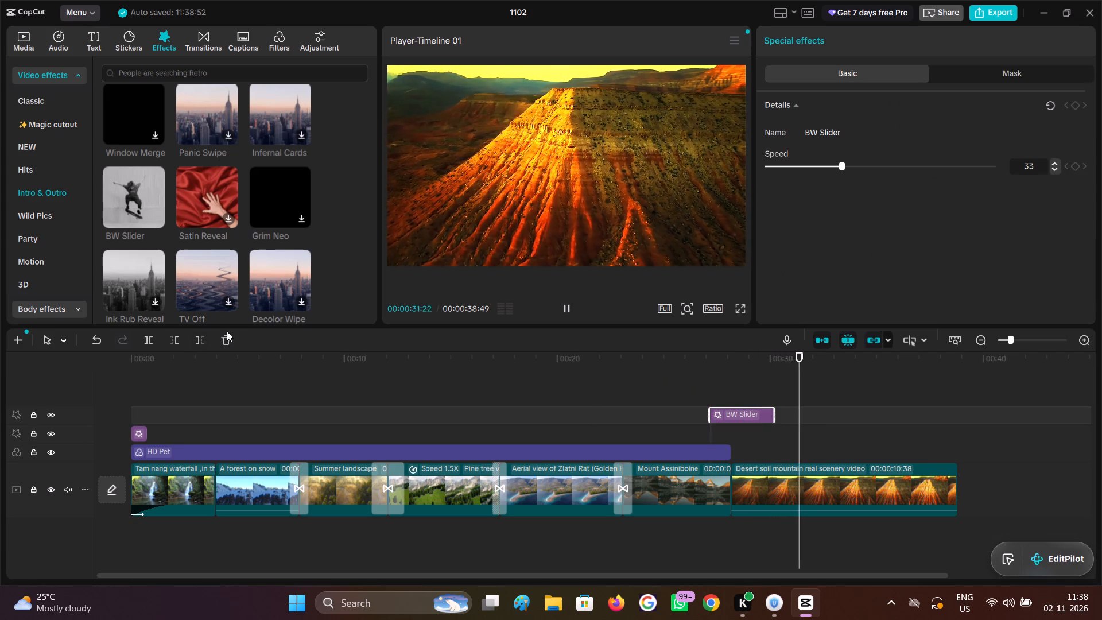
click(227, 343)
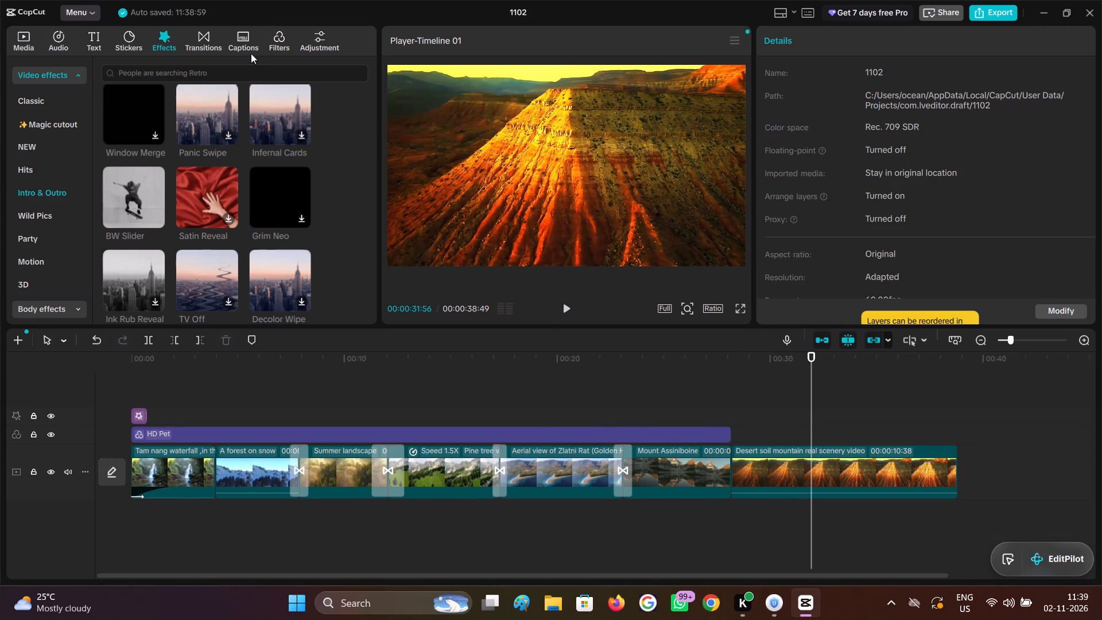
Look through the glare transitions and preview Heatwave Flash.
drag(197, 38, 200, 48)
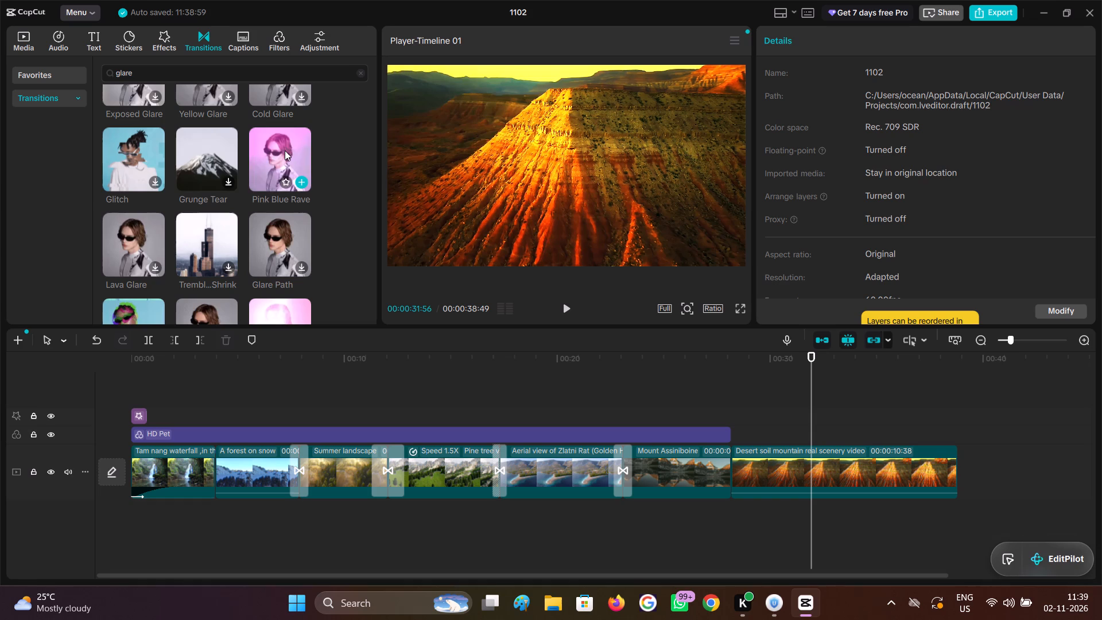
scroll(204, 232, up, 2)
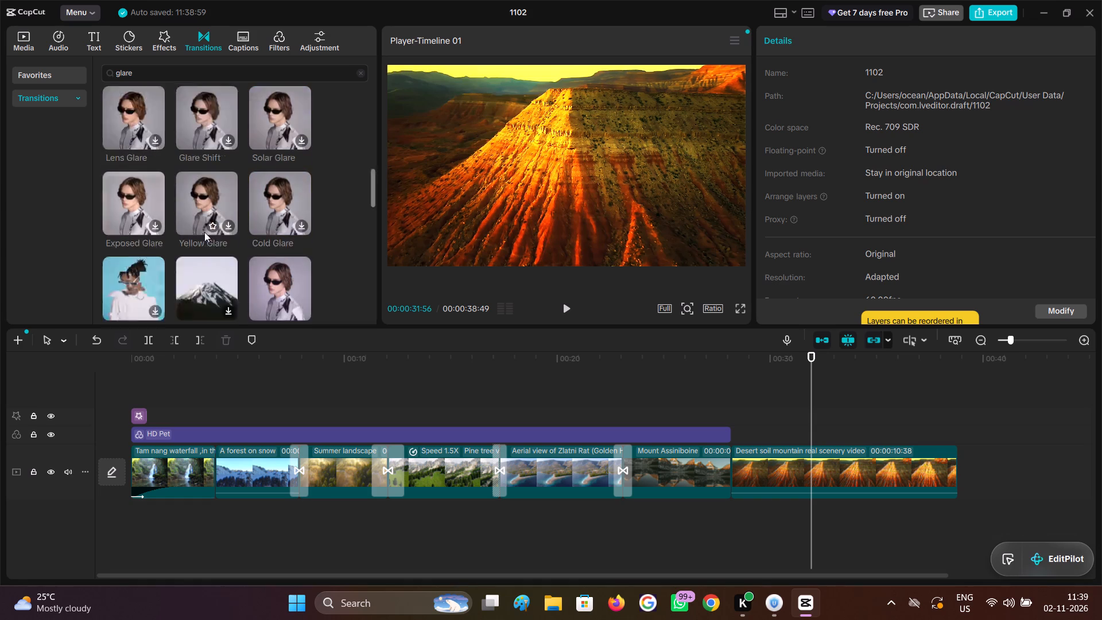
scroll(204, 232, up, 13)
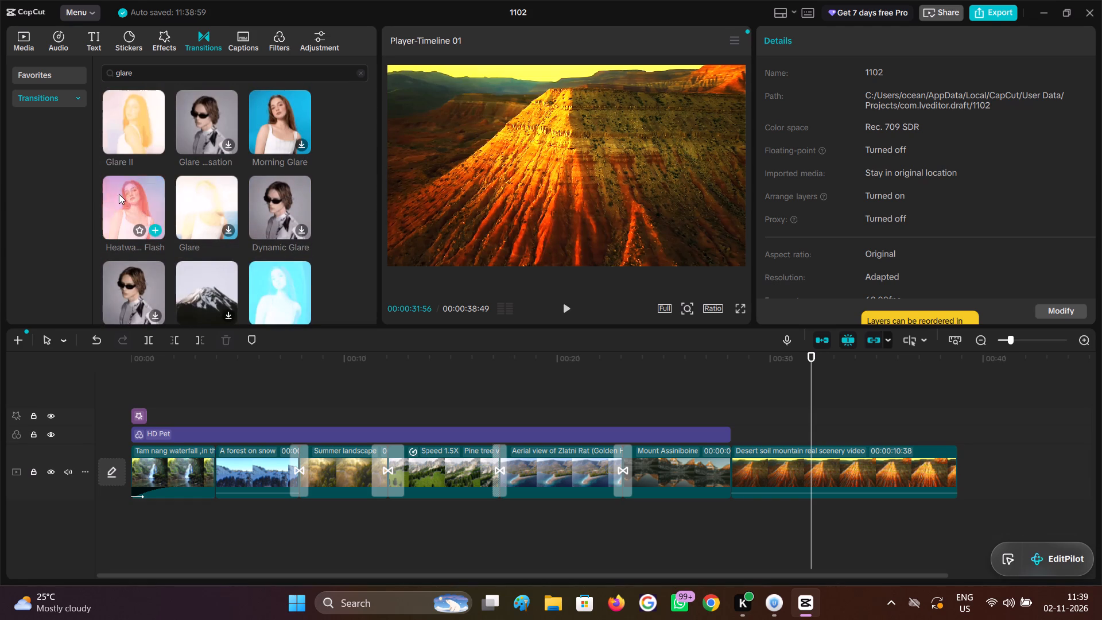
click(127, 189)
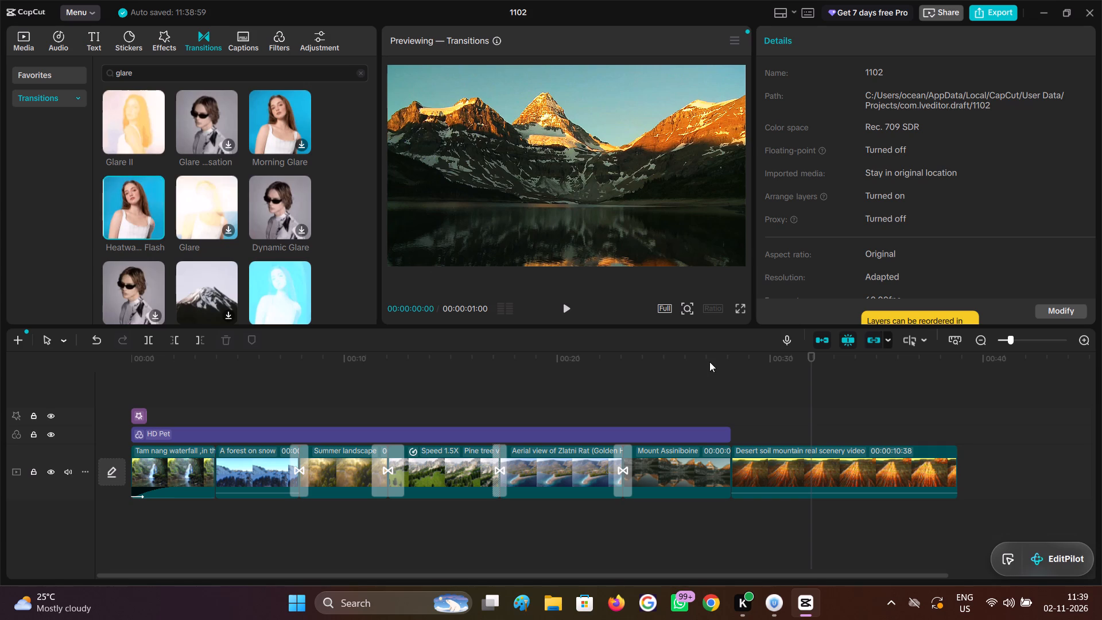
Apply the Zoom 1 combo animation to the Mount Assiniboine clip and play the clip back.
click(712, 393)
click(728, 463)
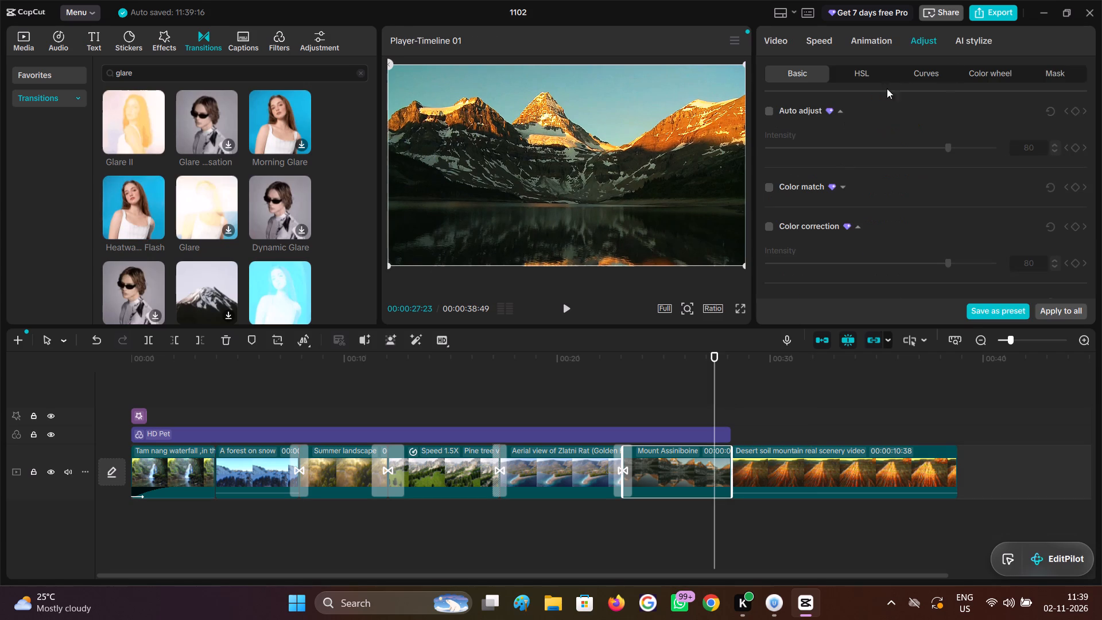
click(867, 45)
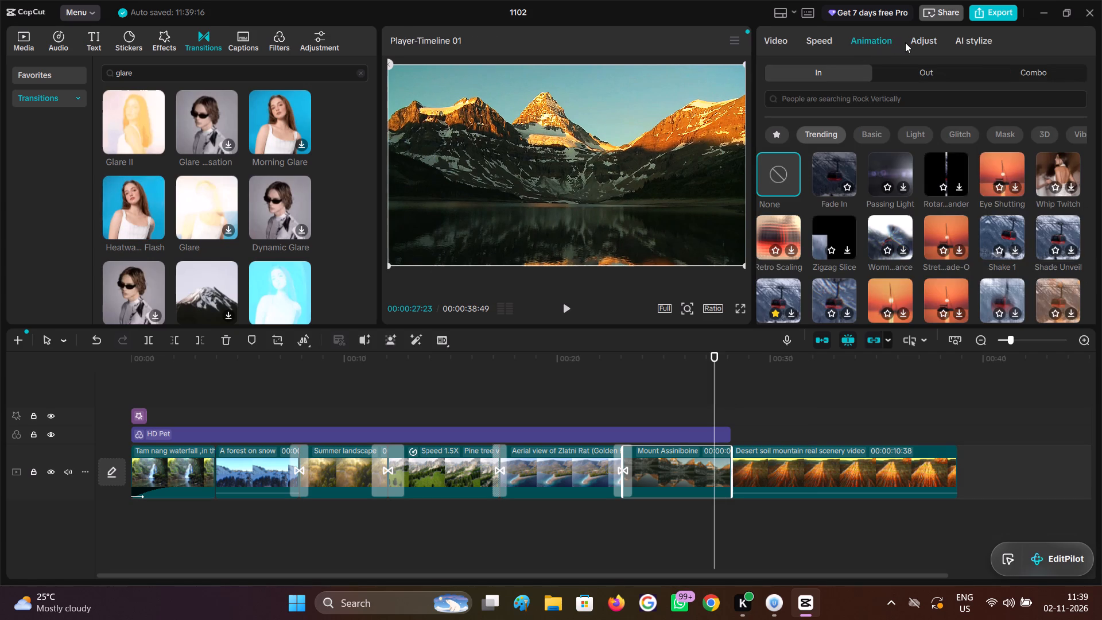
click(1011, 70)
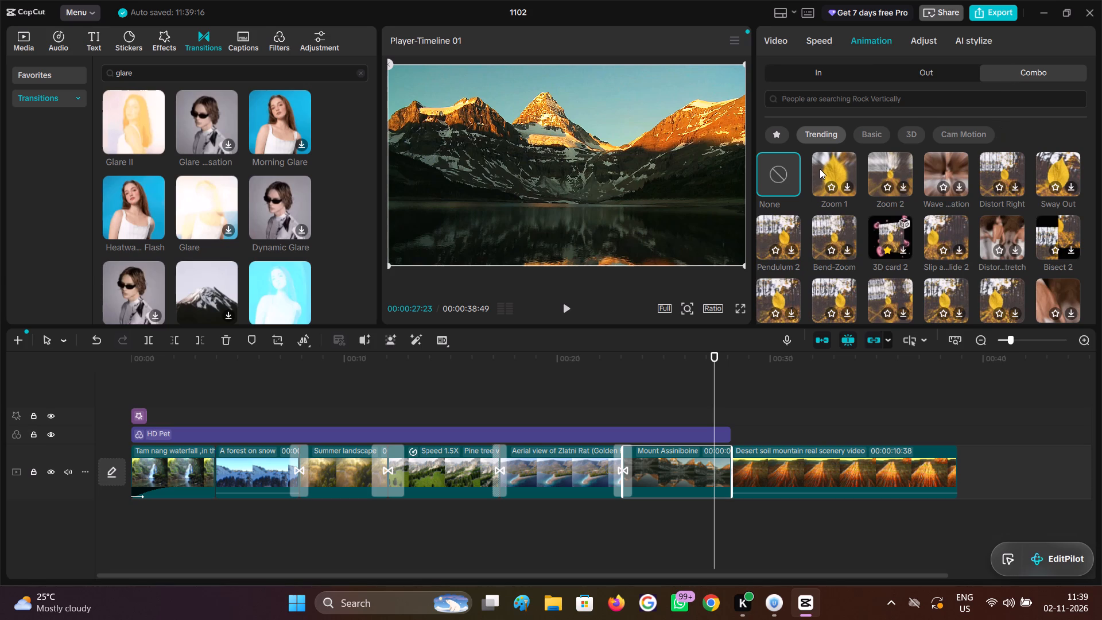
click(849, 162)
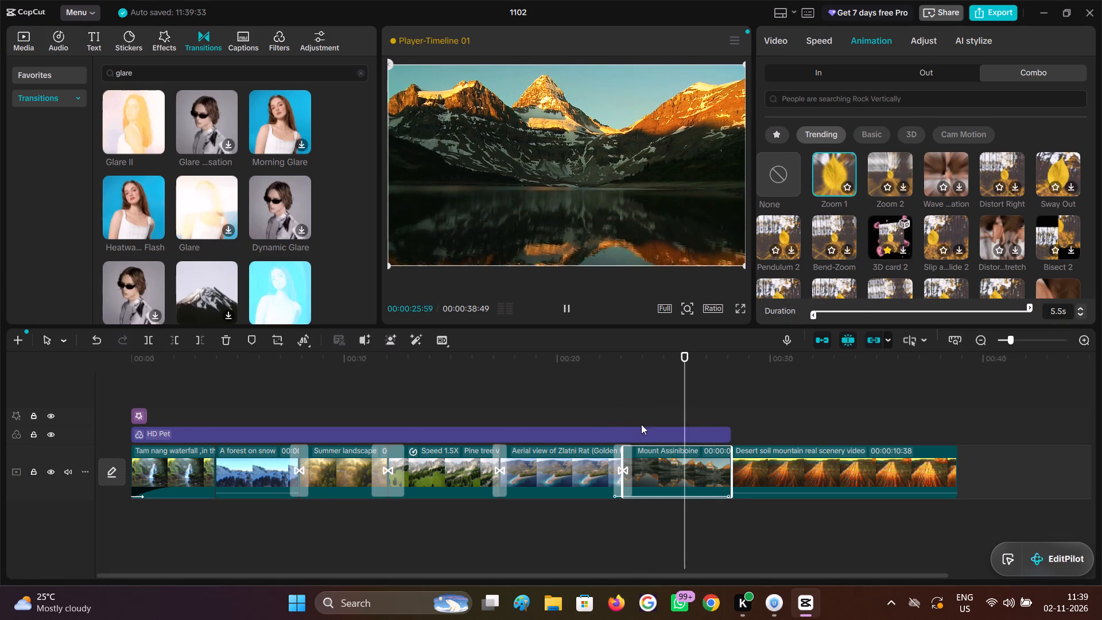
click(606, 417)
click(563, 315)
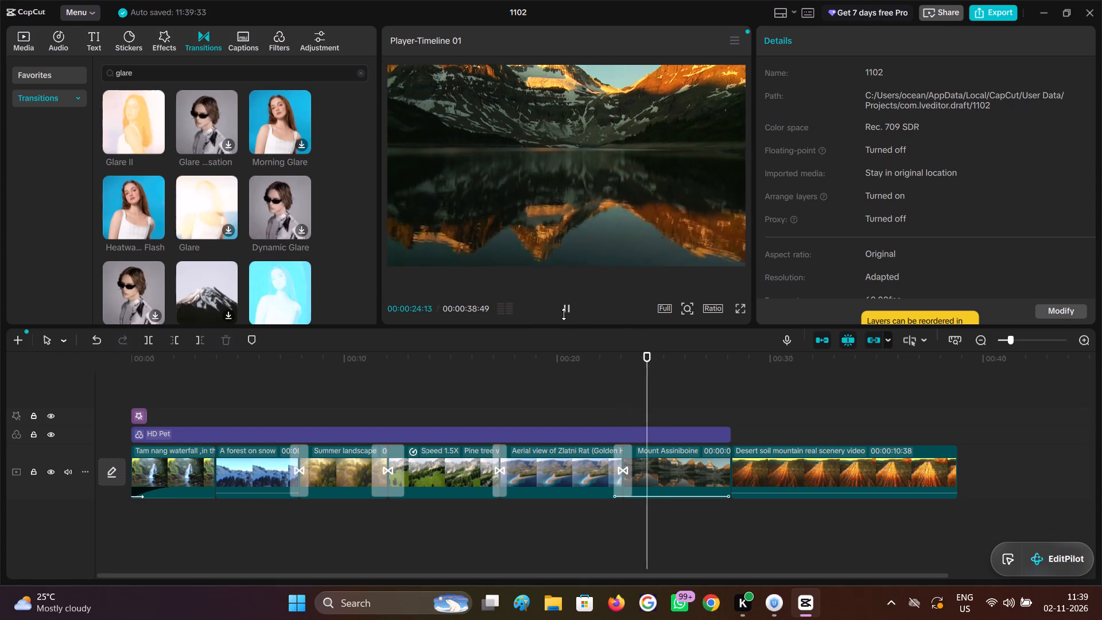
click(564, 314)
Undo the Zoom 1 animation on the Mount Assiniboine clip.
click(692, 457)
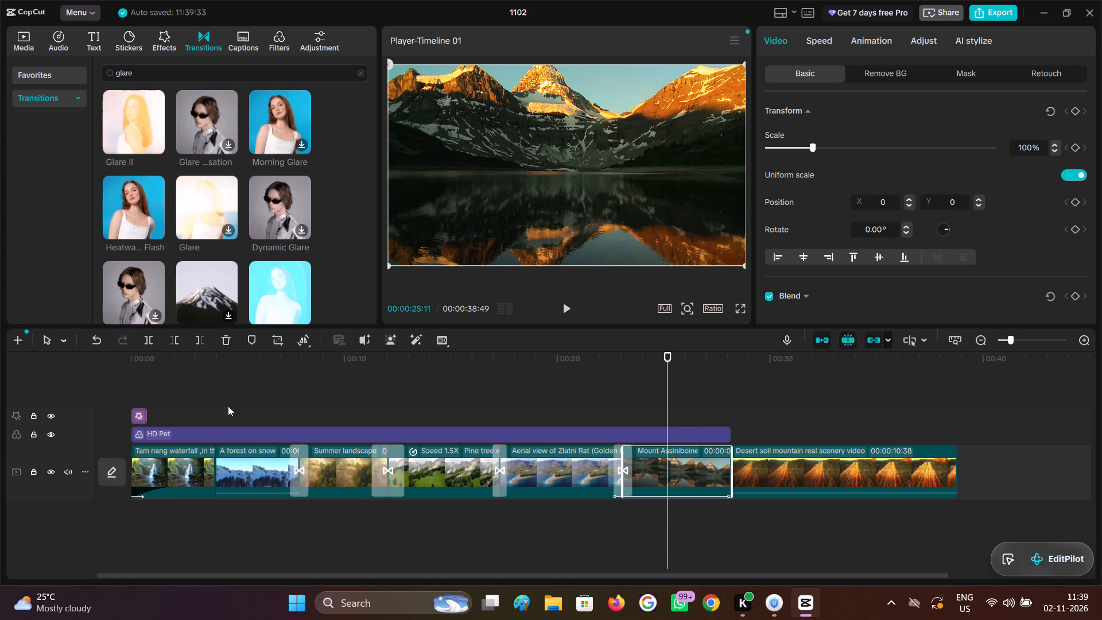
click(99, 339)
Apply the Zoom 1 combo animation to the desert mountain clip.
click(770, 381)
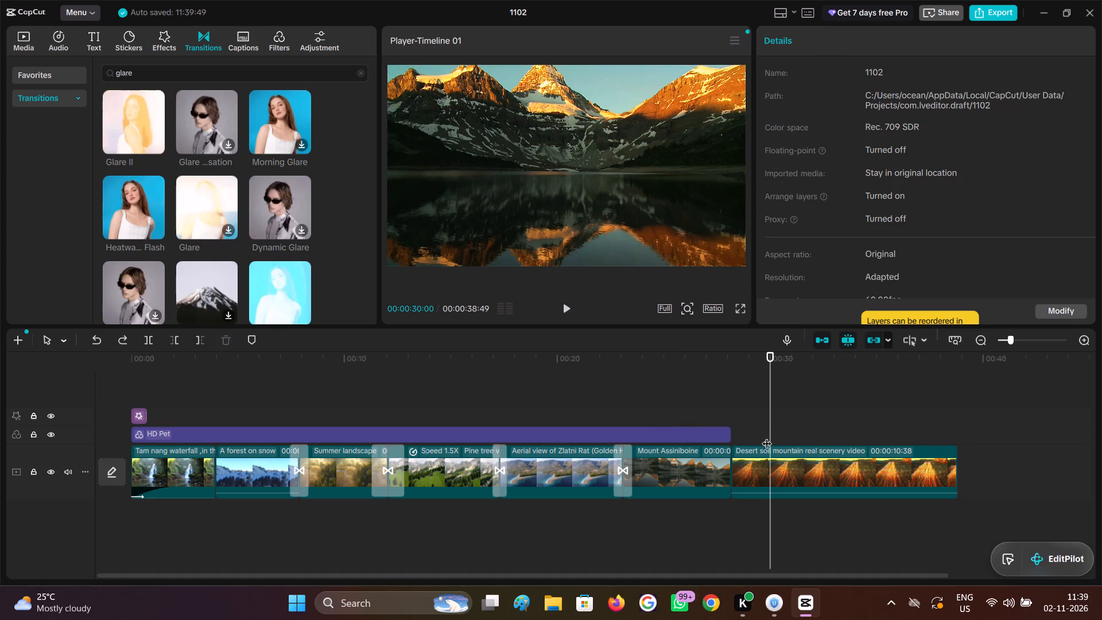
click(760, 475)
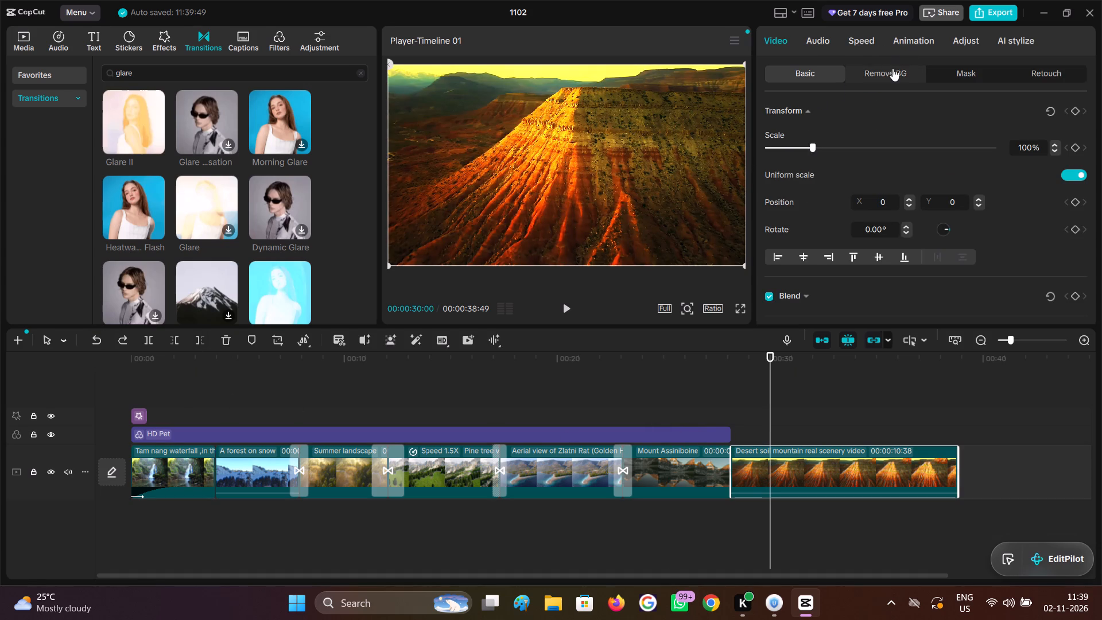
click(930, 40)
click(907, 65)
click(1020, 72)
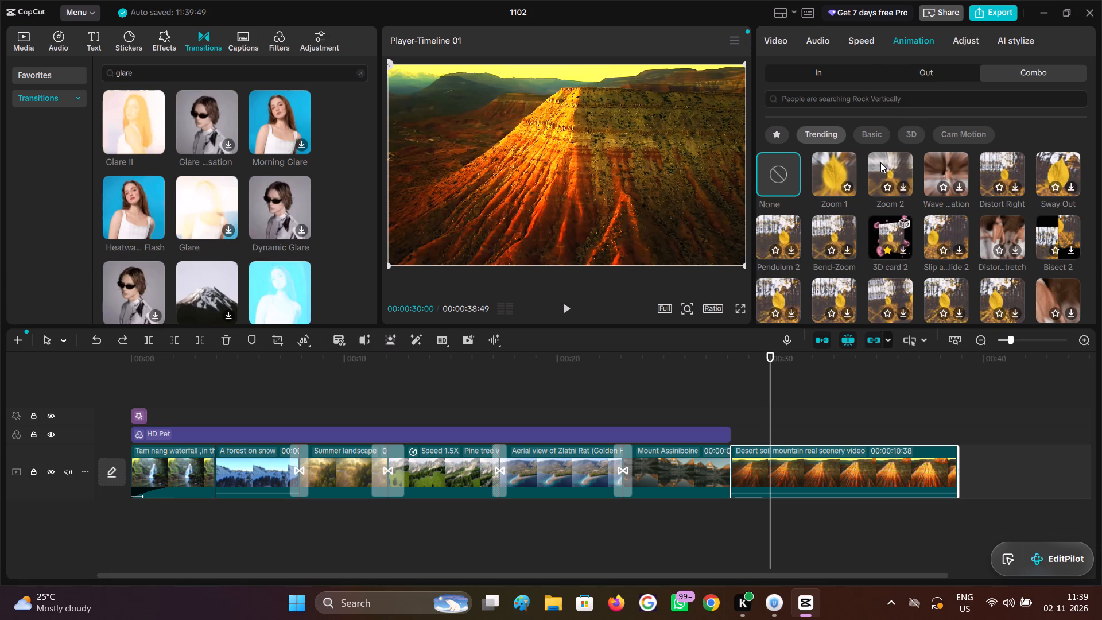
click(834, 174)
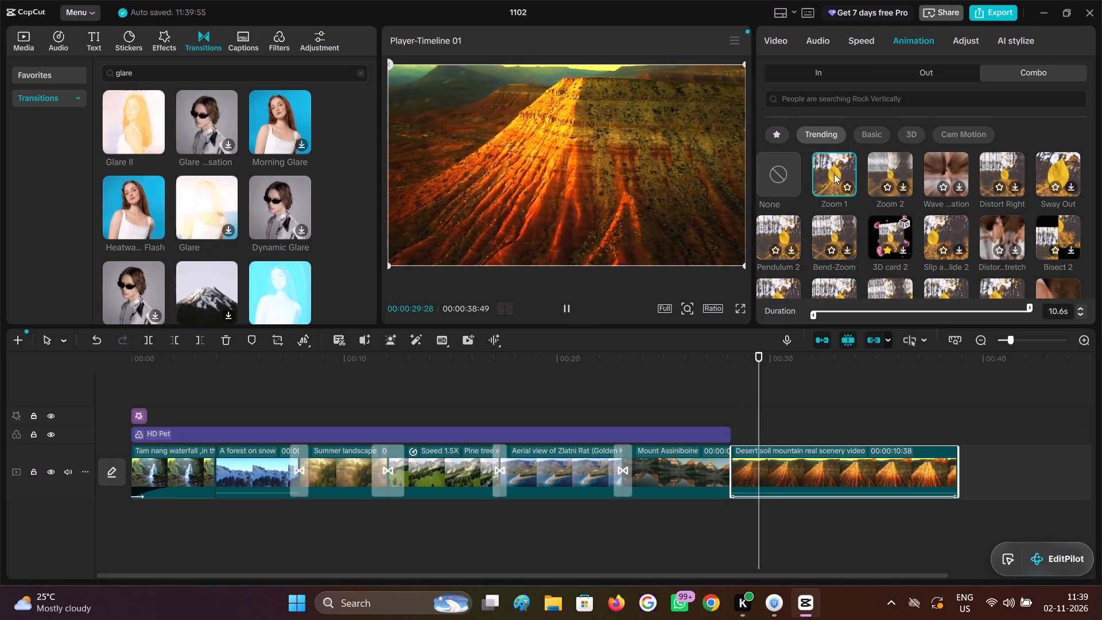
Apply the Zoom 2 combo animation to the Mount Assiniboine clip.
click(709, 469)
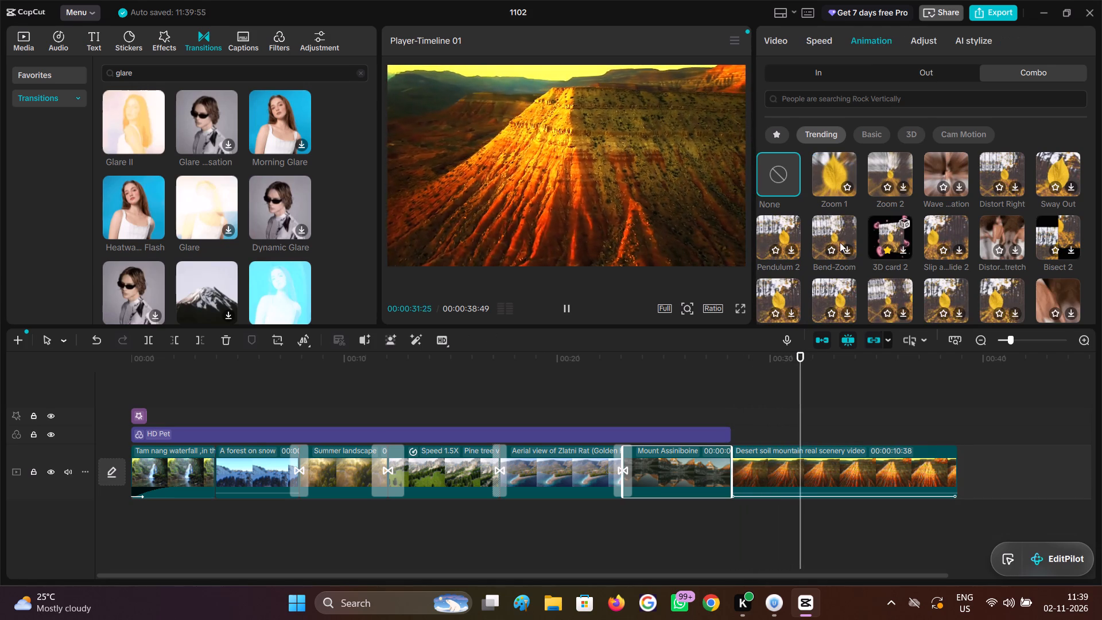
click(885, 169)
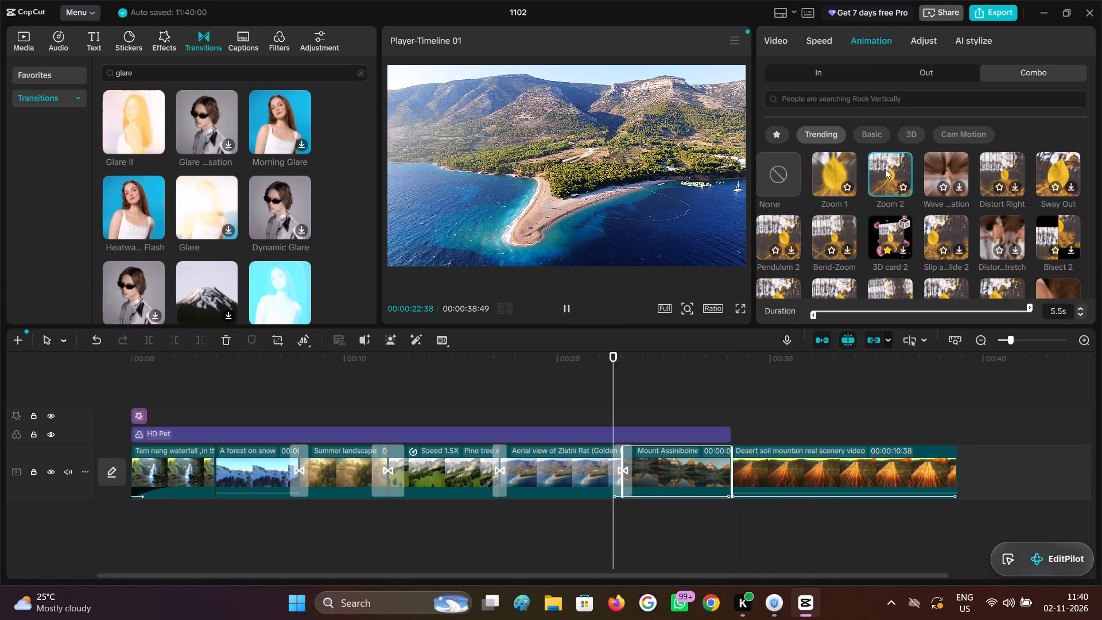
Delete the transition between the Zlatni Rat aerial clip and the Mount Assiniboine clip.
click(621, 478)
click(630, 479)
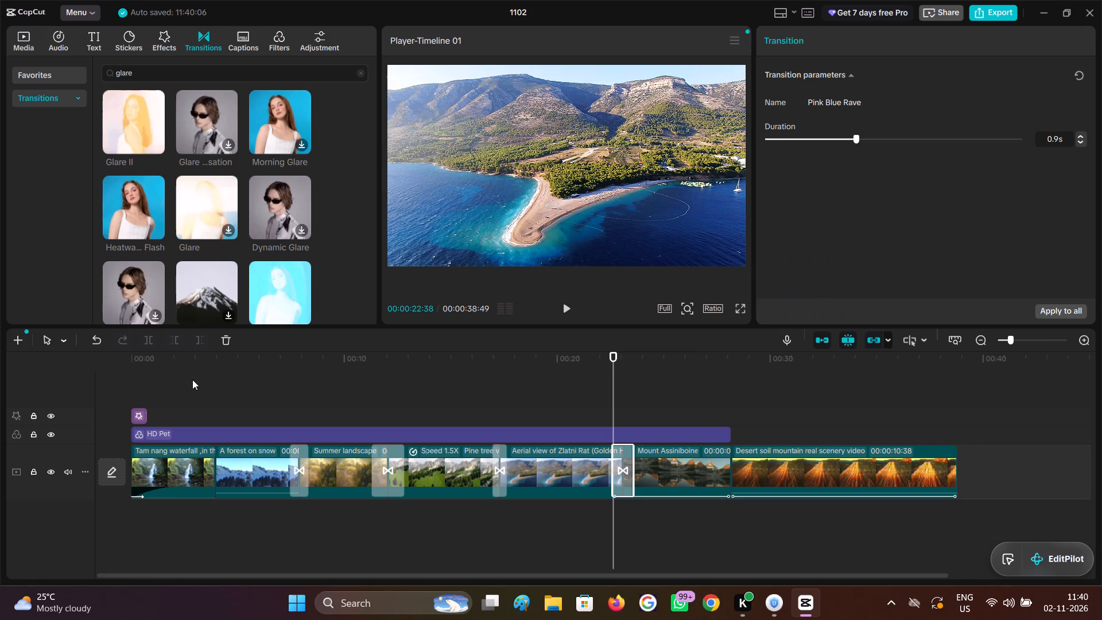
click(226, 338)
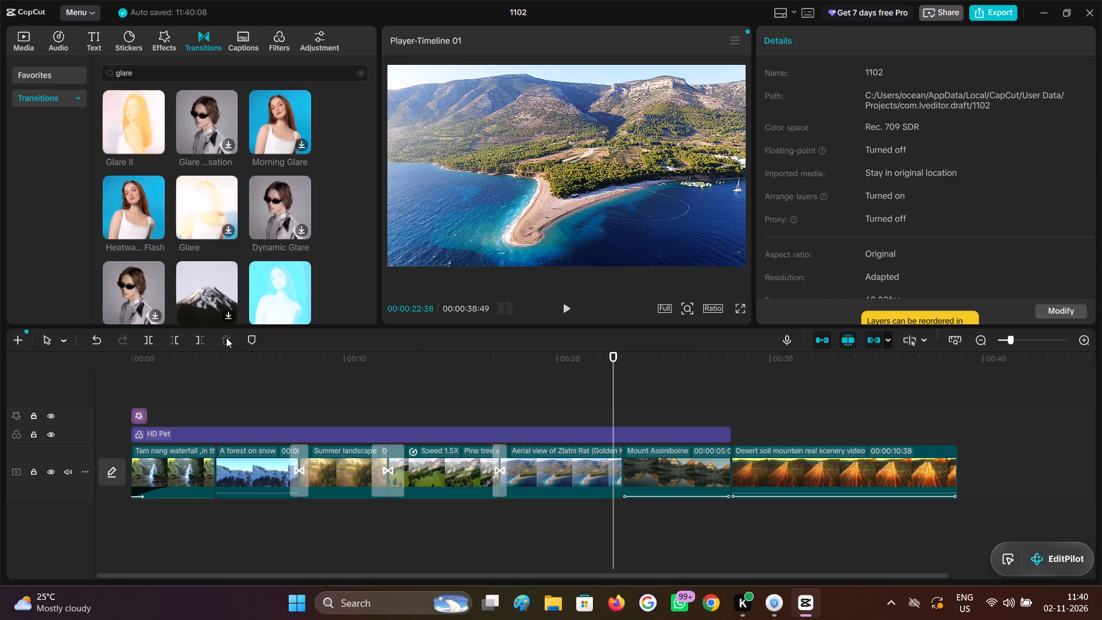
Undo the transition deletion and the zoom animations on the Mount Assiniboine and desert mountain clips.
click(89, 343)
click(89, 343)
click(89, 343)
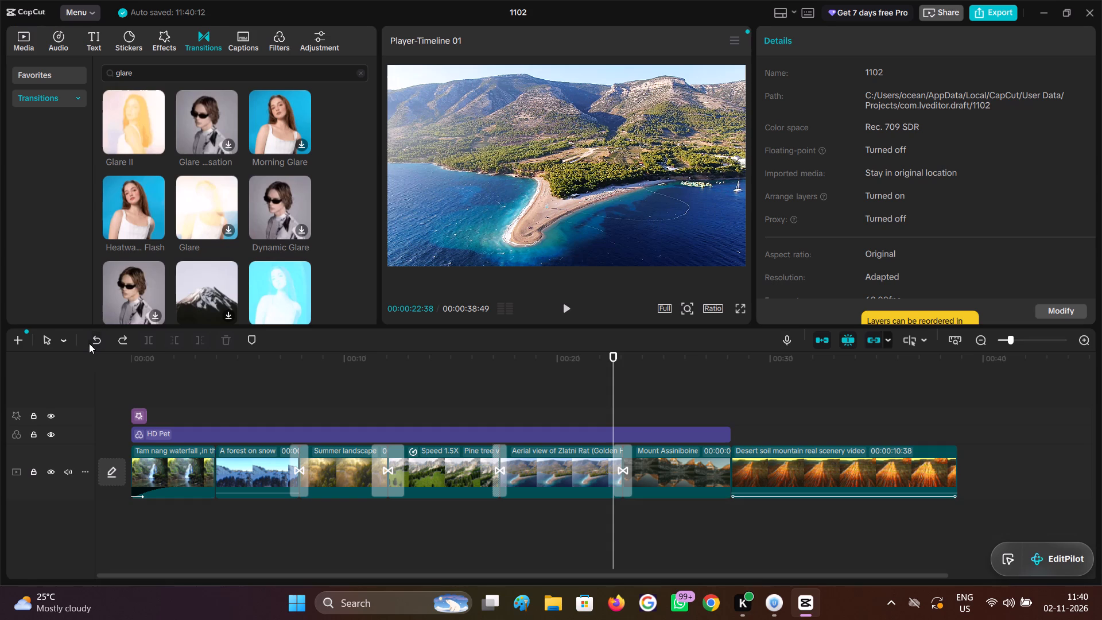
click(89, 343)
Add the Cross Fade transition from the Overlay category at the cut between the Mount Assiniboine and desert mountain clips.
click(655, 409)
drag(655, 408, 685, 412)
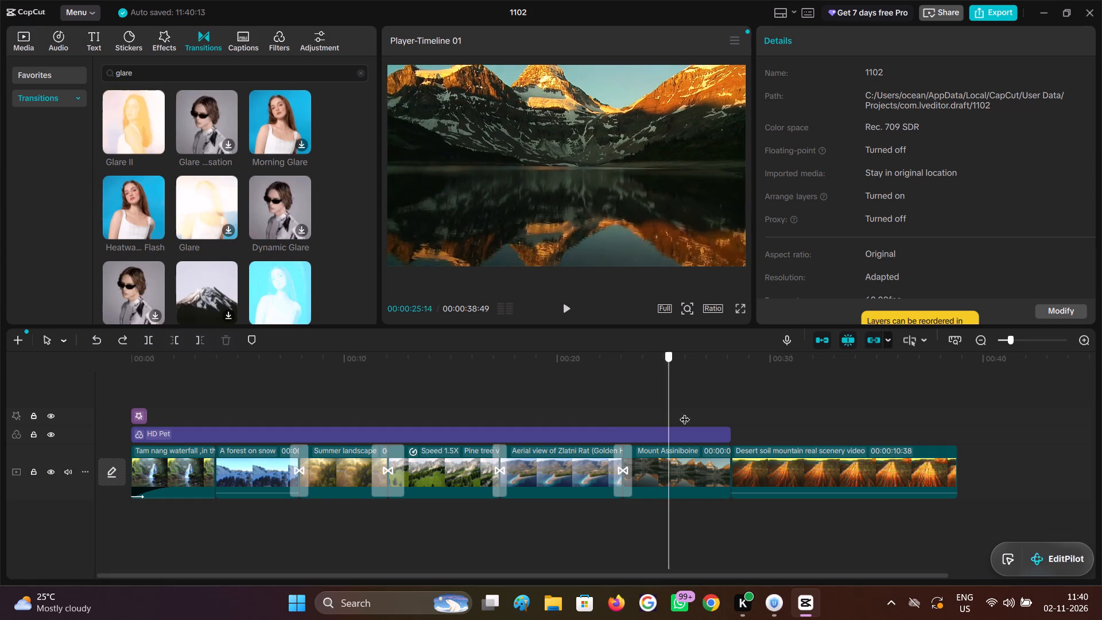
drag(685, 412, 720, 418)
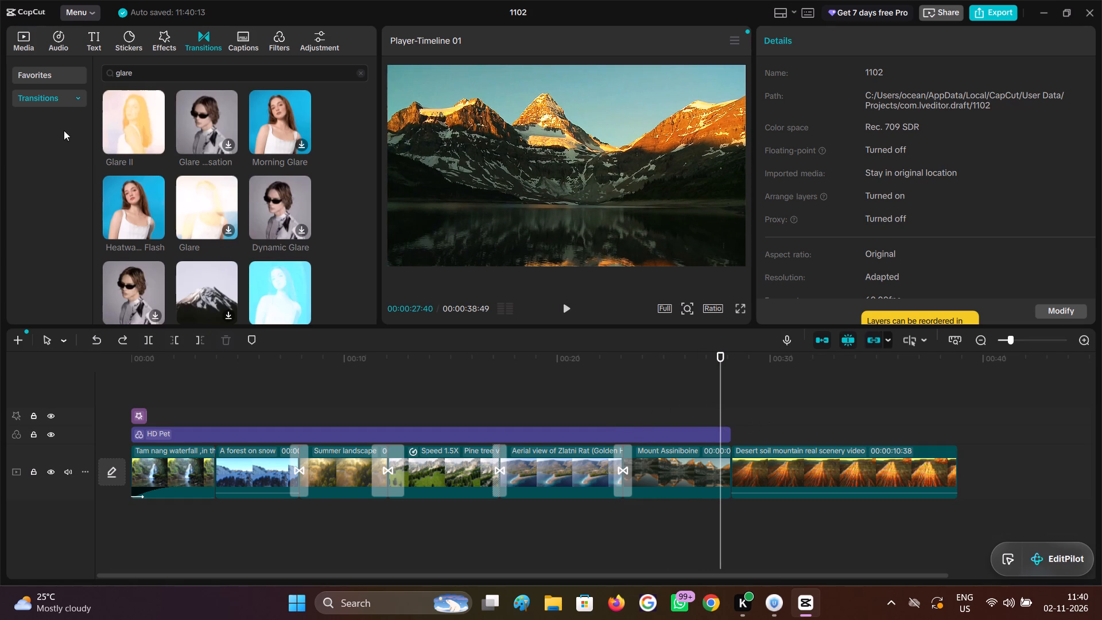
scroll(185, 181, down, 1)
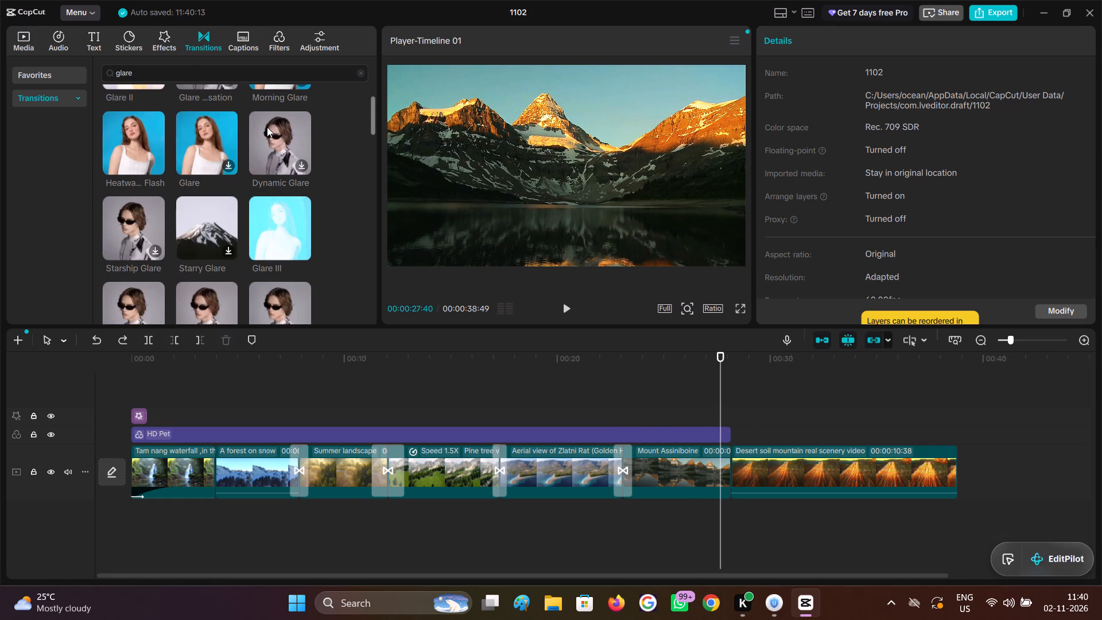
click(361, 72)
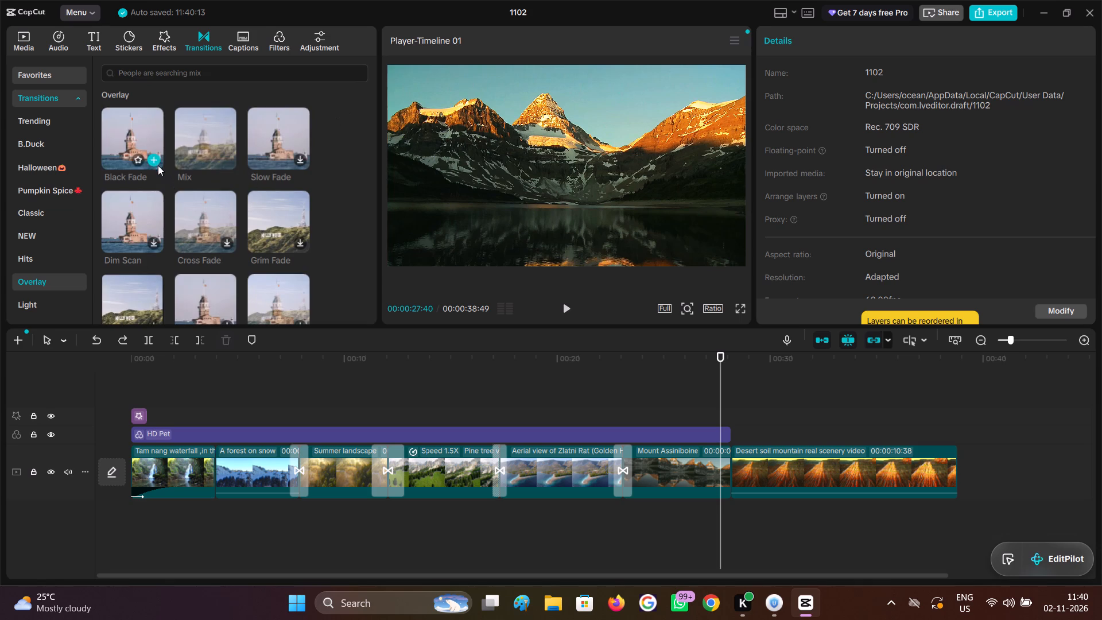
click(288, 138)
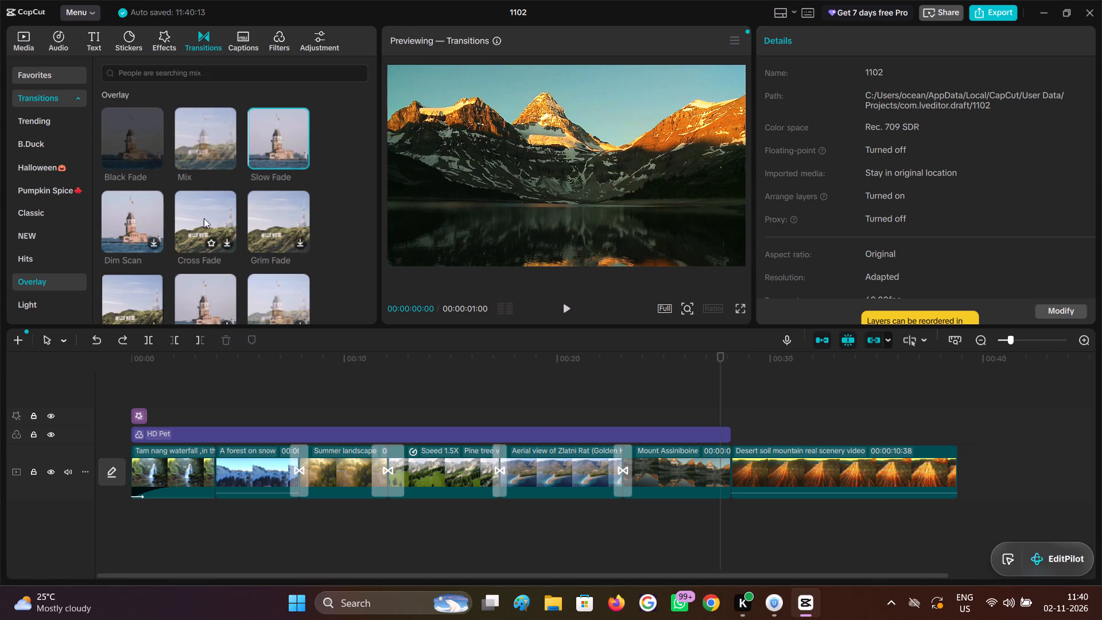
click(180, 214)
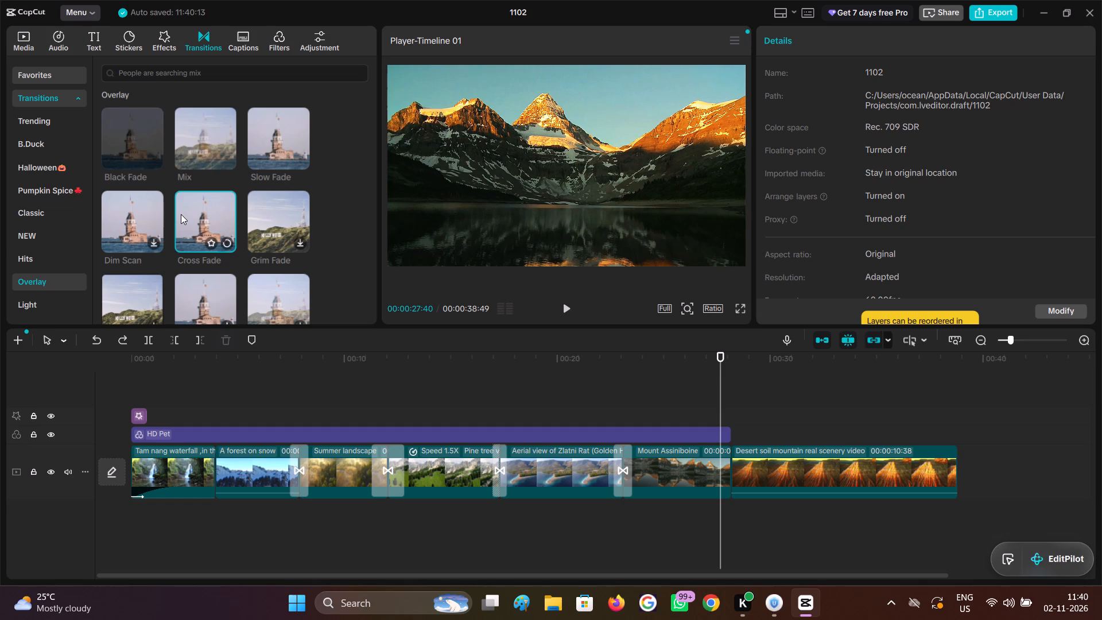
drag(181, 214, 187, 227)
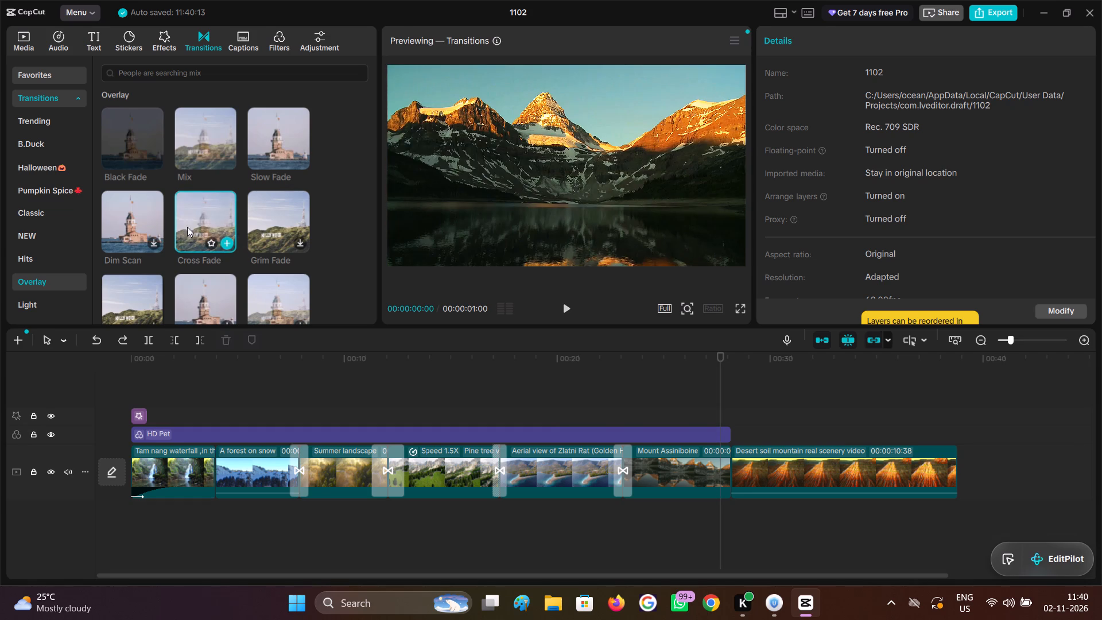
drag(187, 227, 716, 465)
Shorten the Cross Fade transition between the Mount Assiniboine and desert mountain clips to less than half its length, playing across it before and after.
click(662, 385)
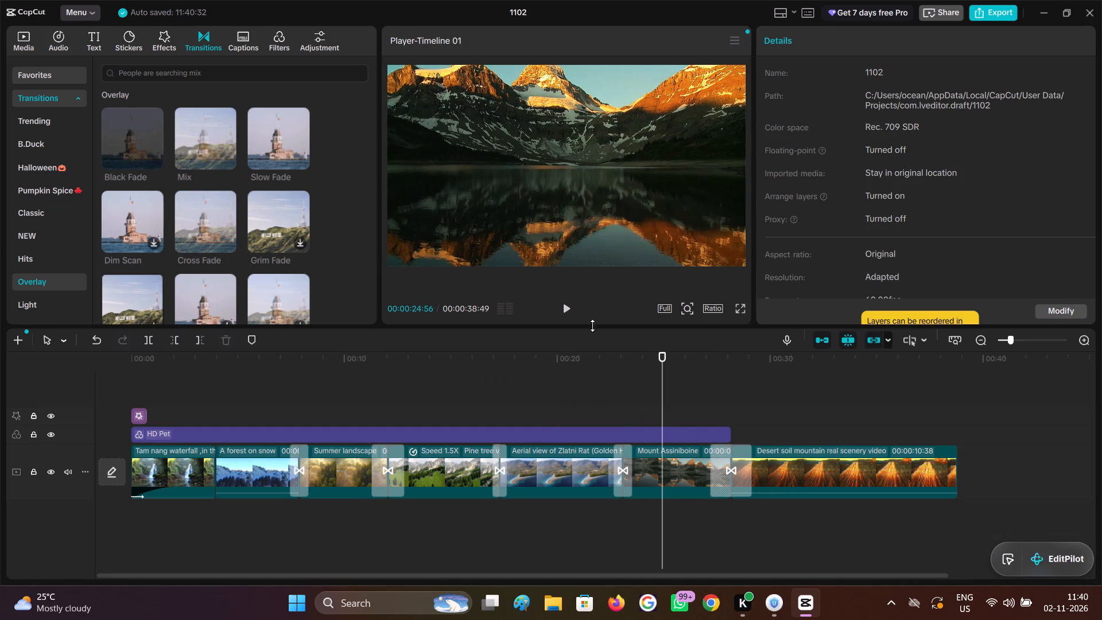
click(568, 307)
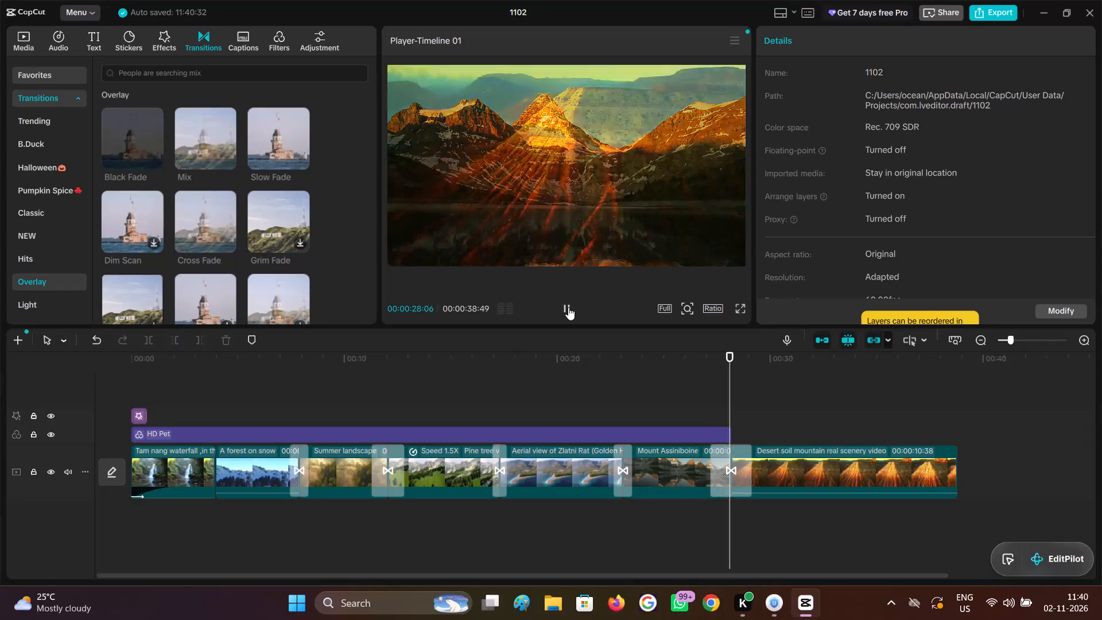
click(568, 307)
click(727, 475)
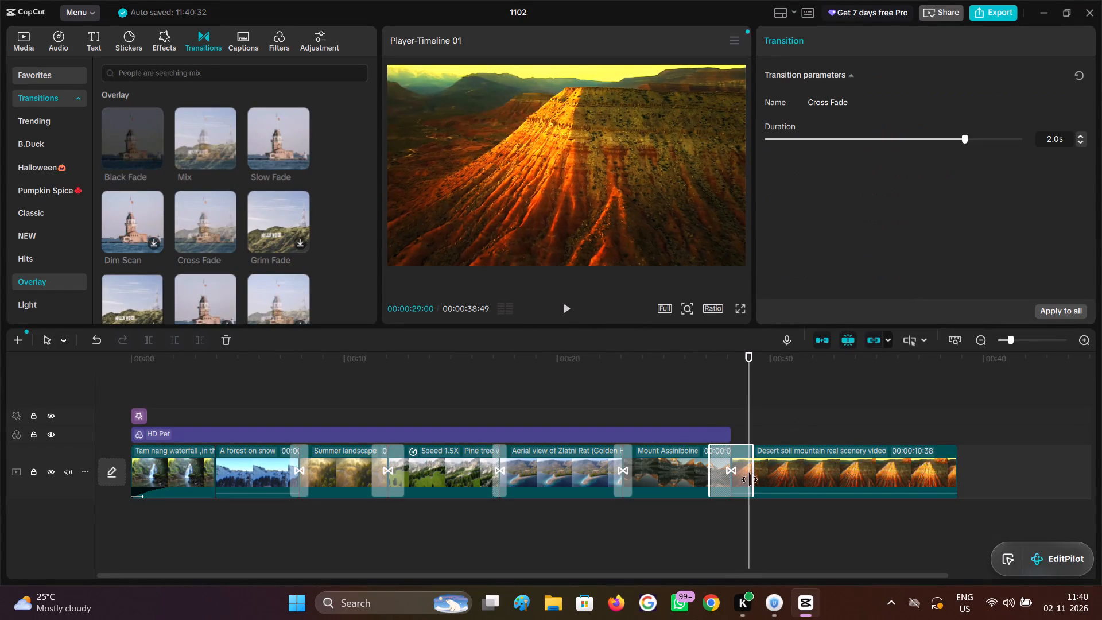
drag(752, 480, 737, 478)
click(694, 406)
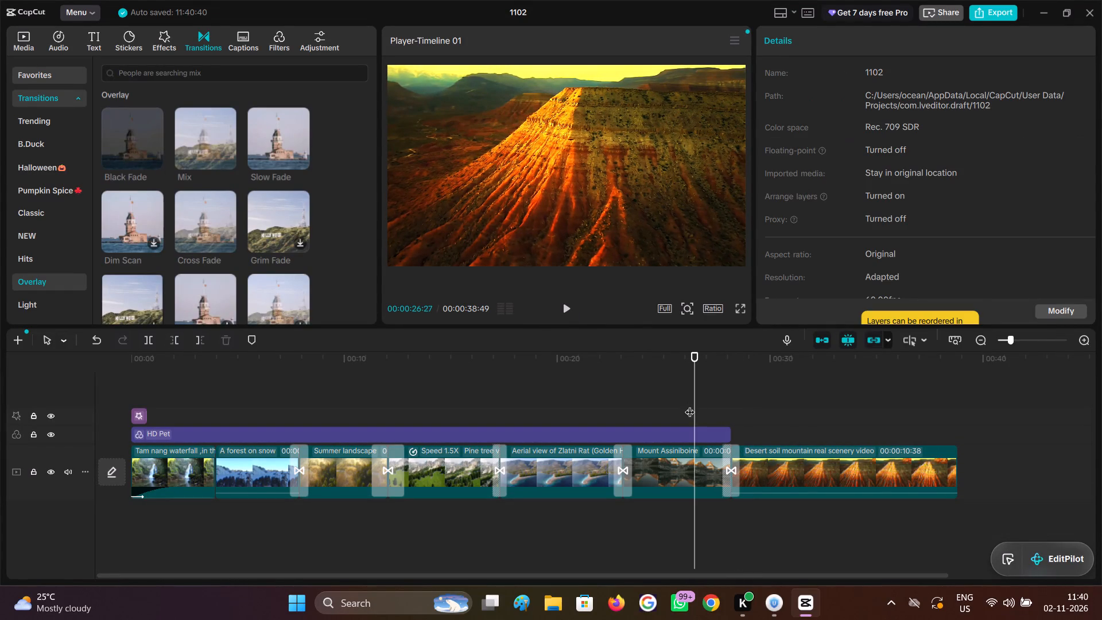
click(562, 302)
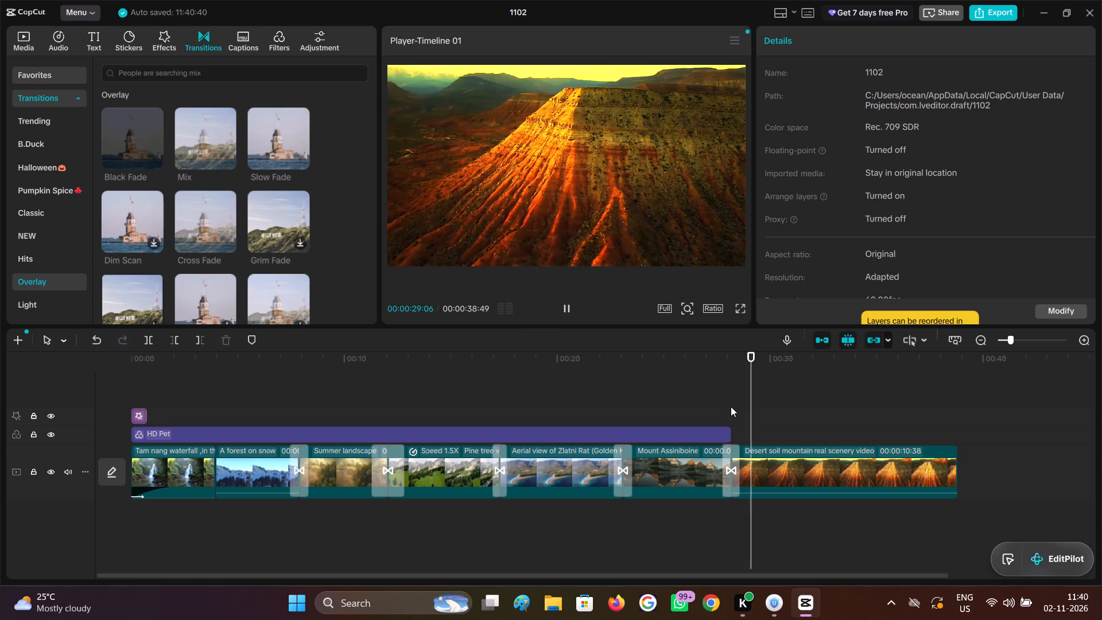
Trim off the end of the desert mountain clip at 00:00:32:00.
click(804, 466)
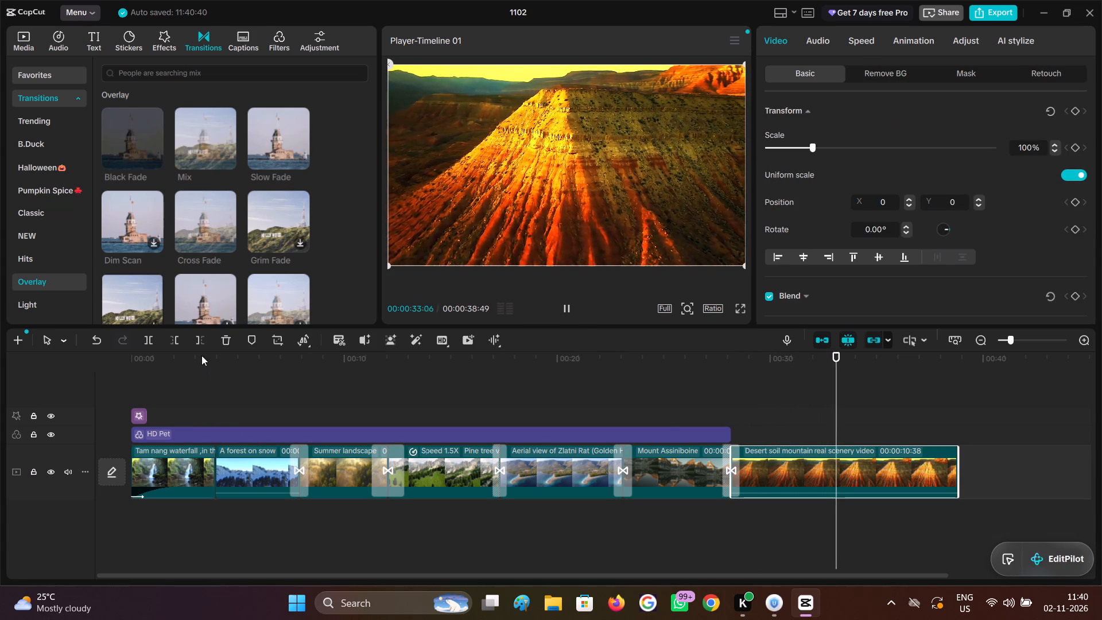
click(731, 396)
click(762, 396)
drag(765, 396, 798, 408)
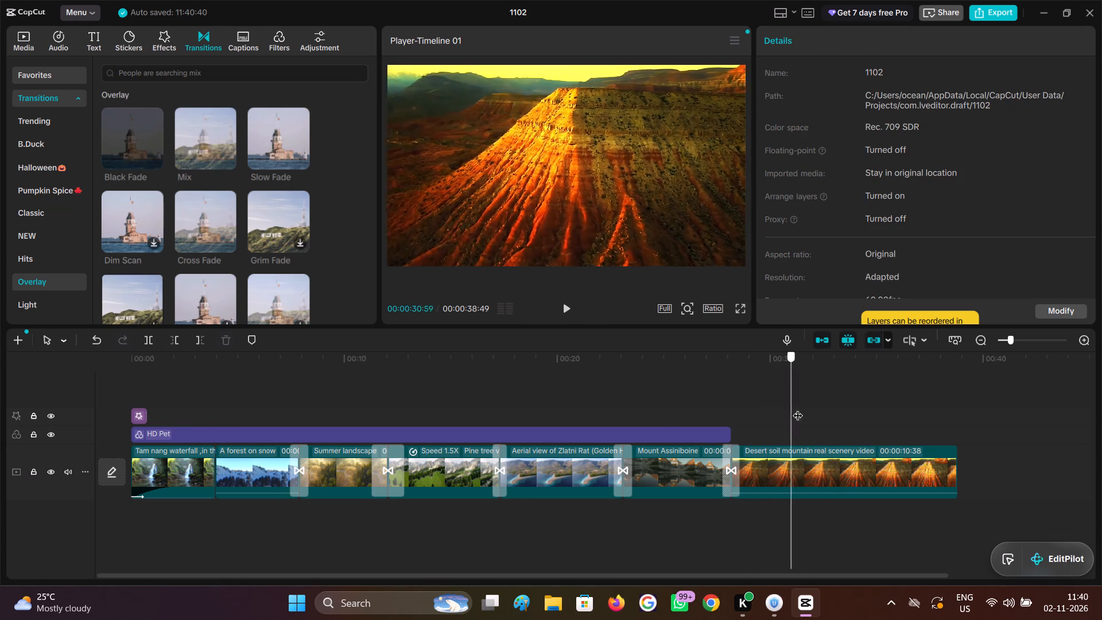
drag(798, 408, 813, 414)
click(789, 459)
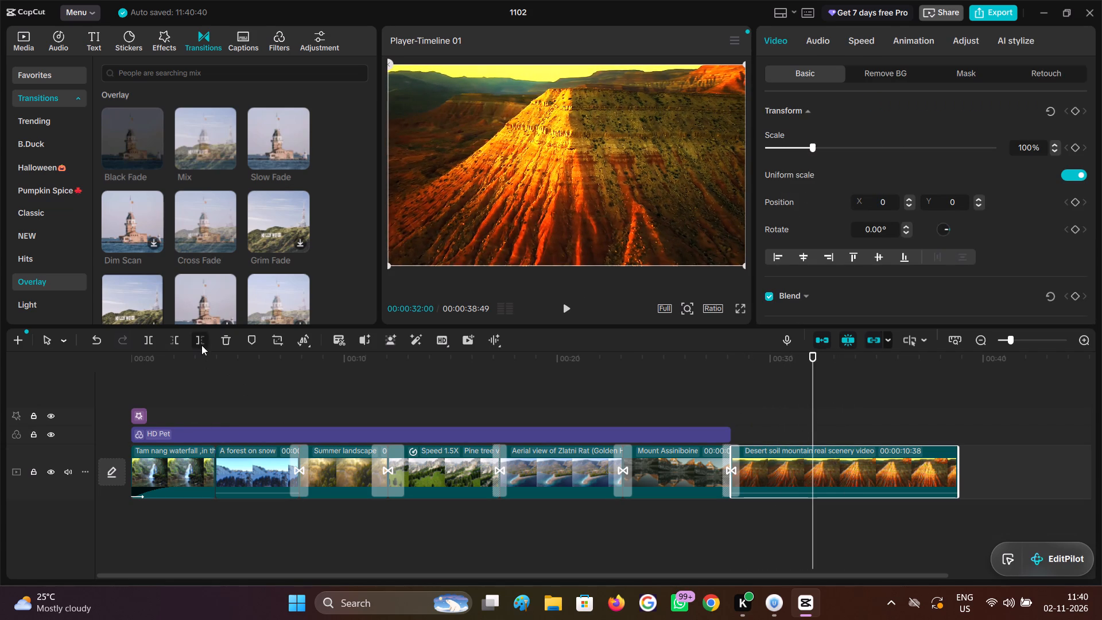
click(201, 345)
Play the edited video from the beginning of the timeline.
click(18, 47)
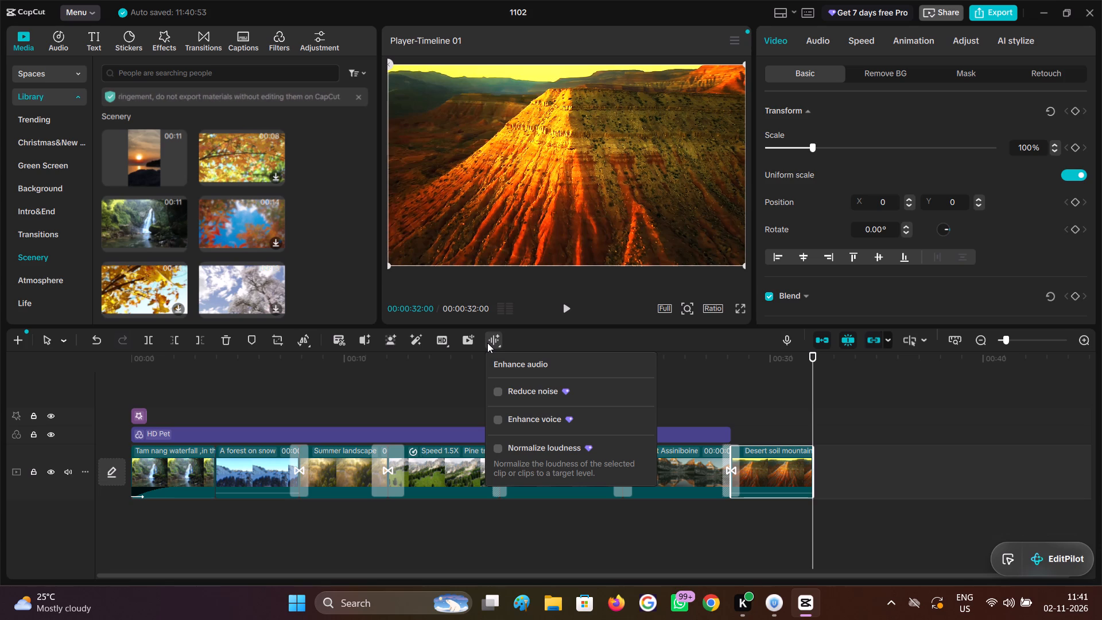
click(441, 374)
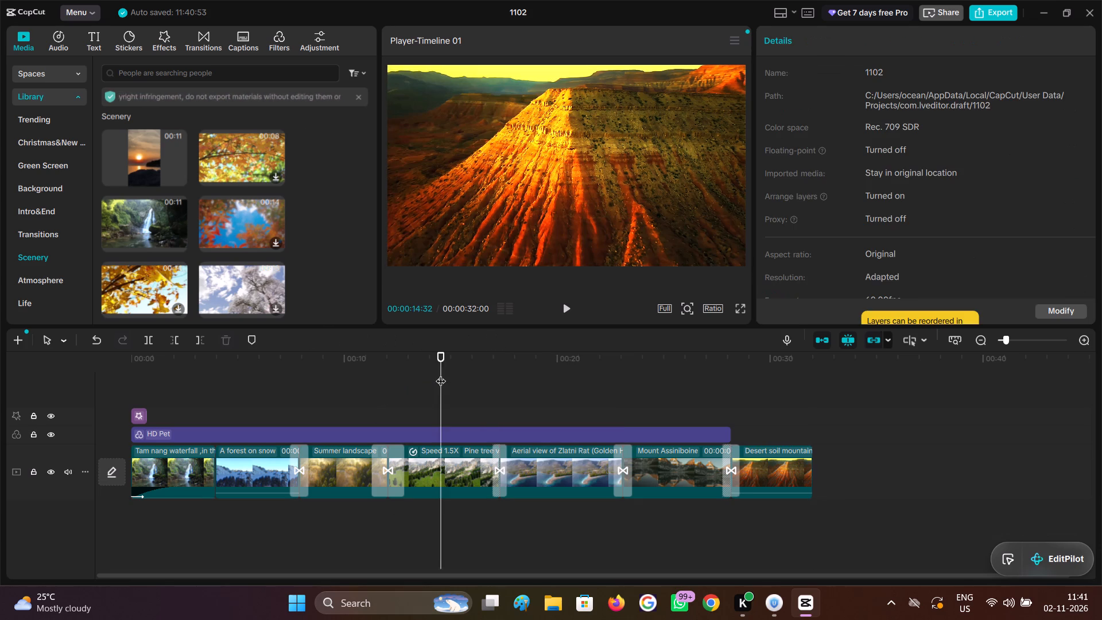
drag(441, 374, 0, 411)
click(568, 305)
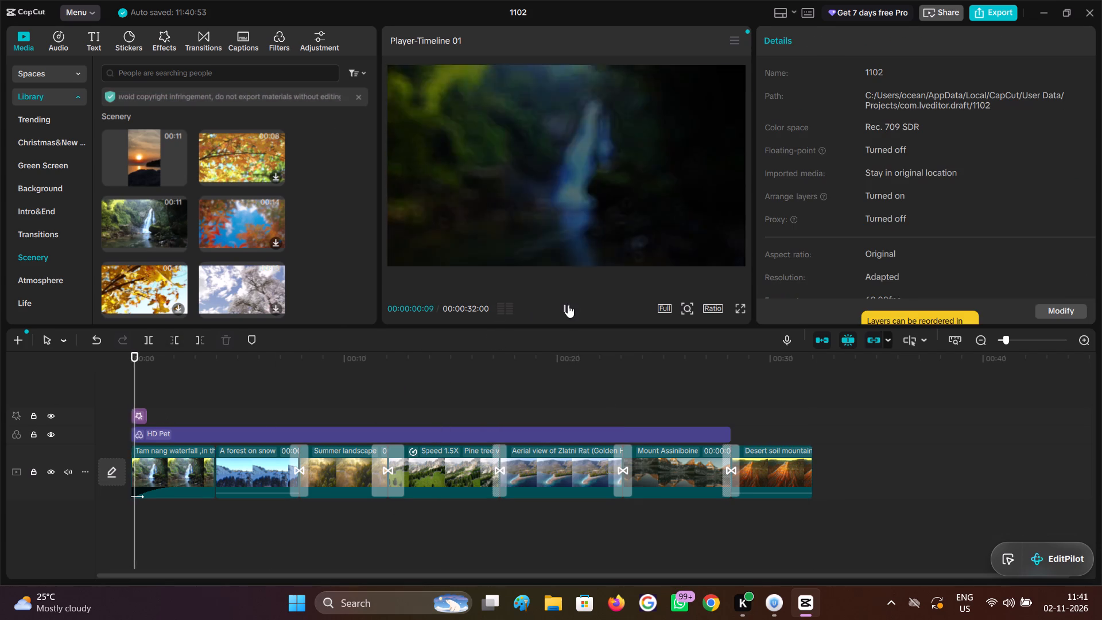
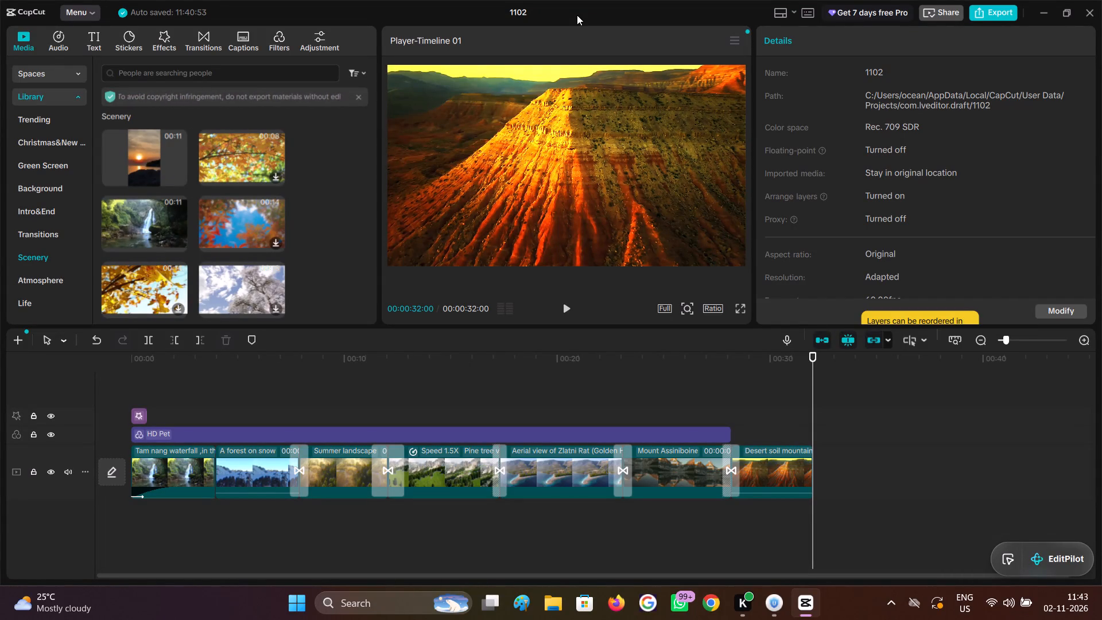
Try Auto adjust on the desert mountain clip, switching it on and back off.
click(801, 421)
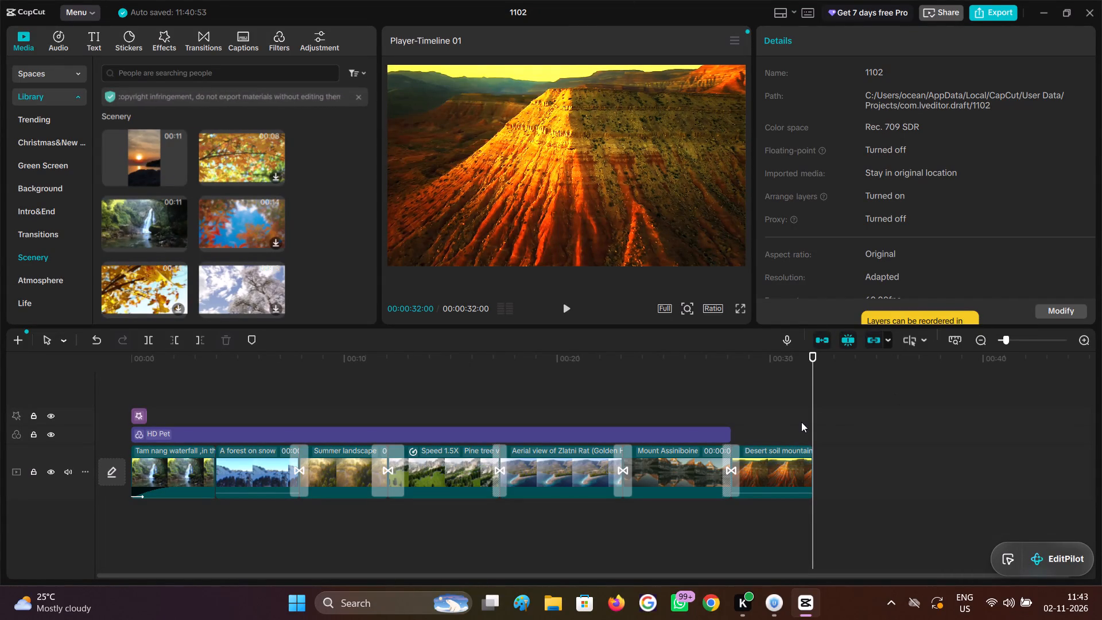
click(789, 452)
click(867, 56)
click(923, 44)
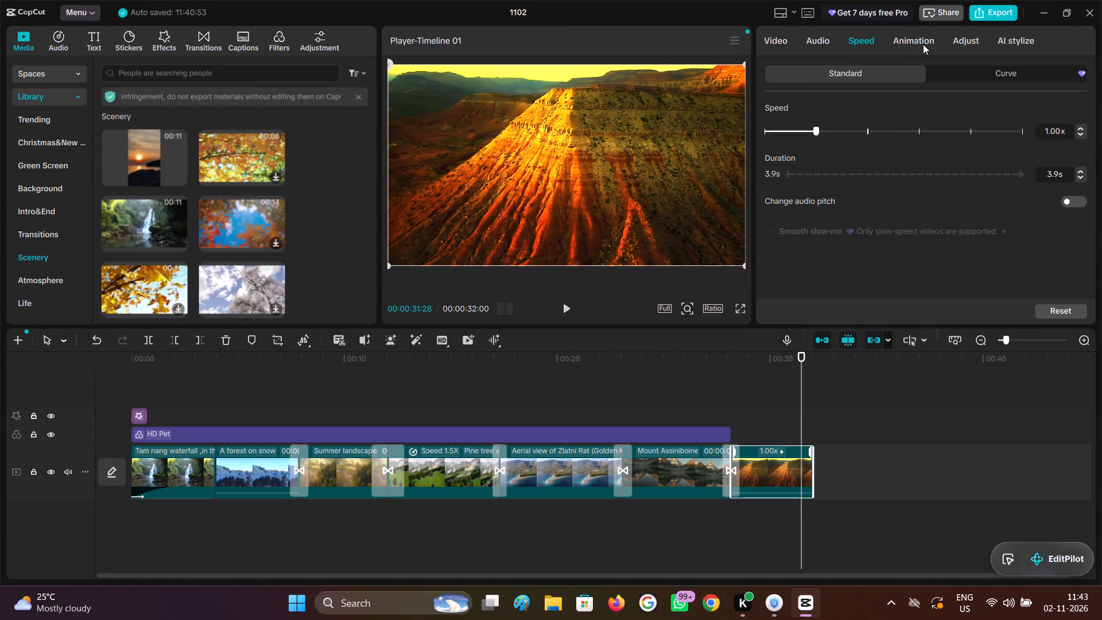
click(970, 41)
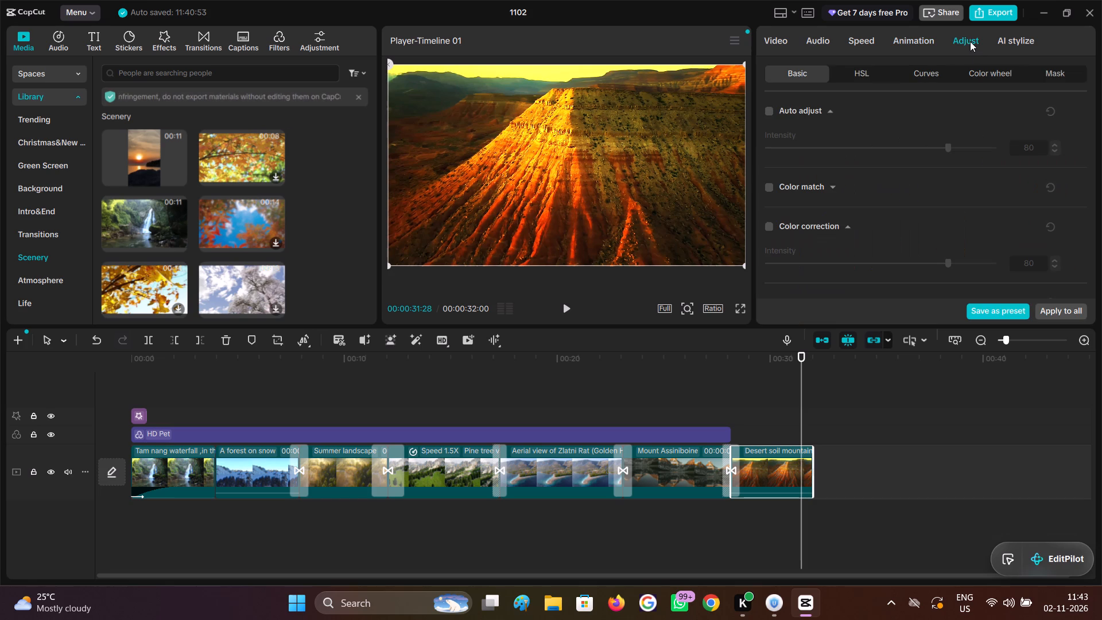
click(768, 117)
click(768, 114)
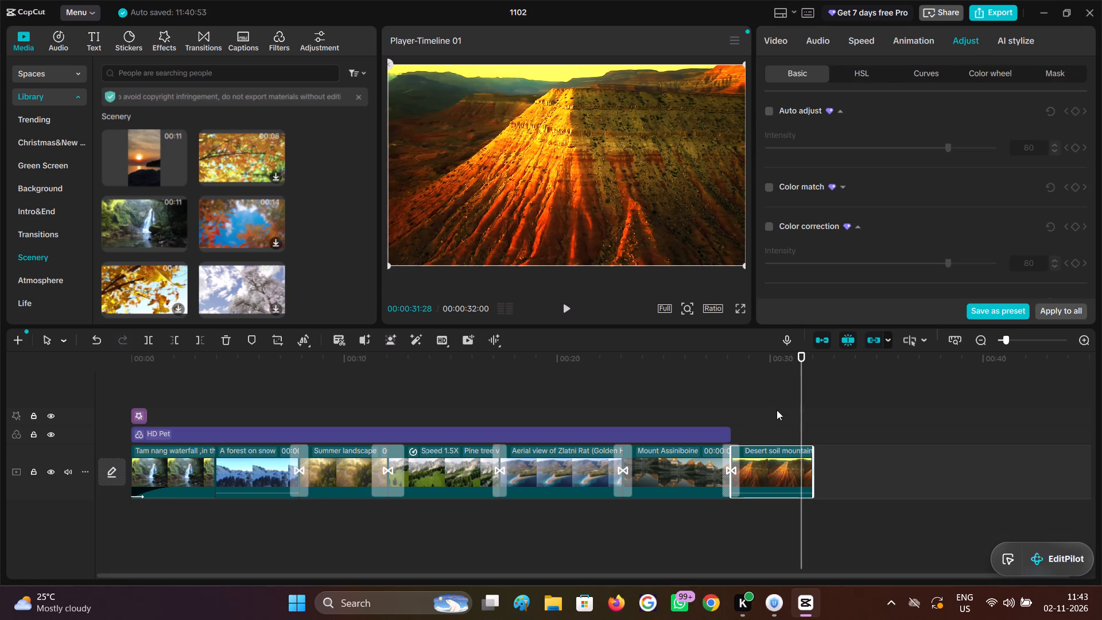
Copy all clips on the timeline together with their transitions, the HD Pet filter and the opening effect.
click(800, 397)
drag(860, 464, 108, 438)
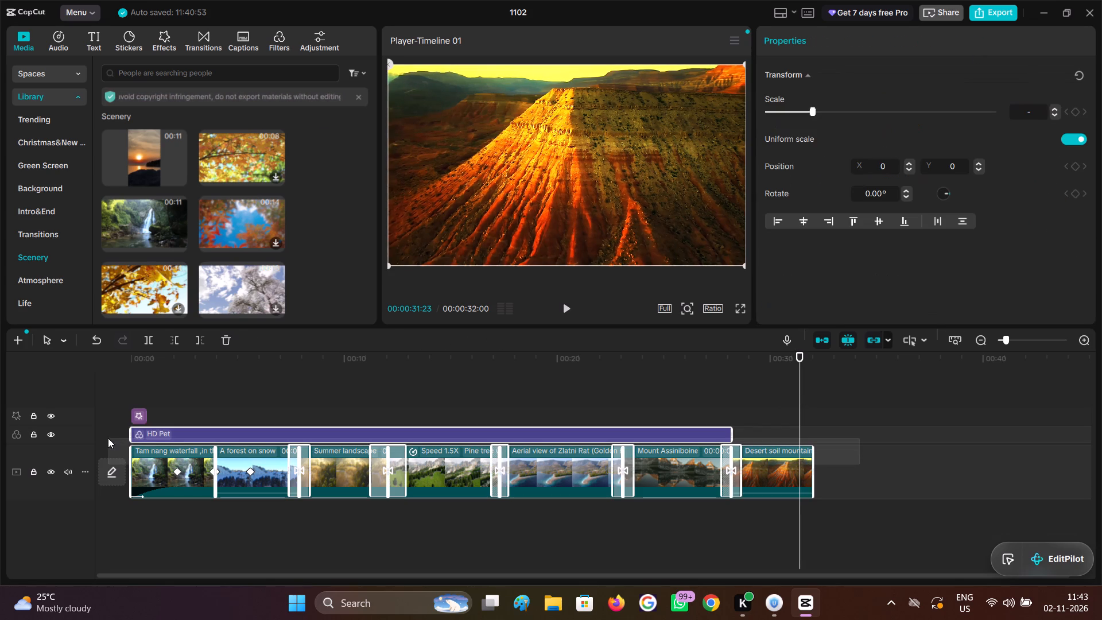
drag(108, 438, 130, 415)
right_click(142, 421)
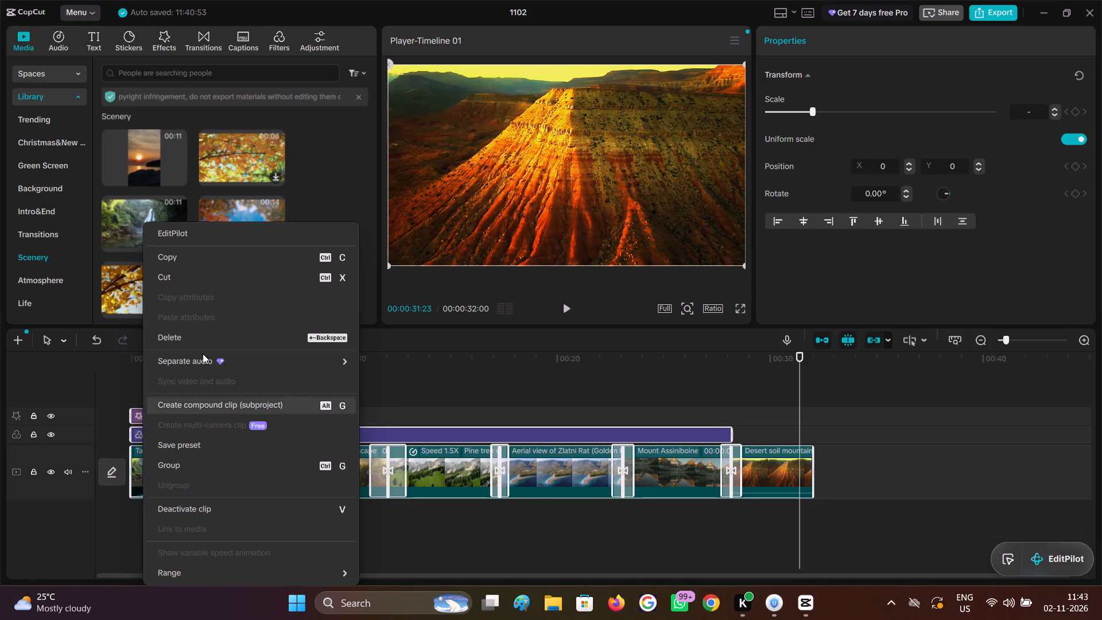
click(199, 256)
Create a second timeline in the project.
click(20, 342)
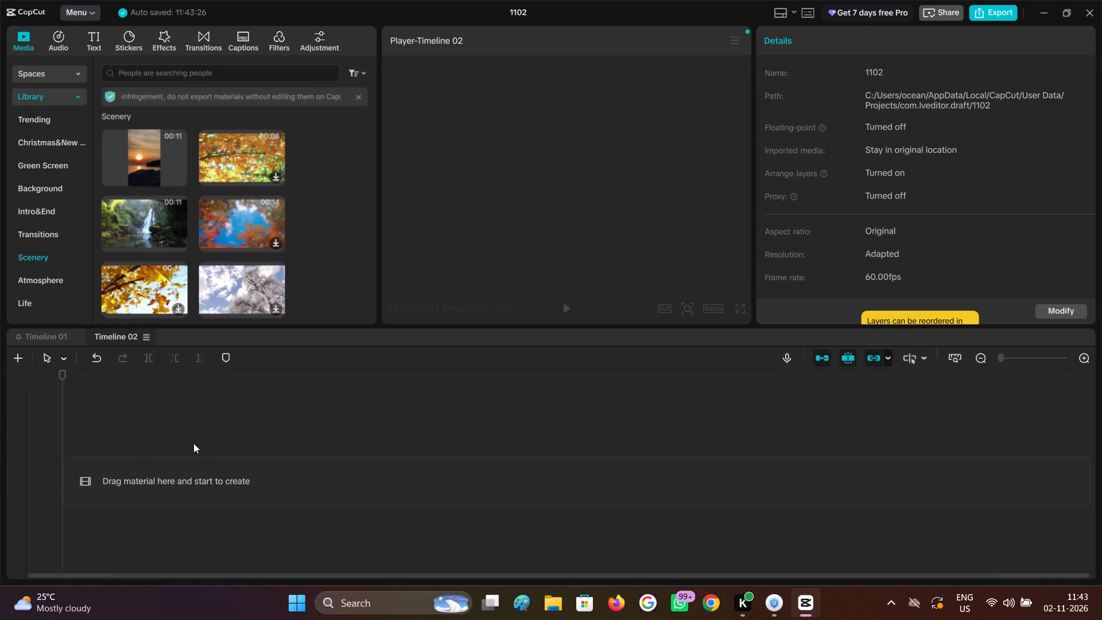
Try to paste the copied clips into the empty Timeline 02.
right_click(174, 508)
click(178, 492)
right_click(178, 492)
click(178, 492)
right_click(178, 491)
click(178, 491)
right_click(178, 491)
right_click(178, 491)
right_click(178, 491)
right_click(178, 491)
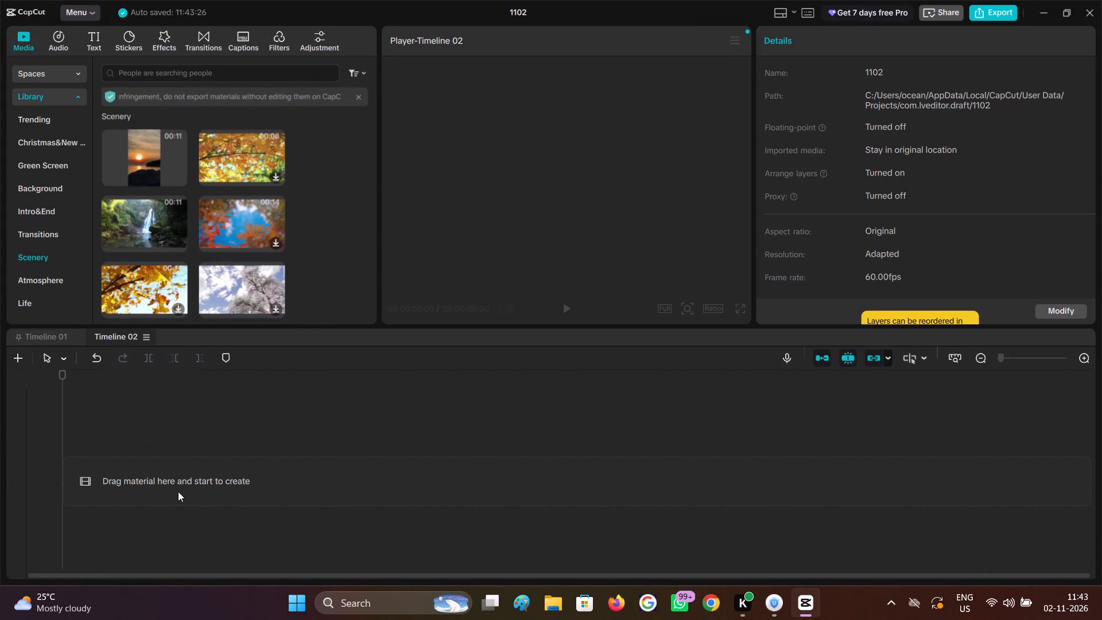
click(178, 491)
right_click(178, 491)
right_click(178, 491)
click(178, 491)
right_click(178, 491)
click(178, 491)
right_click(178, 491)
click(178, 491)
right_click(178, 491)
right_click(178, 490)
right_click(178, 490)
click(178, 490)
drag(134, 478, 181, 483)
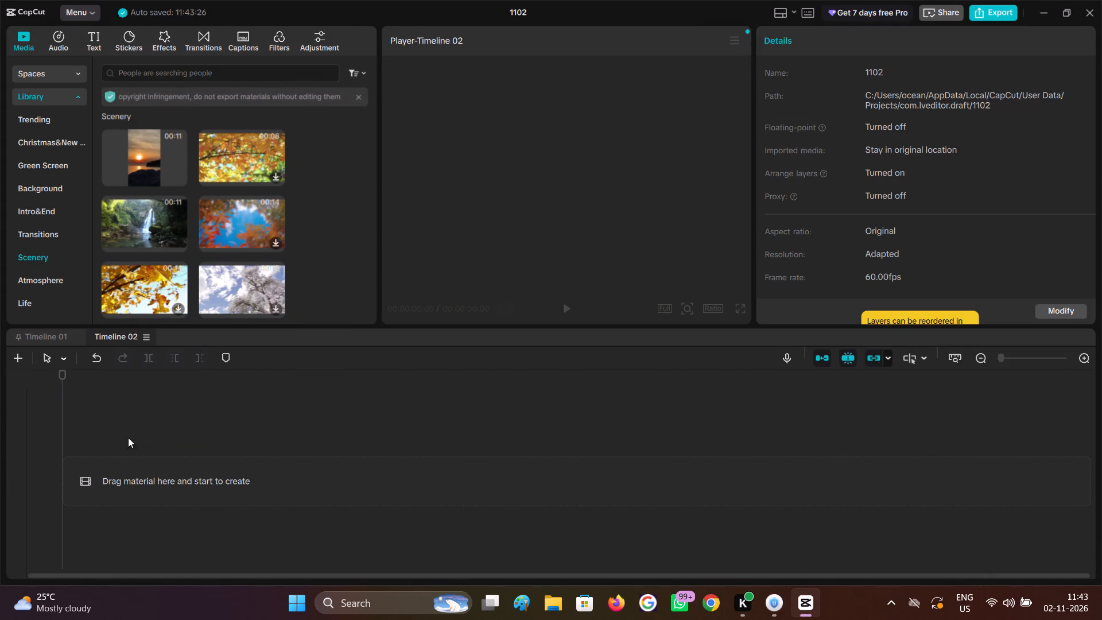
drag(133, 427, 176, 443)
Place the library's waterfall clip on Timeline 02 and paste the copied clips and effects at its start.
drag(152, 233, 181, 454)
right_click(519, 472)
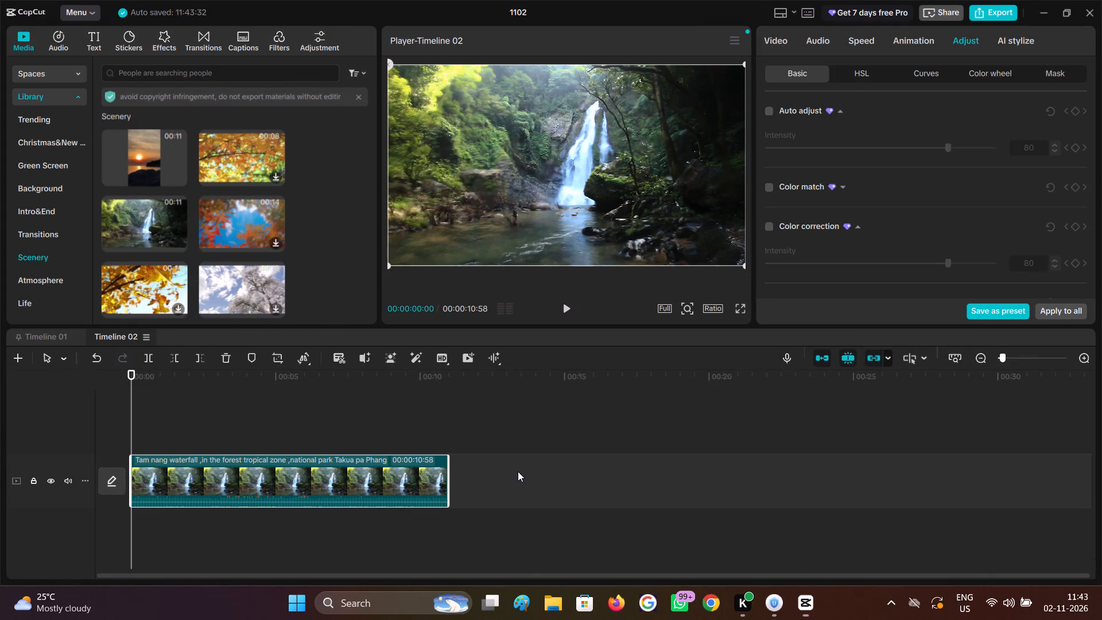
click(550, 538)
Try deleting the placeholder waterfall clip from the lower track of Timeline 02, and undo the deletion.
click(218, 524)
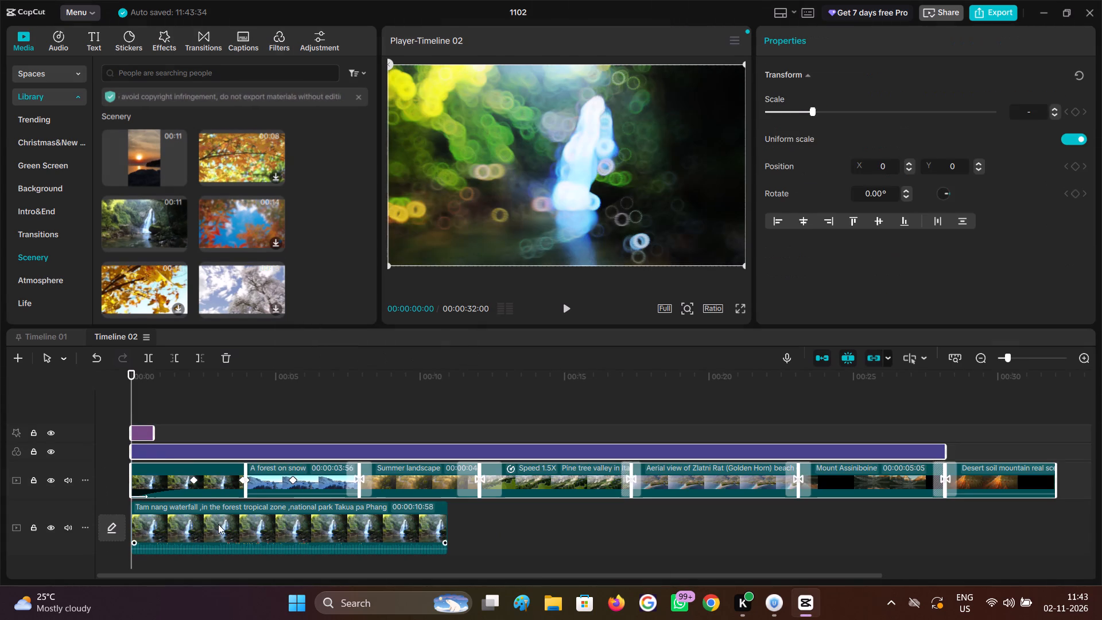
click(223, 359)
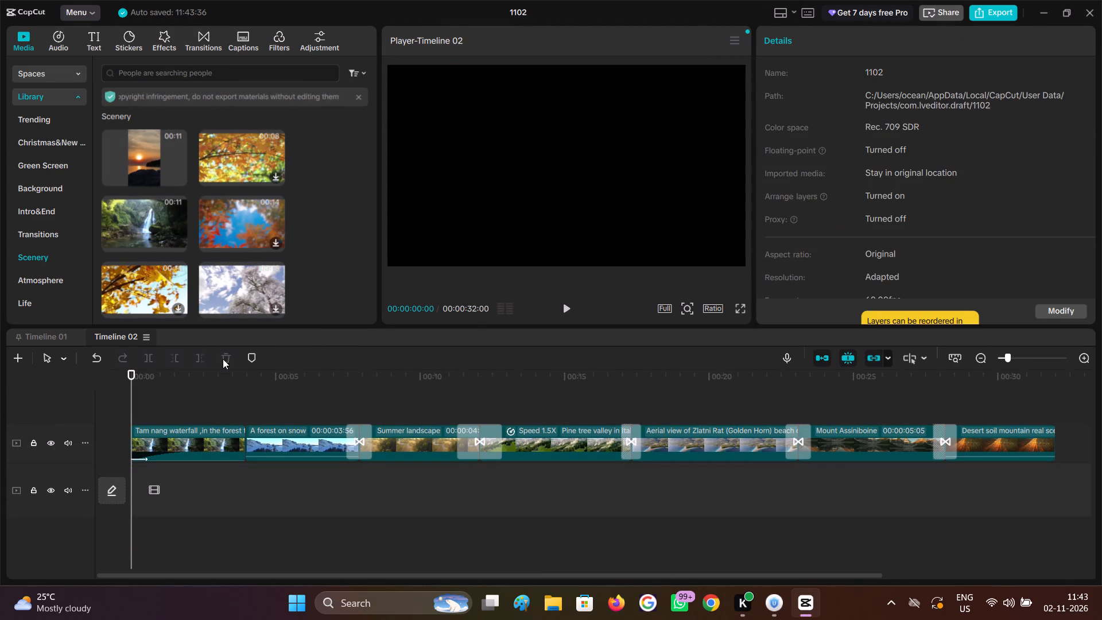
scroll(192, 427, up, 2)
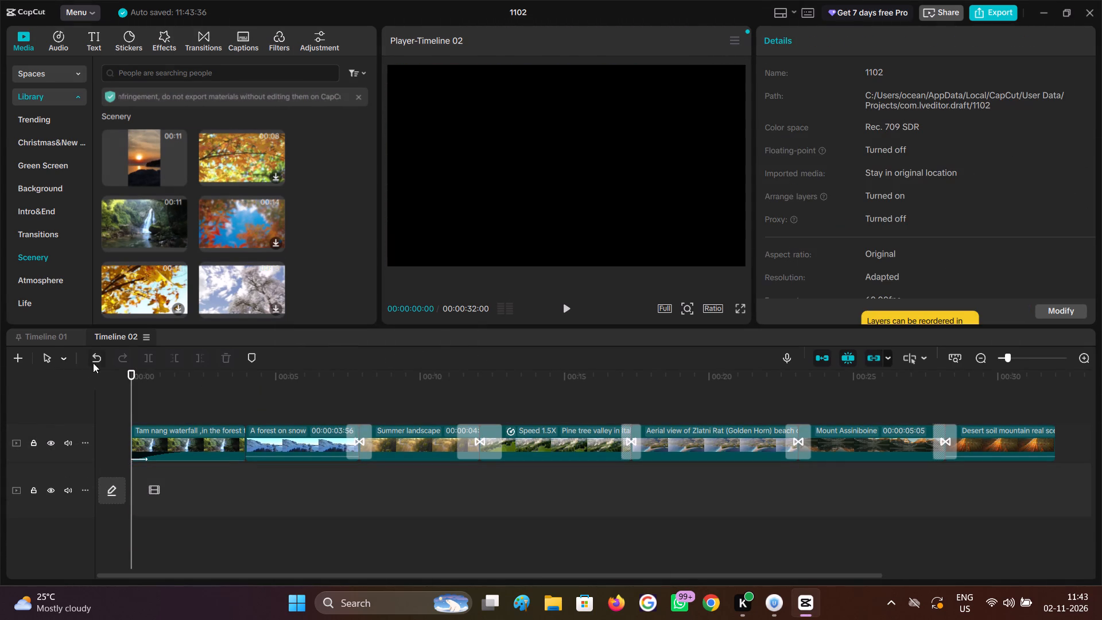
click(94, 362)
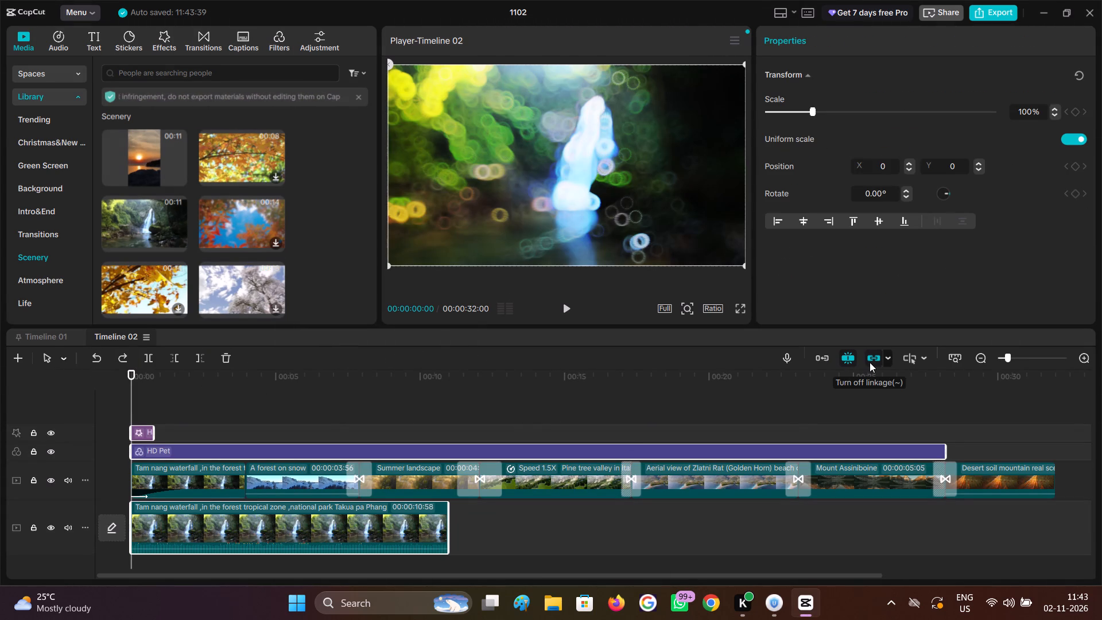
Turn off linkage and delete the placeholder waterfall clip from the lower track of Timeline 02.
click(870, 362)
click(269, 541)
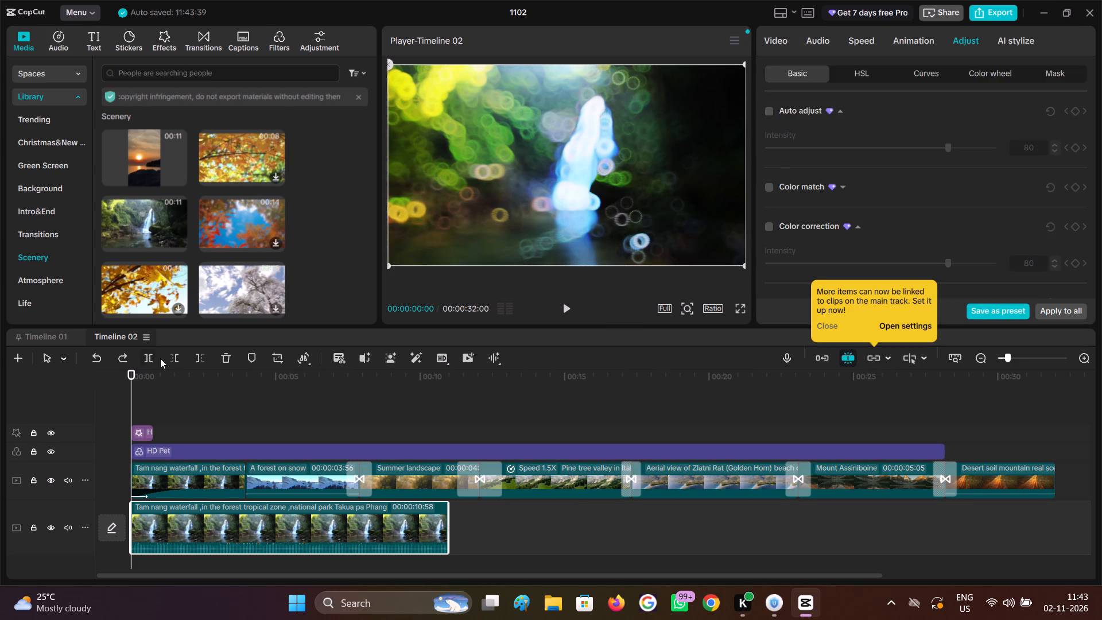
click(224, 359)
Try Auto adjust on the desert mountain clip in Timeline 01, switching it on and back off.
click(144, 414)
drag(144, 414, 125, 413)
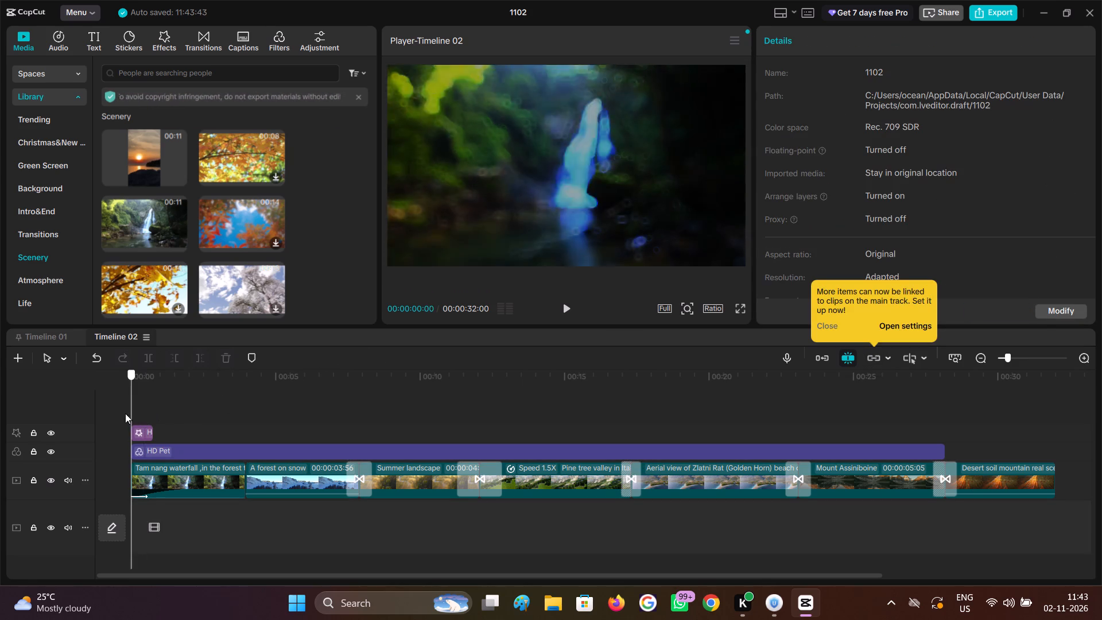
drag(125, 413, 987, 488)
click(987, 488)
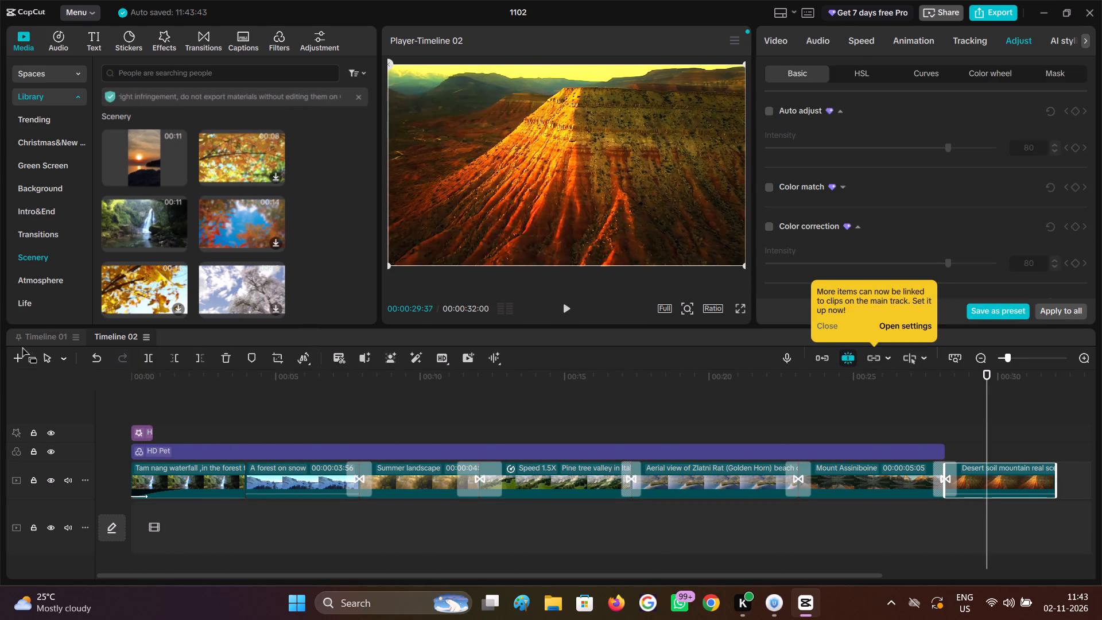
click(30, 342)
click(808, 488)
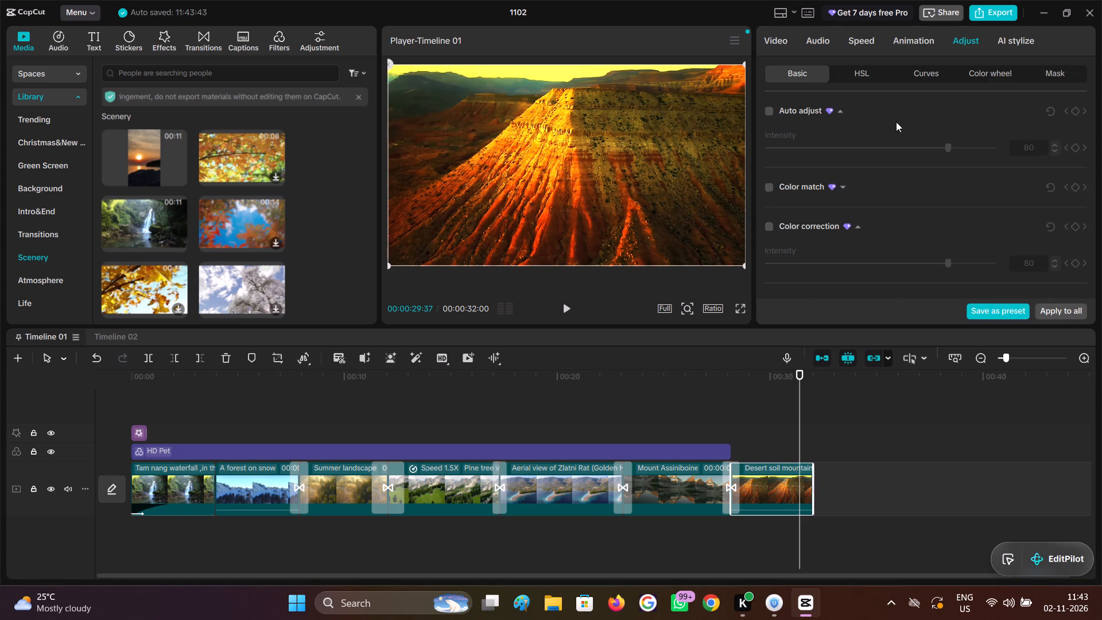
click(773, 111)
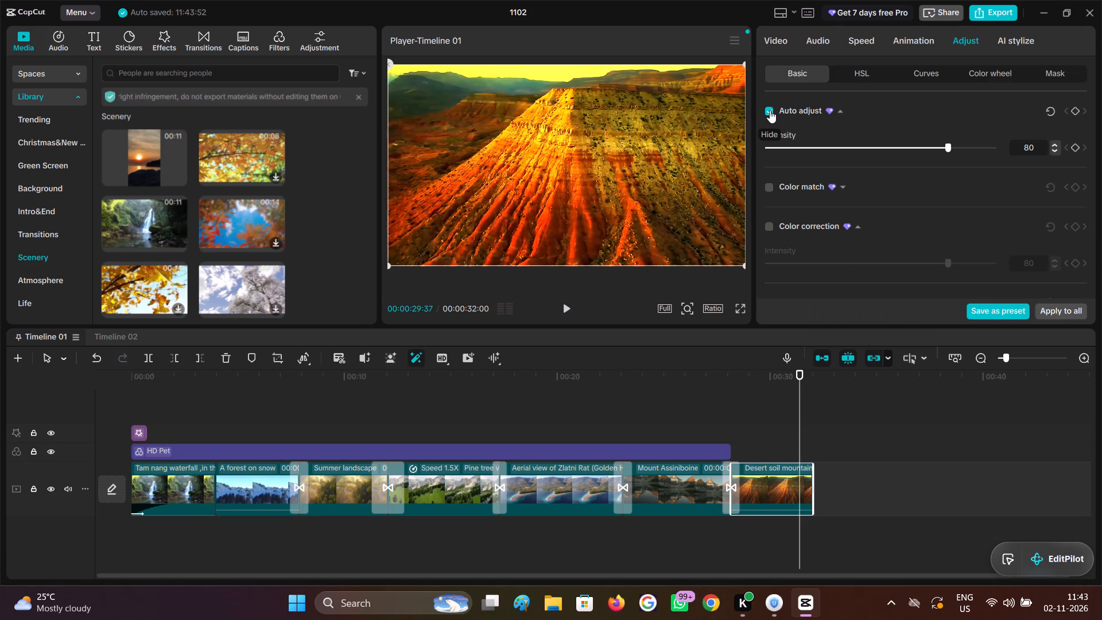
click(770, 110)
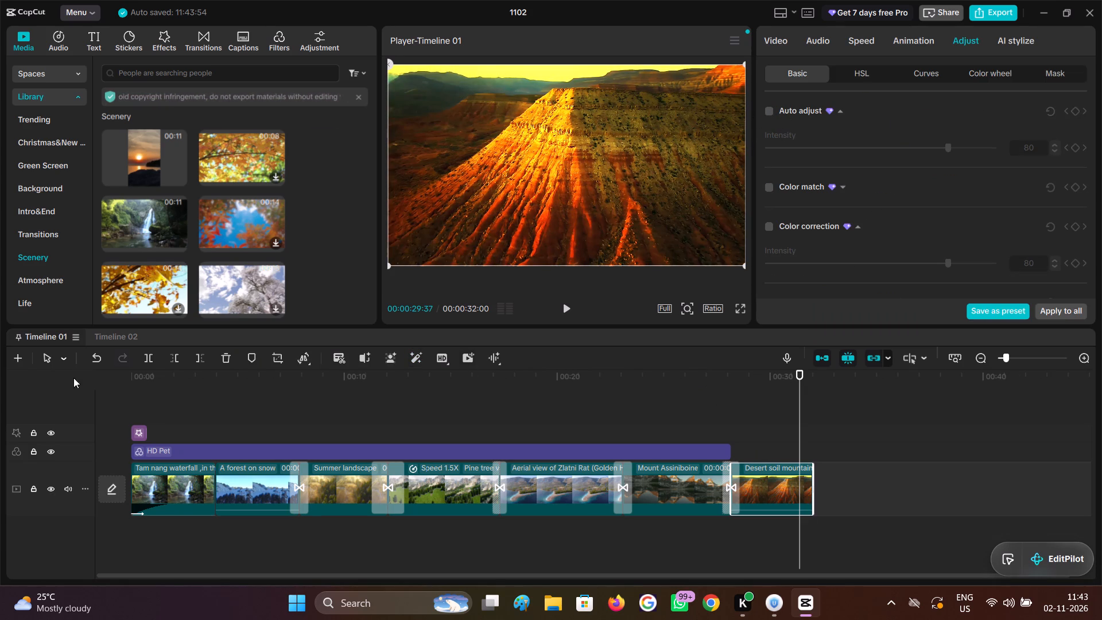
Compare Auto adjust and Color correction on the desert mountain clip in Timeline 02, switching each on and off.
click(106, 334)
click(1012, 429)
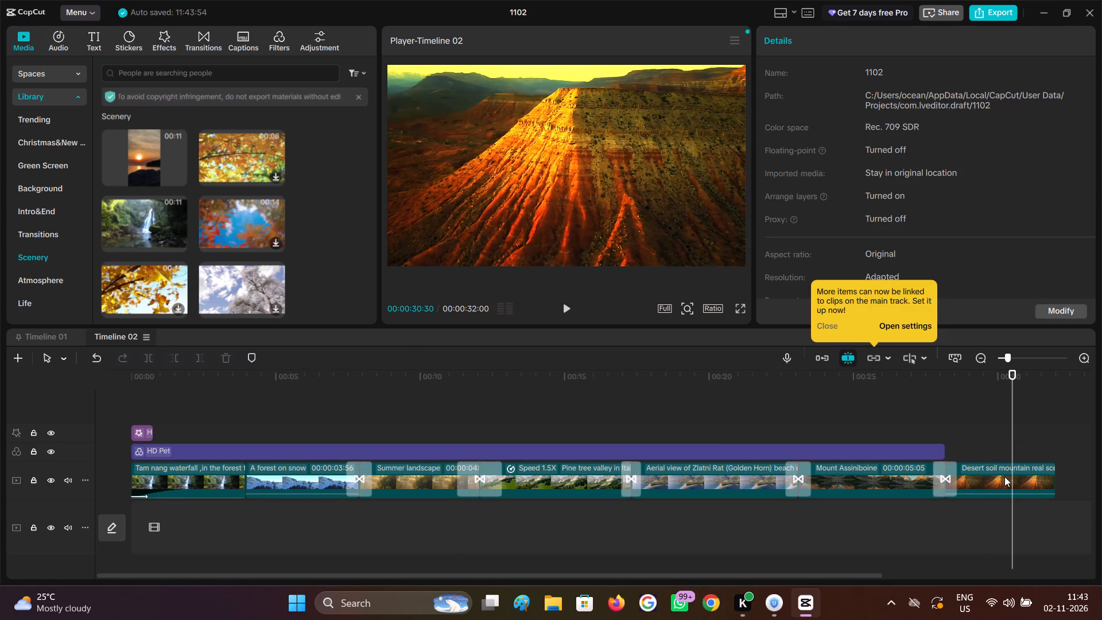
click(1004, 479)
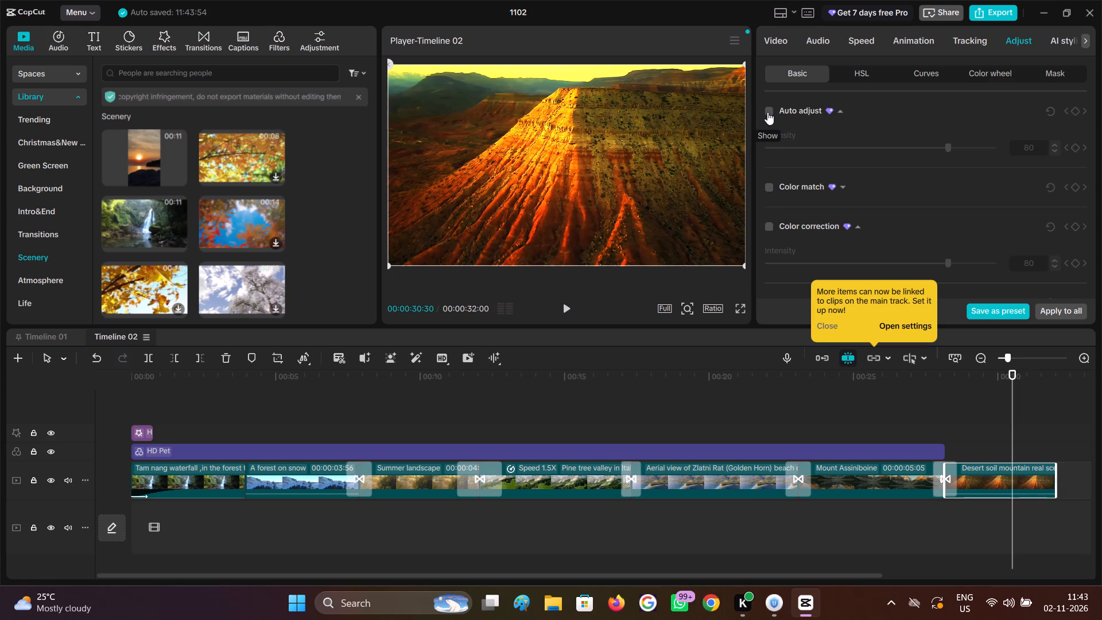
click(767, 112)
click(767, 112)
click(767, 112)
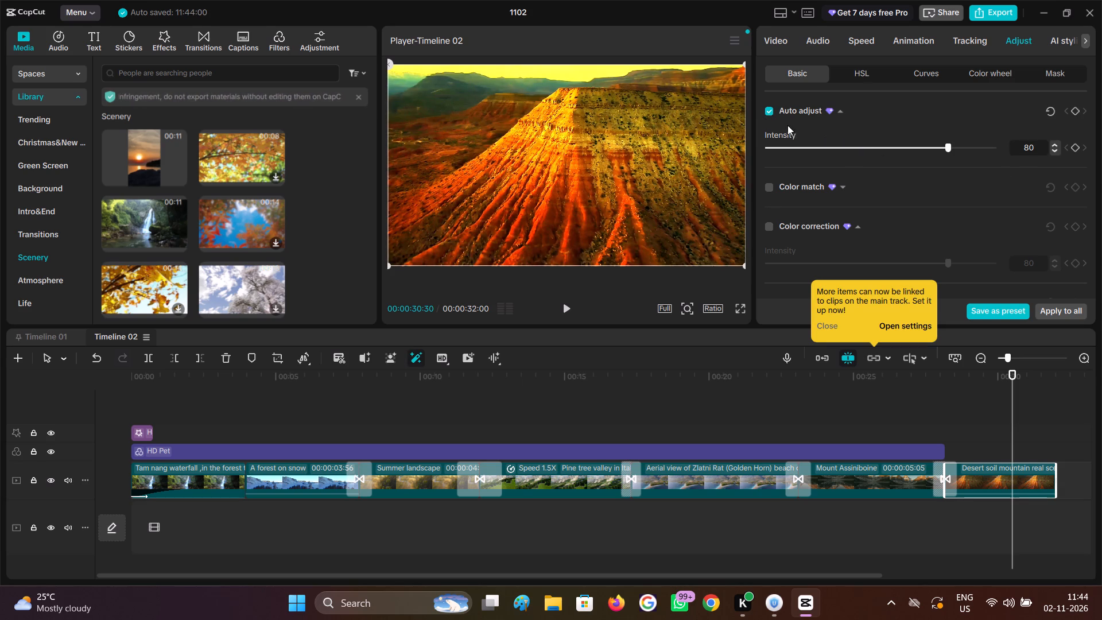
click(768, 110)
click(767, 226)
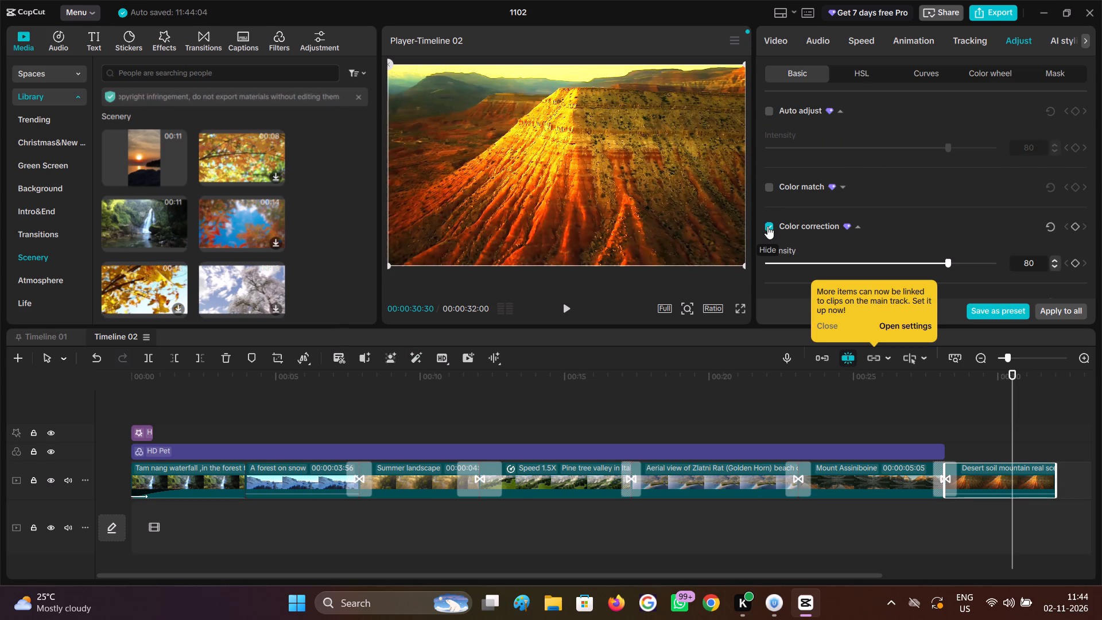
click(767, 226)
Enable Auto adjust on the desert mountain clip in Timeline 02 with an intensity of 50.
click(769, 111)
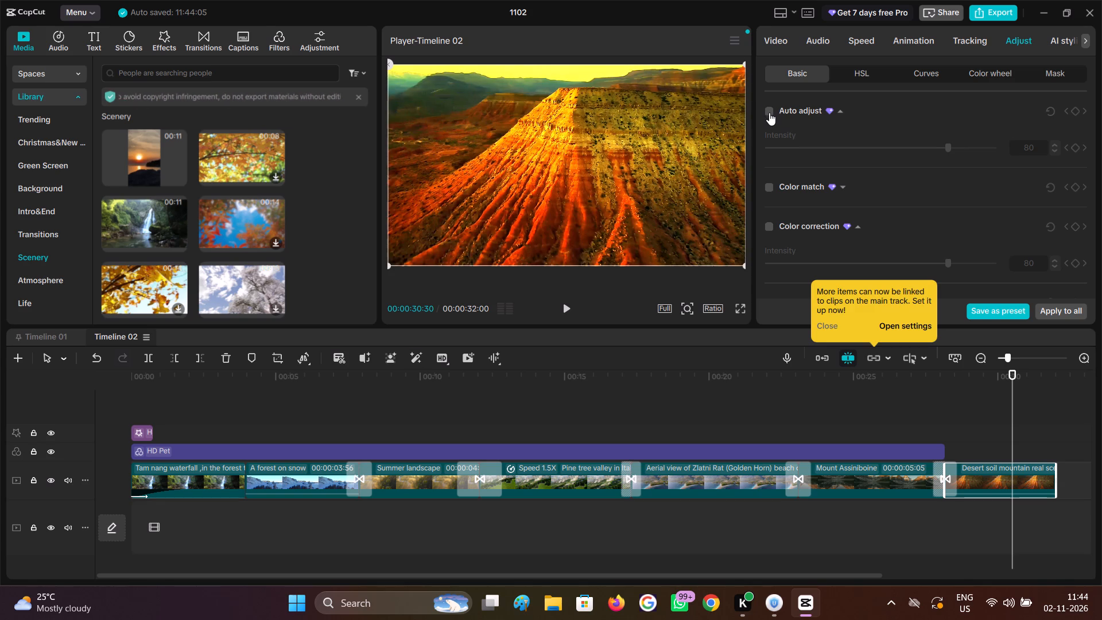
click(933, 152)
drag(933, 152, 780, 143)
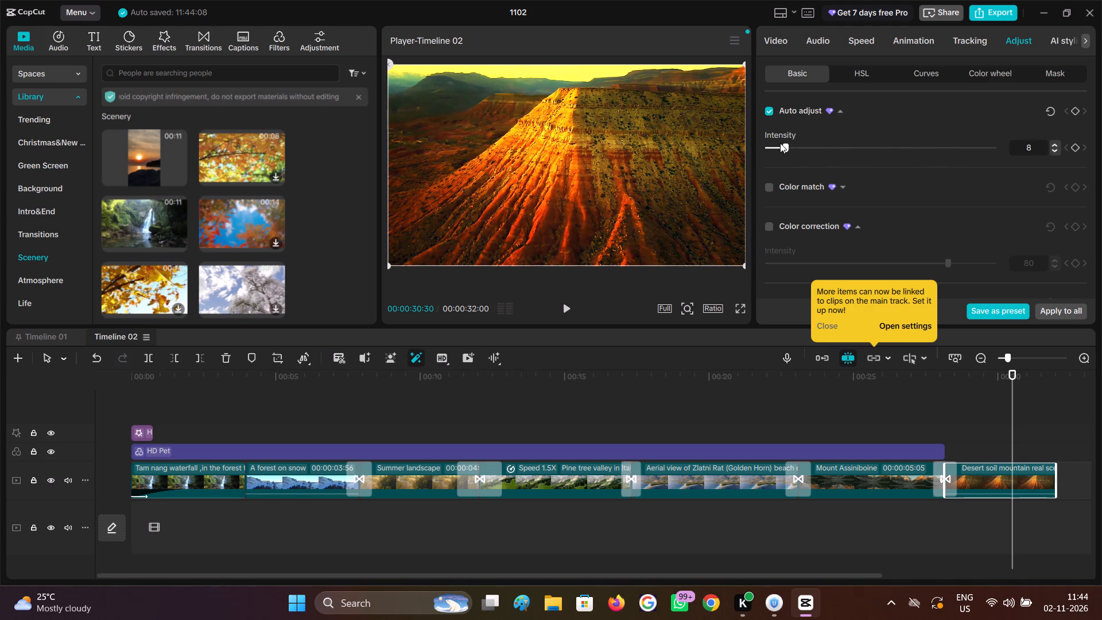
drag(780, 143, 770, 147)
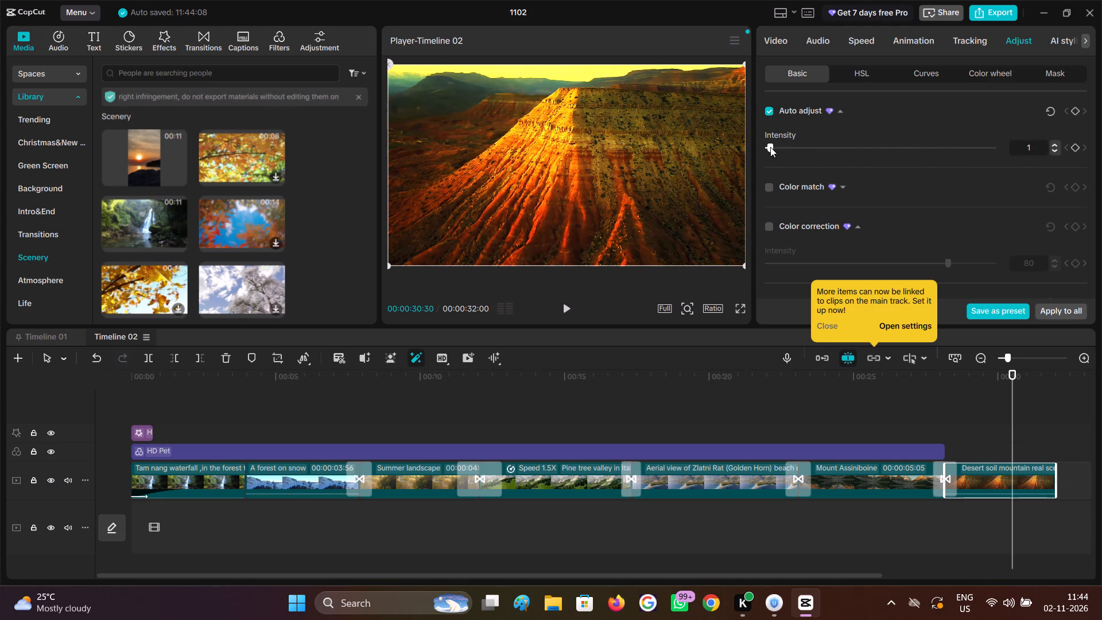
drag(770, 147, 848, 158)
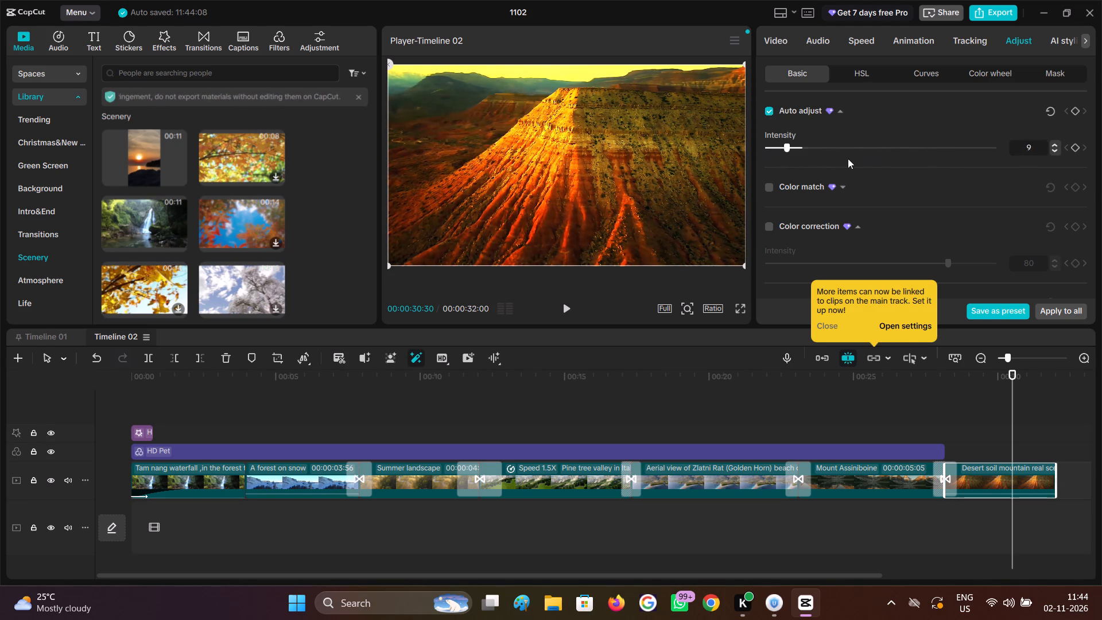
drag(848, 158, 880, 158)
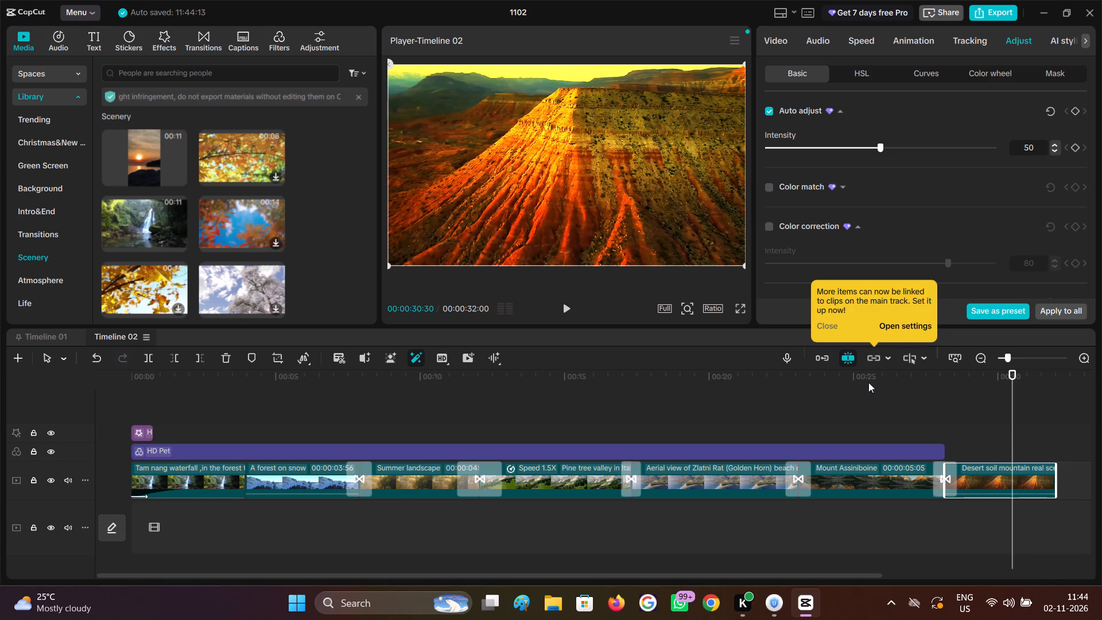
Scrub through the clips of Timeline 02 to review their colours against the adjusted desert mountain clip.
click(906, 398)
drag(906, 398, 910, 400)
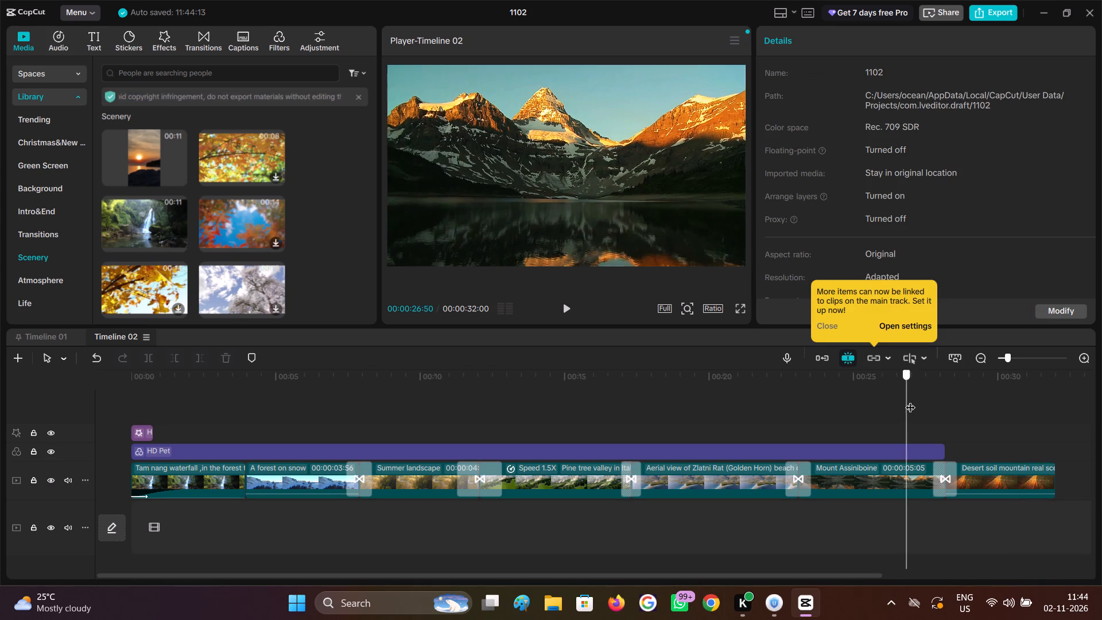
drag(910, 400, 989, 439)
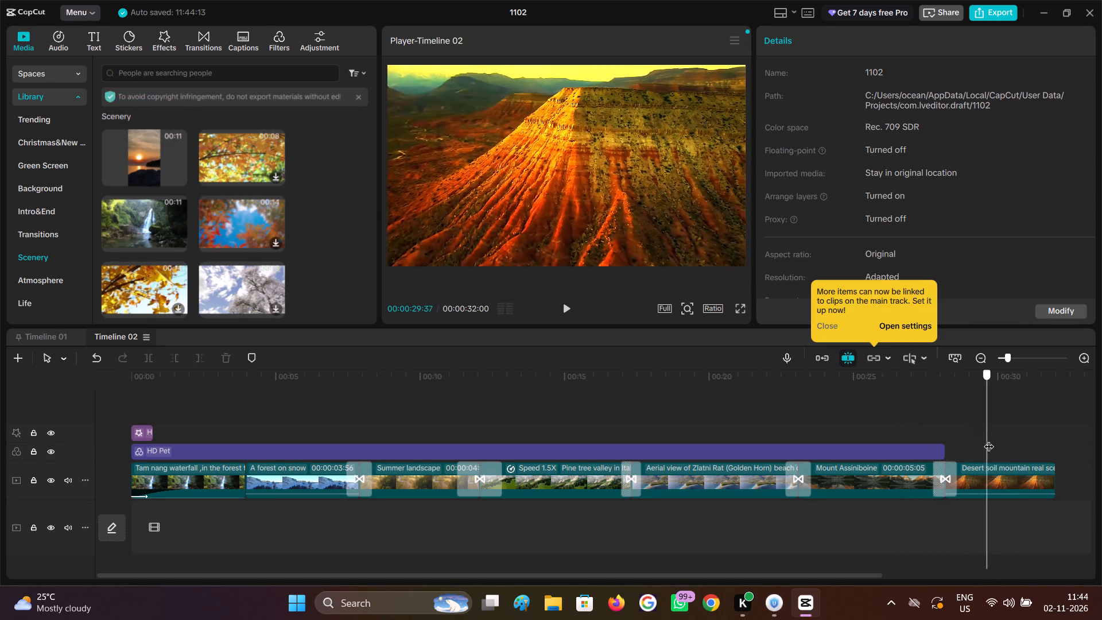
drag(989, 439, 1005, 448)
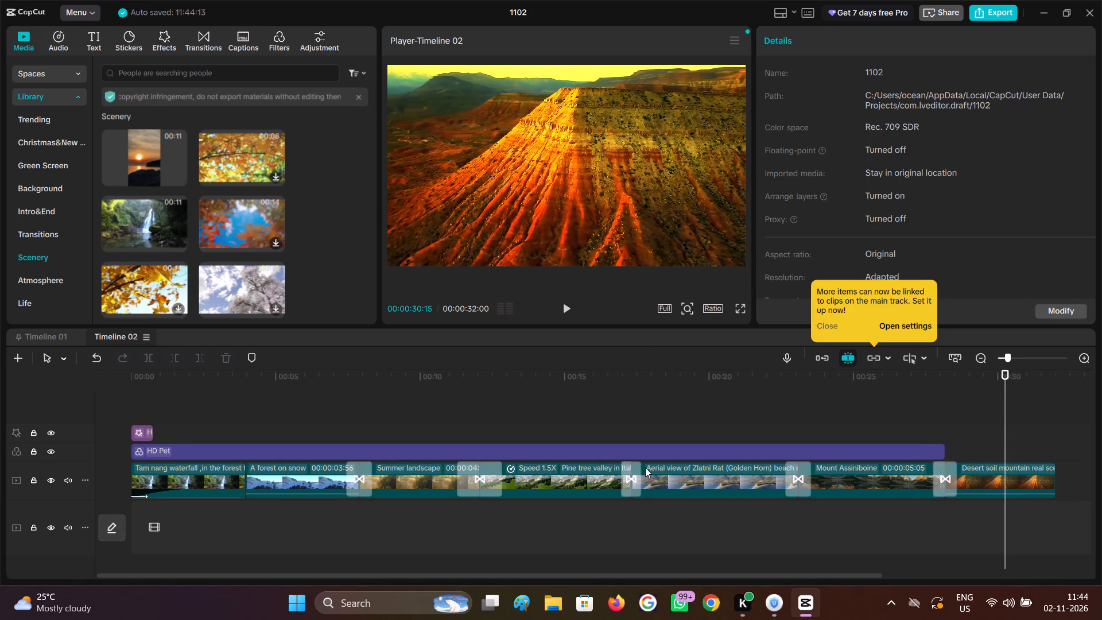
click(303, 370)
drag(302, 371, 298, 418)
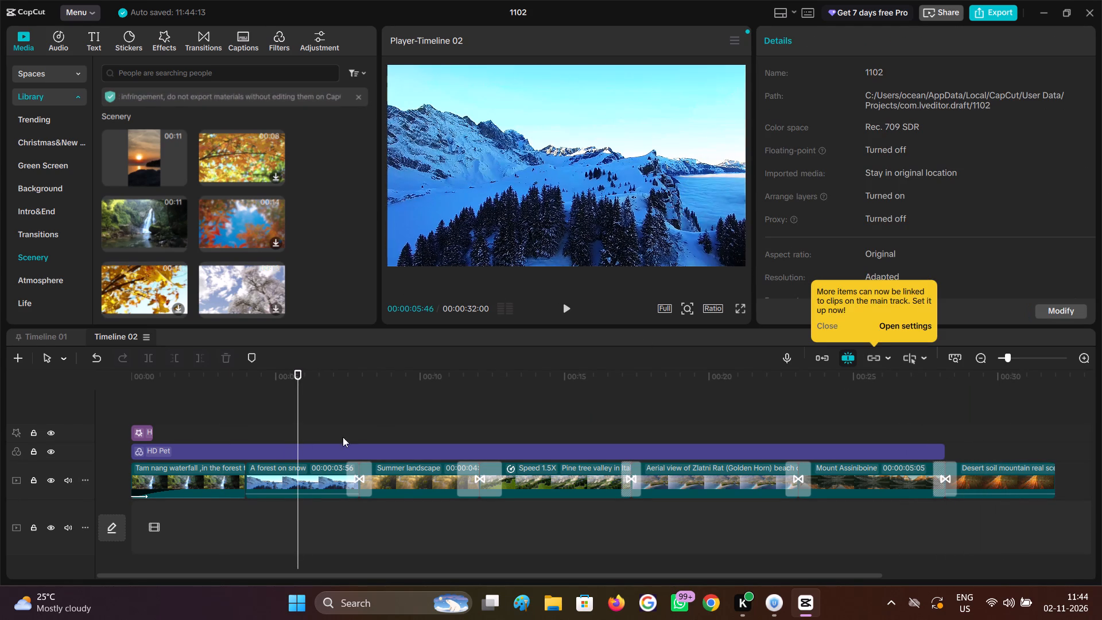
click(395, 410)
drag(396, 410, 708, 466)
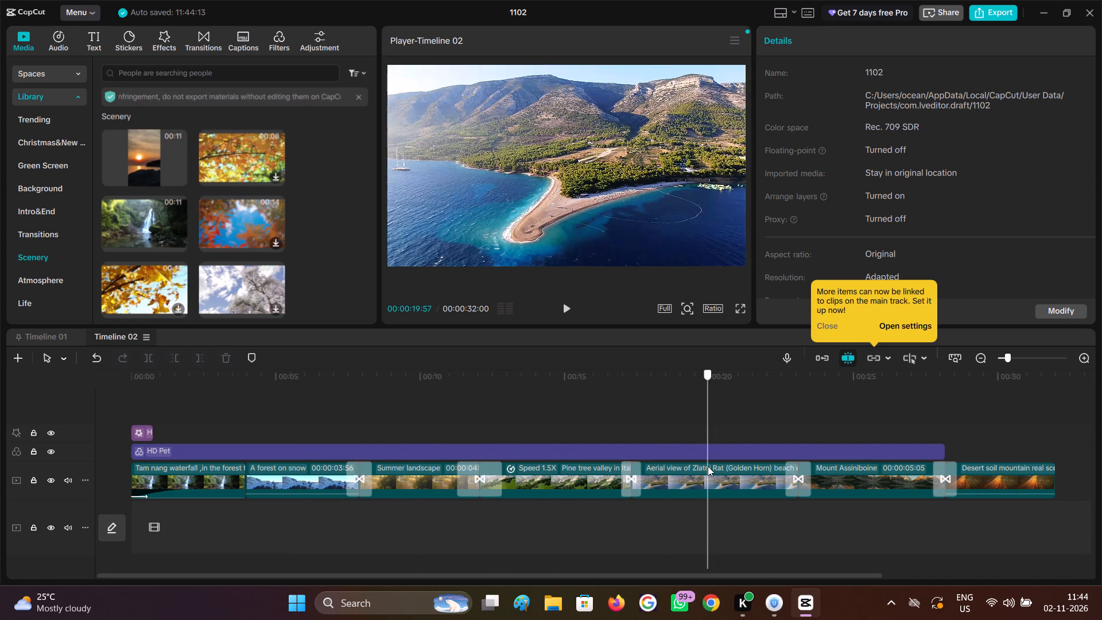
drag(708, 466, 720, 466)
click(866, 441)
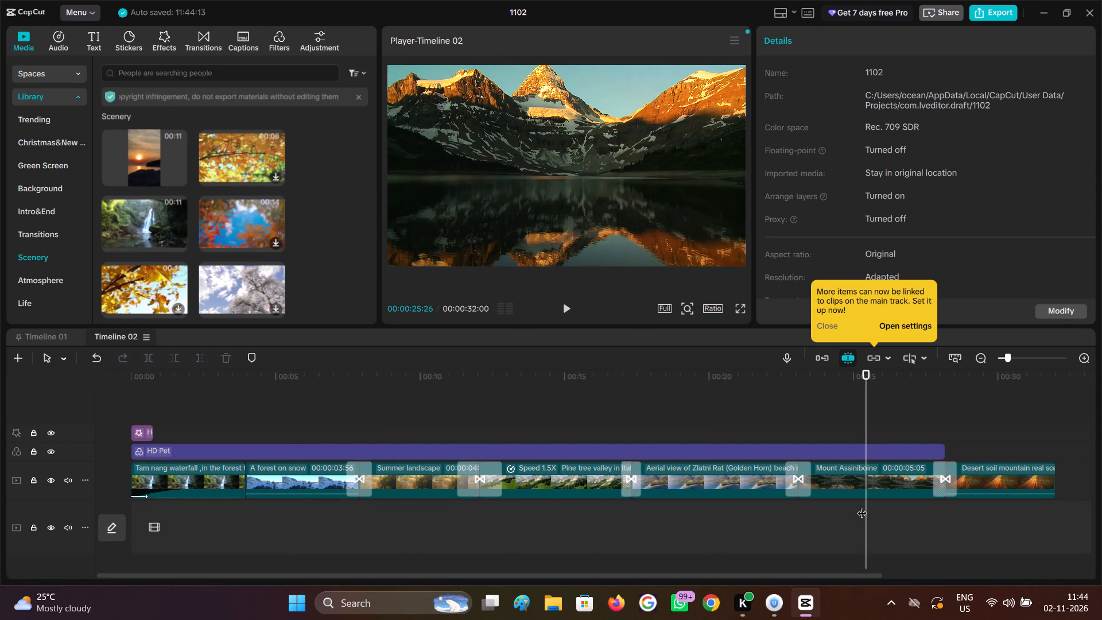
Duplicate the Mount Assiniboine clip in Timeline 02 and place the copy on a track directly above the original.
drag(867, 421, 901, 447)
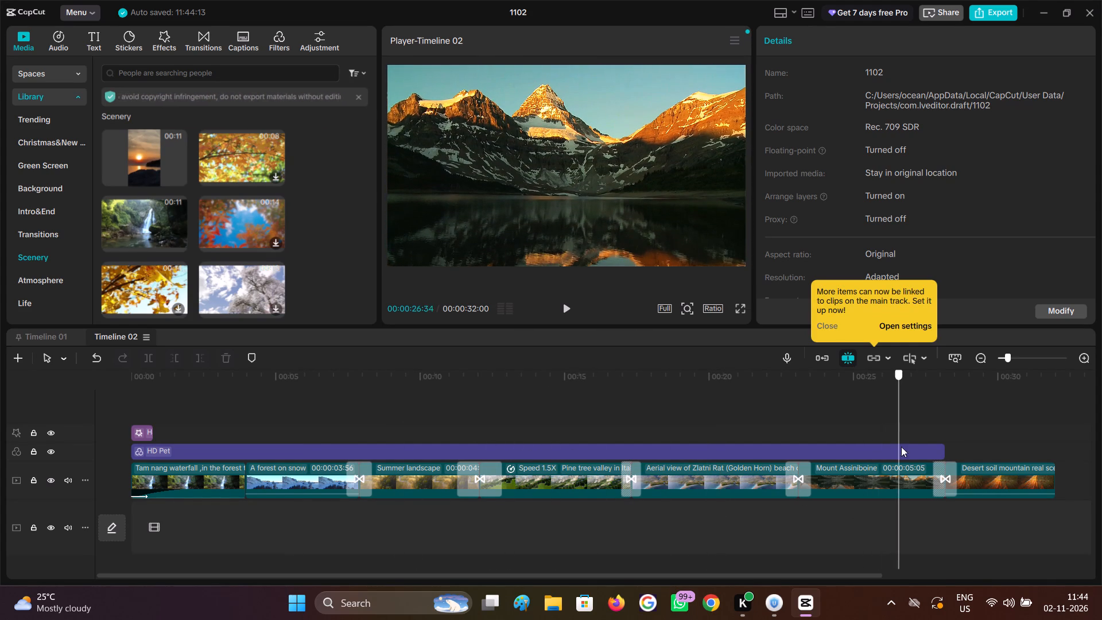
drag(901, 447, 899, 443)
click(888, 475)
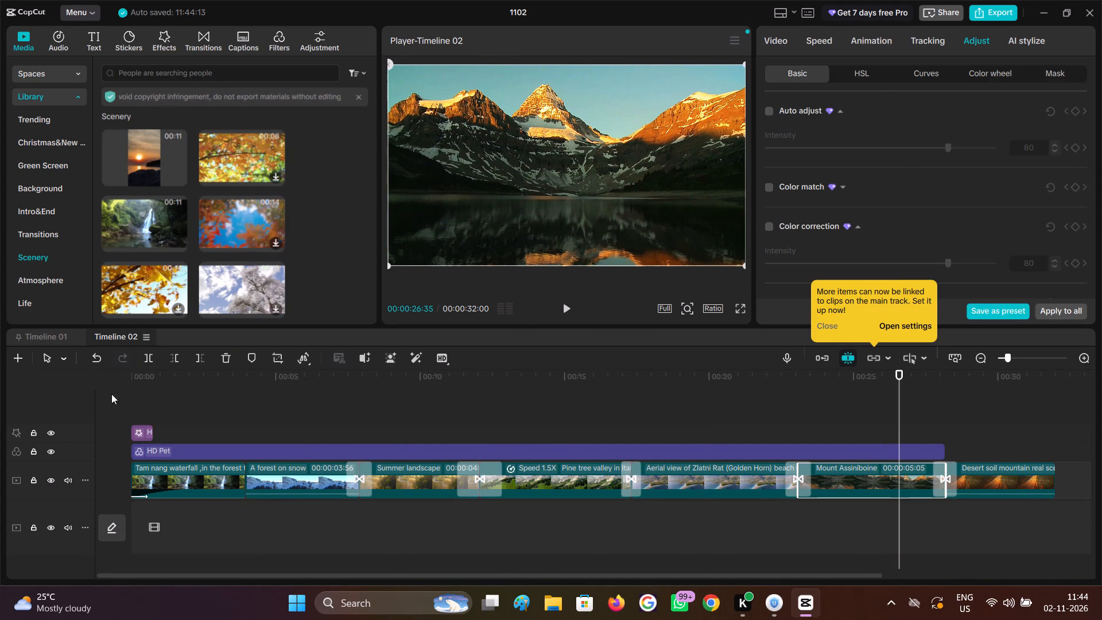
right_click(874, 474)
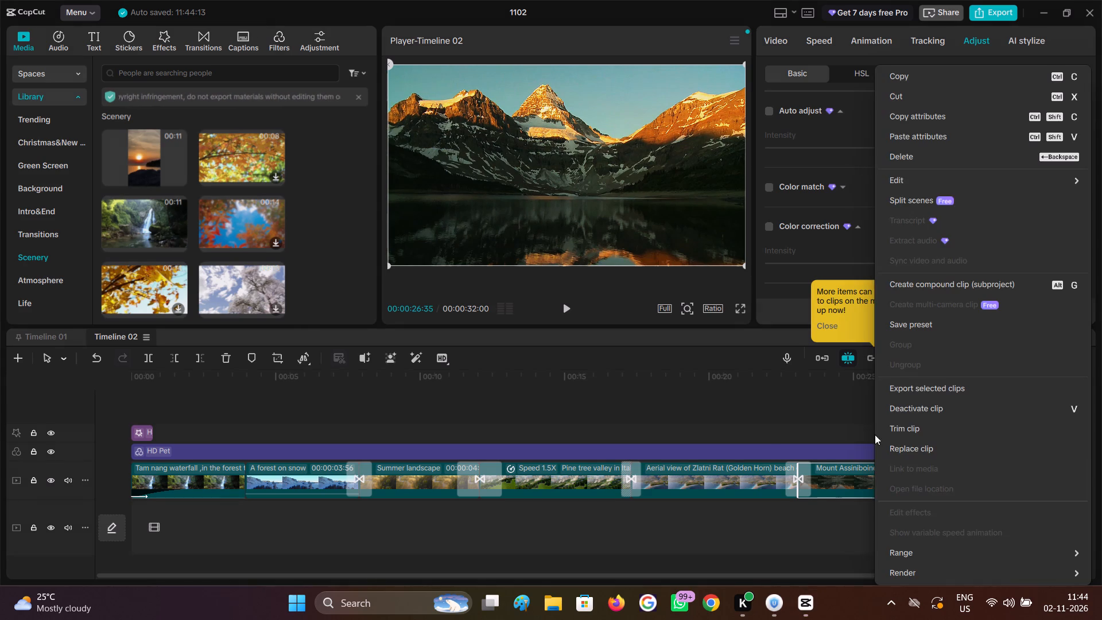
click(887, 85)
right_click(792, 422)
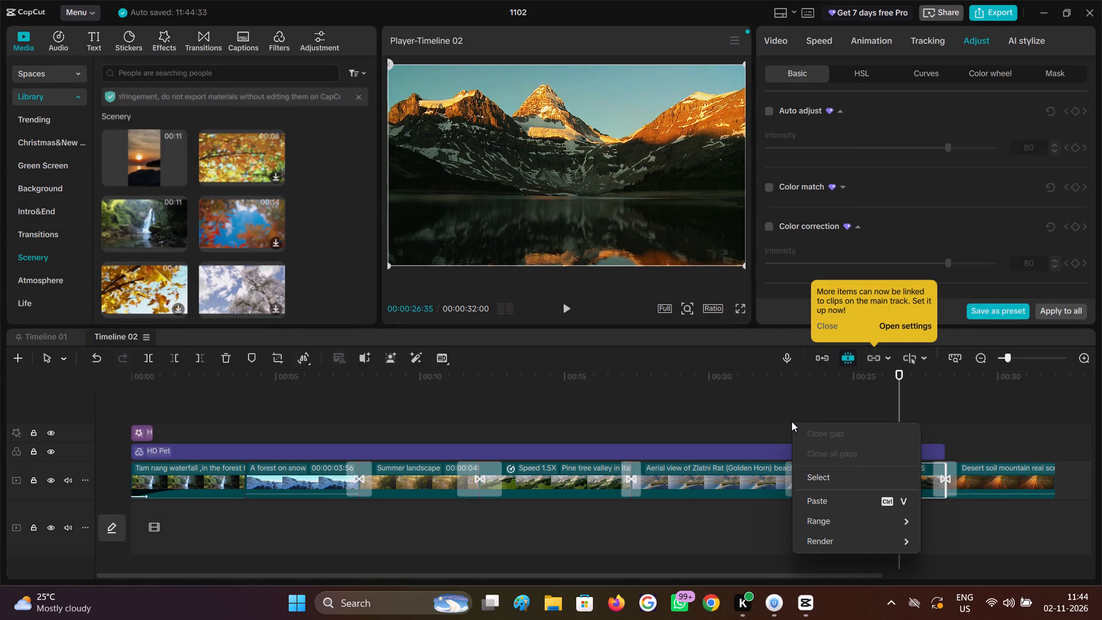
click(841, 500)
drag(934, 486, 833, 485)
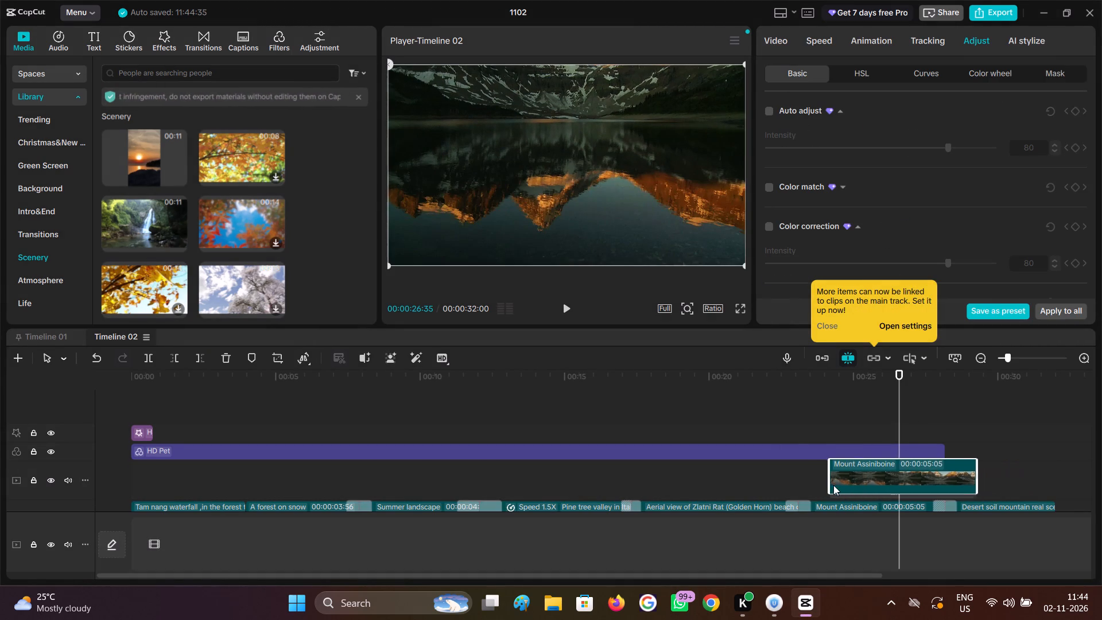
drag(833, 485, 830, 485)
Trim away the part of the overlaid Mount Assiniboine copy before 00:00:26:21.
scroll(836, 483, down, 3)
click(847, 512)
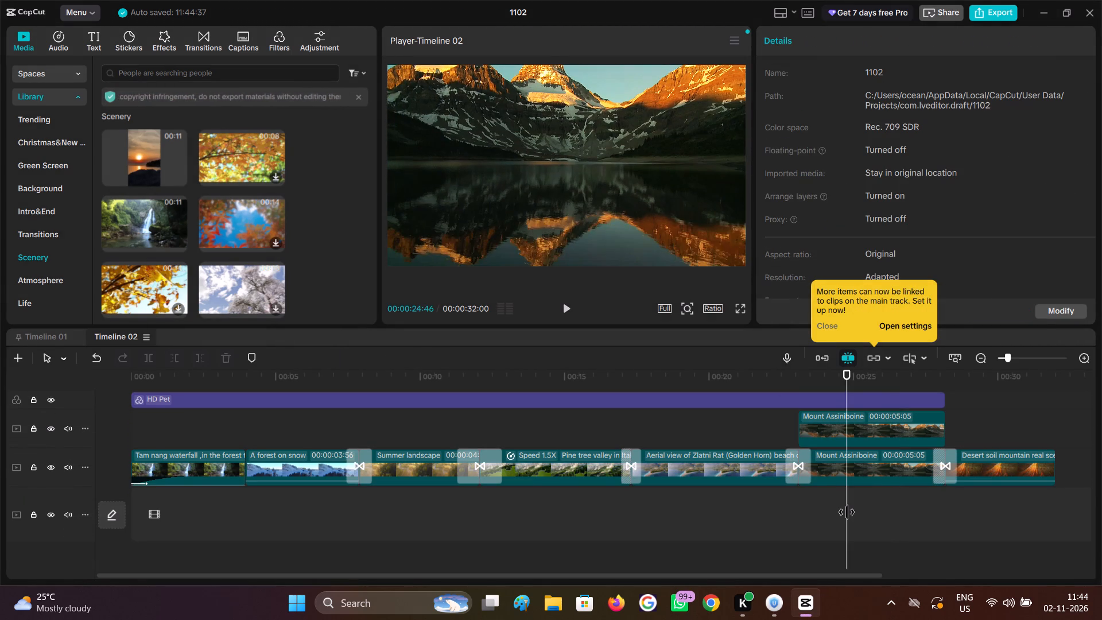
drag(847, 512, 893, 524)
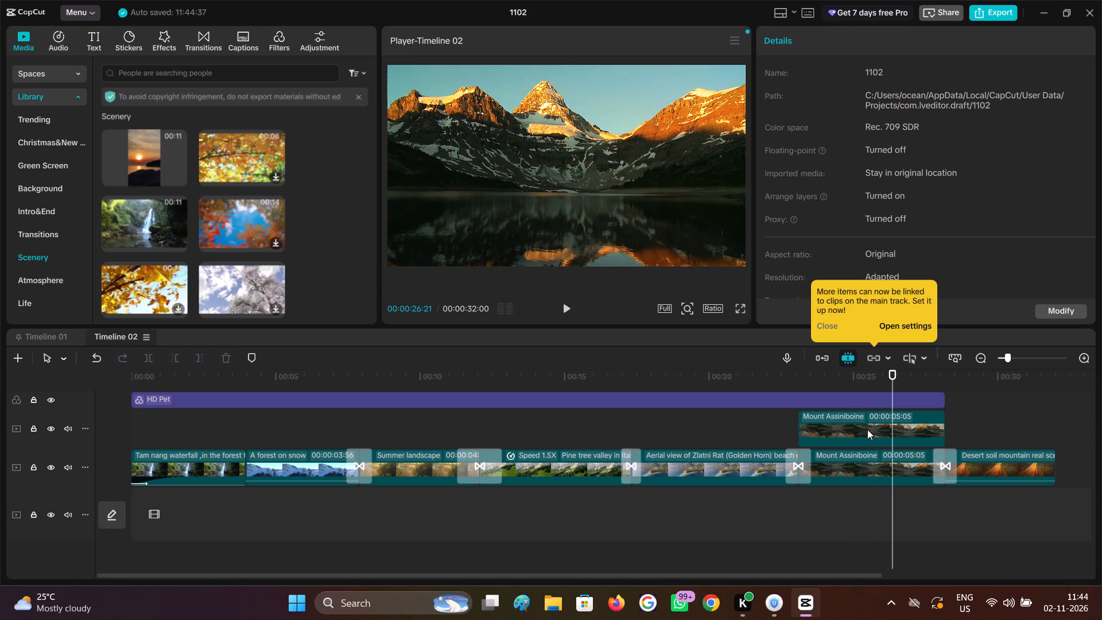
click(867, 429)
click(174, 359)
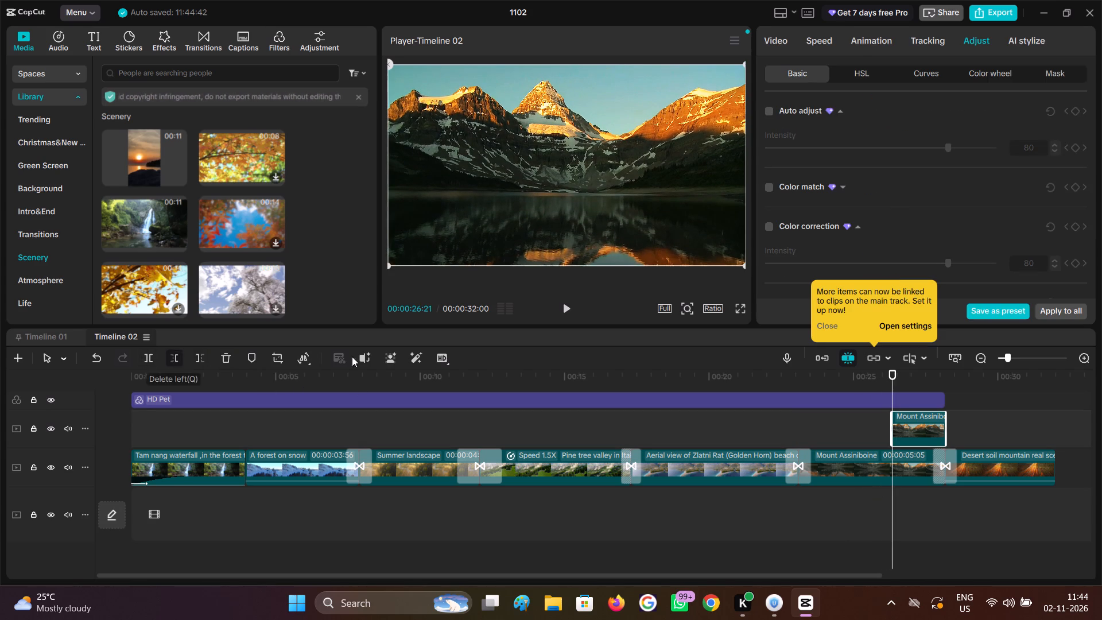
Trim the original Mount Assiniboine clip's end to 00:00:26:21 and move the shortened copy into the gap before the desert clip.
click(895, 475)
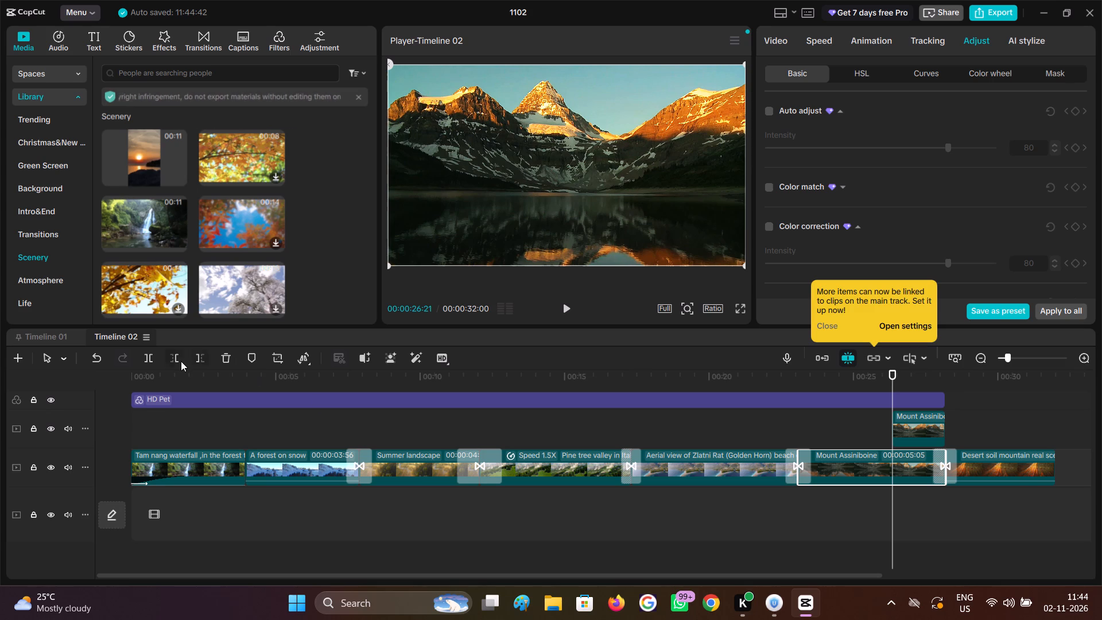
click(196, 359)
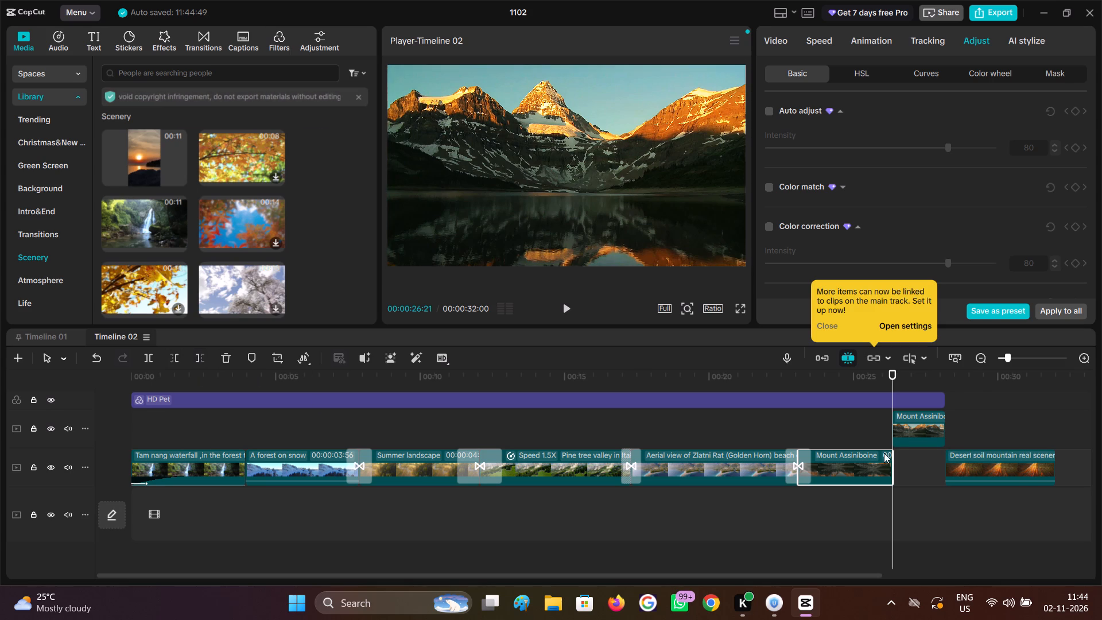
drag(932, 427, 934, 464)
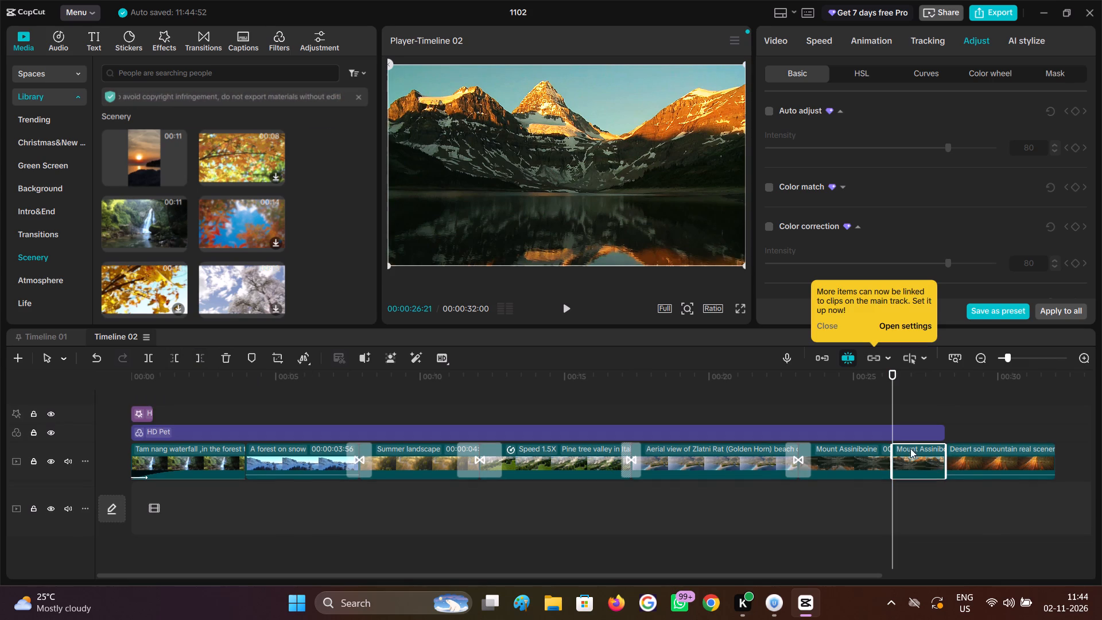
Play back and scrub through the second Mount Assiniboine segment up to the start of the desert clip.
click(565, 308)
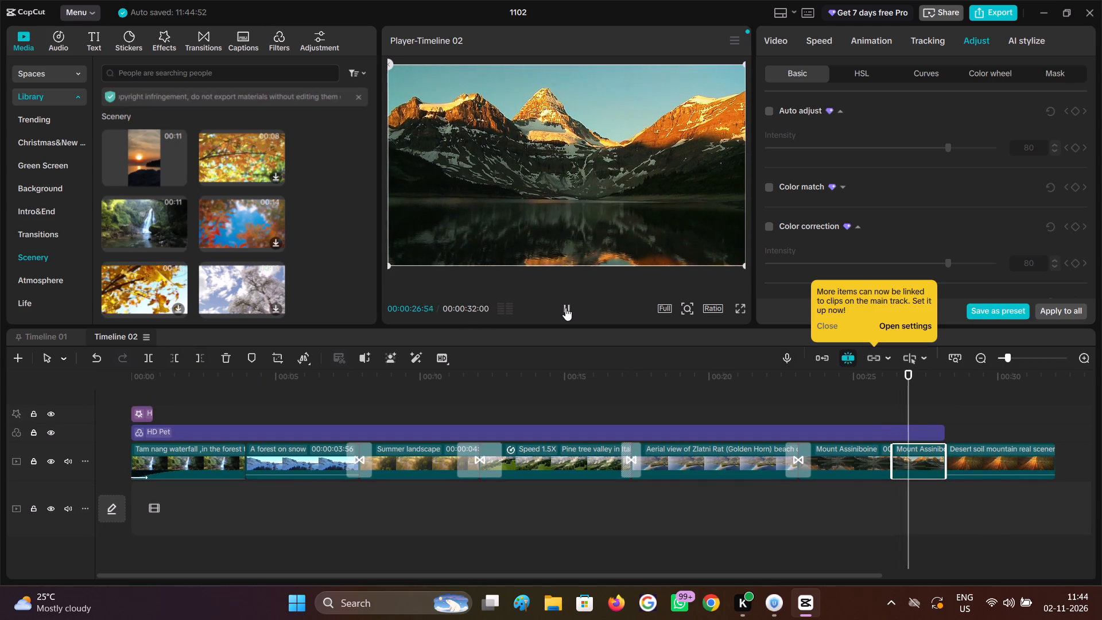
click(565, 308)
click(565, 308)
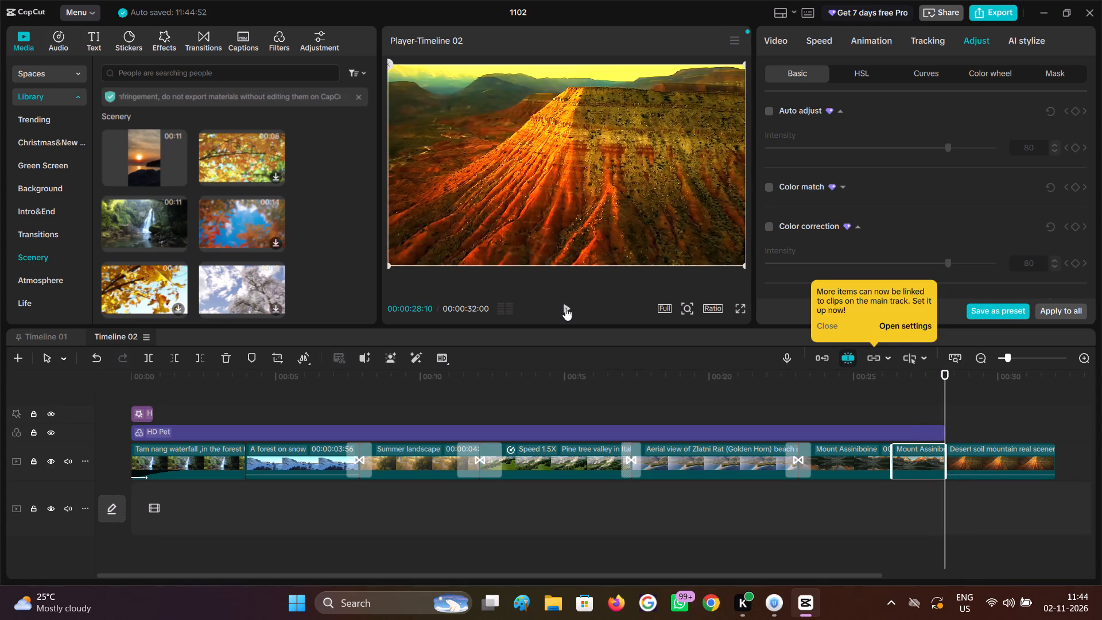
click(565, 308)
click(898, 405)
drag(898, 405, 923, 419)
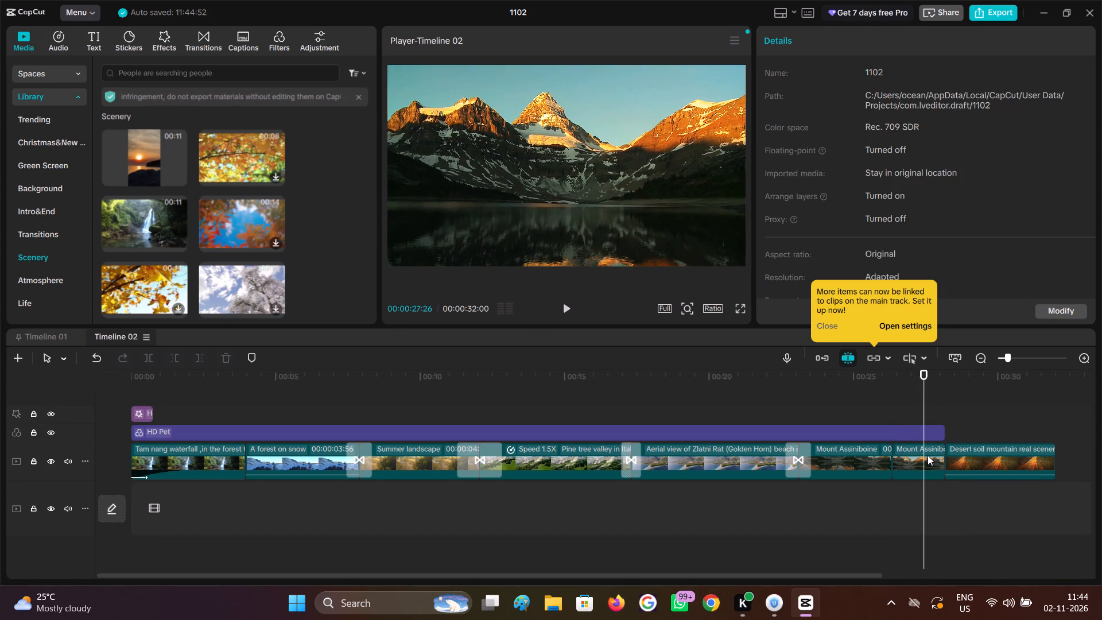
Add the favourite video effect Jitter Flash at 00:00:26:21, where the second Mount Assiniboine segment starts.
click(928, 455)
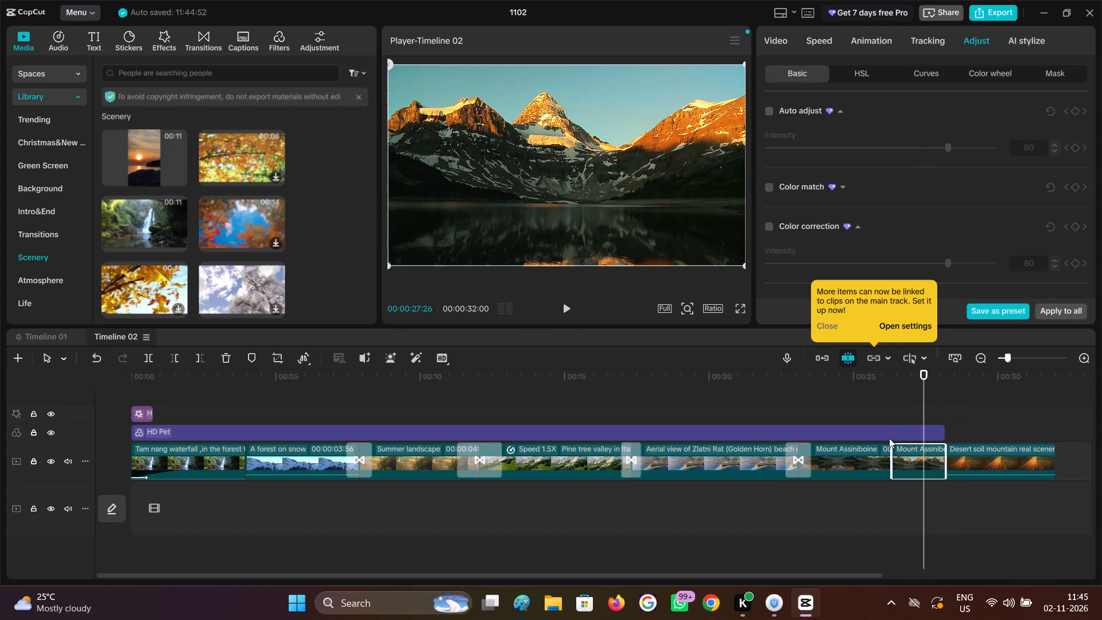
click(892, 418)
click(892, 417)
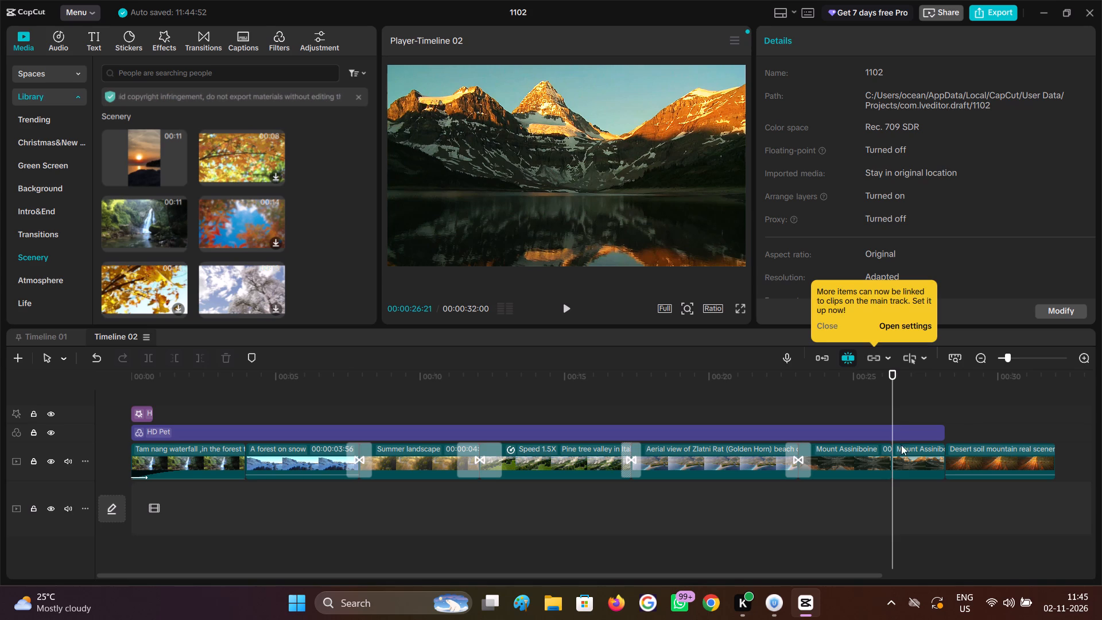
click(905, 460)
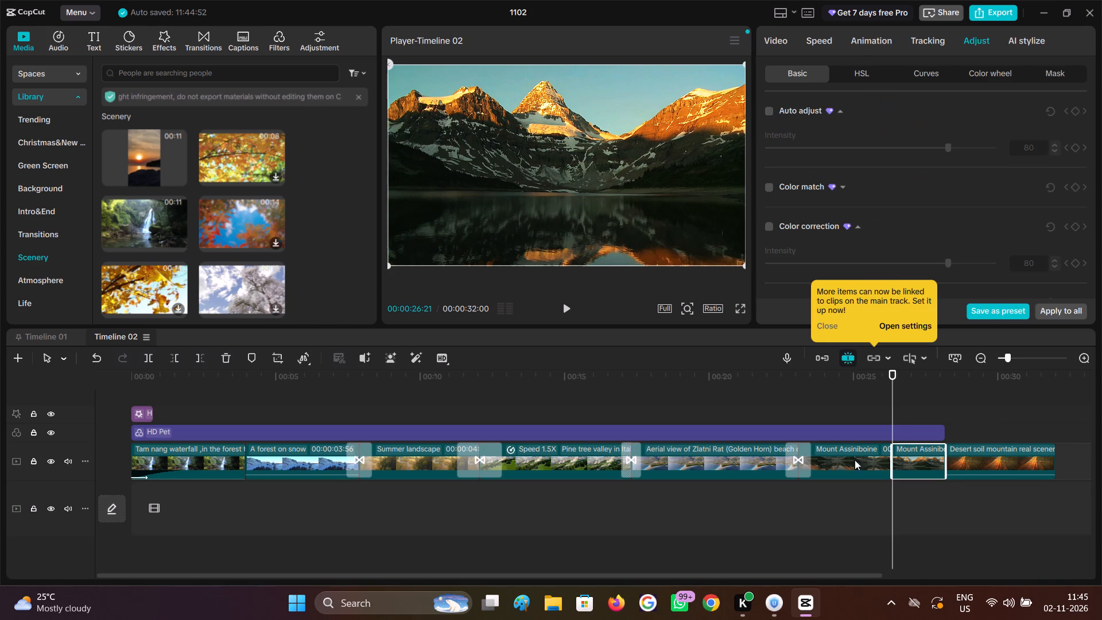
click(151, 45)
click(64, 79)
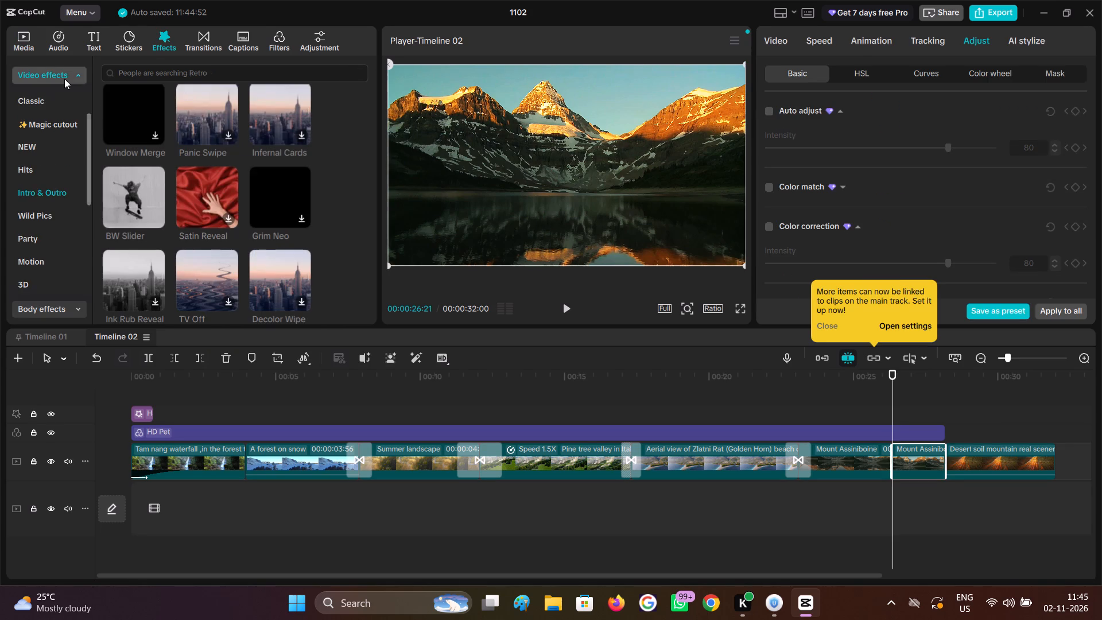
click(63, 79)
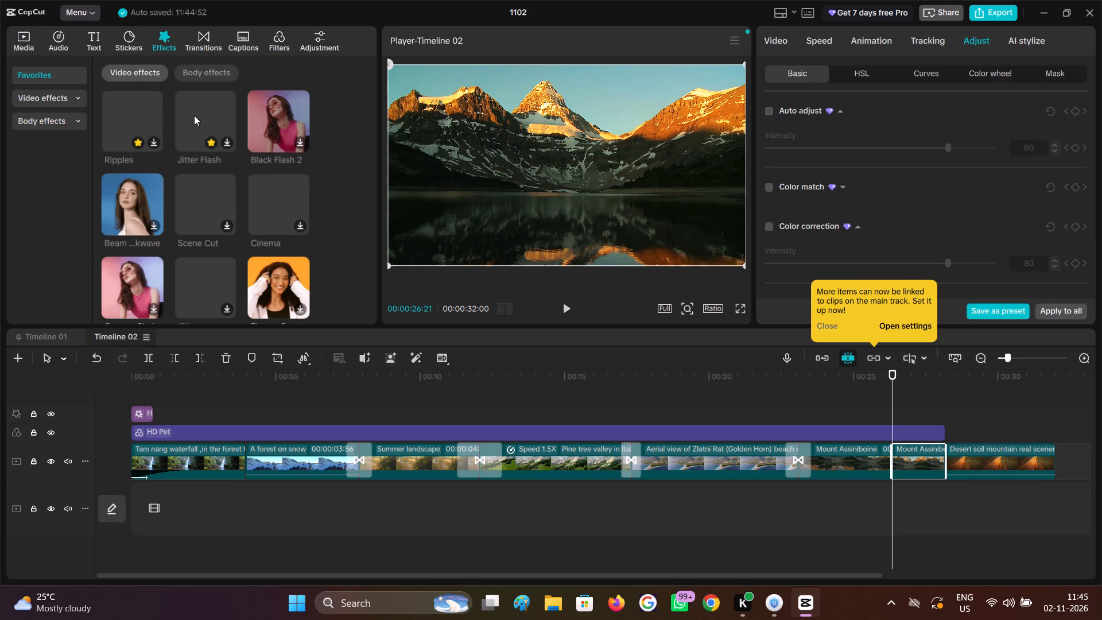
click(195, 113)
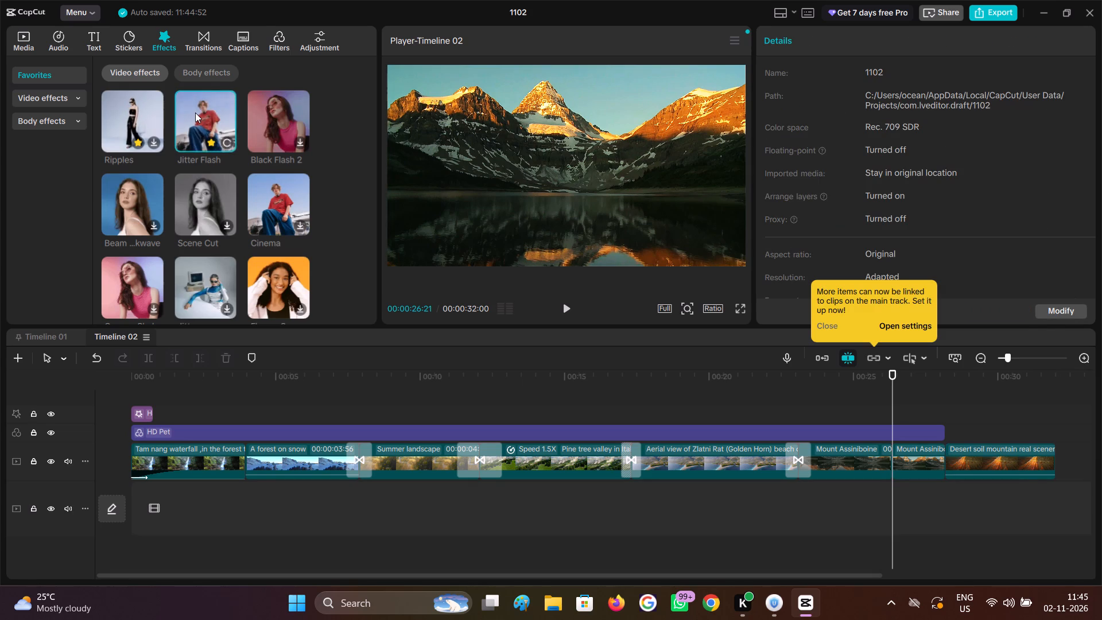
click(212, 200)
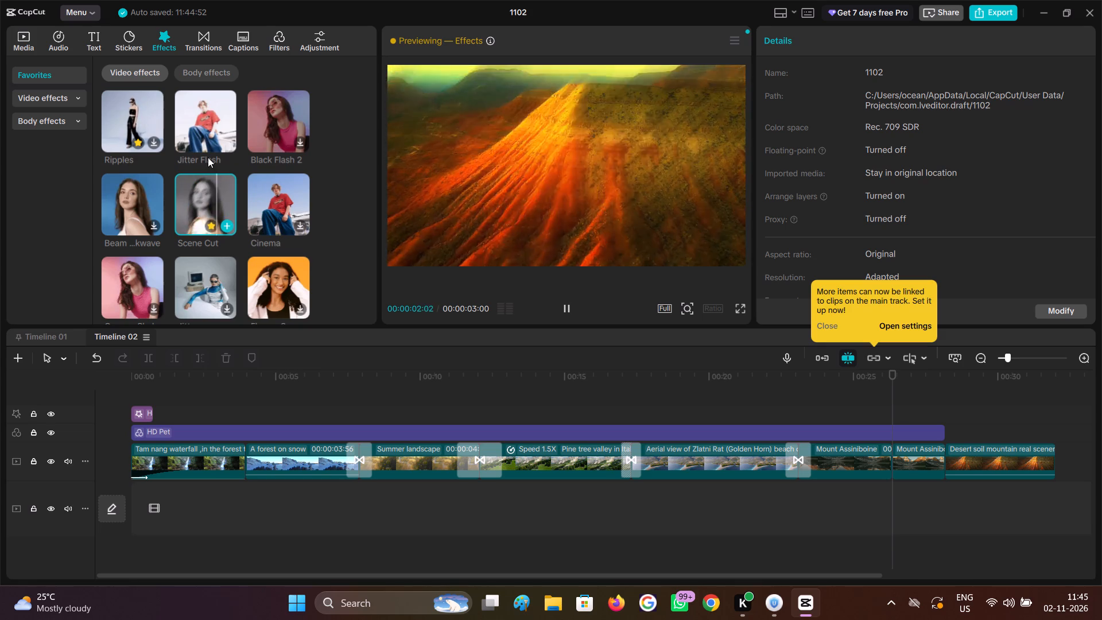
drag(205, 112, 892, 407)
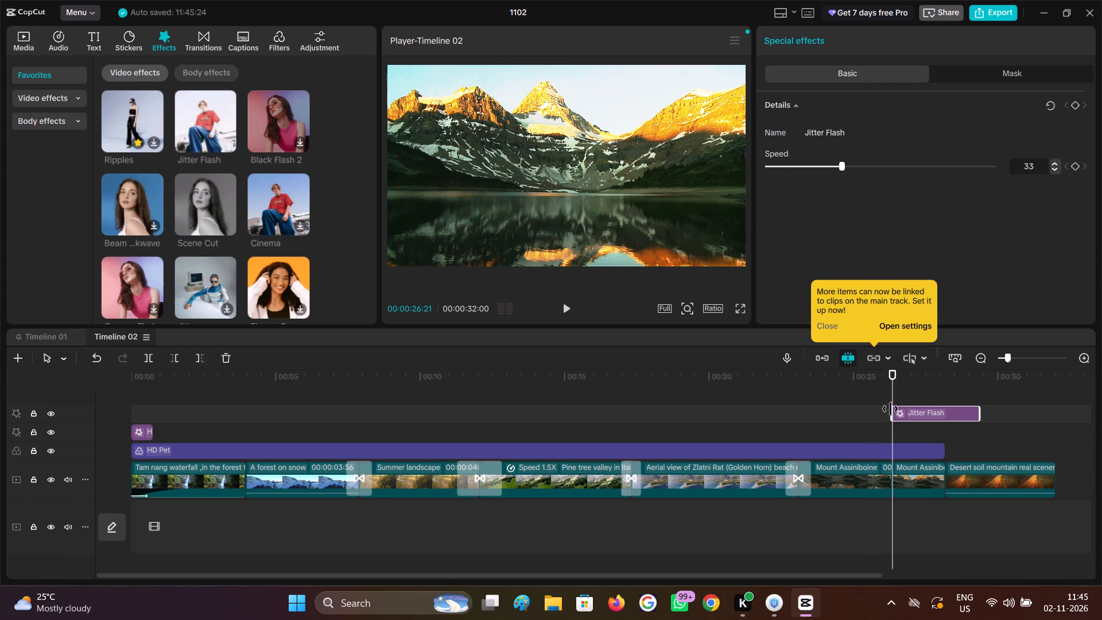
Shorten the Jitter Flash effect from its end to a brief flash over the start of the second Mount Assiniboine segment.
drag(953, 427, 928, 427)
click(950, 418)
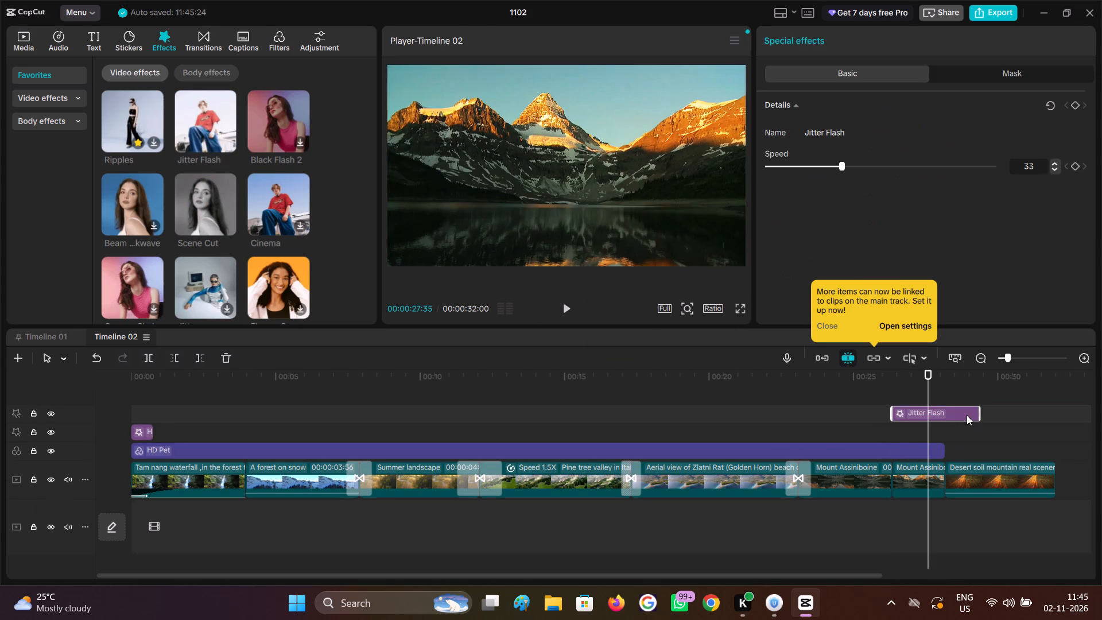
drag(975, 414, 902, 419)
Scrub and play back the join between the two Mount Assiniboine segments to check the Jitter Flash effect.
double_click(876, 432)
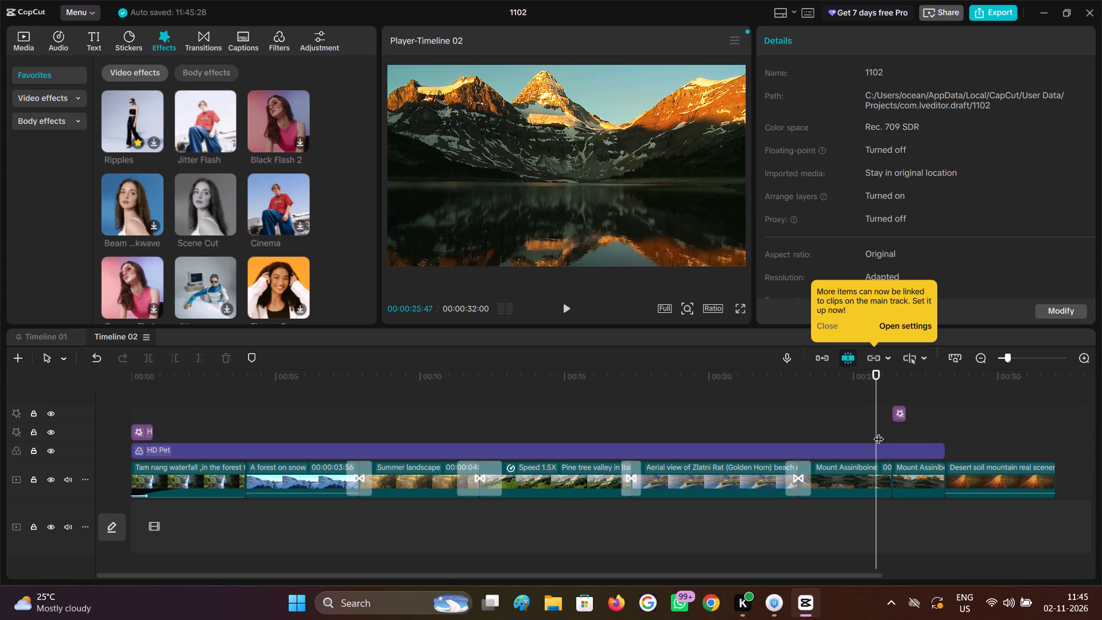
drag(882, 432, 903, 435)
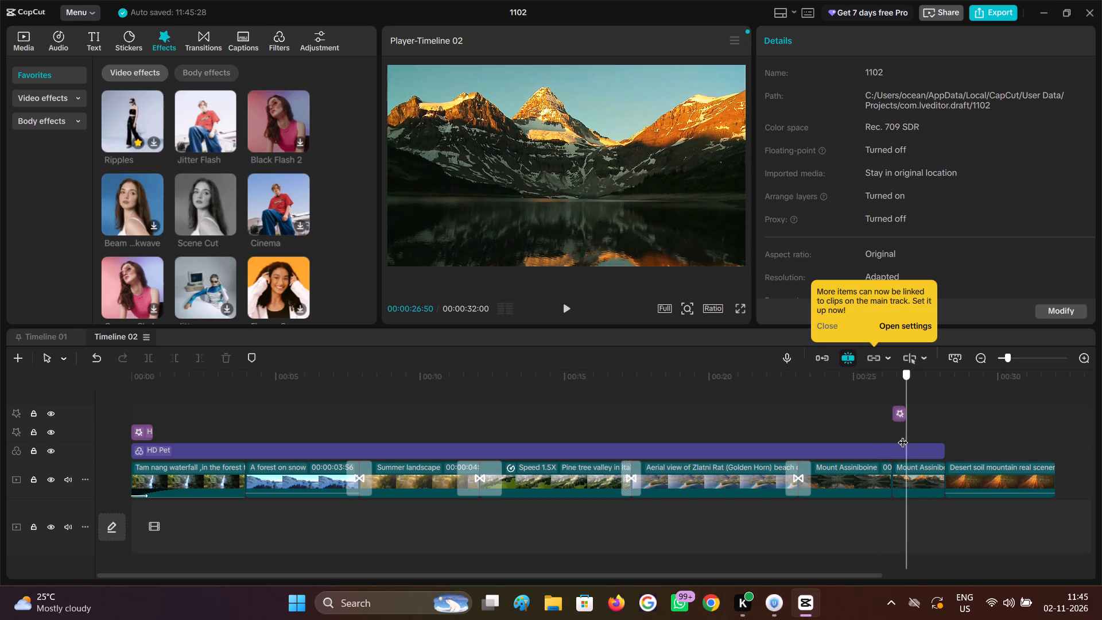
drag(903, 435, 891, 432)
click(862, 422)
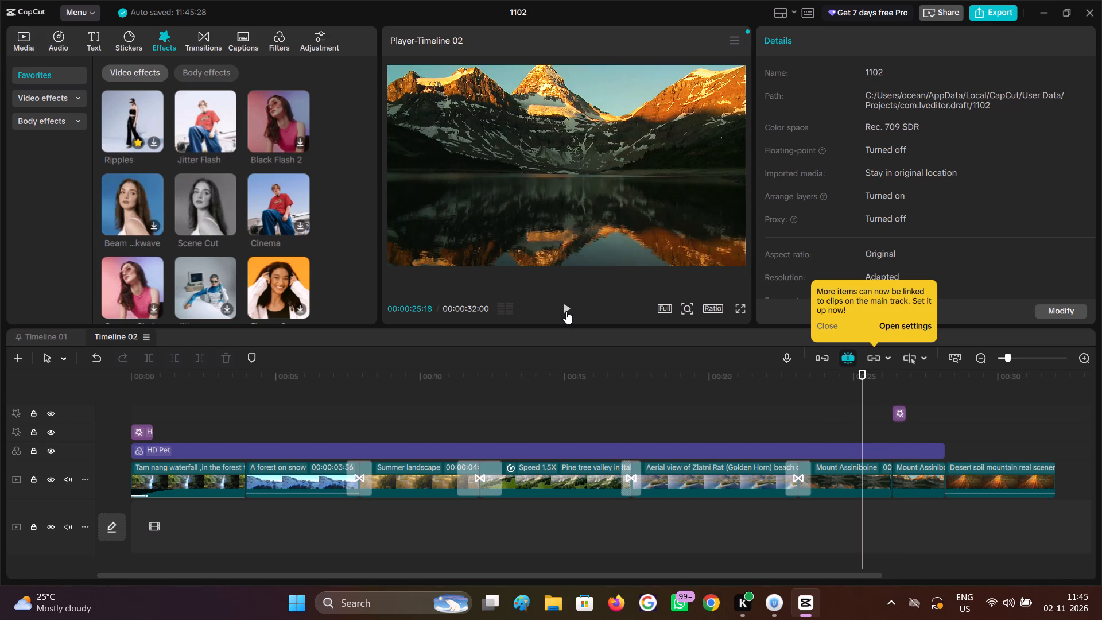
click(566, 311)
click(566, 311)
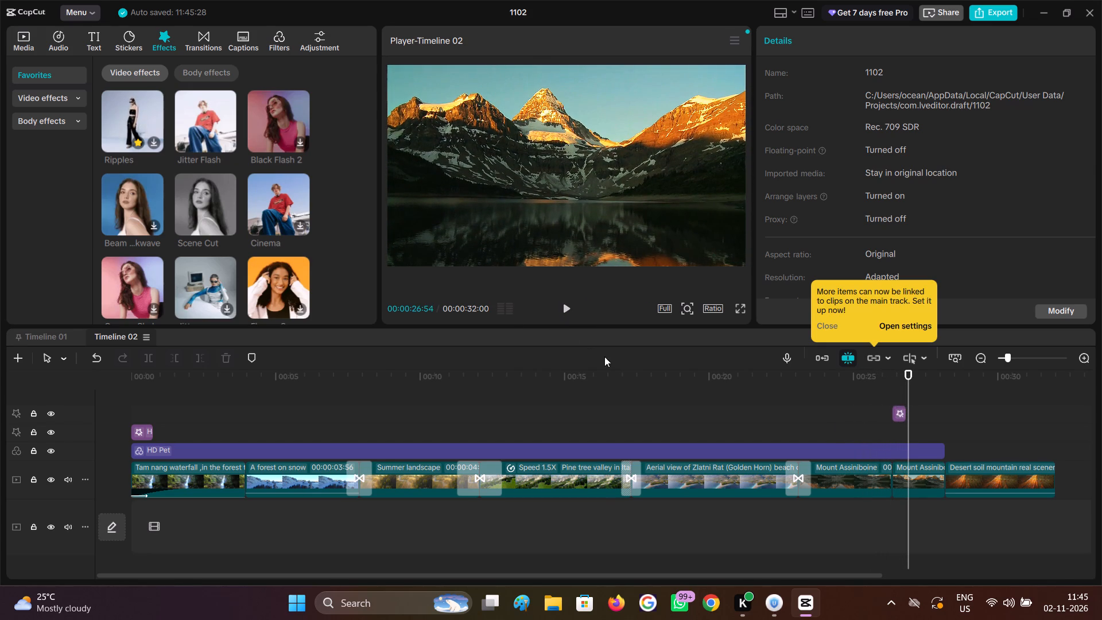
Cut out the mountains in the second Mount Assiniboine segment with Custom removal, painting them with the size 20 smart brush, and apply it.
click(905, 475)
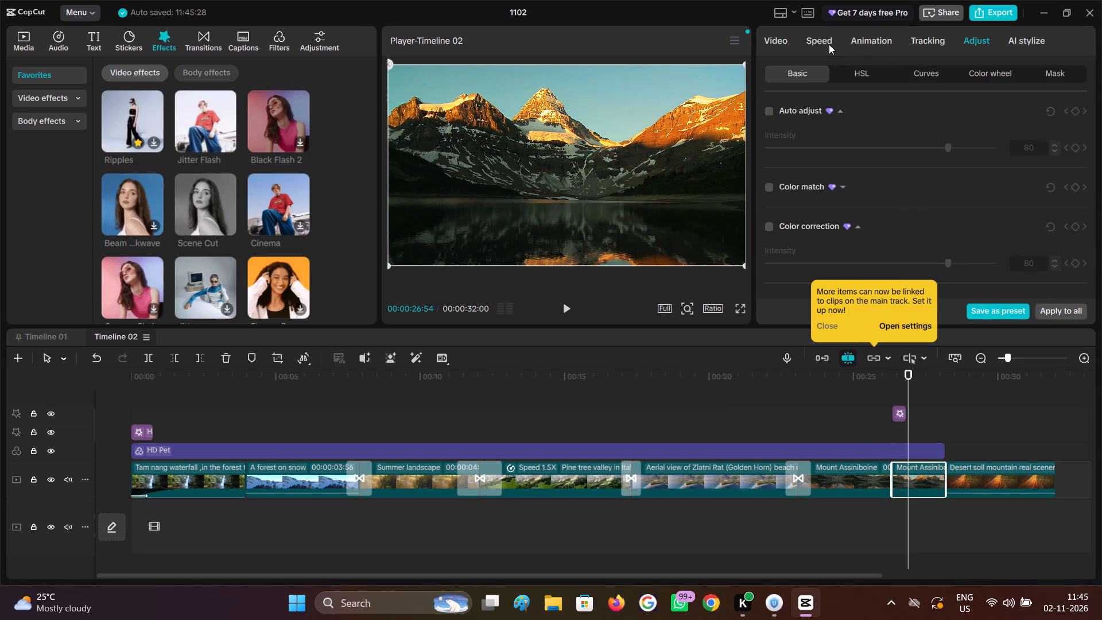
click(787, 49)
click(894, 73)
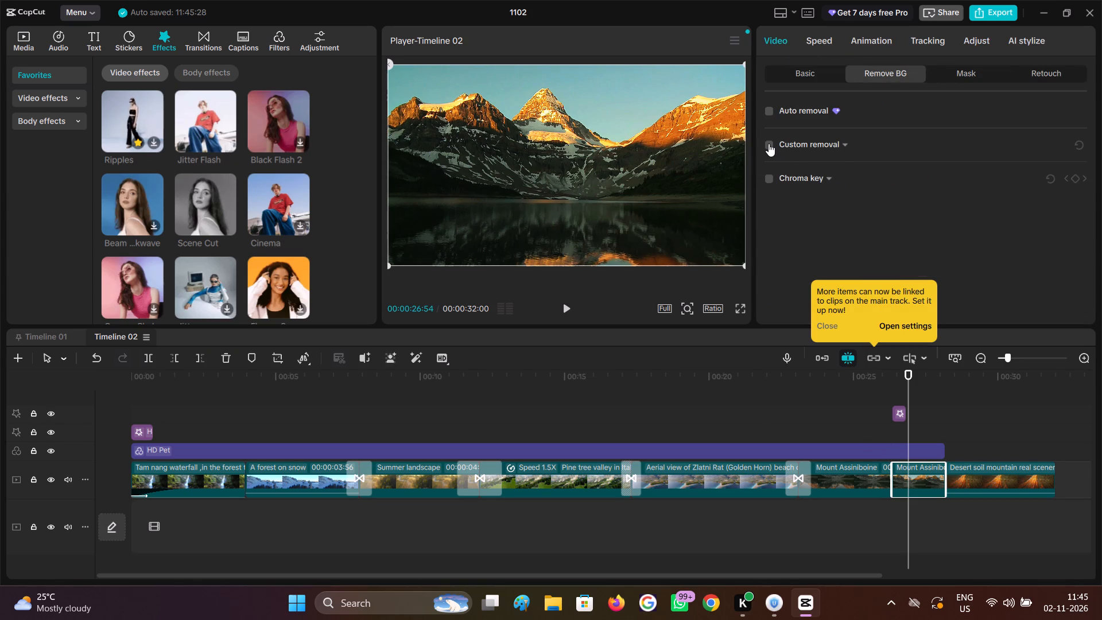
click(769, 144)
drag(408, 119, 472, 147)
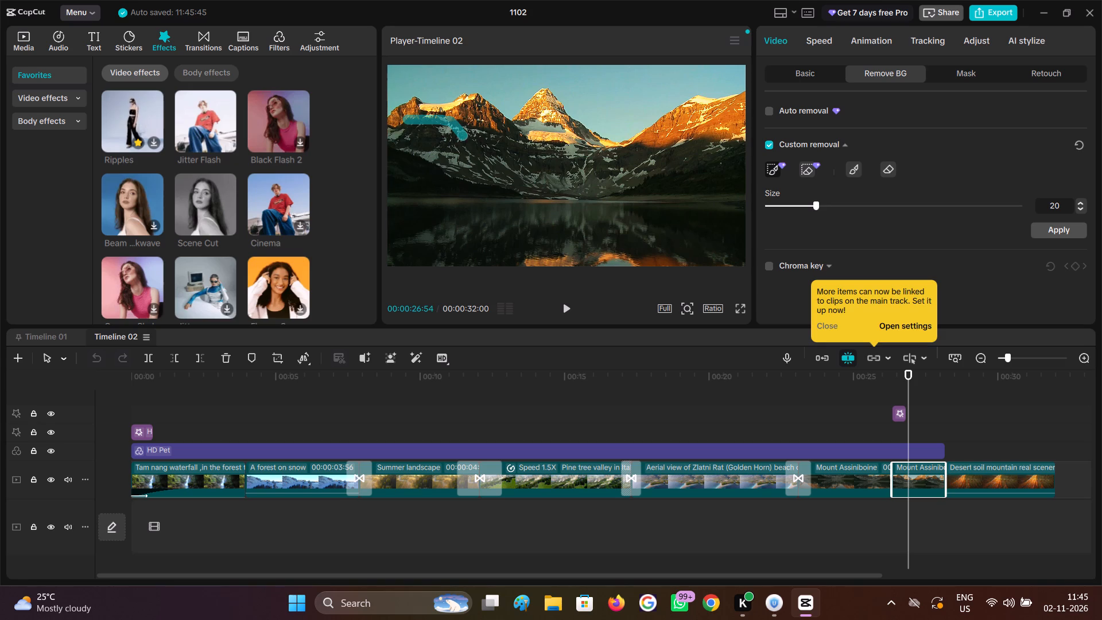
drag(472, 147, 708, 135)
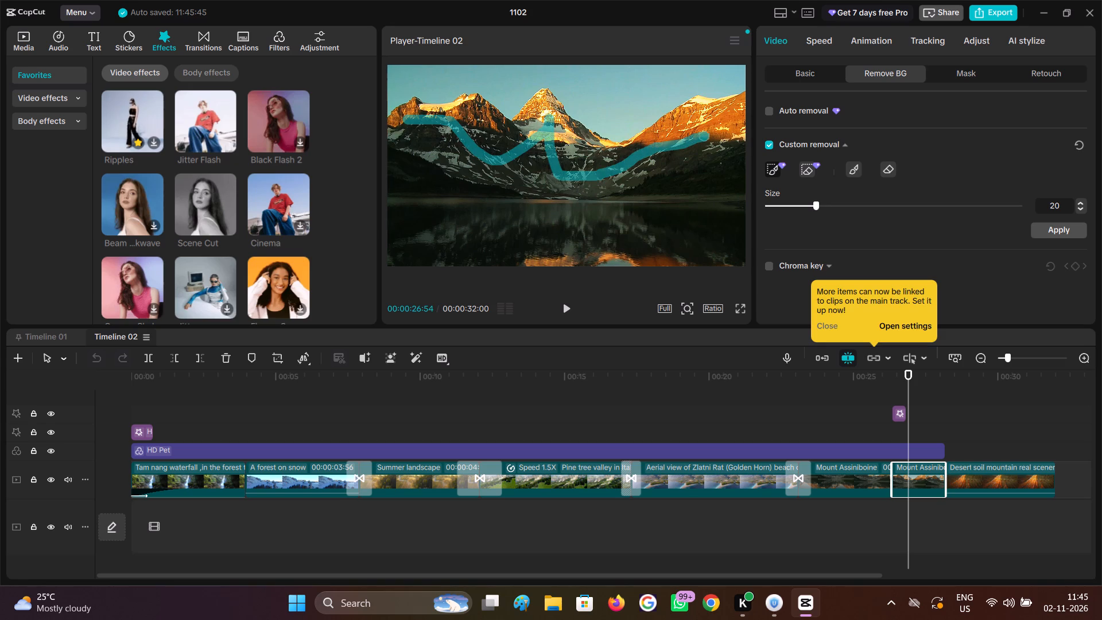
drag(708, 135, 584, 183)
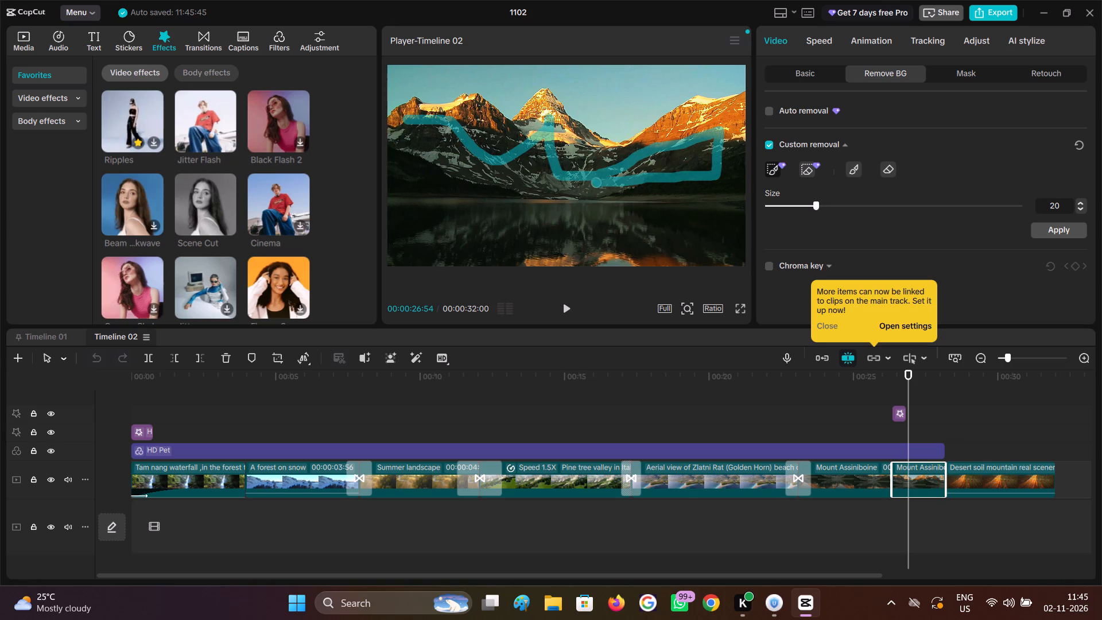
drag(584, 183, 409, 178)
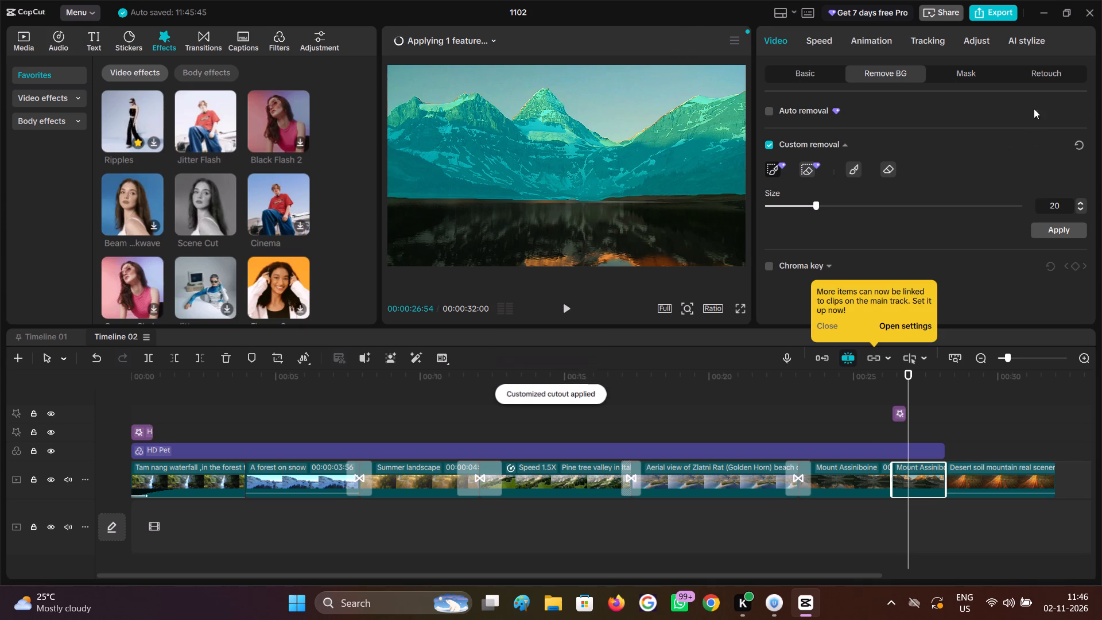
click(1069, 235)
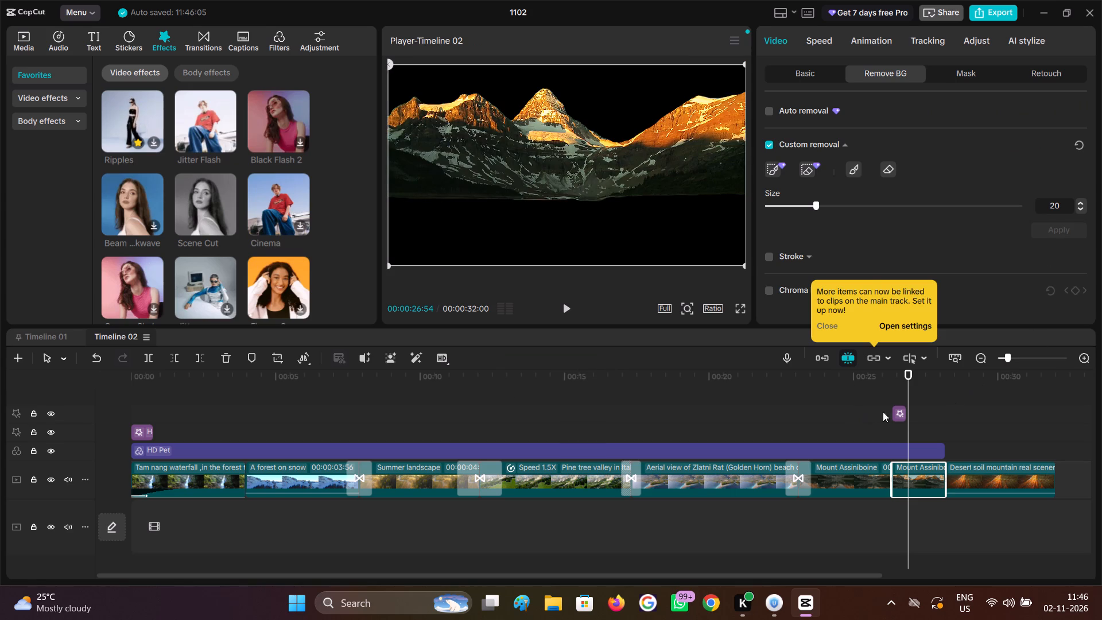
Replay the join between the two Mount Assiniboine segments repeatedly to check the Jitter Flash and the mountain cutout.
click(898, 422)
double_click(891, 428)
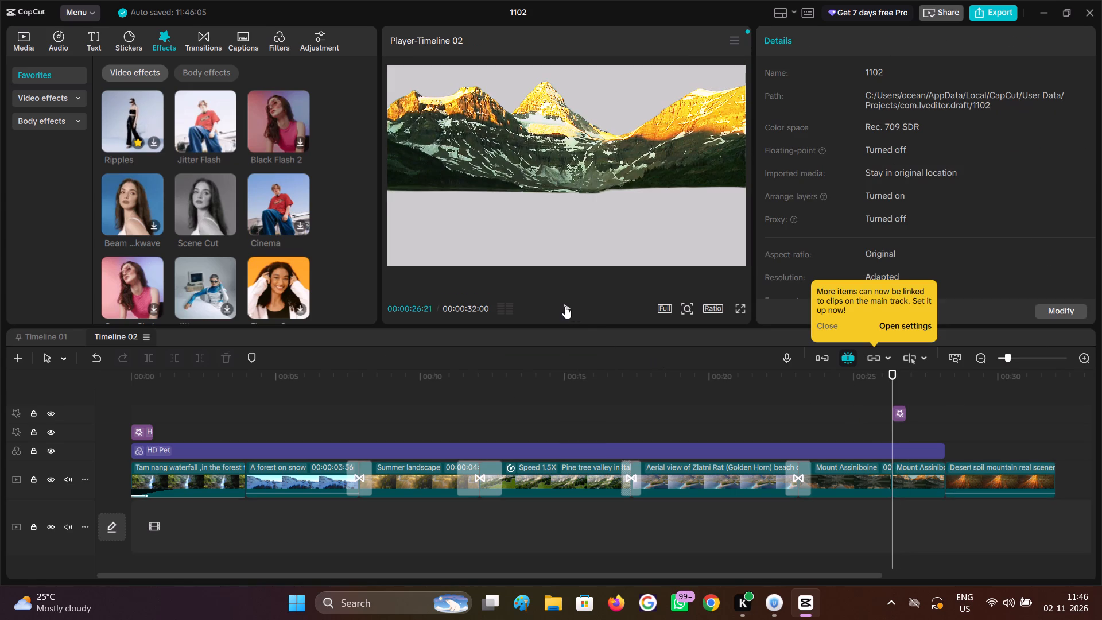
click(565, 306)
click(884, 428)
drag(884, 427, 875, 427)
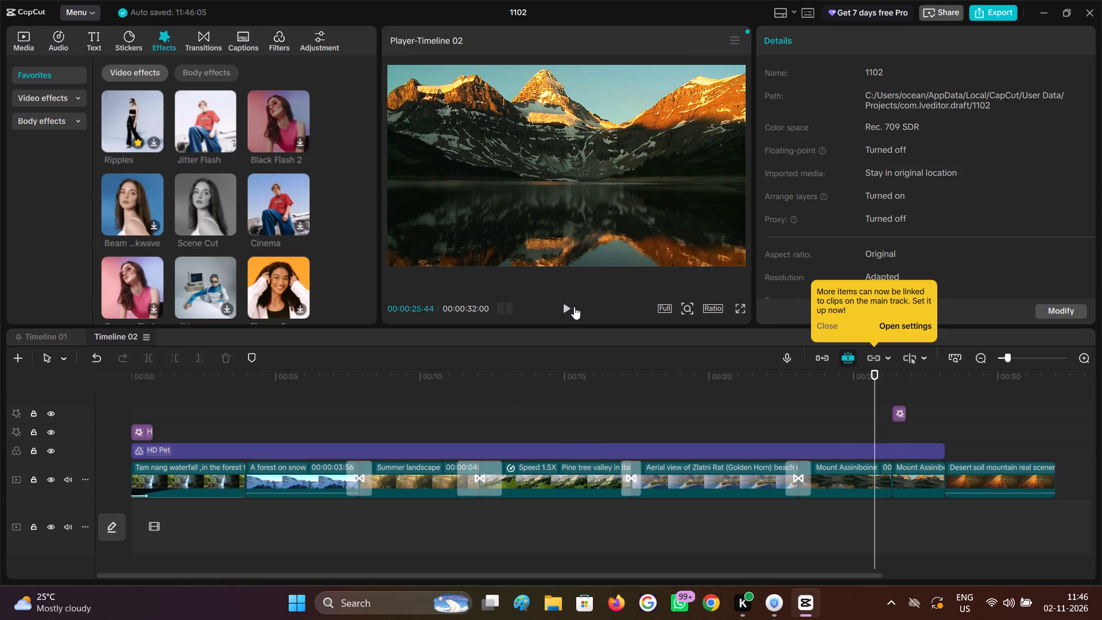
click(574, 307)
click(574, 307)
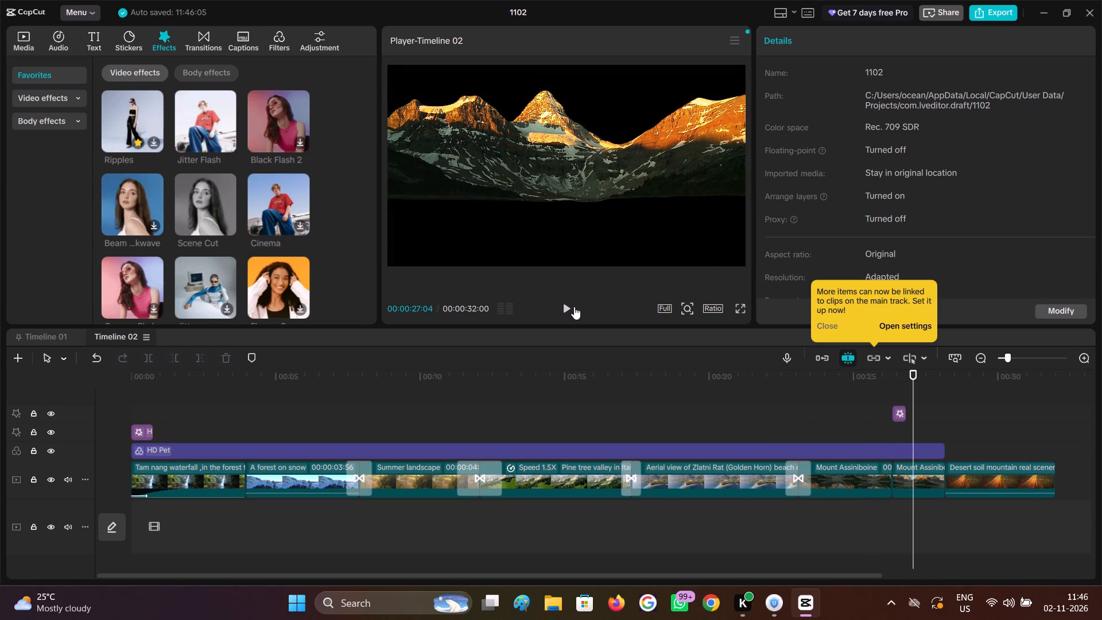
click(574, 307)
click(574, 307)
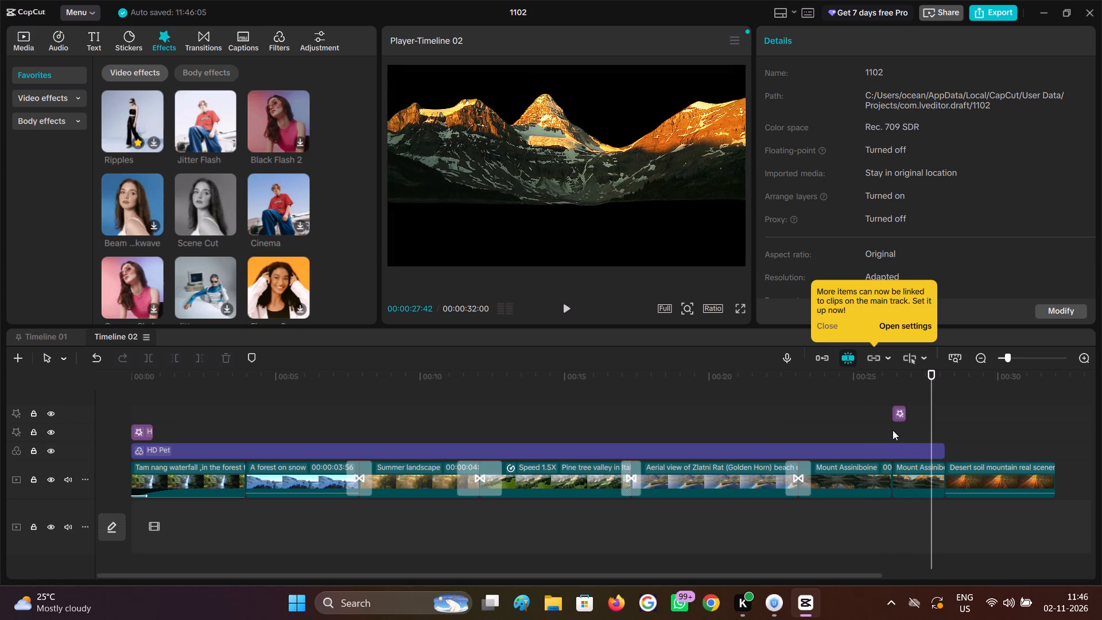
click(893, 430)
drag(893, 430, 884, 434)
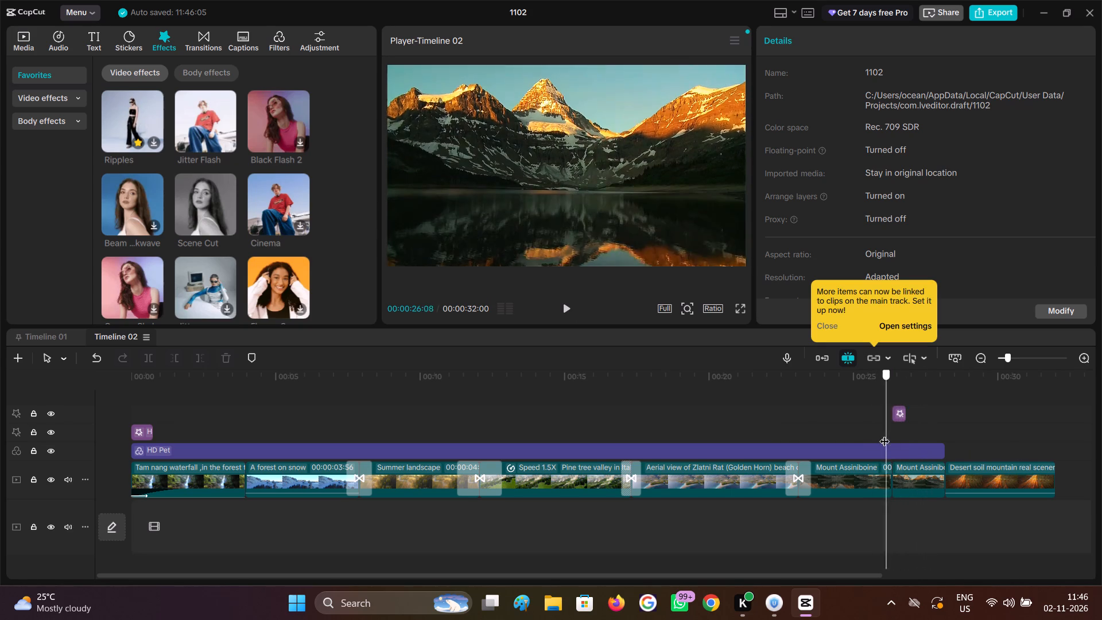
drag(884, 434, 871, 430)
click(564, 308)
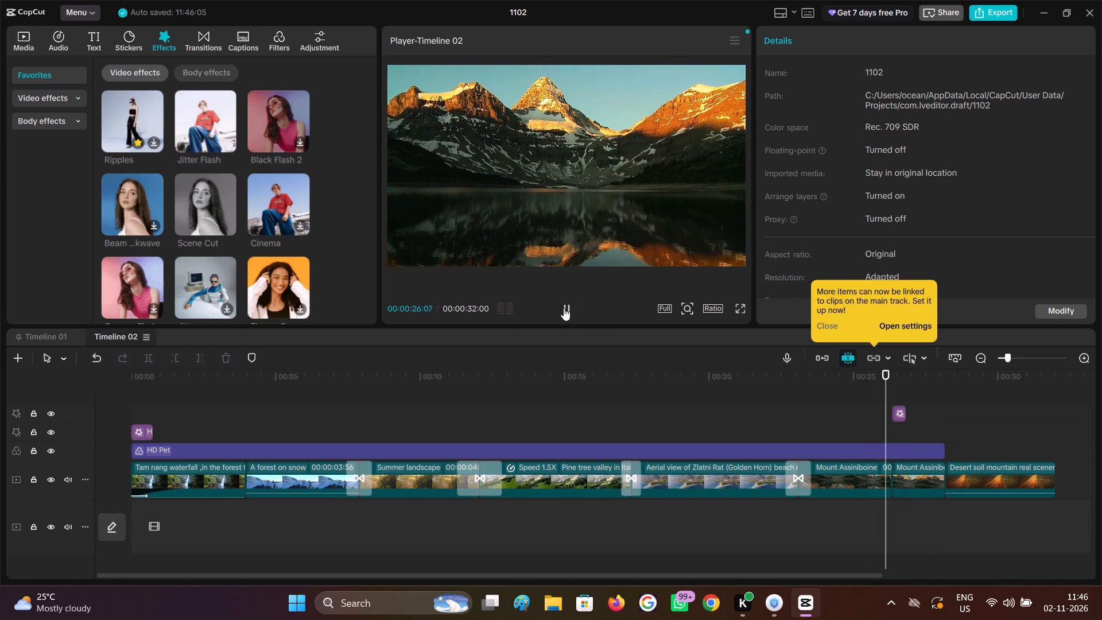
click(564, 308)
Play back from the end of the Zlatni Rat beach clip through the mountain cutout and scrub the cutout segment to review the sequence.
click(860, 427)
click(853, 423)
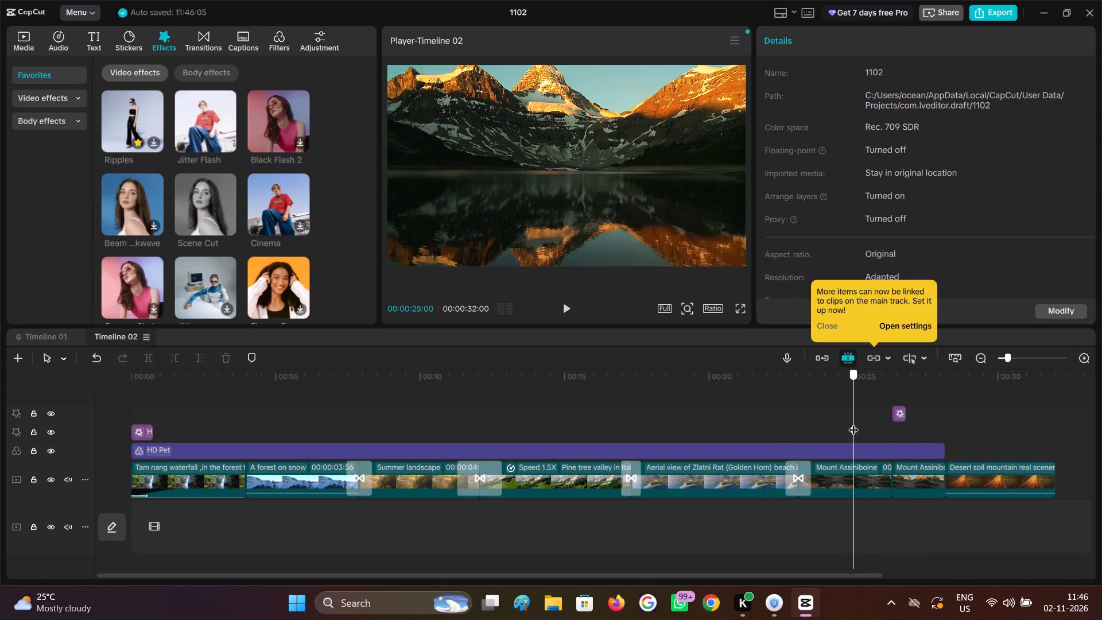
drag(853, 423, 780, 413)
click(569, 308)
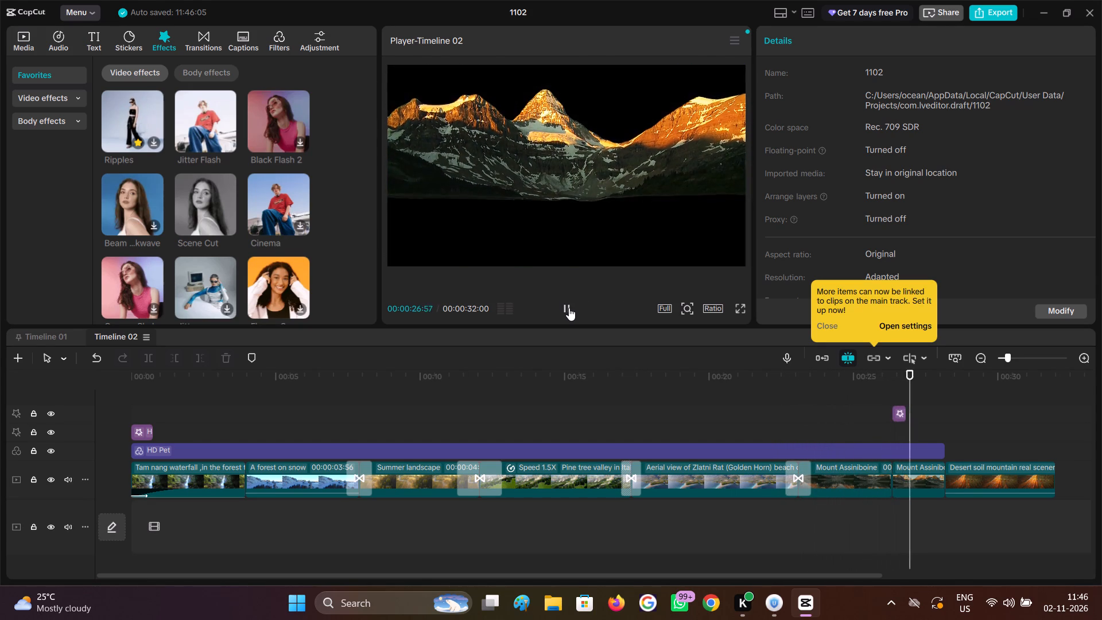
click(569, 308)
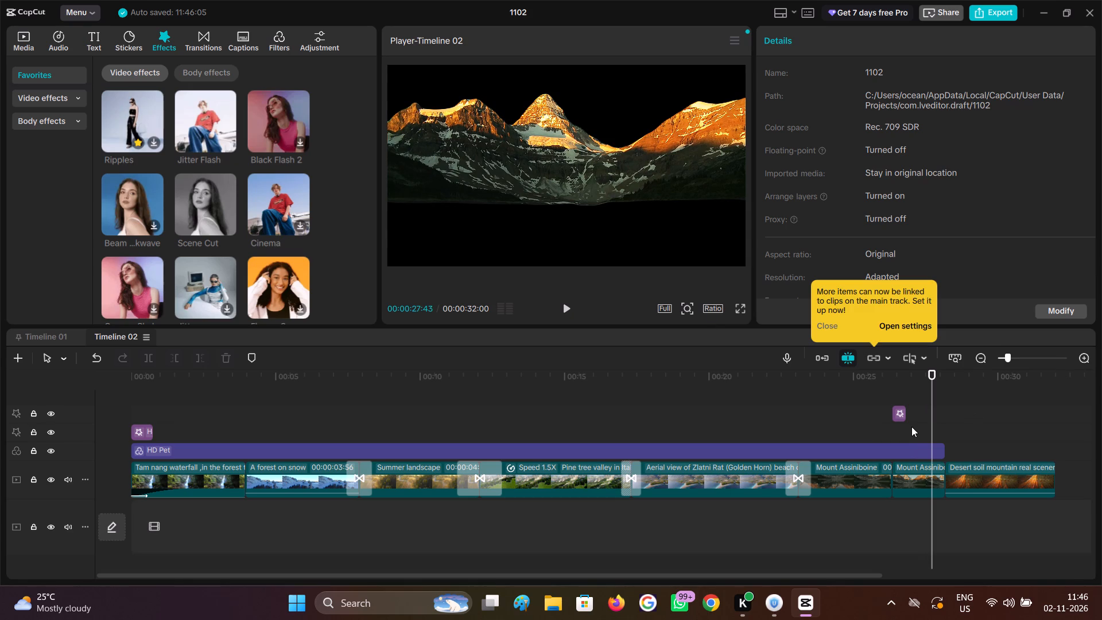
click(911, 428)
drag(911, 428, 914, 430)
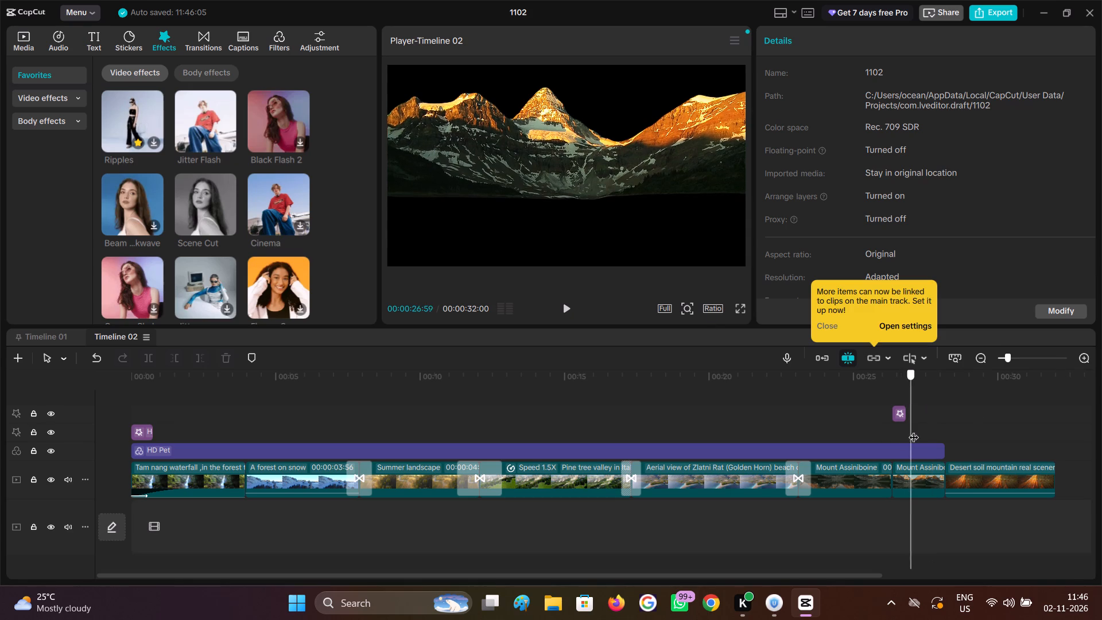
drag(914, 430, 934, 435)
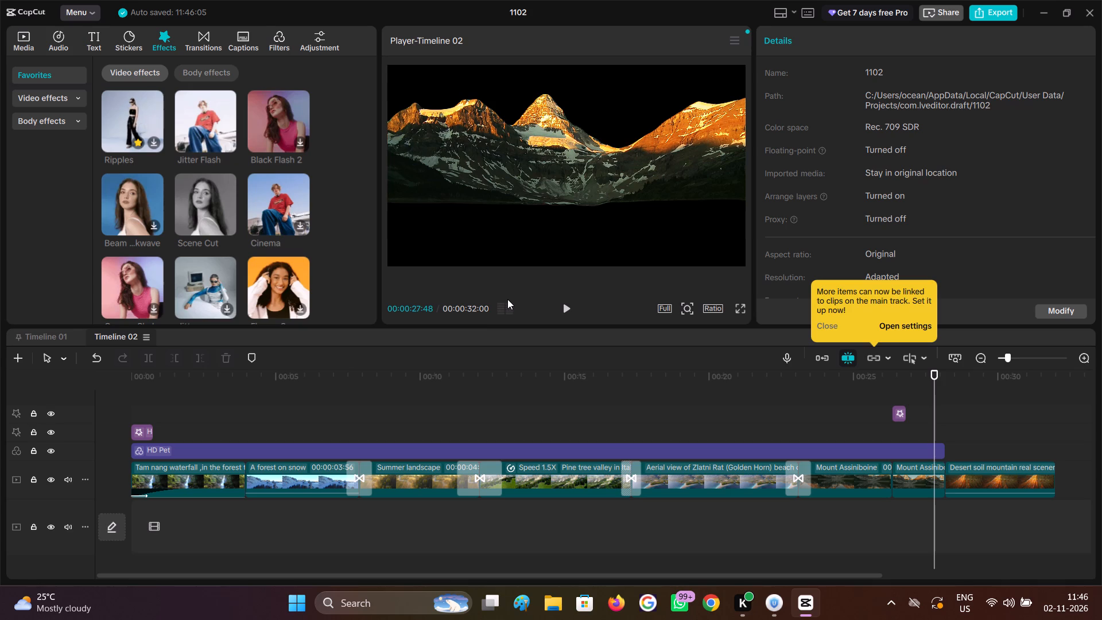
Apply the Out animation Blinking Out to the second Mount Assiniboine segment and play it back.
click(915, 479)
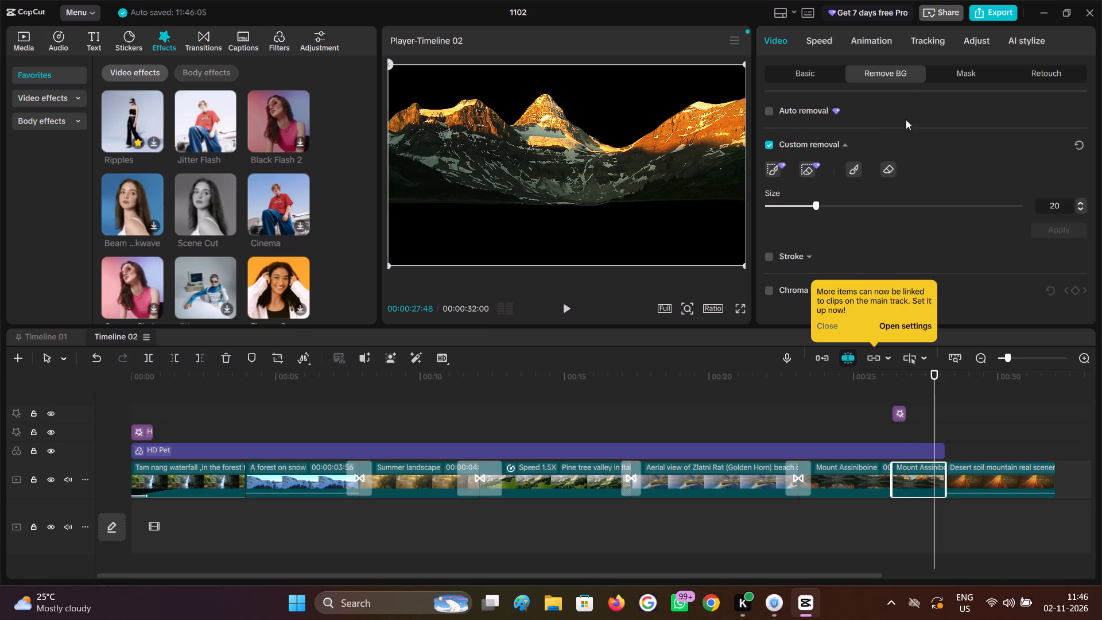
click(857, 36)
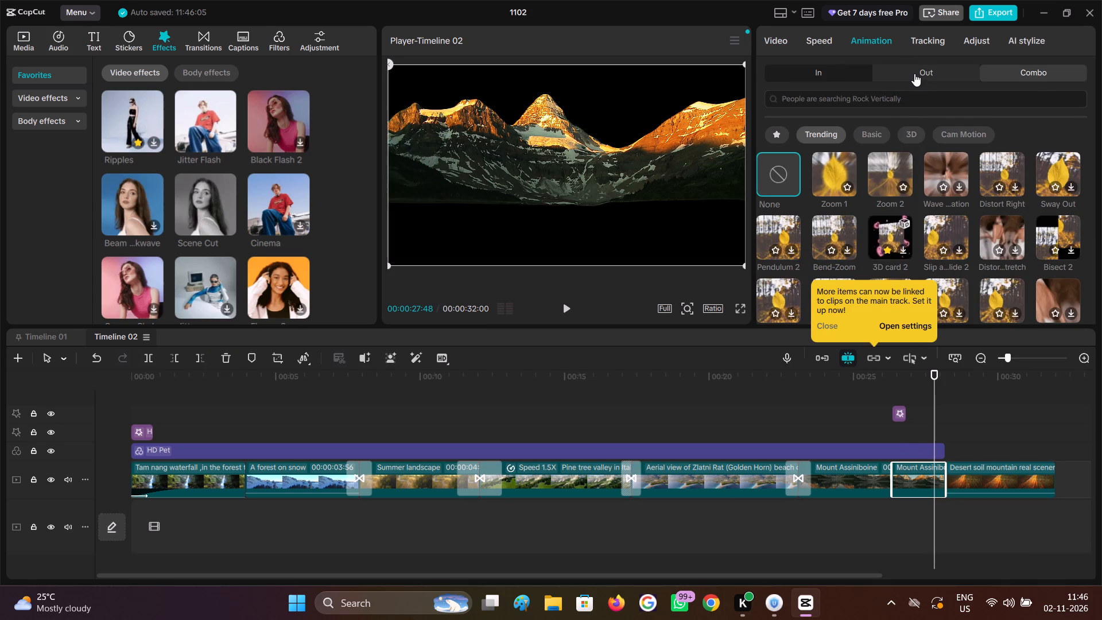
click(914, 73)
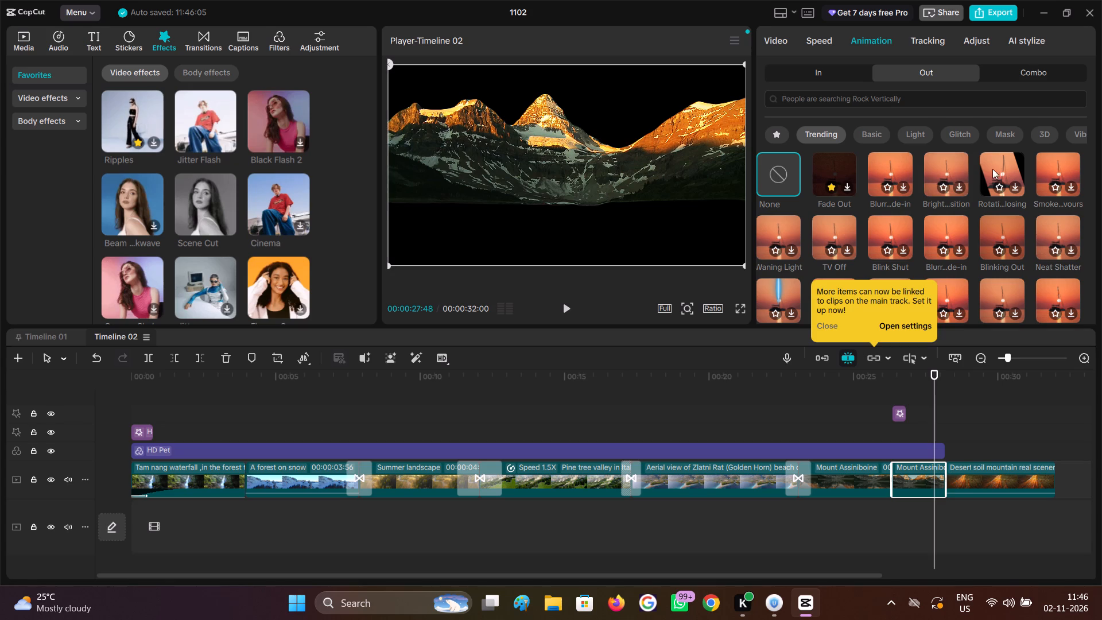
click(994, 230)
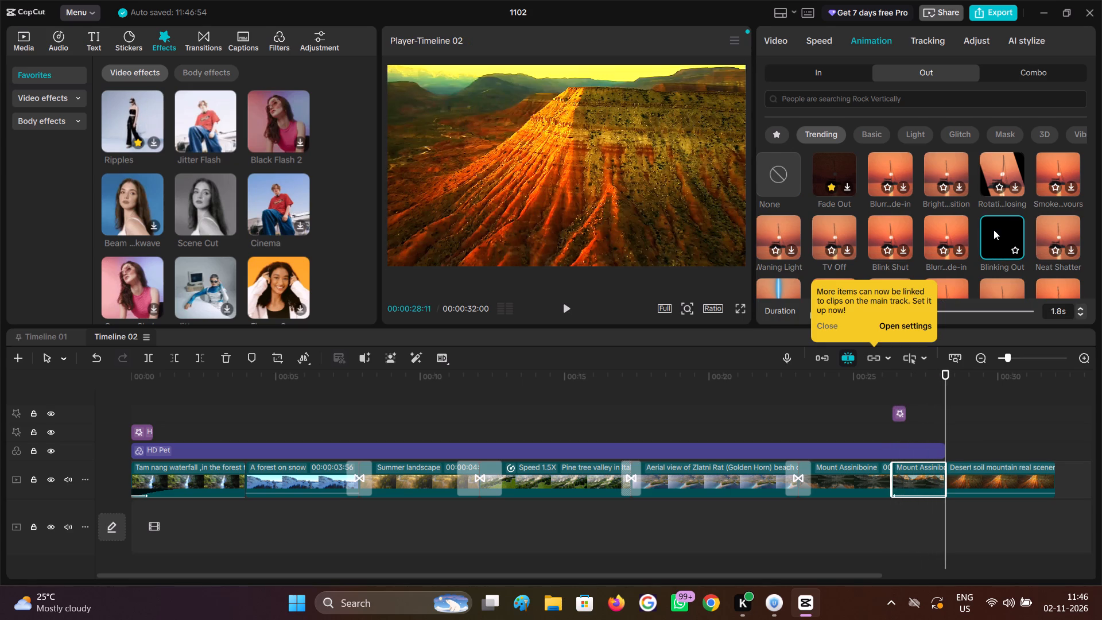
click(902, 424)
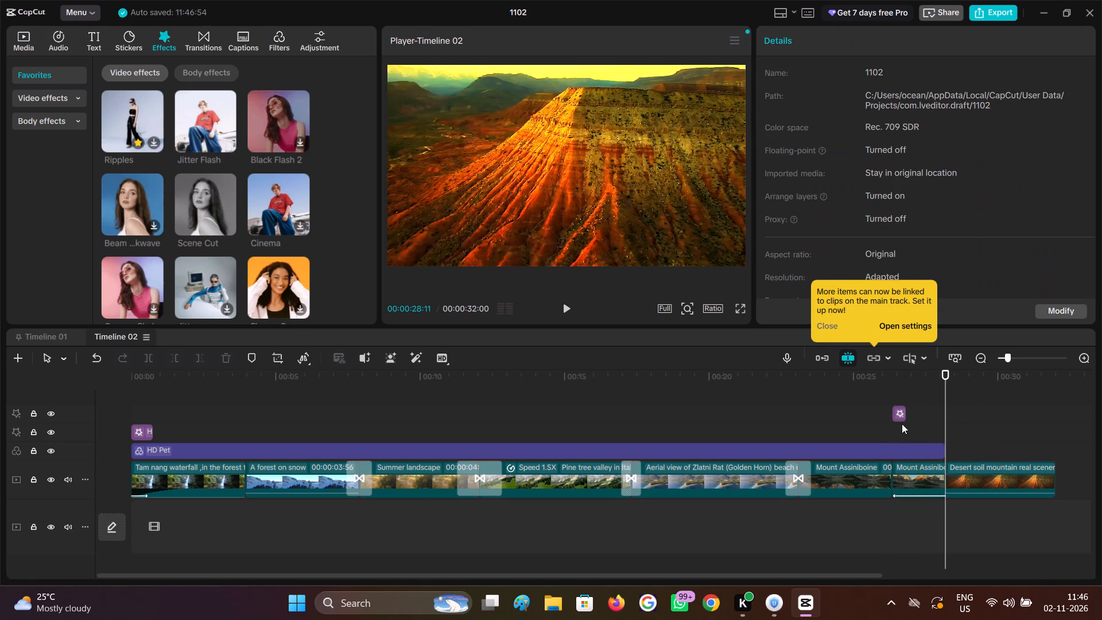
drag(902, 424, 786, 427)
click(564, 313)
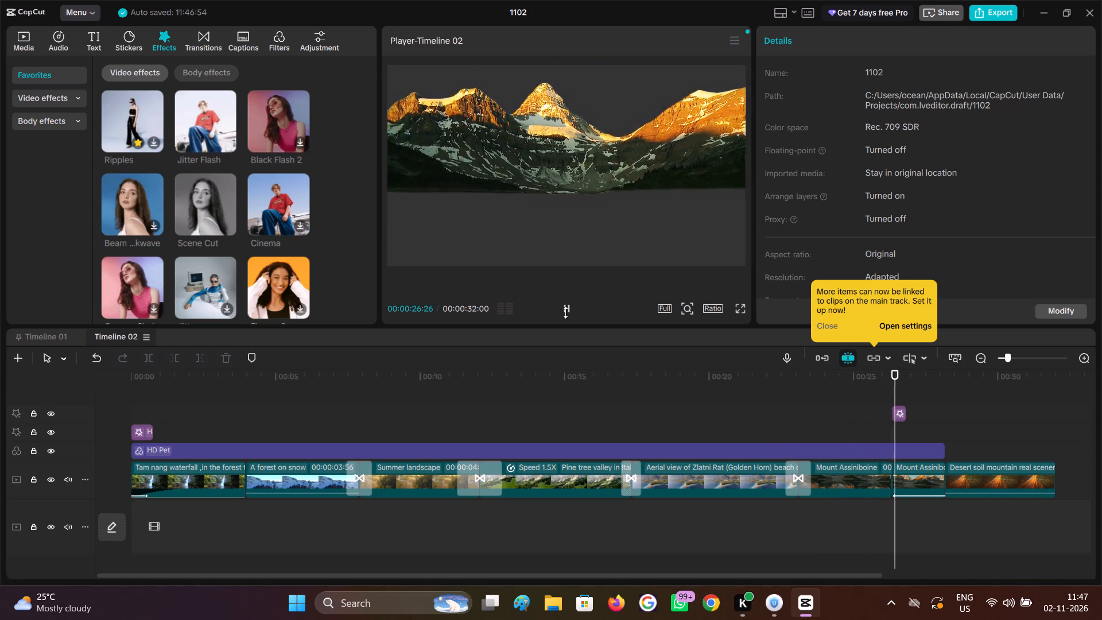
click(565, 312)
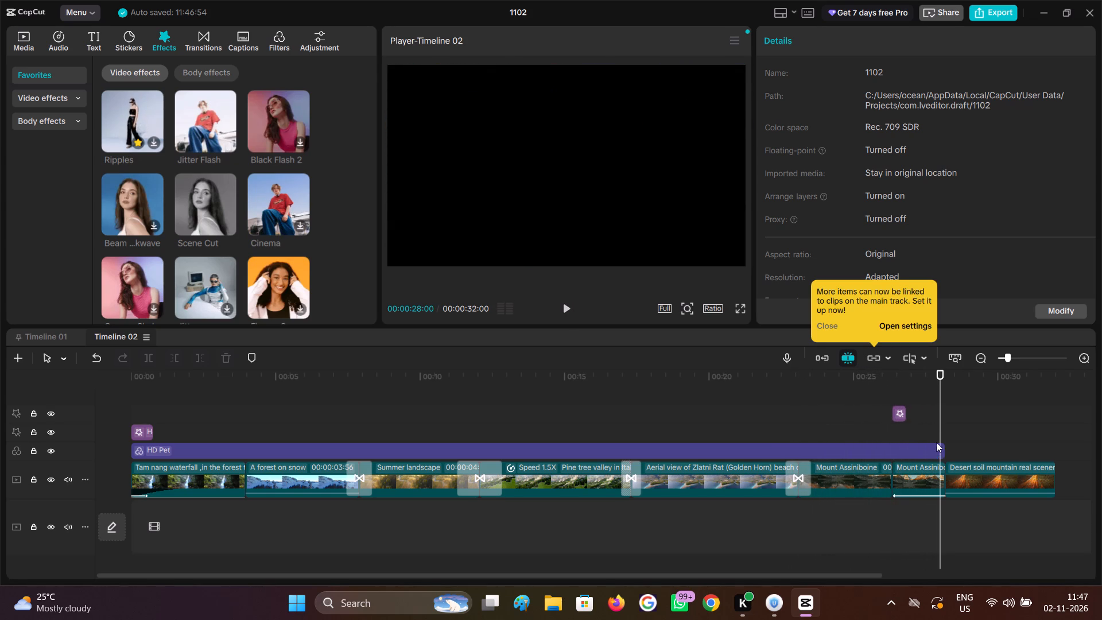
Shorten the second Mount Assiniboine segment's Blinking Out animation to 0.6 s and play it through into the desert clip.
click(933, 431)
drag(933, 431, 915, 433)
click(915, 477)
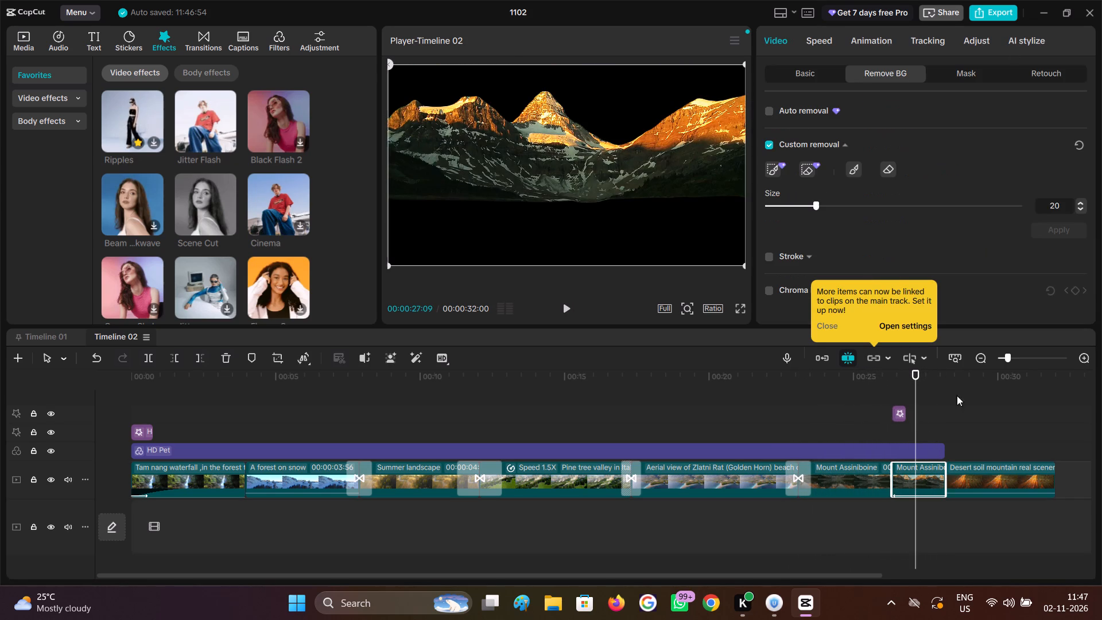
click(888, 37)
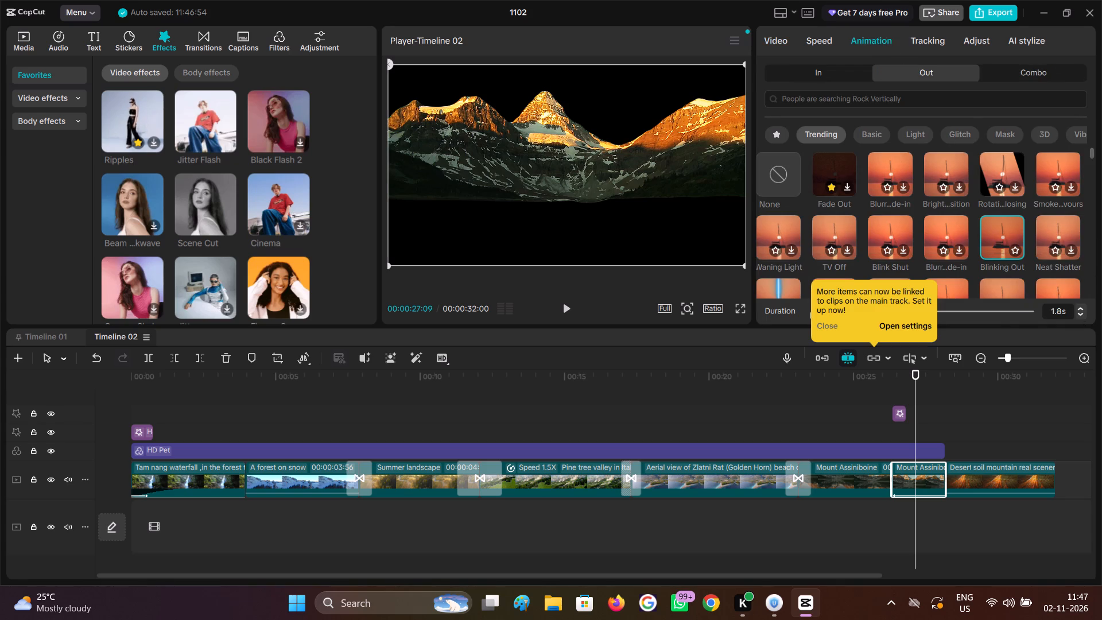
click(1006, 315)
drag(1004, 315, 960, 308)
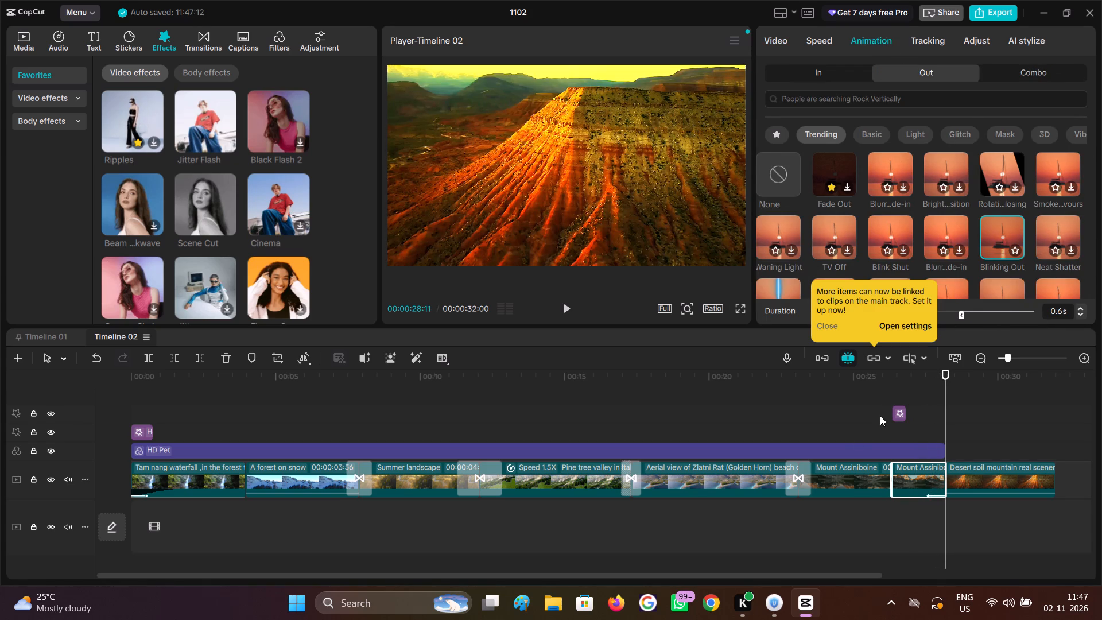
click(906, 432)
drag(905, 430, 890, 426)
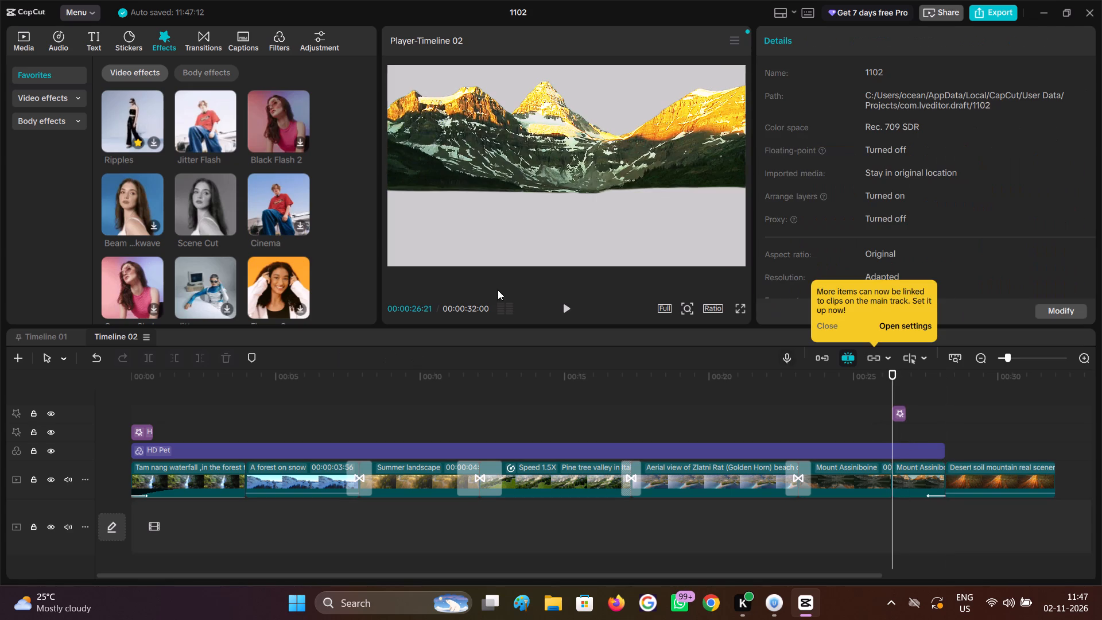
click(566, 309)
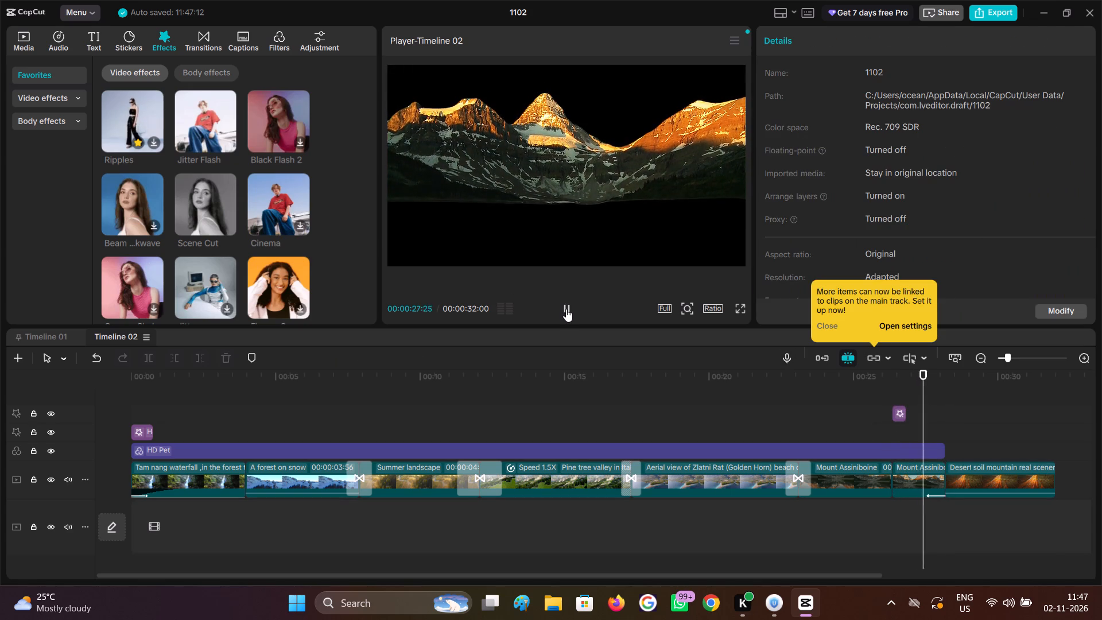
click(566, 309)
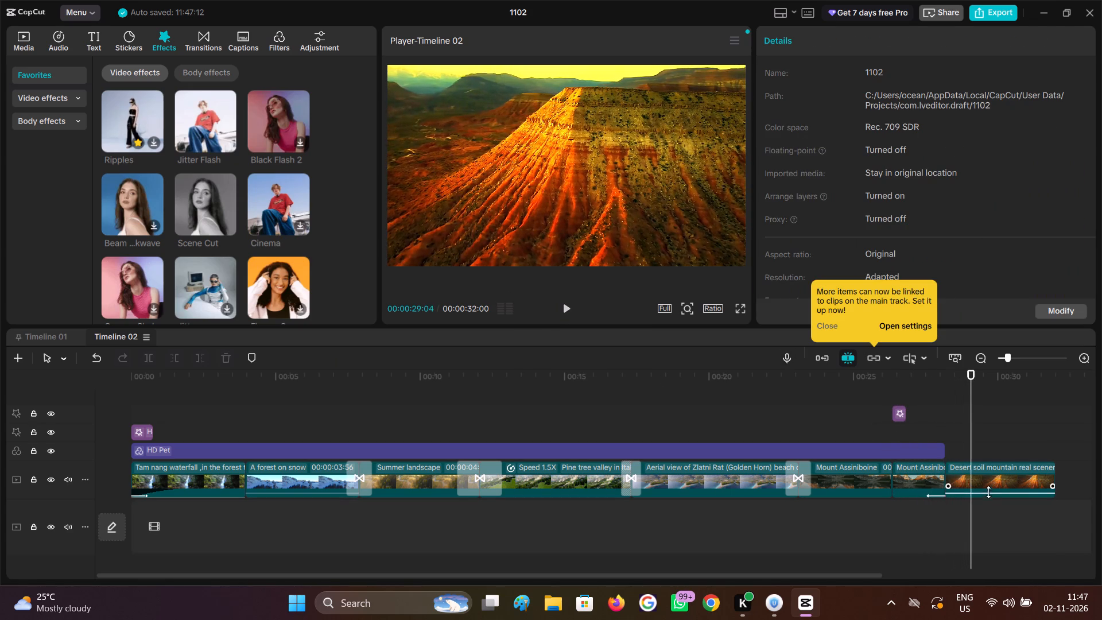
Search the In animations for "blink" and apply Blinking In to the desert soil mountain clip.
click(967, 472)
click(908, 30)
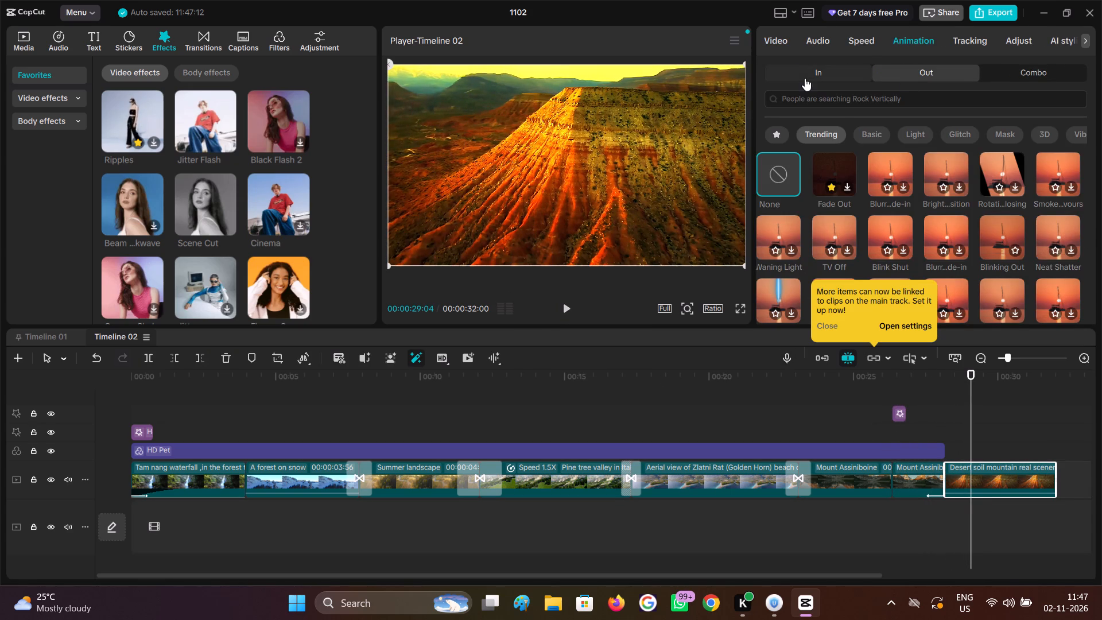
click(814, 71)
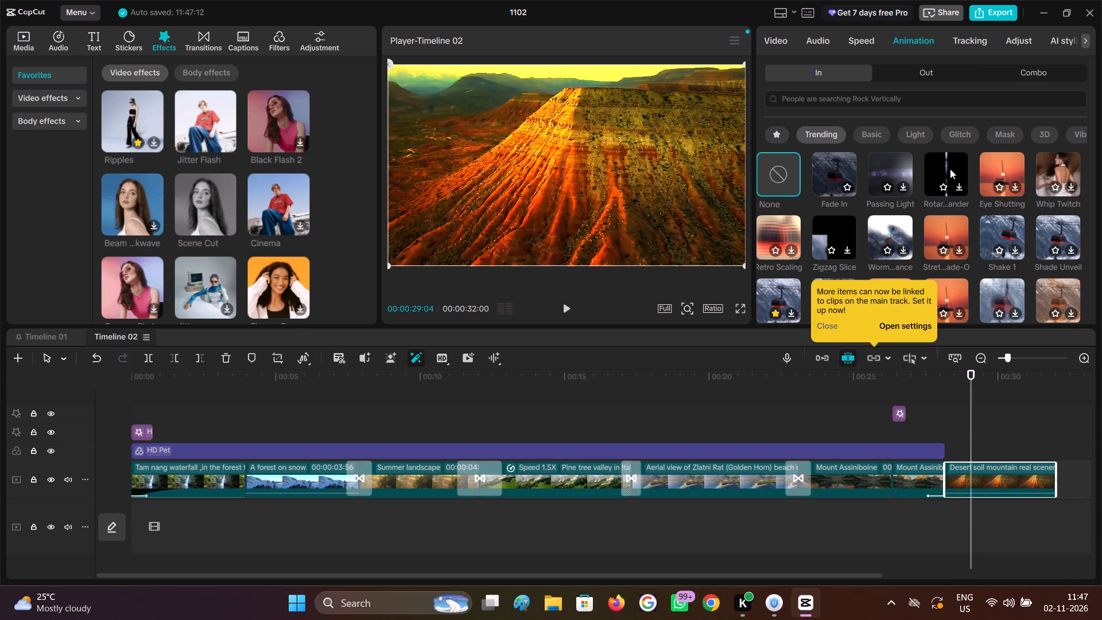
click(914, 103)
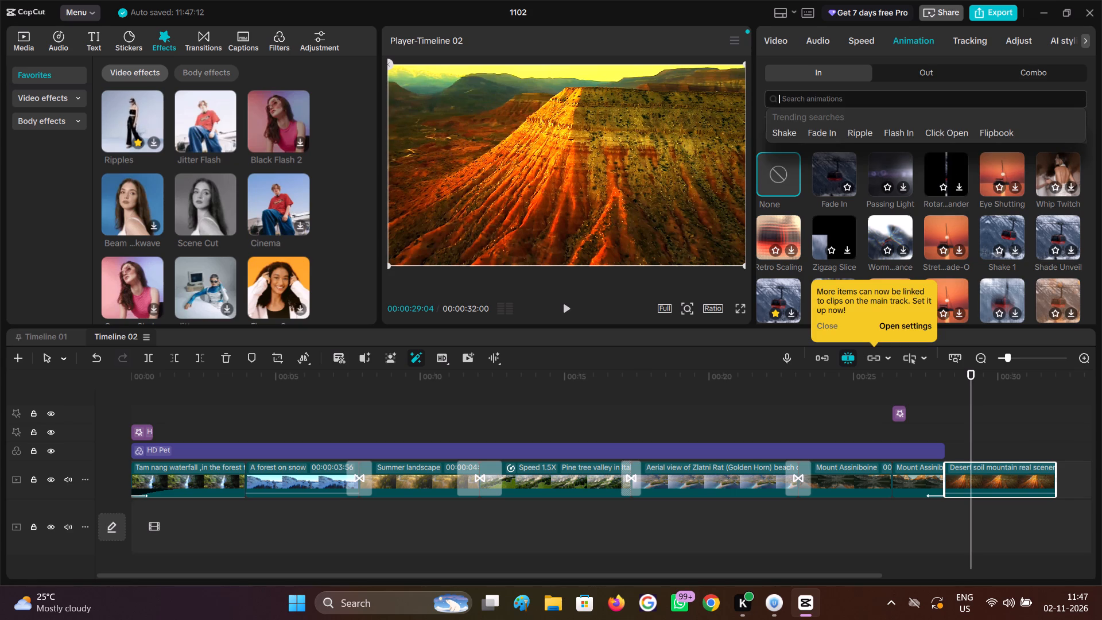
text(blink)
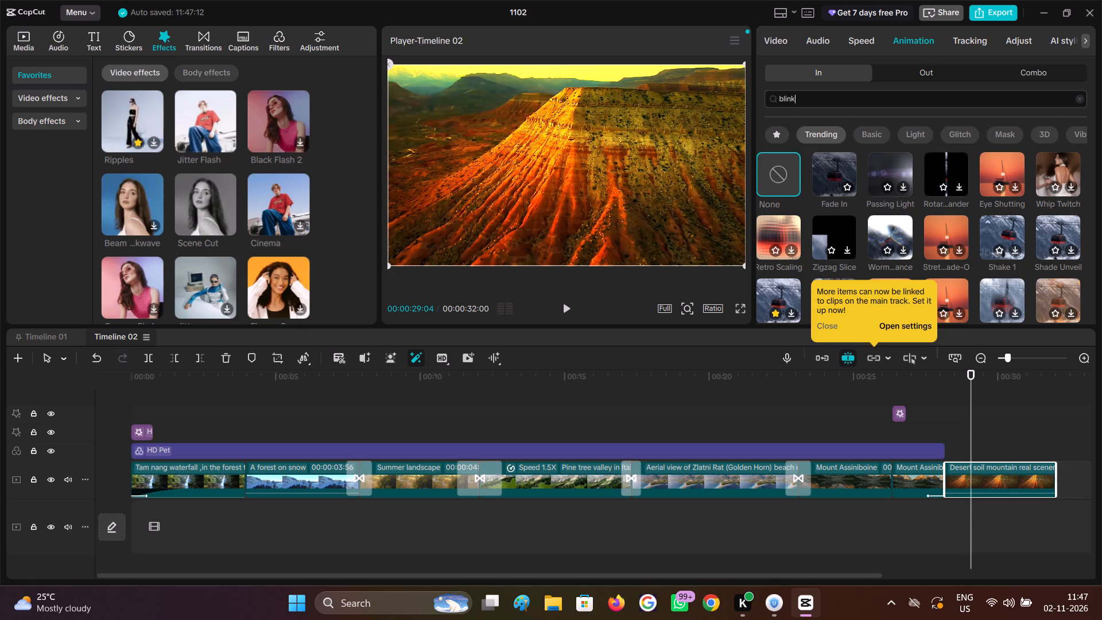
key(Return)
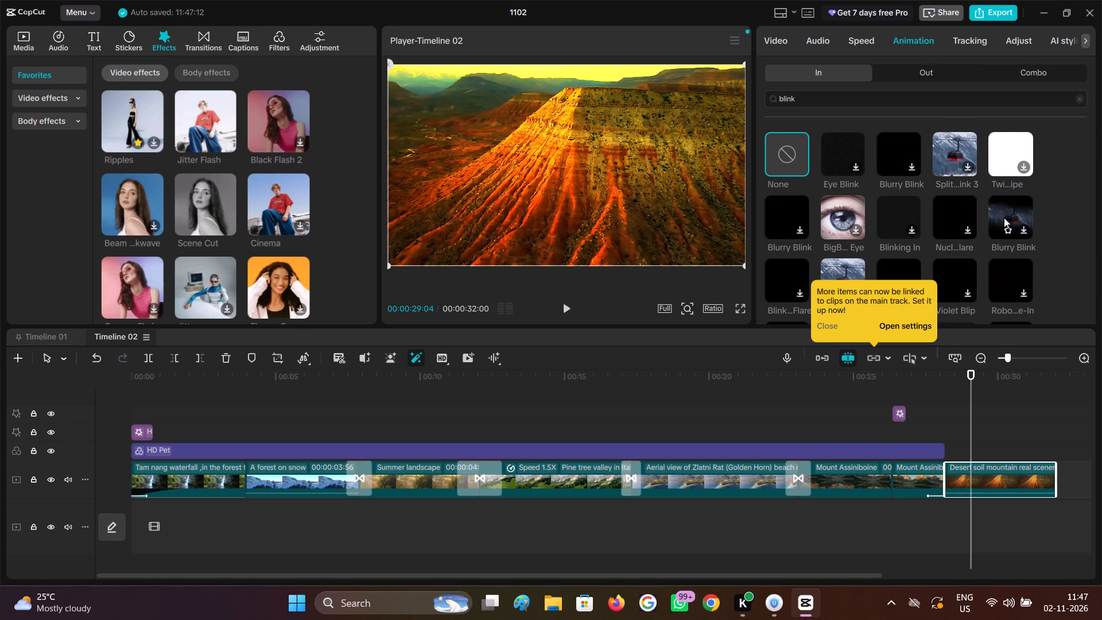
click(901, 211)
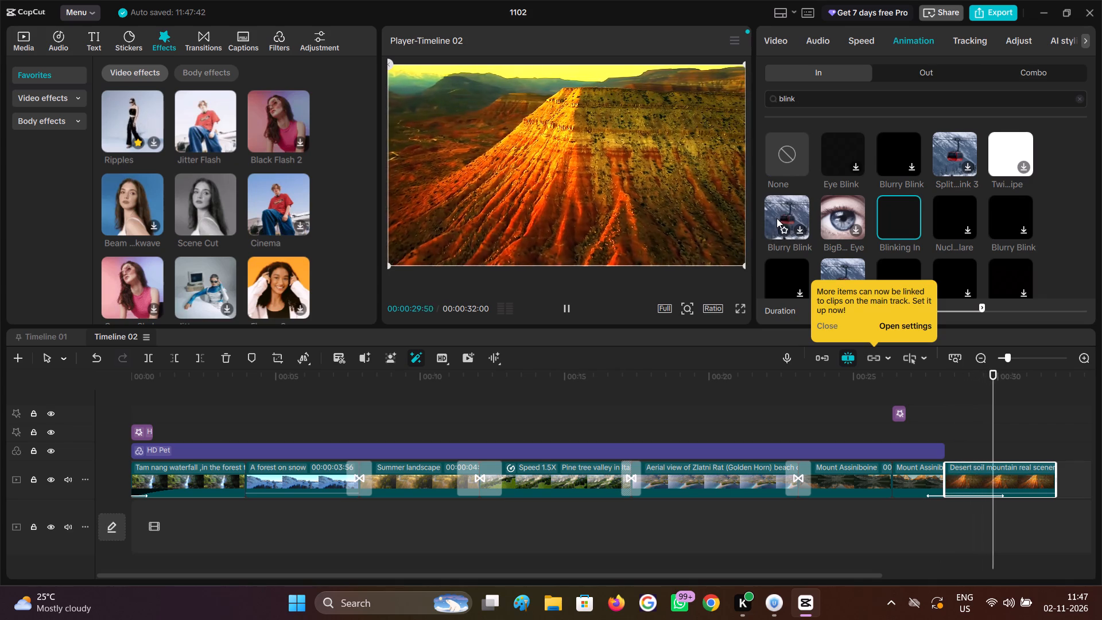
Return to the desert clip's Blinking In animation through the "blink" search and clear the linking tip covering its duration setting.
click(899, 72)
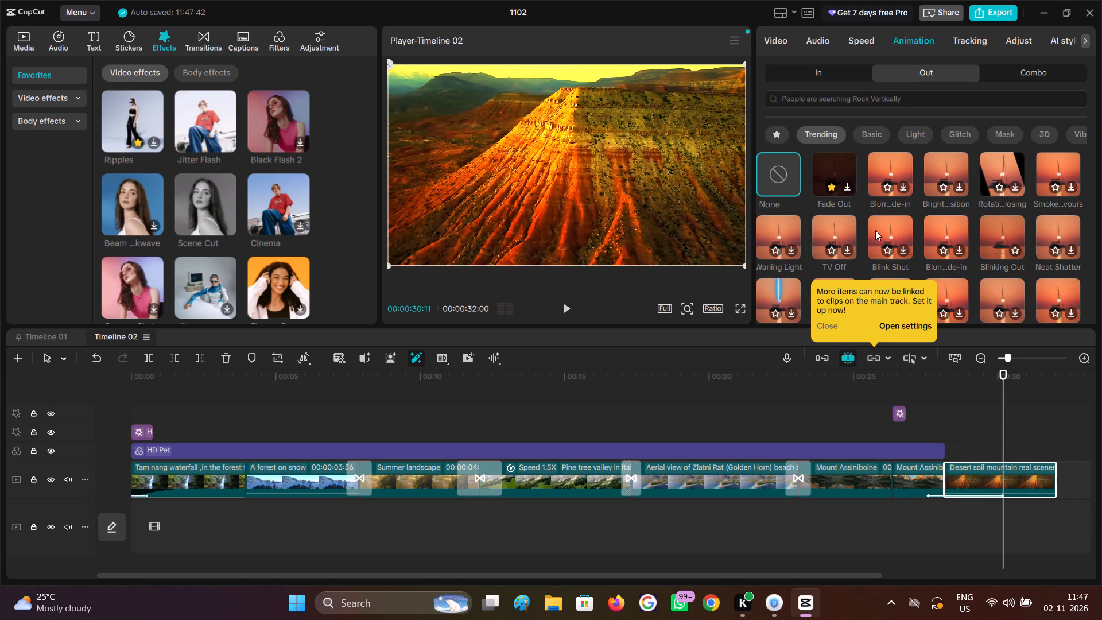
click(912, 483)
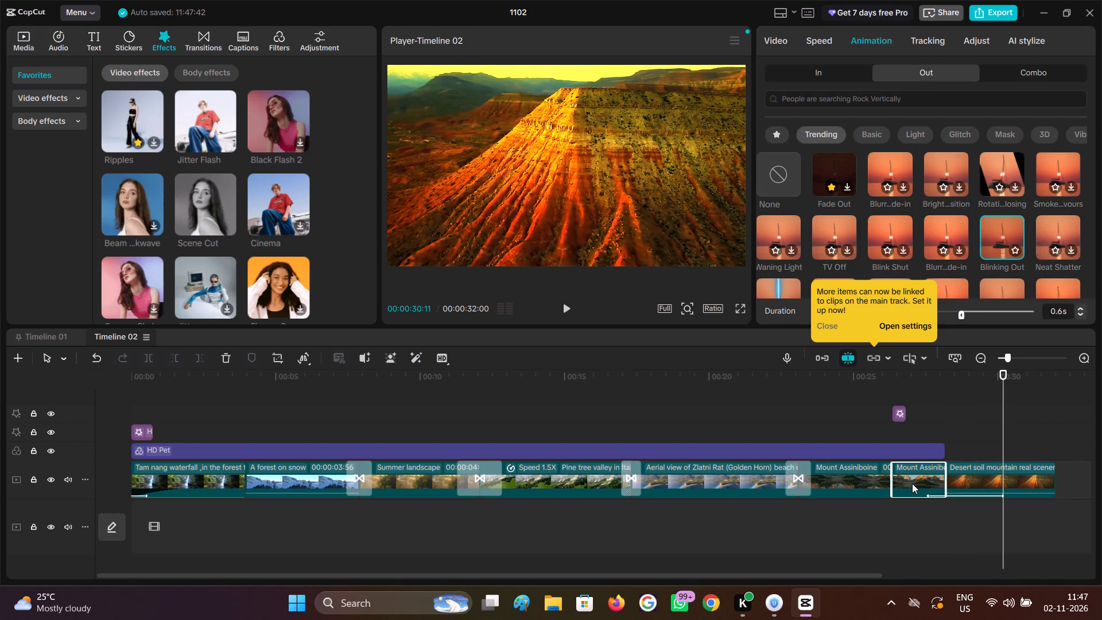
click(969, 486)
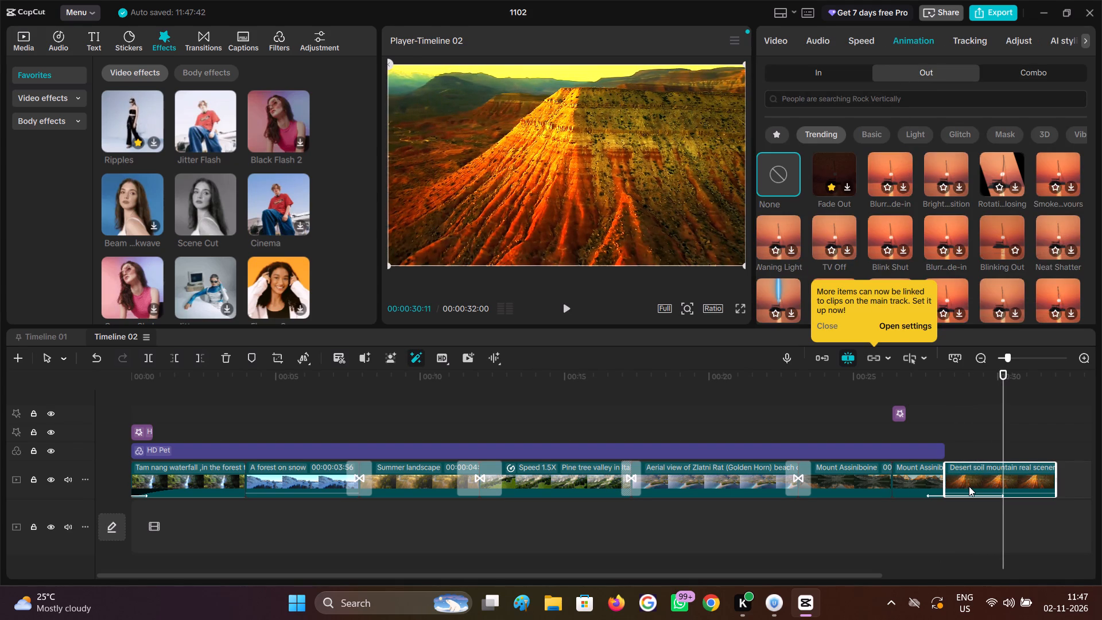
click(837, 69)
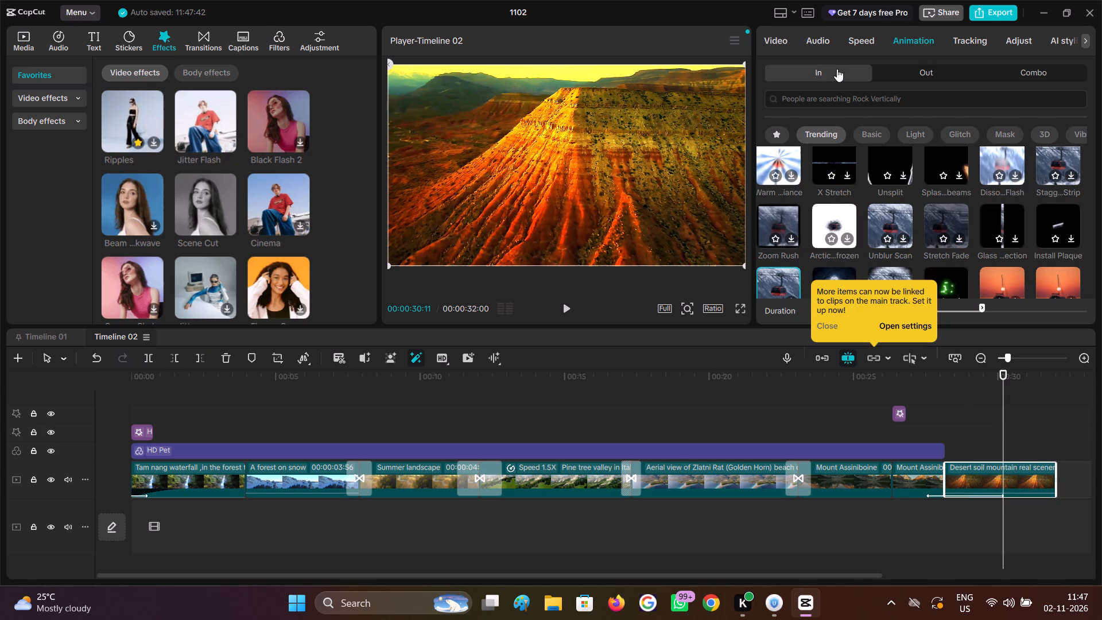
click(862, 100)
click(777, 136)
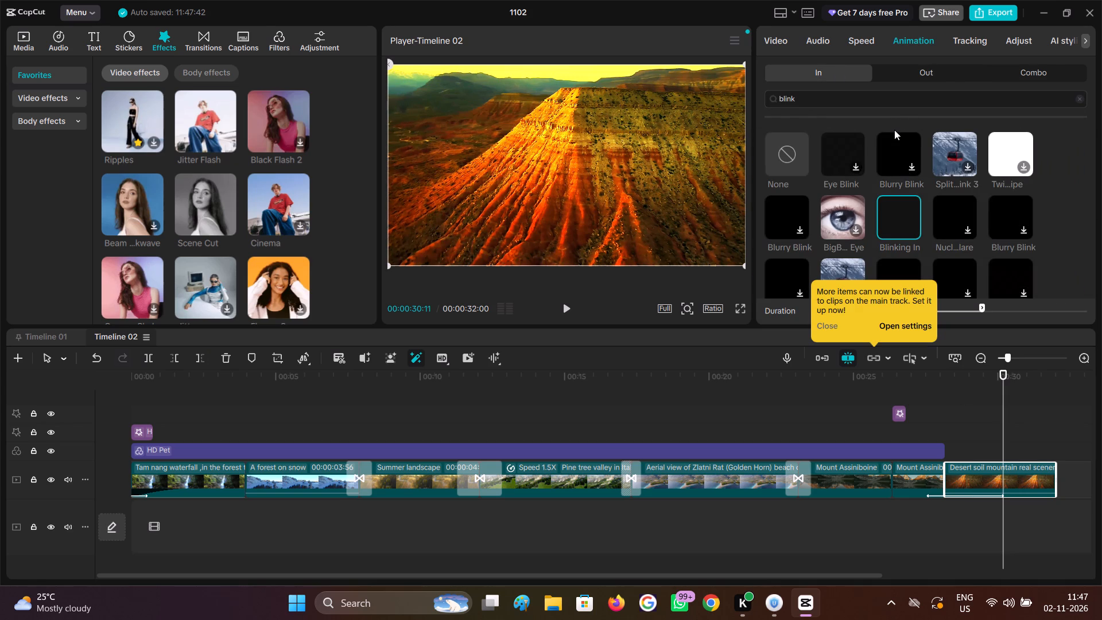
scroll(897, 203, down, 1)
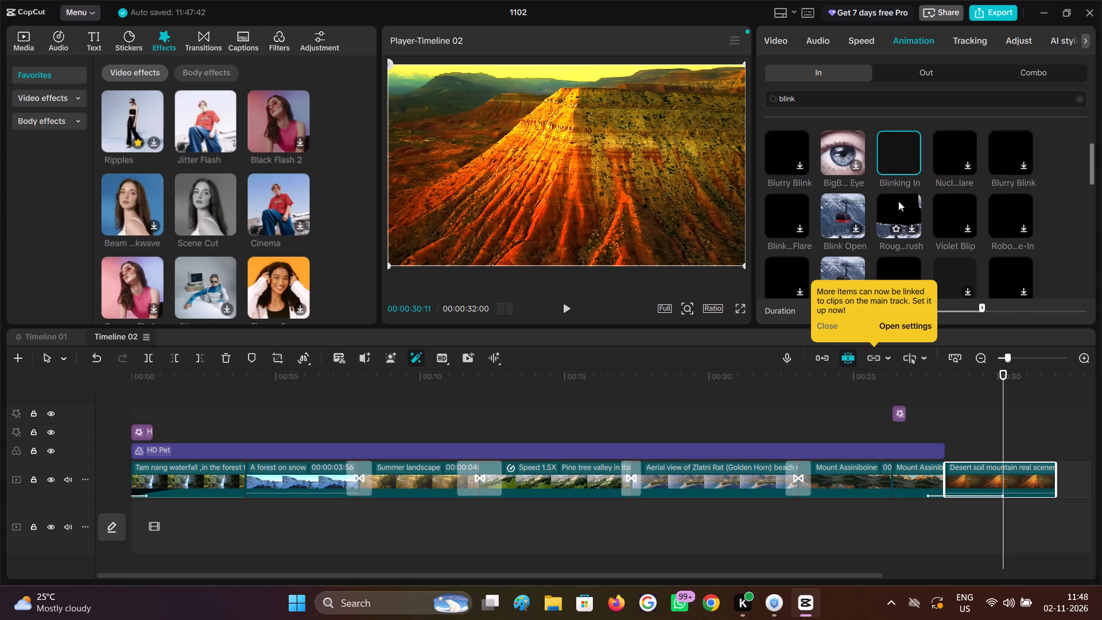
click(906, 154)
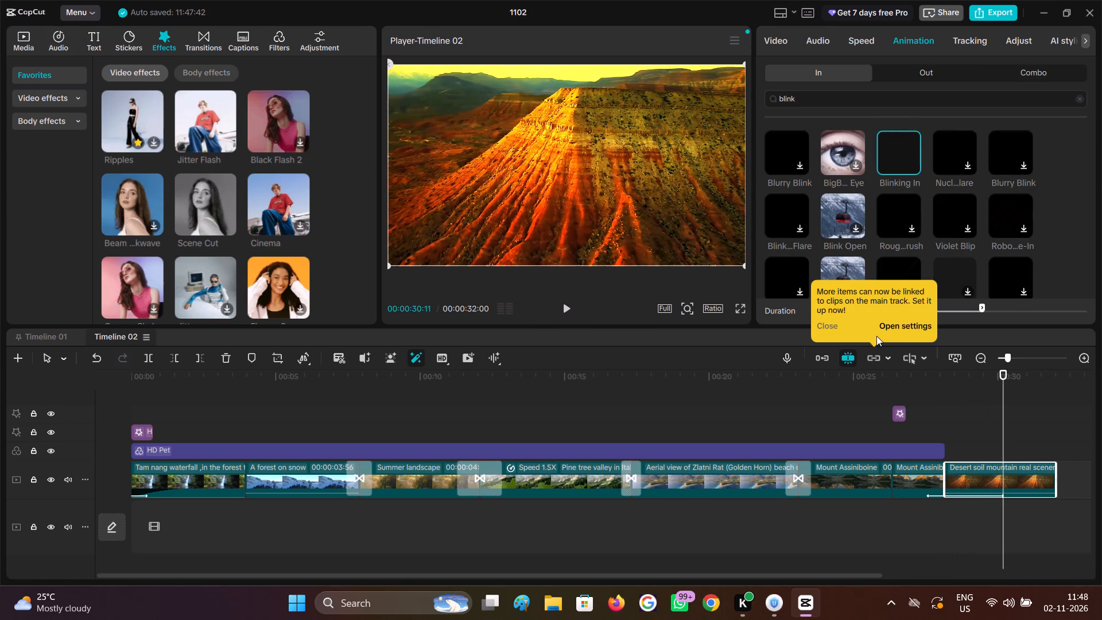
click(888, 327)
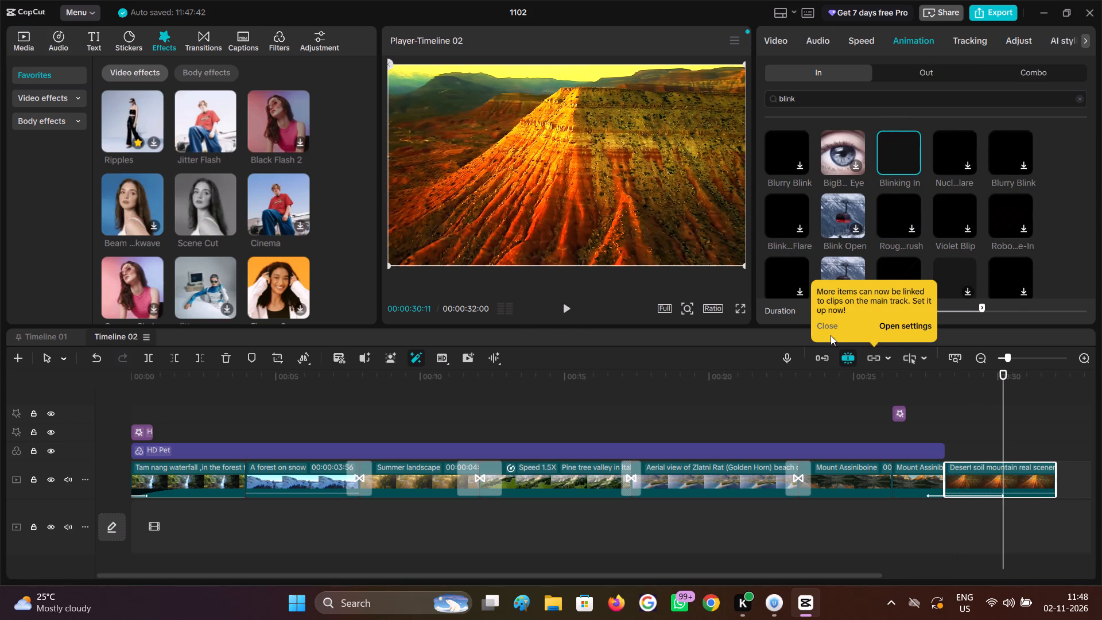
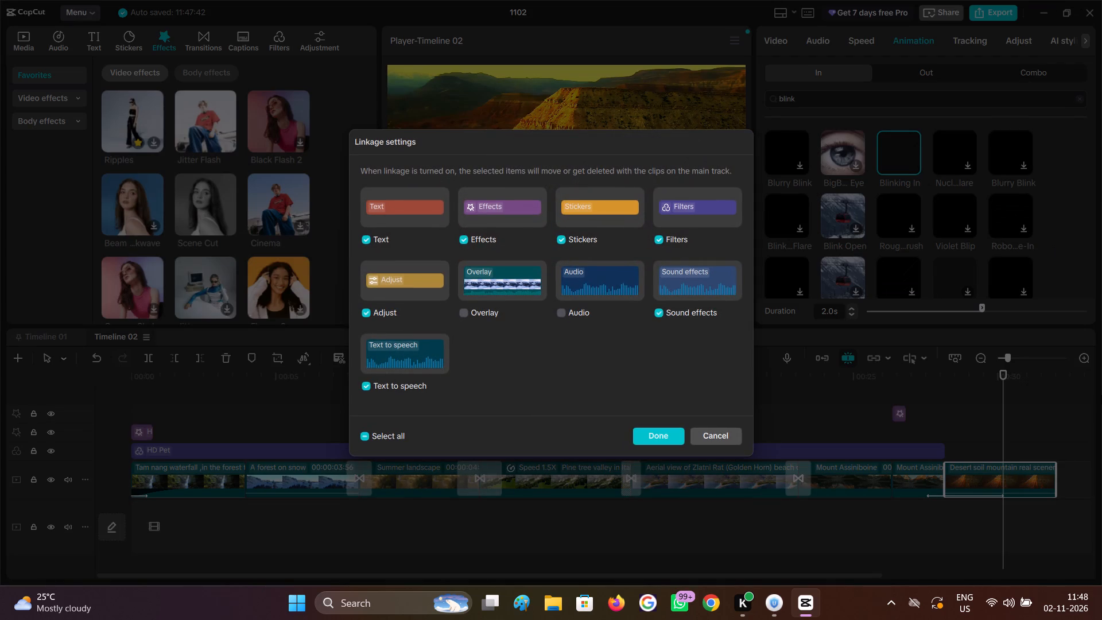
Dismiss the linkage settings without applying any changes.
click(713, 439)
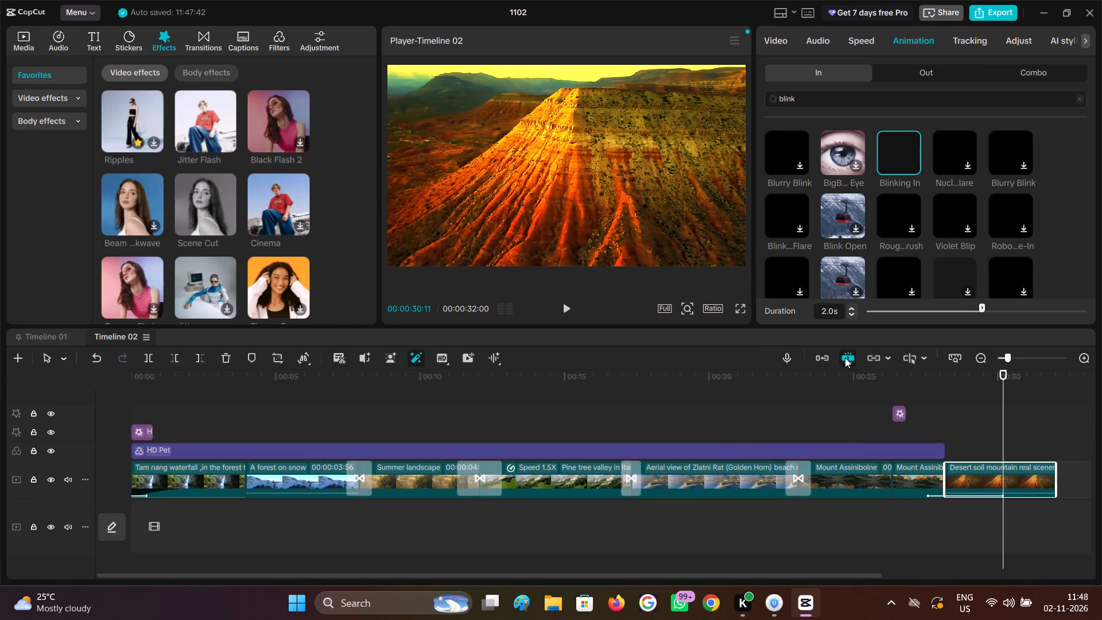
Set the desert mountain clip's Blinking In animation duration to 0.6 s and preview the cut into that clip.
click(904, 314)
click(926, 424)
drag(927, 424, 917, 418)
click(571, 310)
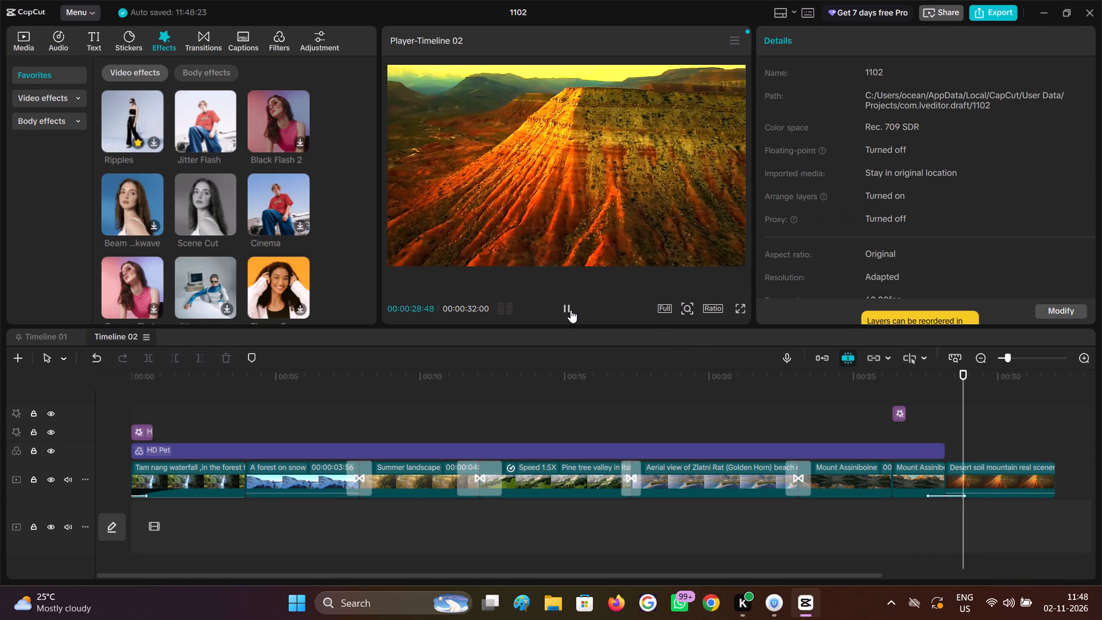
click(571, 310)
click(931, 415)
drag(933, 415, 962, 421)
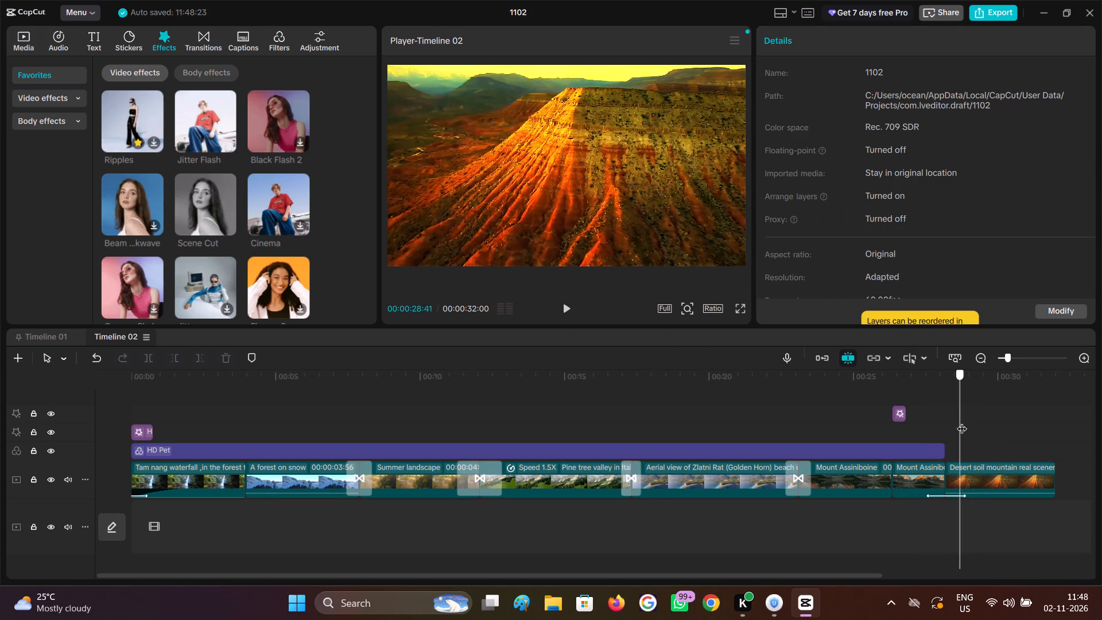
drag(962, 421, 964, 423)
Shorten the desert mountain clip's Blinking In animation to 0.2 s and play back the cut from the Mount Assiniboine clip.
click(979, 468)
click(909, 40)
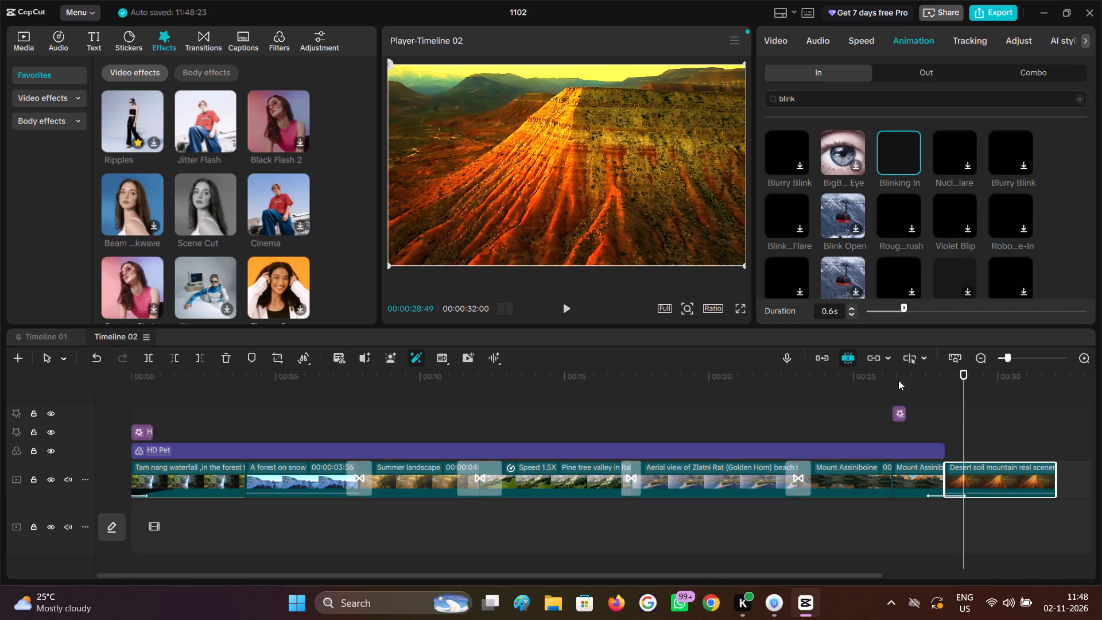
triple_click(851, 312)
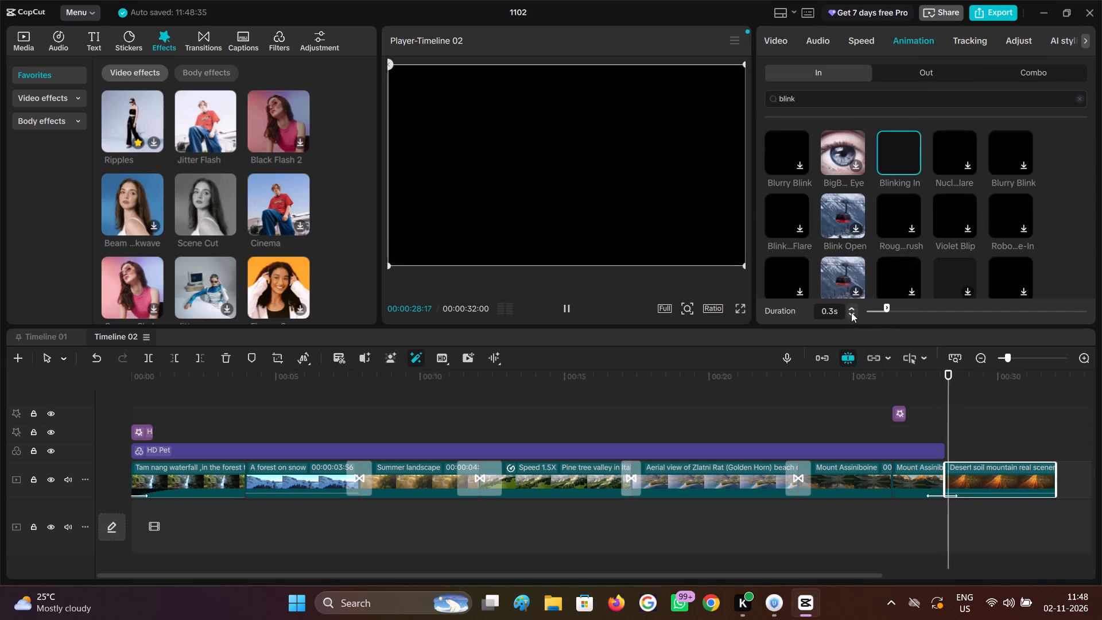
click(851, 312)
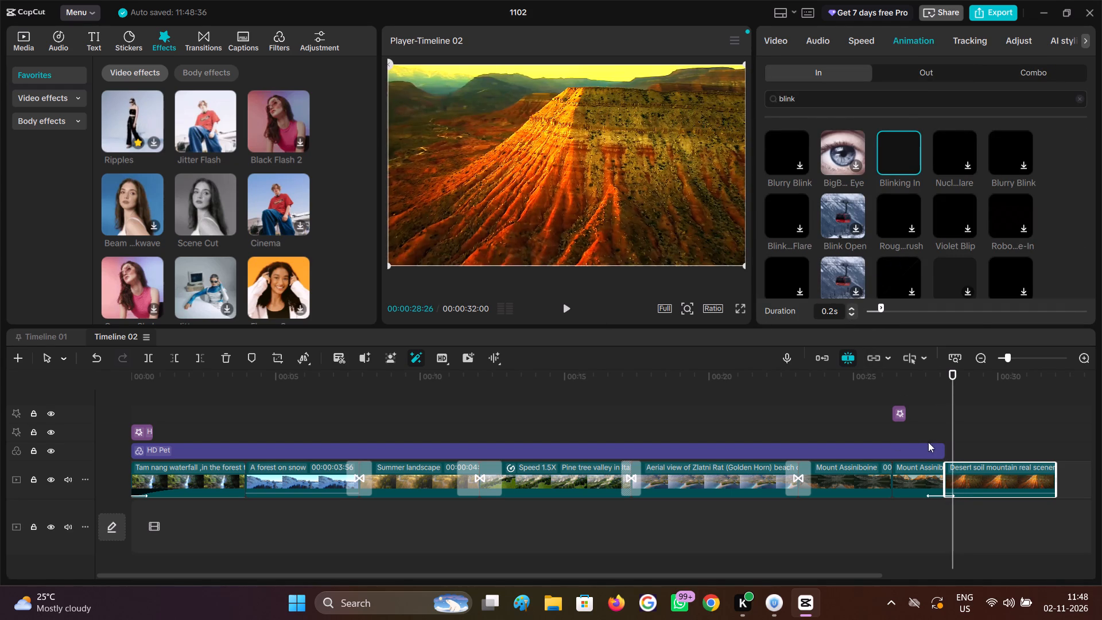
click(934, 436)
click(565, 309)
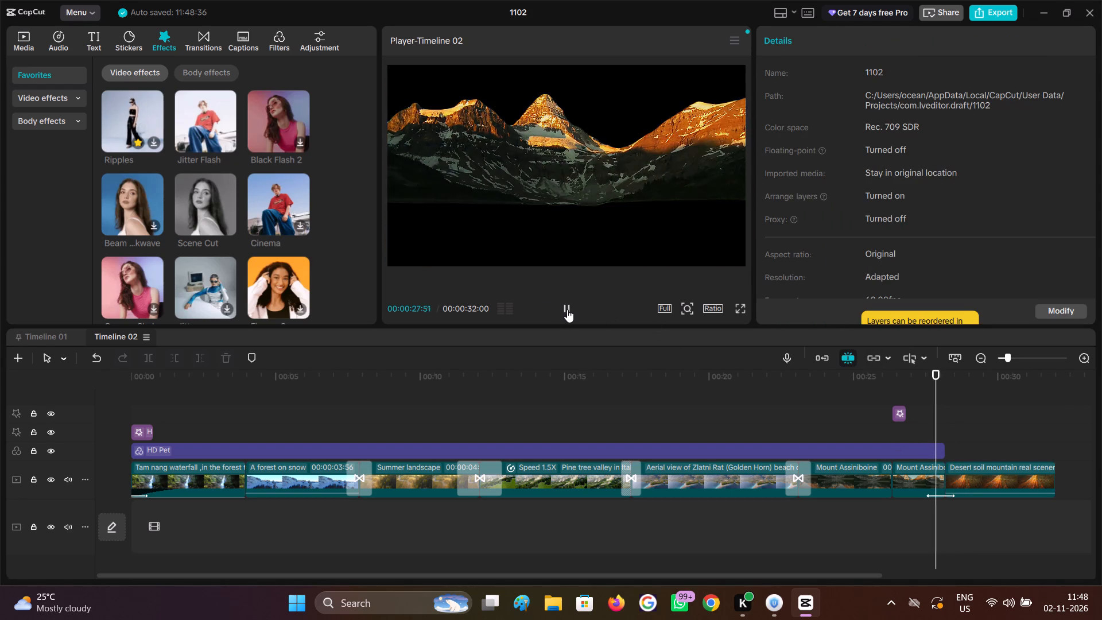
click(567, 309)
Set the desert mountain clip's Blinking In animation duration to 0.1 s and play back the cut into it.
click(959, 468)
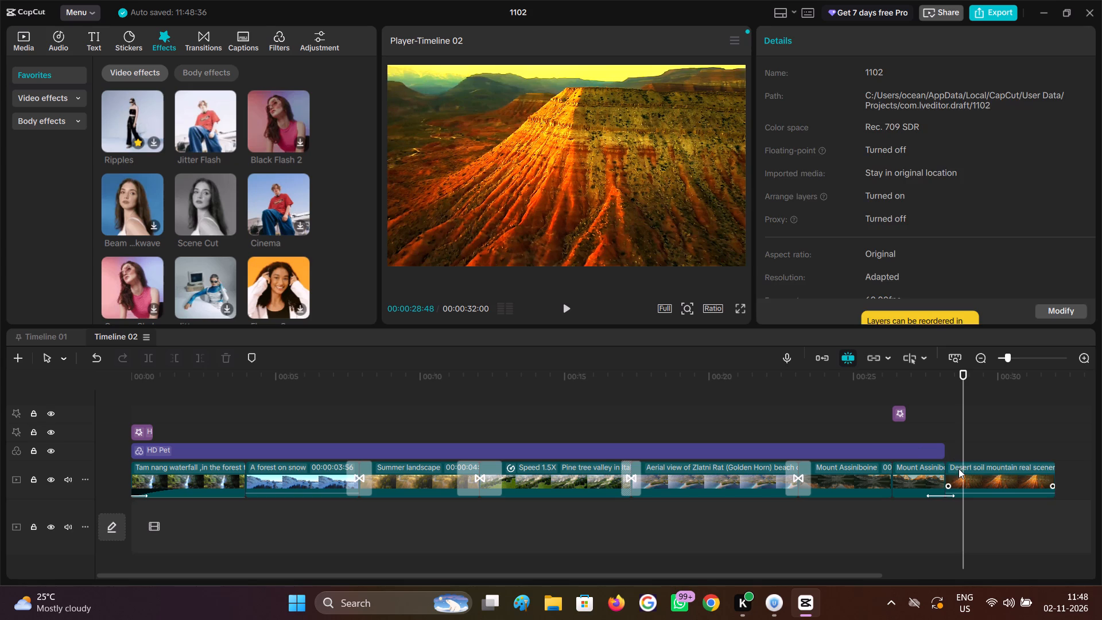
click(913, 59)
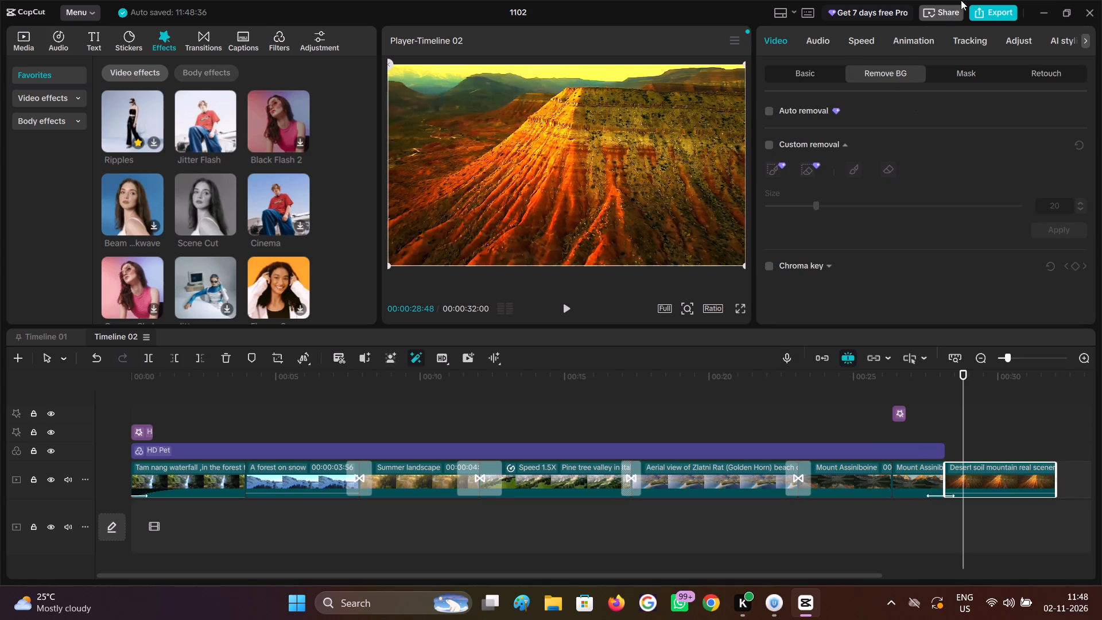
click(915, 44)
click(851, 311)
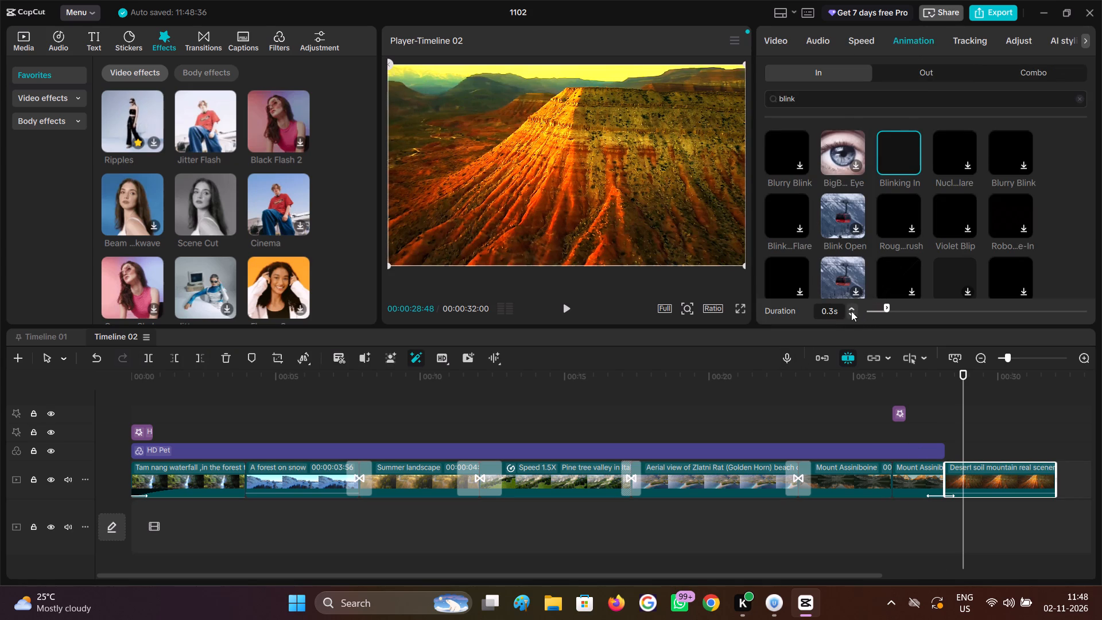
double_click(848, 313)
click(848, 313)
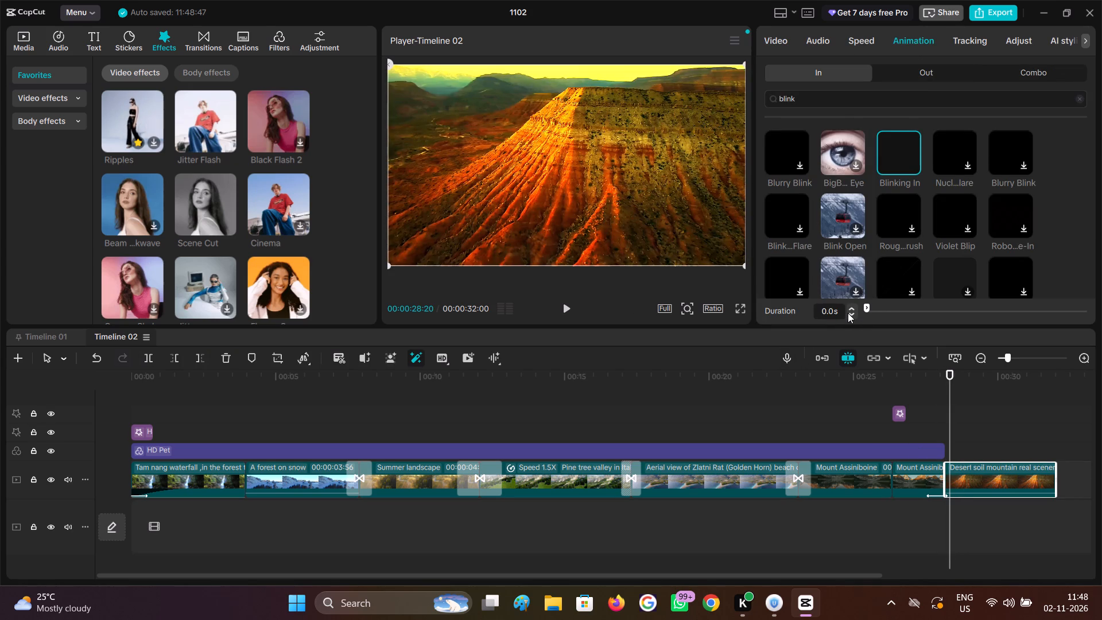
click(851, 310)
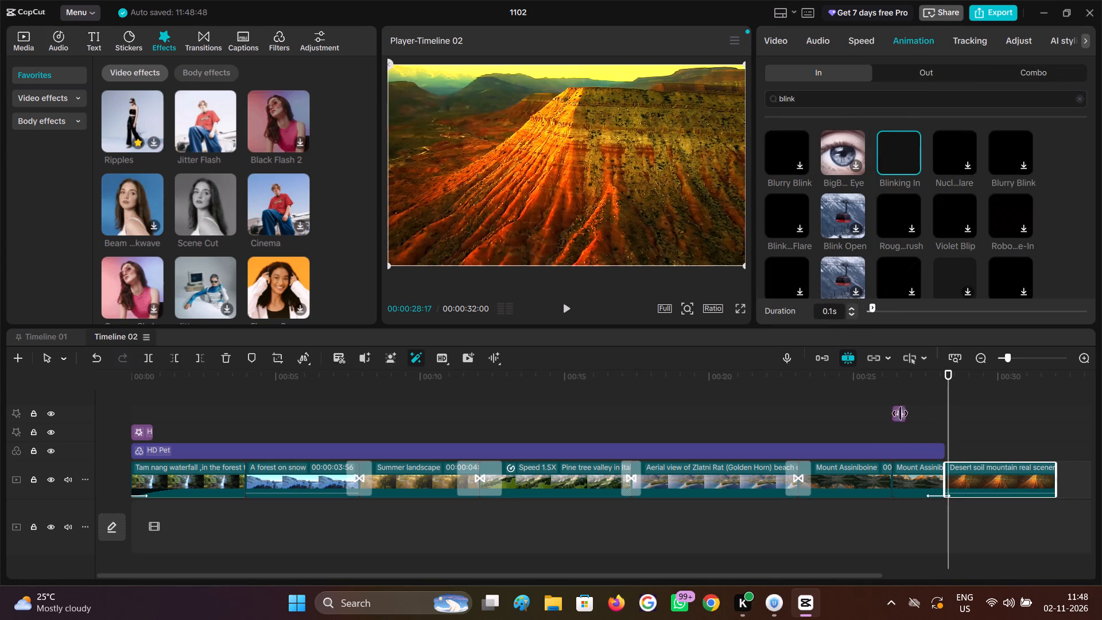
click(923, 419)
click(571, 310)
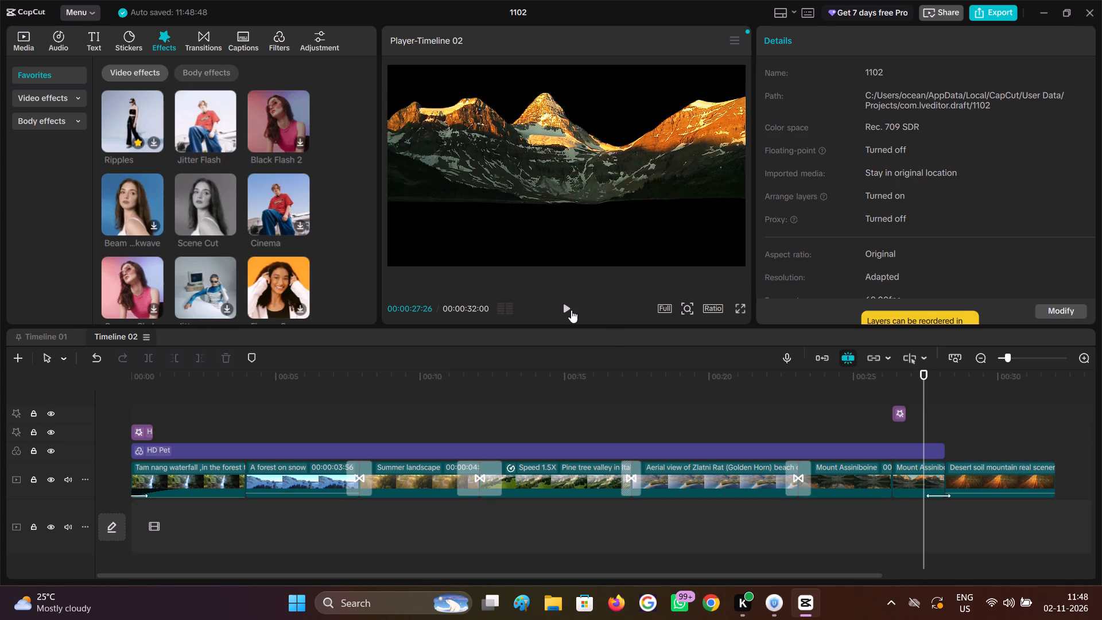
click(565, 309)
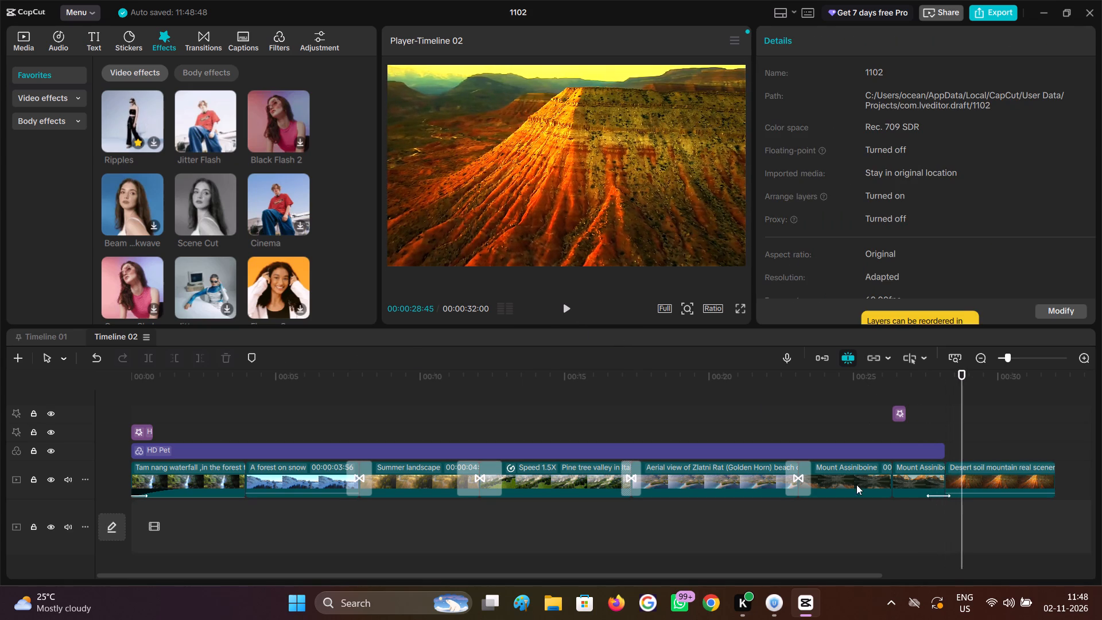
Move the desert mountain clip onto an overlay track, overlapping the last Mount Assiniboine clip by about half a second, and preview the overlap.
click(972, 479)
drag(971, 480, 957, 450)
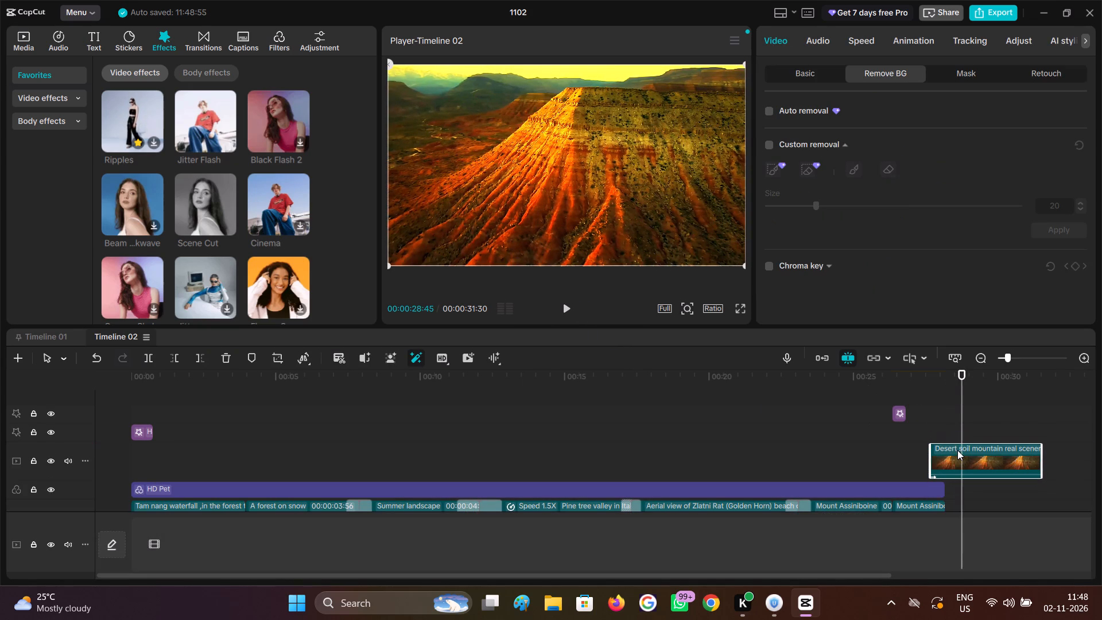
drag(961, 462, 962, 499)
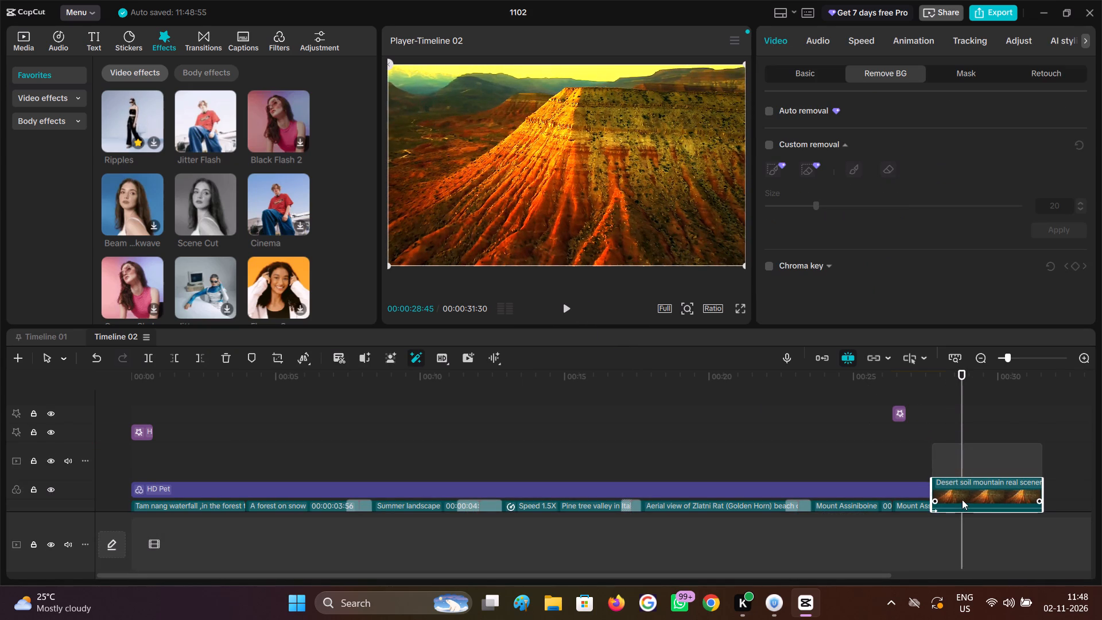
drag(962, 499, 962, 500)
scroll(958, 479, down, 3)
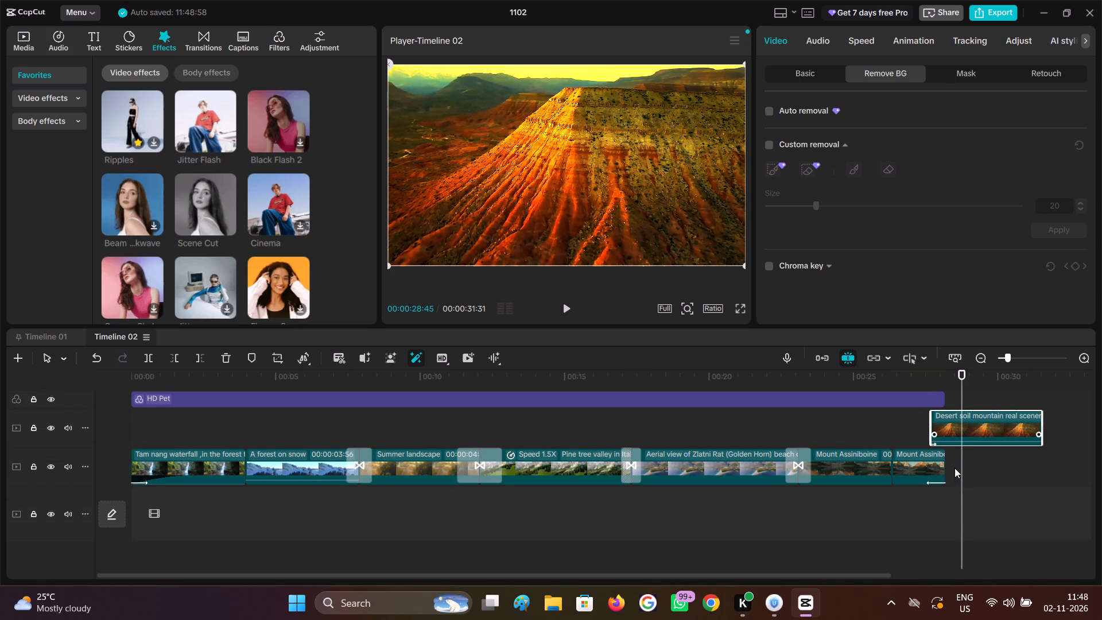
click(919, 427)
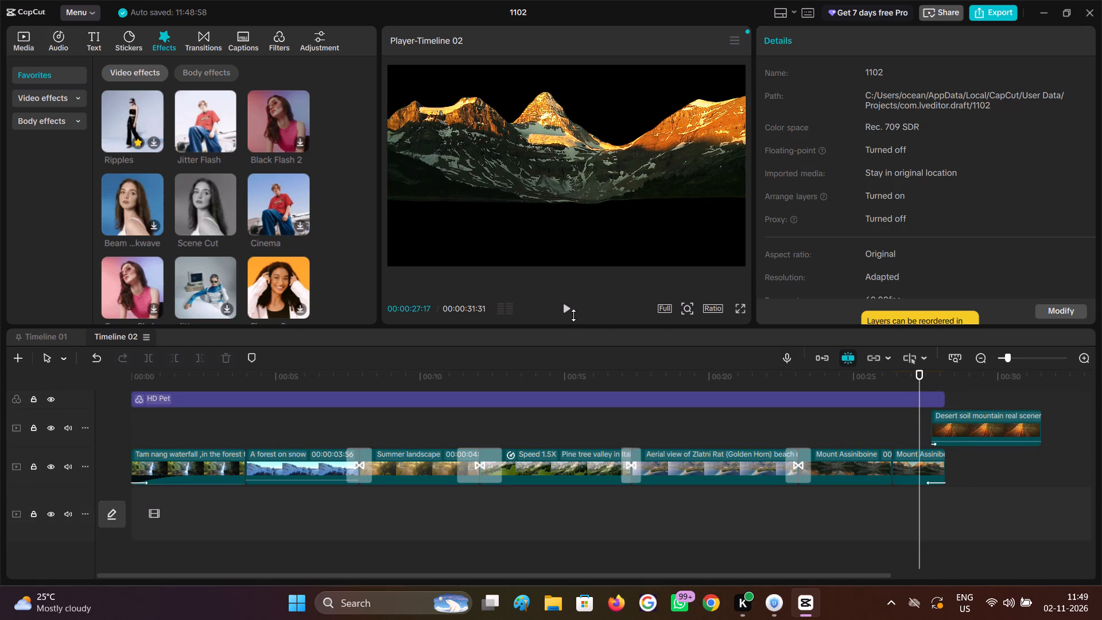
click(573, 315)
click(564, 307)
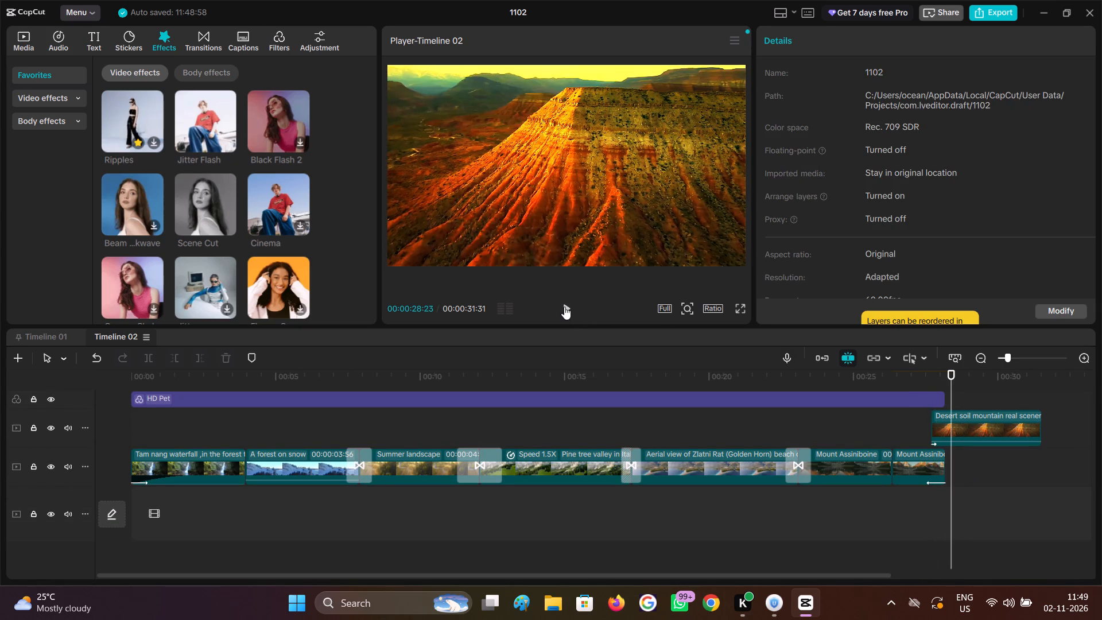
Trim the end of the HD Pet filter to where the desert mountain clip starts, and play back the ending.
click(907, 421)
click(929, 403)
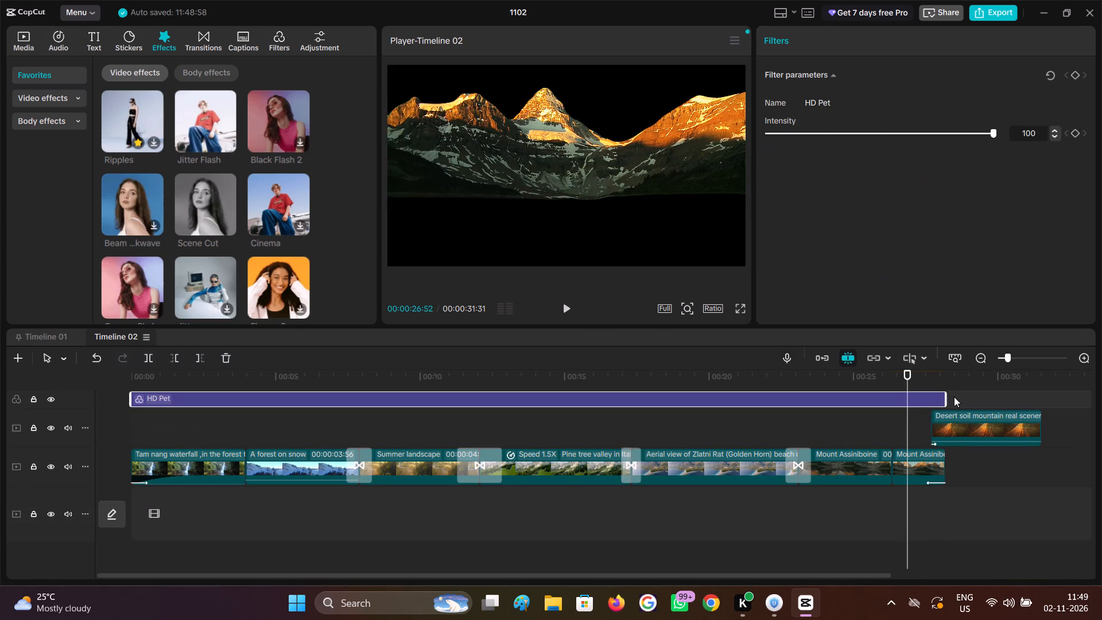
click(940, 401)
drag(945, 400, 931, 398)
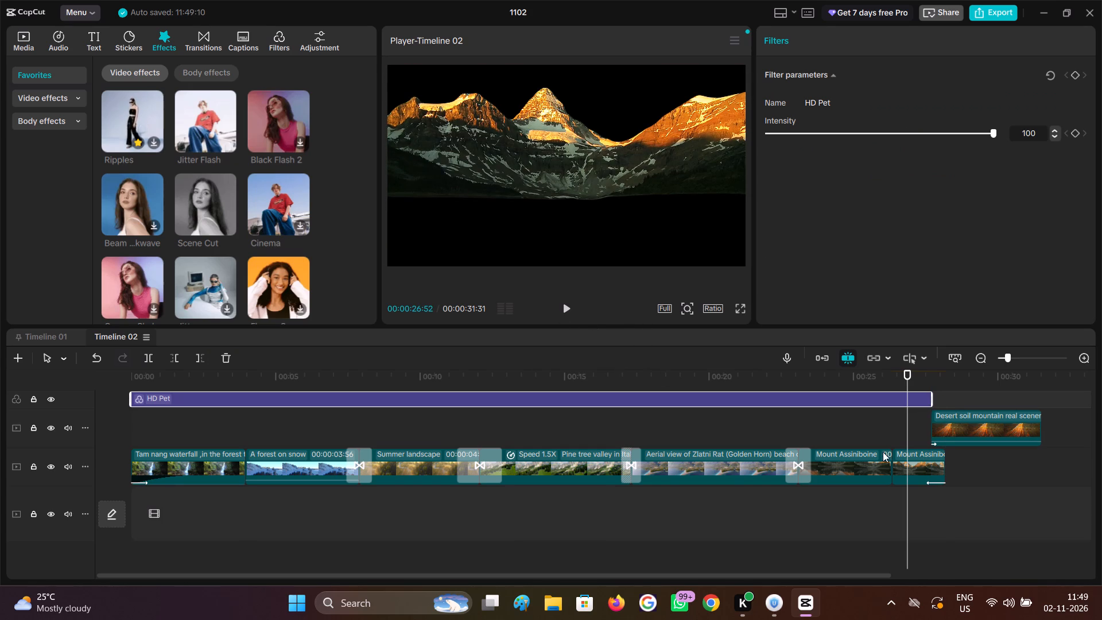
click(572, 312)
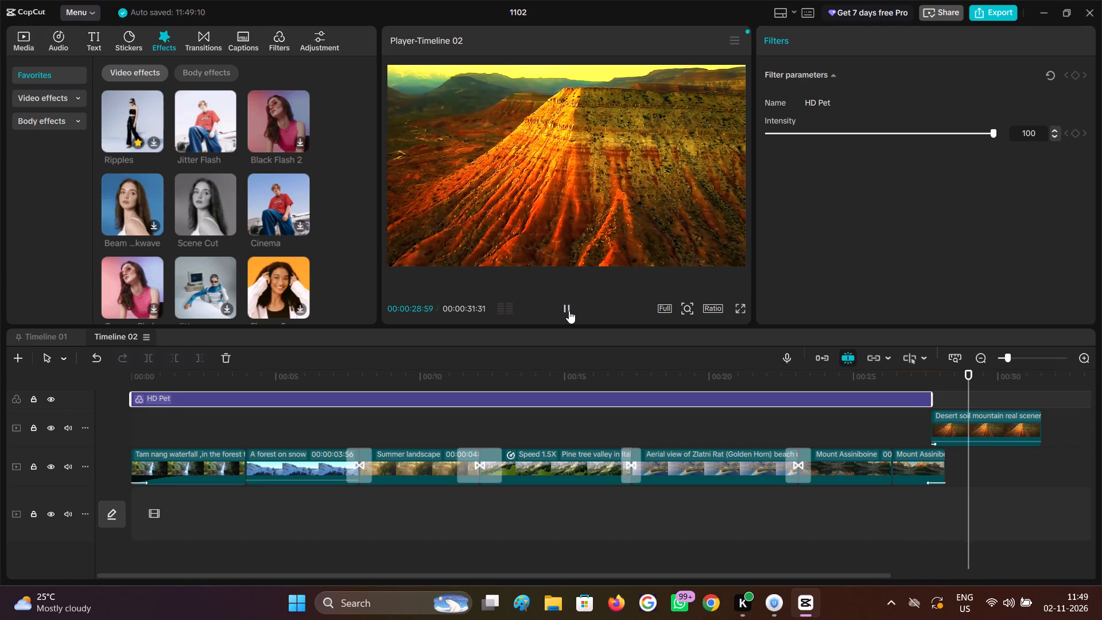
click(569, 311)
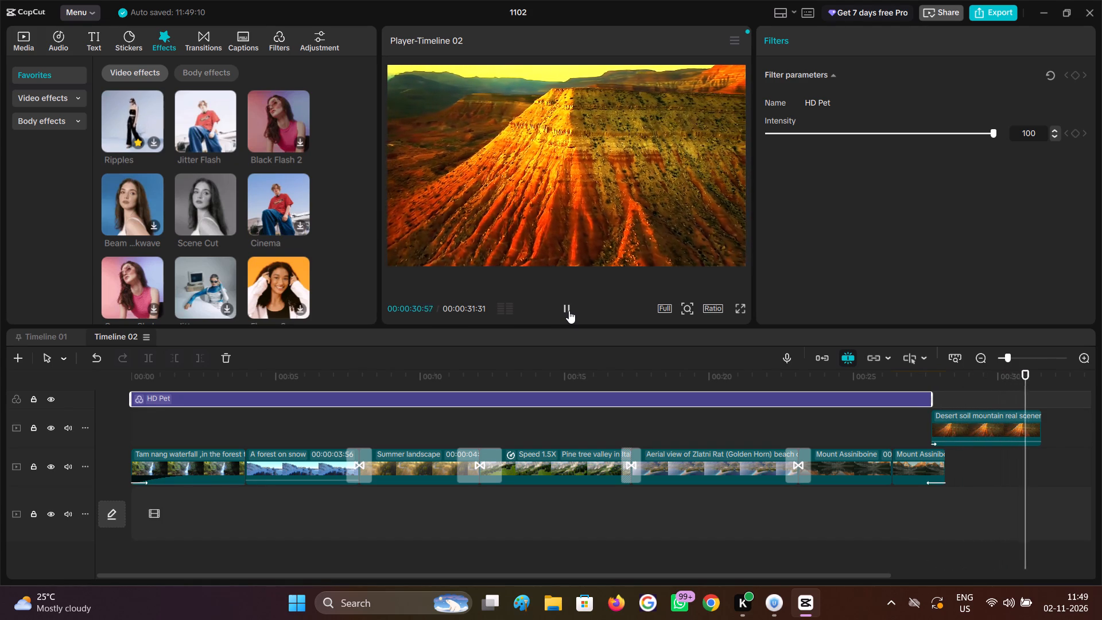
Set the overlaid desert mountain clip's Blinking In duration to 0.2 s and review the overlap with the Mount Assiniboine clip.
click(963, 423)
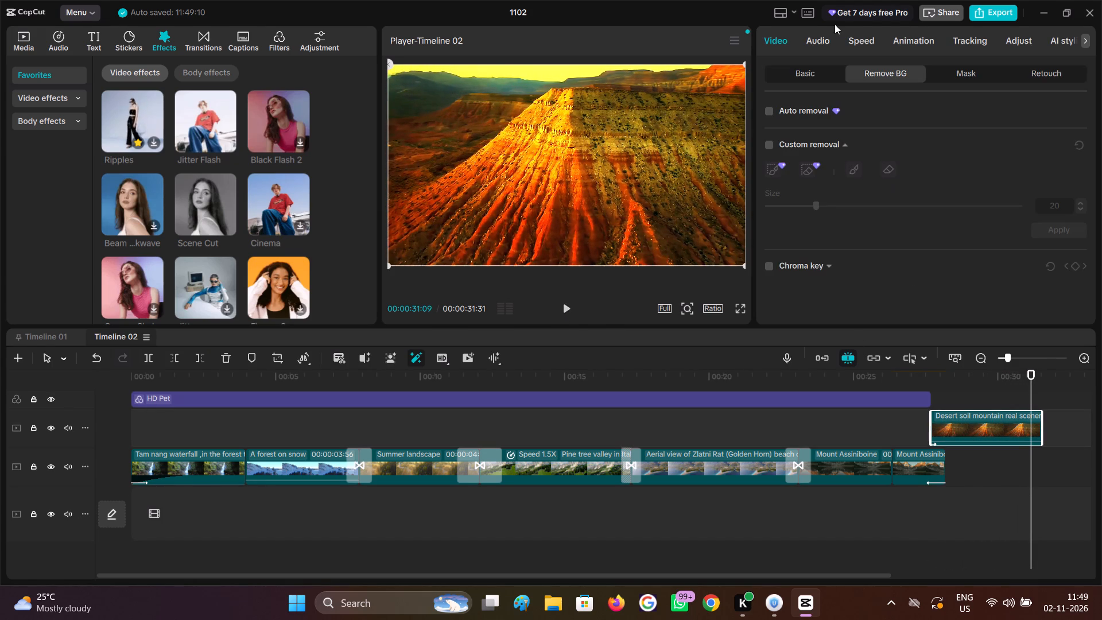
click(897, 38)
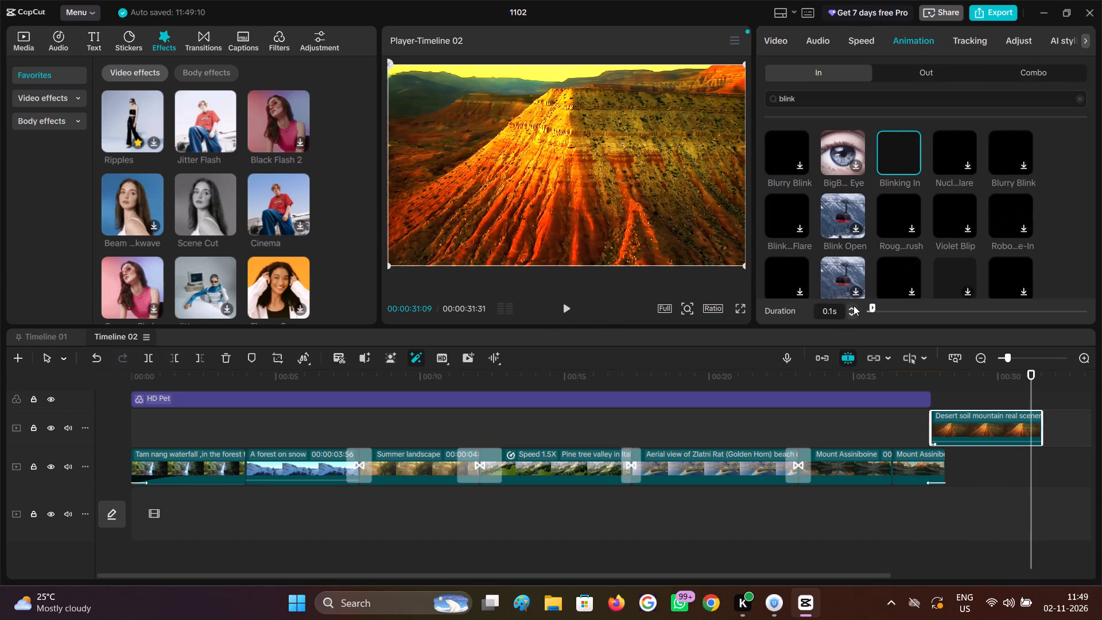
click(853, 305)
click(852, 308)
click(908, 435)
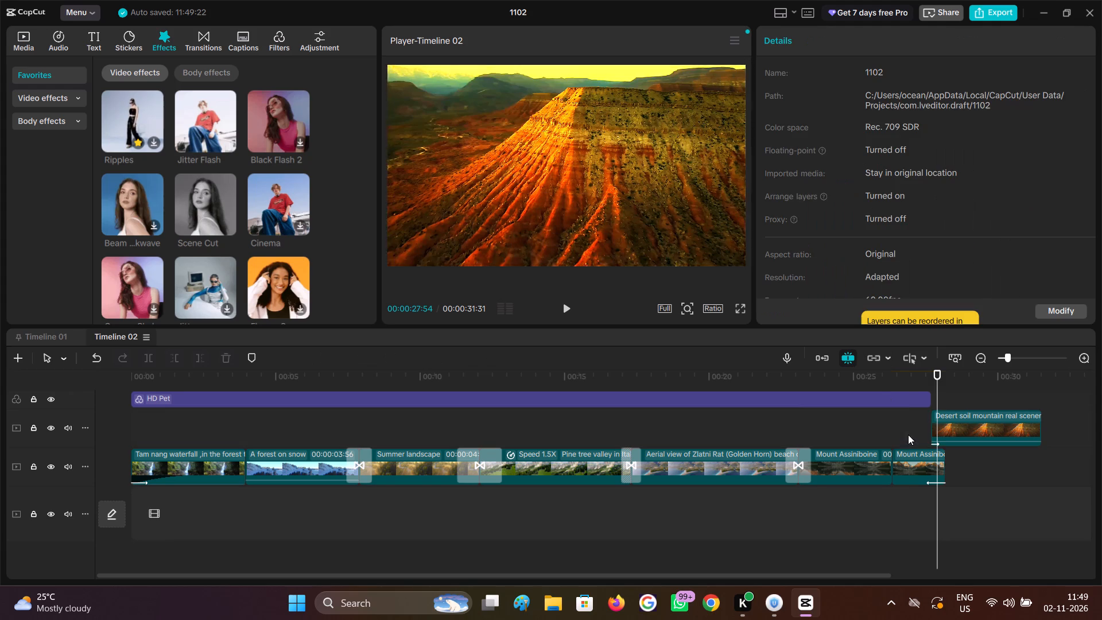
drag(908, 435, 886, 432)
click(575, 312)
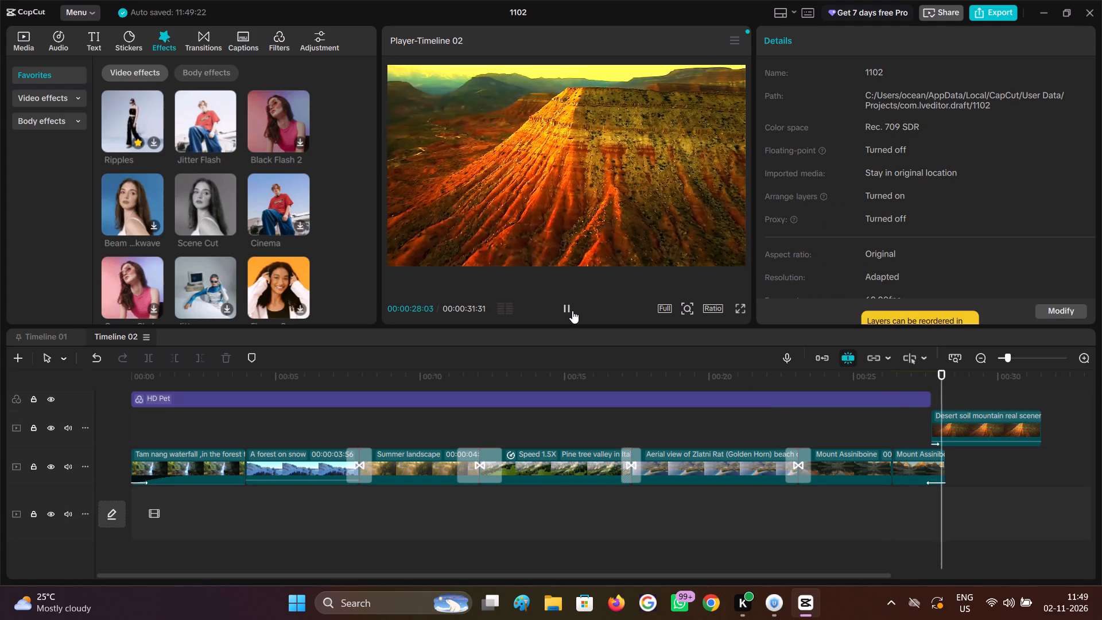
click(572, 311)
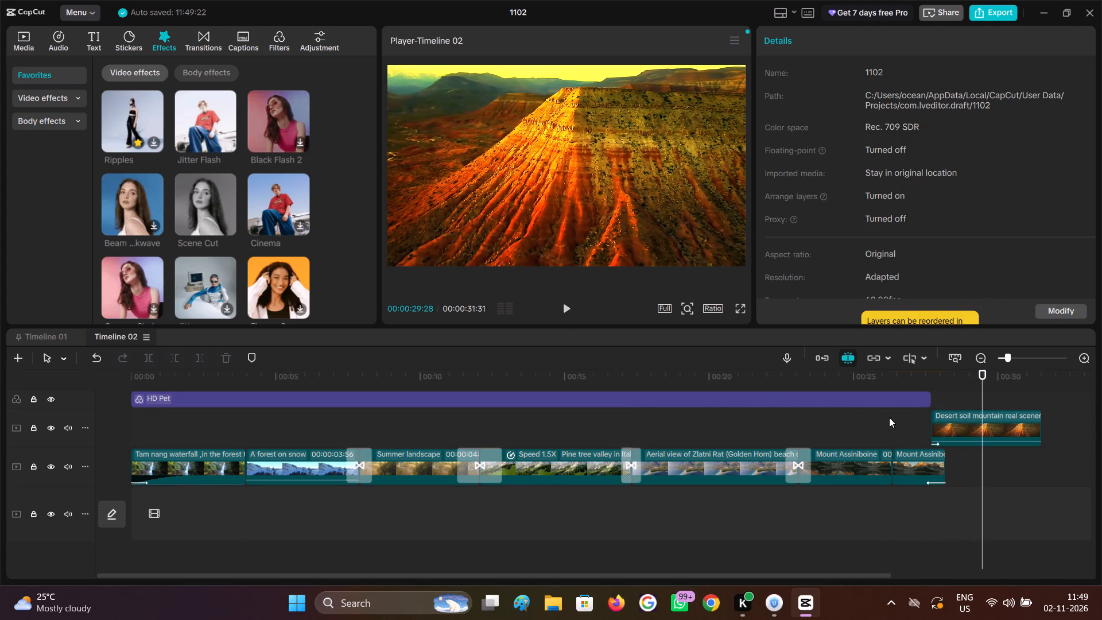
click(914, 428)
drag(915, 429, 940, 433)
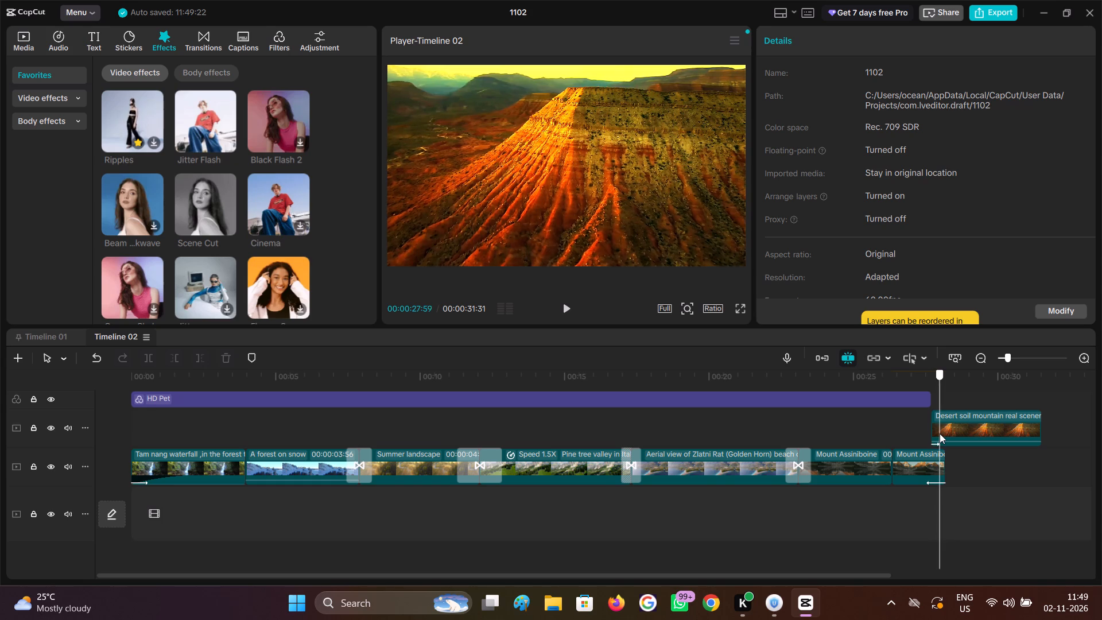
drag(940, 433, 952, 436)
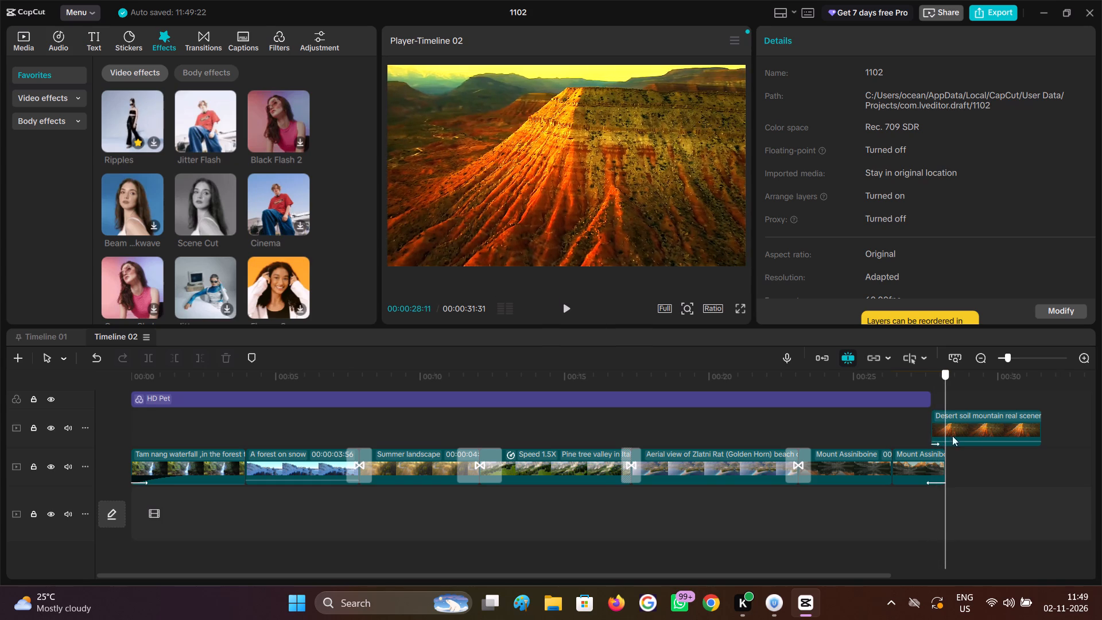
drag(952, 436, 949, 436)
Lengthen the desert mountain clip's Blinking In animation to 0.4 s and return the playhead to just before the clip starts.
click(973, 436)
click(895, 47)
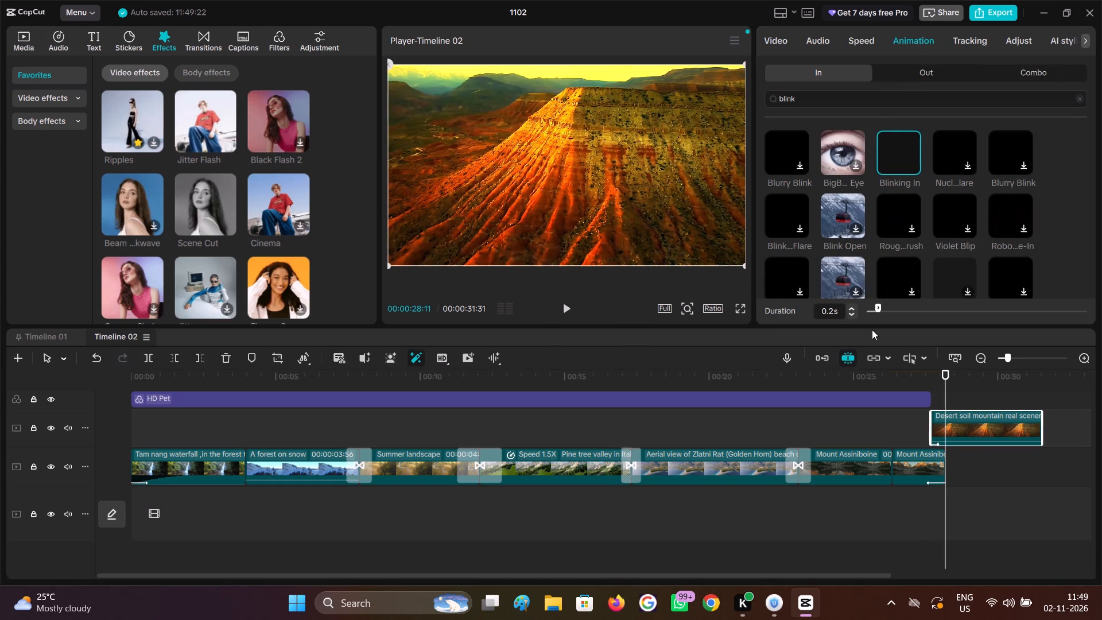
double_click(852, 308)
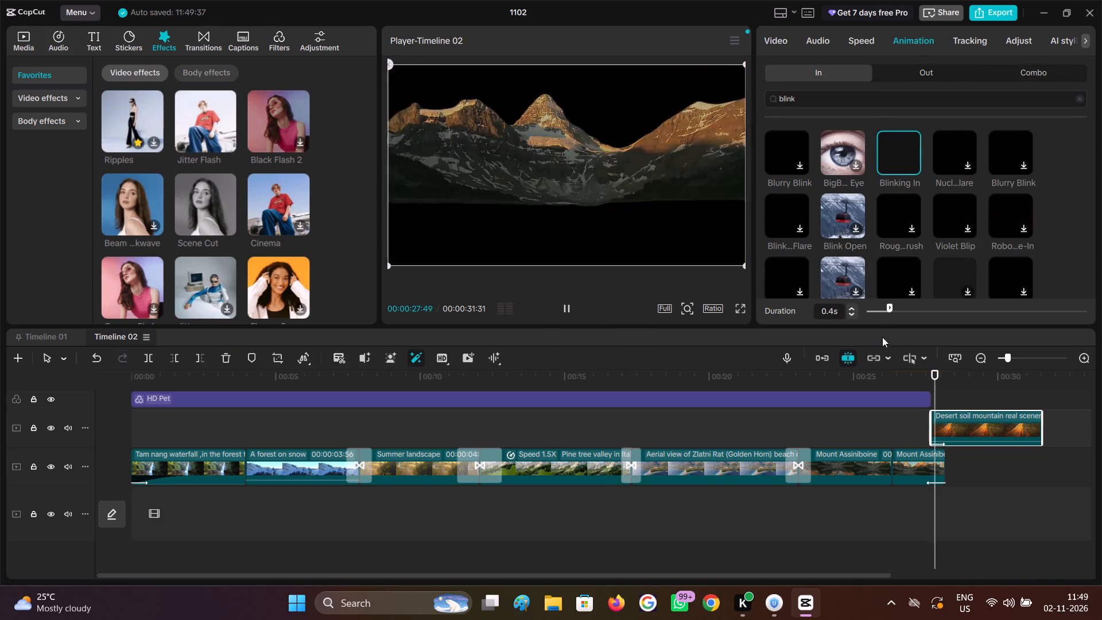
click(921, 435)
drag(921, 435, 924, 434)
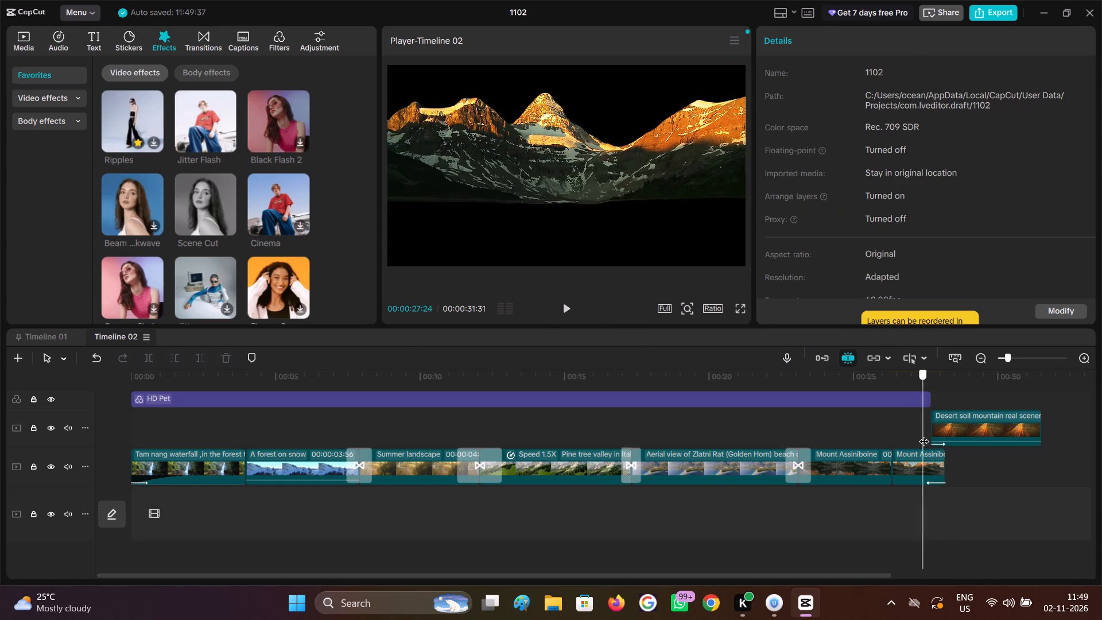
Set the desert mountain clip's Blinking In duration to 0.7 s and play back the ending from just before the clip starts.
drag(924, 434, 937, 433)
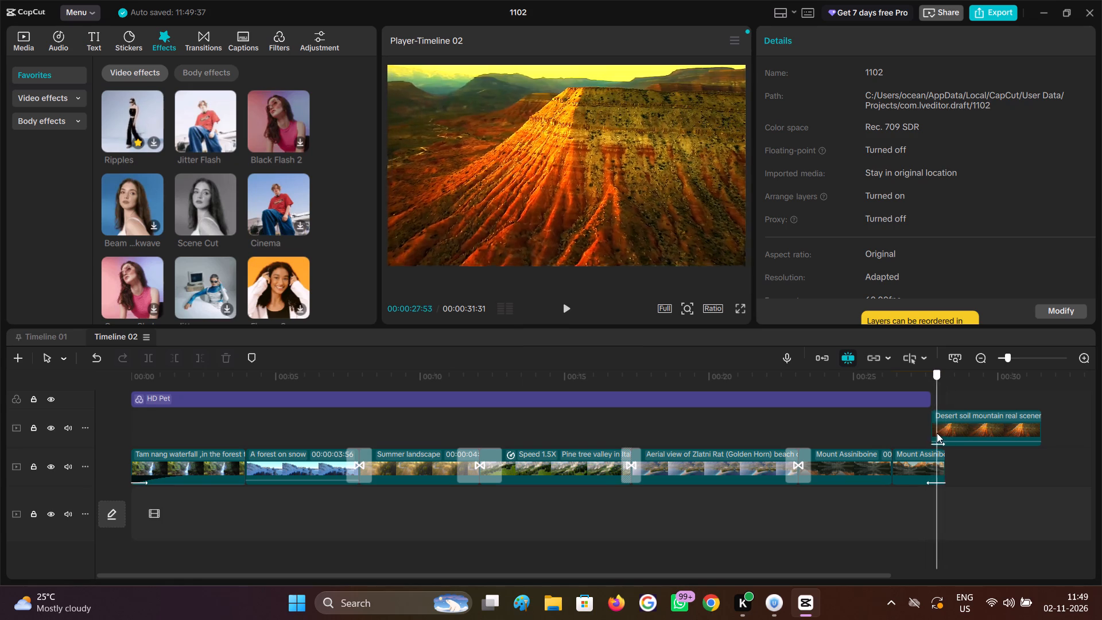
drag(937, 433, 940, 434)
click(984, 435)
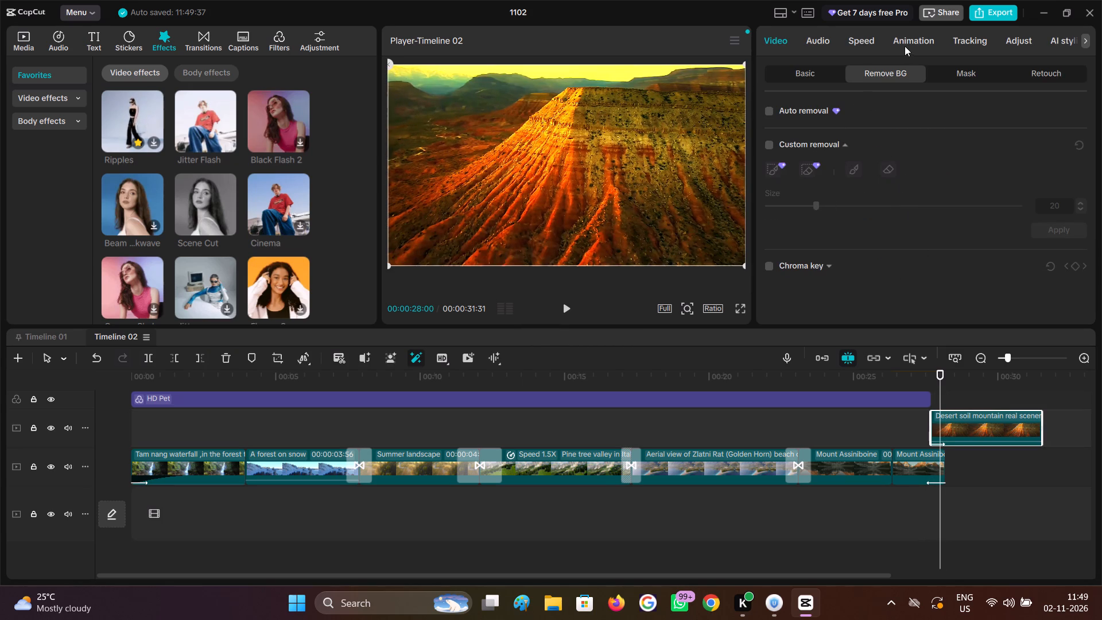
click(911, 46)
click(922, 305)
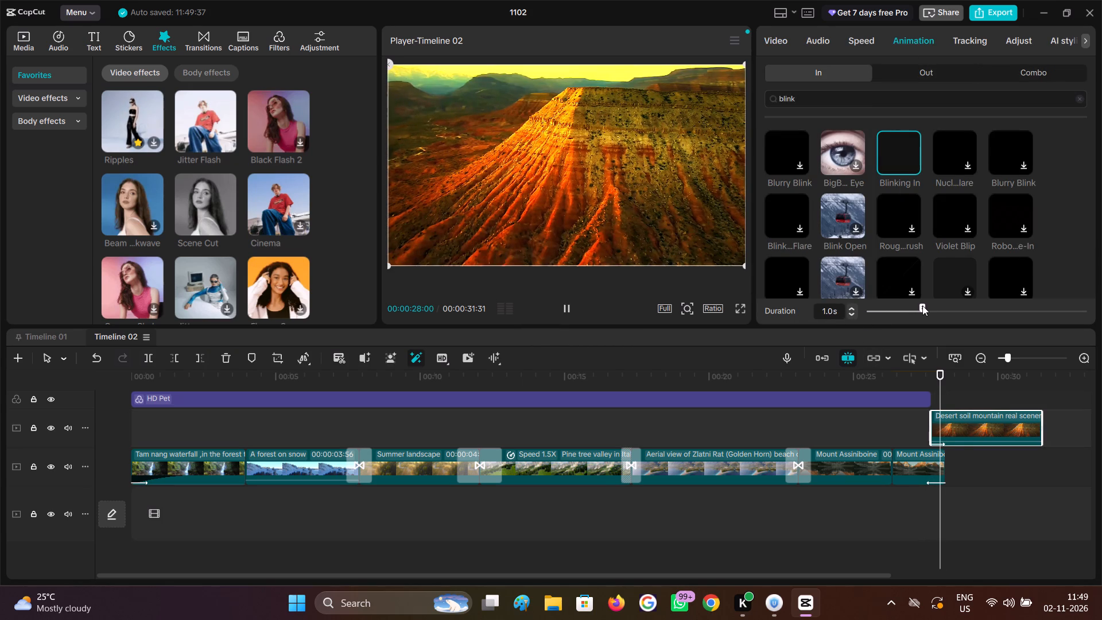
drag(925, 308, 915, 308)
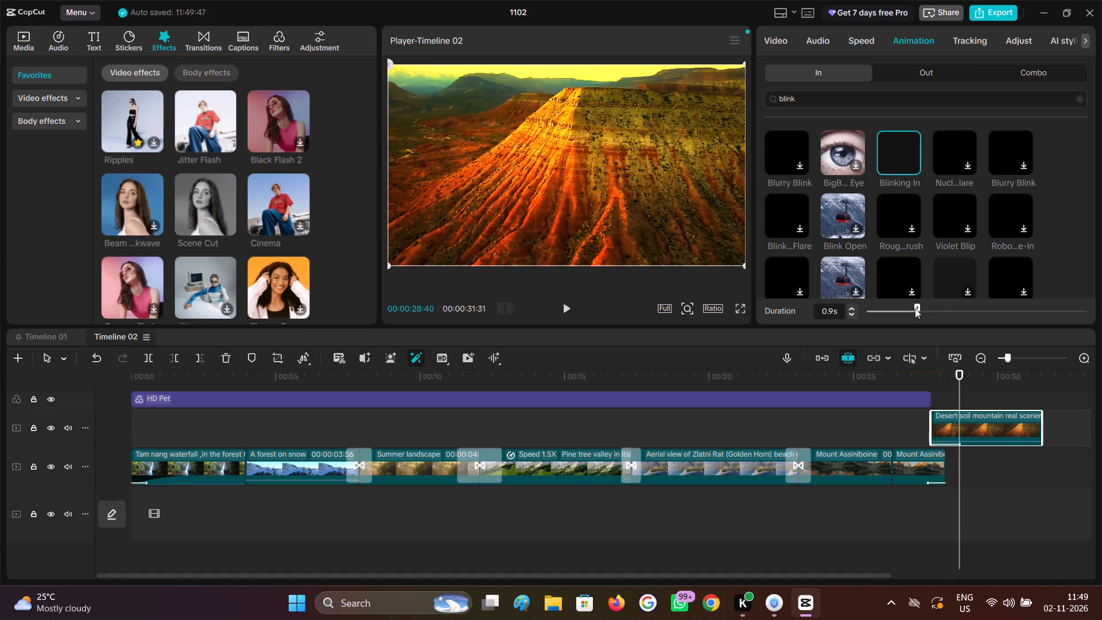
drag(915, 308, 911, 308)
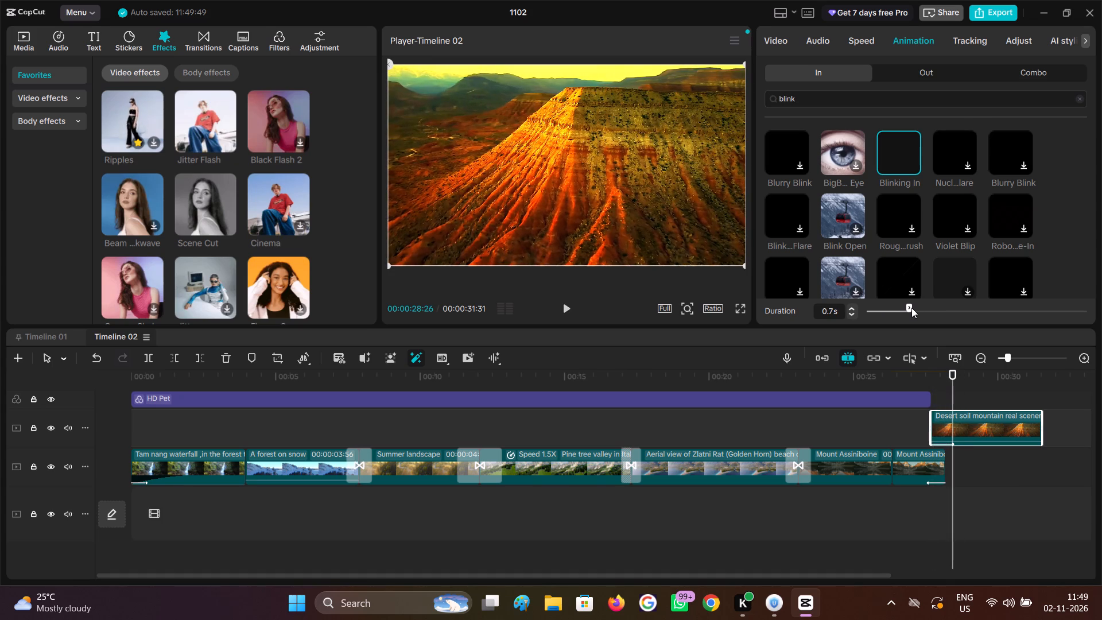
click(915, 428)
click(575, 313)
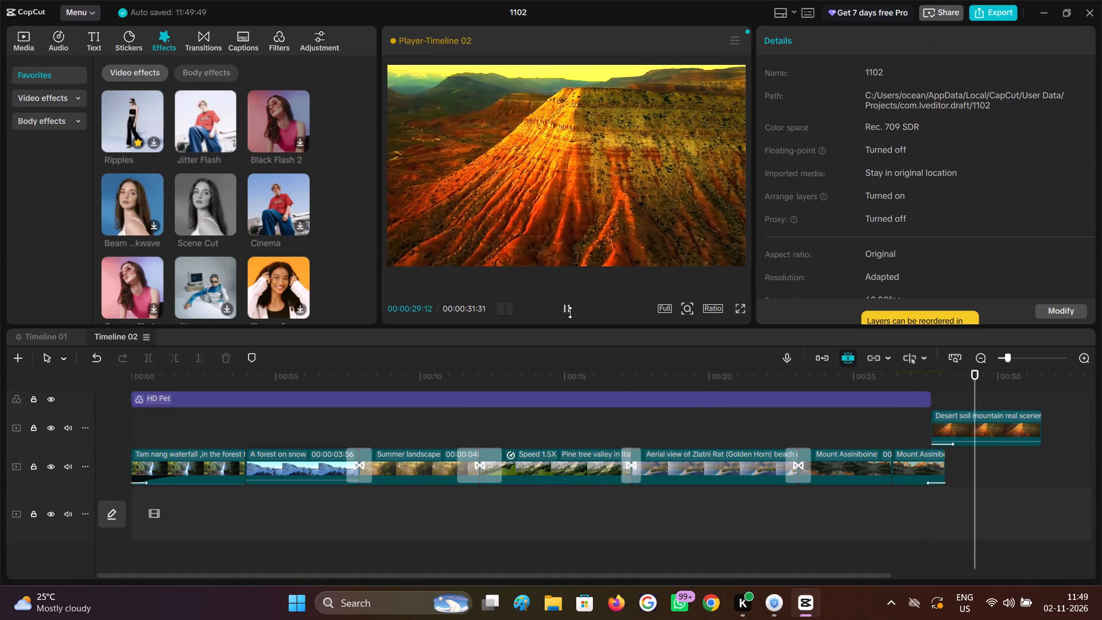
click(570, 312)
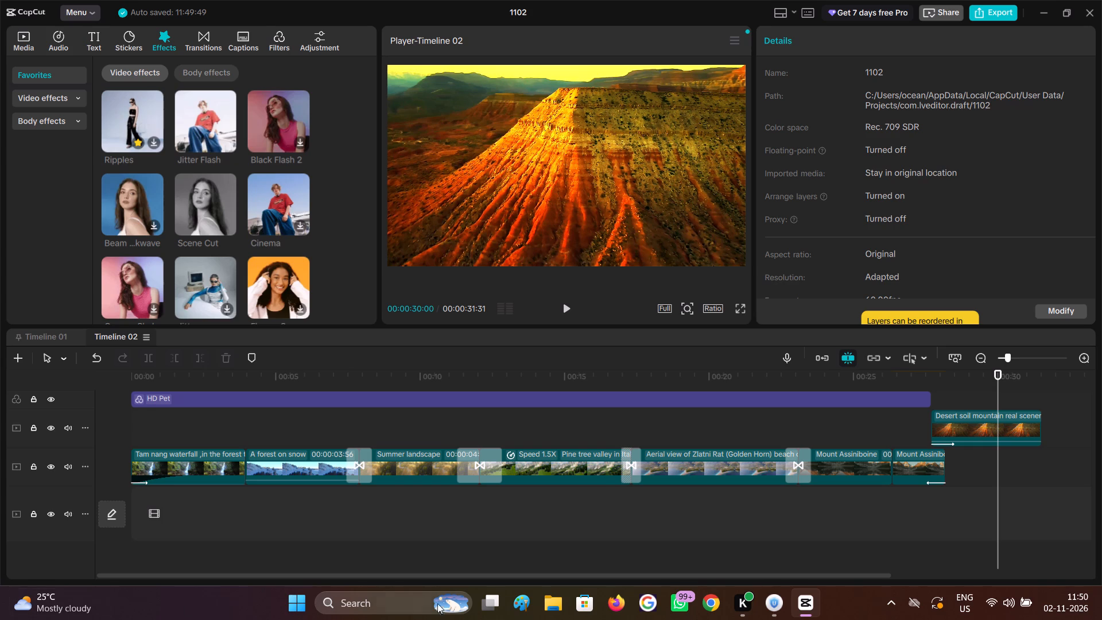
Play back part of the Summer landscape clip and scrub back through the montage to the opening waterfall clip.
click(286, 565)
click(402, 425)
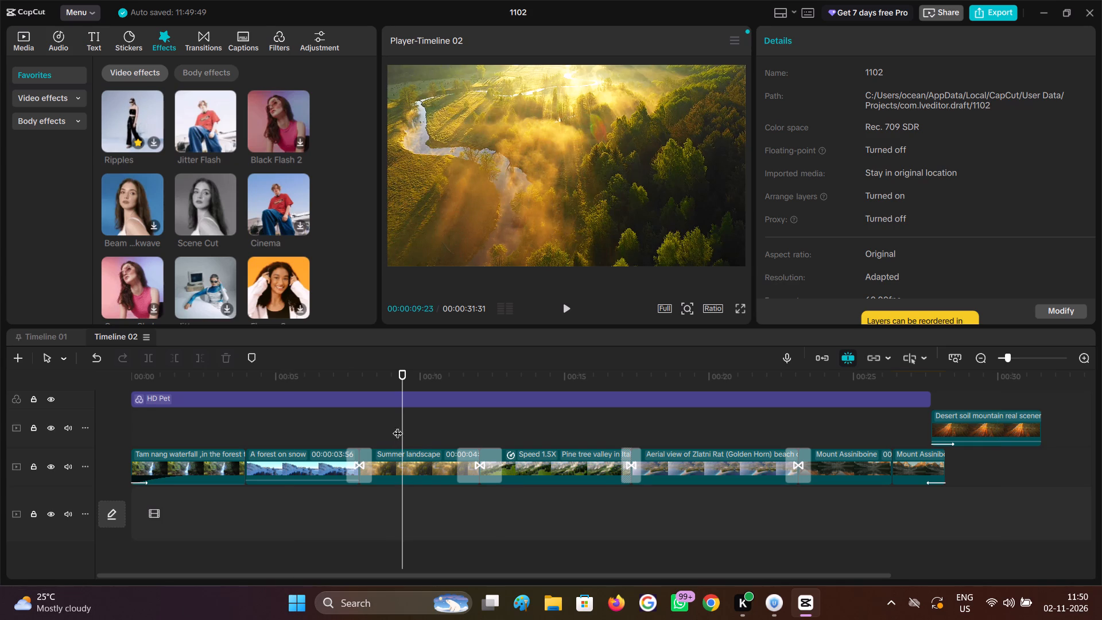
key(space)
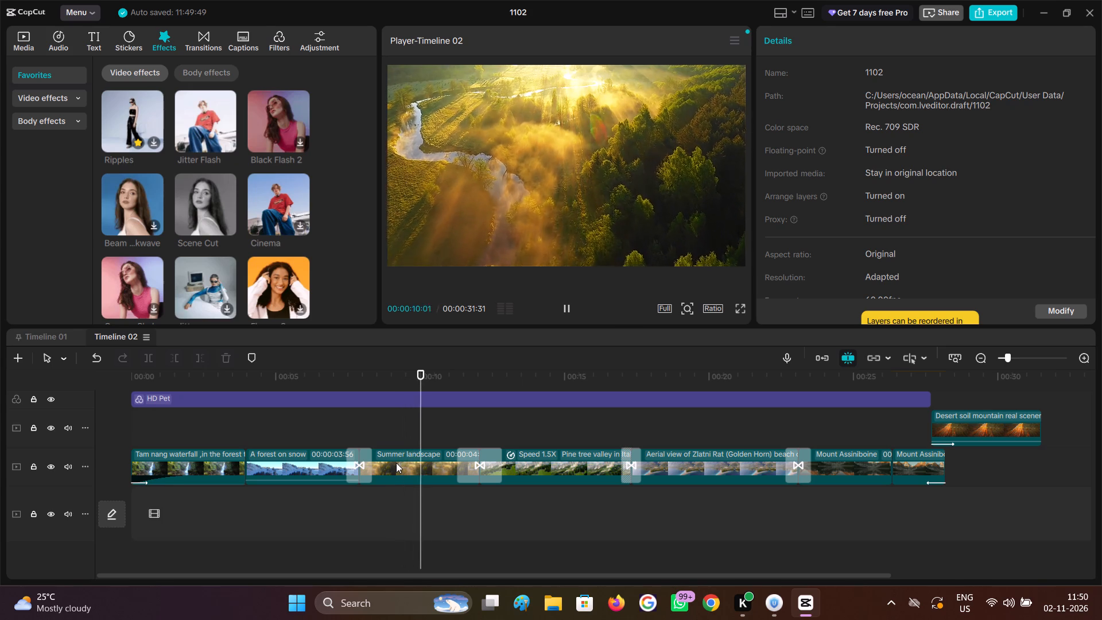
key(space)
ctrl+scroll(468, 481, down, 3)
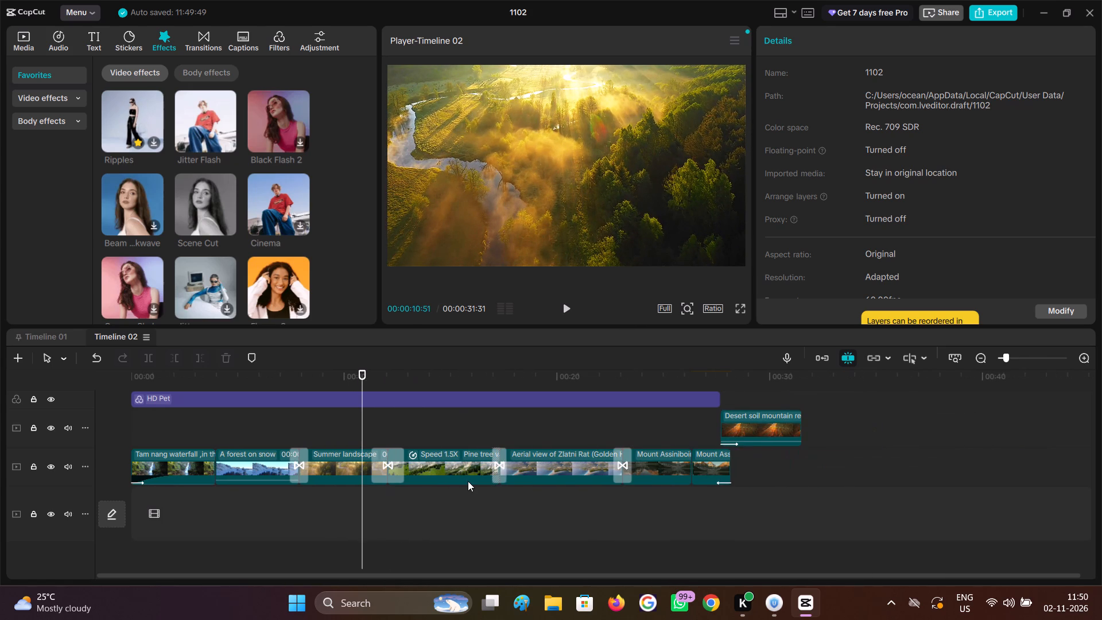
click(302, 424)
drag(307, 433, 189, 445)
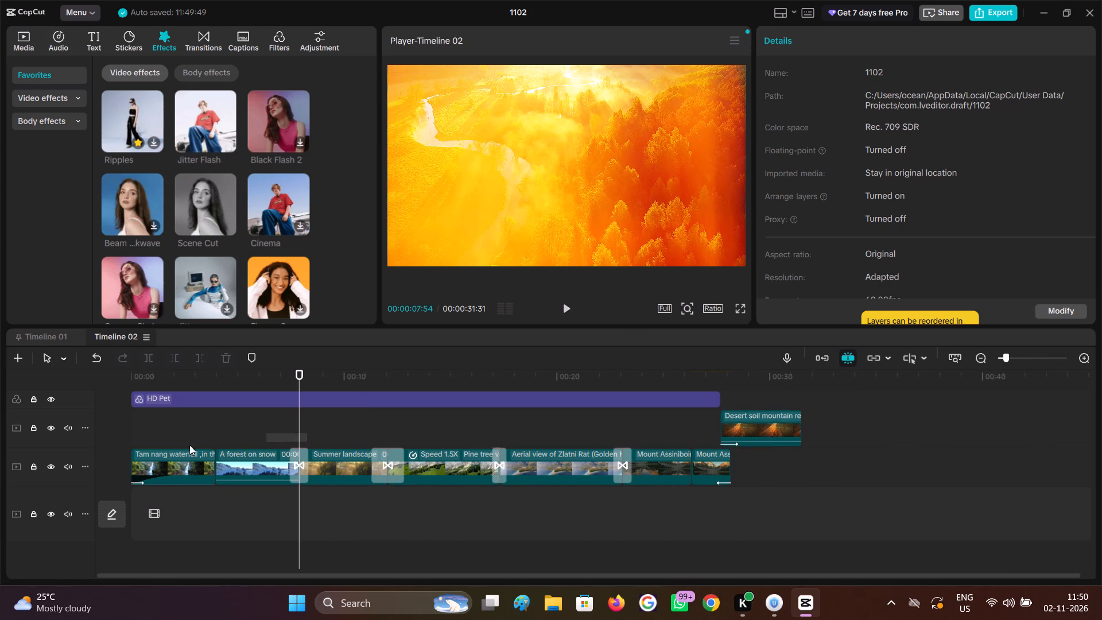
drag(189, 445, 188, 444)
click(184, 417)
drag(183, 414, 176, 415)
click(184, 390)
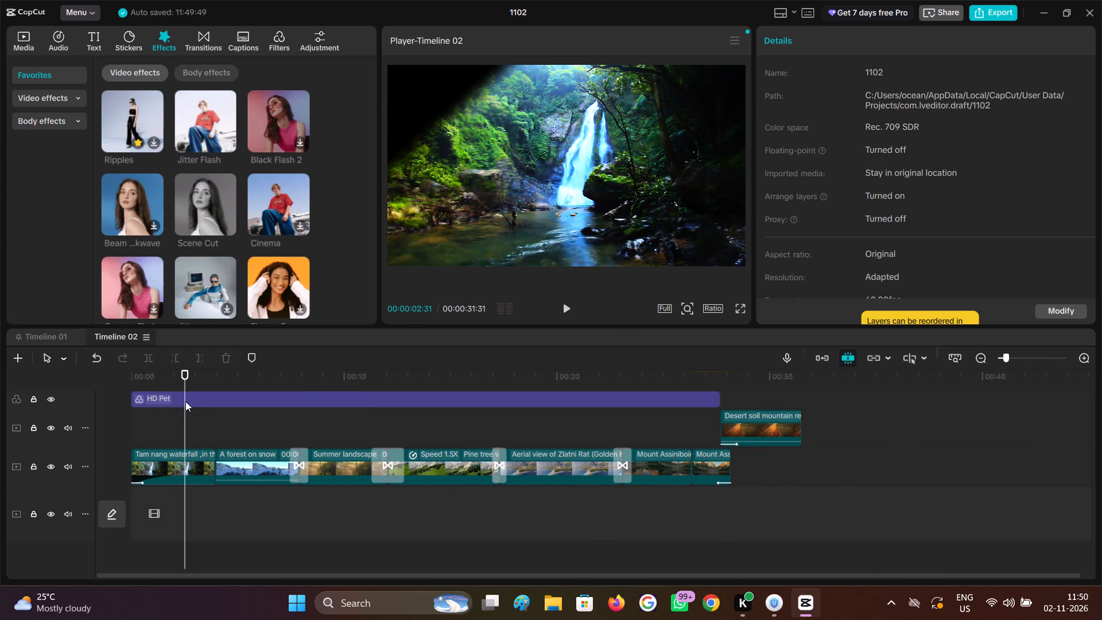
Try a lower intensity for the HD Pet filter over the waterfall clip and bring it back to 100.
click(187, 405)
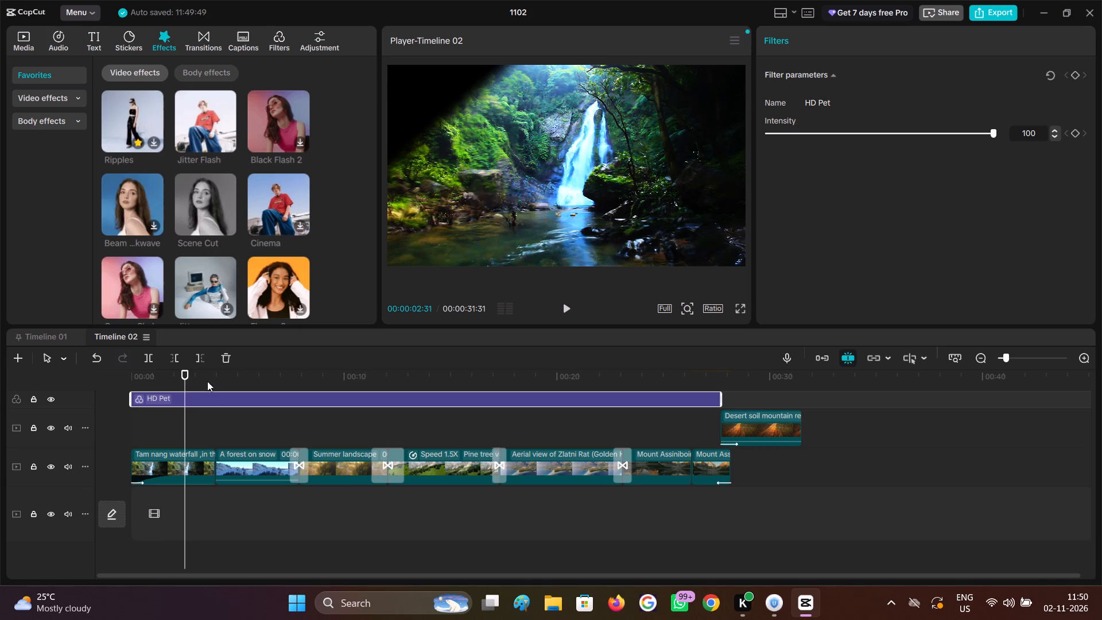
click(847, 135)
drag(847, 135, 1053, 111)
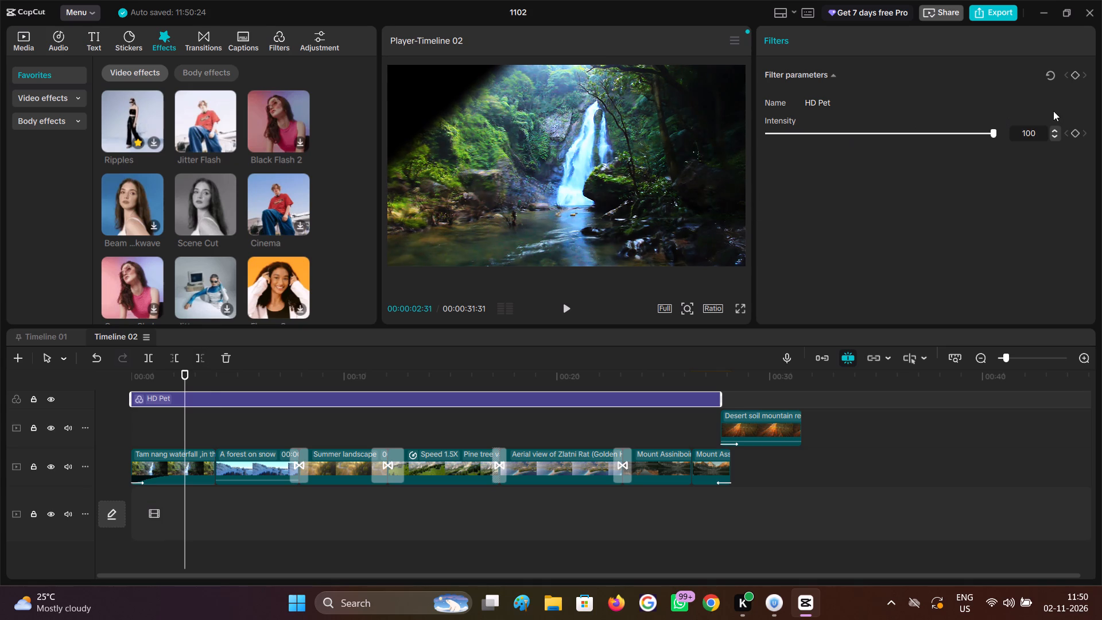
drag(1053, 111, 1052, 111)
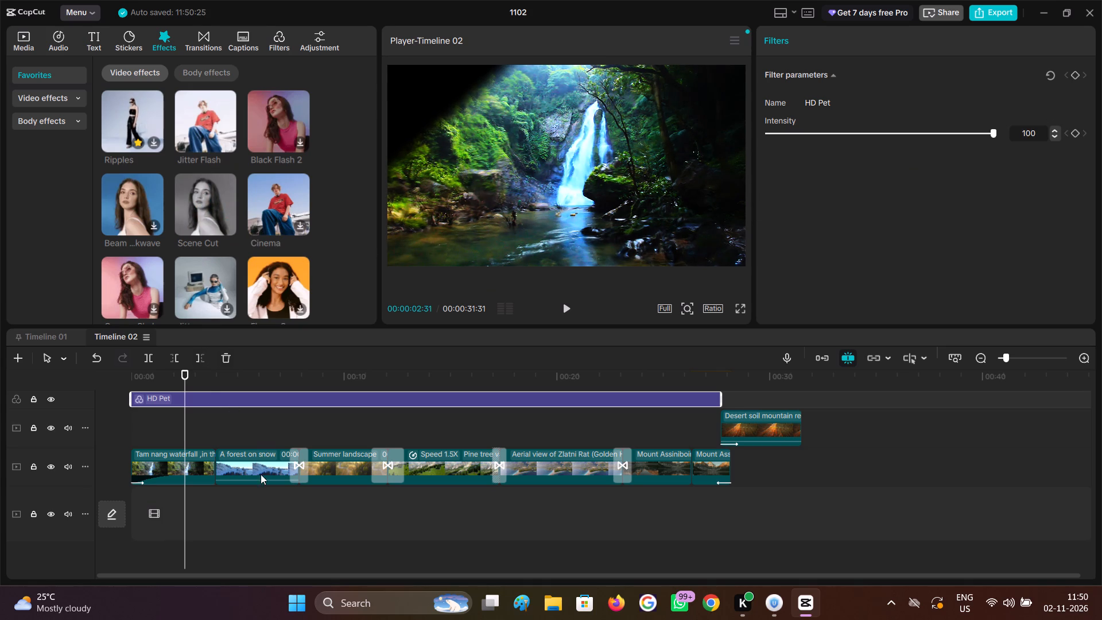
Scrub through to the desert mountain clip's start and add a custom adjustment layer there.
click(247, 425)
drag(247, 425, 411, 435)
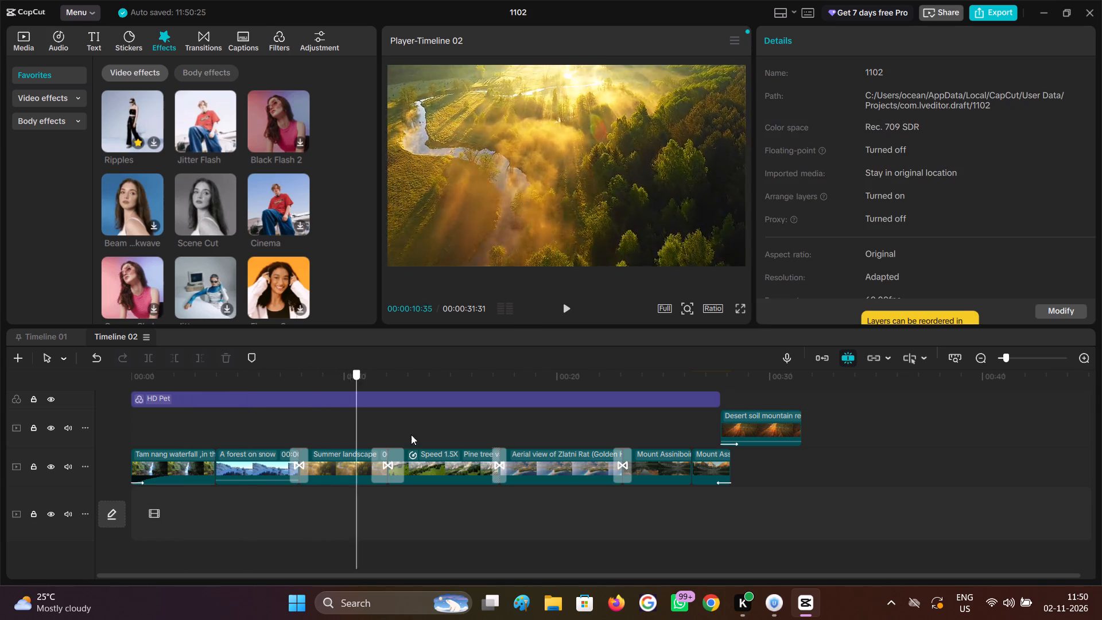
drag(411, 435, 700, 445)
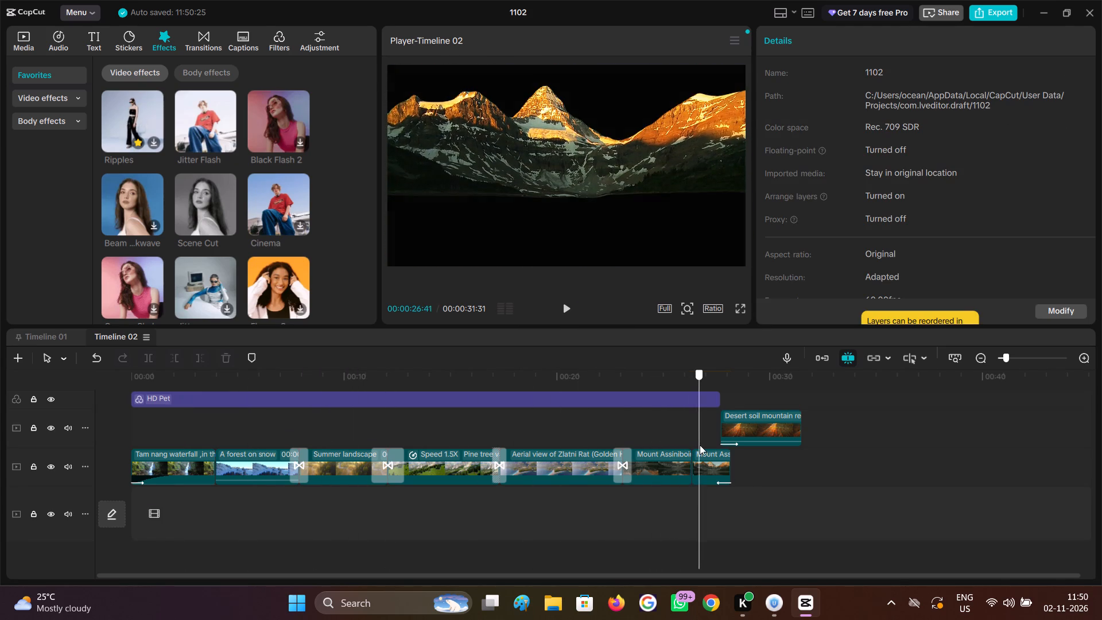
drag(700, 445, 712, 444)
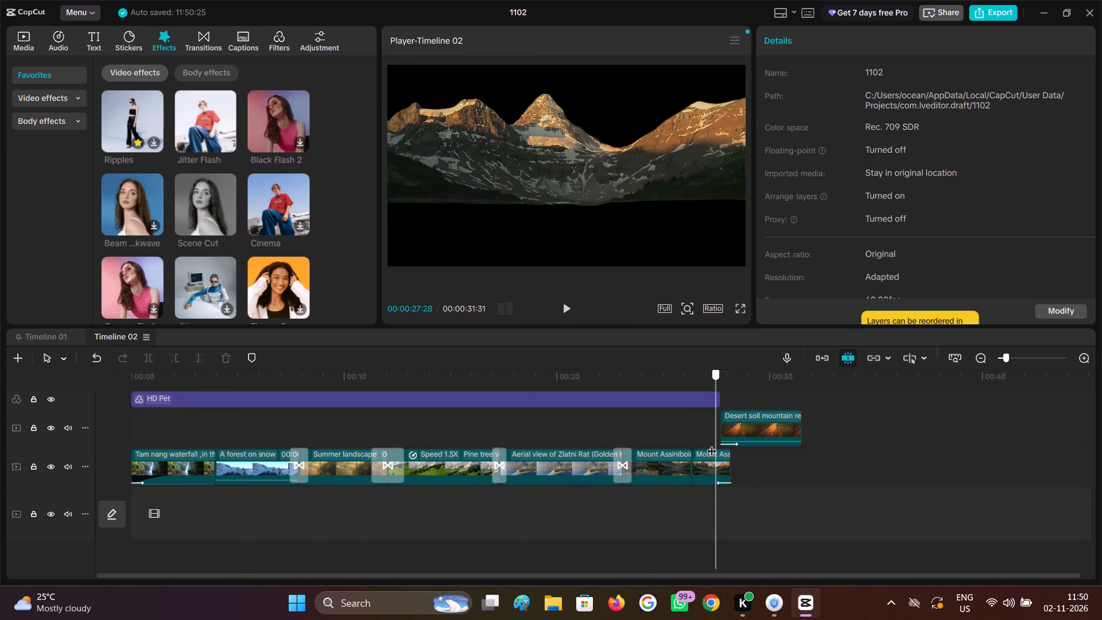
drag(712, 444, 688, 439)
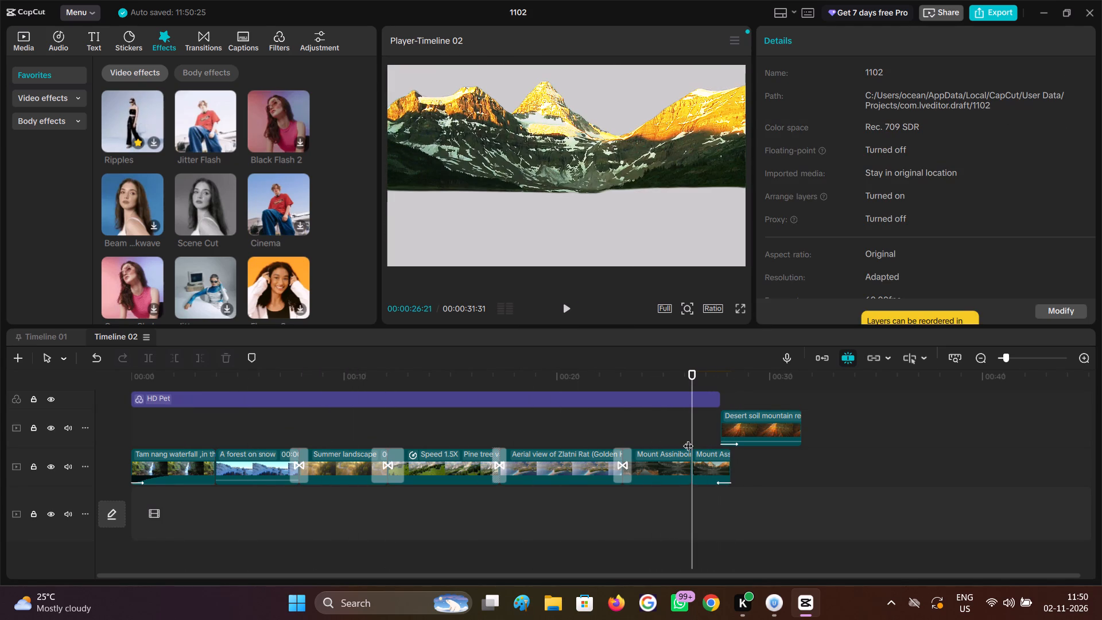
drag(688, 439, 718, 449)
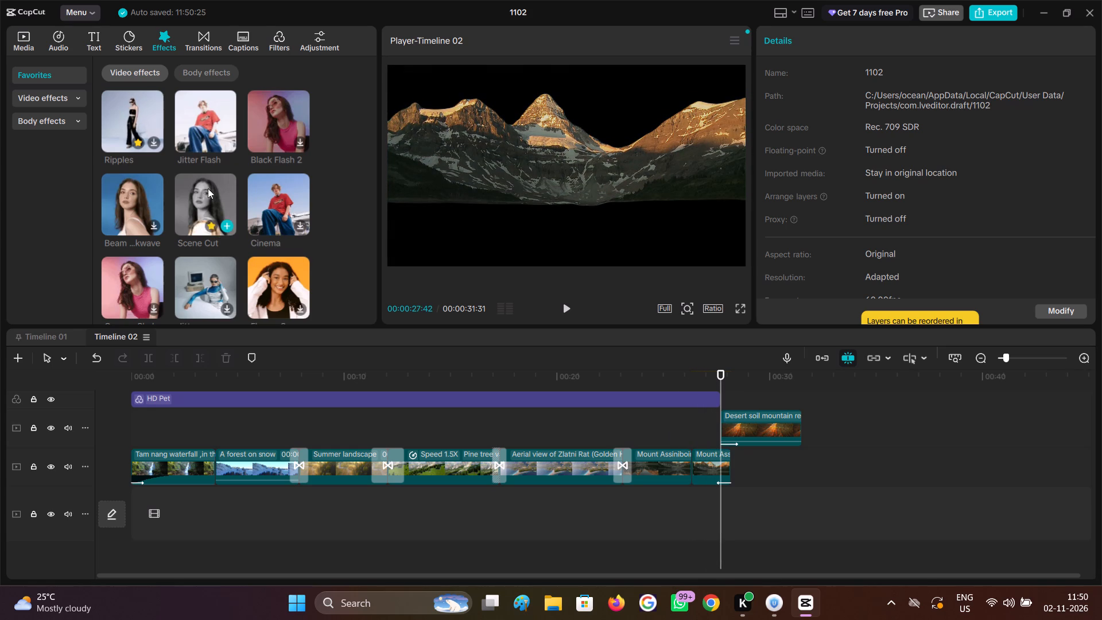
click(278, 44)
click(327, 37)
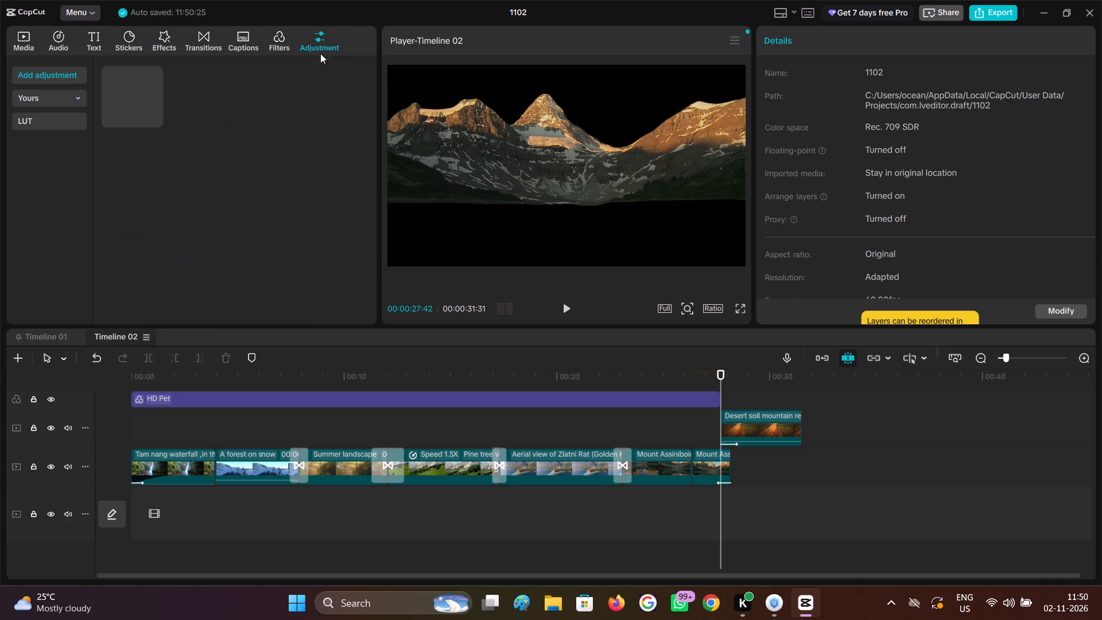
click(159, 117)
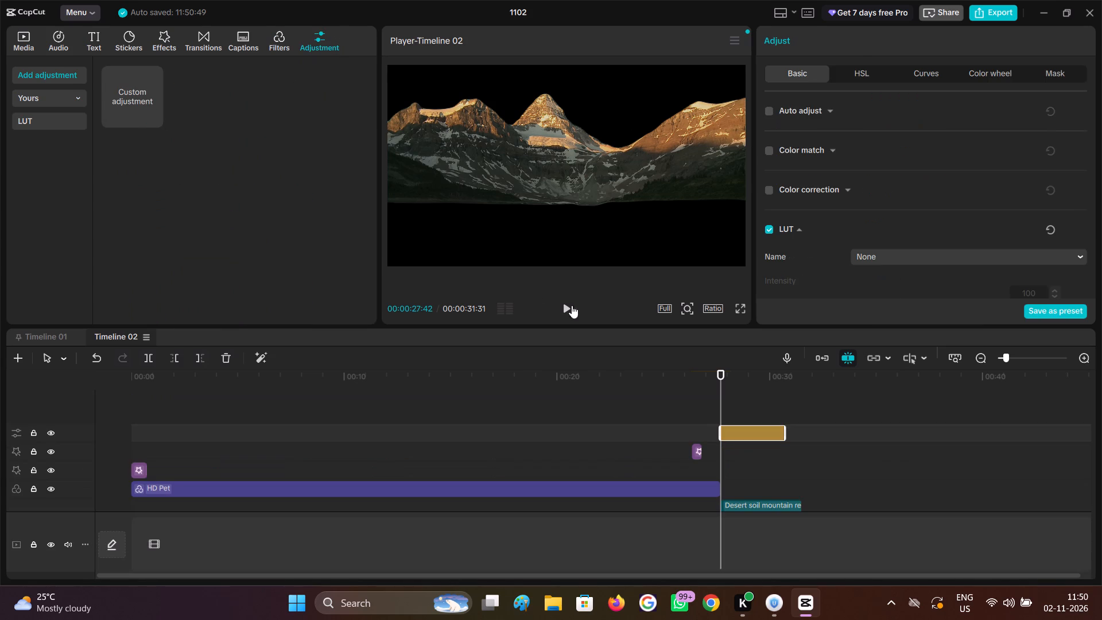
Move the adjustment layer to the beginning of the timeline and extend its end to where the desert mountain clip starts.
drag(763, 434, 198, 459)
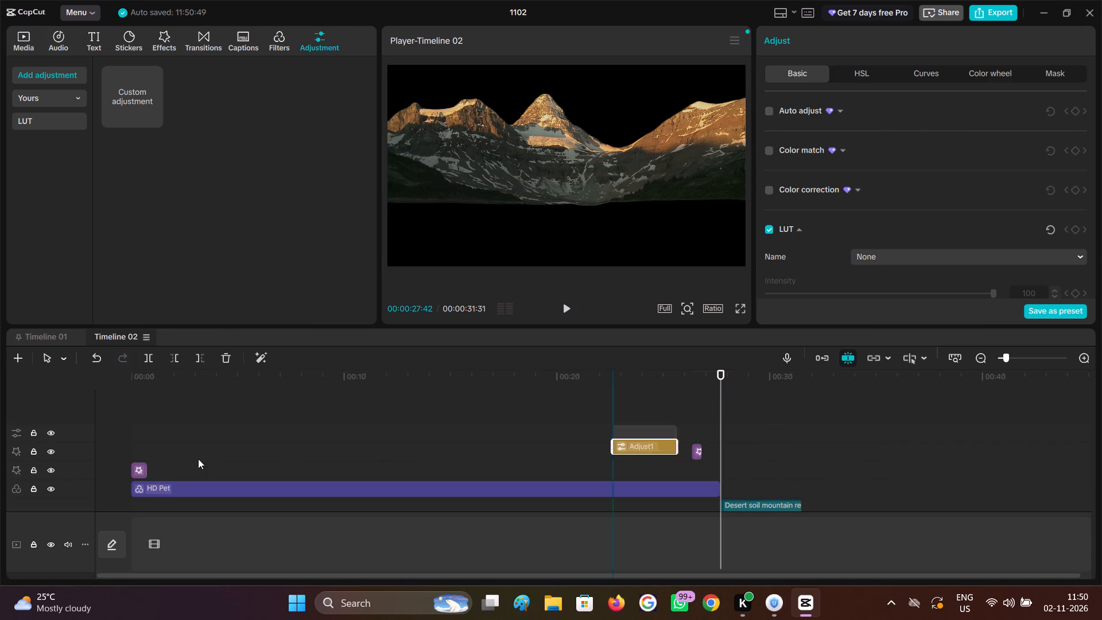
drag(198, 459, 87, 451)
drag(197, 432, 200, 433)
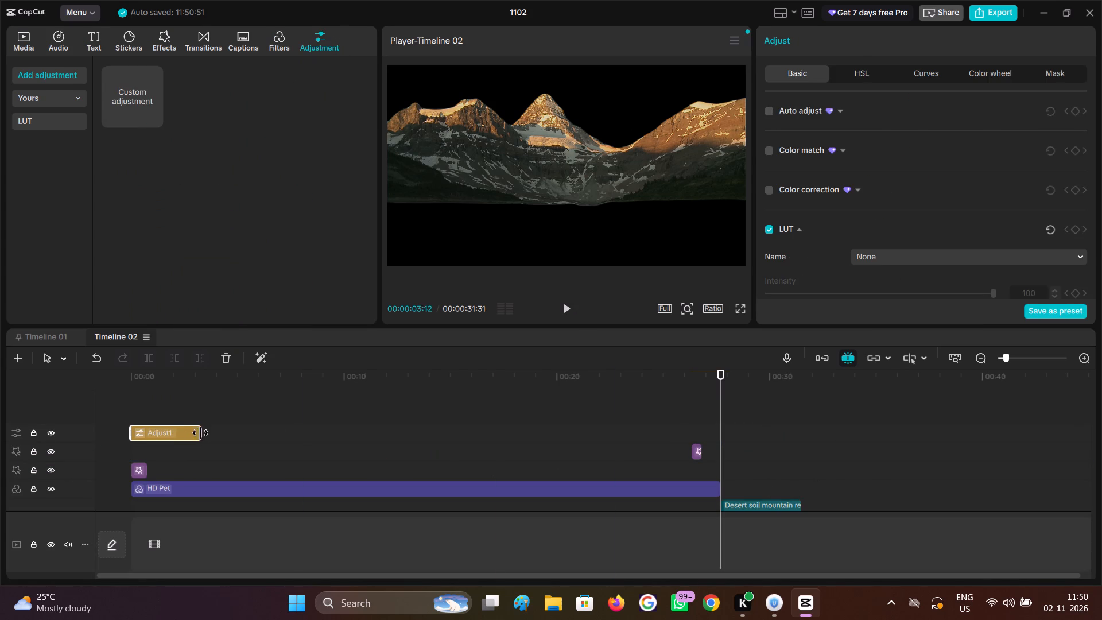
drag(200, 433, 717, 456)
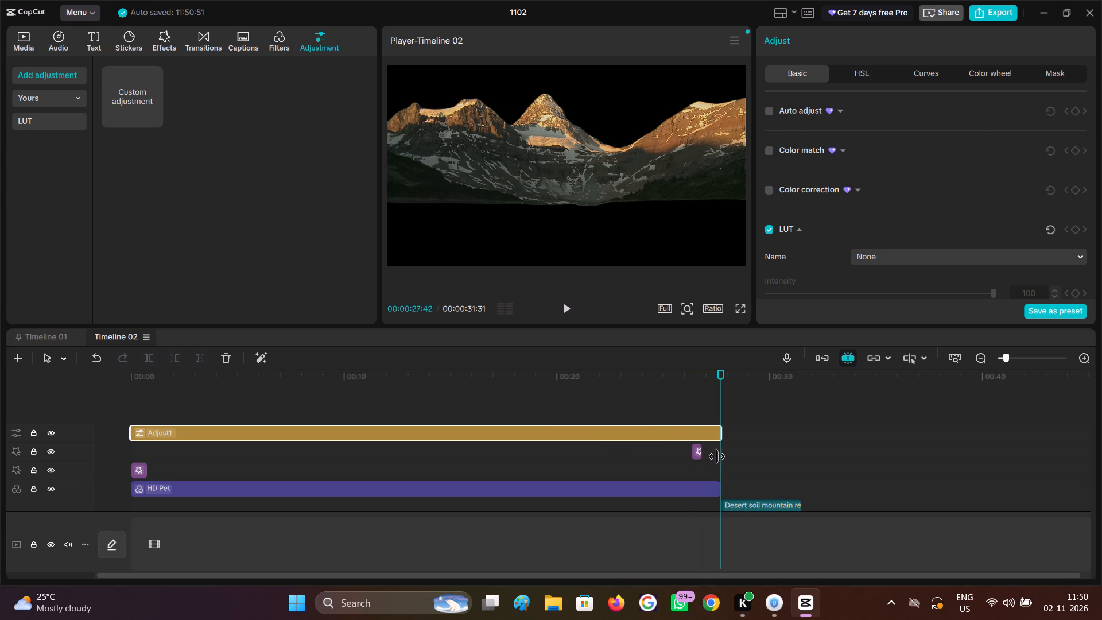
drag(717, 456, 717, 457)
Turn on Color correction at intensity 80 for the adjustment layer, previewing it on the Summer landscape clip.
click(325, 410)
click(325, 435)
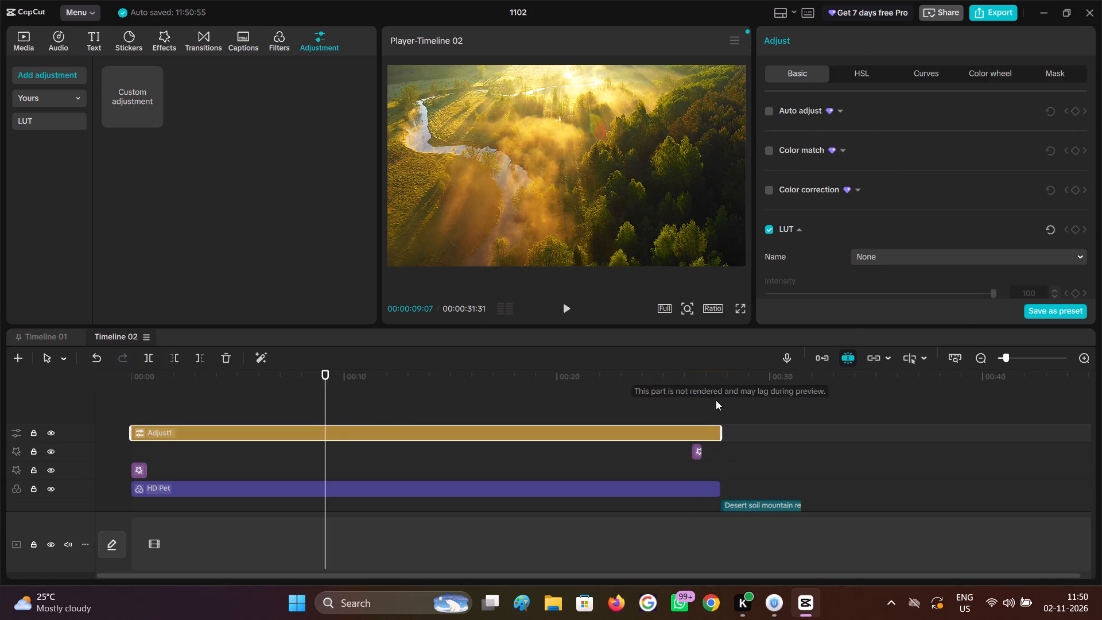
scroll(723, 387, down, 2)
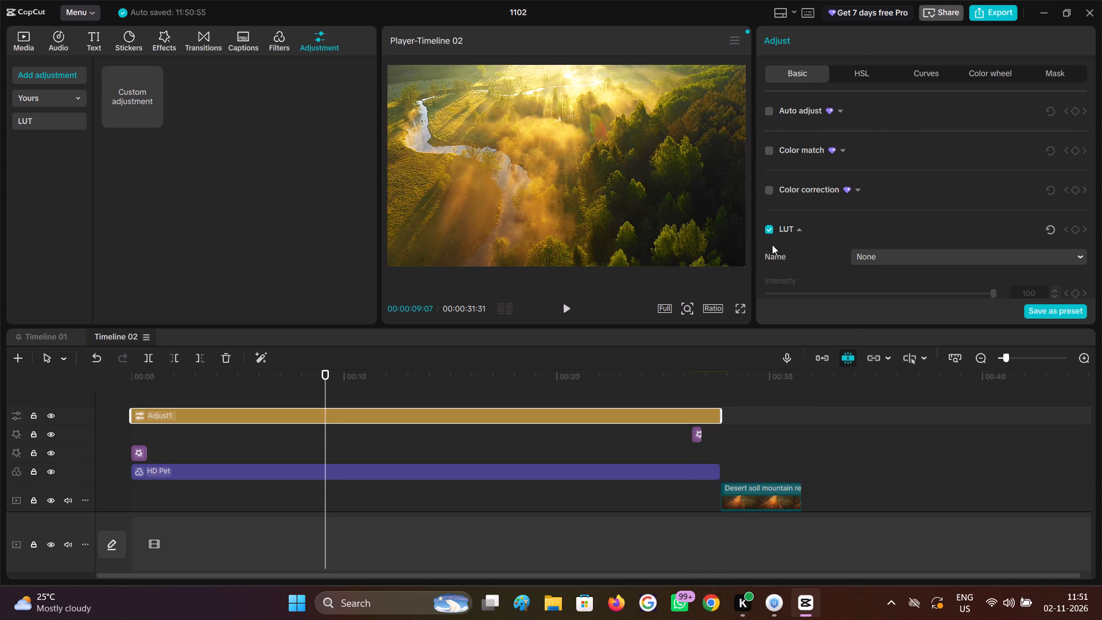
click(775, 190)
click(771, 188)
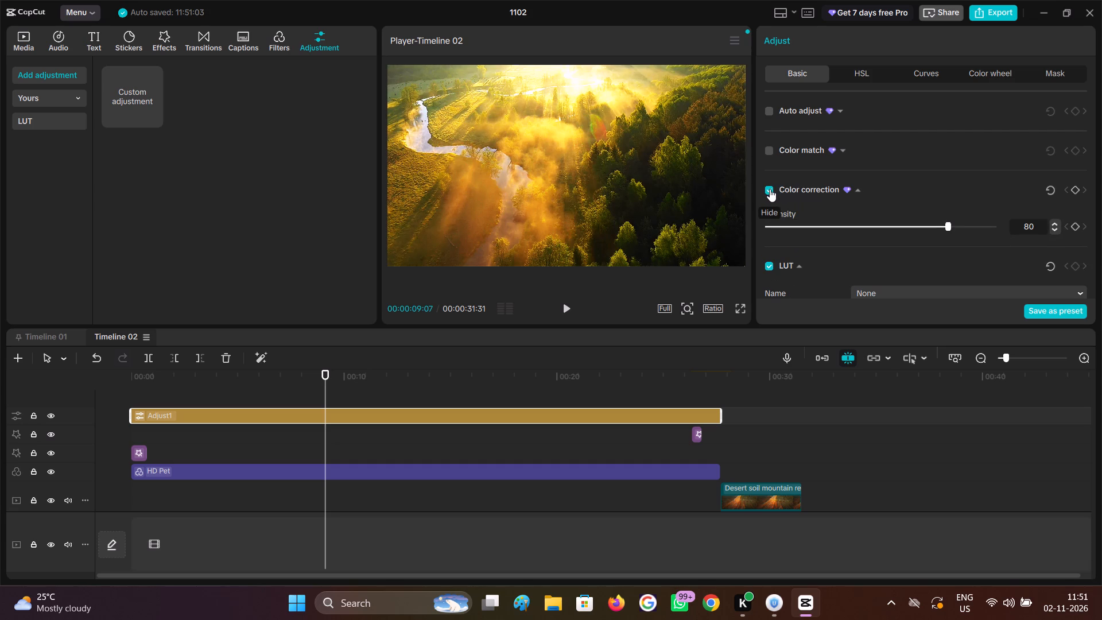
Examine the adjustment layer's remaining basic settings, from LUT and colour down to sharpen, clarity, fade and vignette.
scroll(775, 206, down, 3)
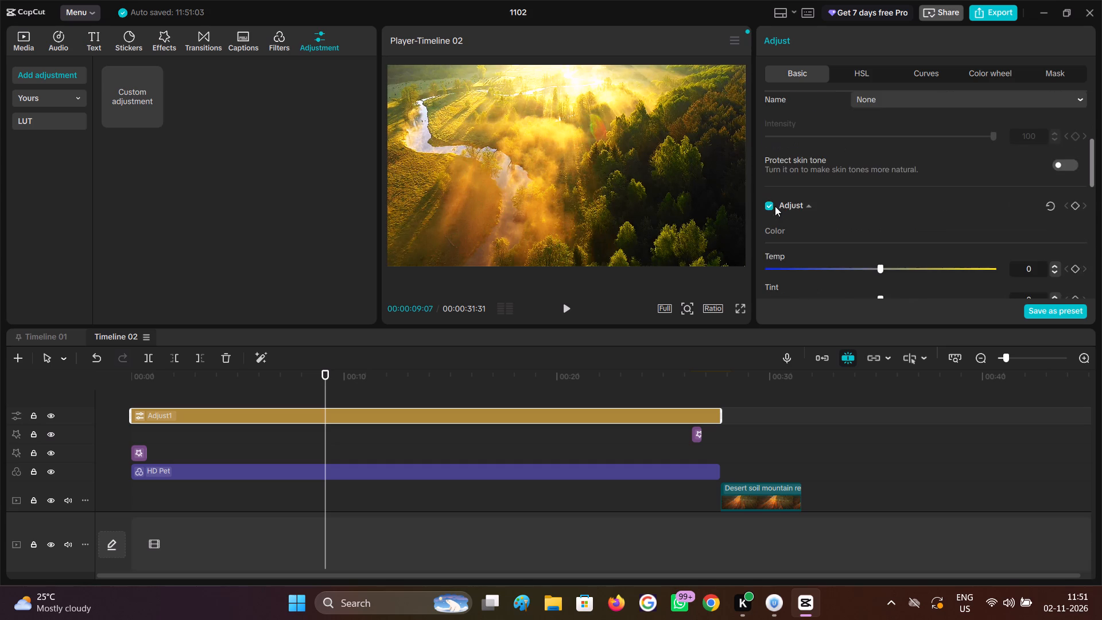
scroll(775, 206, down, 10)
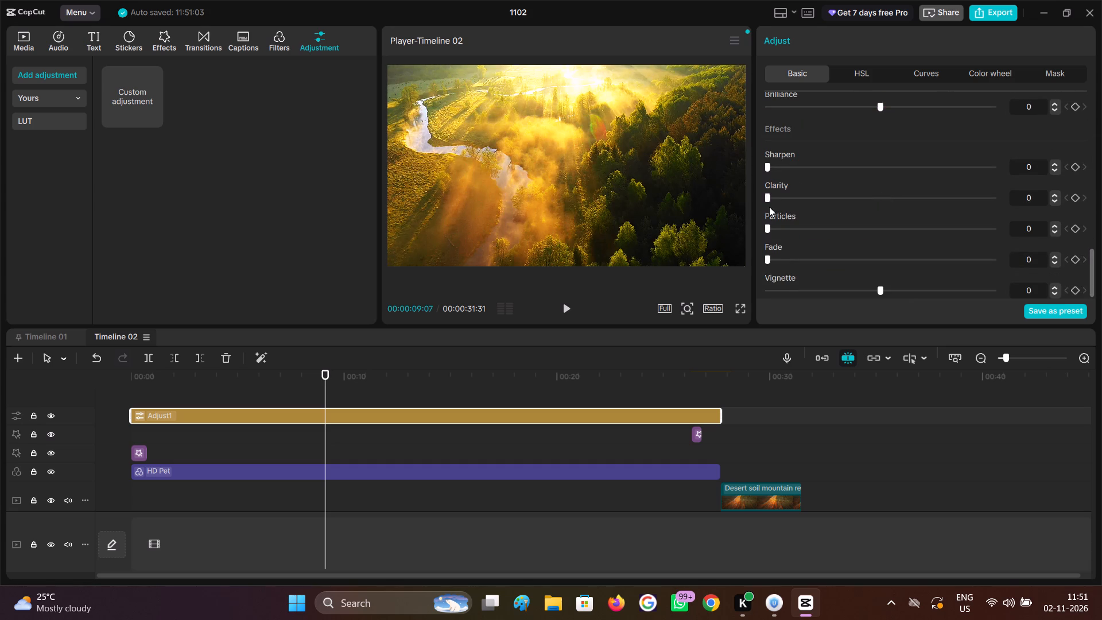
scroll(769, 207, down, 1)
scroll(769, 207, up, 11)
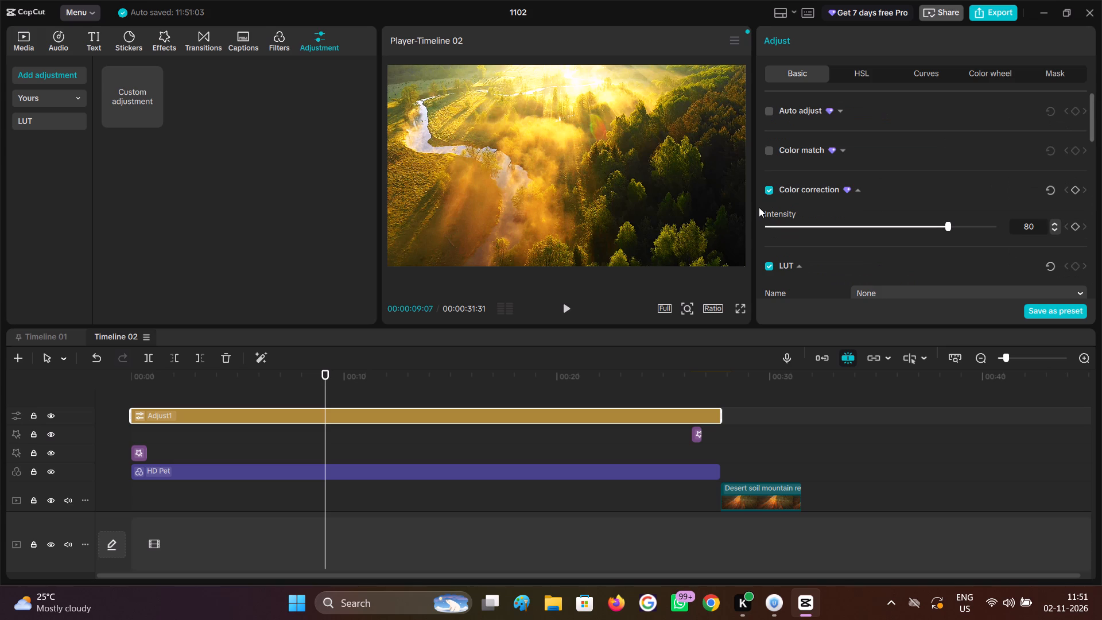
scroll(759, 207, up, 2)
Turn on Motion blur for the Summer landscape clip in the main video track.
scroll(636, 455, down, 6)
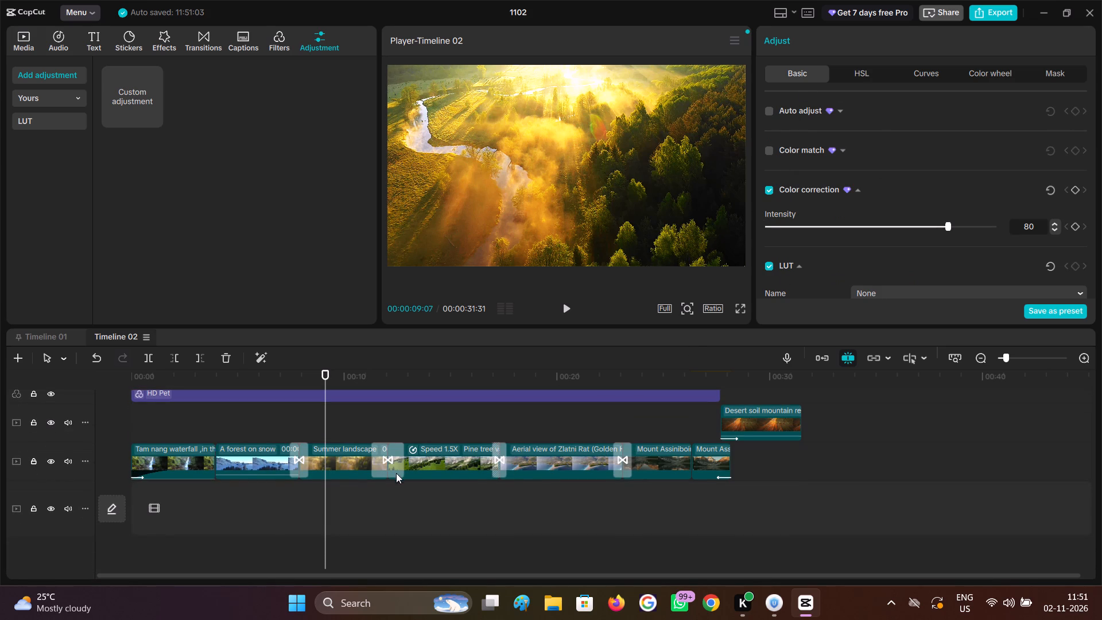
click(337, 463)
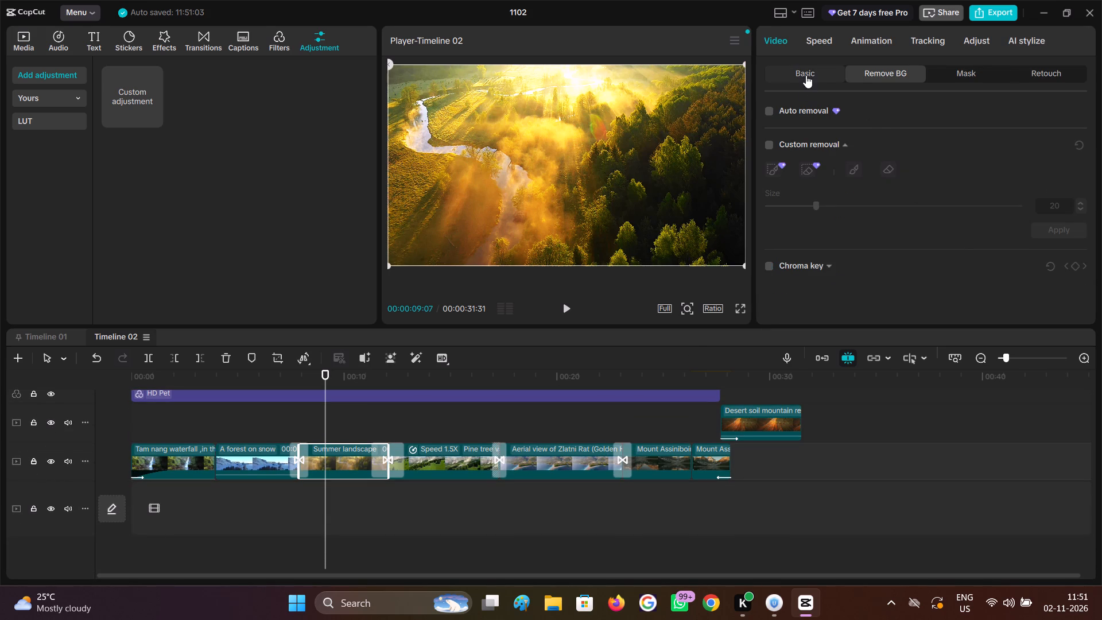
click(806, 75)
scroll(872, 243, down, 3)
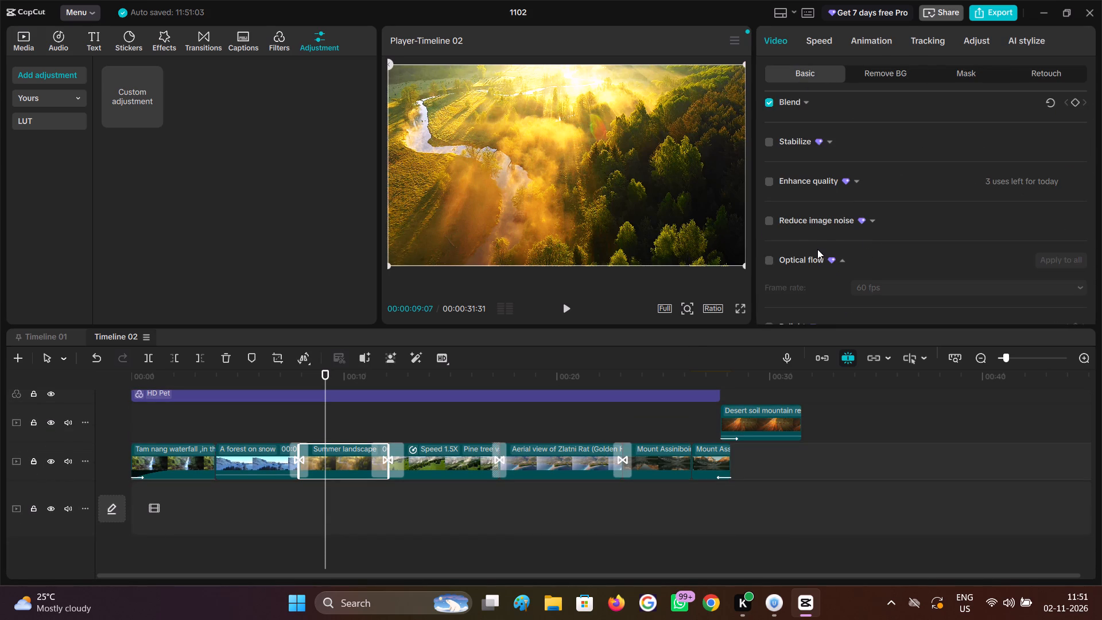
scroll(809, 241, down, 2)
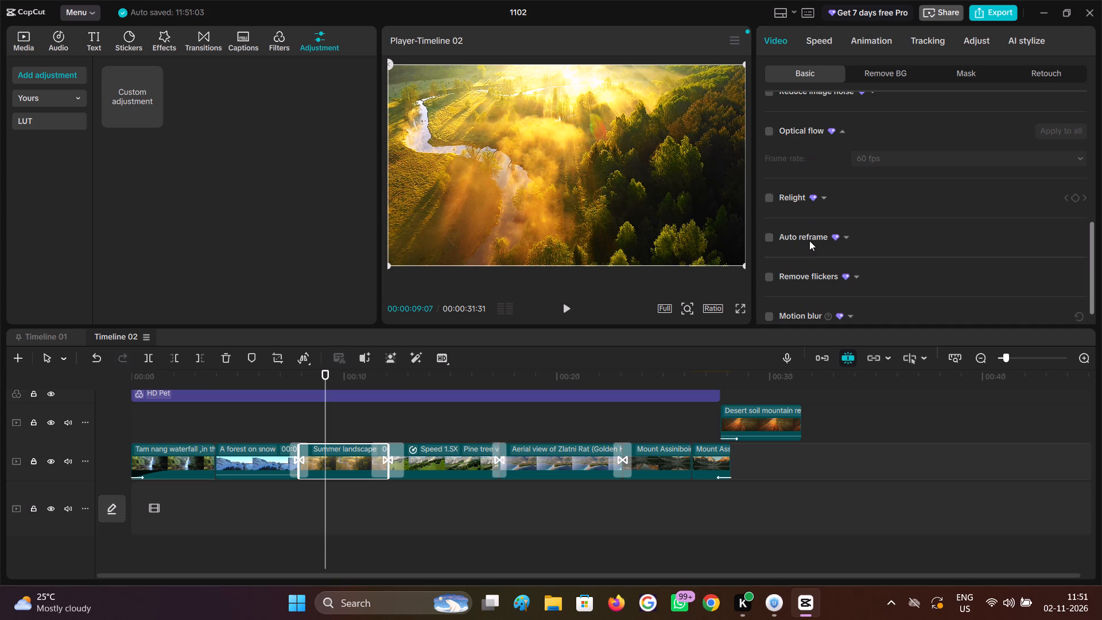
scroll(809, 241, down, 1)
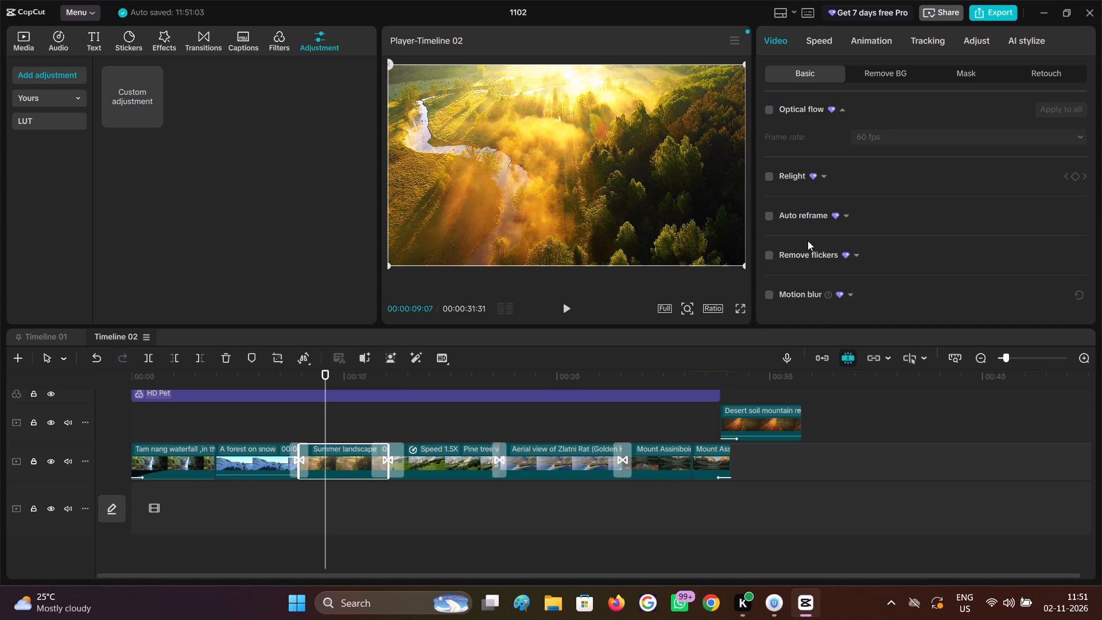
scroll(798, 243, down, 1)
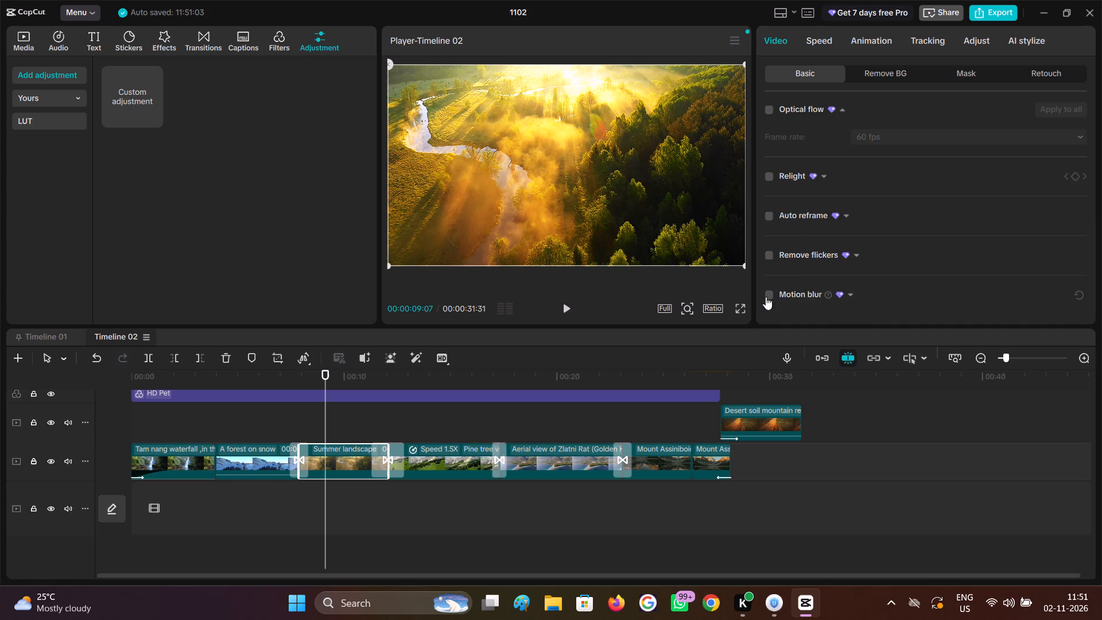
click(770, 295)
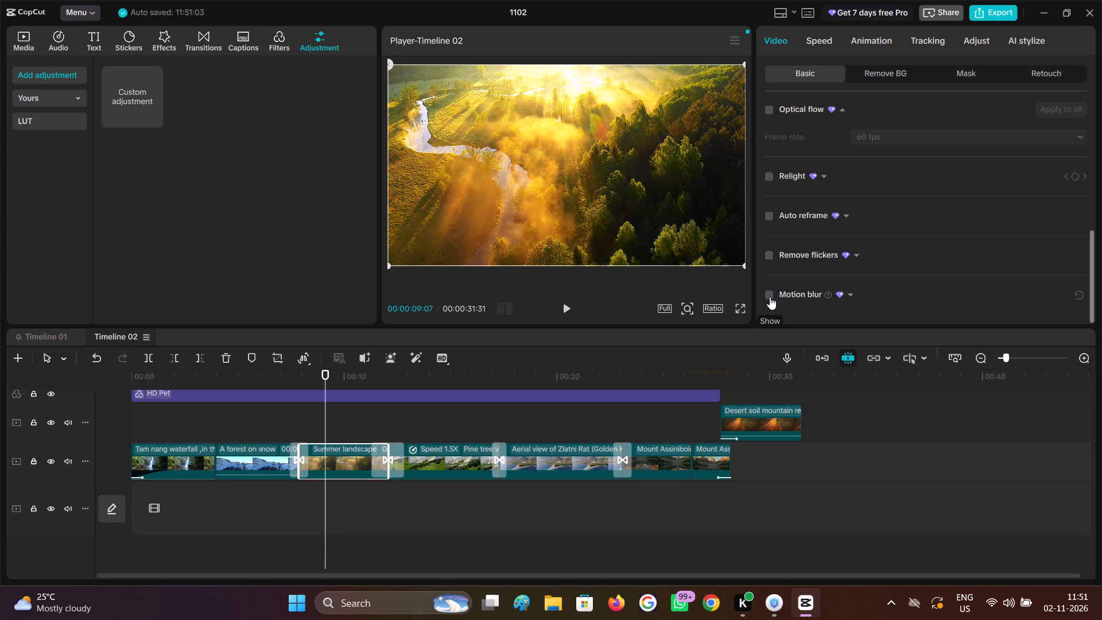
scroll(769, 297, down, 2)
click(766, 291)
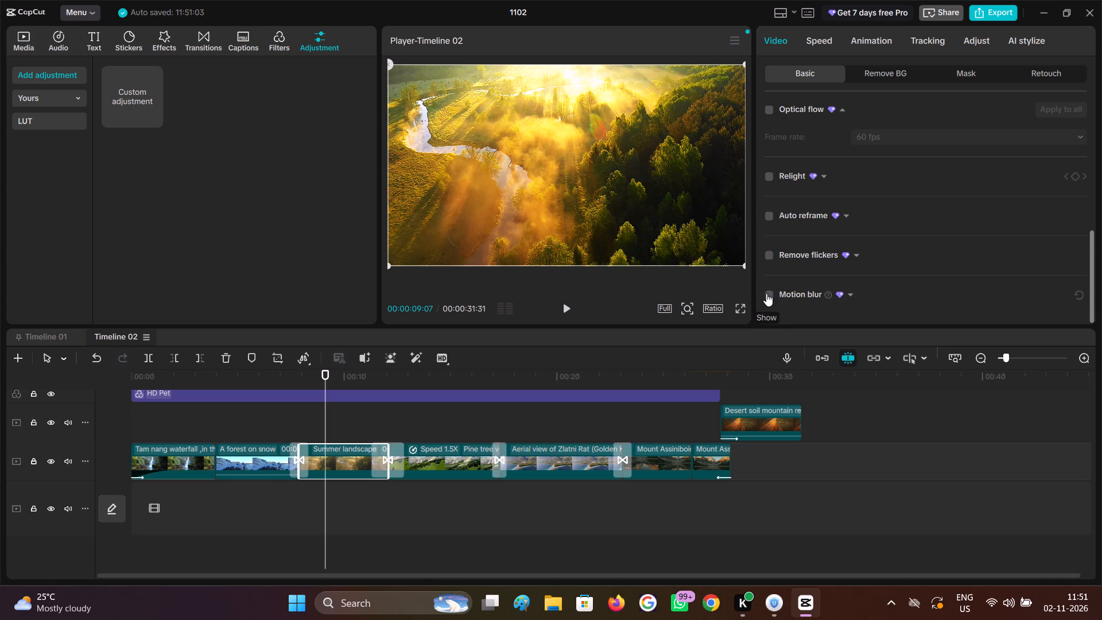
click(771, 294)
scroll(772, 294, down, 2)
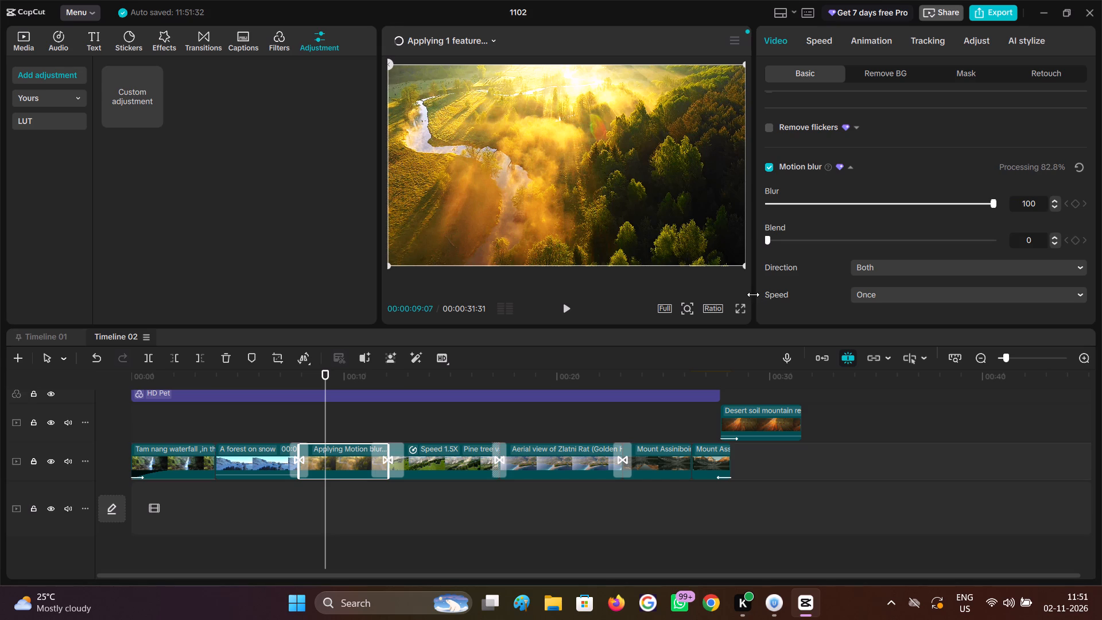
scroll(715, 391, up, 1)
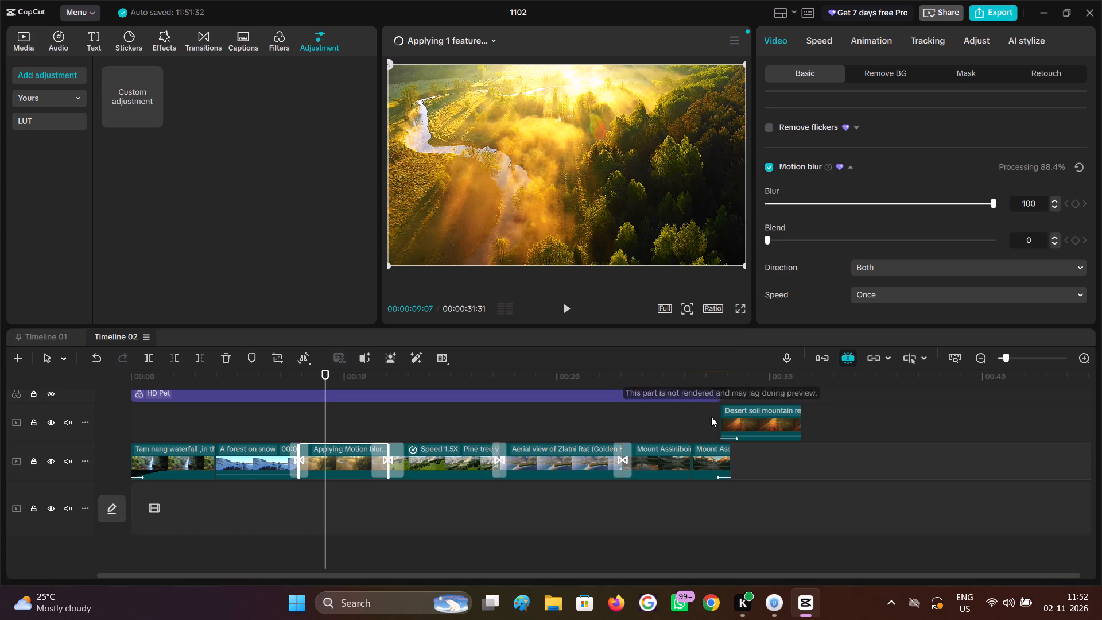
scroll(672, 412, down, 2)
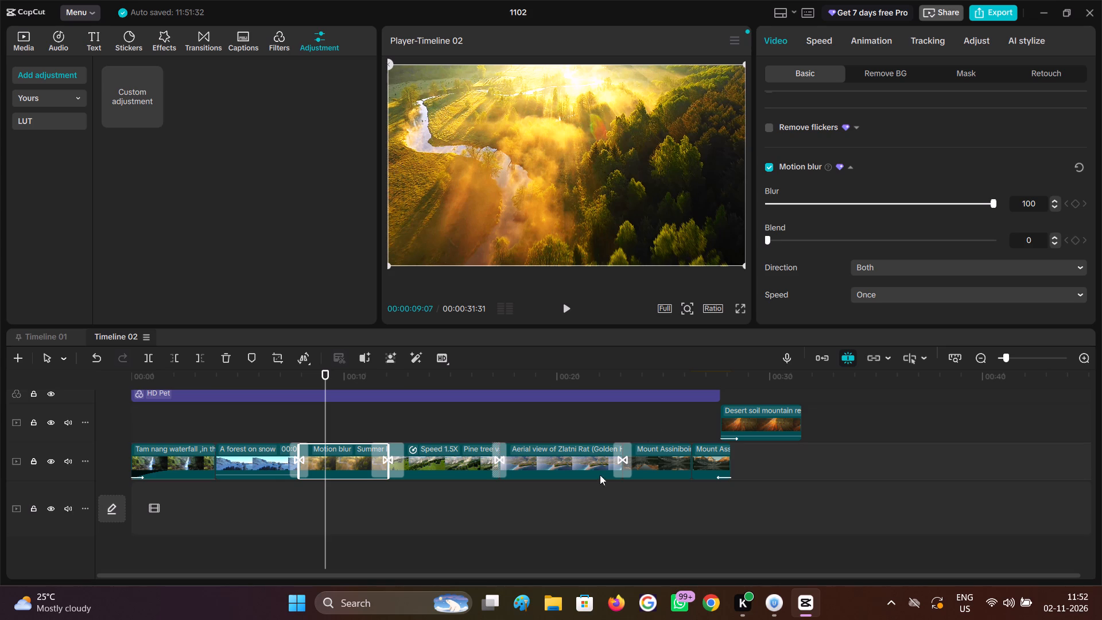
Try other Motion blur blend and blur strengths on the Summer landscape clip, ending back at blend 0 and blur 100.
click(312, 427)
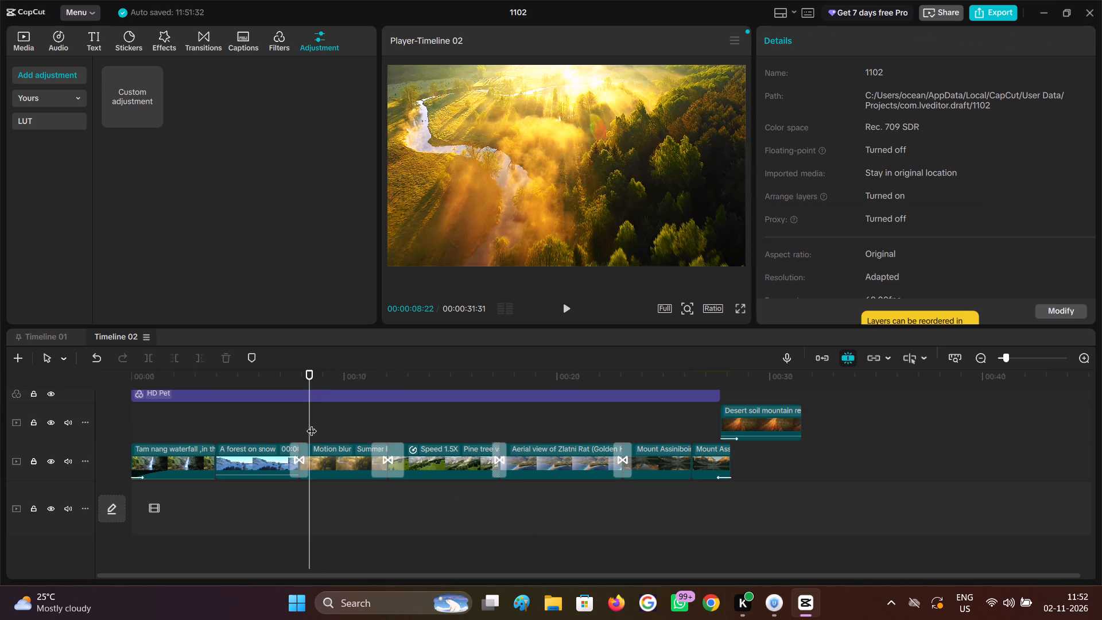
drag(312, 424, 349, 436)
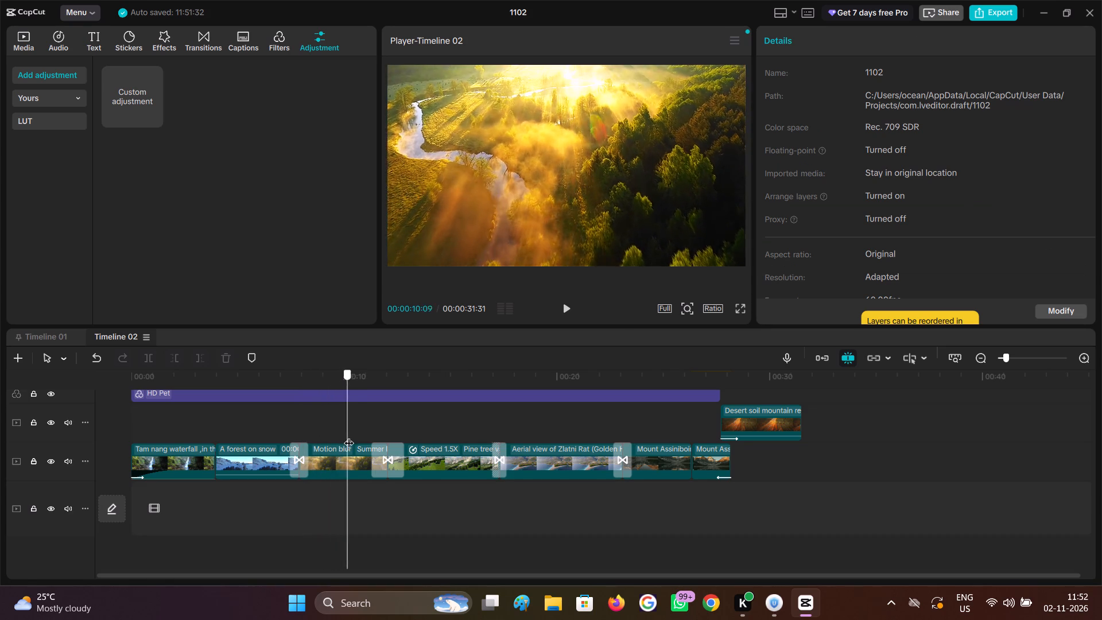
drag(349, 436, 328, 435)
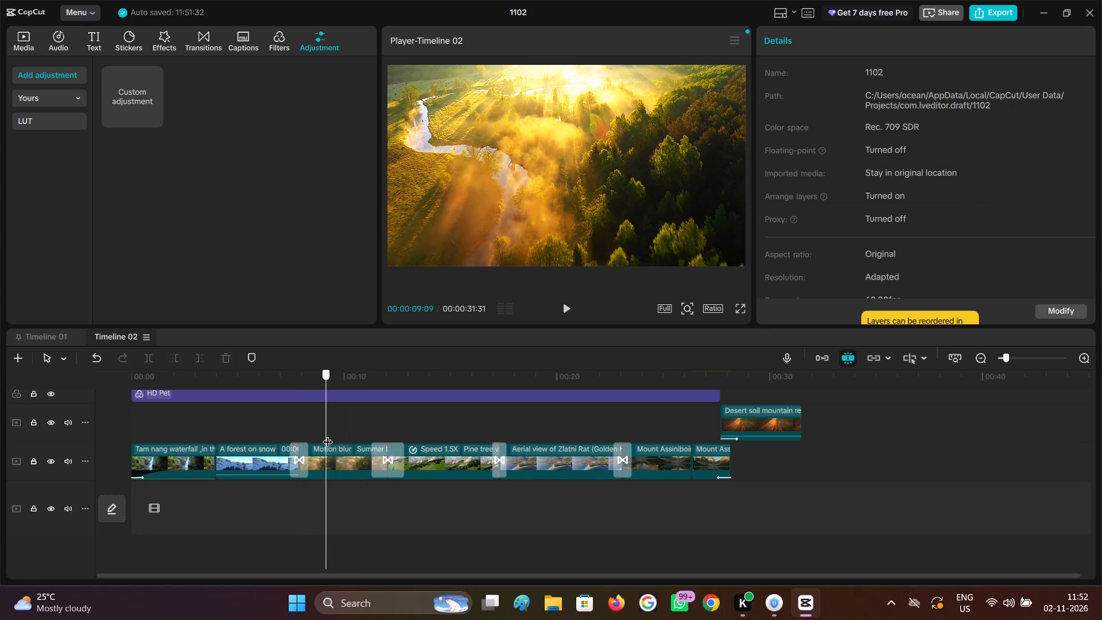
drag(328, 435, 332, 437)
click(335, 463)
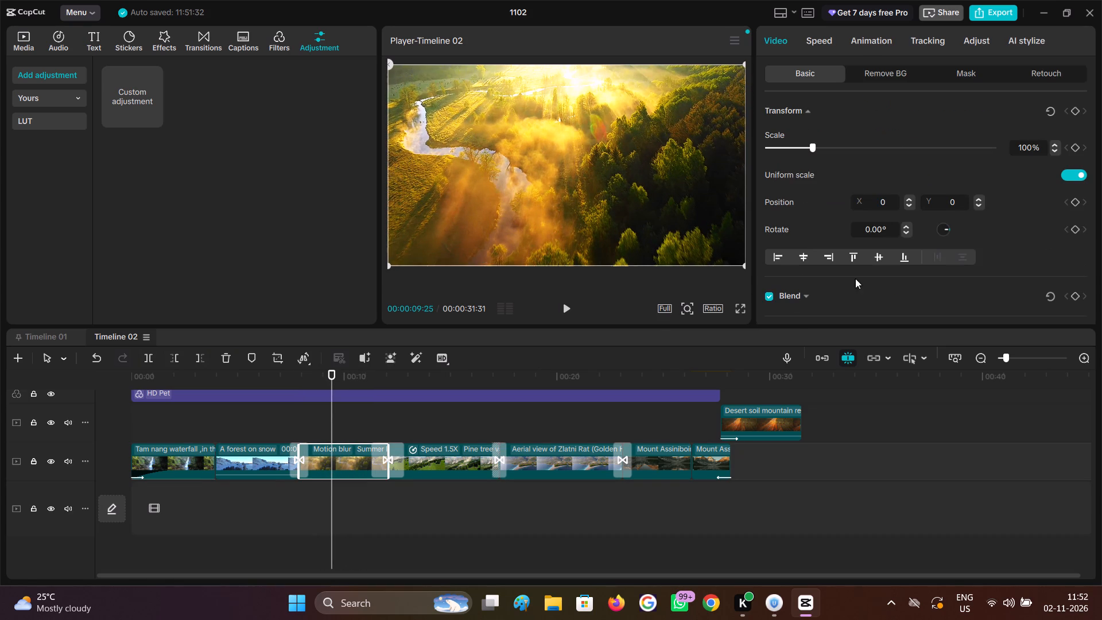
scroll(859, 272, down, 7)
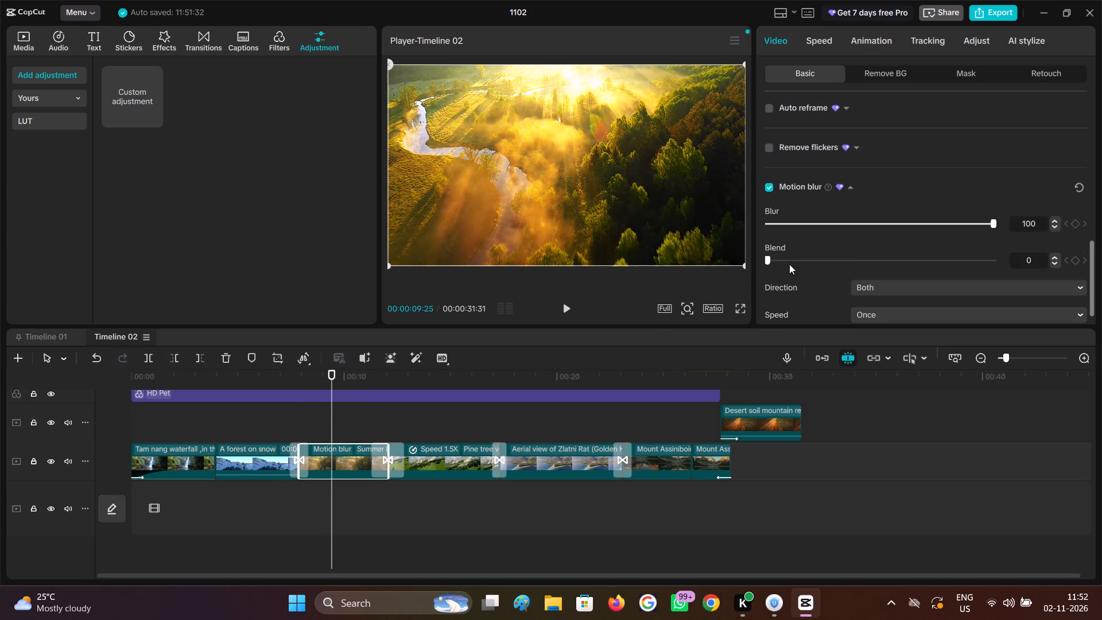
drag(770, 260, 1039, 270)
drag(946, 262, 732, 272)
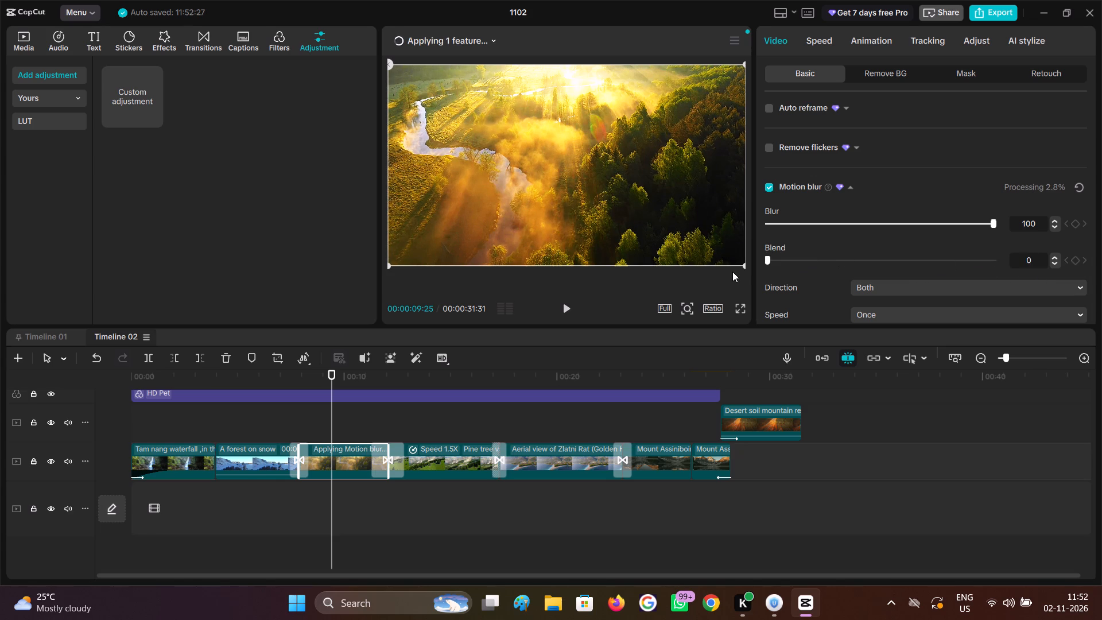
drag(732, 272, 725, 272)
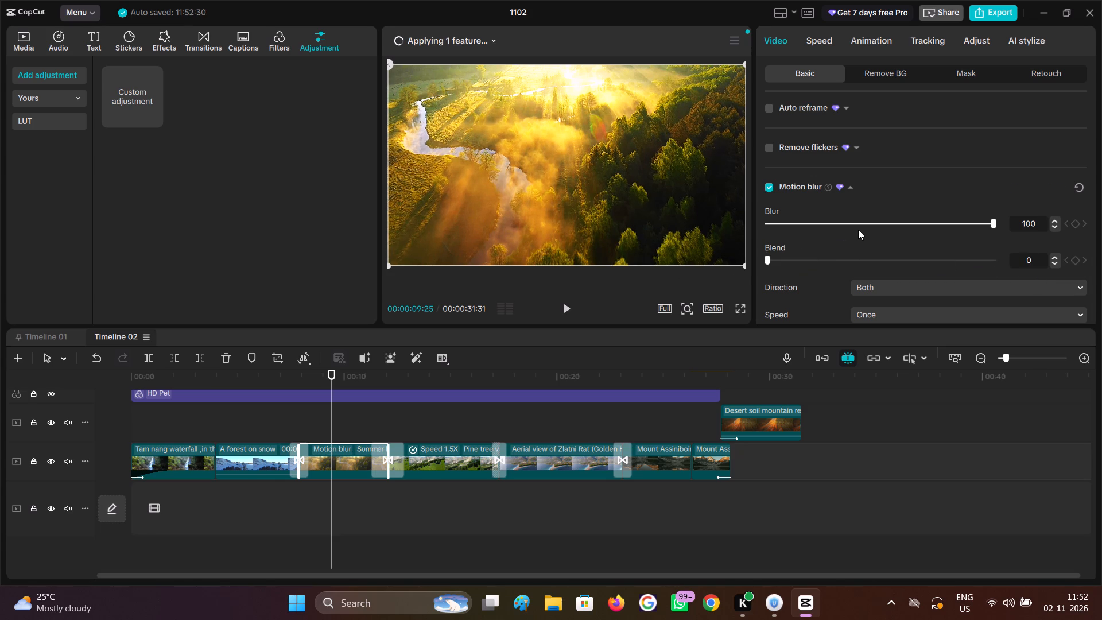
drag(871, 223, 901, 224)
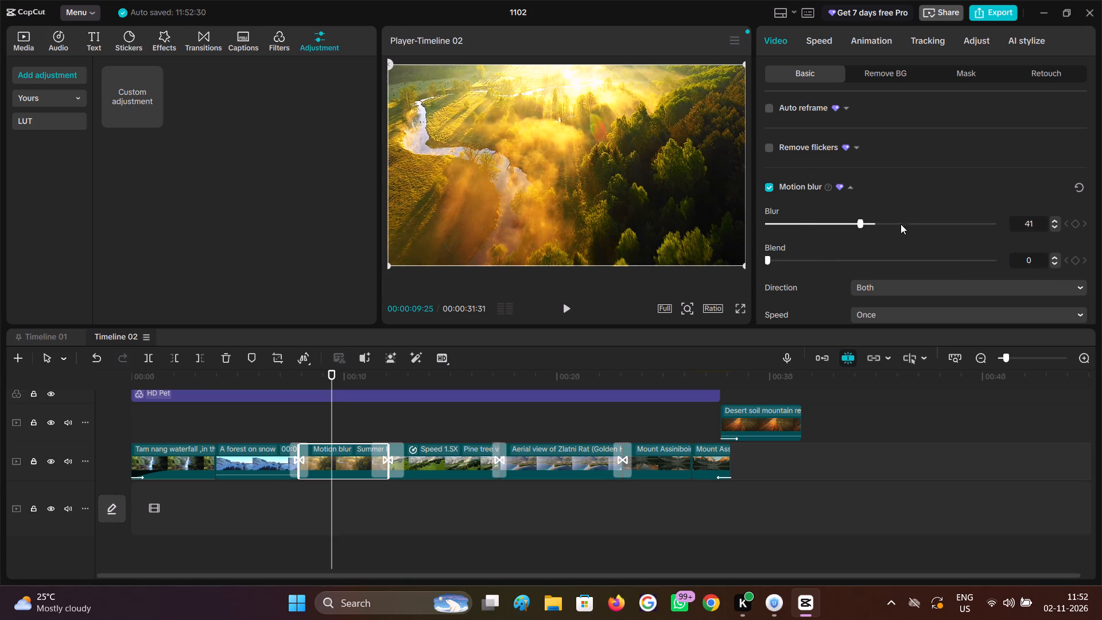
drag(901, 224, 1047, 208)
Play and scrub through the Summer landscape clip into the pine tree clip to check the motion blur.
click(566, 313)
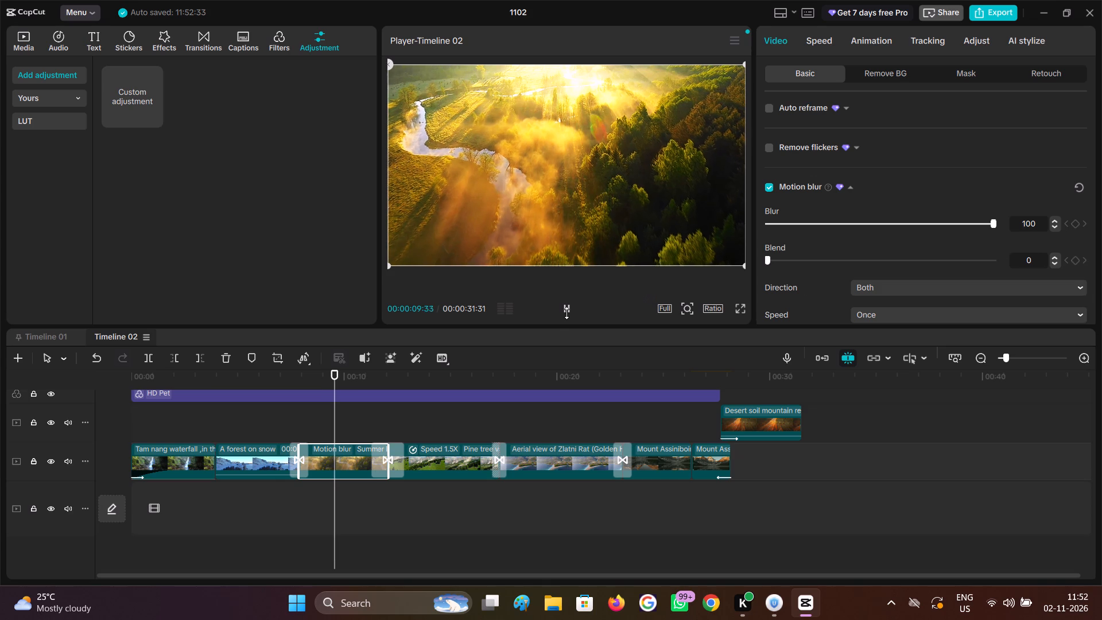
click(566, 312)
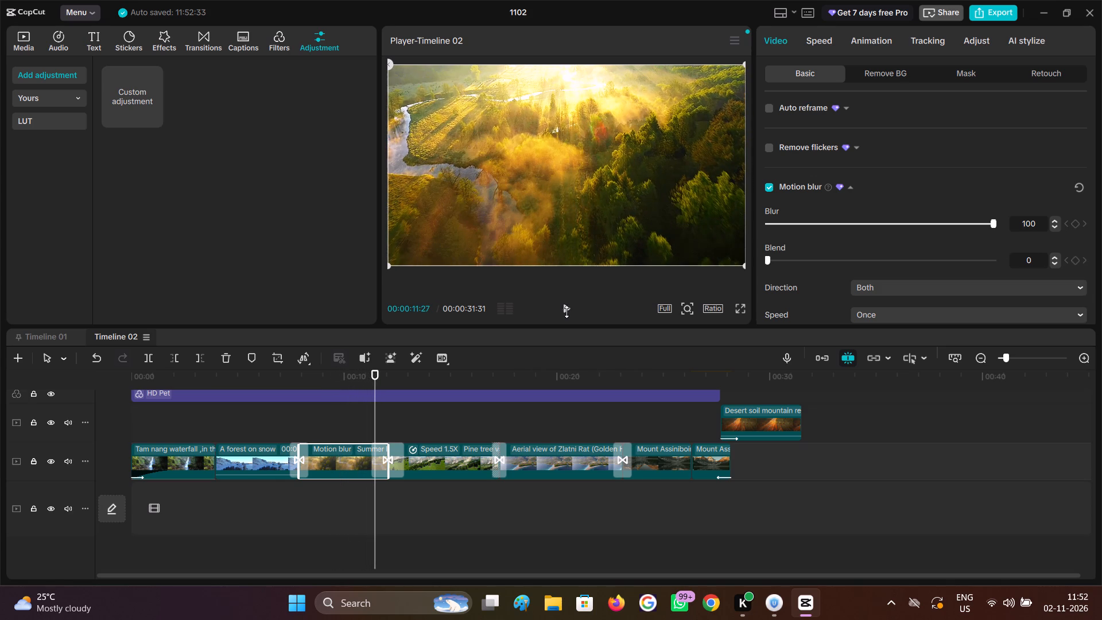
click(328, 420)
drag(342, 421, 353, 421)
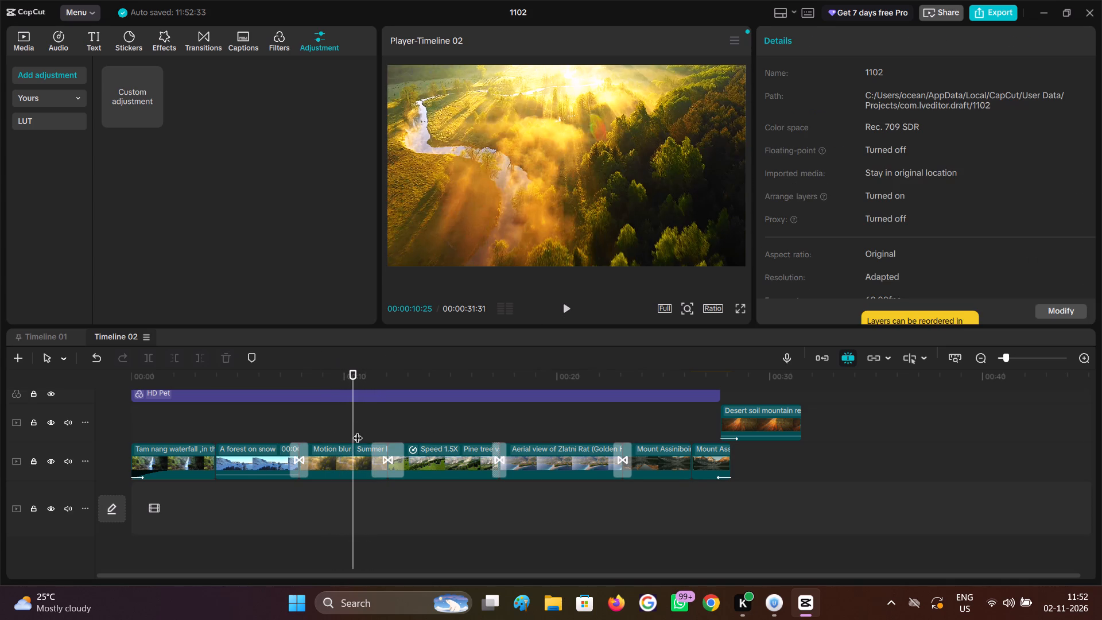
click(402, 422)
click(415, 423)
click(425, 453)
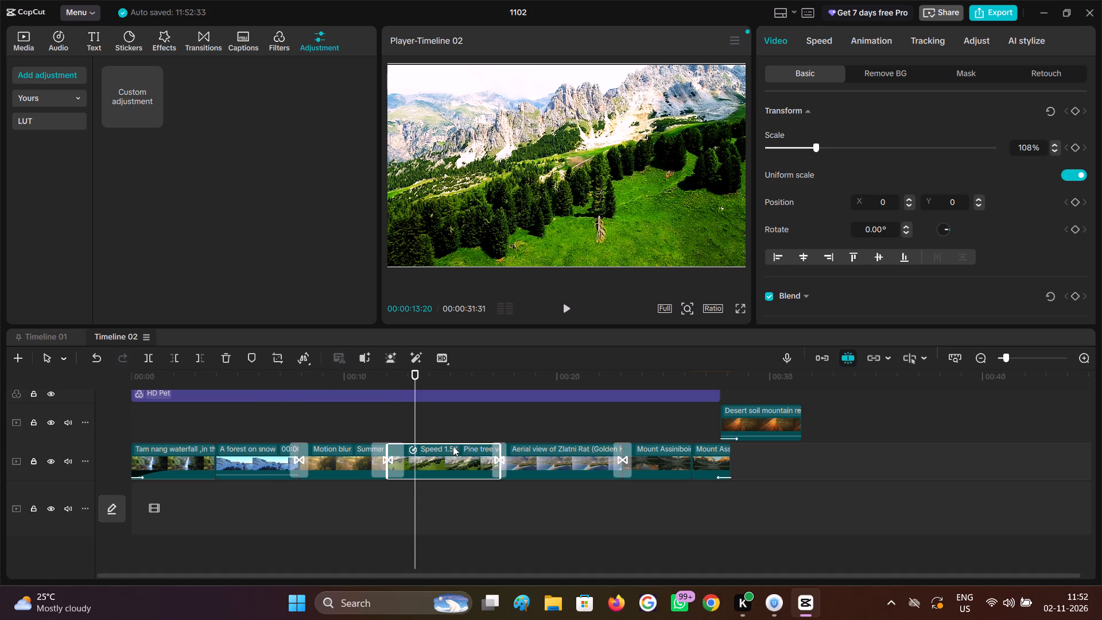
Browse the Trending music in the audio library and preview the track FREAKED OUT.
click(49, 41)
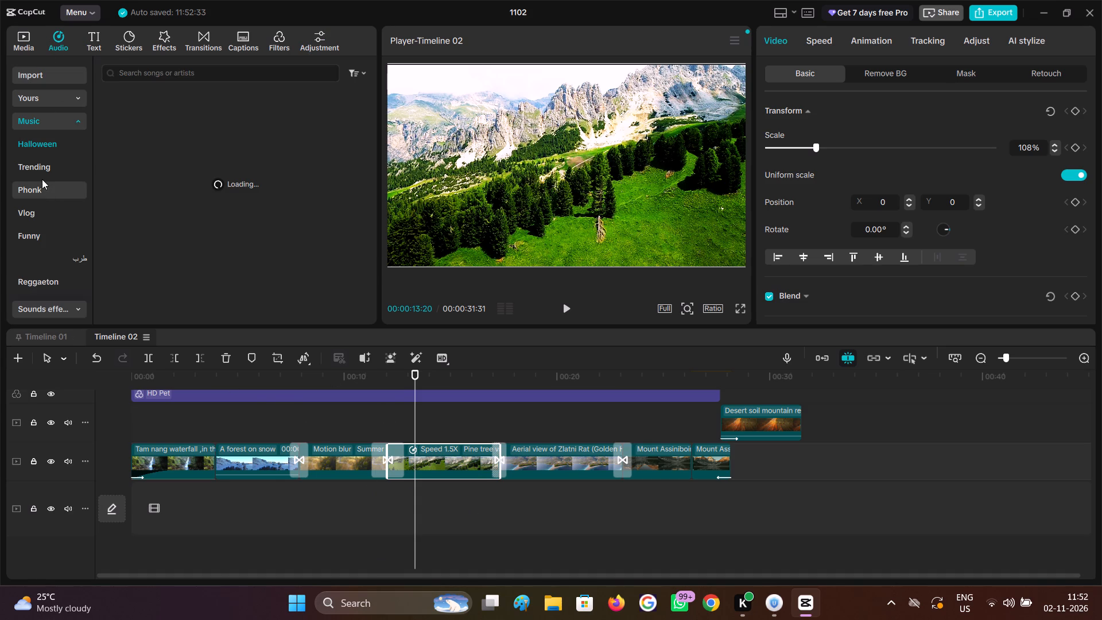
click(37, 174)
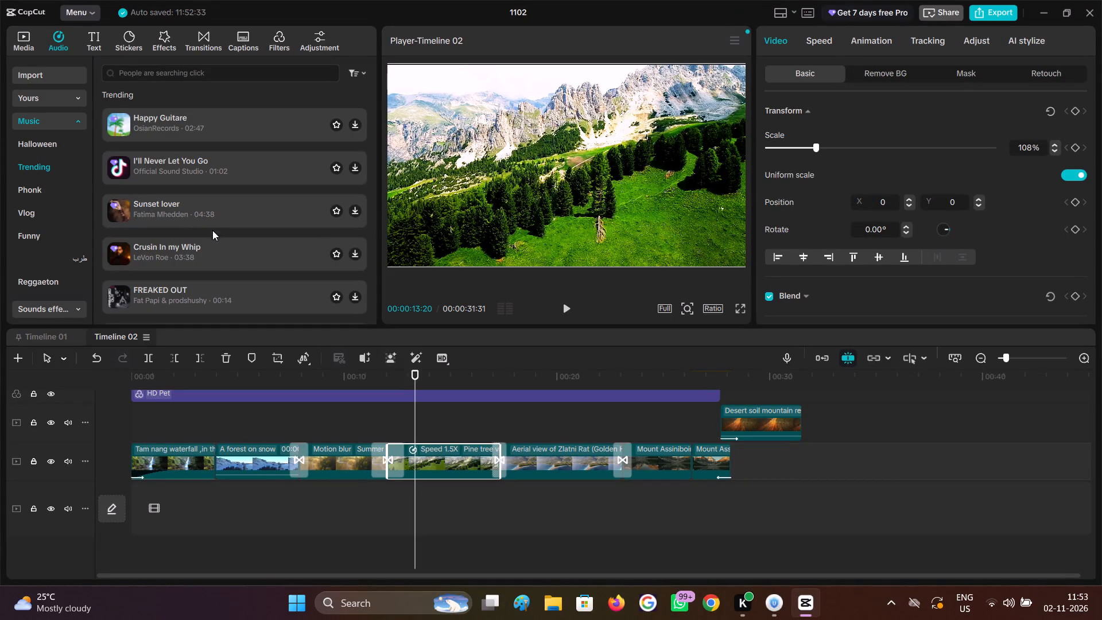
scroll(218, 240, down, 2)
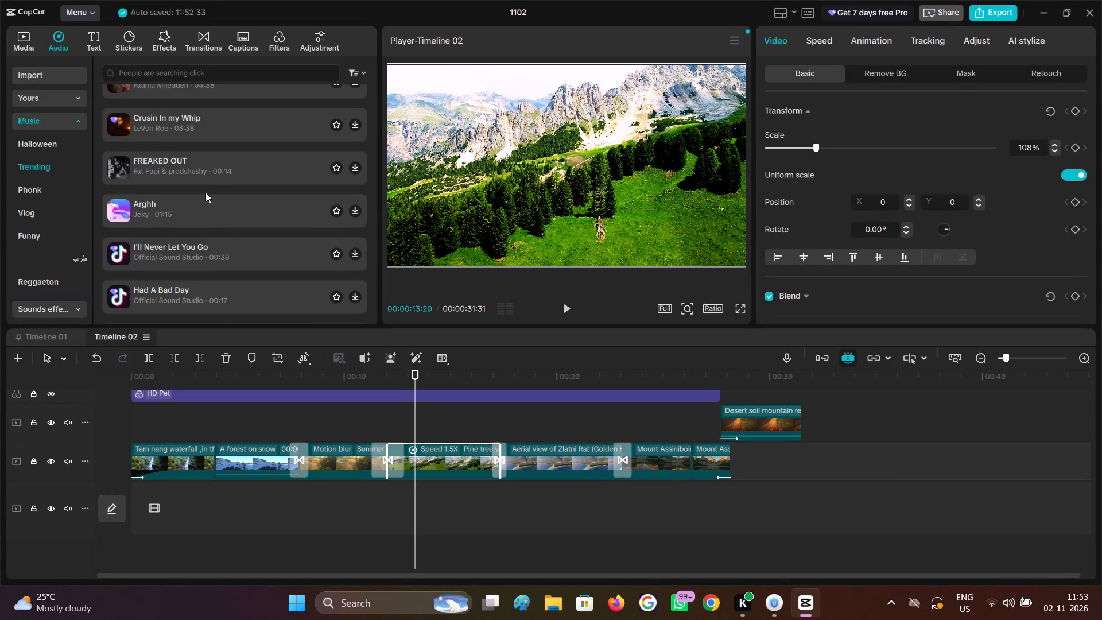
click(210, 166)
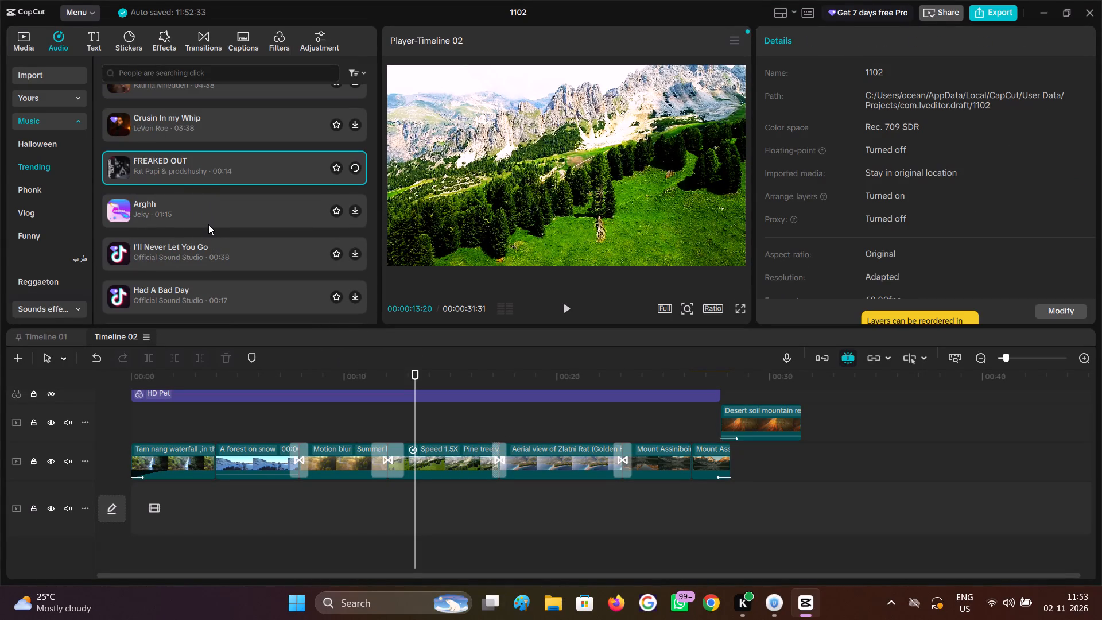
scroll(208, 224, down, 2)
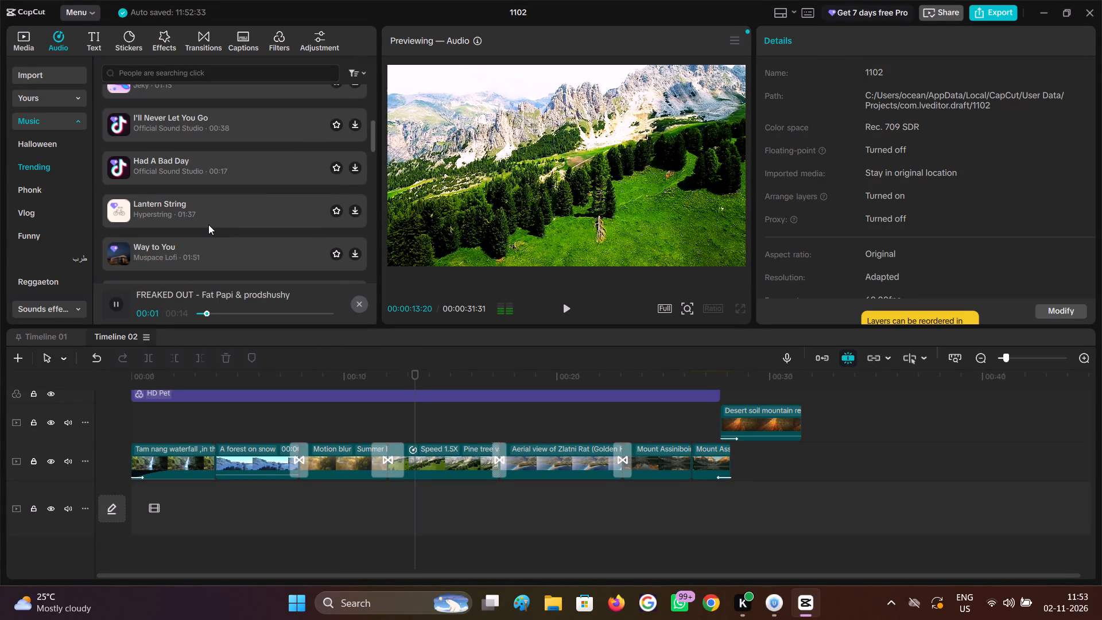
scroll(208, 224, up, 1)
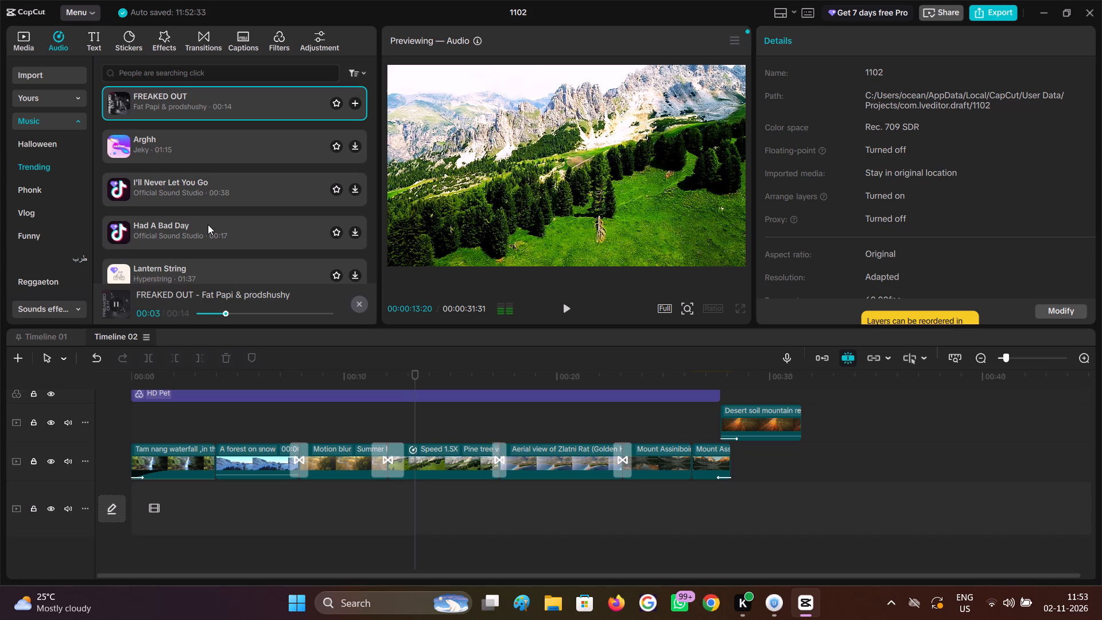
scroll(207, 224, up, 1)
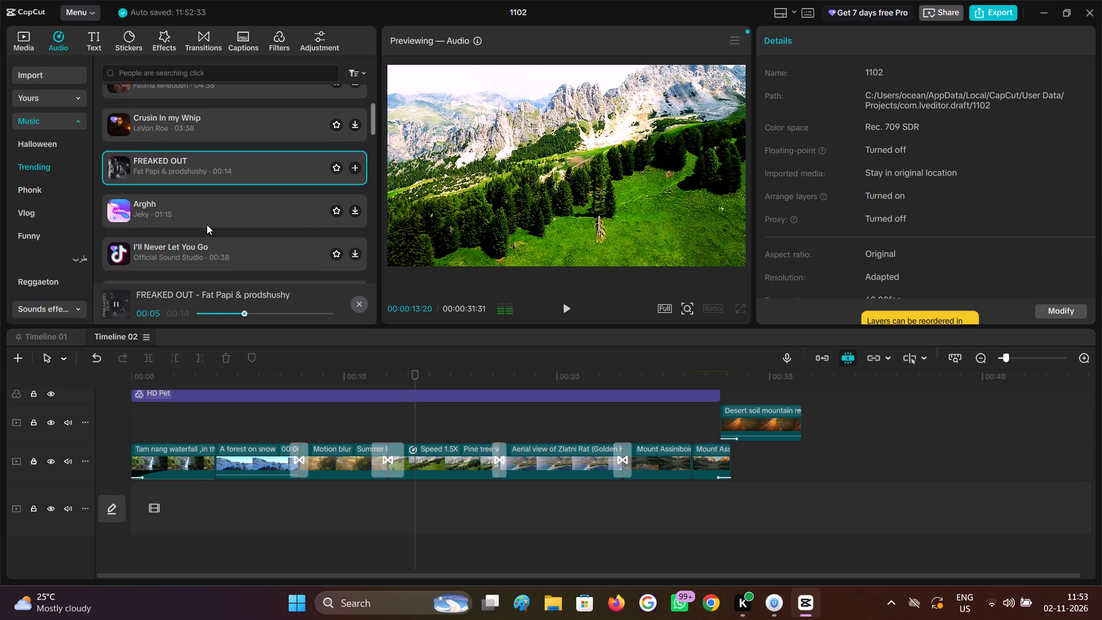
Browse the Vlog, Beauty and Travel music categories and preview the Travel track SUNNY DAY.
click(20, 199)
click(27, 214)
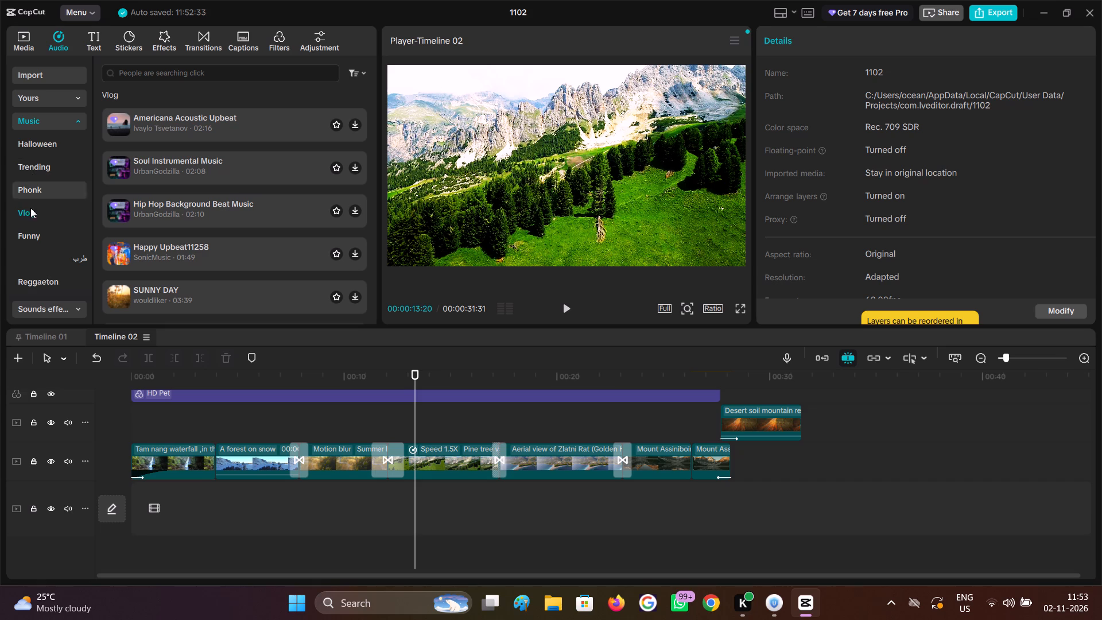
scroll(32, 231, down, 1)
click(34, 227)
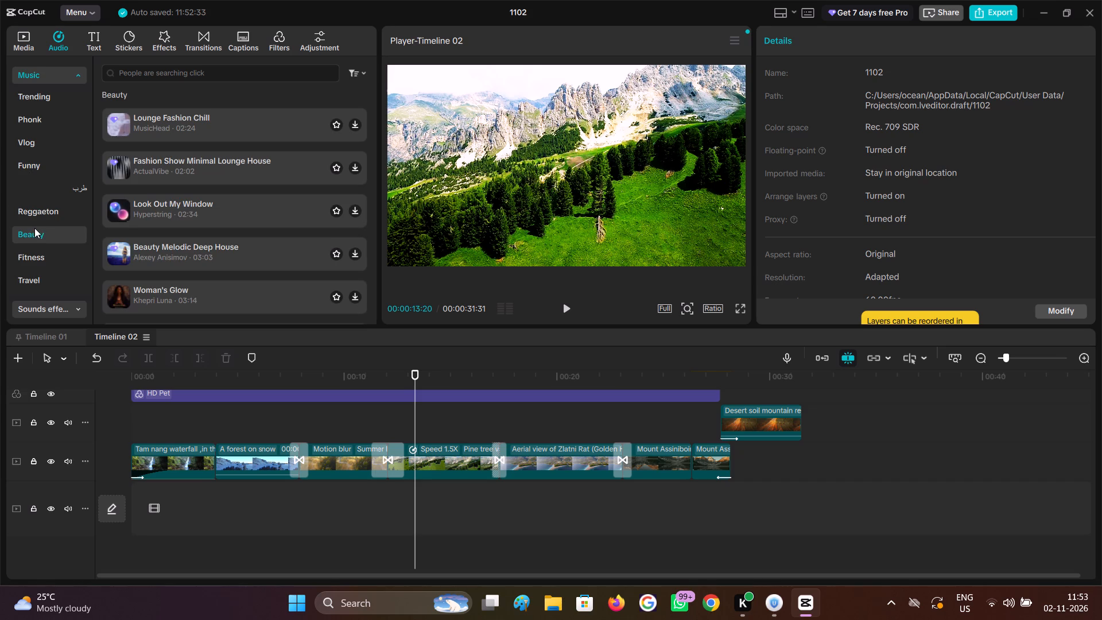
scroll(32, 247, down, 2)
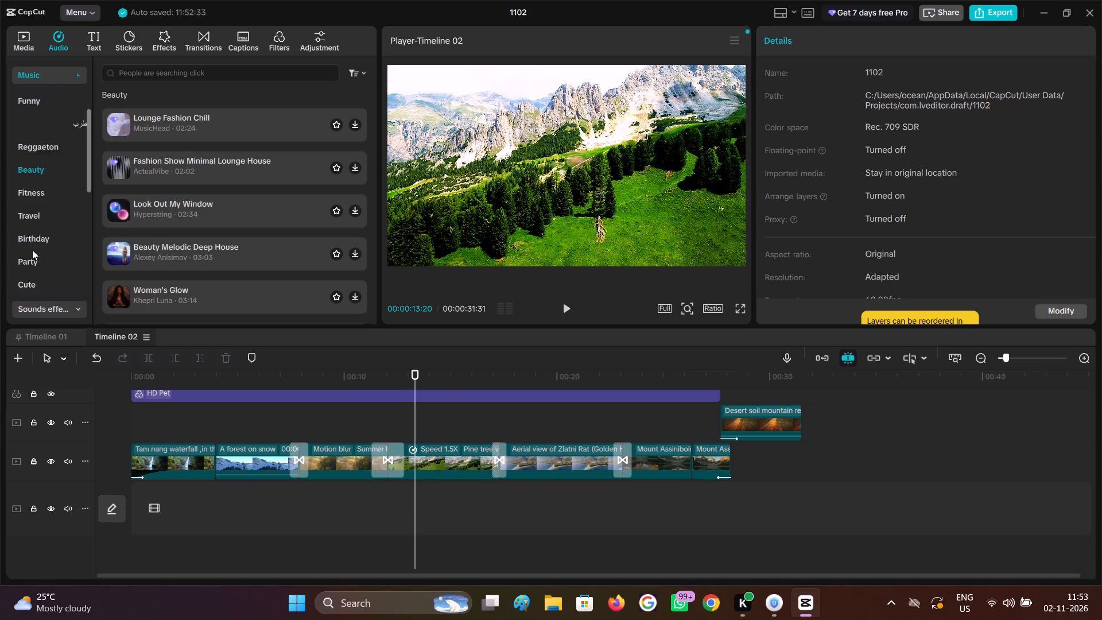
click(39, 148)
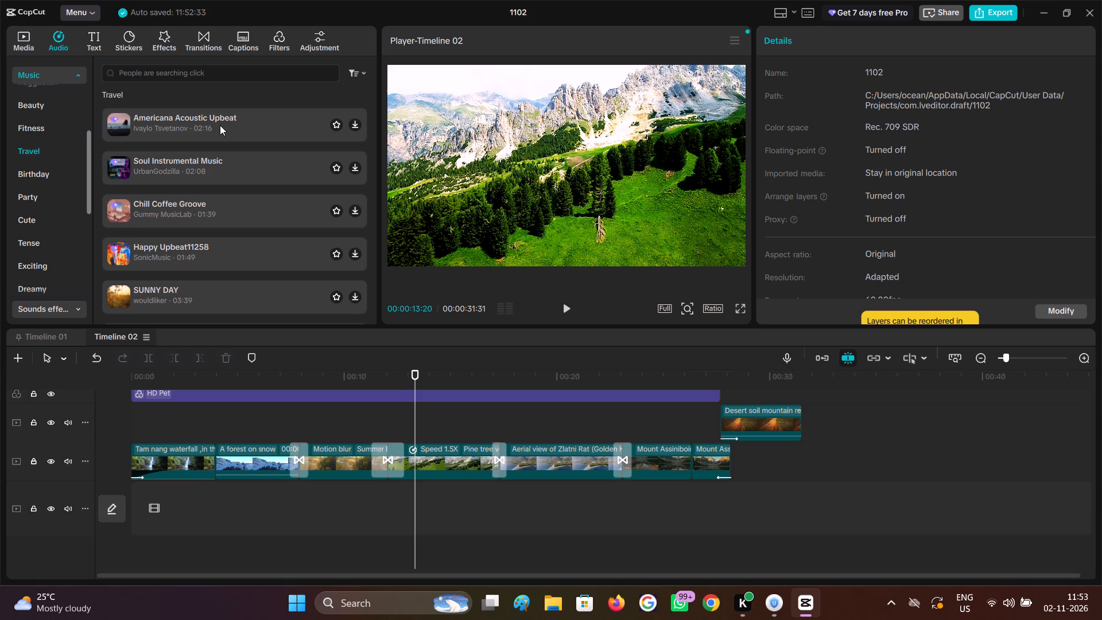
scroll(214, 251, down, 1)
click(214, 239)
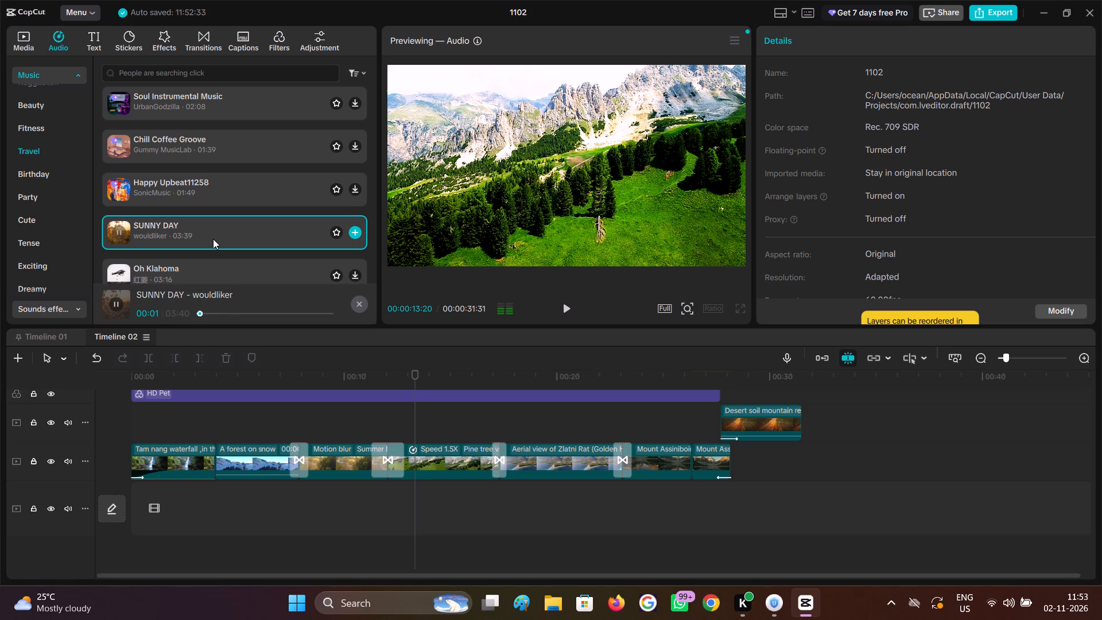
Listen to the Travel track SUNNY DAY from about 00:44, and stop the preview.
click(225, 311)
scroll(61, 251, down, 2)
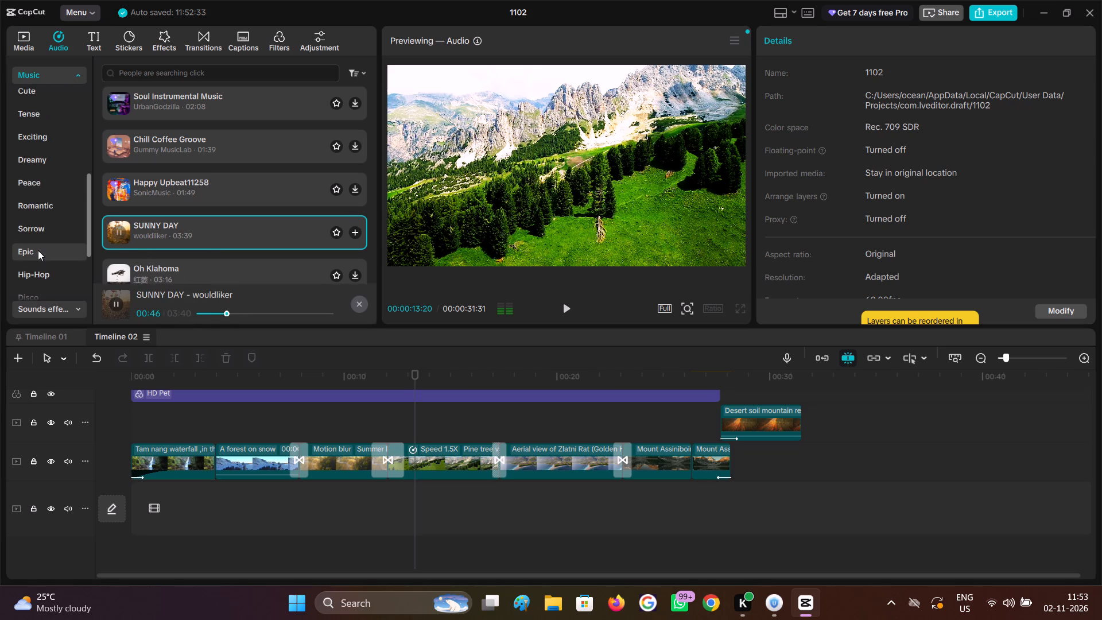
scroll(38, 251, down, 2)
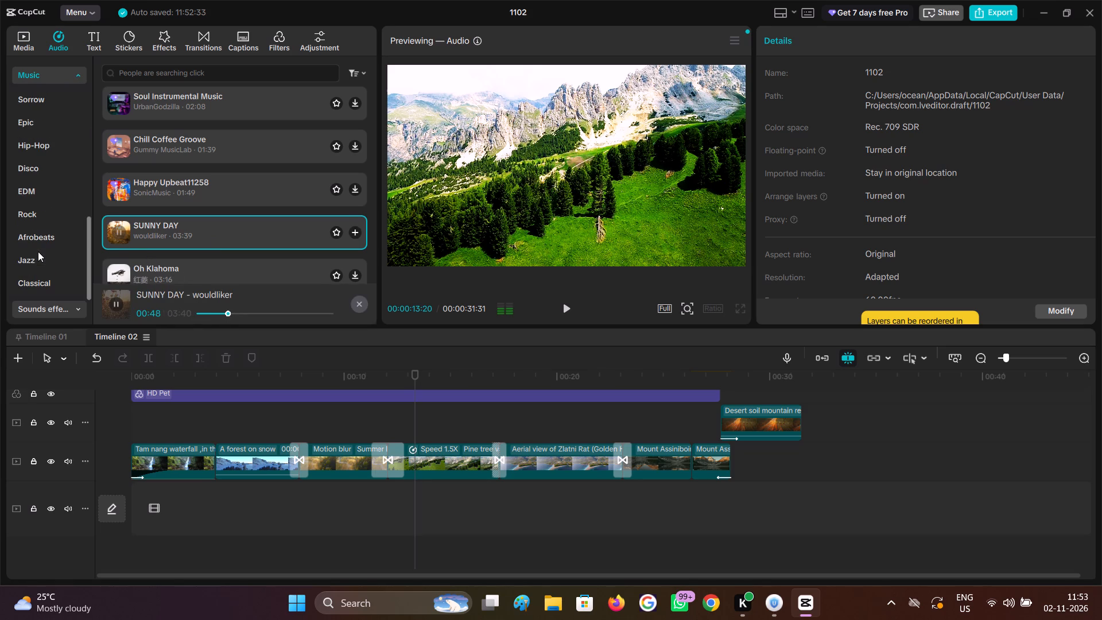
click(117, 304)
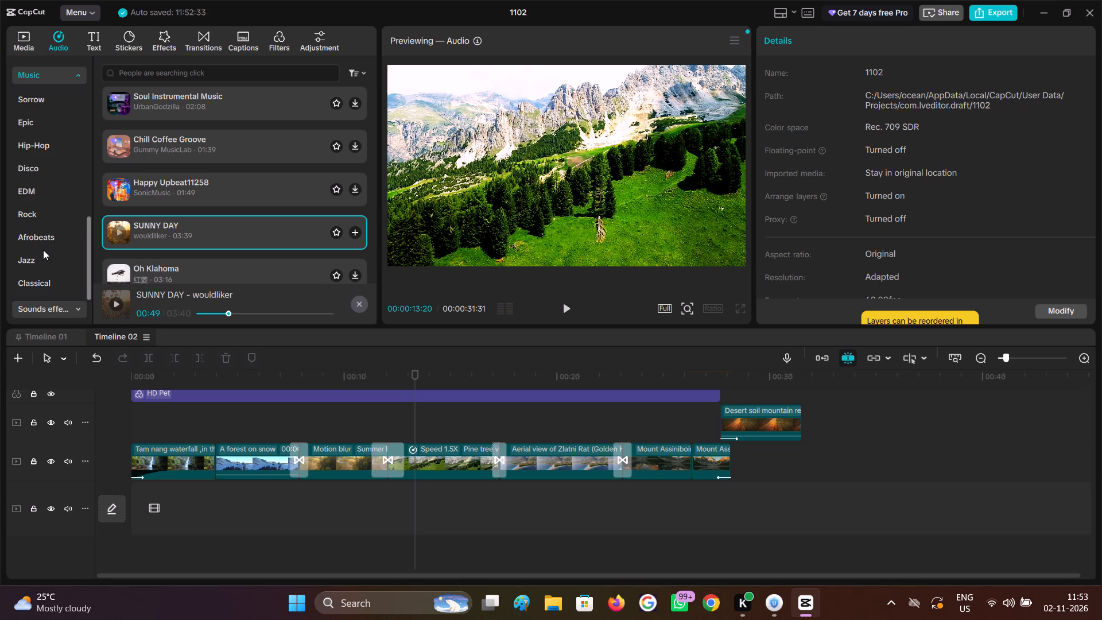
Browse the Classical, Disco and Hip-Hop music categories for a background track.
scroll(43, 250, down, 1)
click(42, 246)
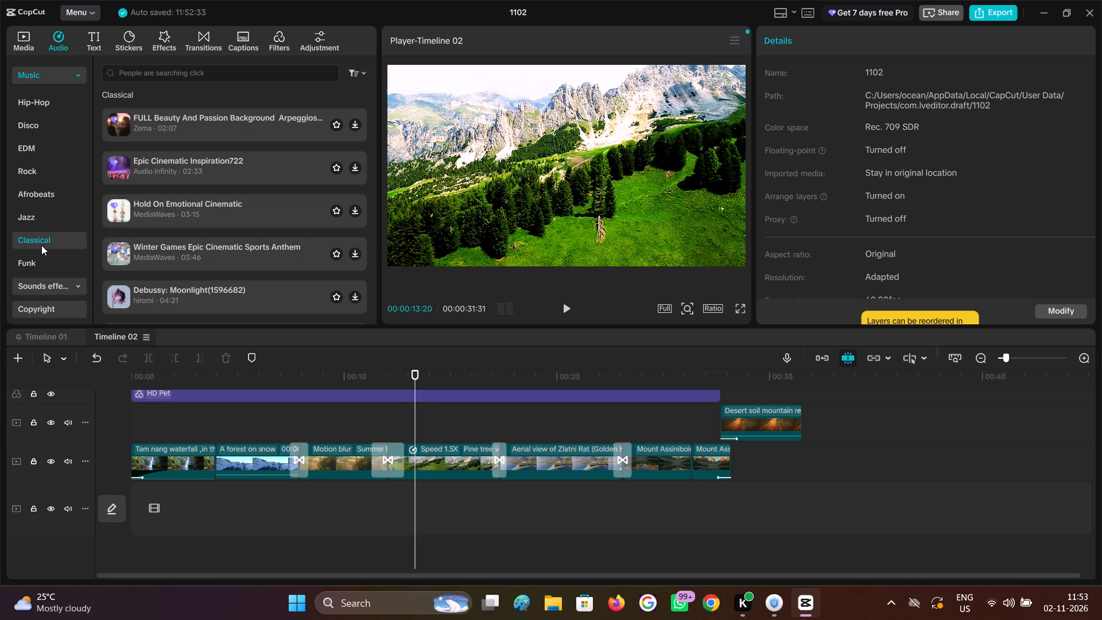
scroll(41, 245, up, 1)
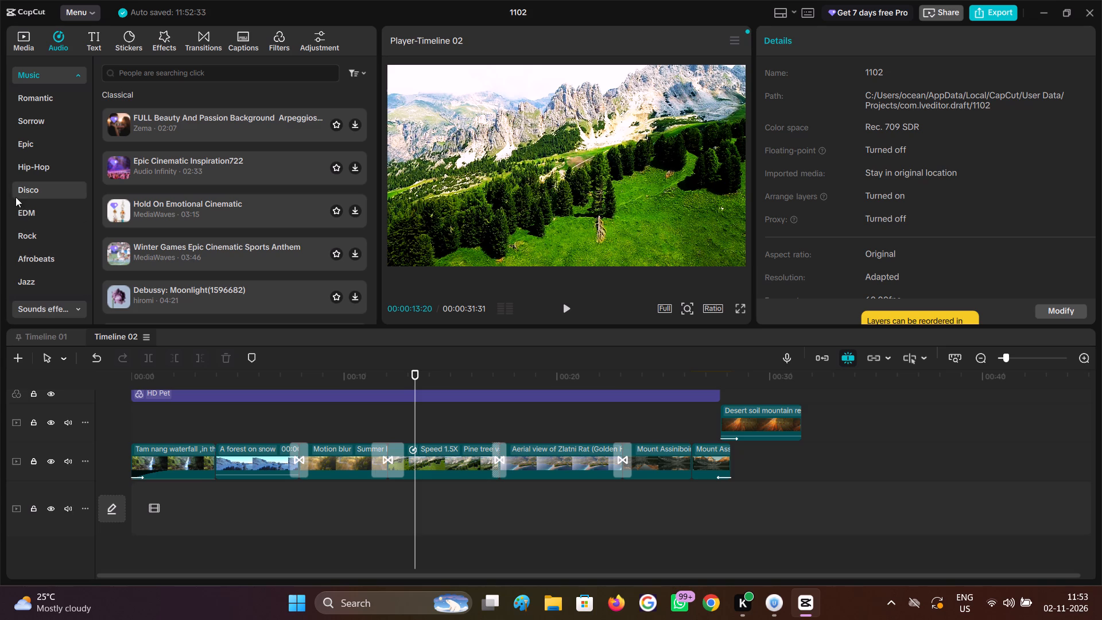
click(19, 192)
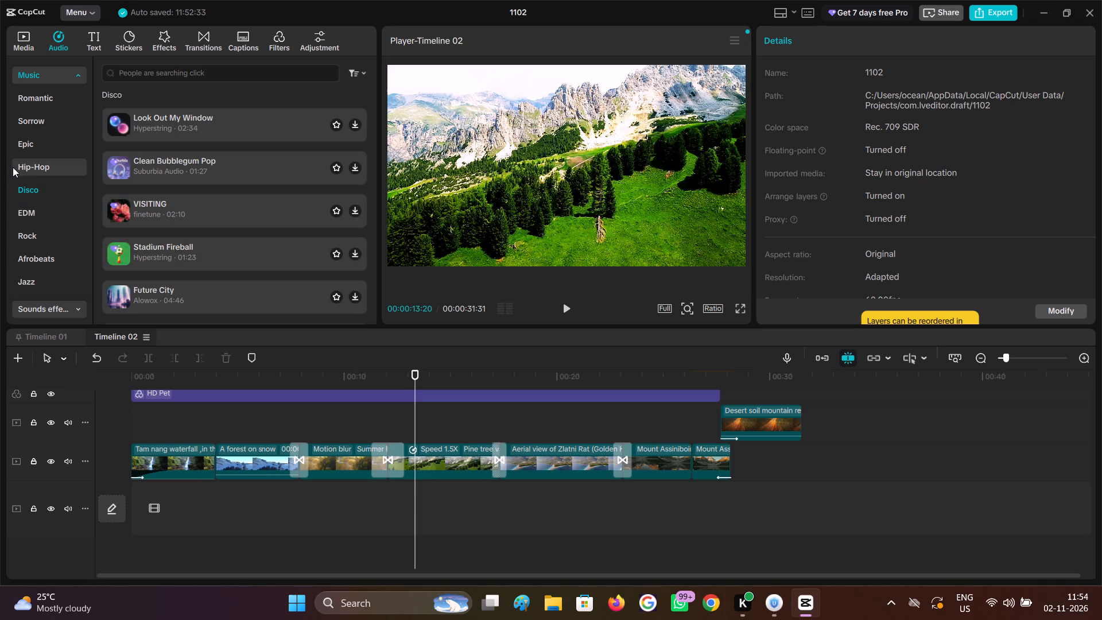
click(13, 167)
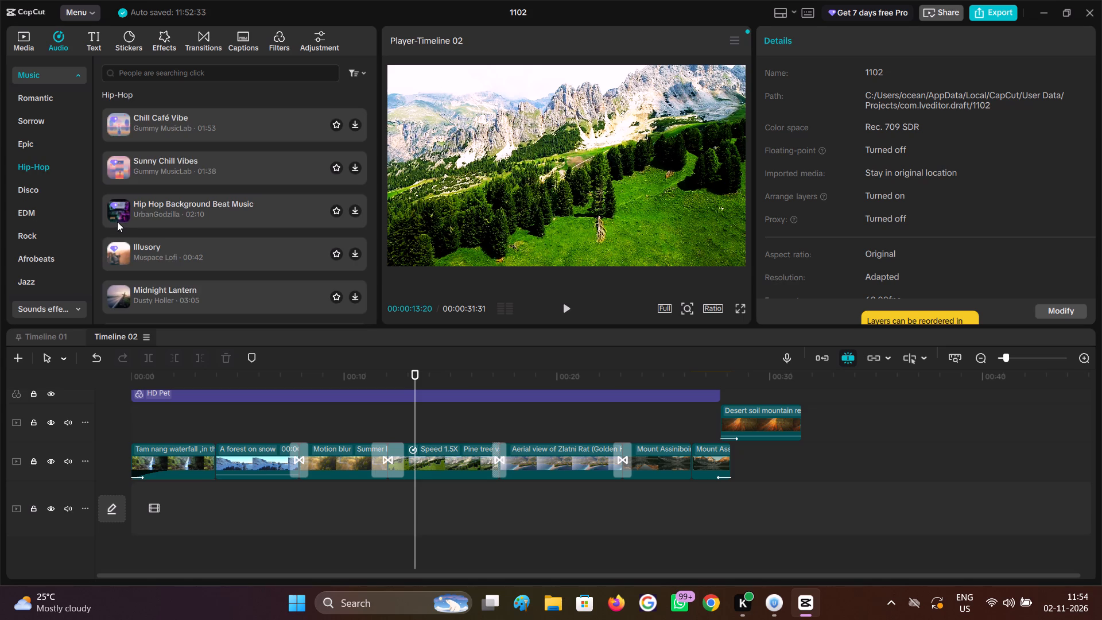
scroll(94, 212, down, 2)
scroll(57, 200, up, 1)
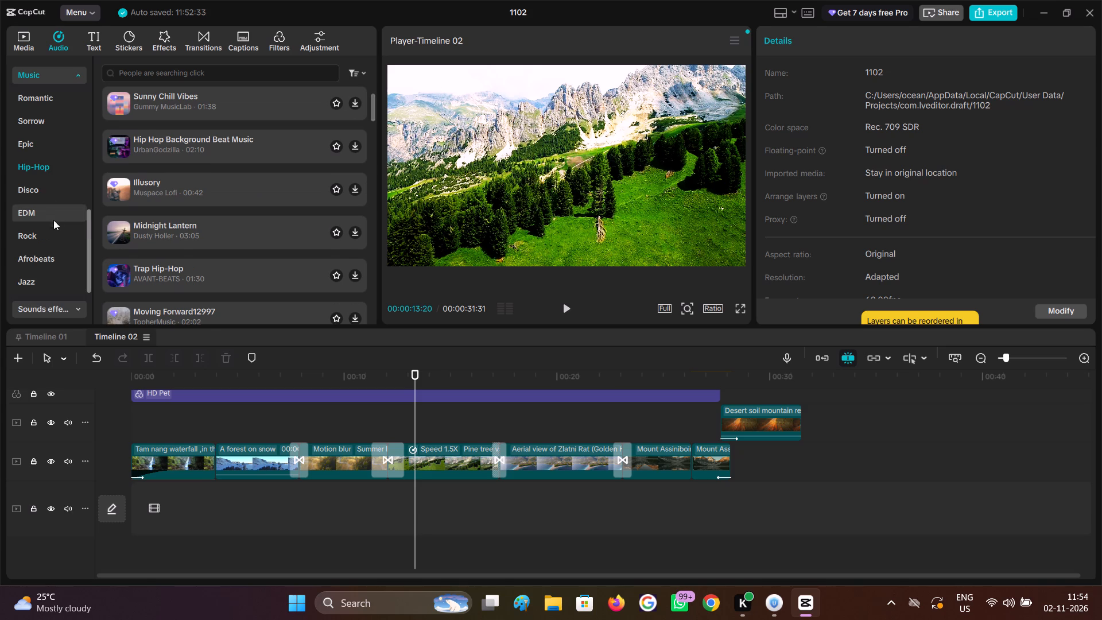
scroll(41, 212, up, 1)
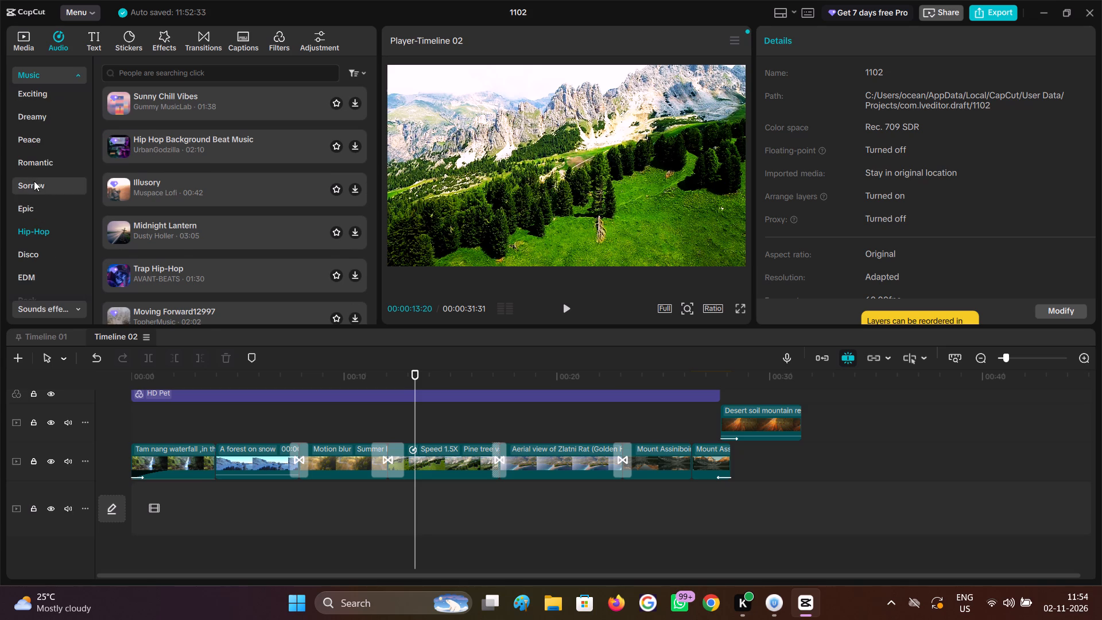
Look through the Romantic, Peace, Dreamy, Exciting and Tense music categories.
click(32, 169)
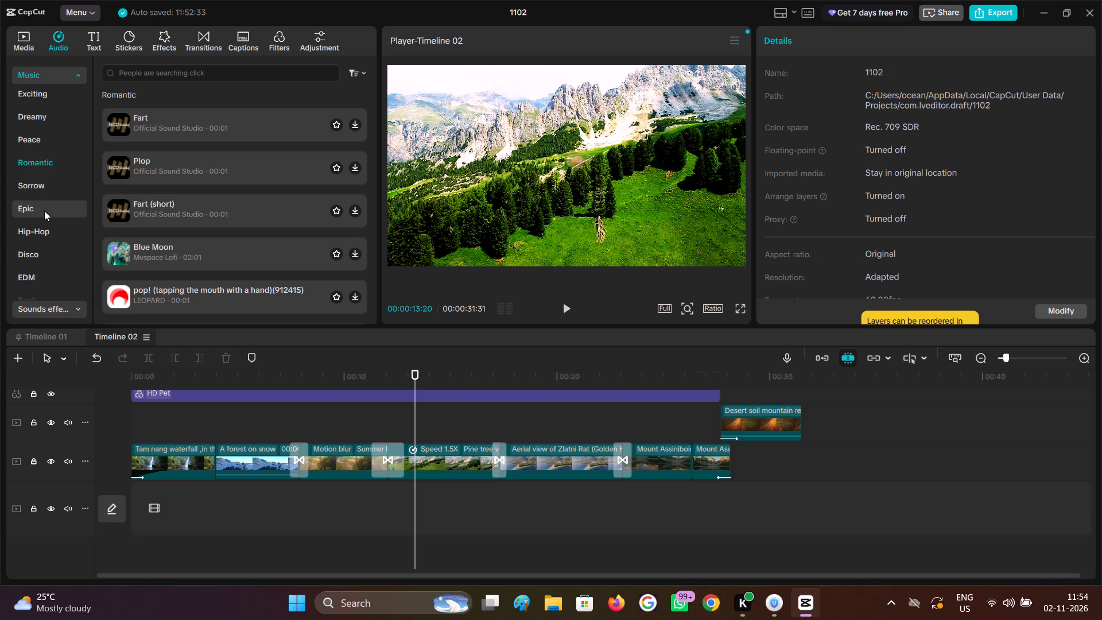
scroll(44, 212, up, 1)
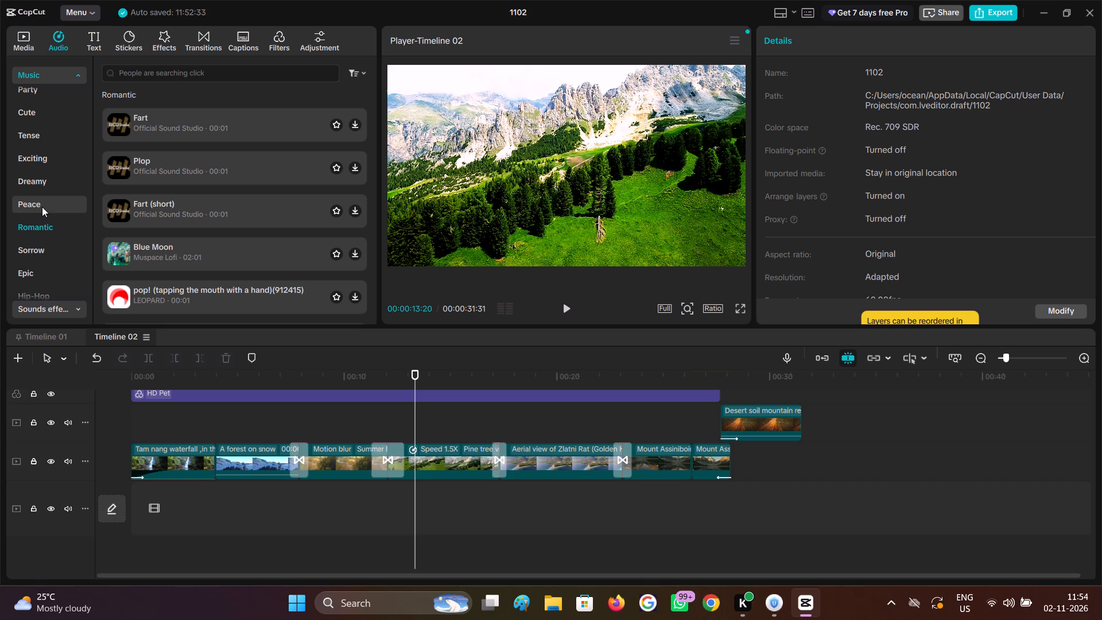
click(42, 207)
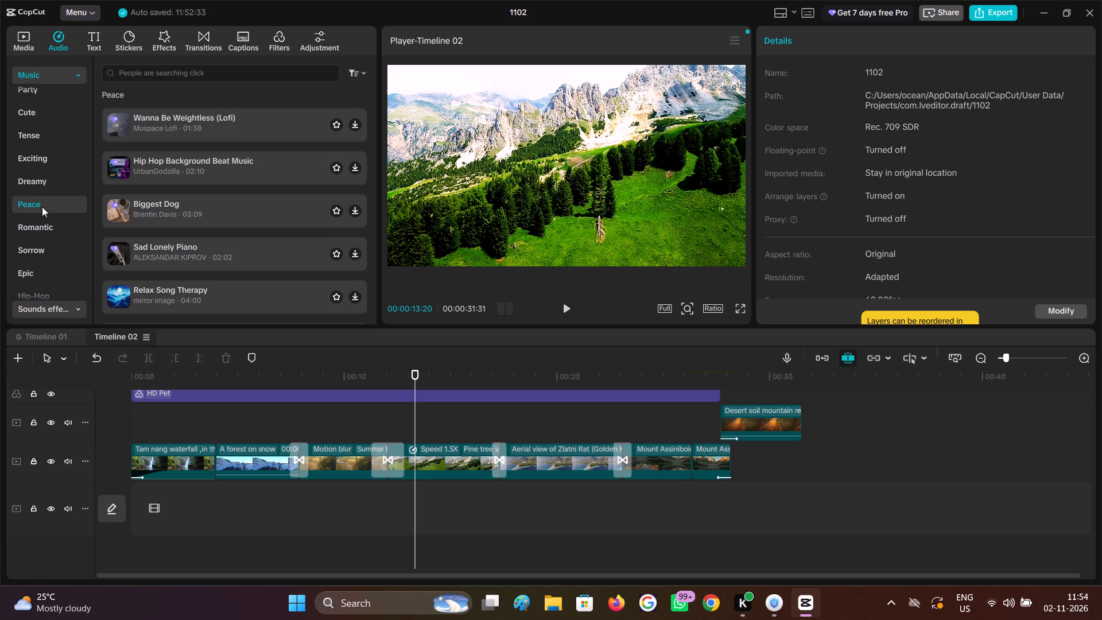
click(42, 207)
click(37, 187)
scroll(36, 187, up, 1)
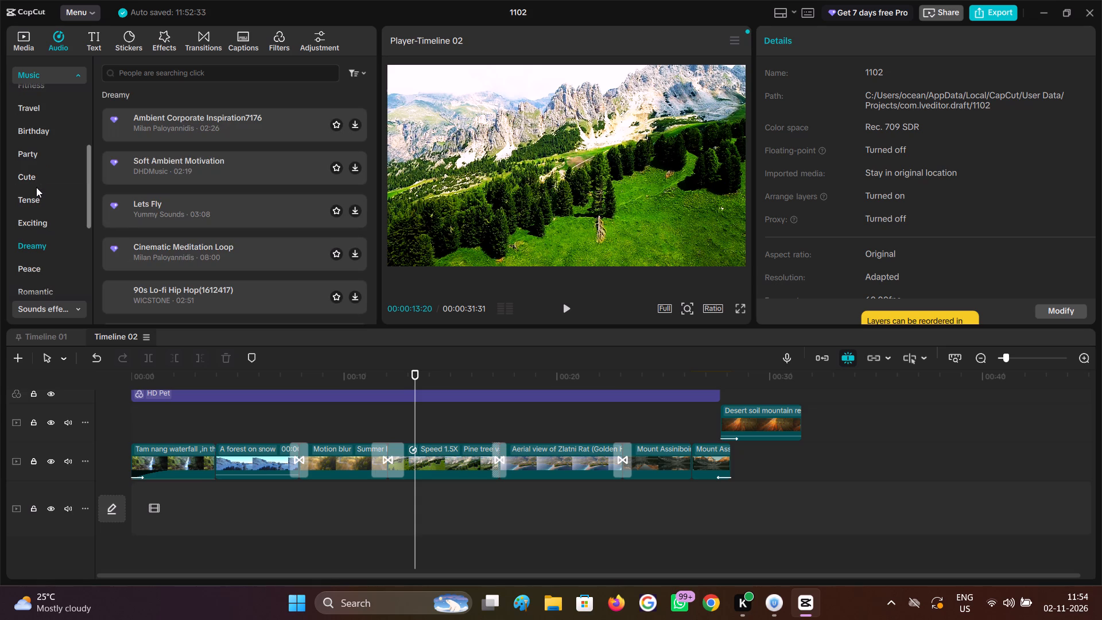
click(42, 219)
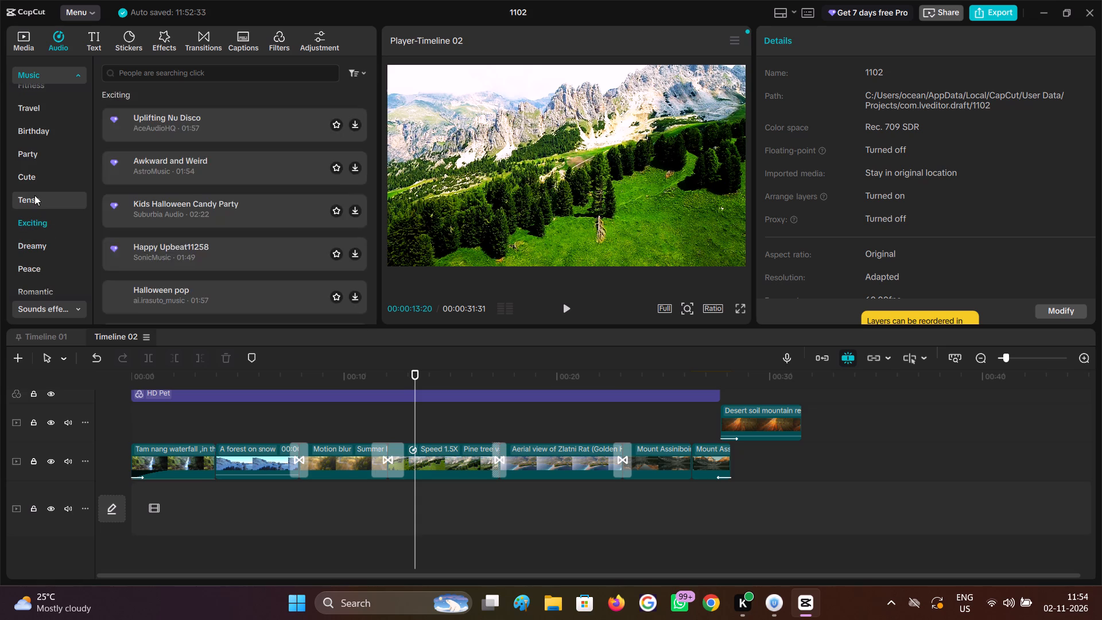
click(34, 195)
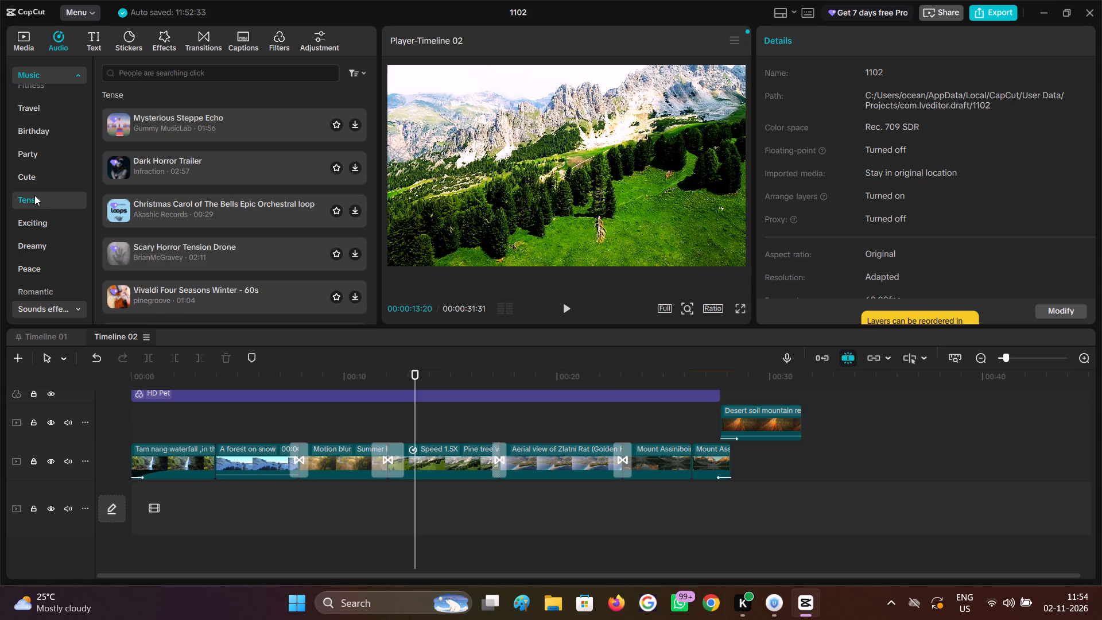
Add the Trending music-player sticker with the waveform and playback controls at the start of the timeline.
click(346, 412)
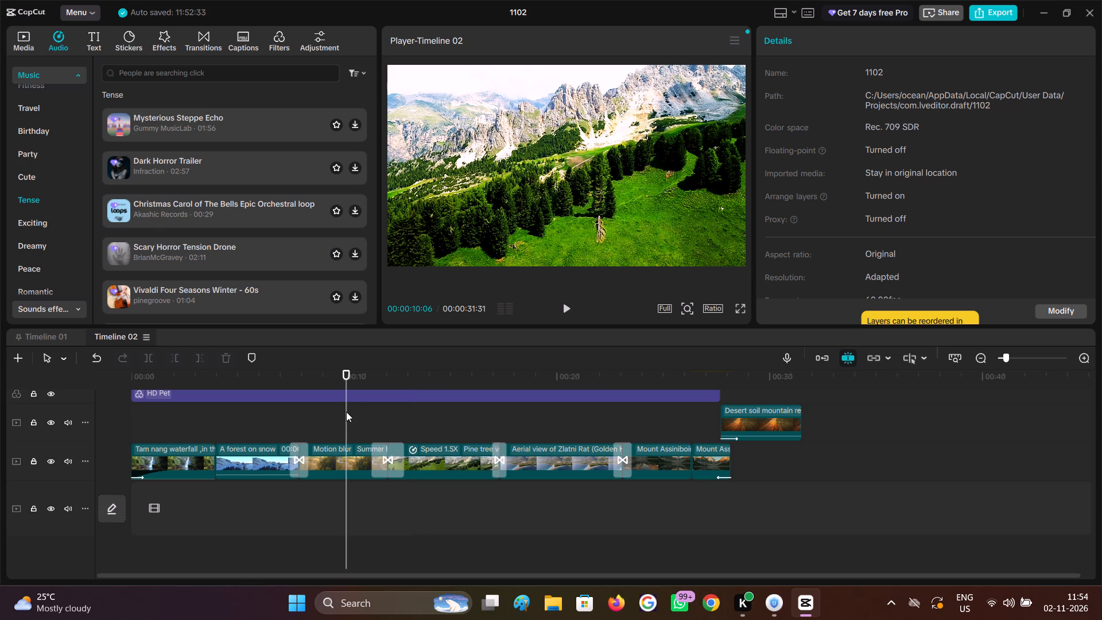
click(347, 468)
click(139, 26)
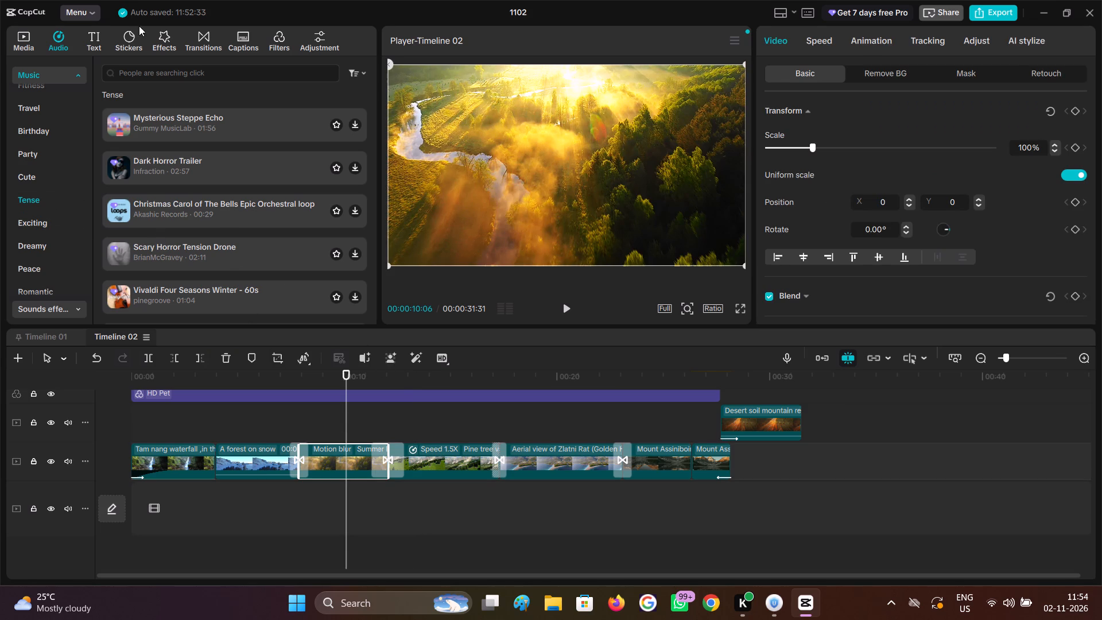
click(130, 38)
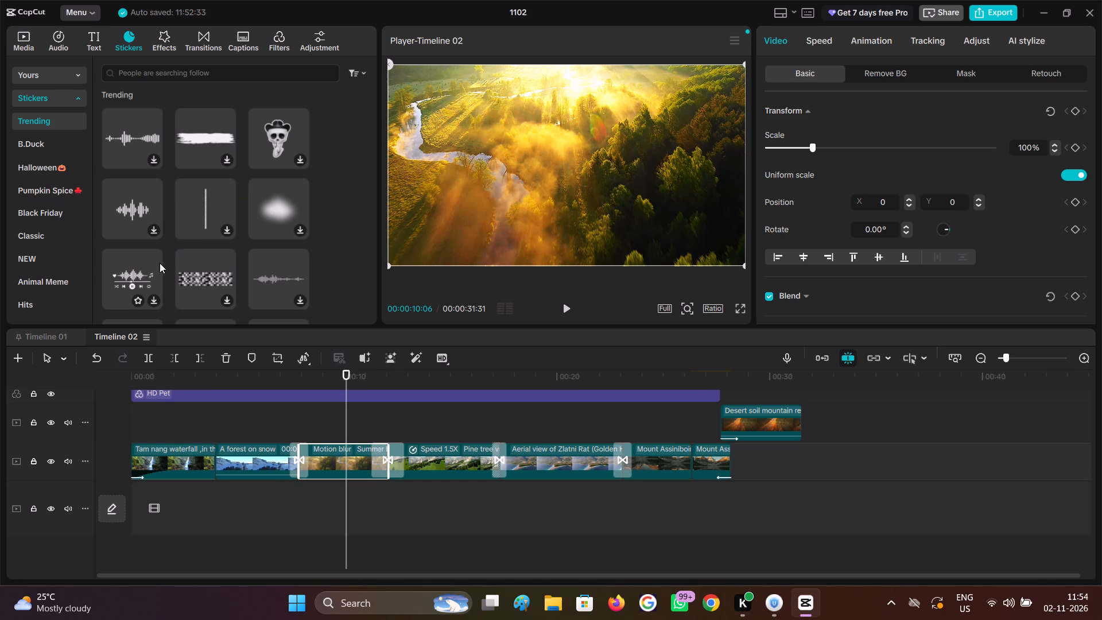
click(130, 271)
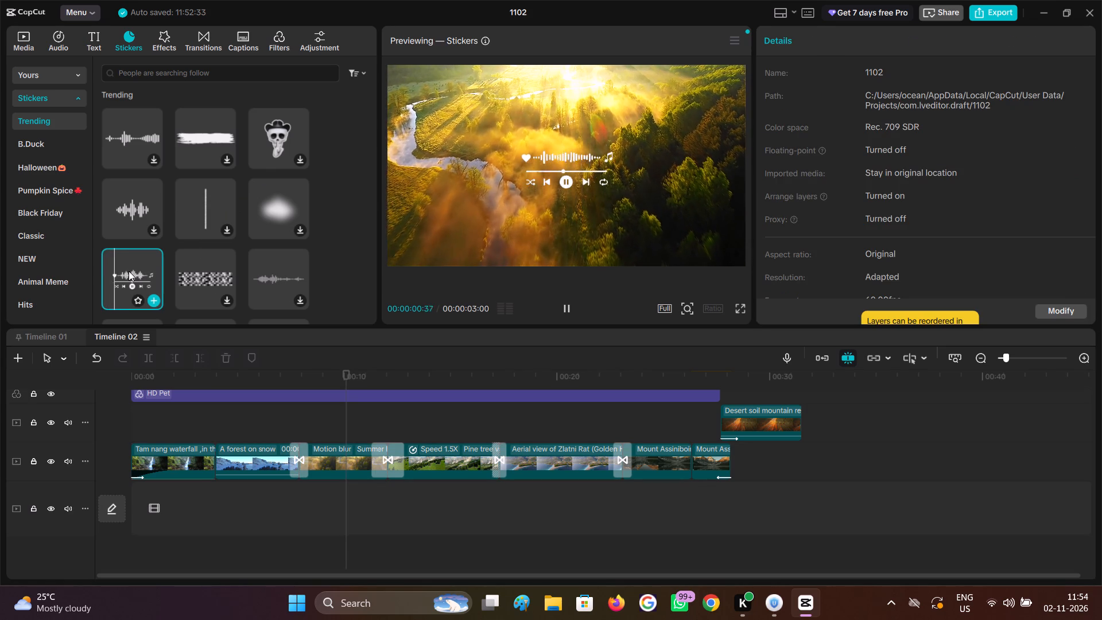
drag(129, 271, 135, 376)
Delete the Adjust1 adjustment layer from the timeline.
scroll(142, 389, up, 1)
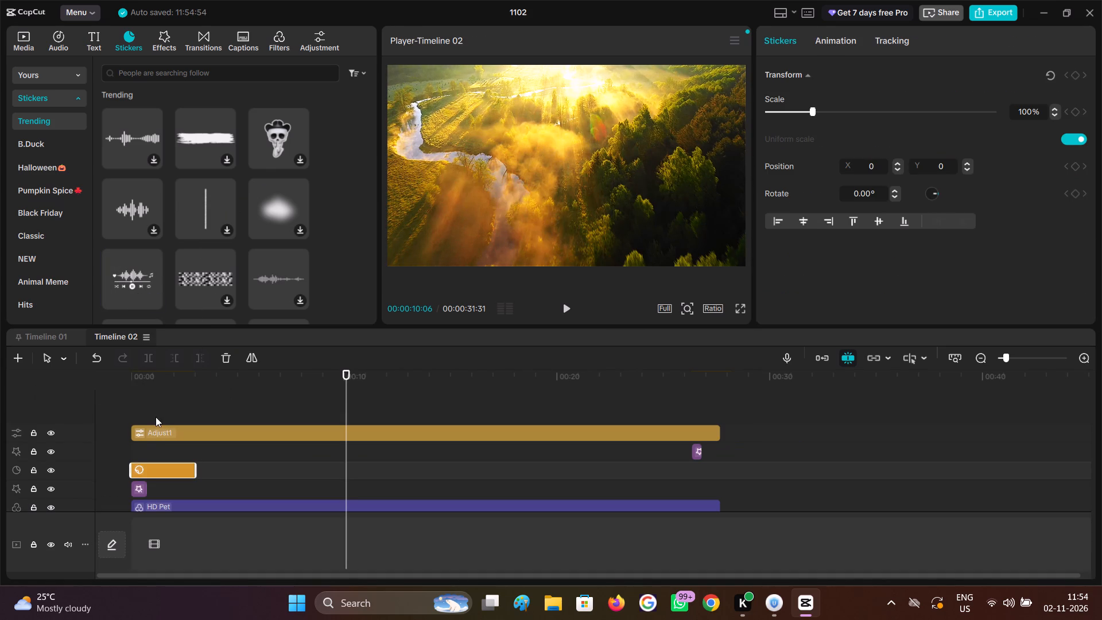
click(160, 436)
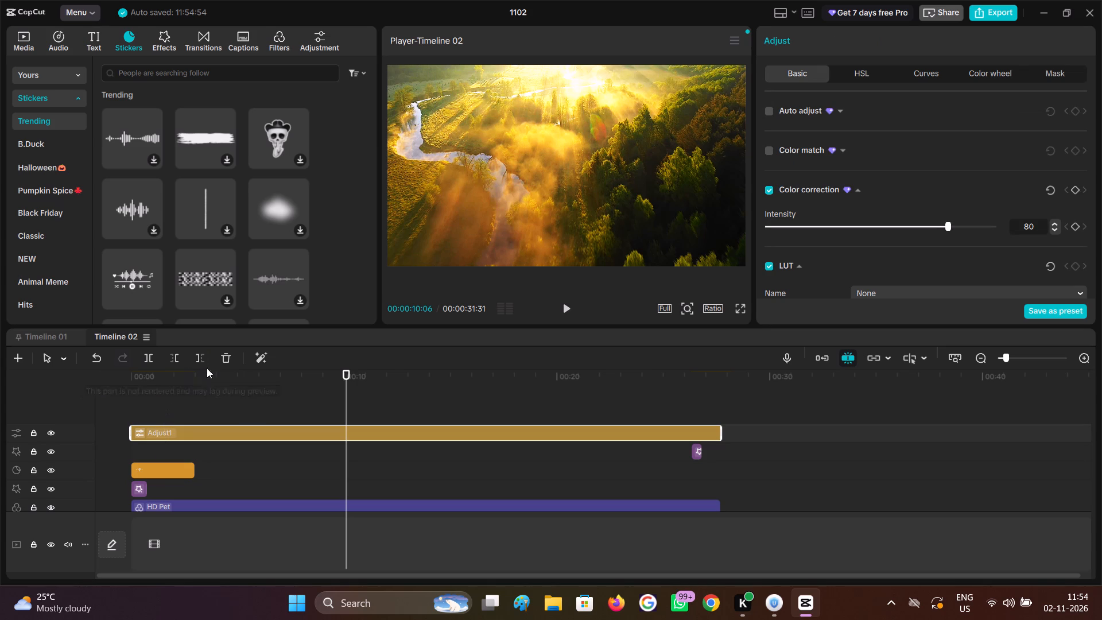
click(221, 359)
Extend the music-player sticker so it ends together with the HD Pet layer.
click(186, 425)
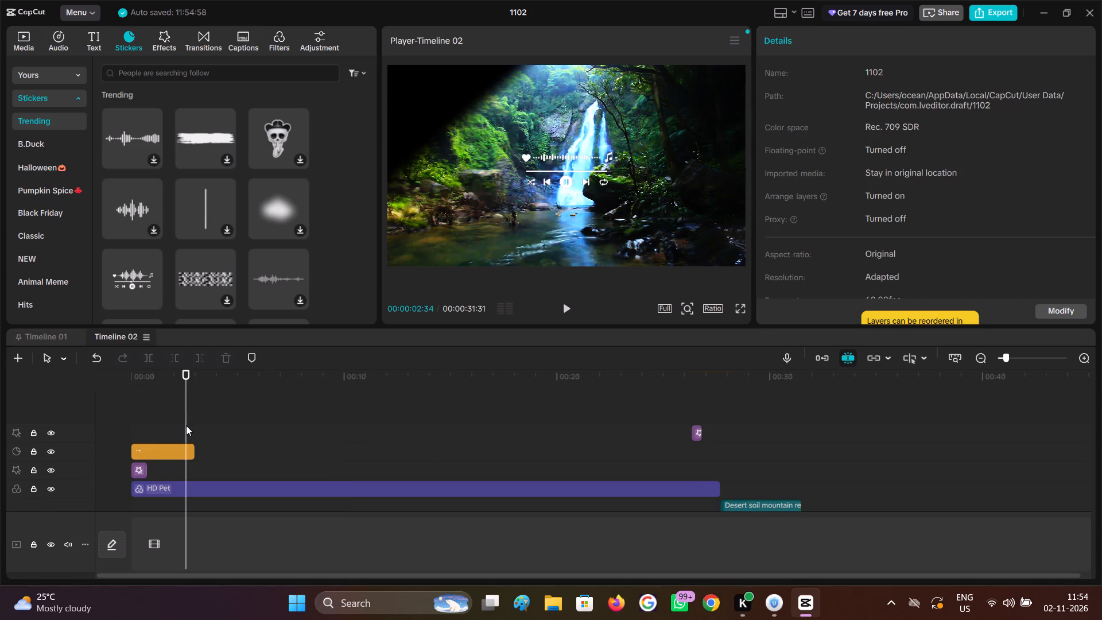
drag(186, 425, 169, 426)
click(174, 453)
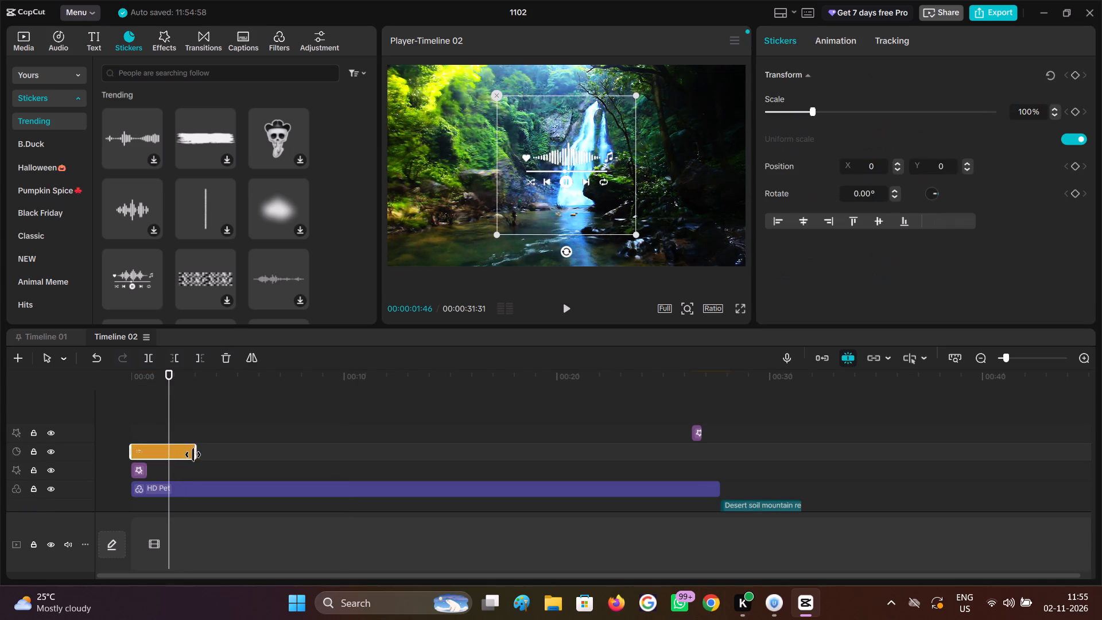
drag(195, 455, 714, 462)
Scale the music-player sticker to 98% and centre it near the bottom of the frame, at about Y -762.
click(322, 428)
drag(322, 428, 356, 441)
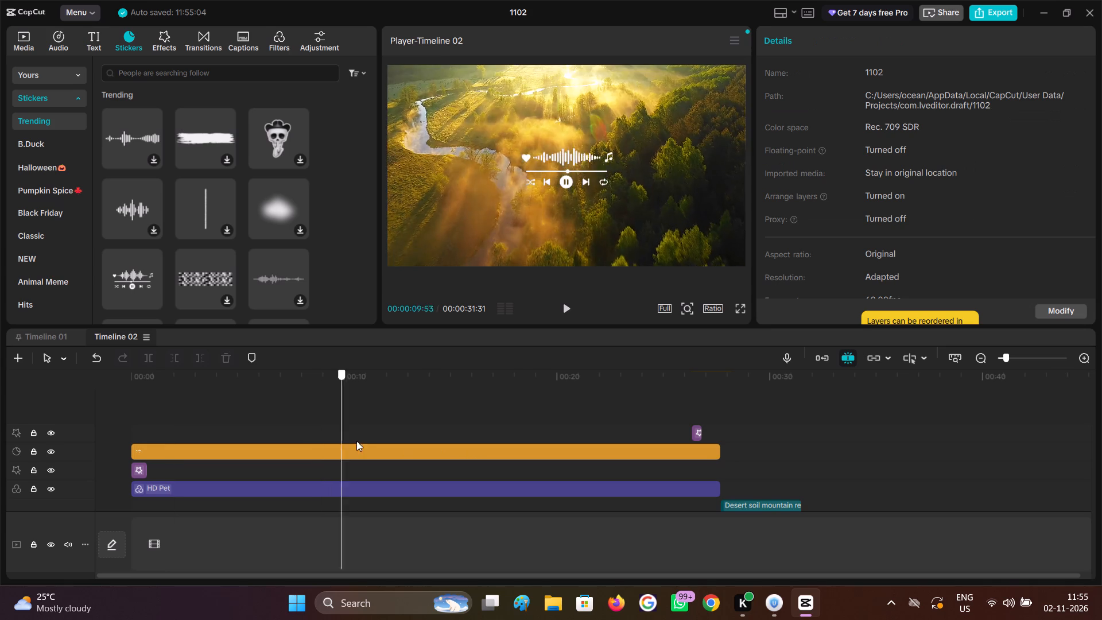
drag(356, 441, 367, 445)
click(365, 457)
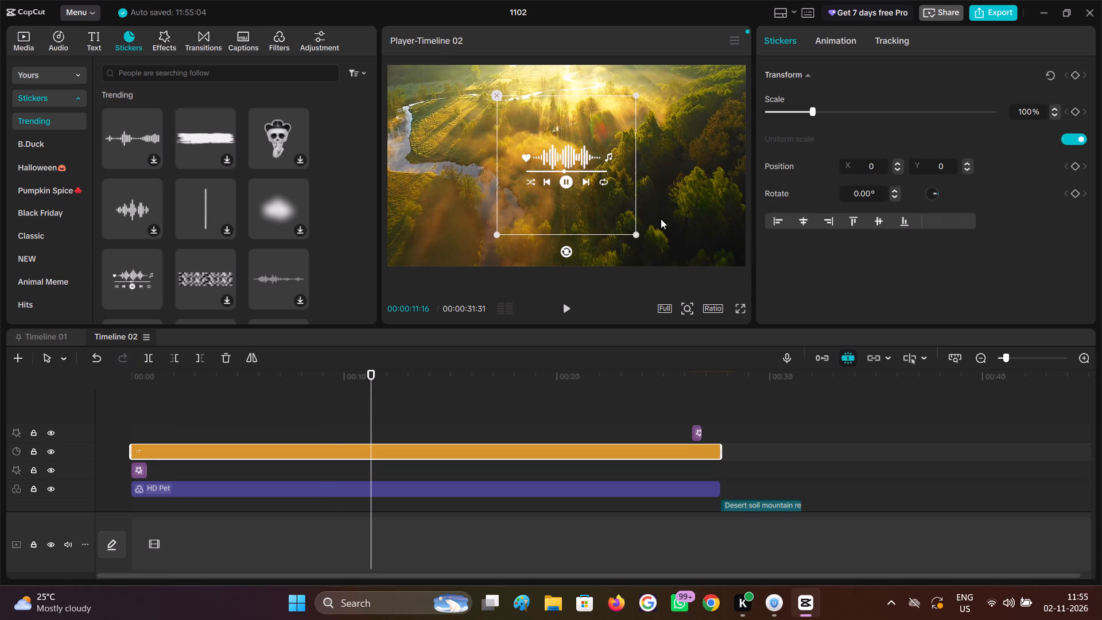
drag(599, 180, 601, 203)
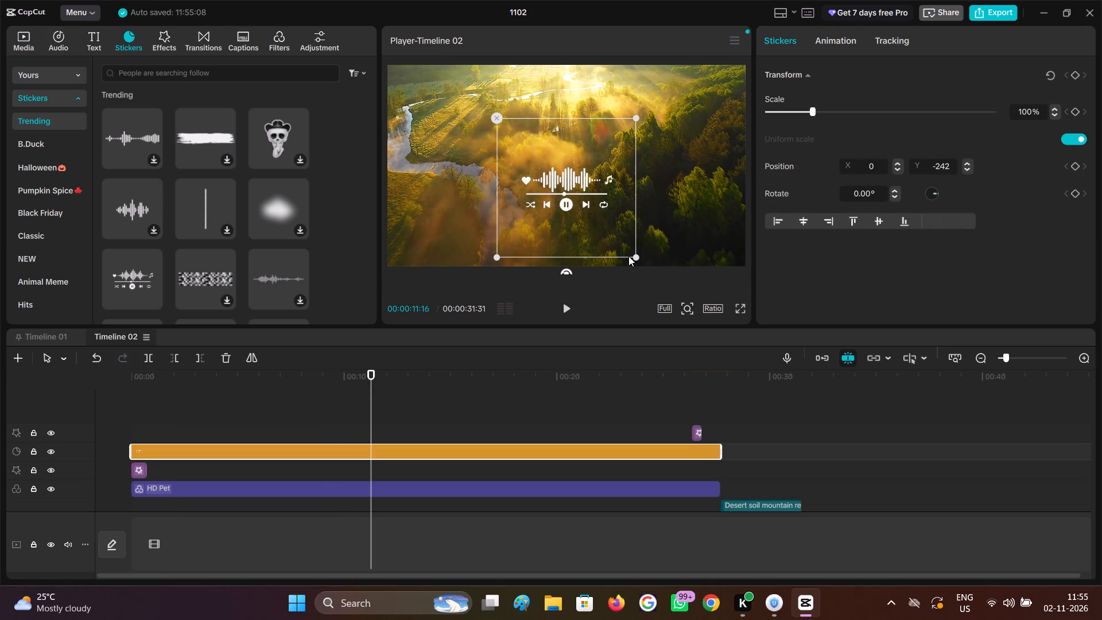
drag(633, 257, 604, 261)
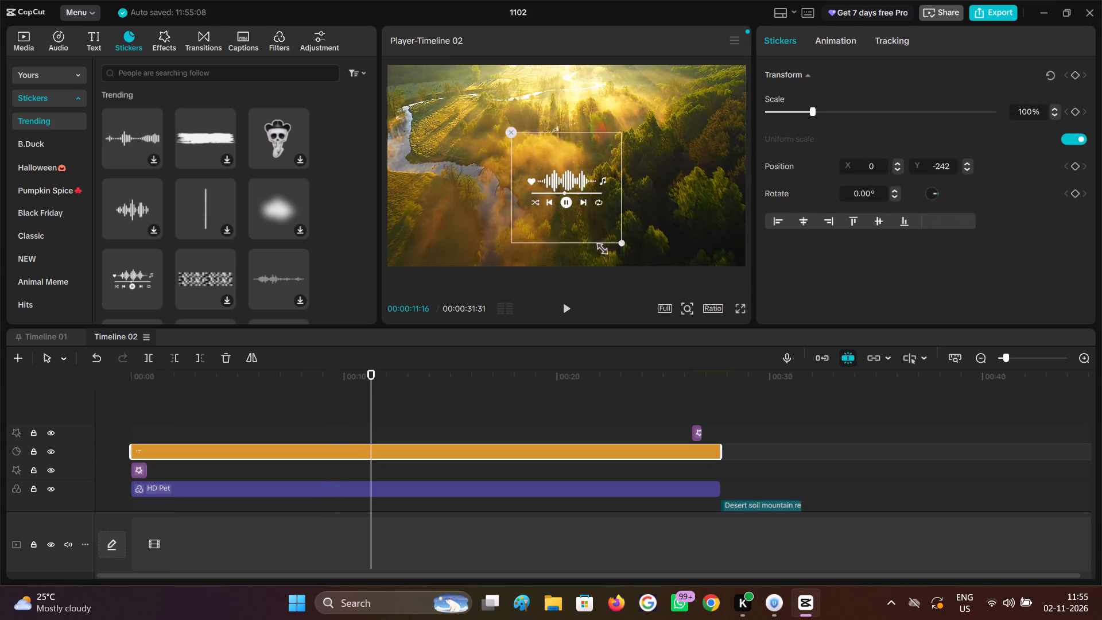
drag(604, 261, 607, 267)
drag(591, 193, 588, 242)
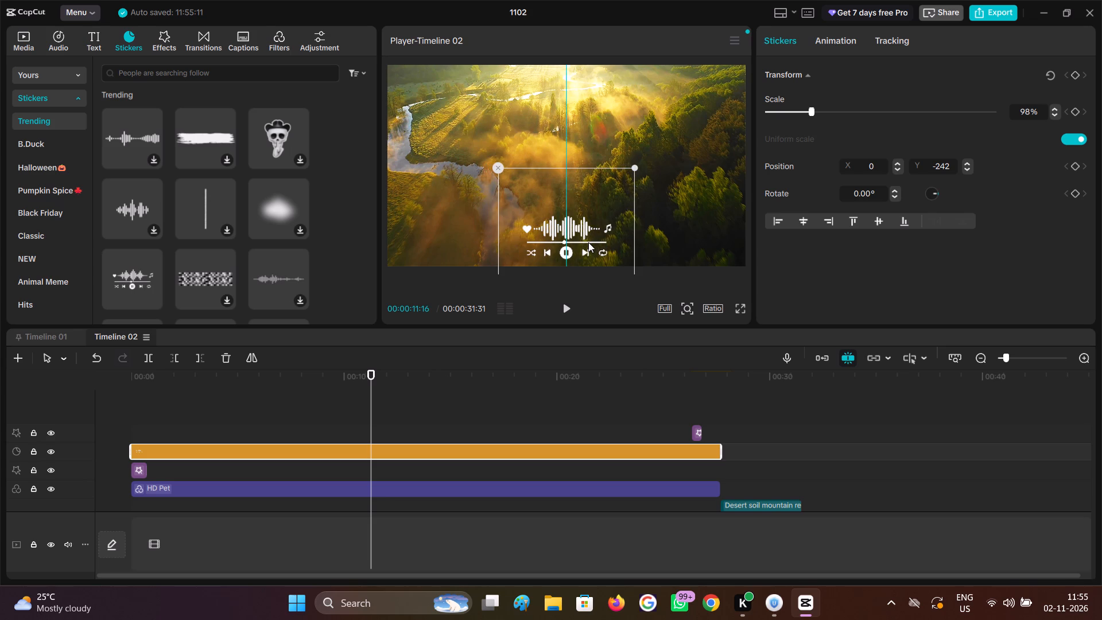
drag(588, 242, 587, 242)
Check the wipe from the waterfall into the snowy forest, and remove the mask from the Tam nang waterfall clip.
click(222, 424)
drag(221, 424, 243, 451)
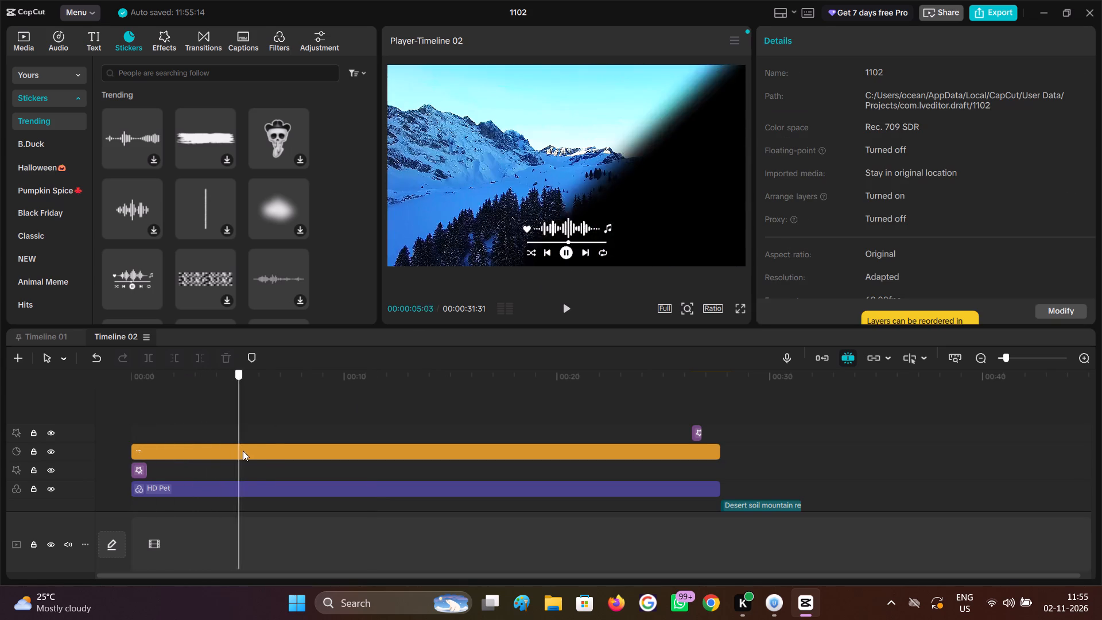
drag(243, 451, 268, 460)
scroll(273, 444, down, 5)
click(251, 469)
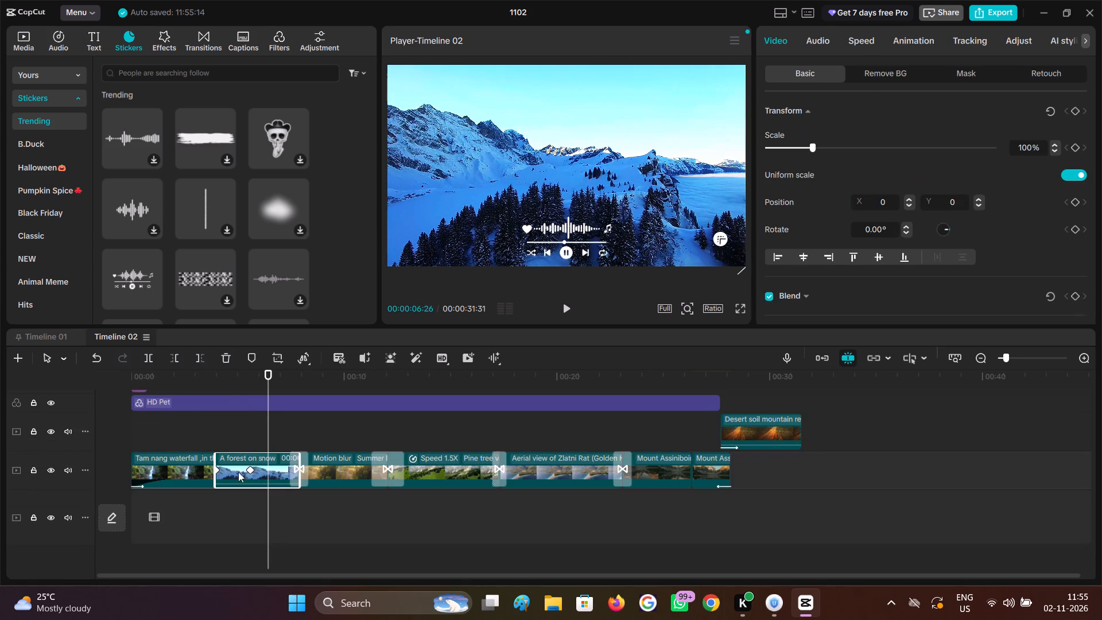
click(189, 473)
click(178, 469)
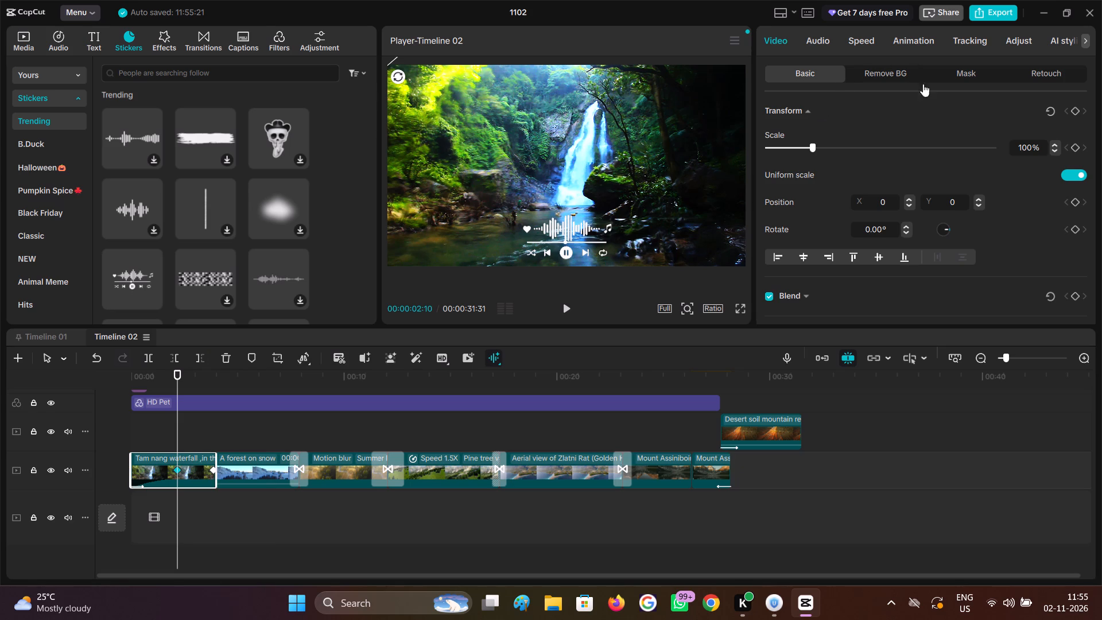
click(961, 75)
click(822, 126)
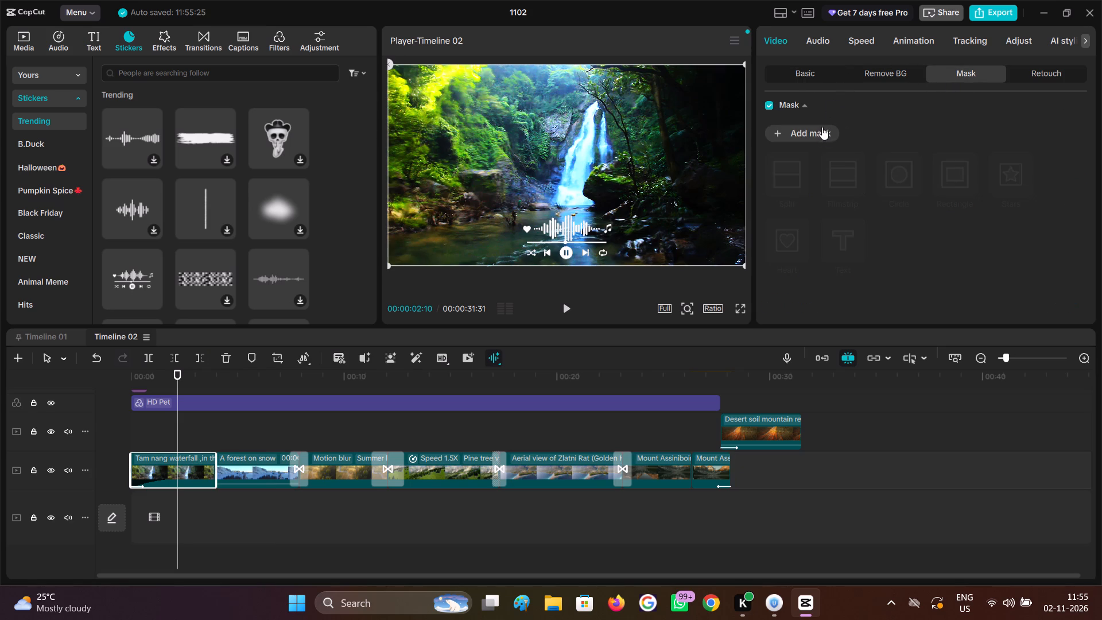
Remove the Split mask from the A forest on snow clip and play back the cut from the waterfall.
click(239, 466)
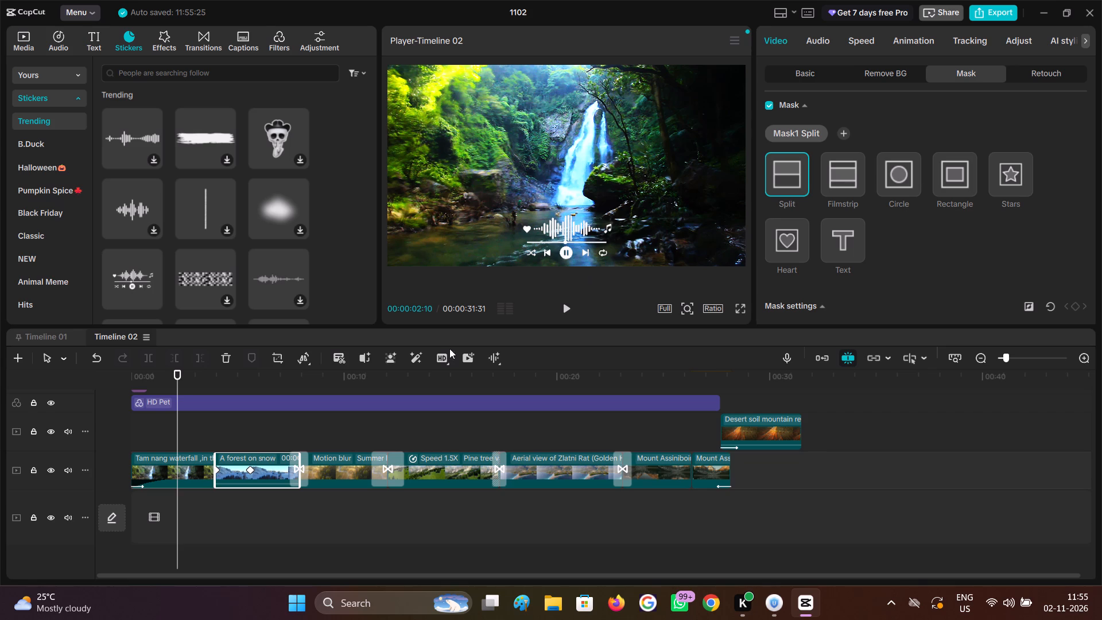
click(825, 126)
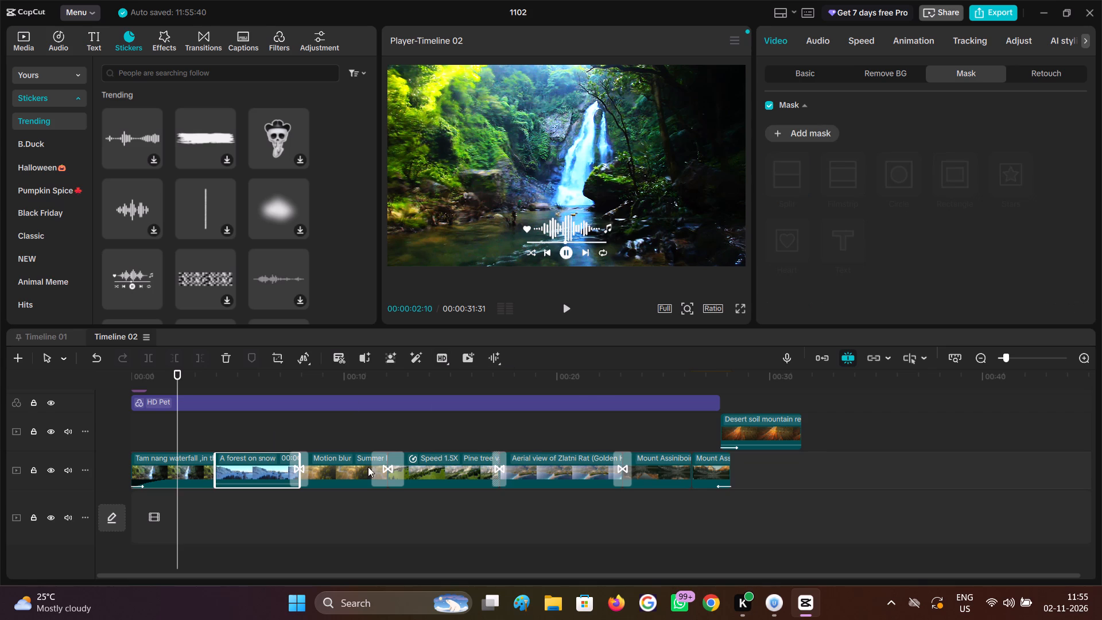
click(564, 307)
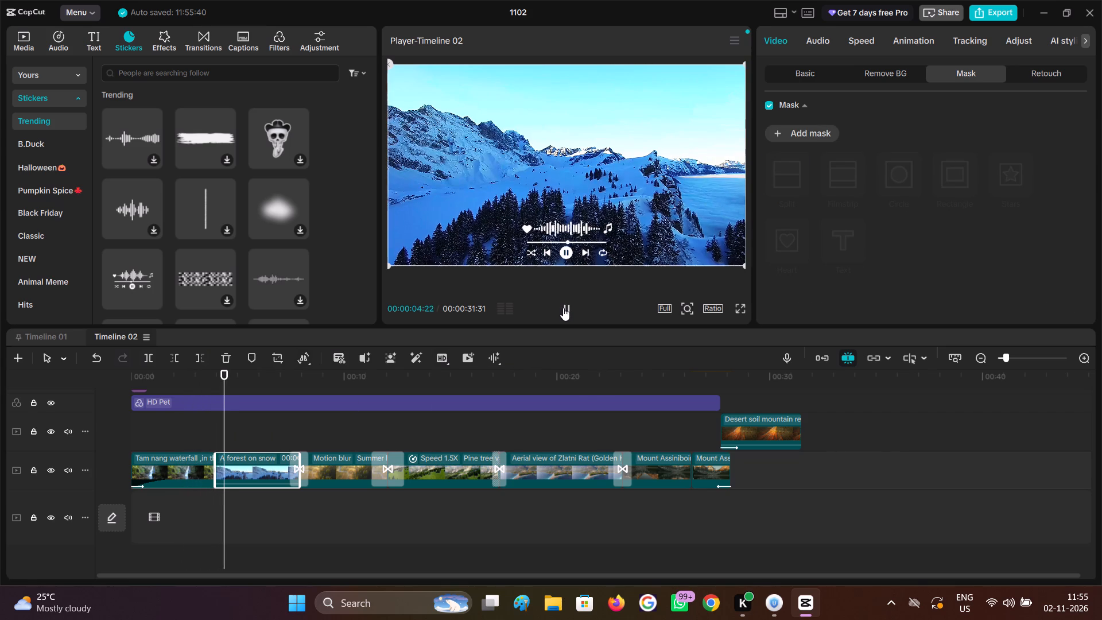
click(563, 308)
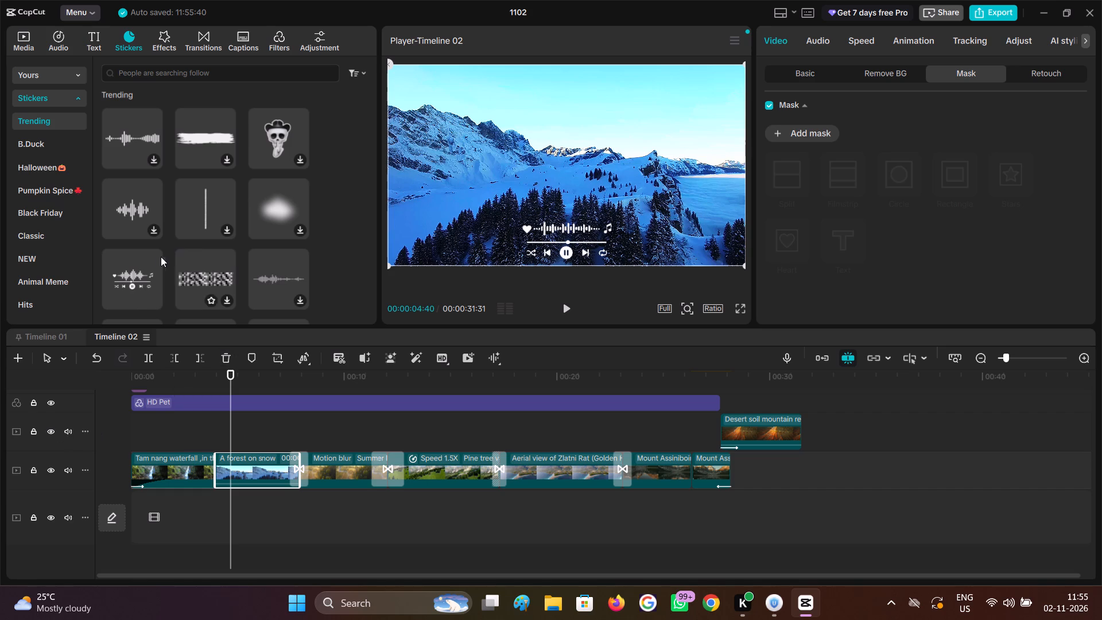
Add the Shadow Wipe overlay transition between the Tam nang waterfall and A forest on snow clips.
click(191, 42)
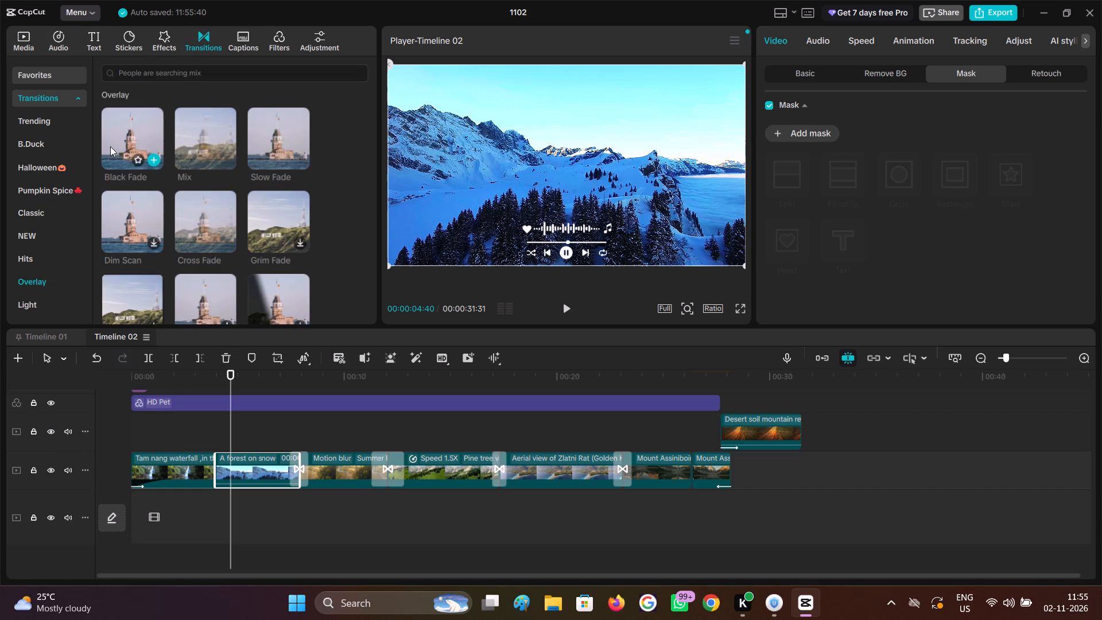
scroll(232, 255, down, 1)
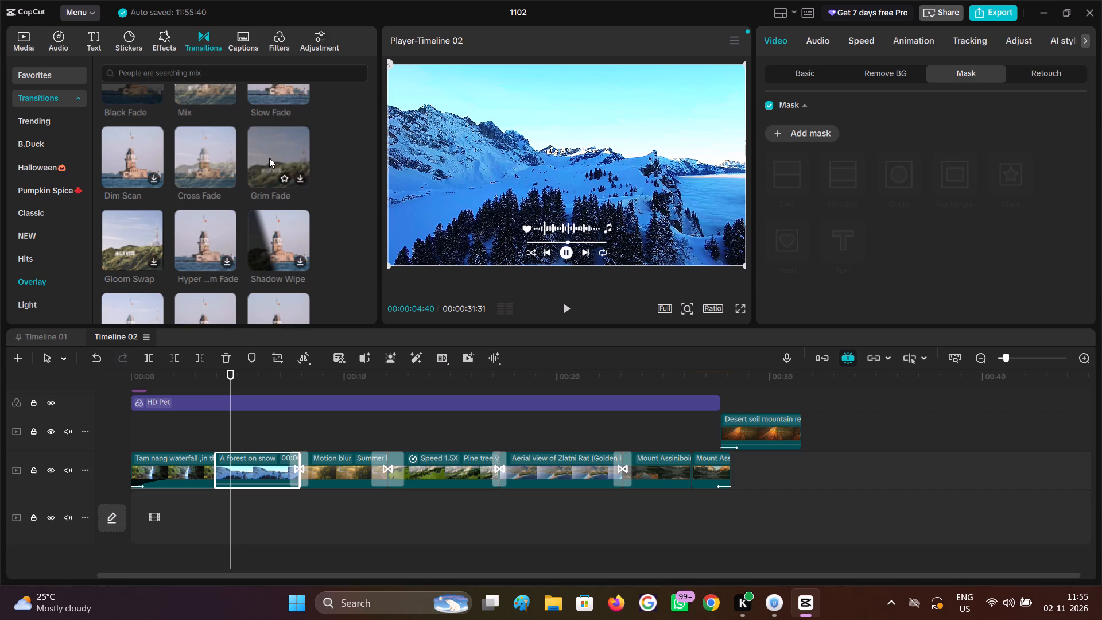
click(269, 158)
click(266, 160)
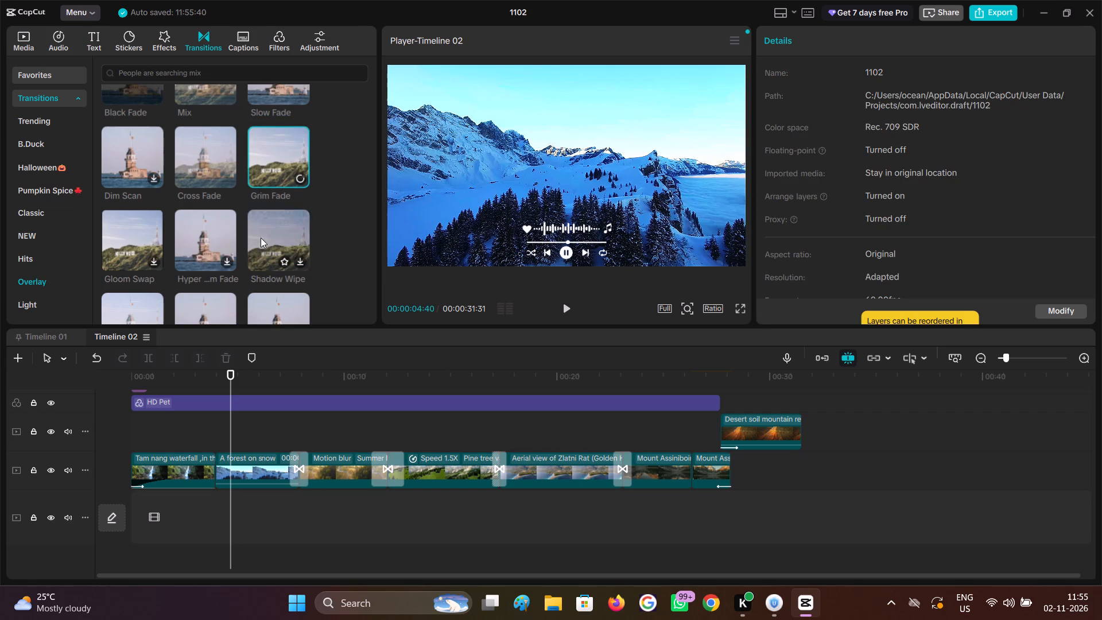
click(261, 238)
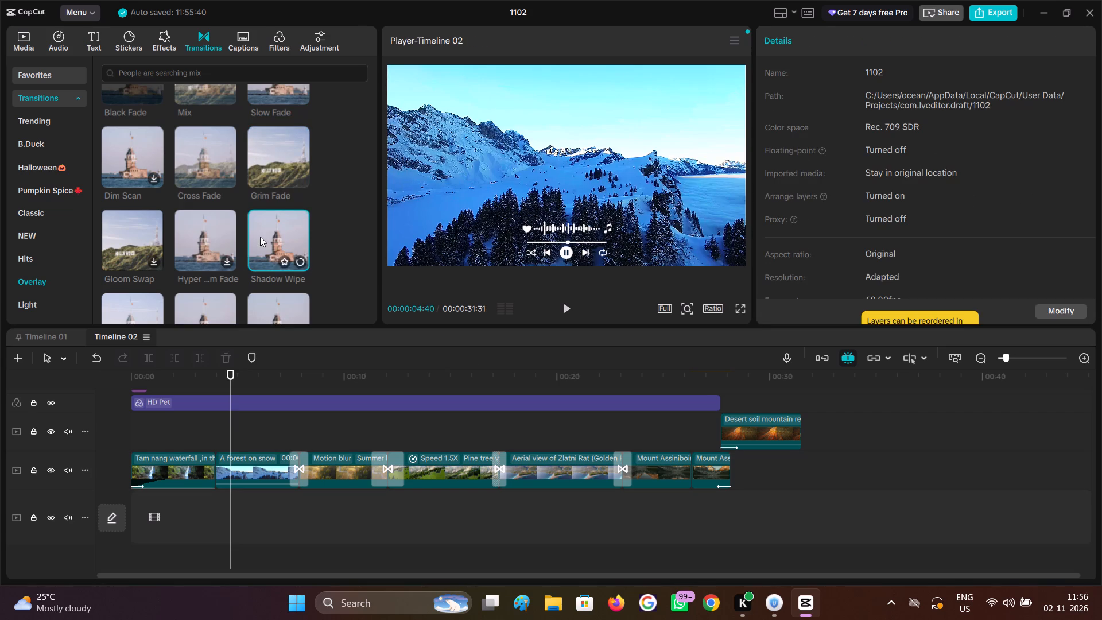
drag(260, 237, 202, 471)
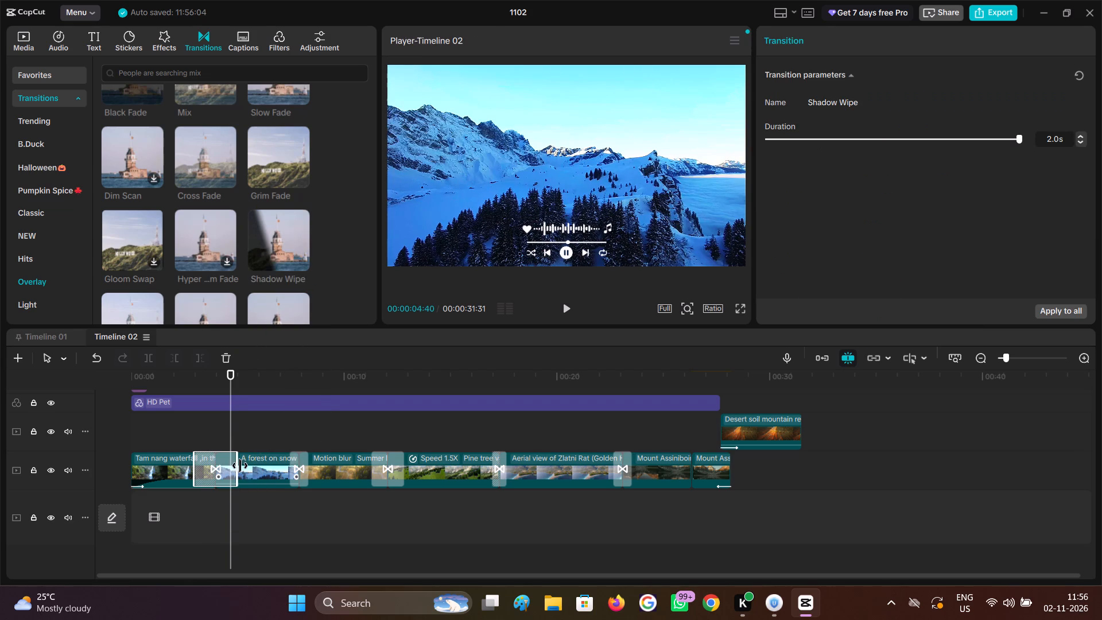
Shorten the Shadow Wipe transition to a brief overlap around the cut and play it back.
drag(240, 466, 220, 451)
click(214, 437)
drag(214, 437, 204, 426)
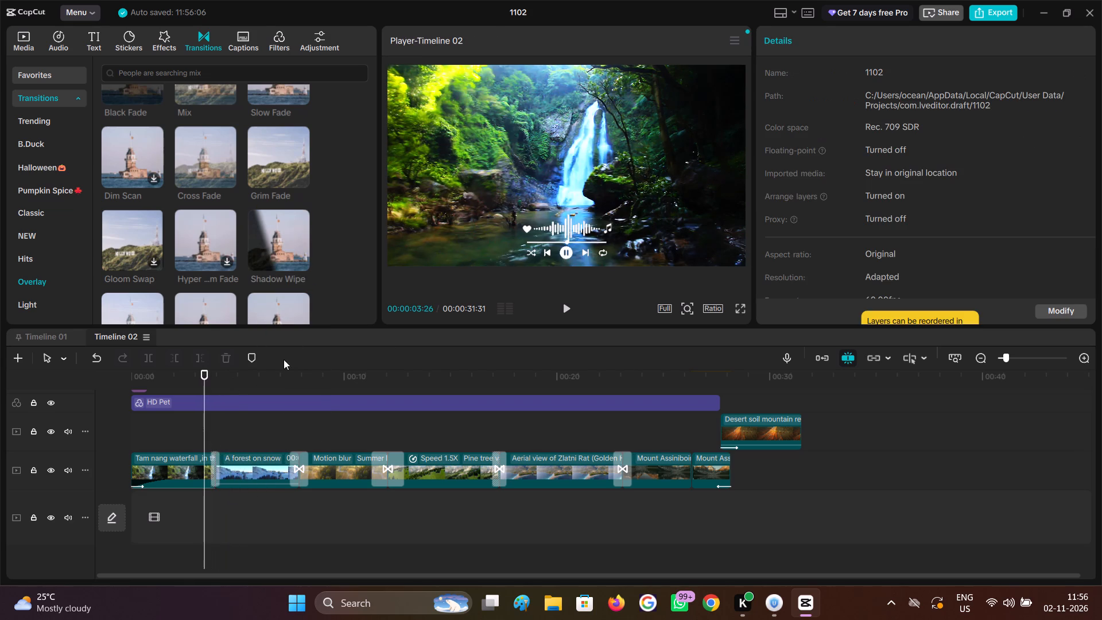
click(569, 311)
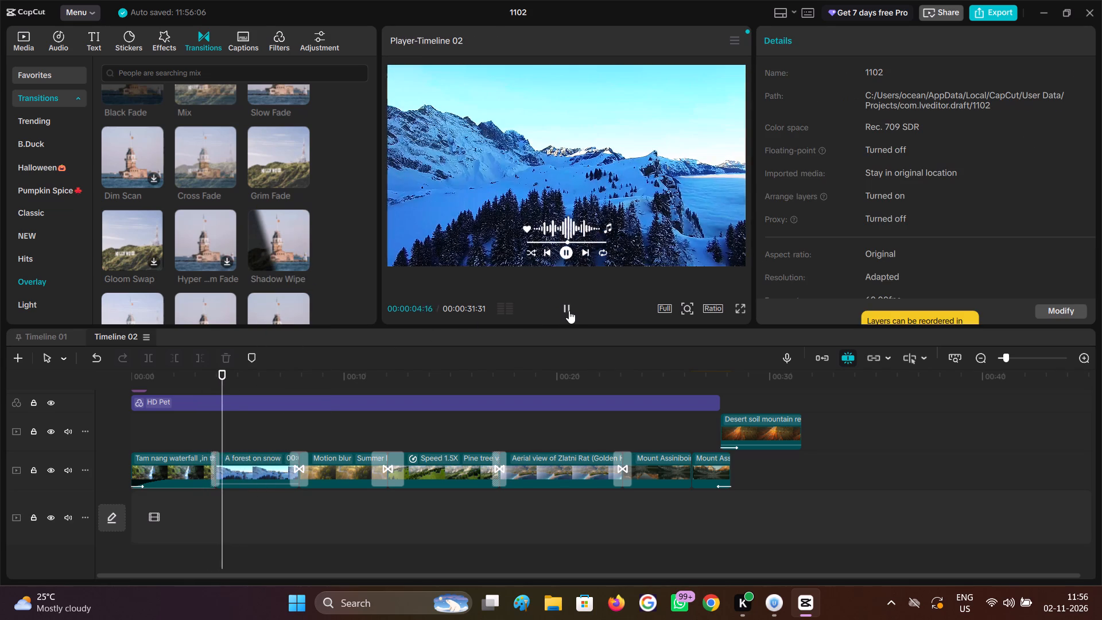
click(569, 311)
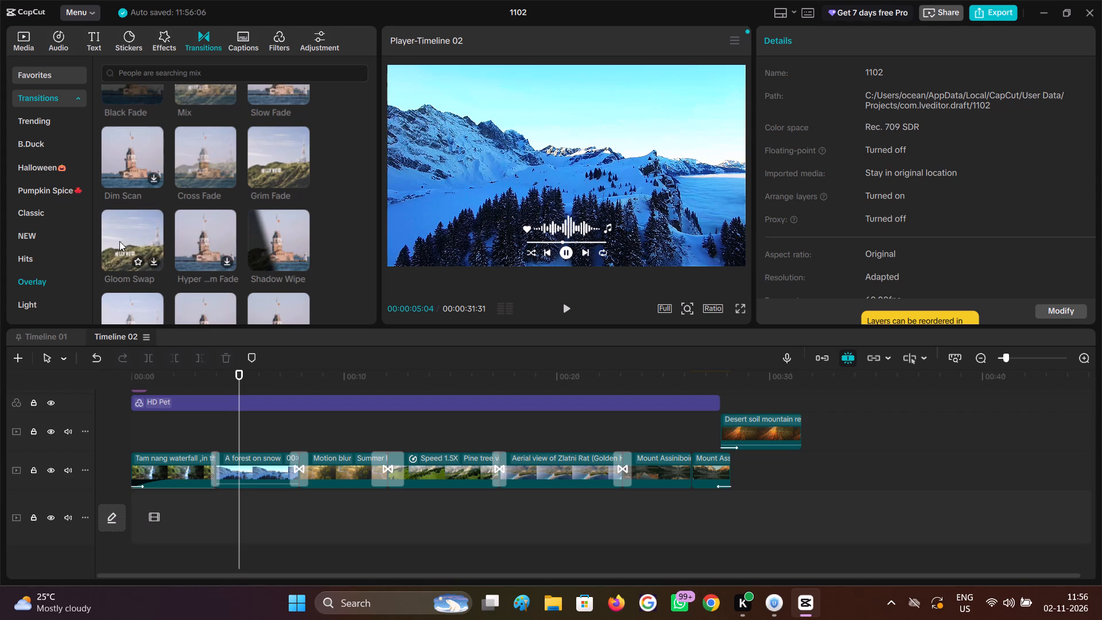
Browse further overlay transitions, preview one from the list, and scrub through the waterfall-to-snowy-forest cut again.
scroll(167, 256, down, 1)
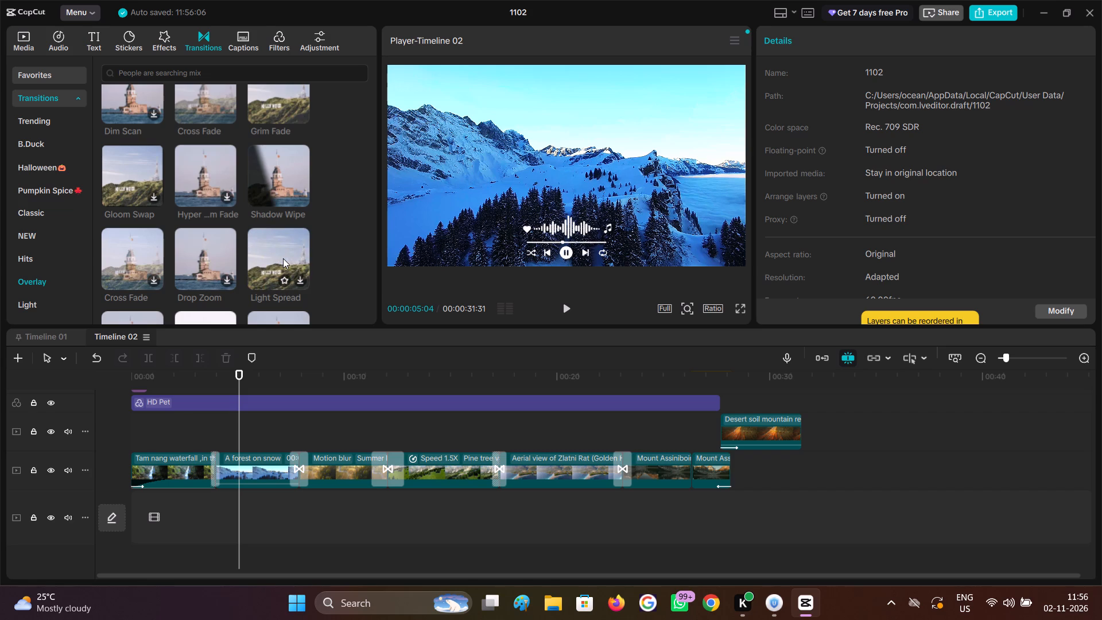
scroll(259, 256, down, 3)
click(279, 148)
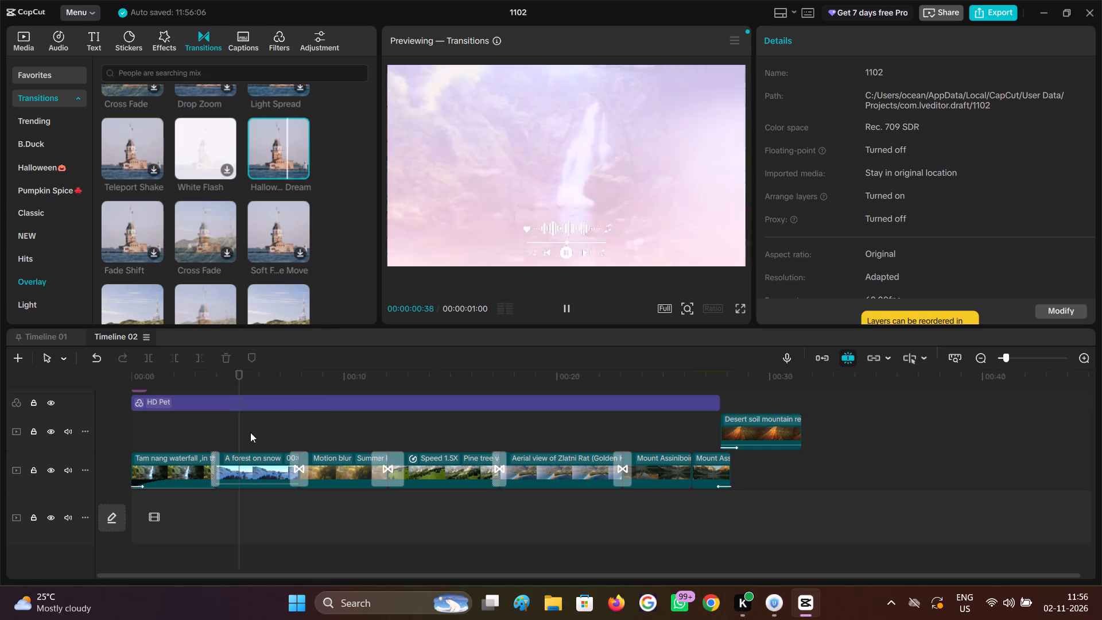
click(228, 431)
drag(228, 431, 223, 426)
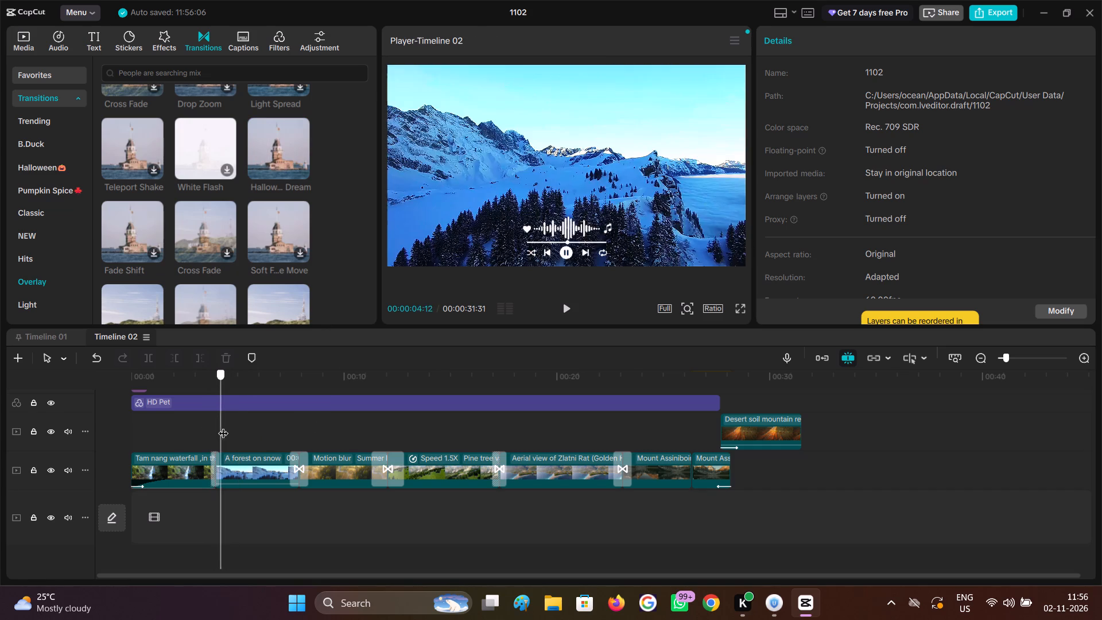
drag(223, 426, 267, 444)
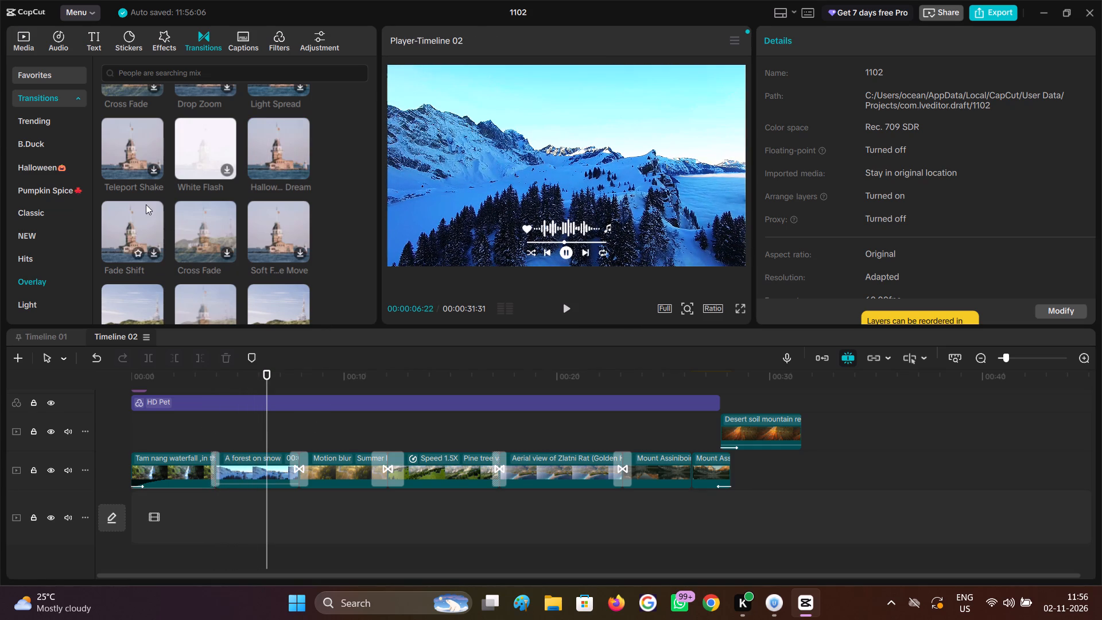
Try to run the audio copyright check on the video.
click(57, 42)
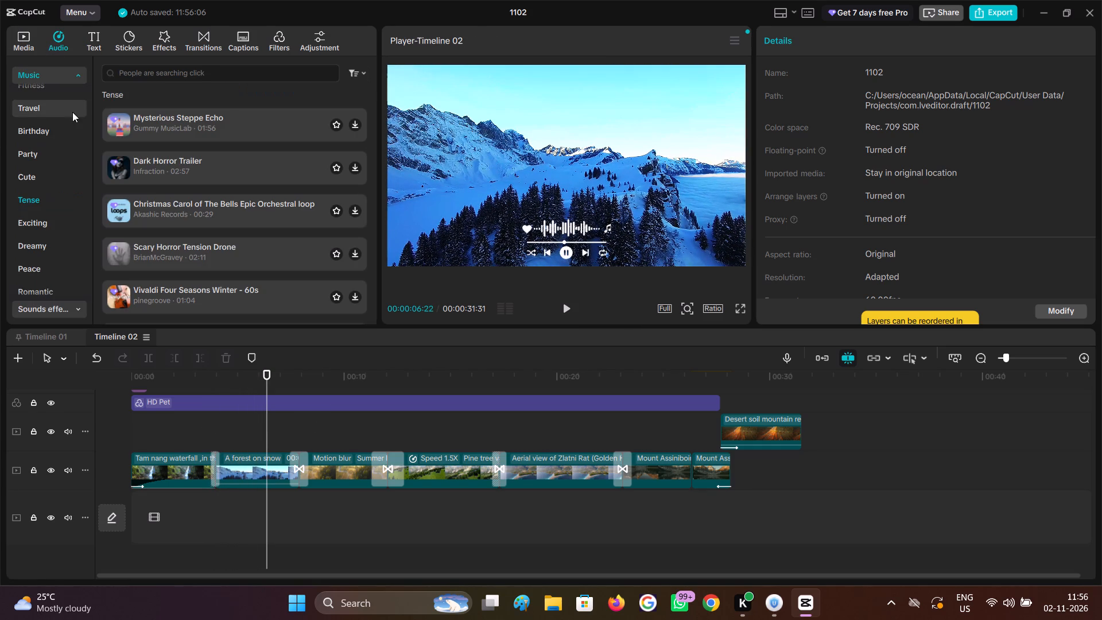
scroll(118, 145, up, 7)
click(134, 78)
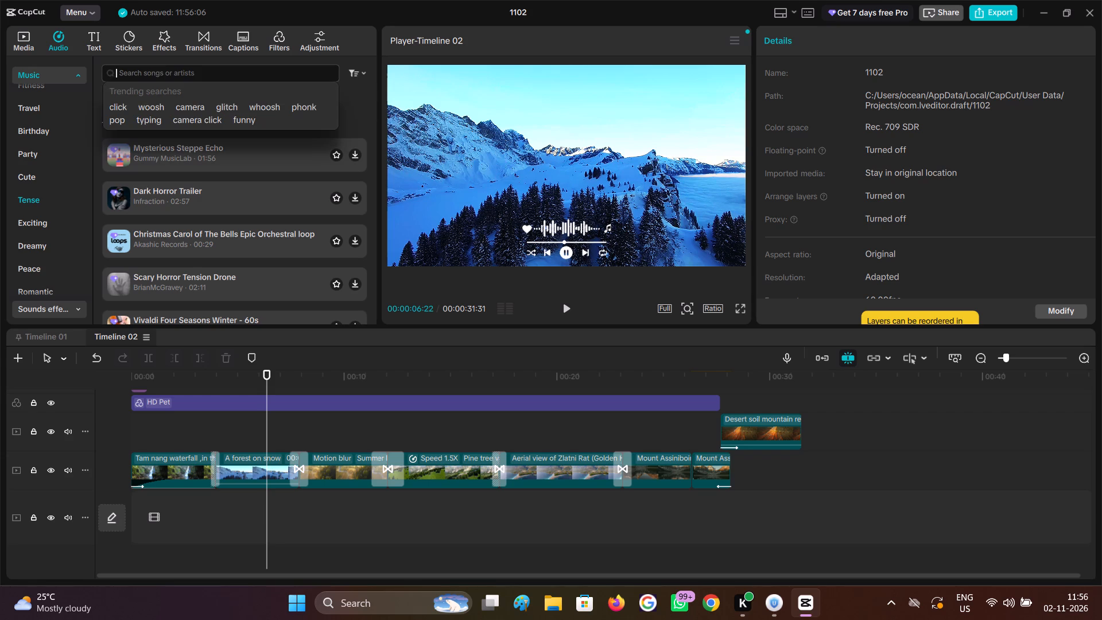
click(48, 77)
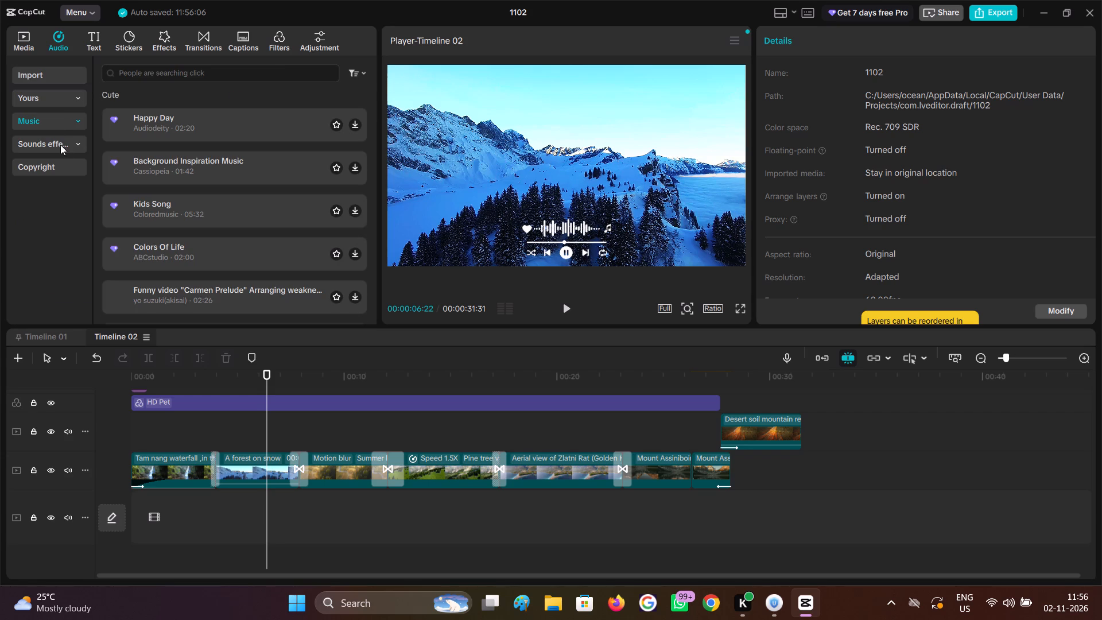
click(61, 165)
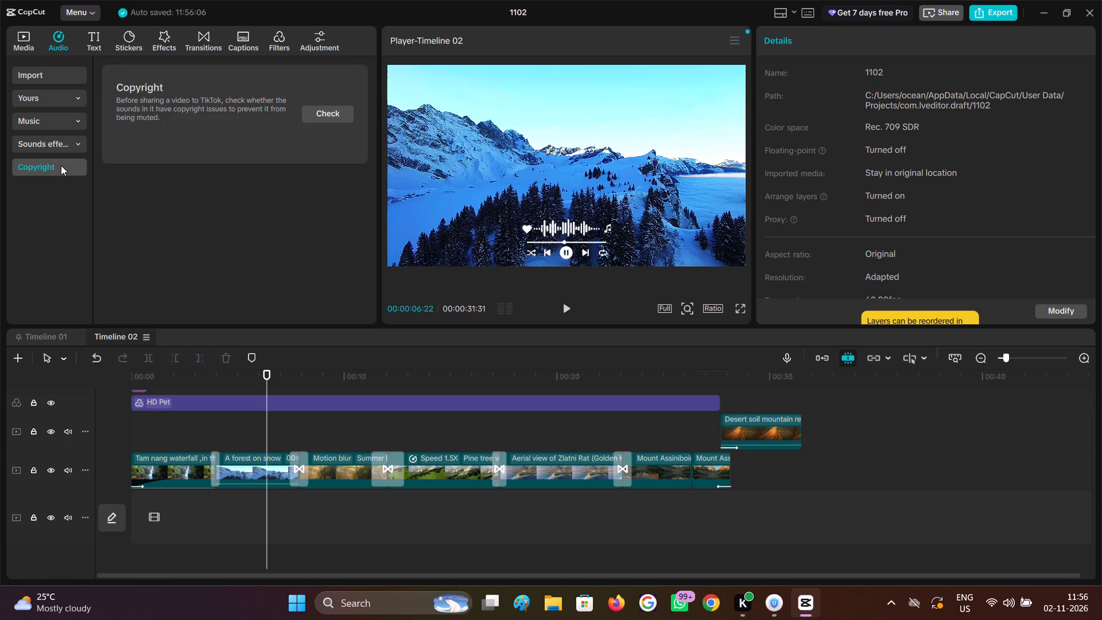
click(323, 114)
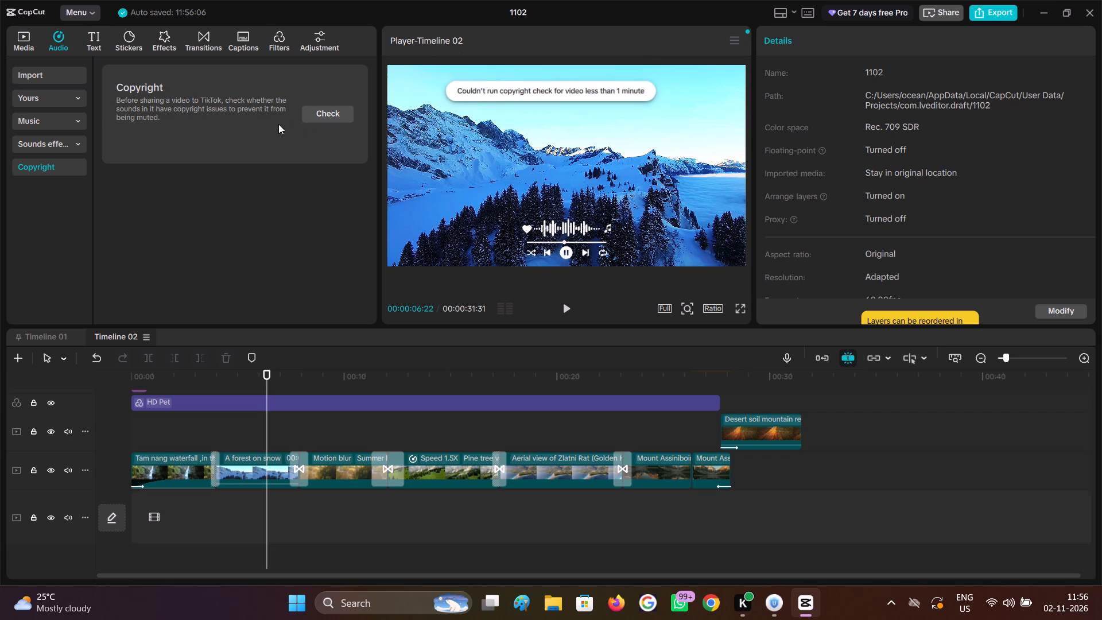
Look through the favourite and brand music, and return to the music library ready to search for a song.
click(48, 106)
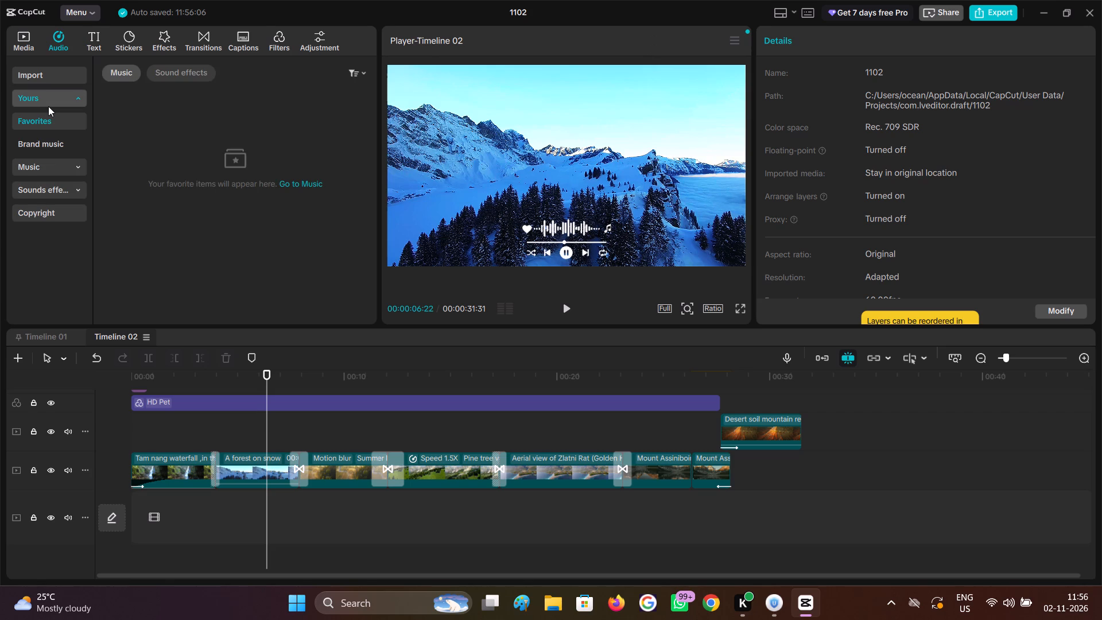
click(57, 145)
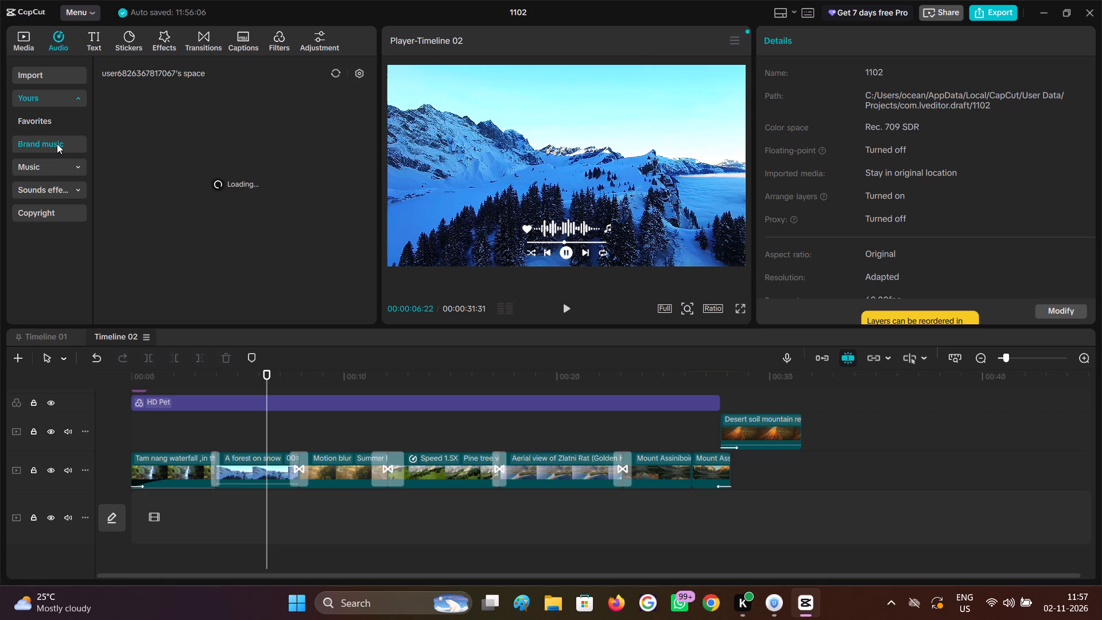
click(59, 163)
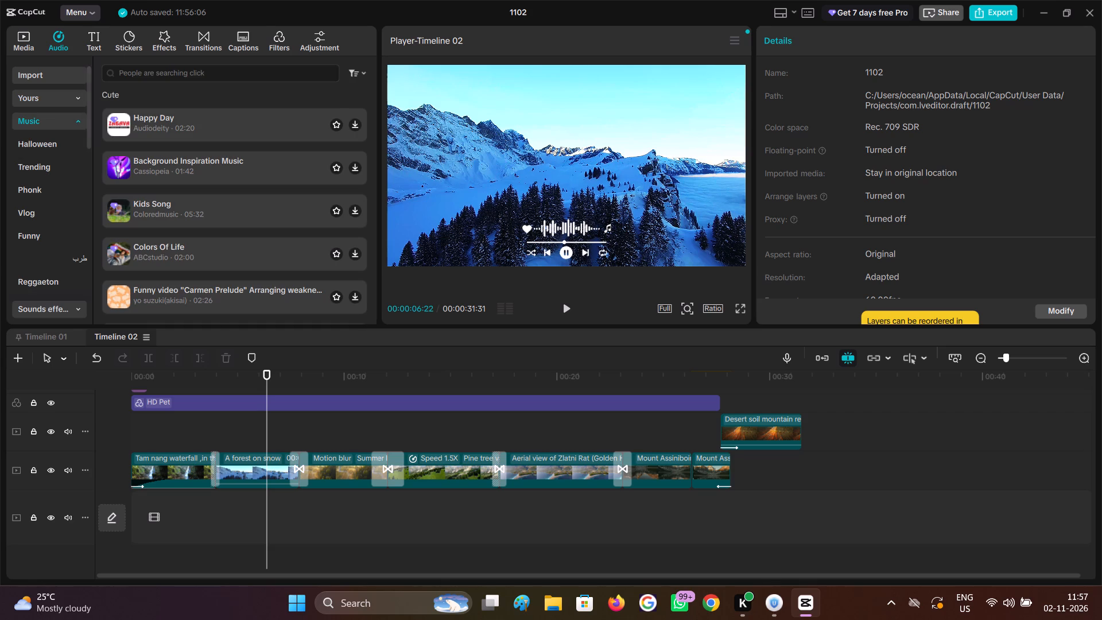
click(133, 75)
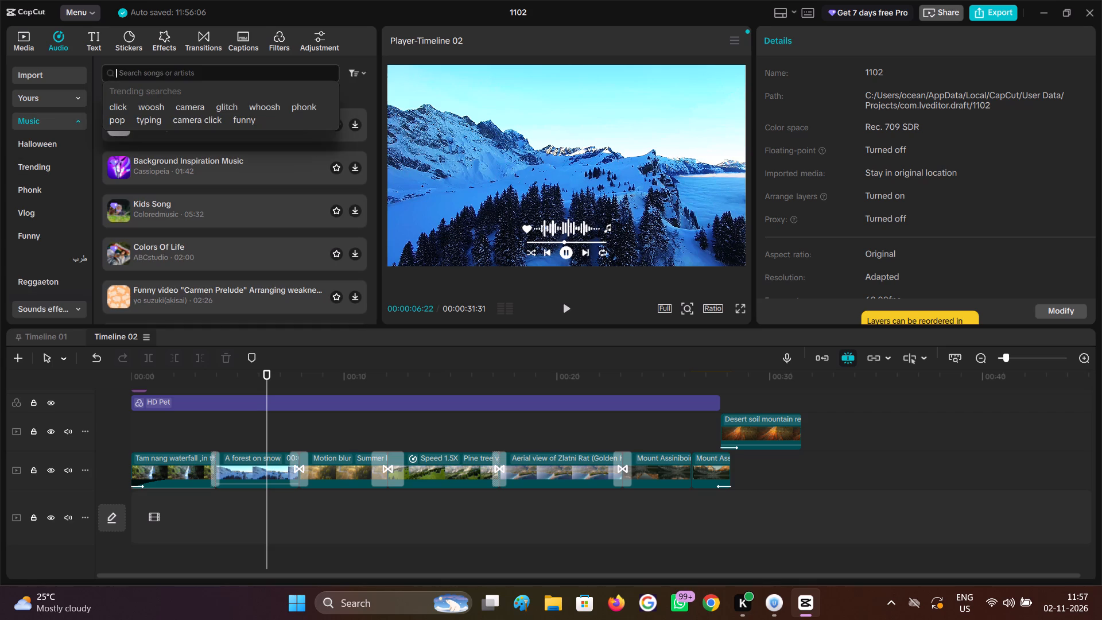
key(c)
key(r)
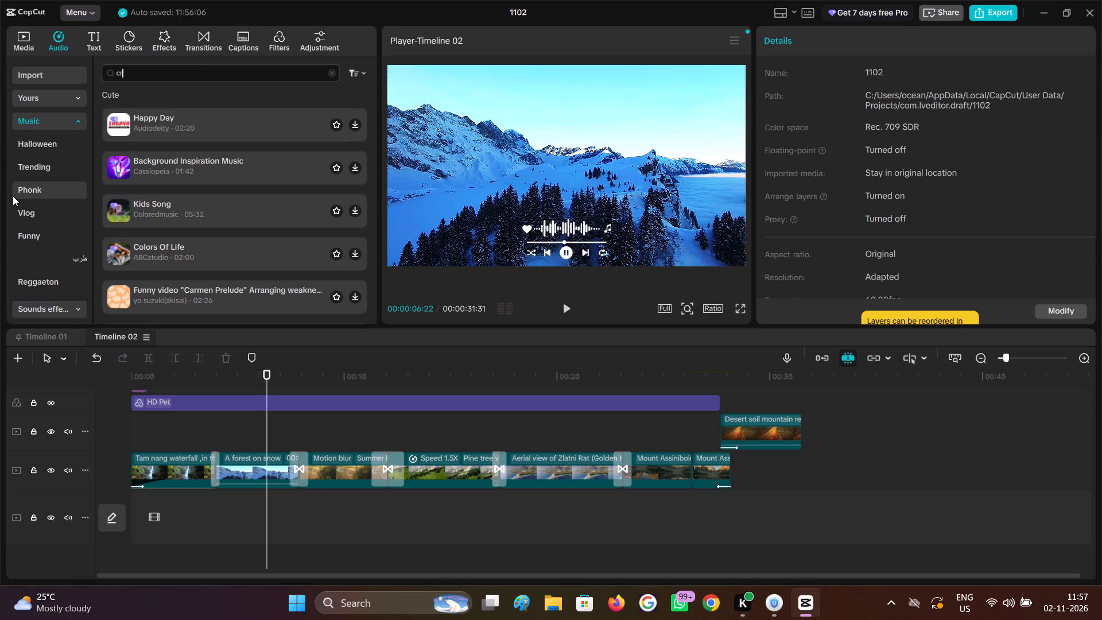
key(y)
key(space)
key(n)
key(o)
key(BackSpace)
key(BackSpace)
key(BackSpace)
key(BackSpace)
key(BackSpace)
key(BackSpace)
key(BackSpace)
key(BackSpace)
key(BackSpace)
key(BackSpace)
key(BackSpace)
Search the music library for "laugh now cry later".
key(l)
text(au)
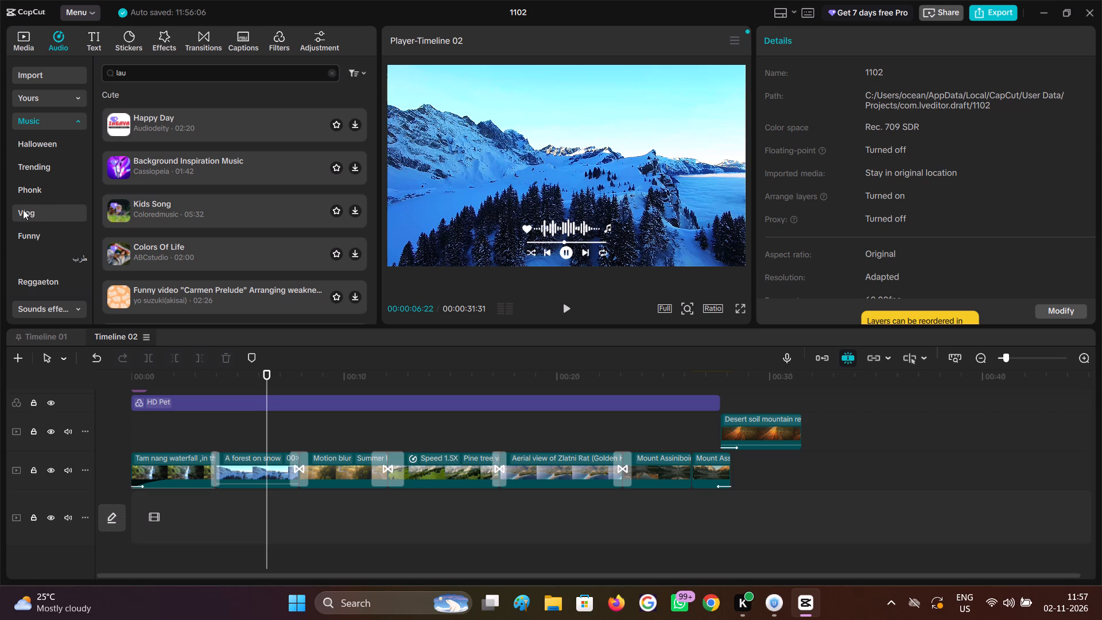
text(gh)
key(space)
key(space)
key(BackSpace)
key(n)
key(o)
text(w)
key(space)
key(c)
key(r)
text(y later)
key(Return)
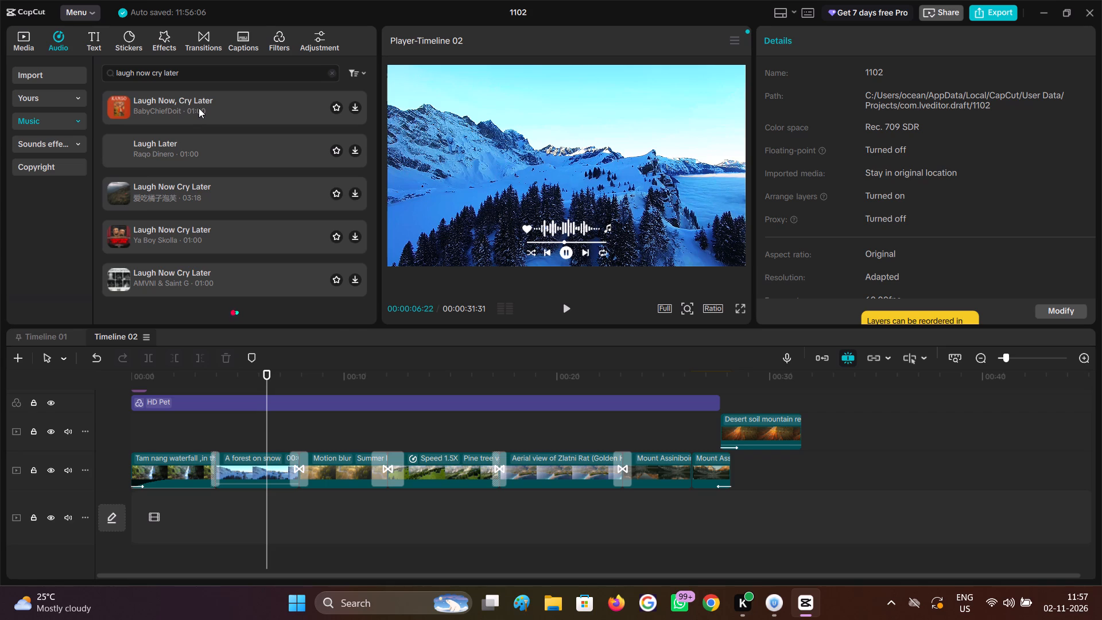
Listen to the Laugh Now, Cry Later tracks by BabyChiefDoit and by AMVNI & Saint G.
click(199, 108)
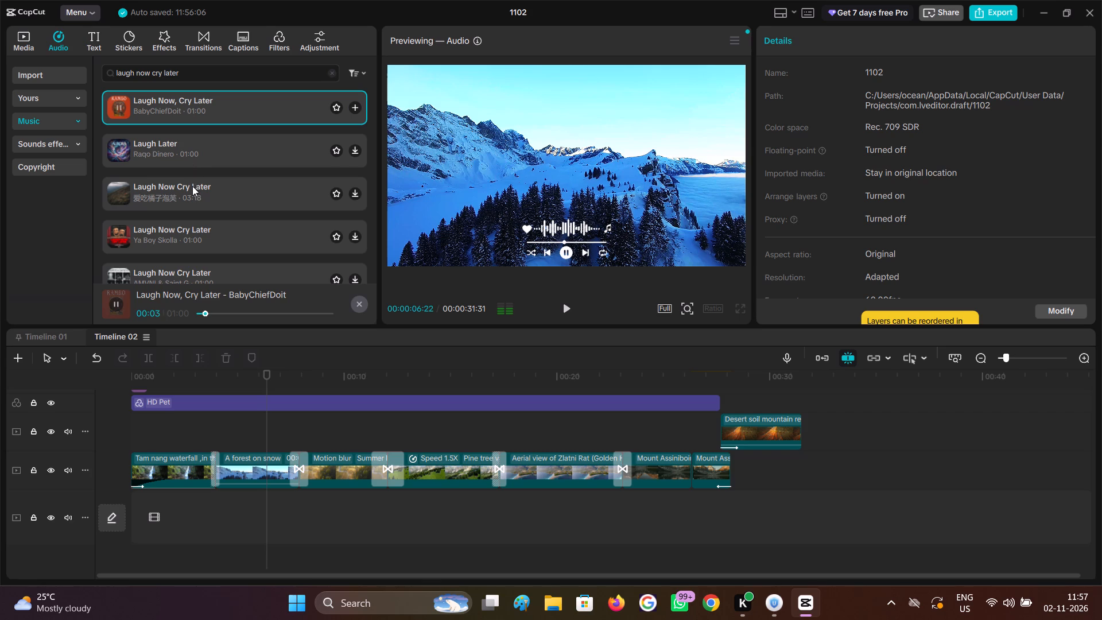
scroll(203, 184, down, 1)
click(263, 214)
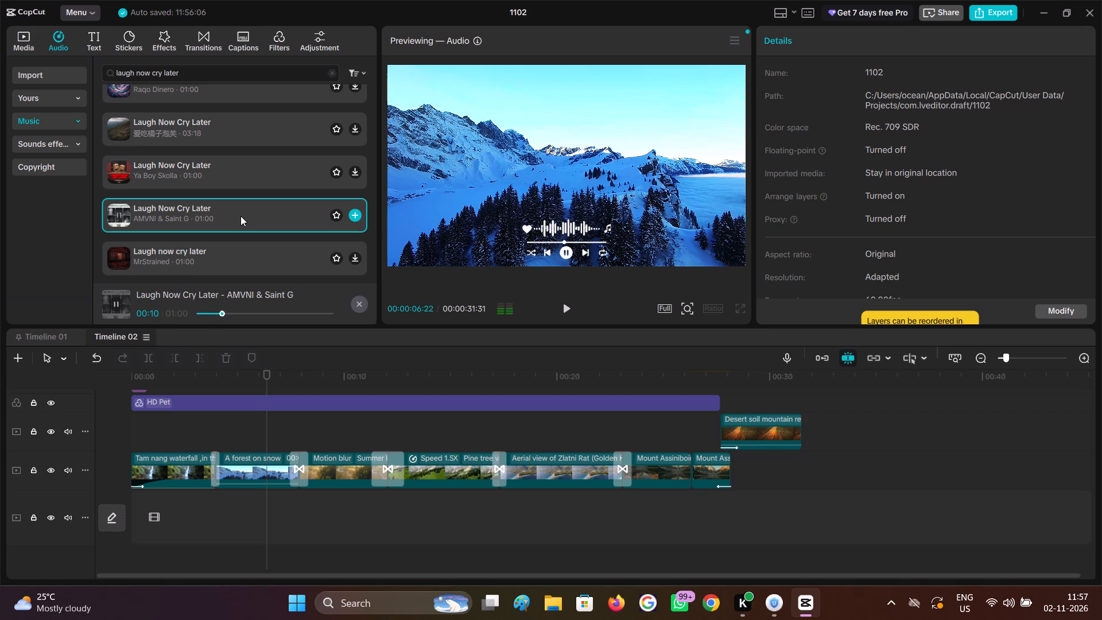
Look through the "laugh now cry later" results and listen to the BabyChiefDoit, Ya Boy Skolla and 03:18-long versions.
scroll(211, 243, down, 1)
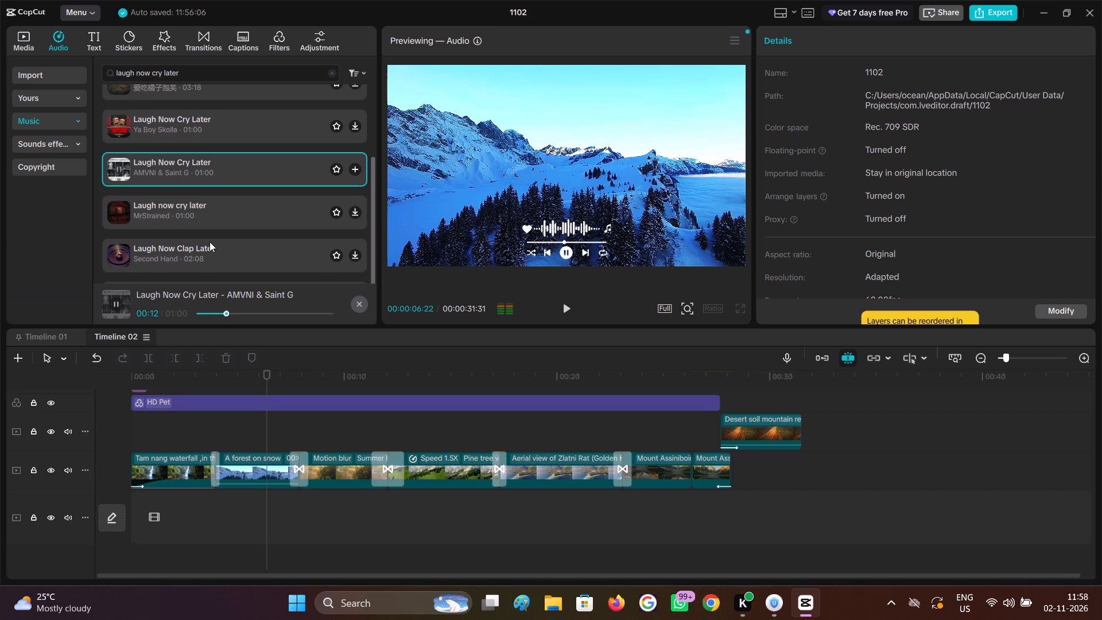
scroll(209, 241, down, 3)
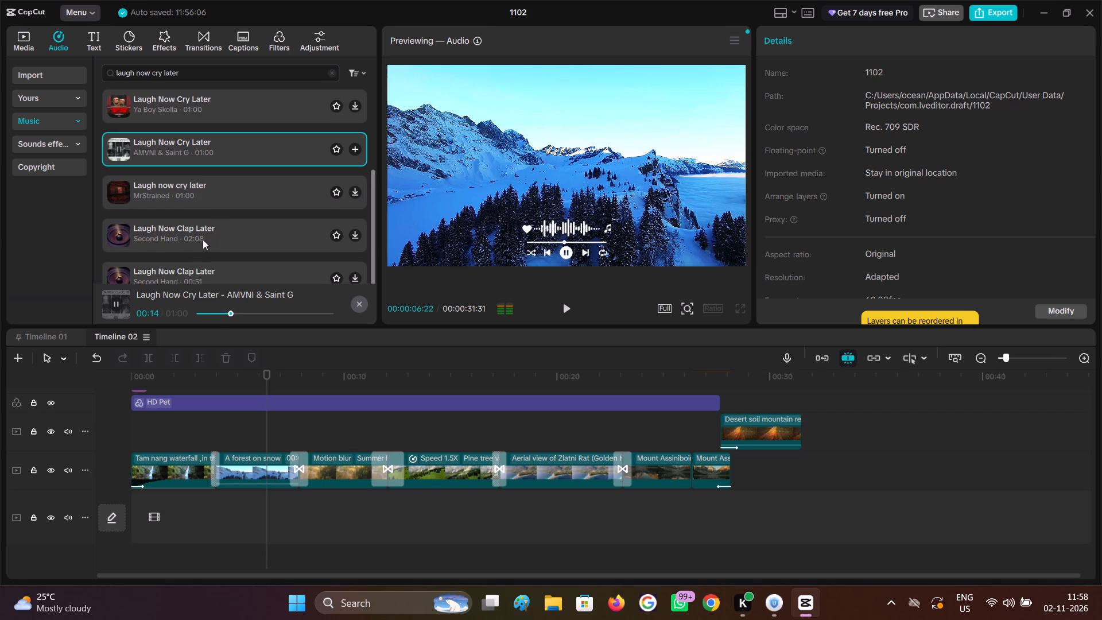
scroll(200, 238, up, 5)
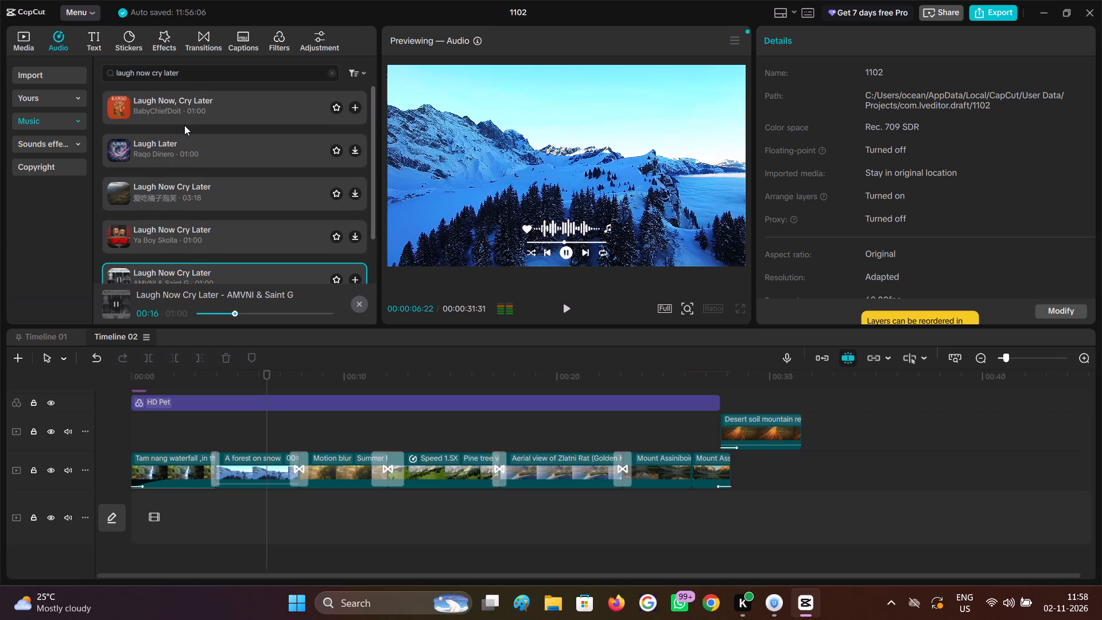
click(184, 117)
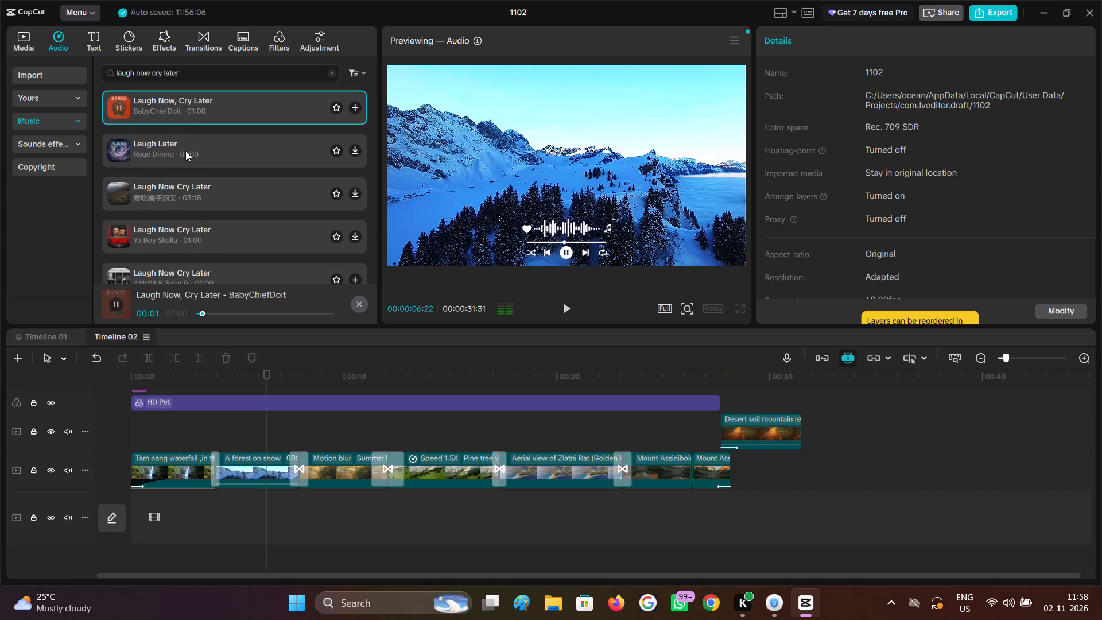
click(197, 202)
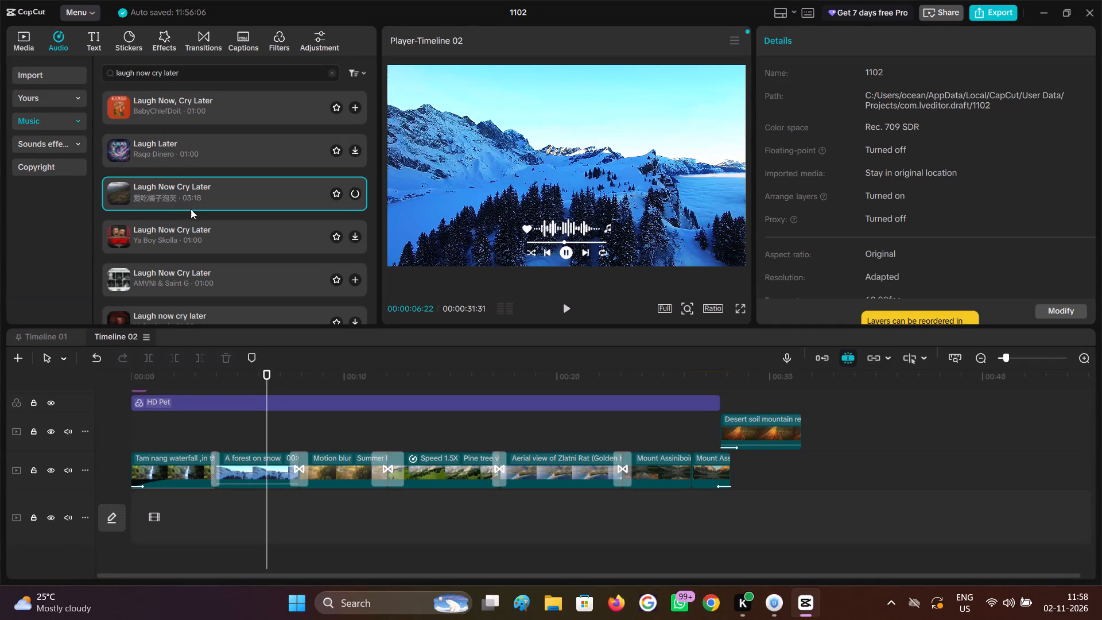
click(184, 233)
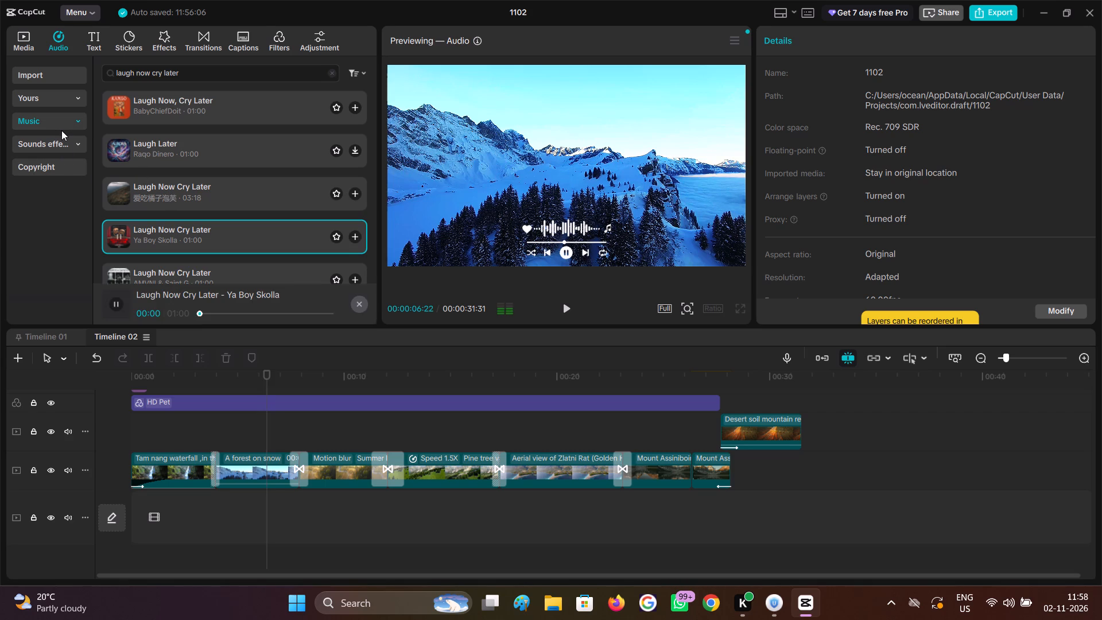
click(179, 191)
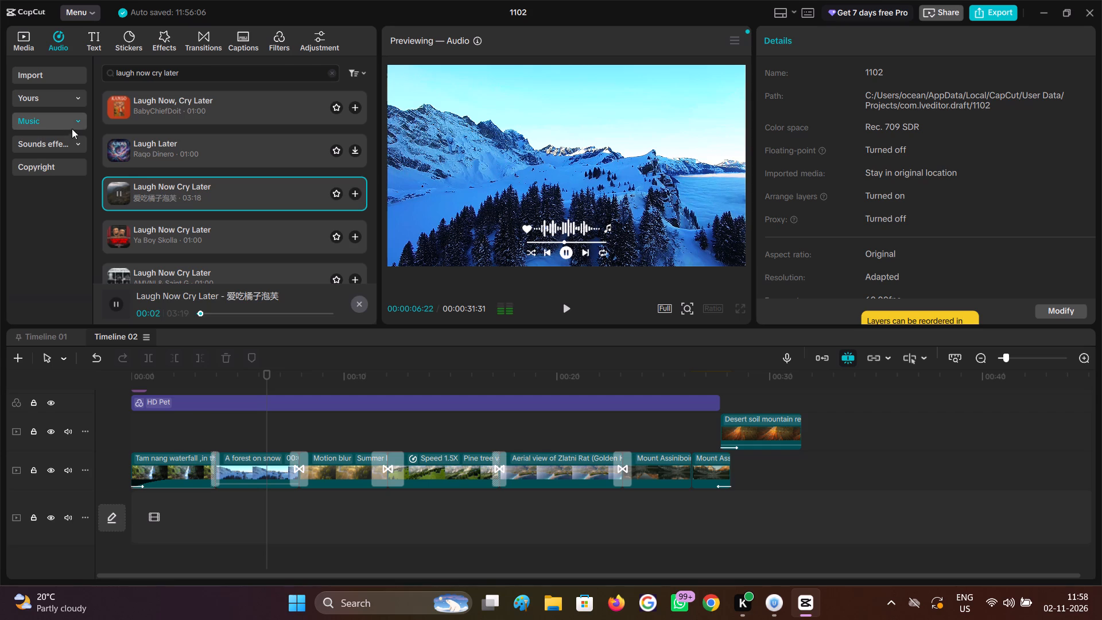
Browse the Trending music category and audition Happy Guitare, I'll Never Let You Go and FREAKED OUT.
click(72, 127)
click(71, 145)
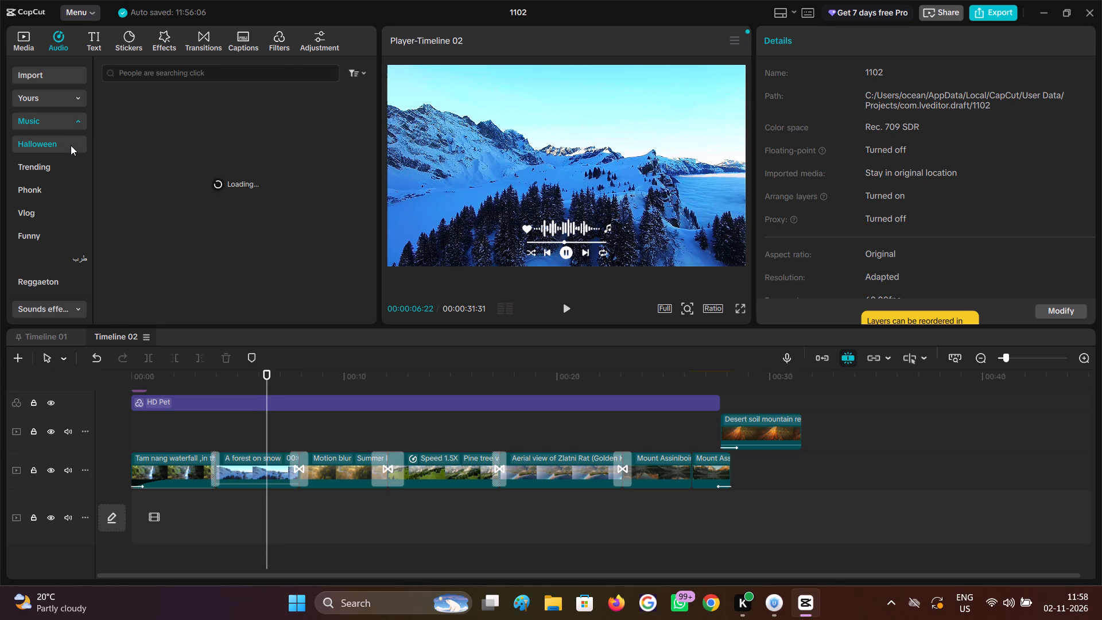
click(49, 171)
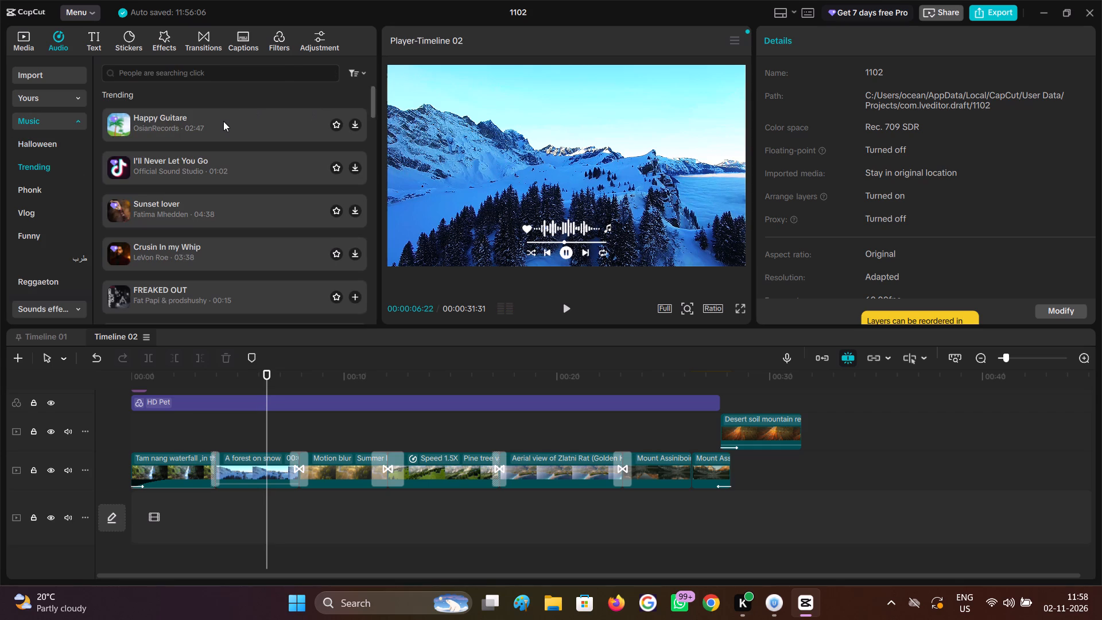
click(223, 123)
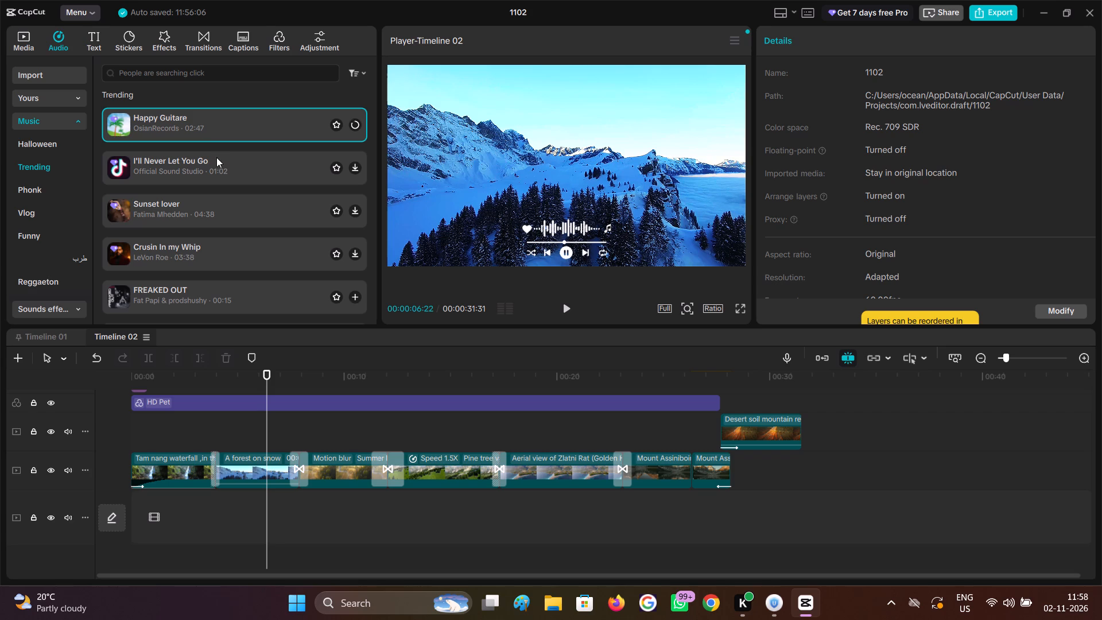
click(216, 162)
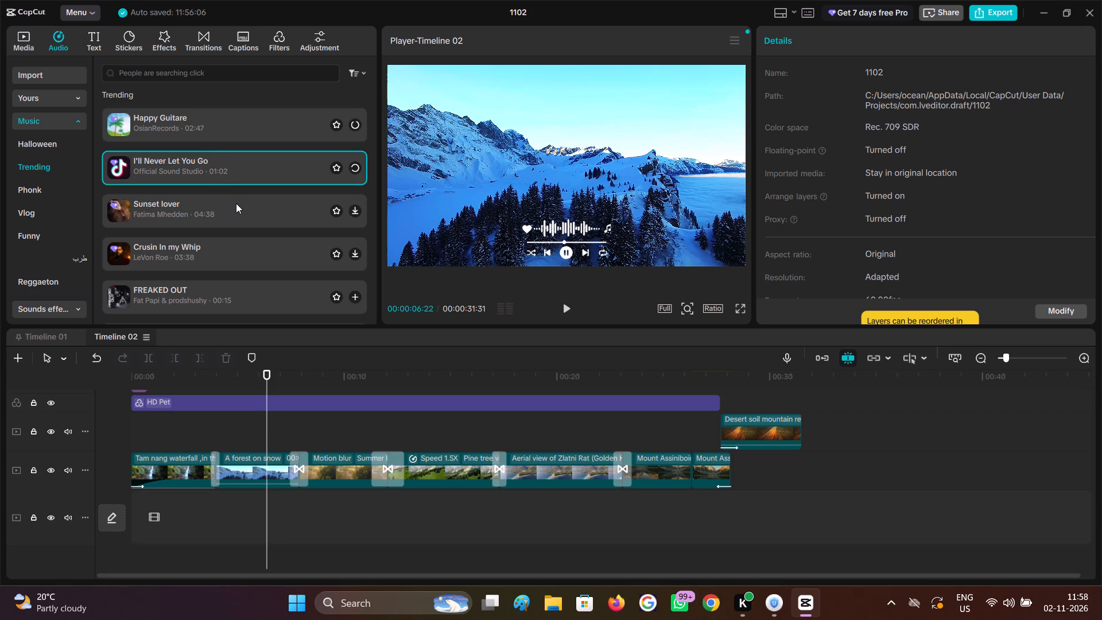
scroll(236, 203, down, 1)
click(250, 241)
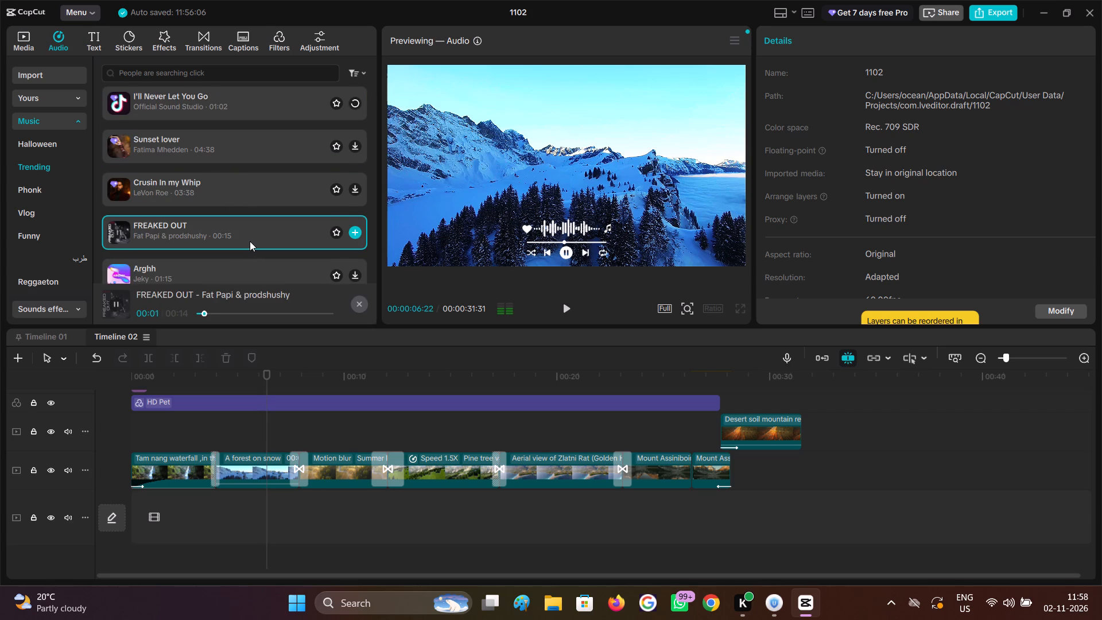
Look further through the Trending music for a suitable song, trying the track Diamonds by 1019.
scroll(250, 241, down, 1)
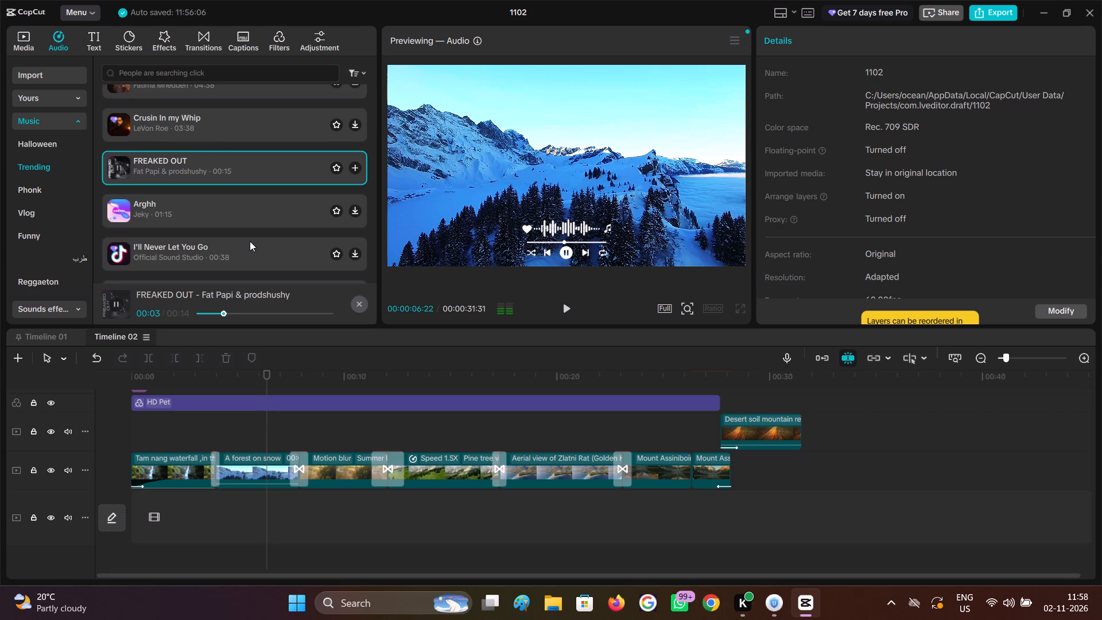
scroll(247, 241, down, 1)
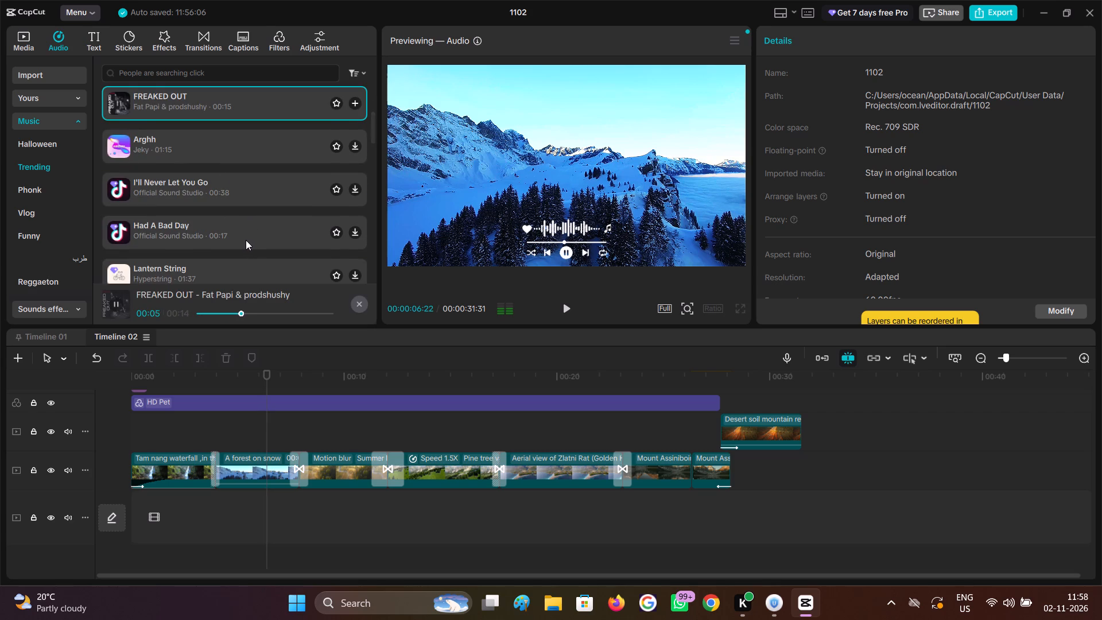
scroll(245, 240, down, 3)
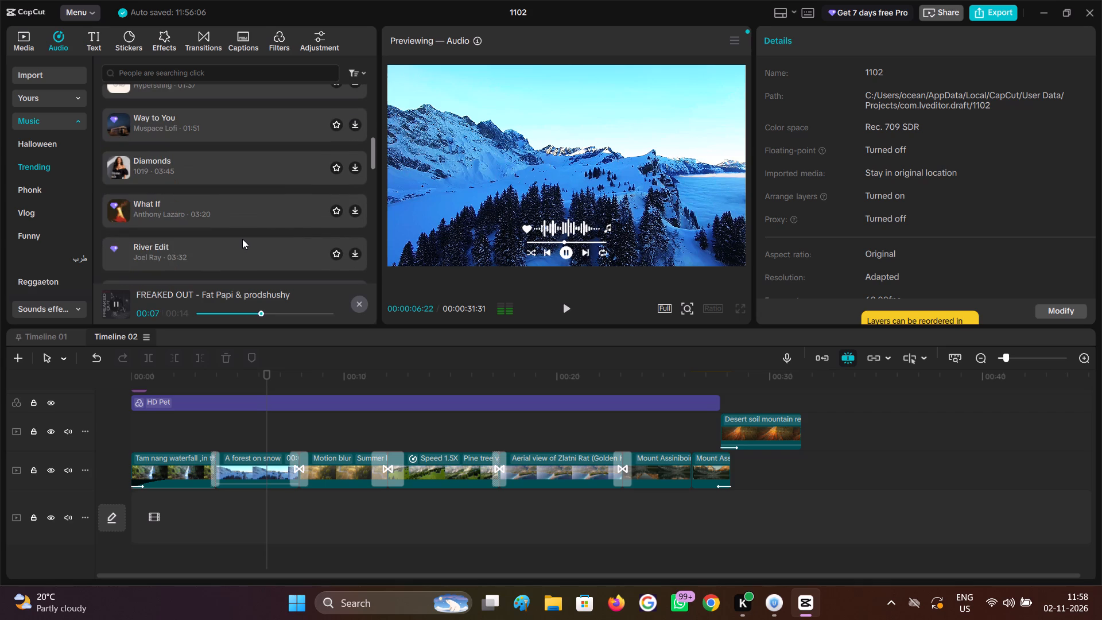
click(216, 173)
scroll(214, 186, down, 1)
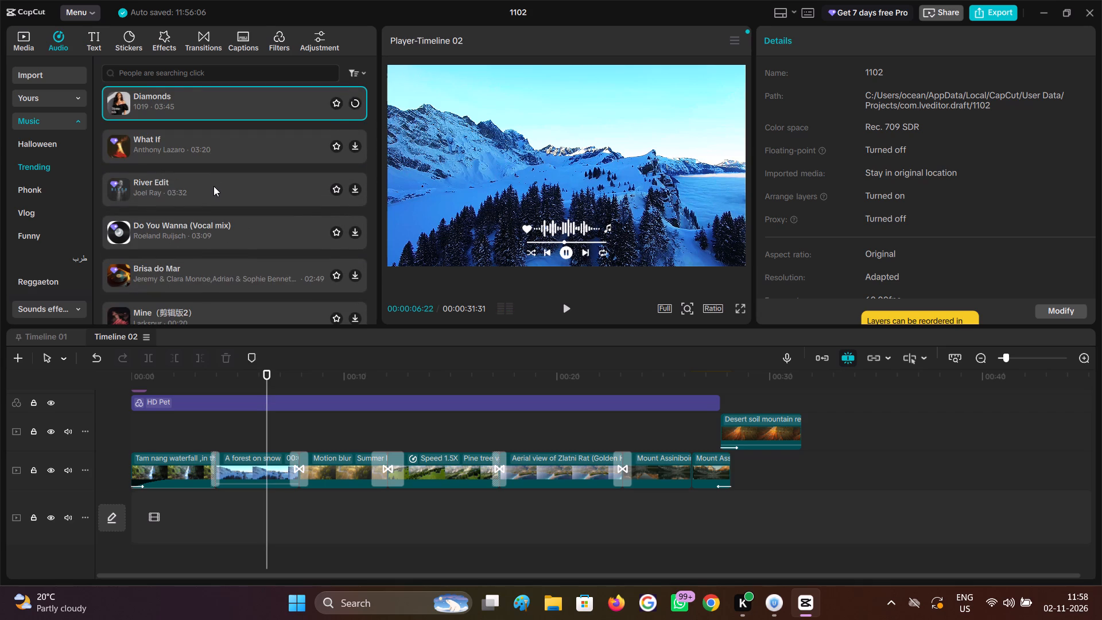
scroll(214, 186, down, 2)
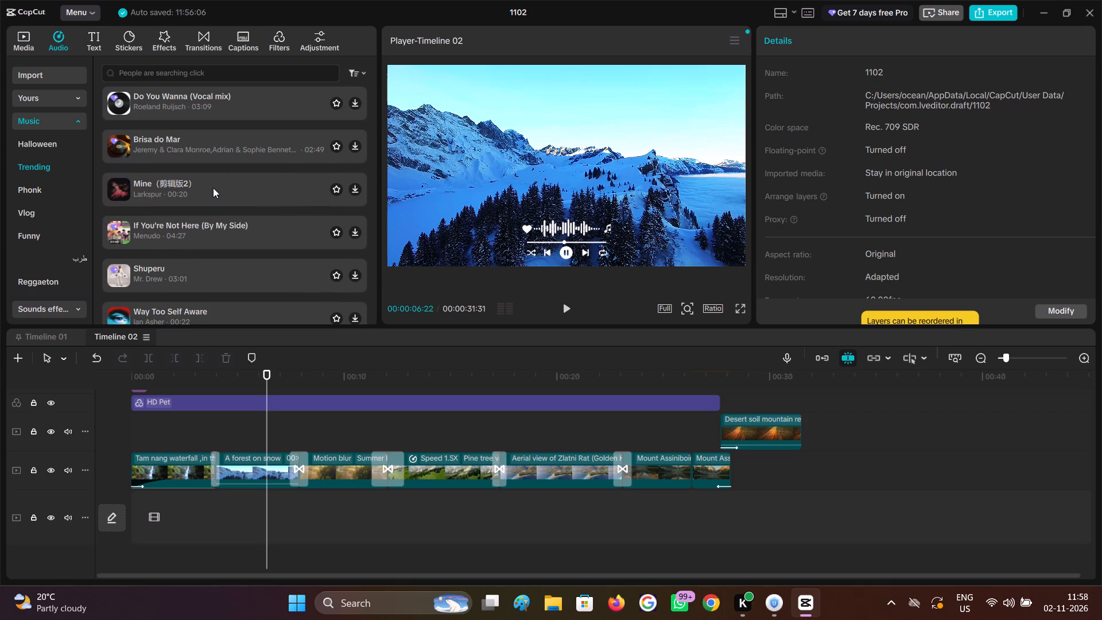
scroll(213, 188, down, 1)
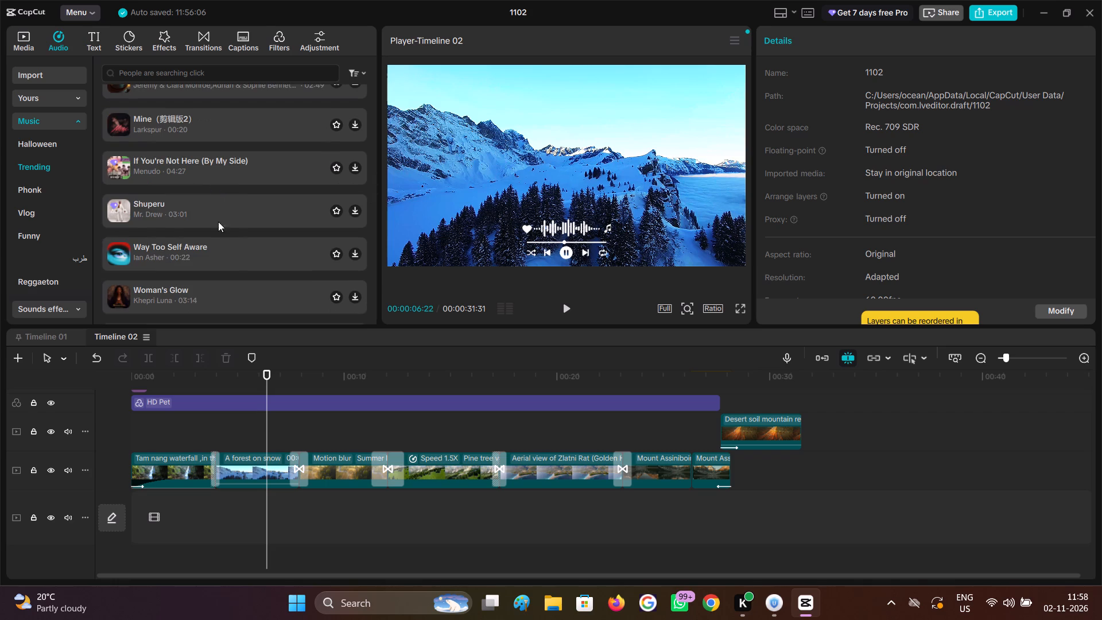
Audition Way Too Self Aware by Ian Asher, add it as background music and align it to the timeline's start.
click(230, 257)
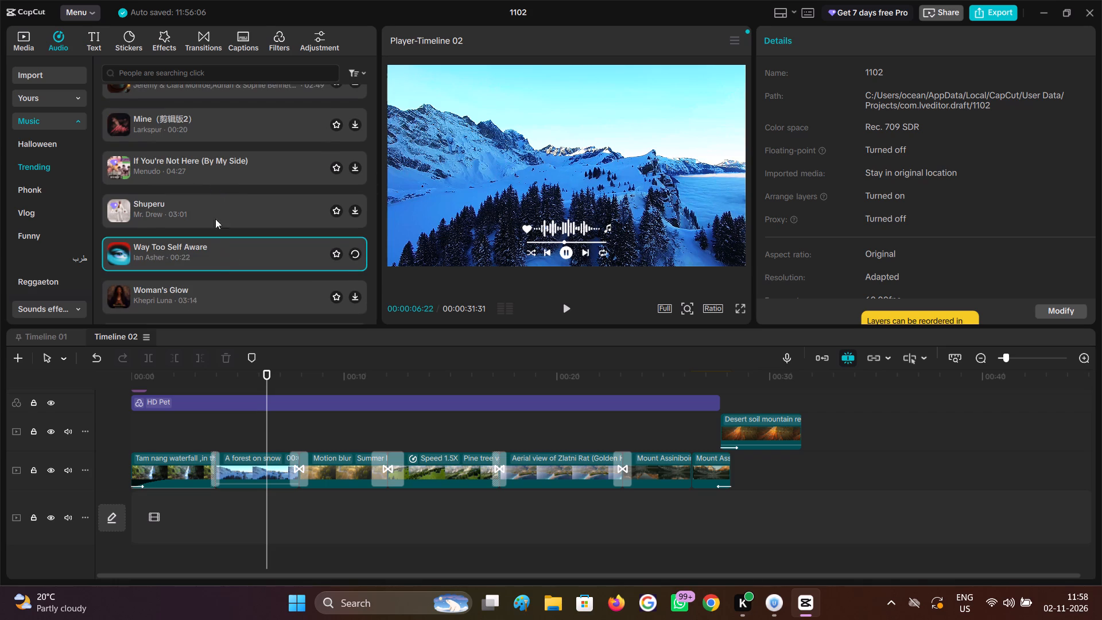
scroll(206, 181, down, 1)
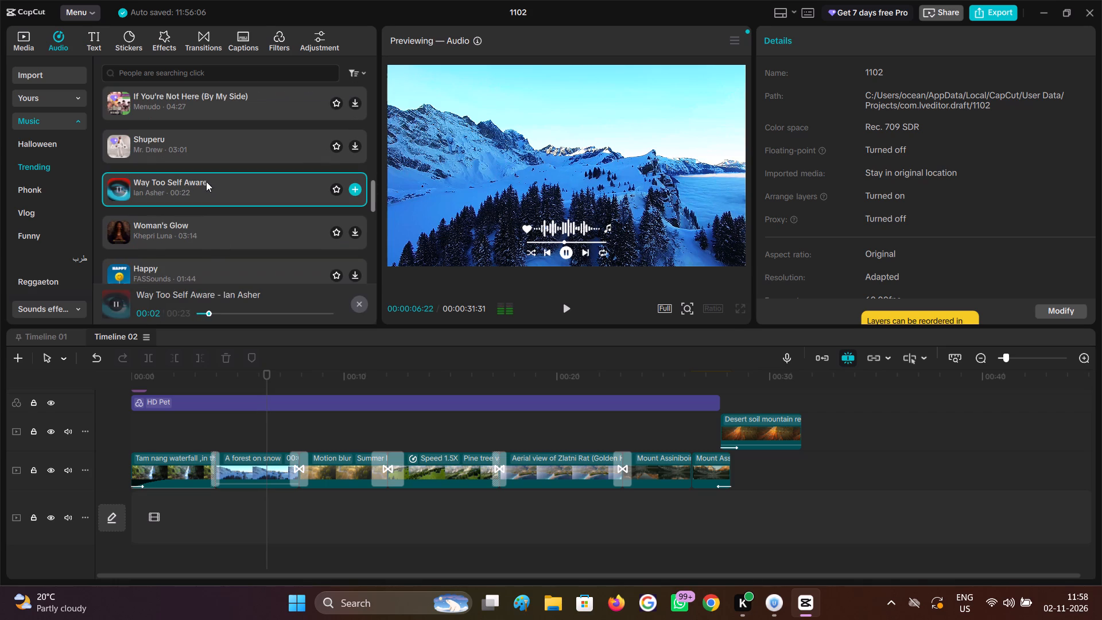
scroll(204, 182, down, 1)
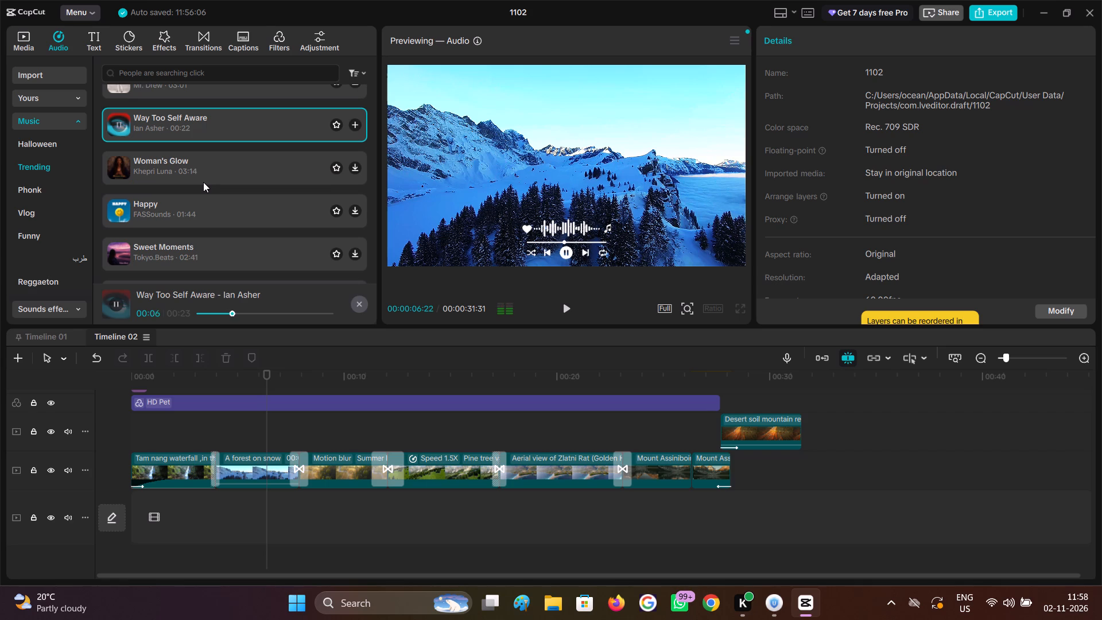
click(353, 125)
drag(354, 545, 238, 508)
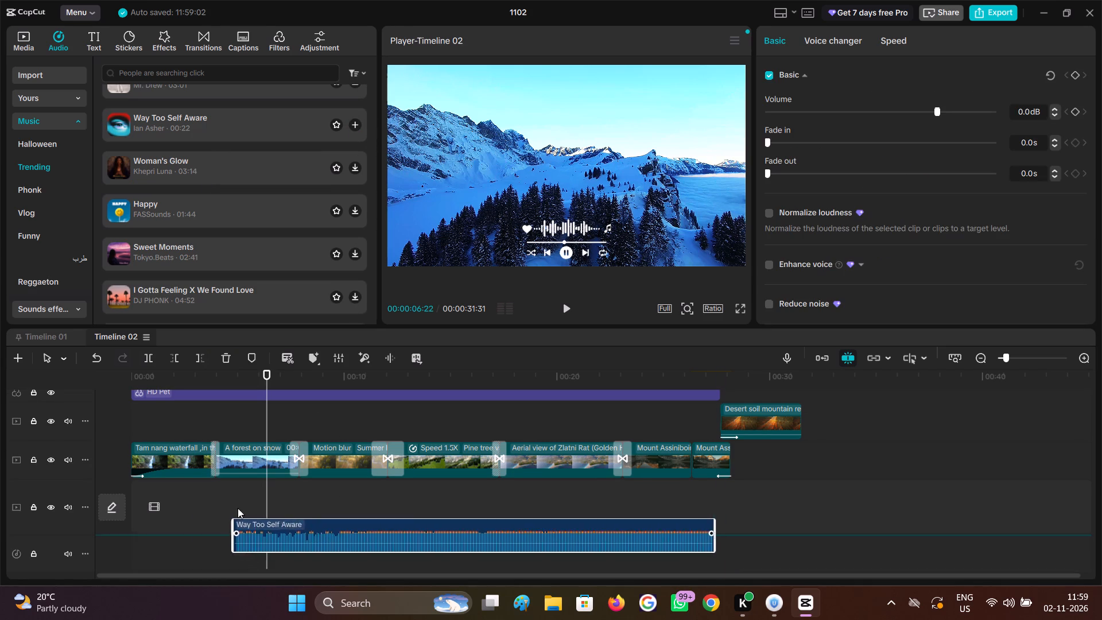
drag(238, 508, 172, 489)
Play the montage from near its beginning to check it against the Way Too Self Aware music.
click(176, 423)
drag(176, 423, 142, 439)
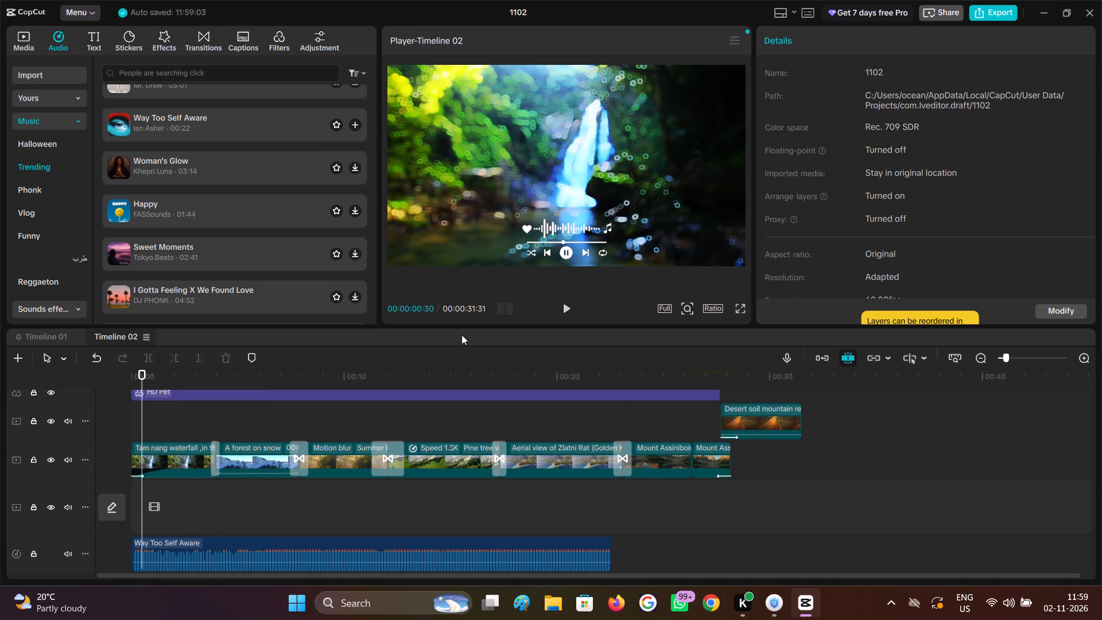
click(573, 305)
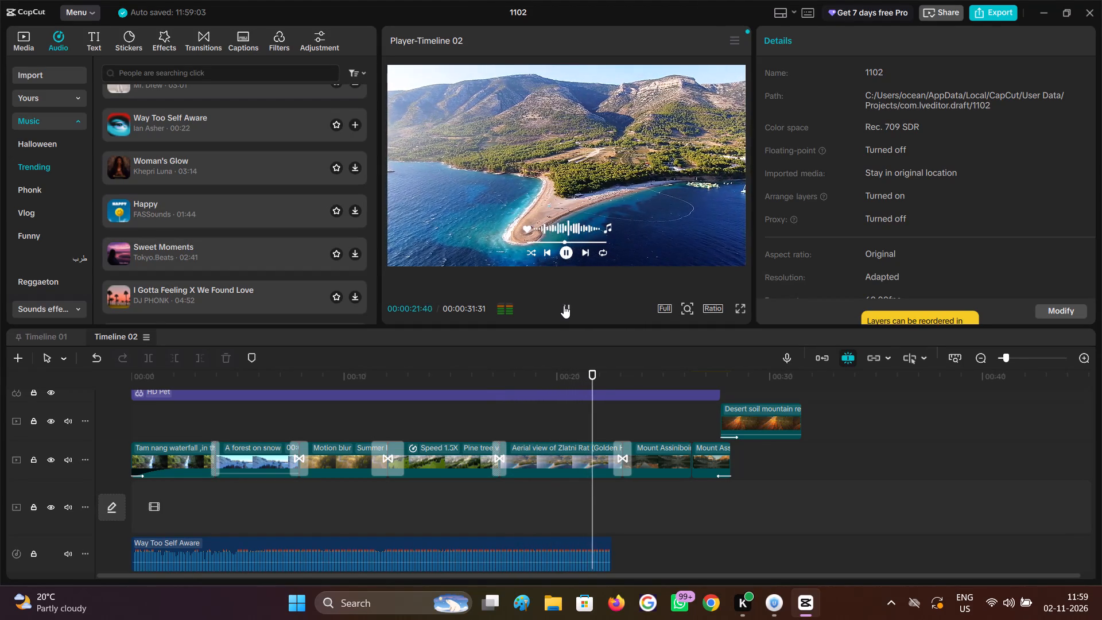
click(564, 305)
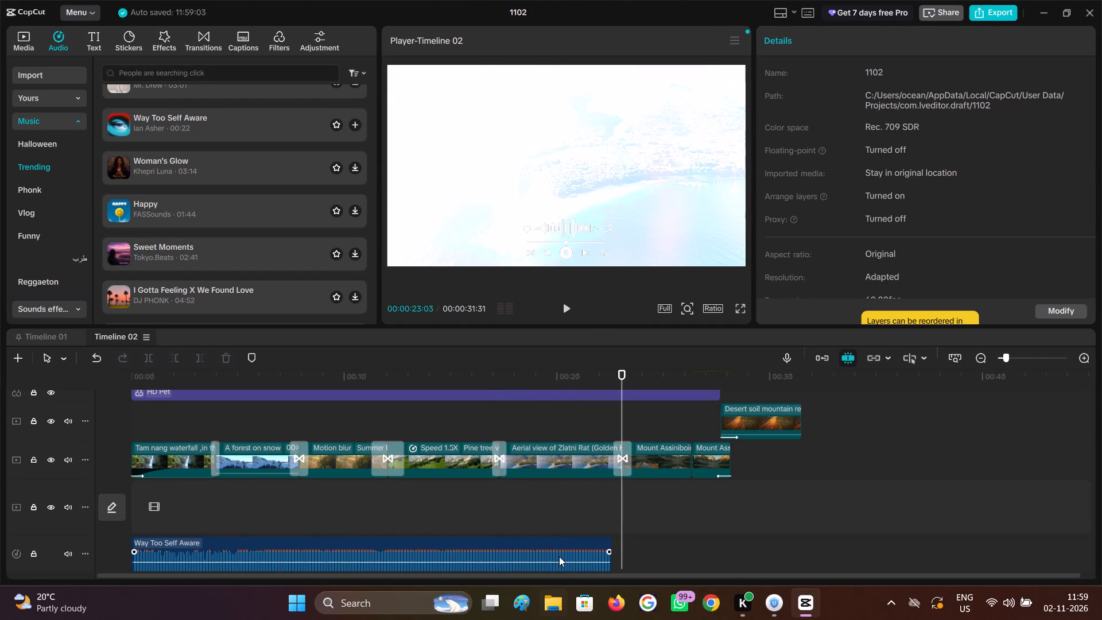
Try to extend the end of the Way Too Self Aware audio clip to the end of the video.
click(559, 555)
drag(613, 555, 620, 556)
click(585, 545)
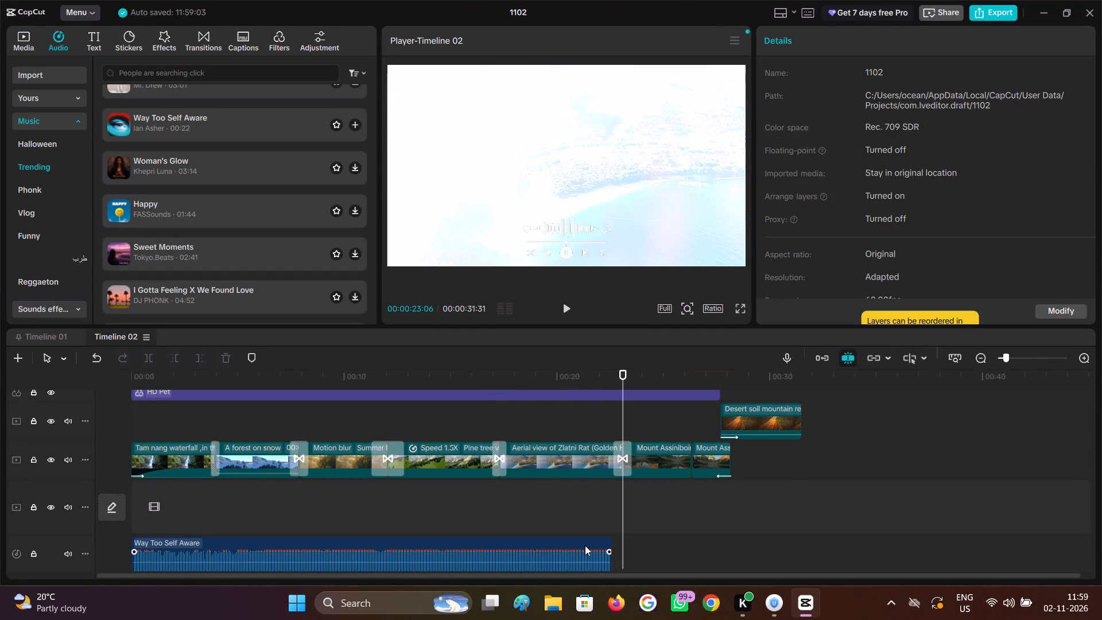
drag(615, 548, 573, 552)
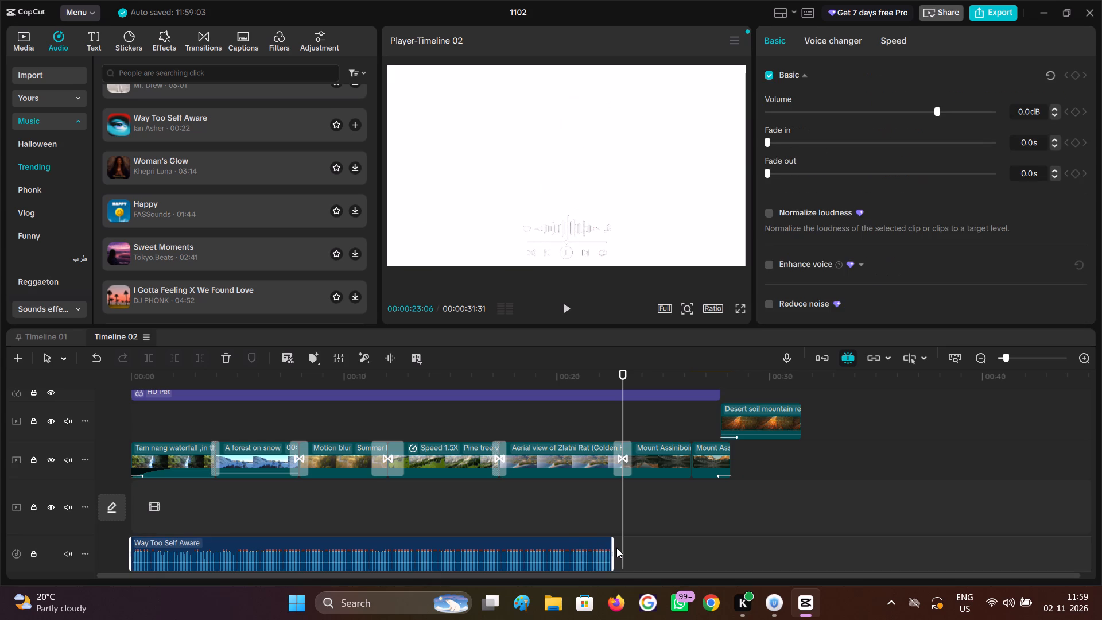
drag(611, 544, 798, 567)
Return the playhead to the timeline's start, look through more Trending music and listen to Heat Waves(int) by TMEQQ.
click(410, 519)
drag(409, 519, 84, 499)
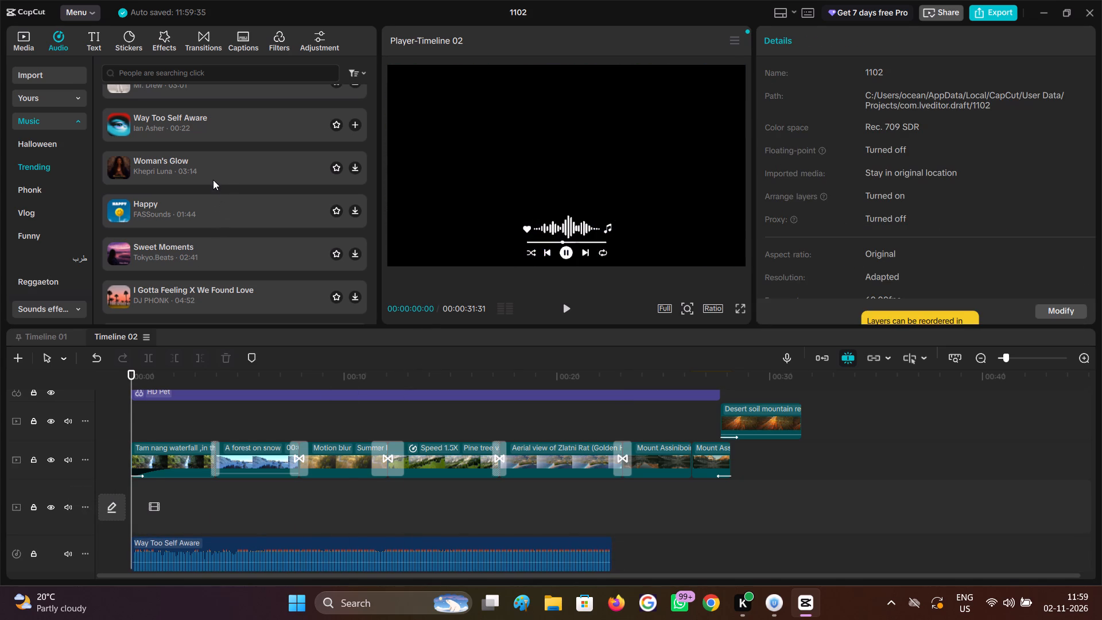
scroll(212, 196, up, 2)
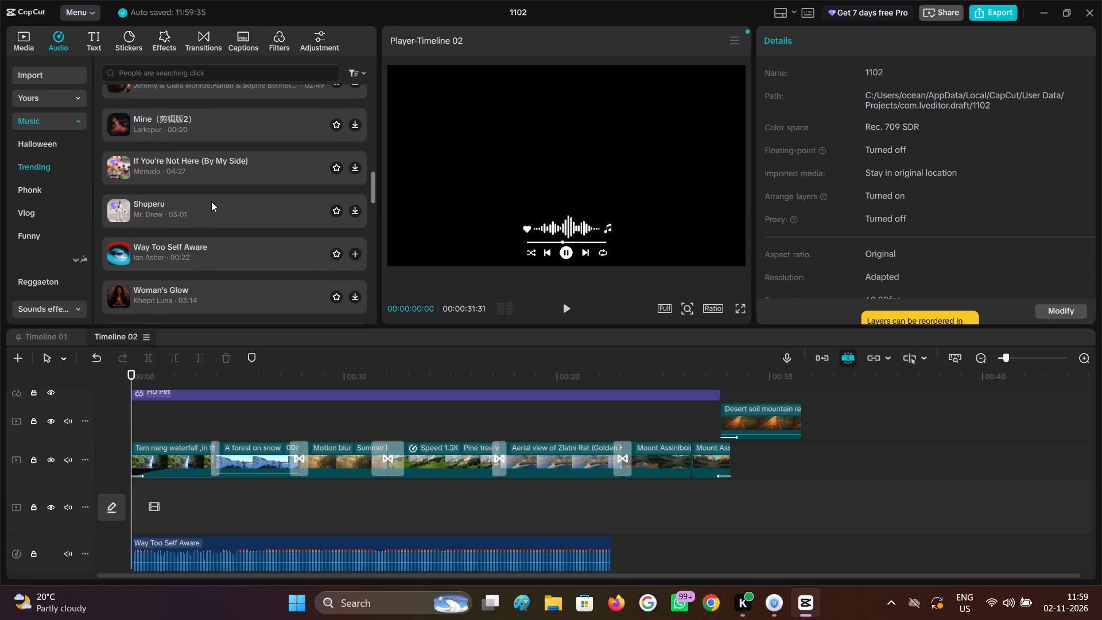
scroll(211, 201, down, 3)
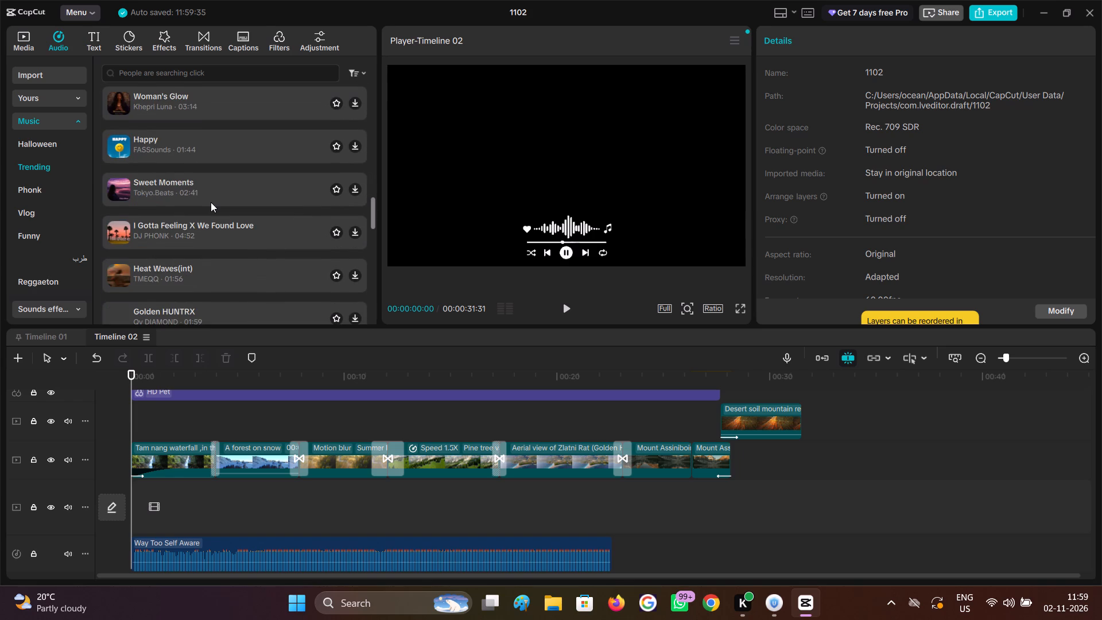
scroll(209, 204, down, 1)
click(205, 211)
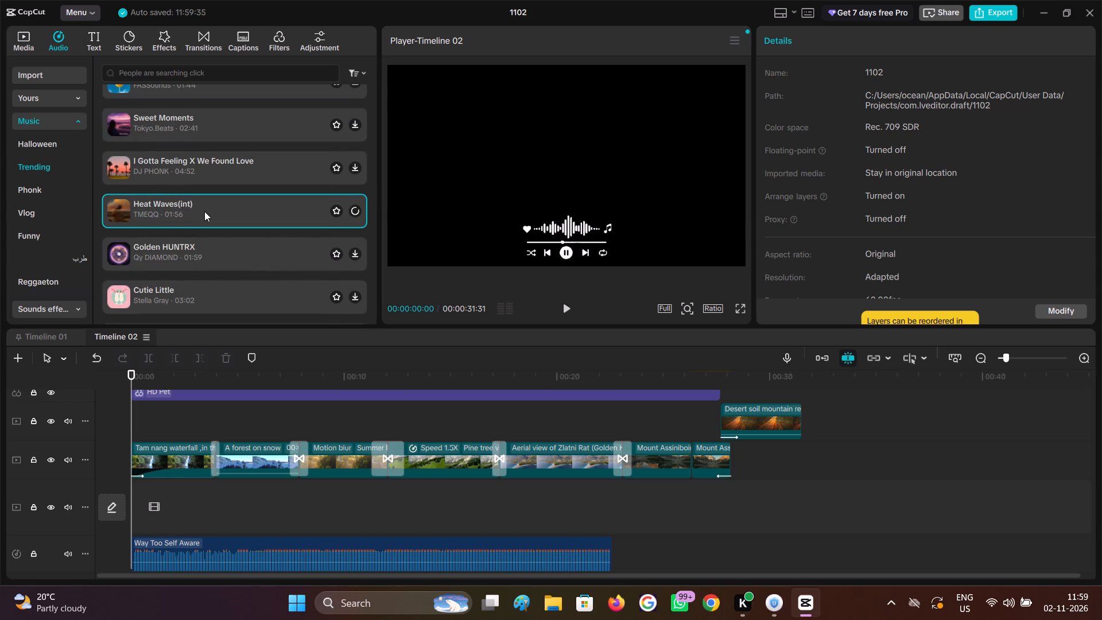
scroll(204, 211, down, 1)
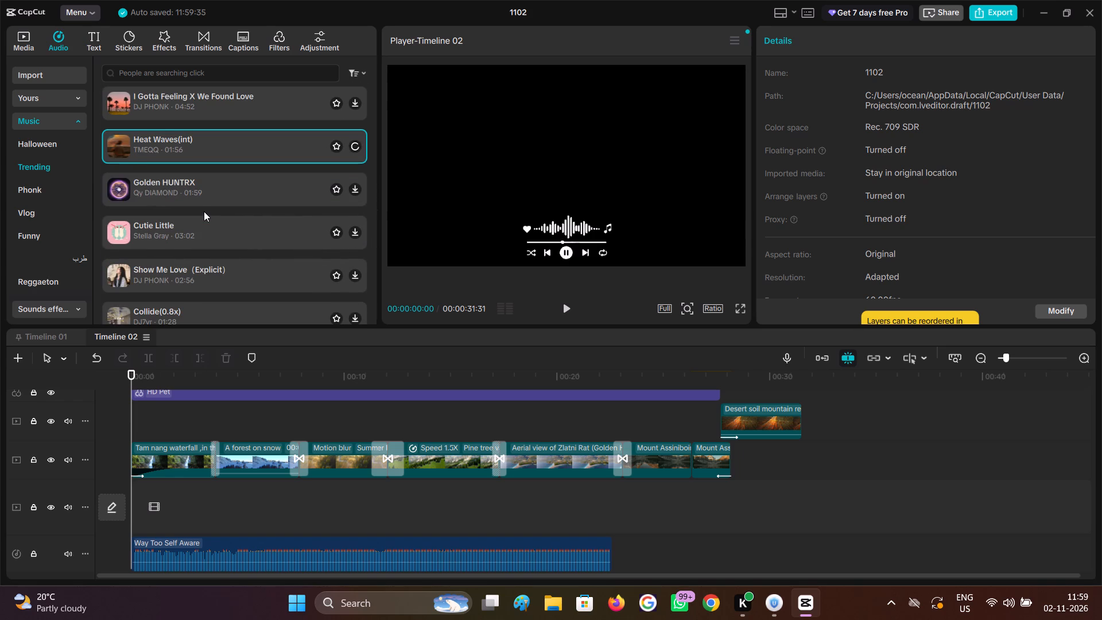
scroll(197, 235, down, 1)
scroll(197, 235, up, 1)
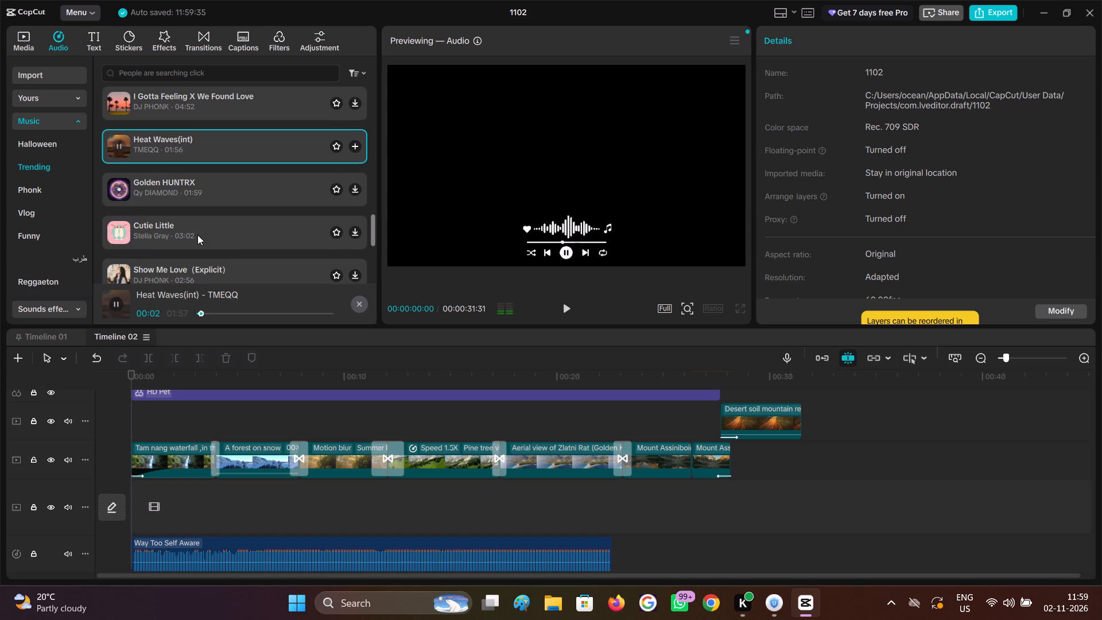
Replace the Way Too Self Aware background audio with Heat Waves(int) by TMEQQ at the timeline's start.
click(304, 553)
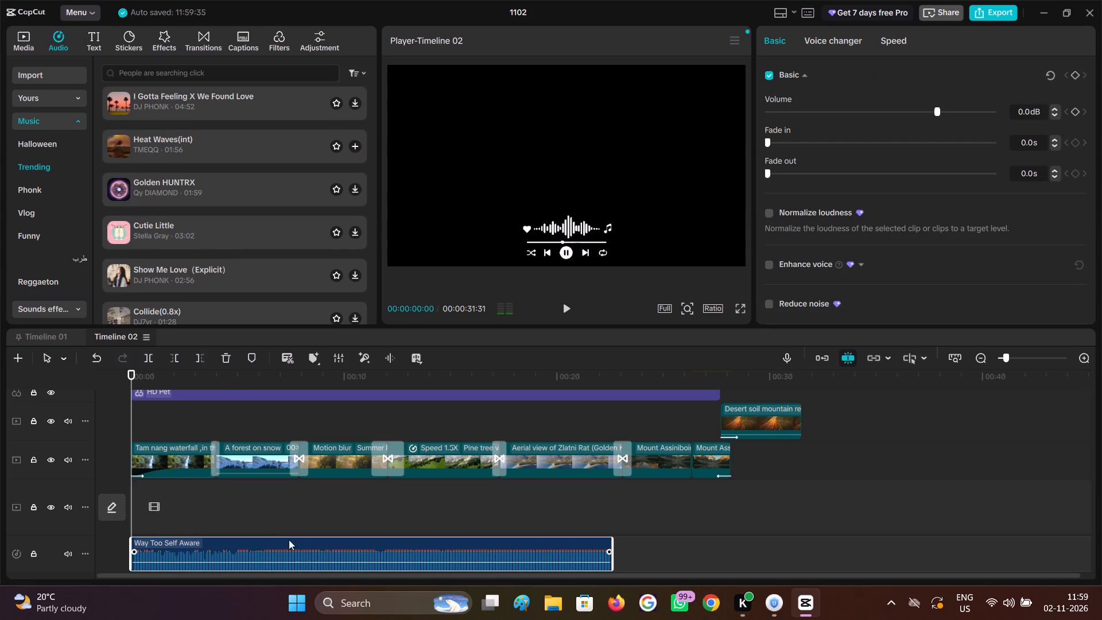
click(227, 356)
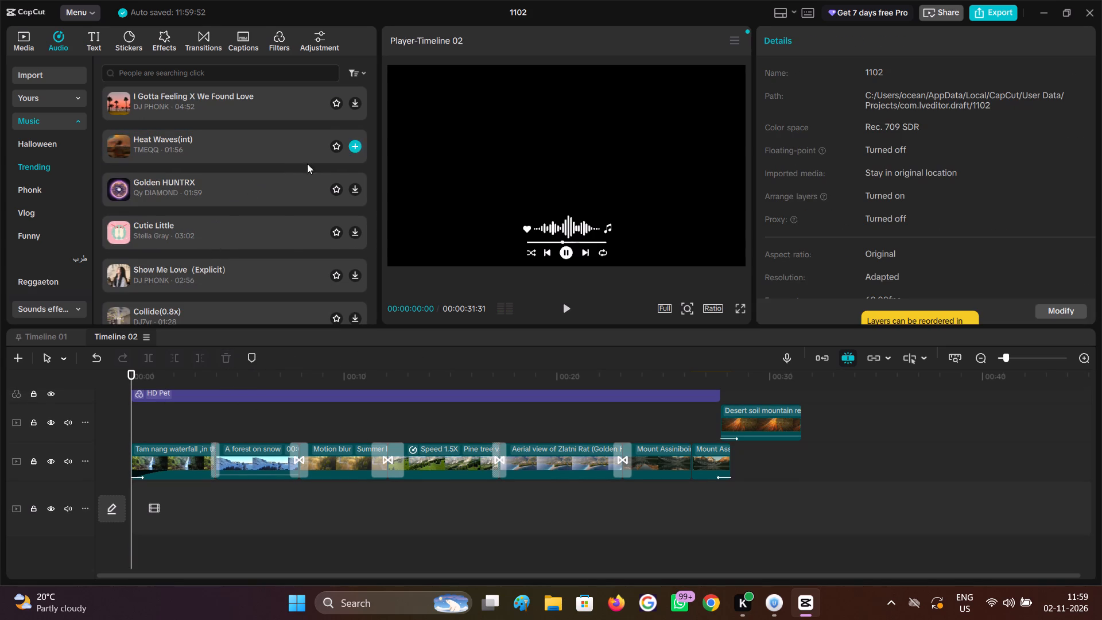
click(356, 144)
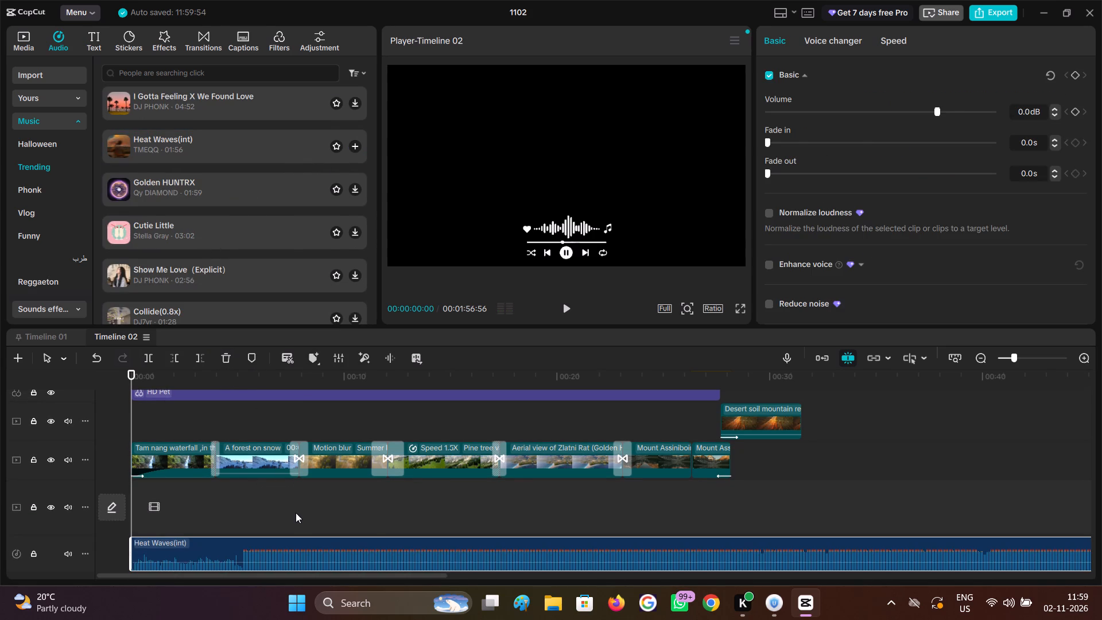
Play the start of the snowy forest clip to check it against the Heat Waves(int) music.
click(250, 510)
drag(249, 510, 230, 503)
click(561, 305)
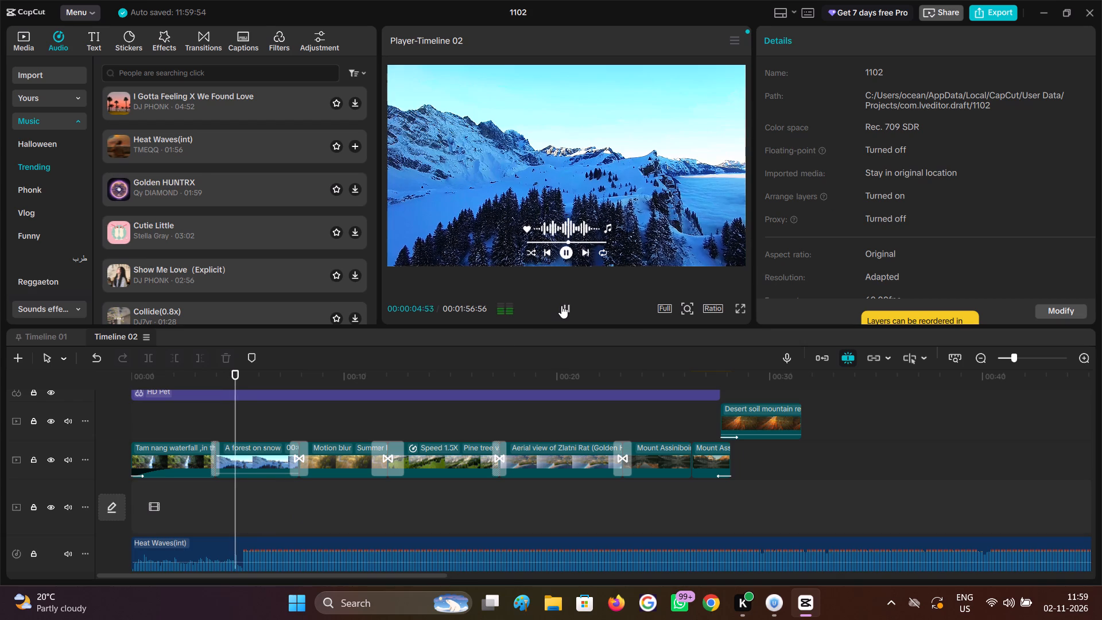
click(561, 305)
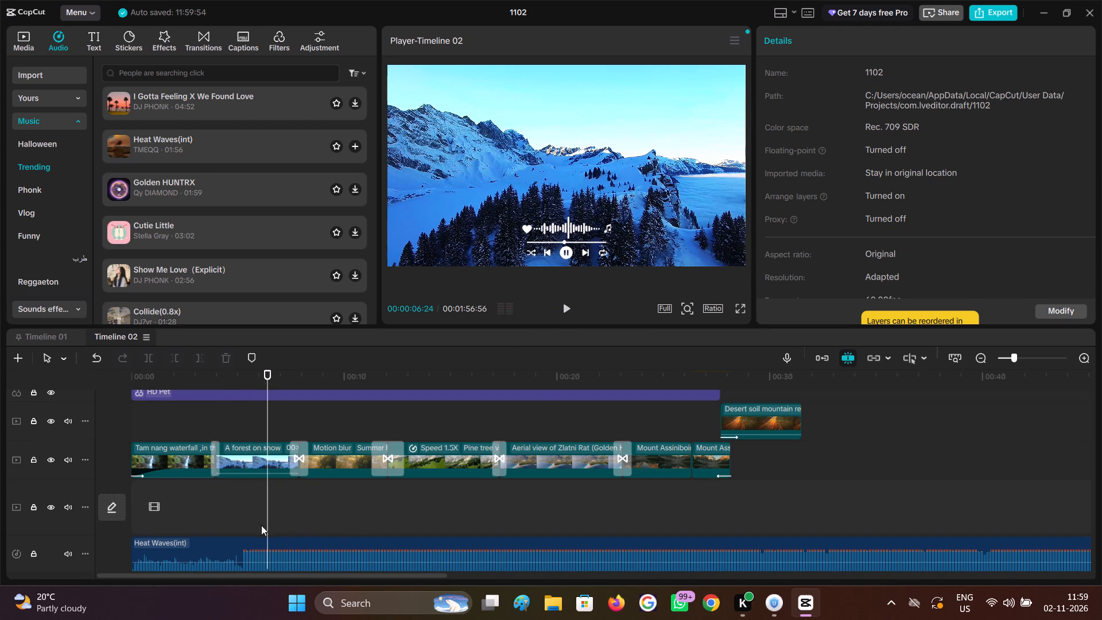
Trim the beginning of the Heat Waves(int) clip up to 00:00:01:23 and move the clip back to the timeline's start.
click(258, 523)
drag(257, 520, 186, 522)
click(209, 553)
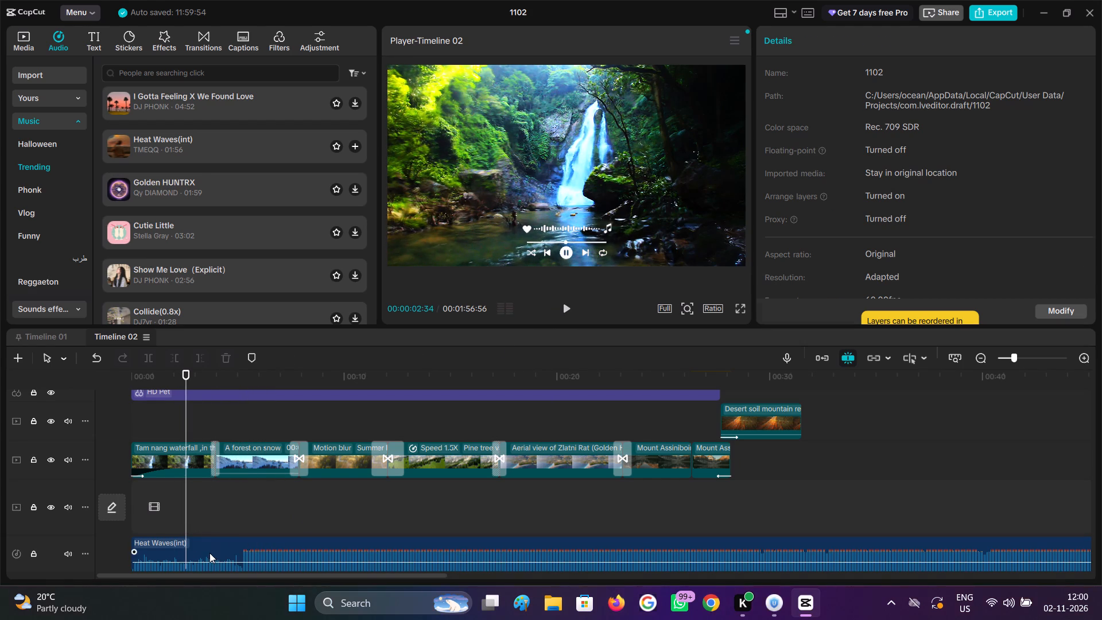
drag(189, 514, 161, 494)
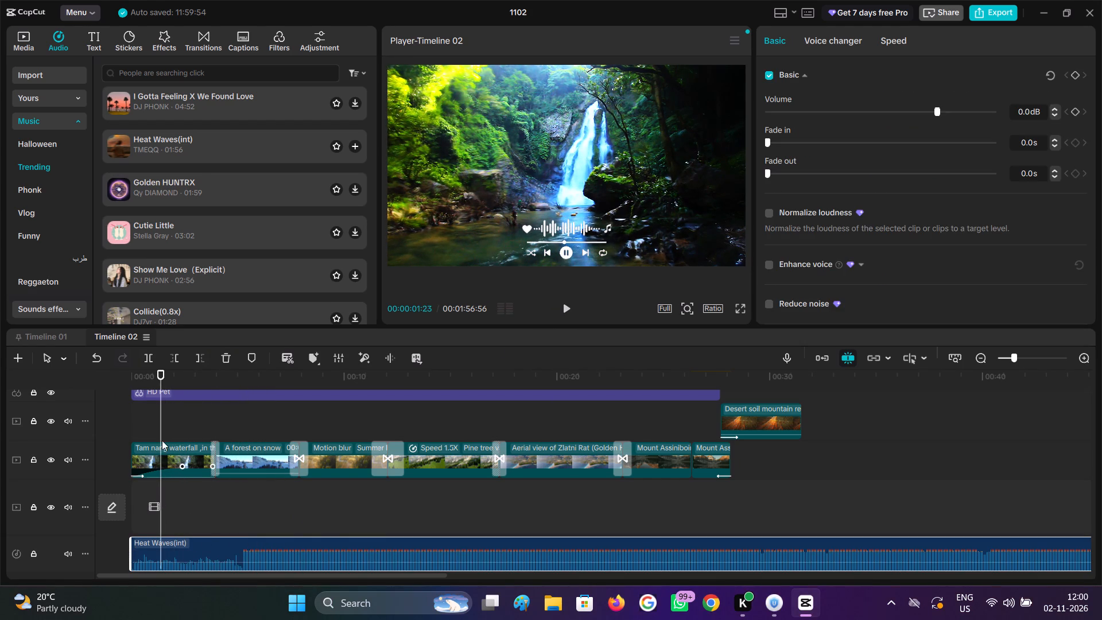
click(181, 358)
drag(260, 545, 238, 548)
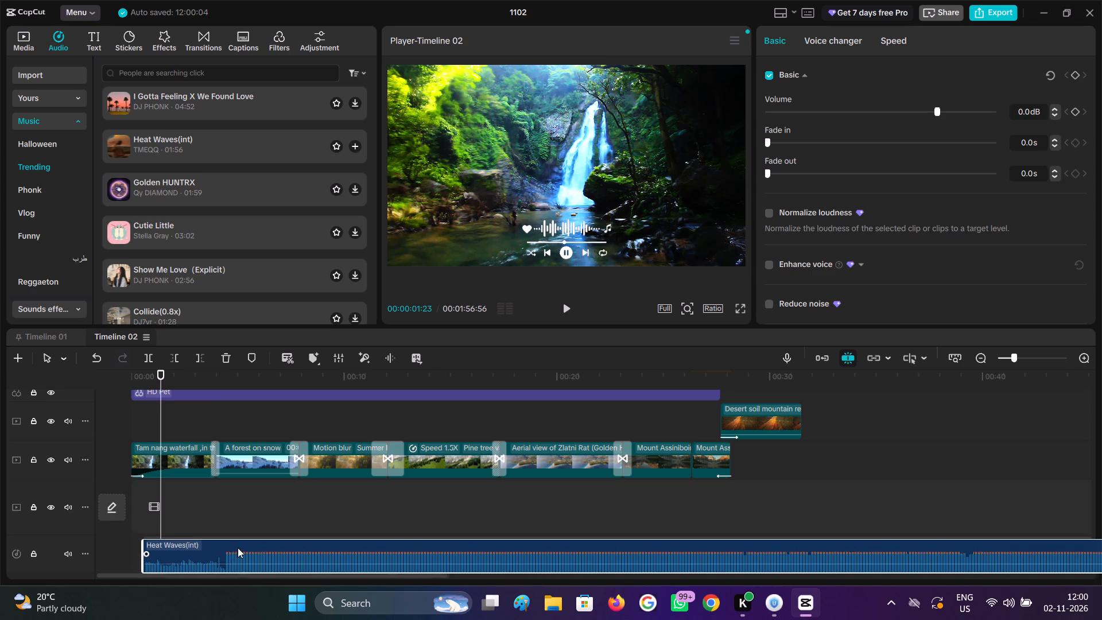
drag(238, 548, 227, 545)
drag(218, 545, 192, 541)
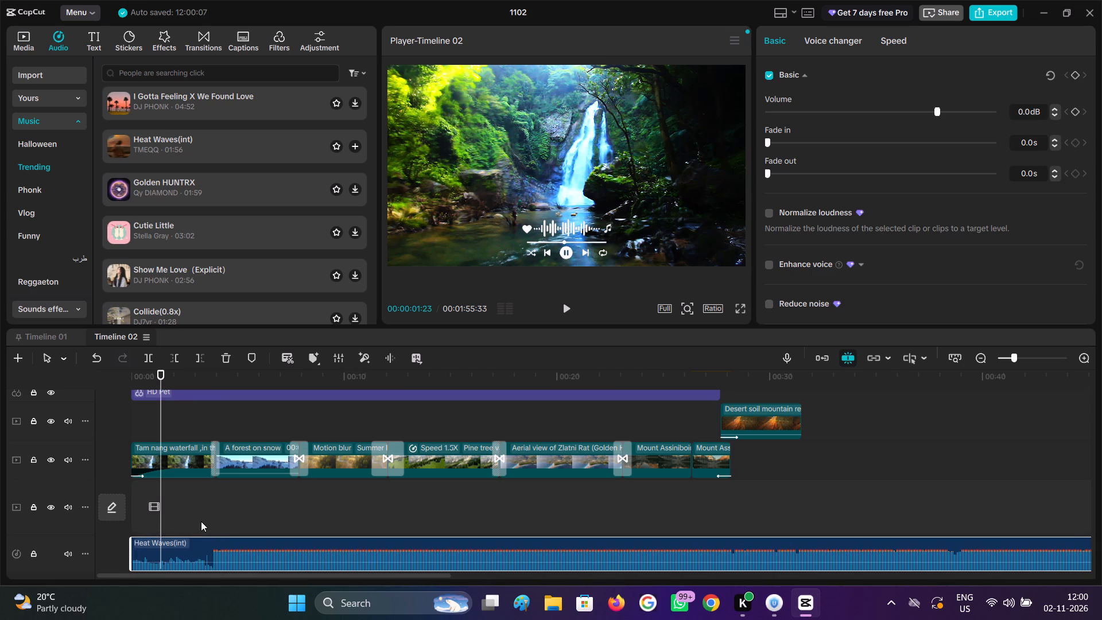
Check the music's beat against the first transition, and play the montage from the waterfall clip into the desert clip.
click(201, 521)
drag(204, 519, 218, 525)
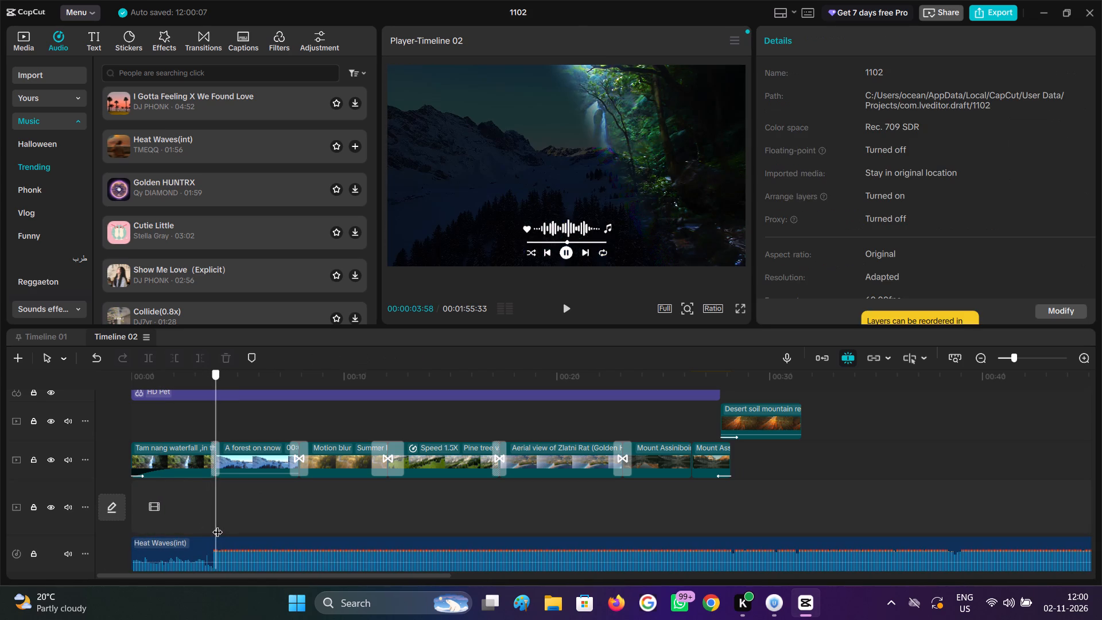
drag(218, 525, 191, 502)
click(564, 314)
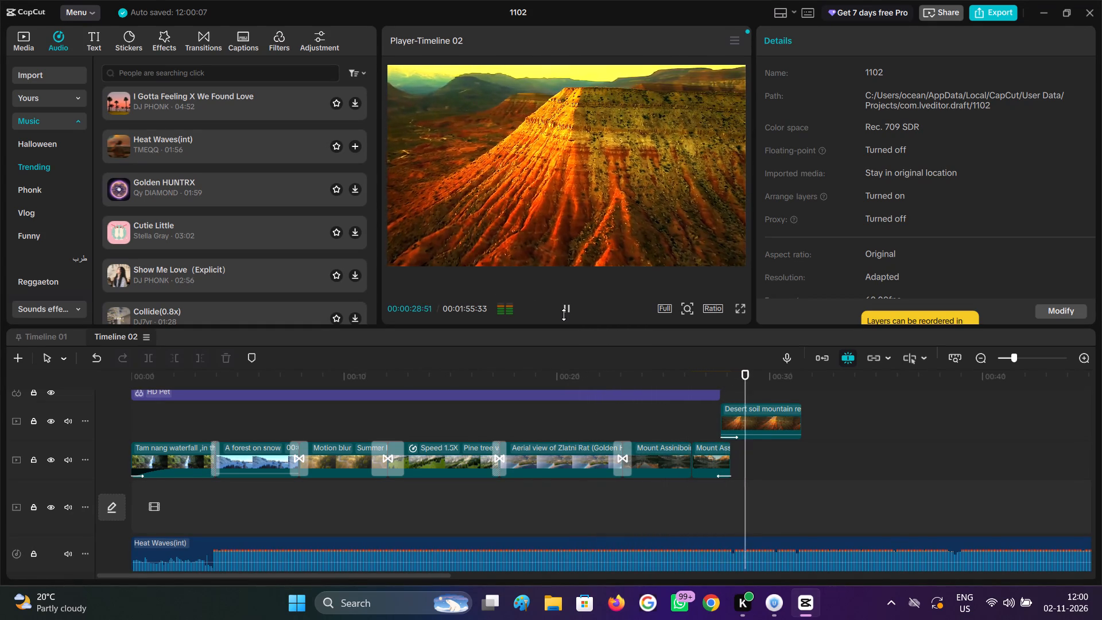
click(564, 315)
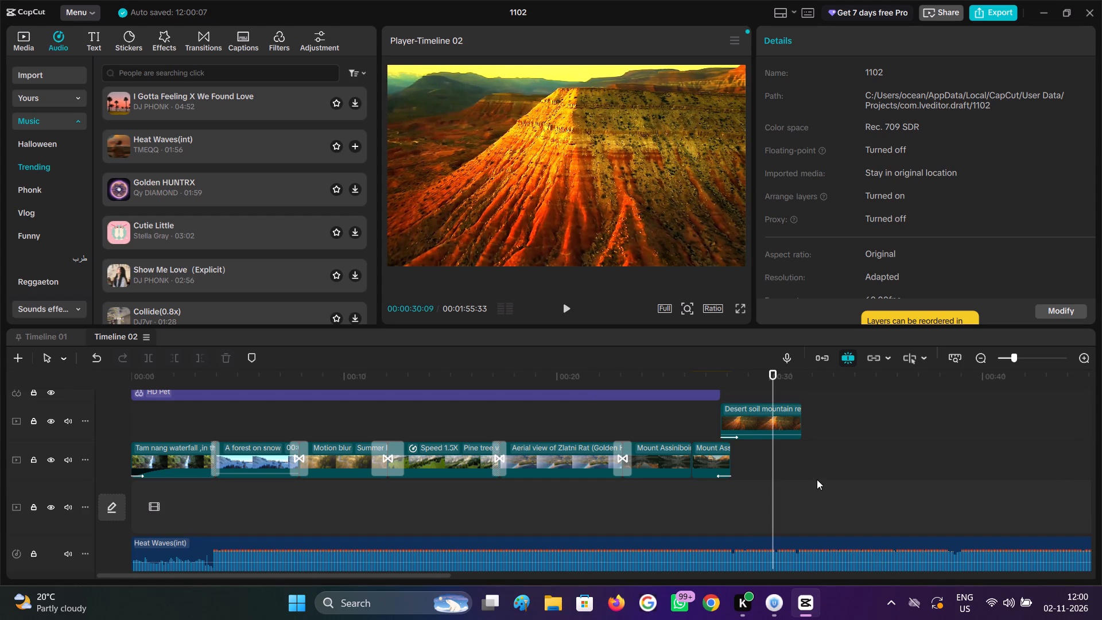
Scrub through the final desert clip to examine where the video ends against the Heat Waves(int) audio.
click(765, 493)
drag(768, 499, 768, 501)
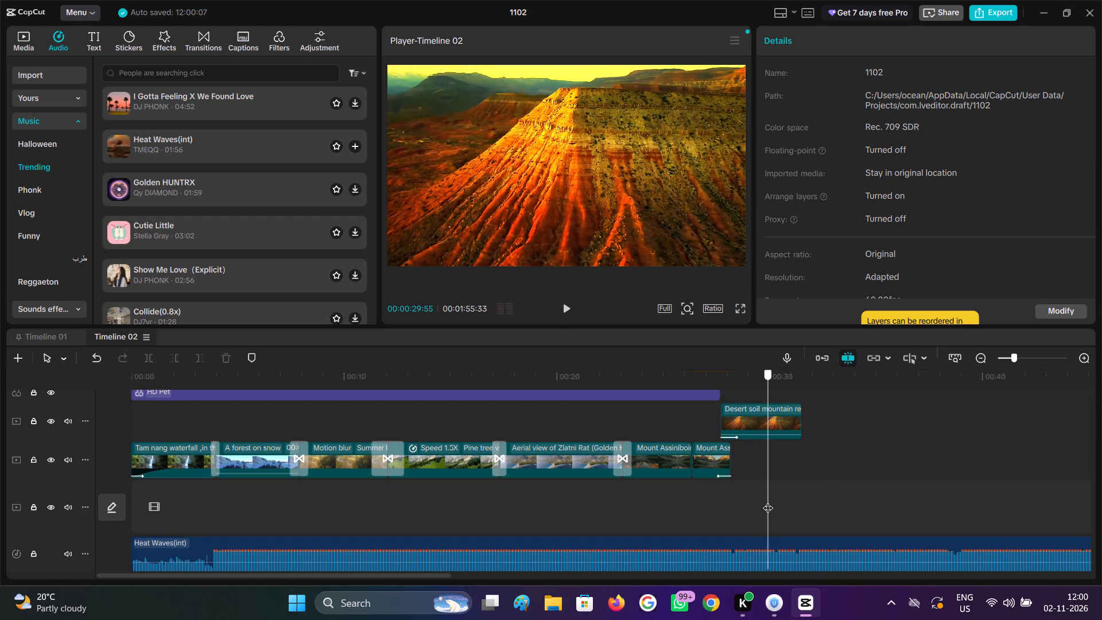
drag(768, 501, 744, 503)
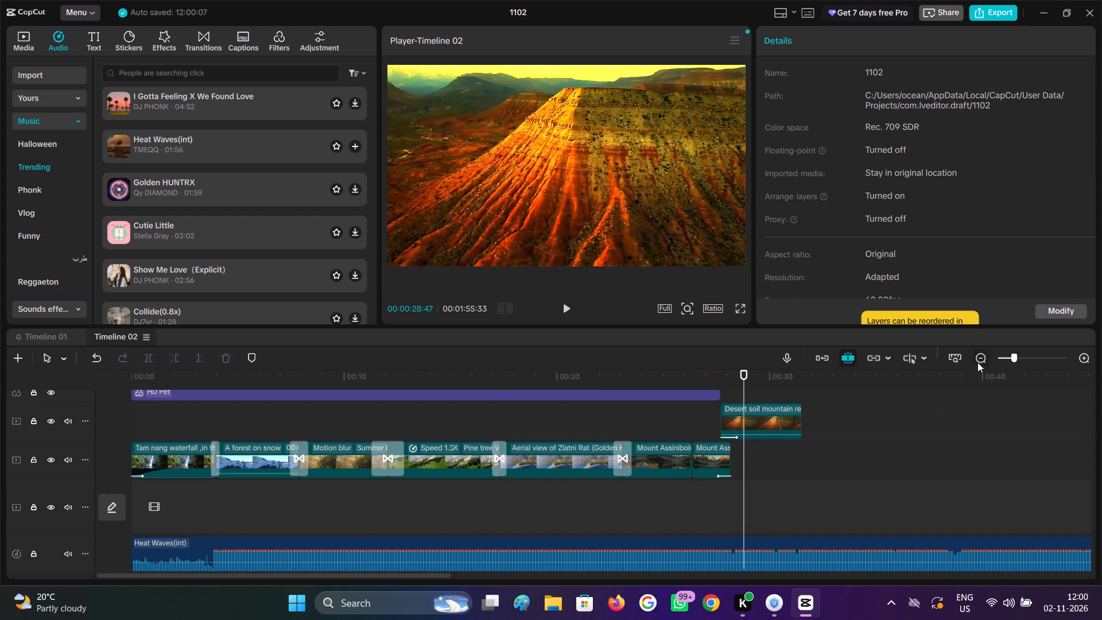
click(977, 358)
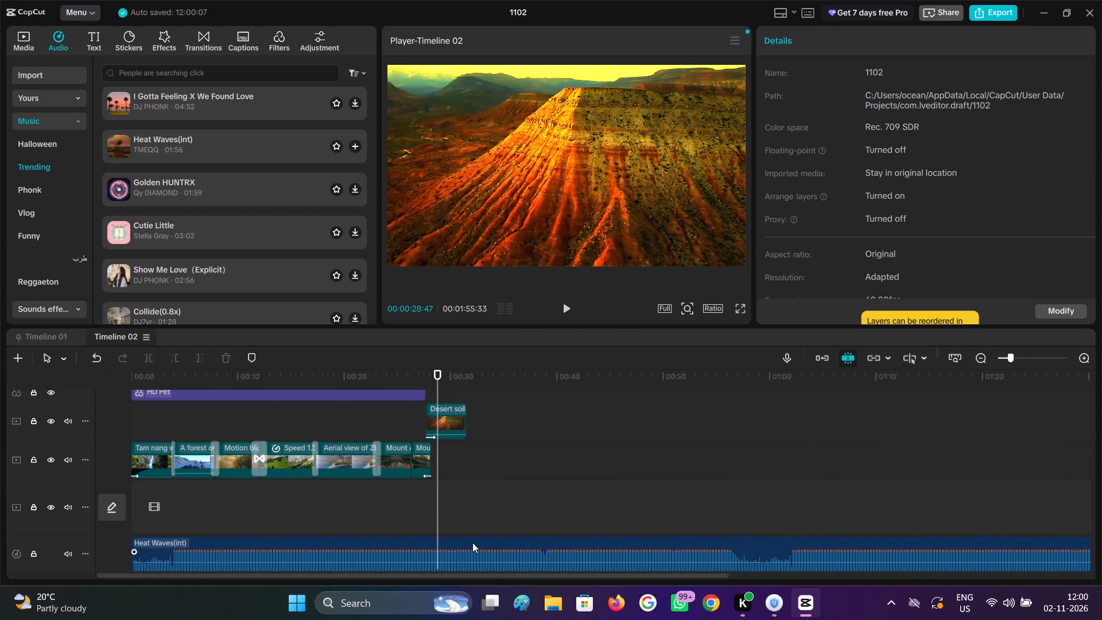
drag(438, 517, 469, 523)
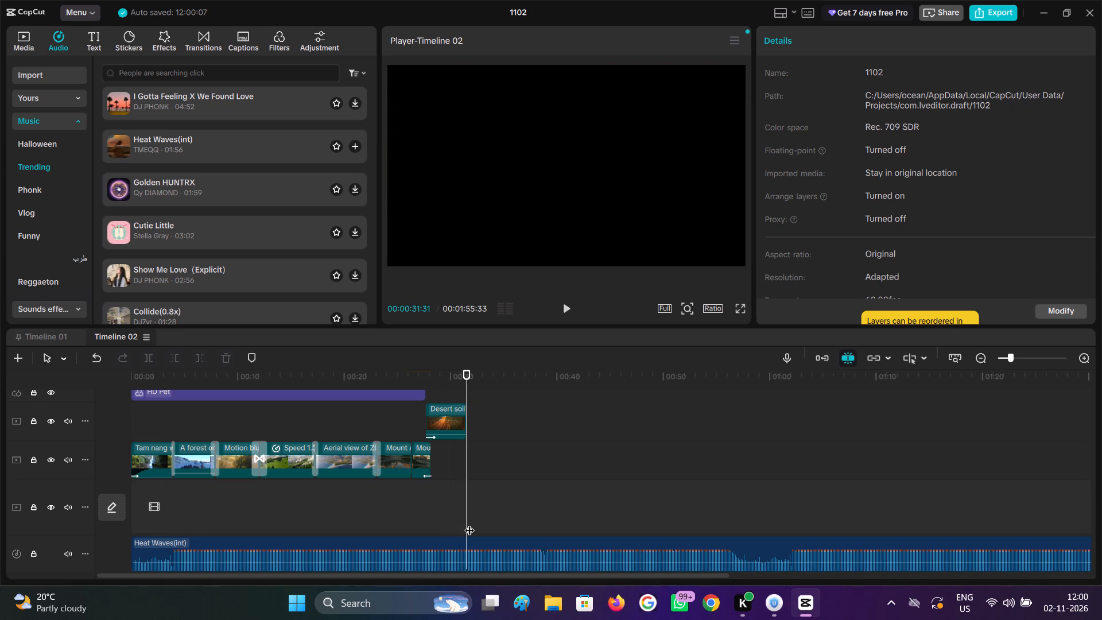
drag(469, 523, 457, 506)
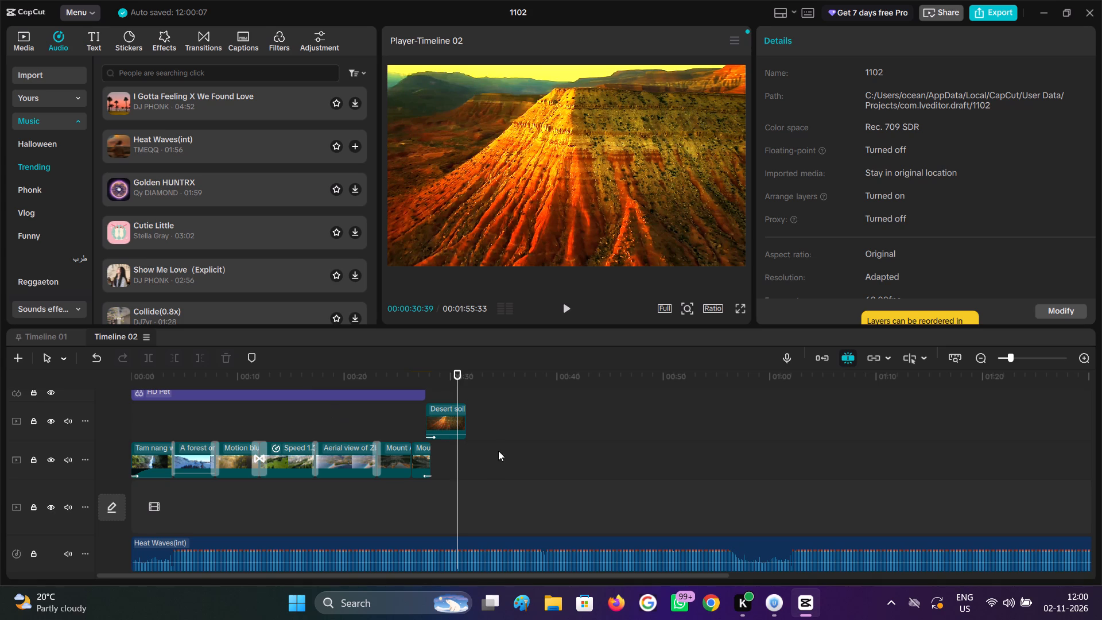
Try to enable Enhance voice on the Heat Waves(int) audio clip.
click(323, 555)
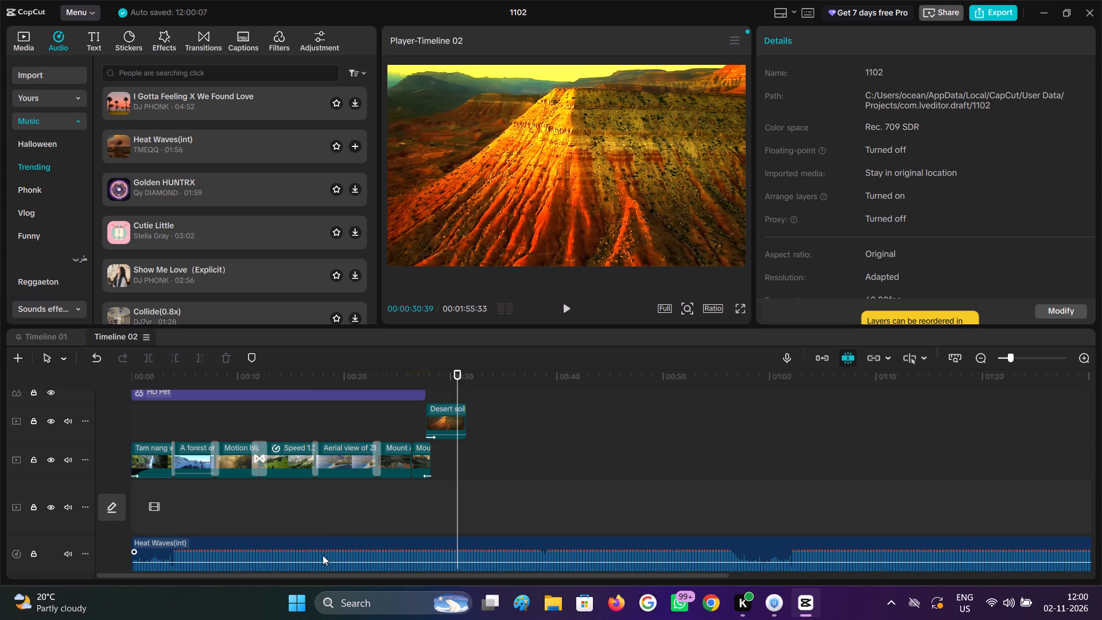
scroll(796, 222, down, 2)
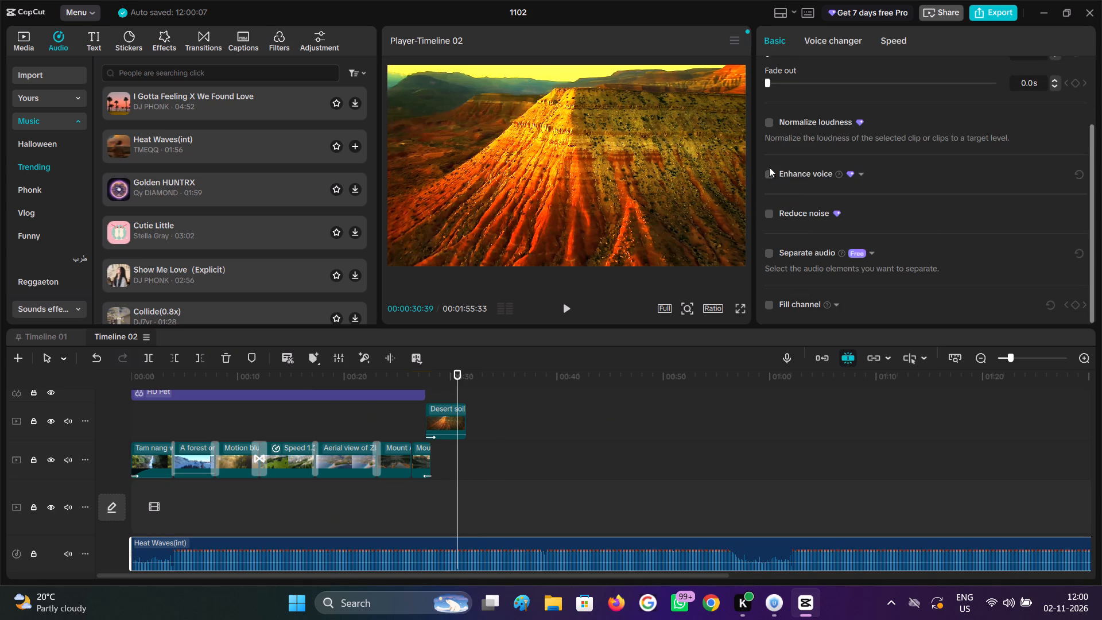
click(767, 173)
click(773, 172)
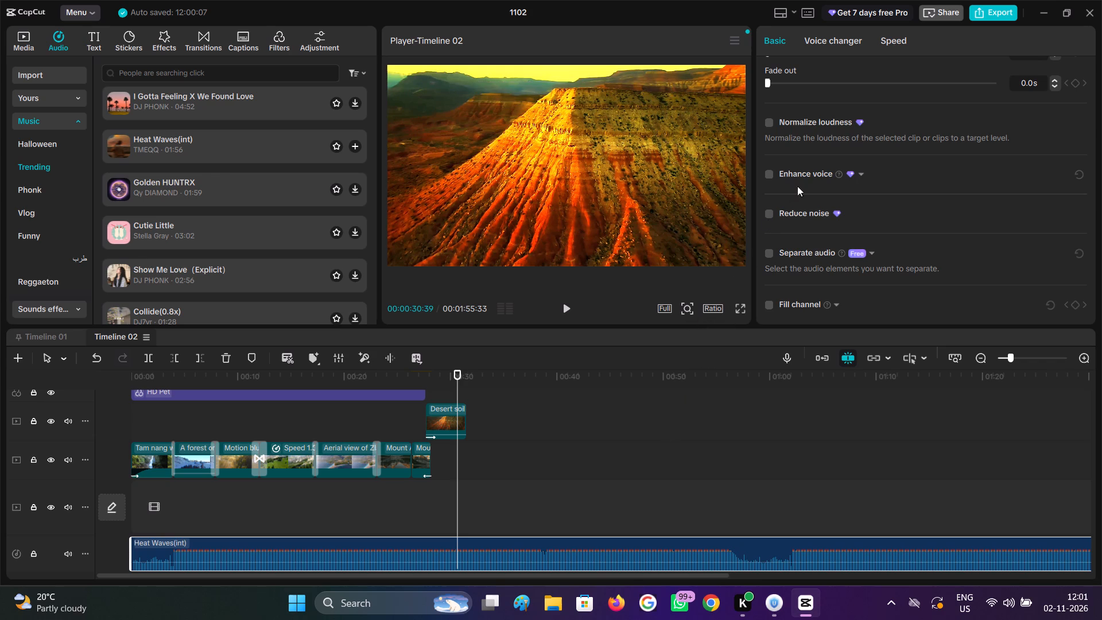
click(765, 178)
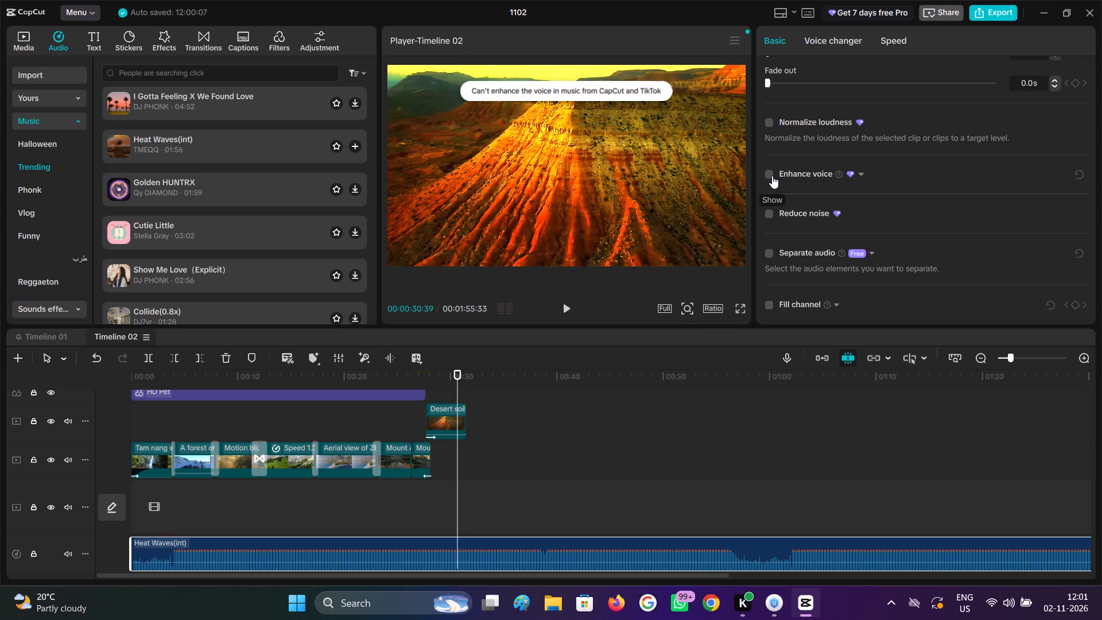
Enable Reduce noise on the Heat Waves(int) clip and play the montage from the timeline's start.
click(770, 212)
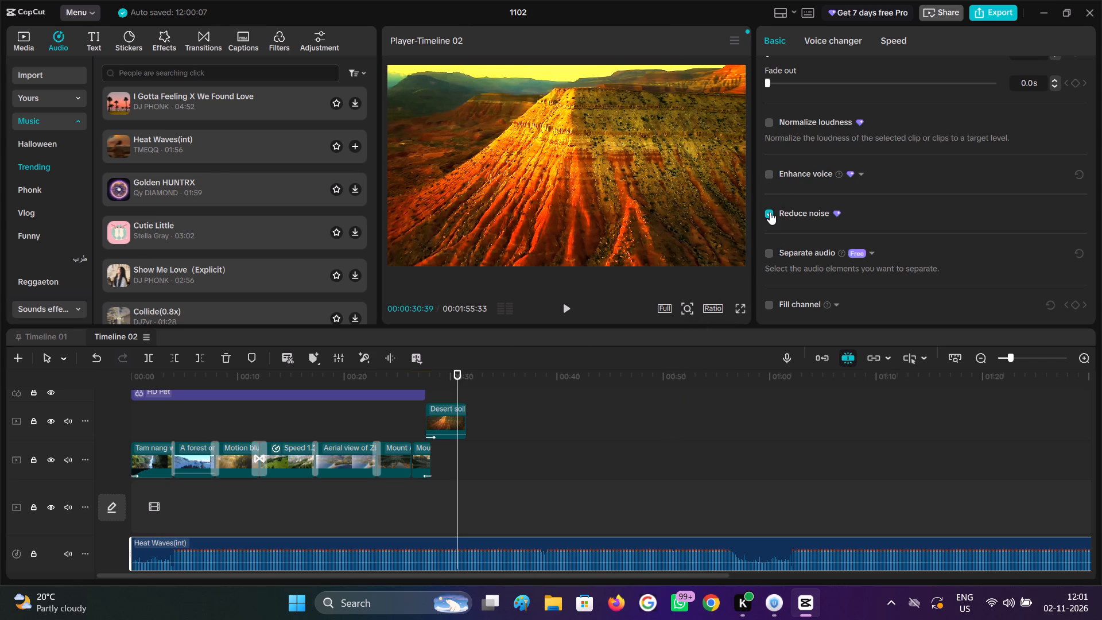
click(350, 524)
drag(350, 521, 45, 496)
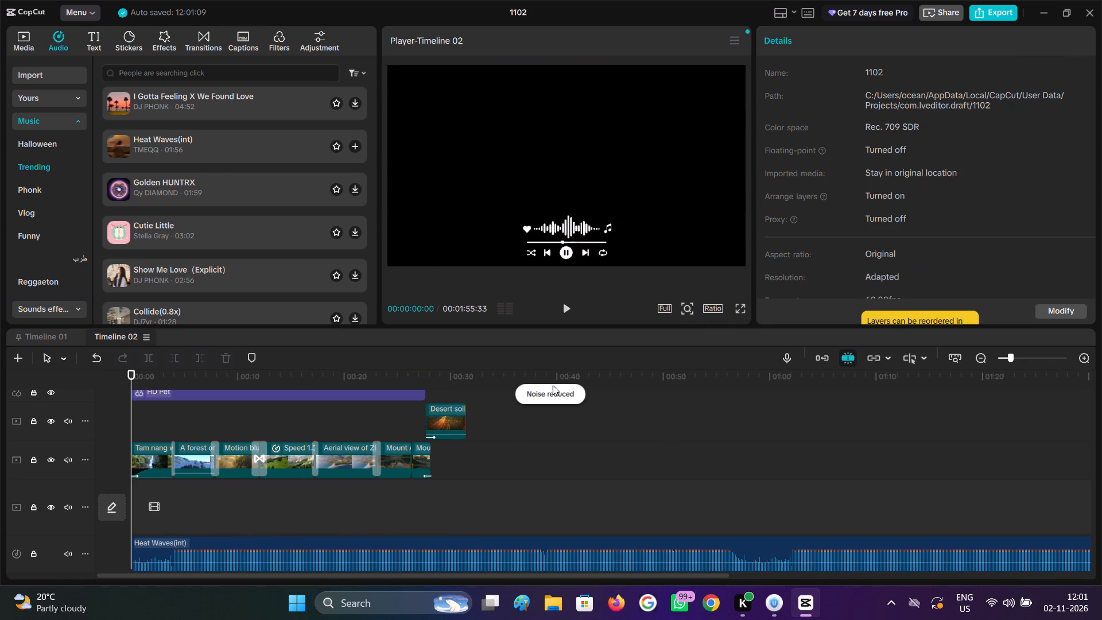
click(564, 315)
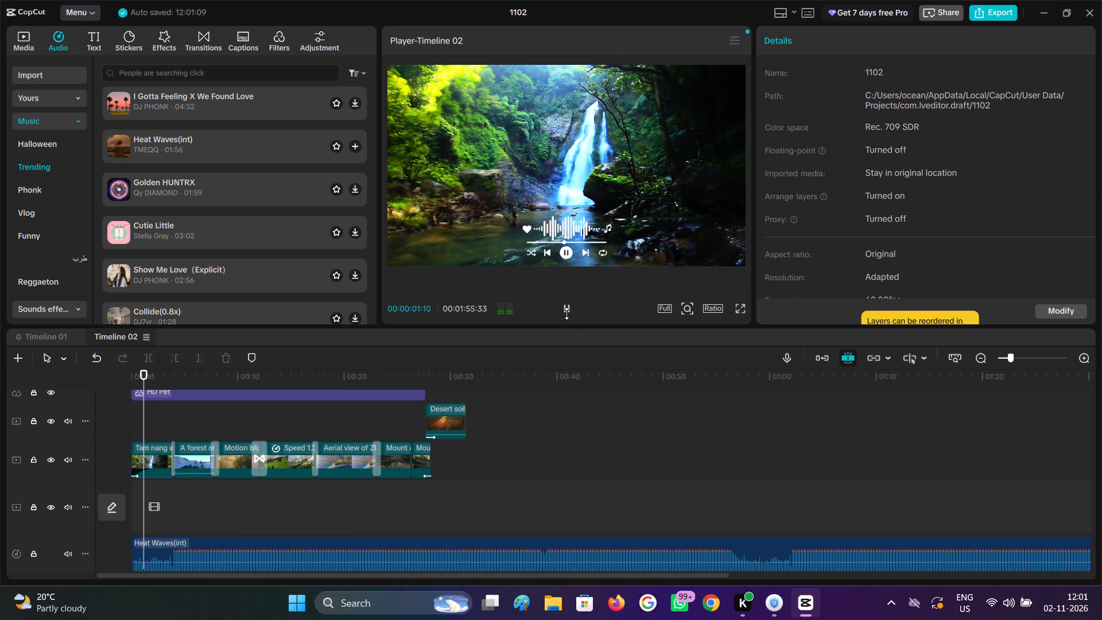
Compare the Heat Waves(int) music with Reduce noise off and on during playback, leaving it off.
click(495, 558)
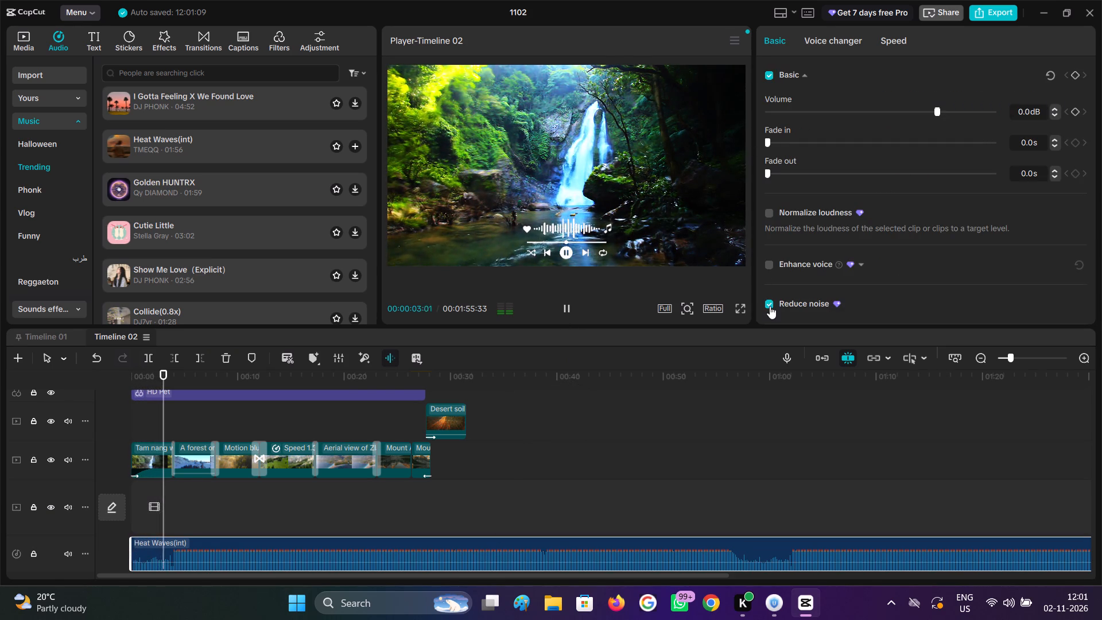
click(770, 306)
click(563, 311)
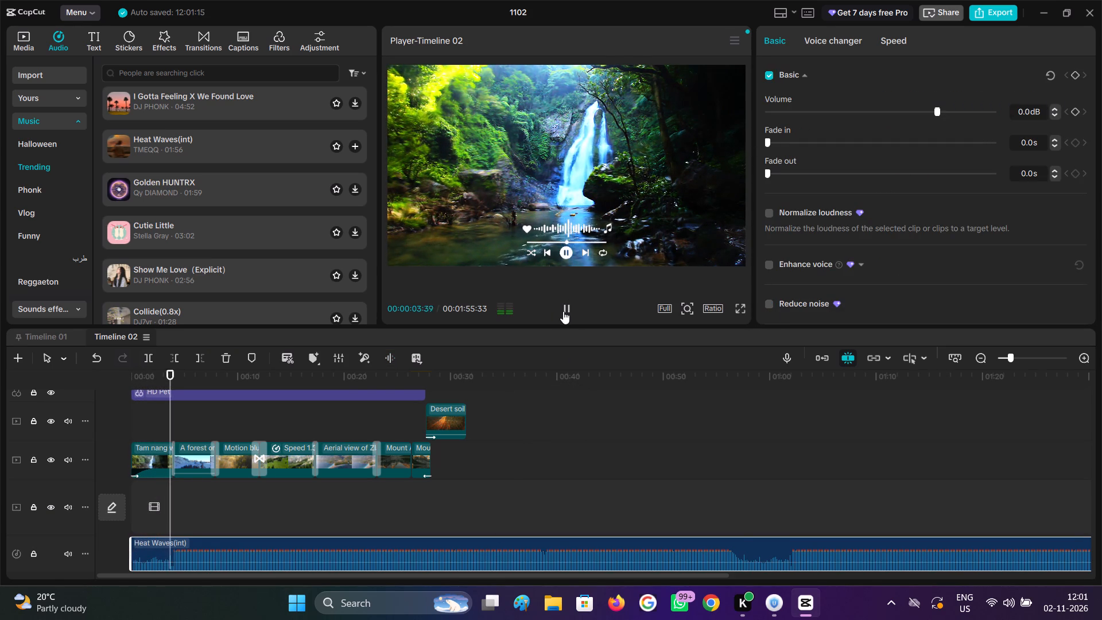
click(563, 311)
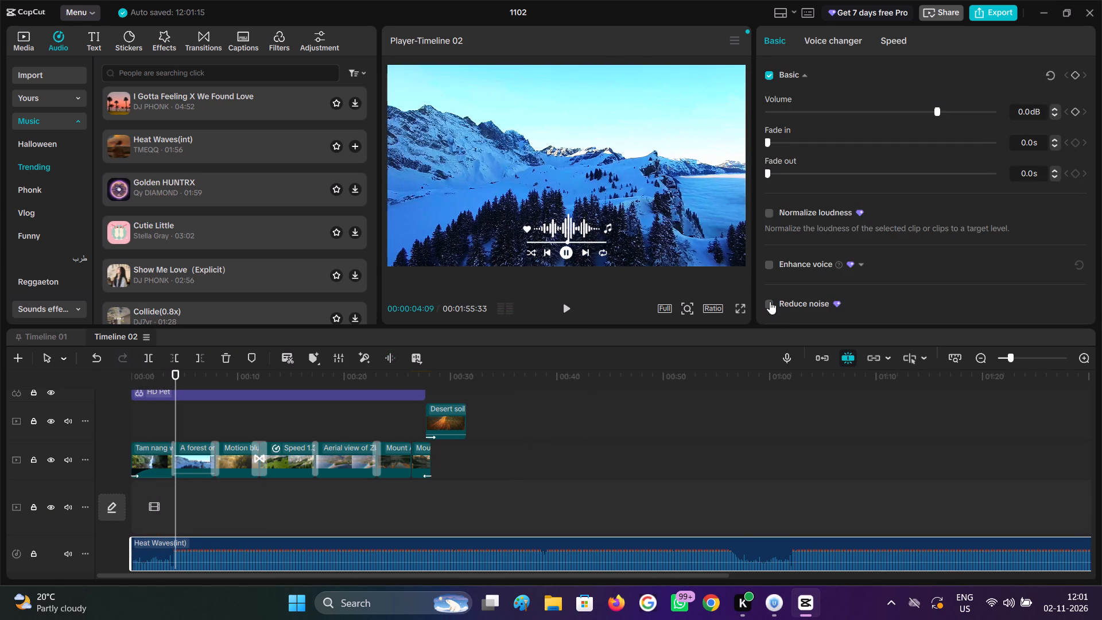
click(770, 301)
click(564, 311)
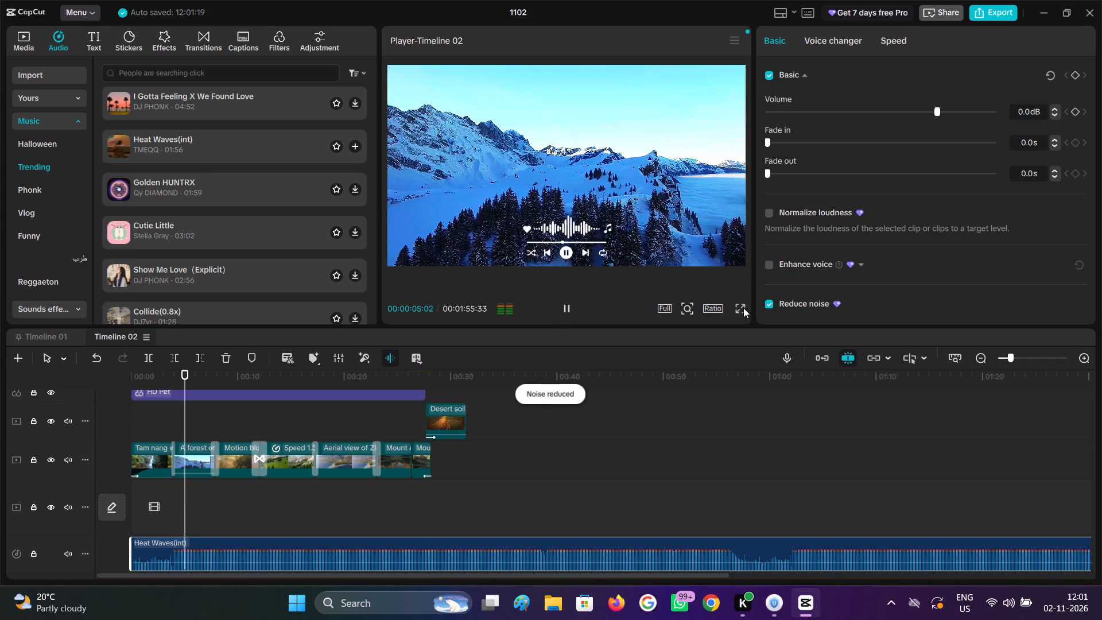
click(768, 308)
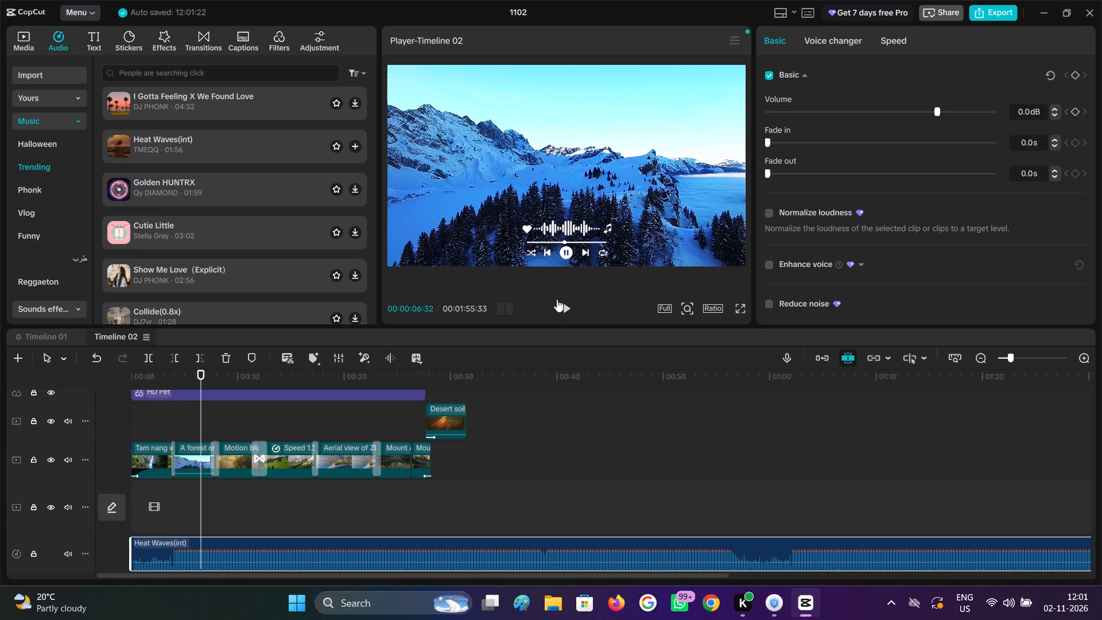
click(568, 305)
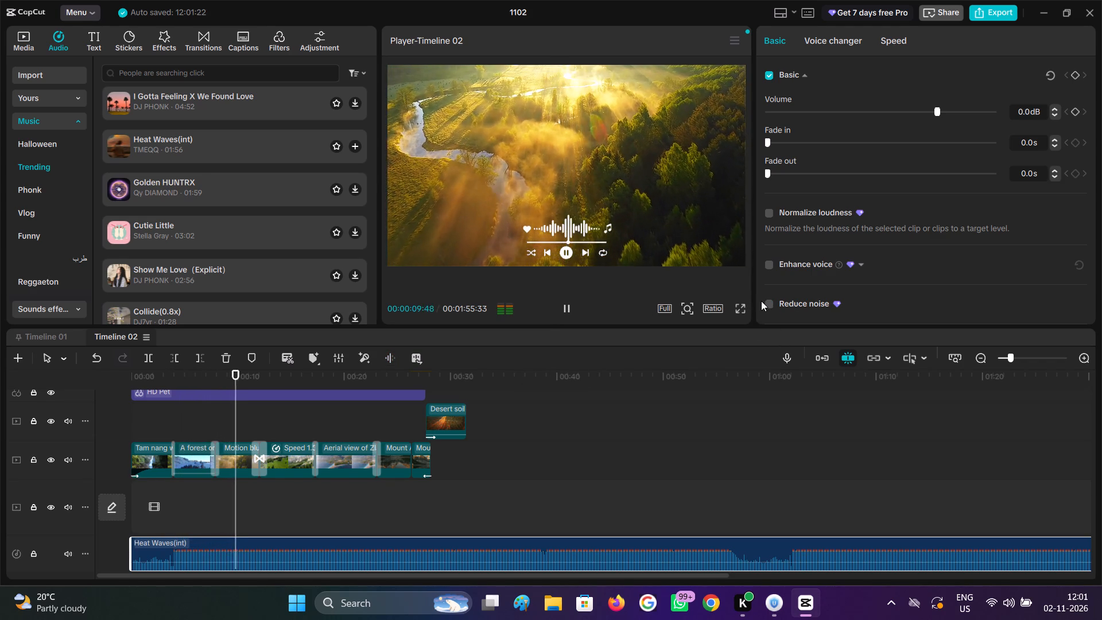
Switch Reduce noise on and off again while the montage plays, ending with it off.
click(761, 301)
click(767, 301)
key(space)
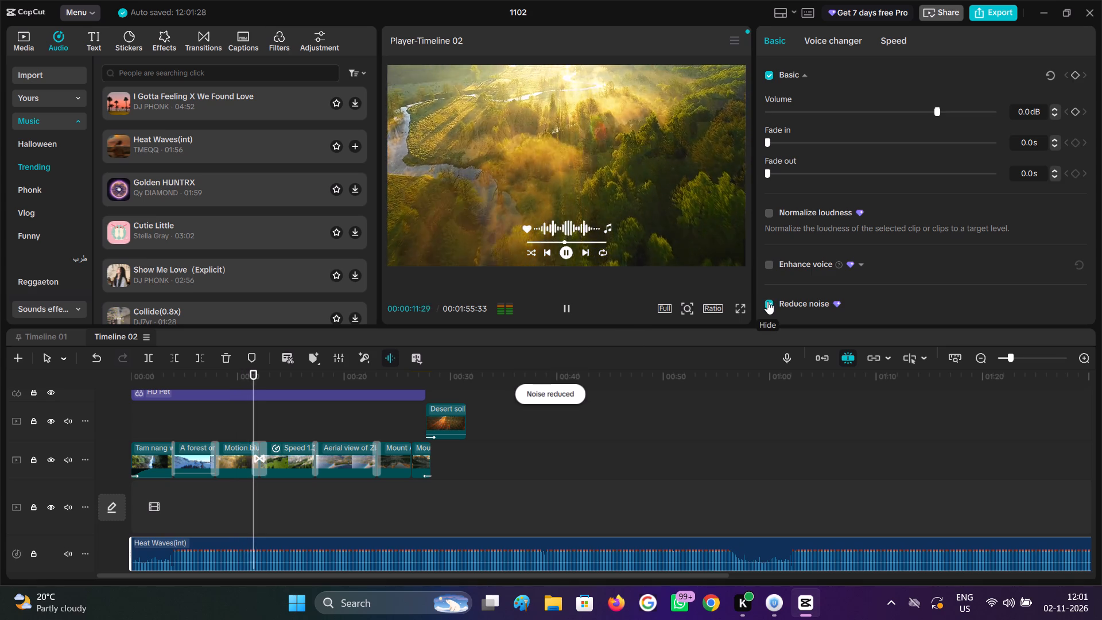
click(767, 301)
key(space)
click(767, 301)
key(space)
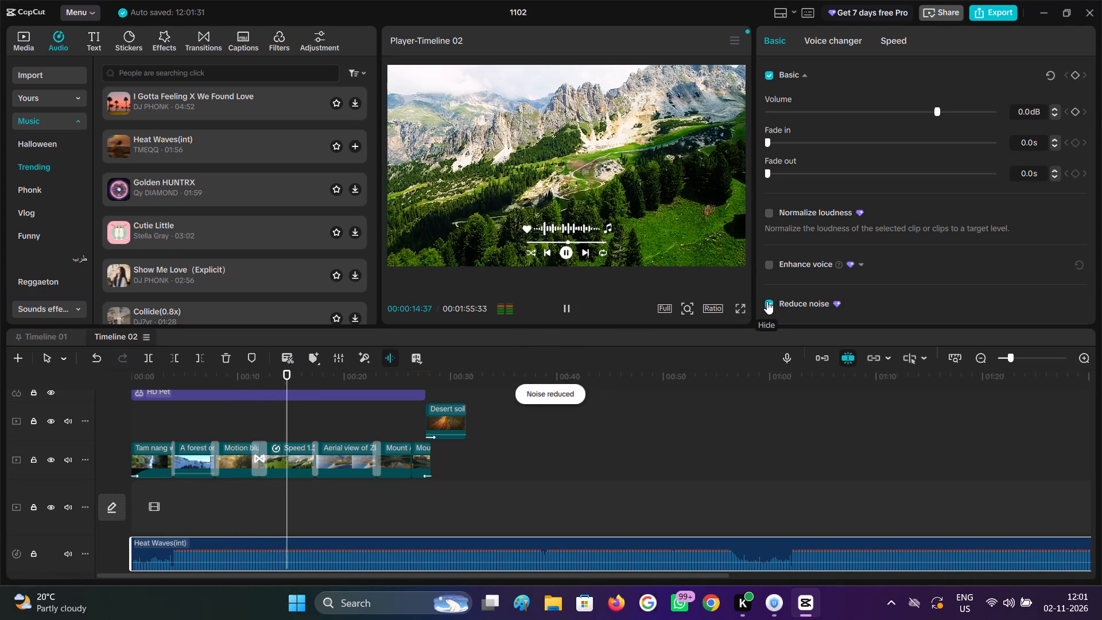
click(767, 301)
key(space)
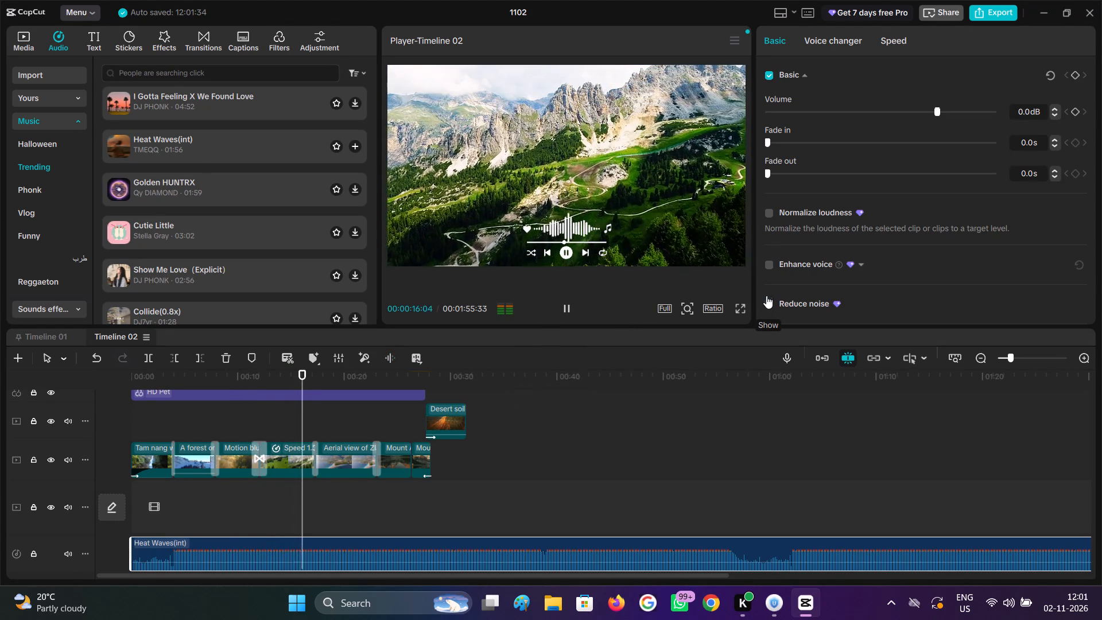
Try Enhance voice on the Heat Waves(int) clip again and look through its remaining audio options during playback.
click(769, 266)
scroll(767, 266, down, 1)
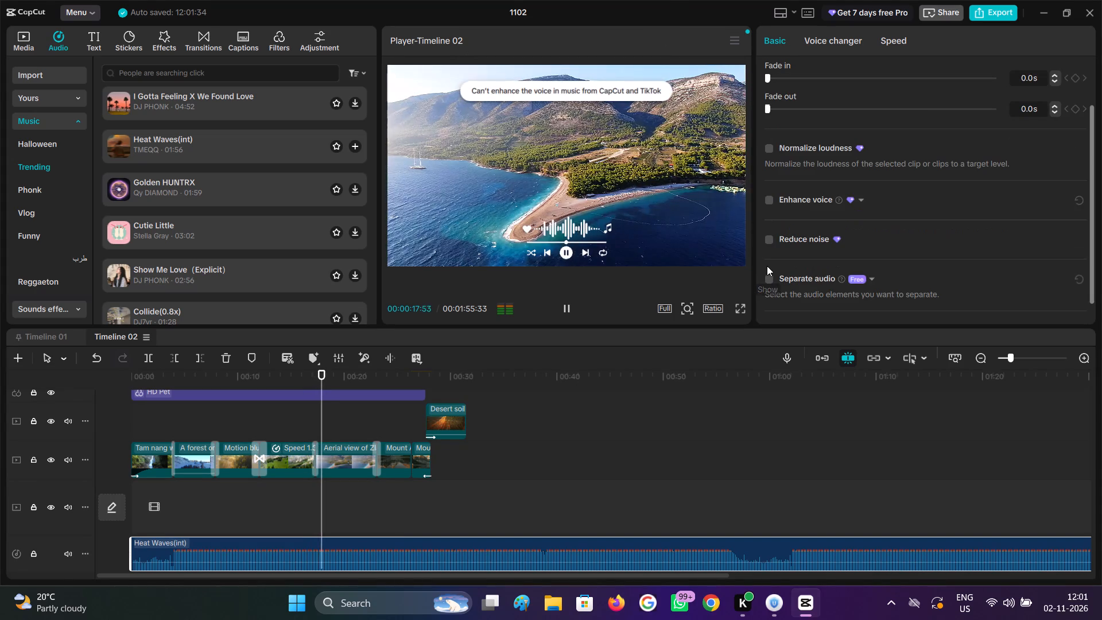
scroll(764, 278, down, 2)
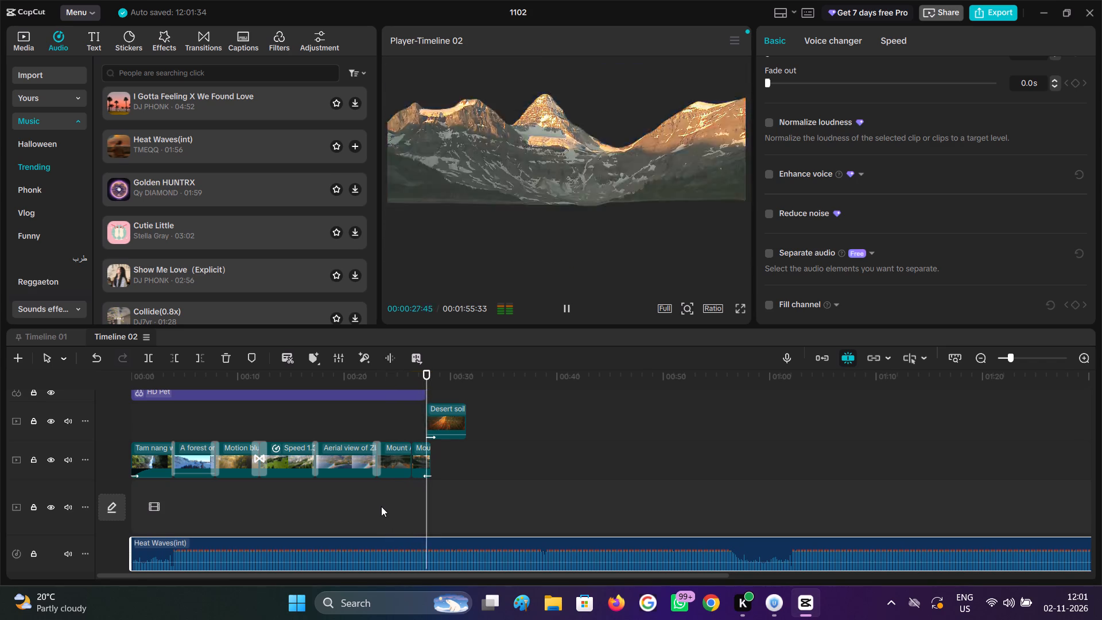
Delete the short masked mountain clip at the end of the video track, before the Desert soil clip.
click(456, 500)
drag(455, 500, 453, 500)
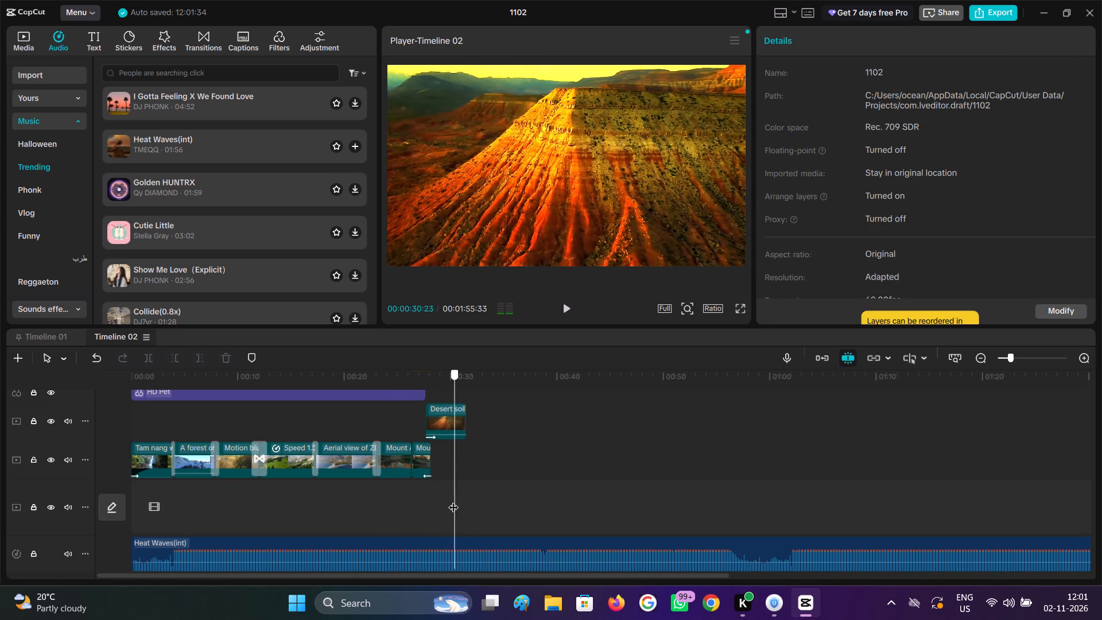
drag(453, 500, 420, 479)
click(421, 466)
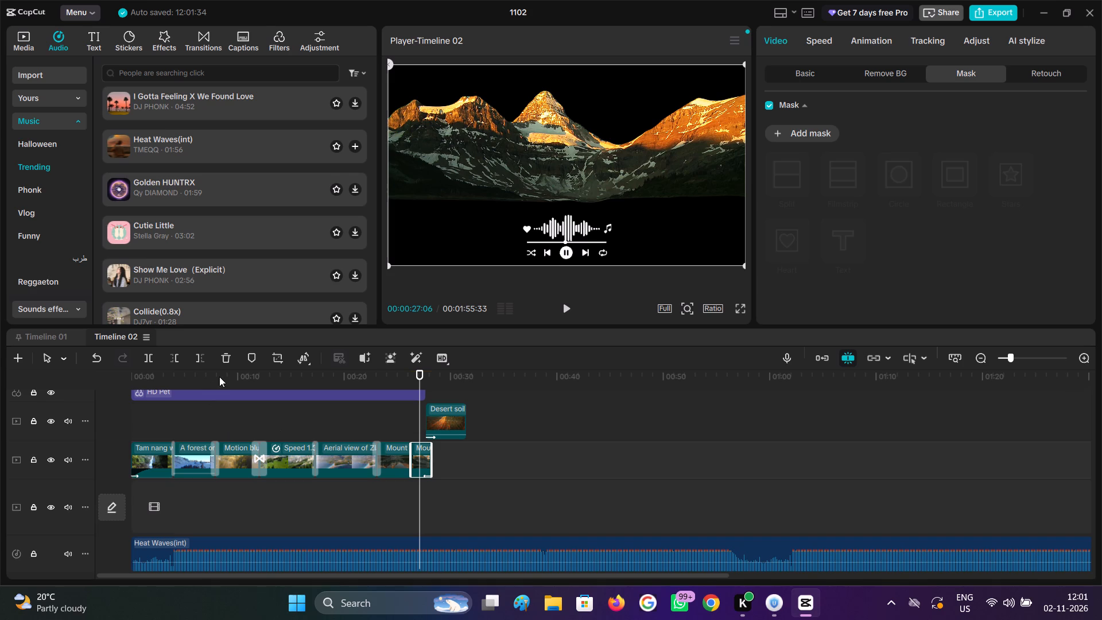
click(225, 360)
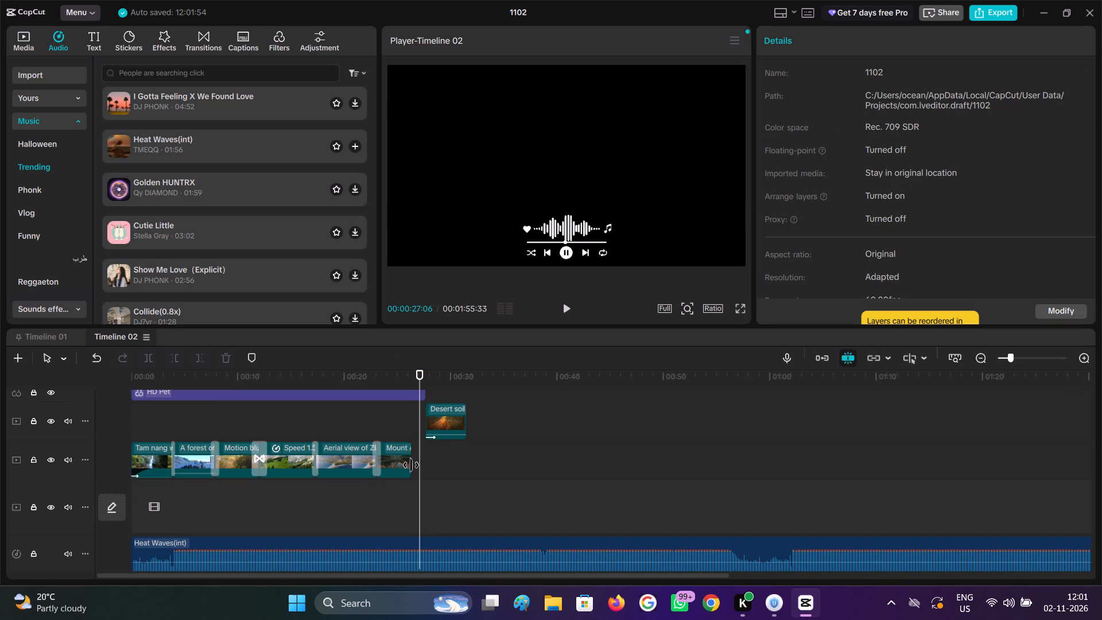
Extend the end of the mountain lake clip to the point where the Desert soil clip starts.
click(408, 462)
drag(413, 460, 426, 457)
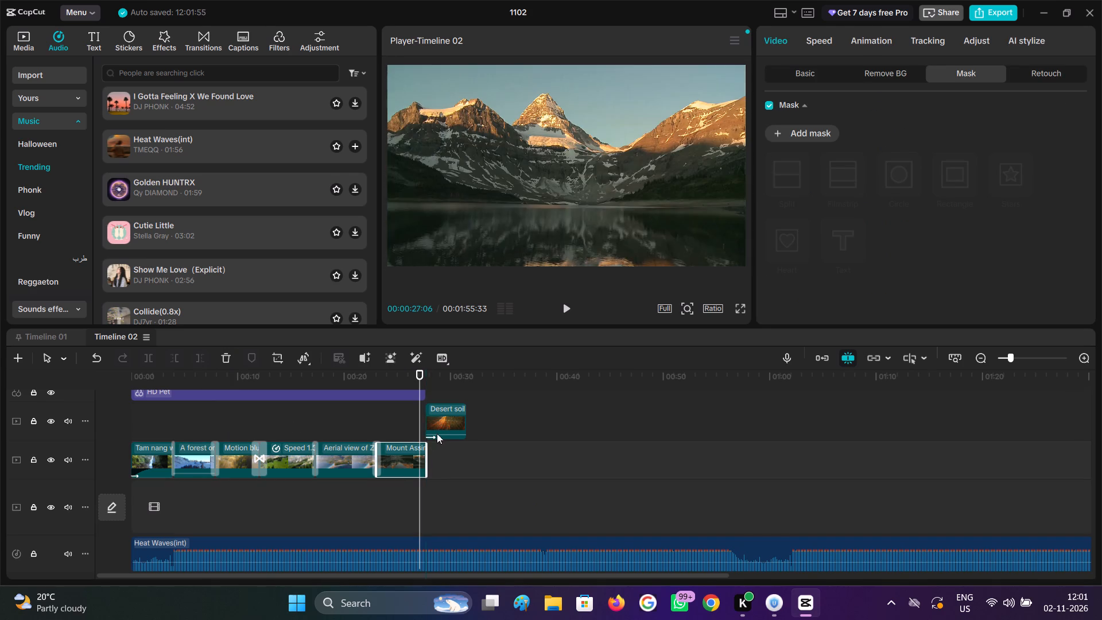
Move the Desert soil clip down onto the same video track as the other clips, after the mountain lake clip.
click(440, 428)
drag(461, 428, 485, 463)
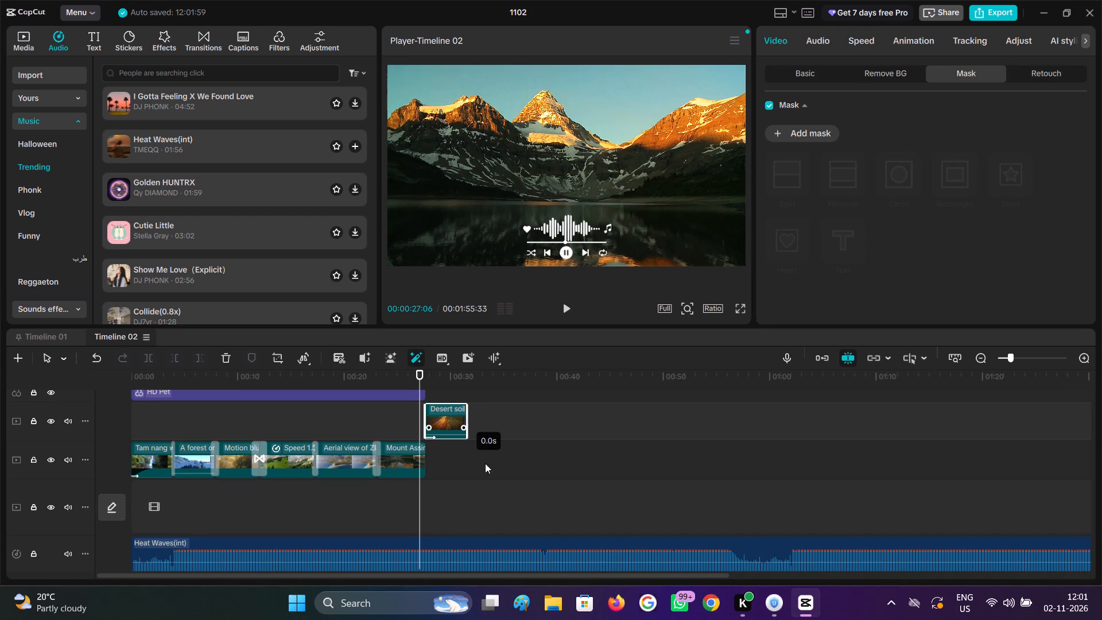
drag(485, 463, 482, 459)
drag(461, 431, 482, 457)
drag(449, 419, 489, 472)
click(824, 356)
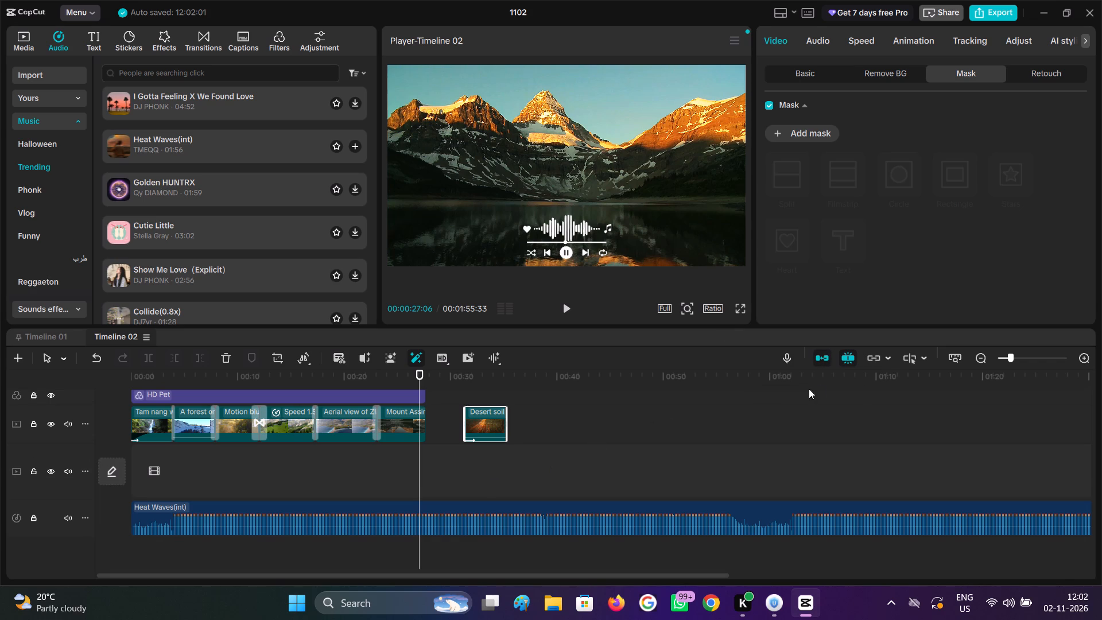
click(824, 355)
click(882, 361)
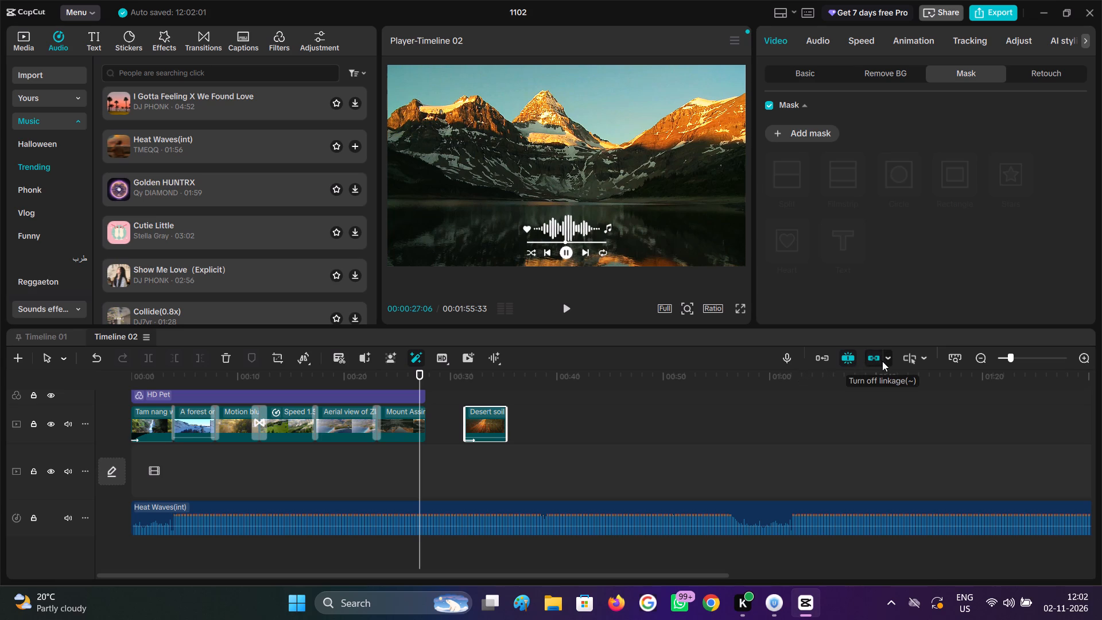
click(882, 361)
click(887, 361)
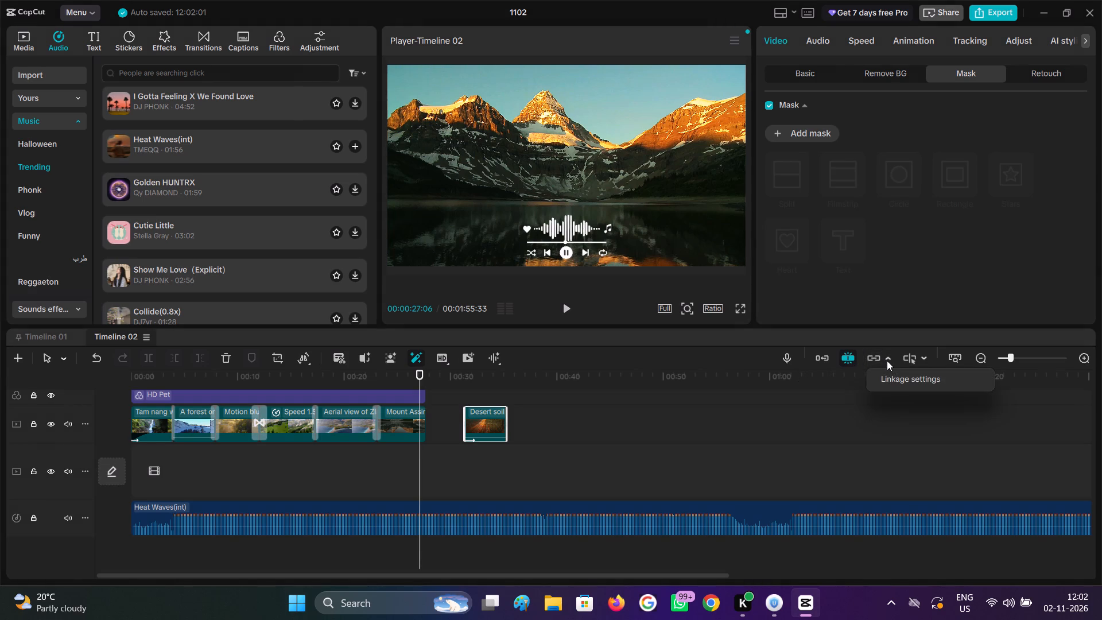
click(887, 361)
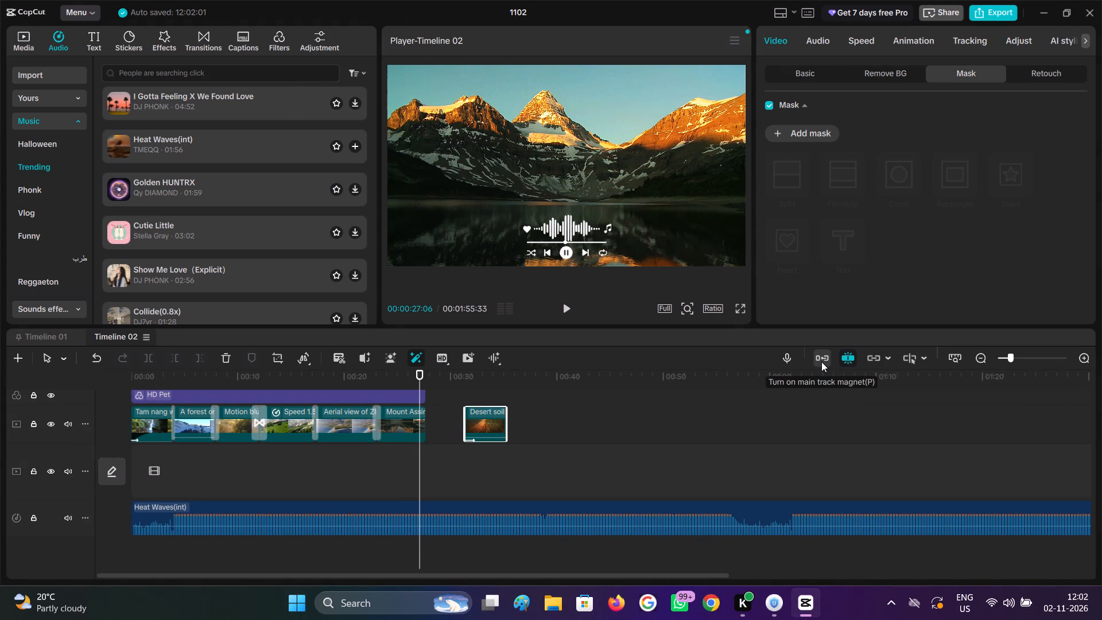
Move all the montage clips together onto the main track and turn on the main track magnet to close the gaps.
drag(572, 435, 412, 441)
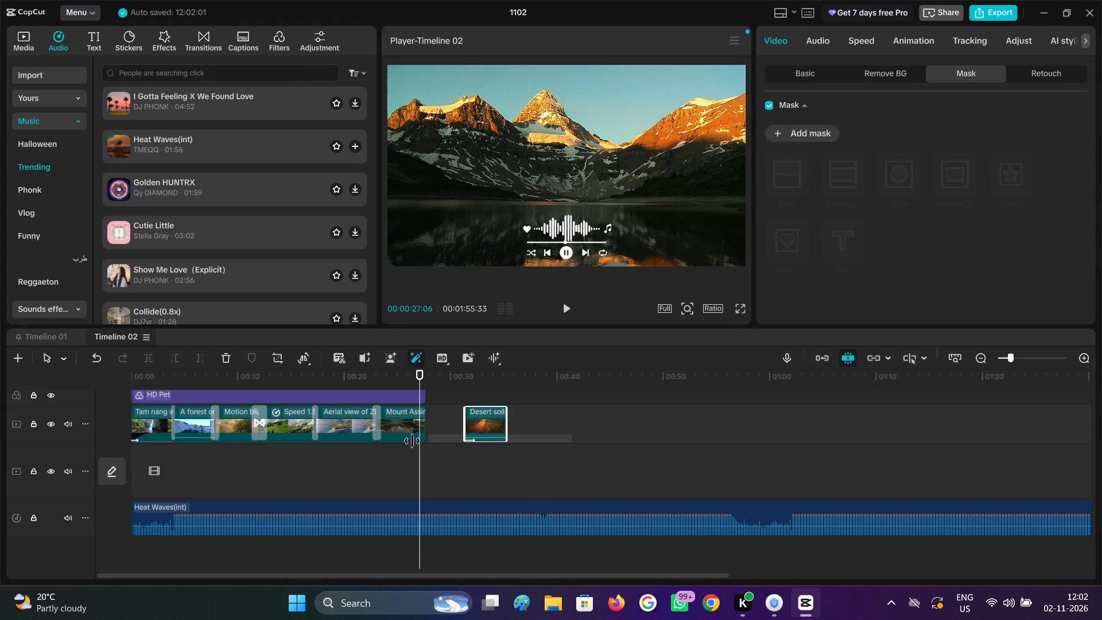
drag(412, 441, 150, 439)
scroll(348, 448, up, 4)
scroll(228, 467, up, 1)
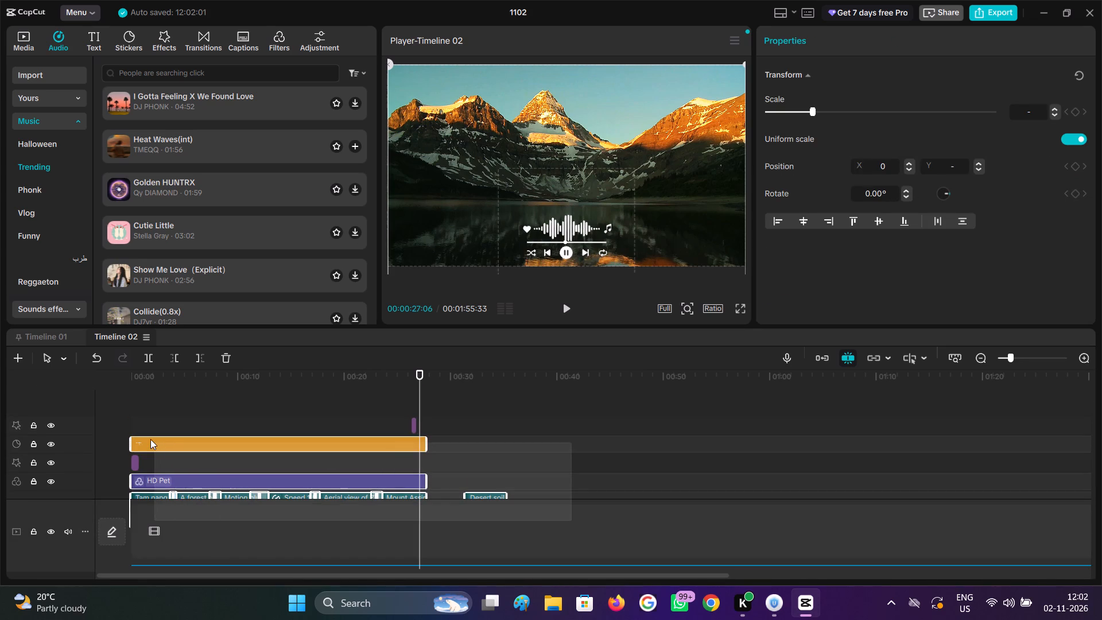
drag(150, 439, 150, 414)
scroll(170, 448, down, 2)
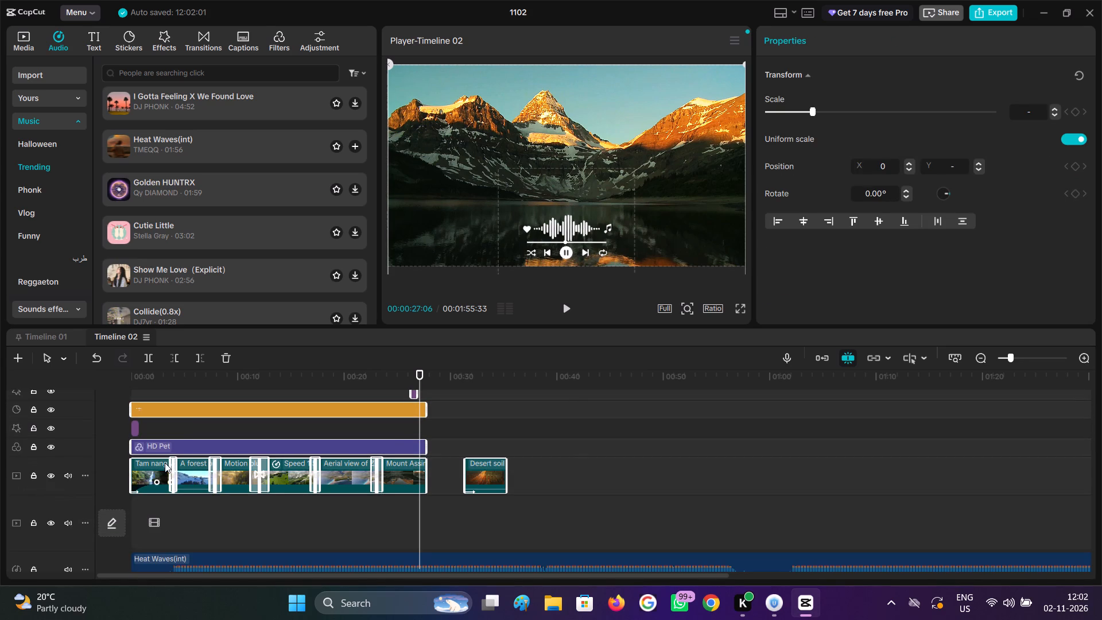
drag(165, 464, 169, 500)
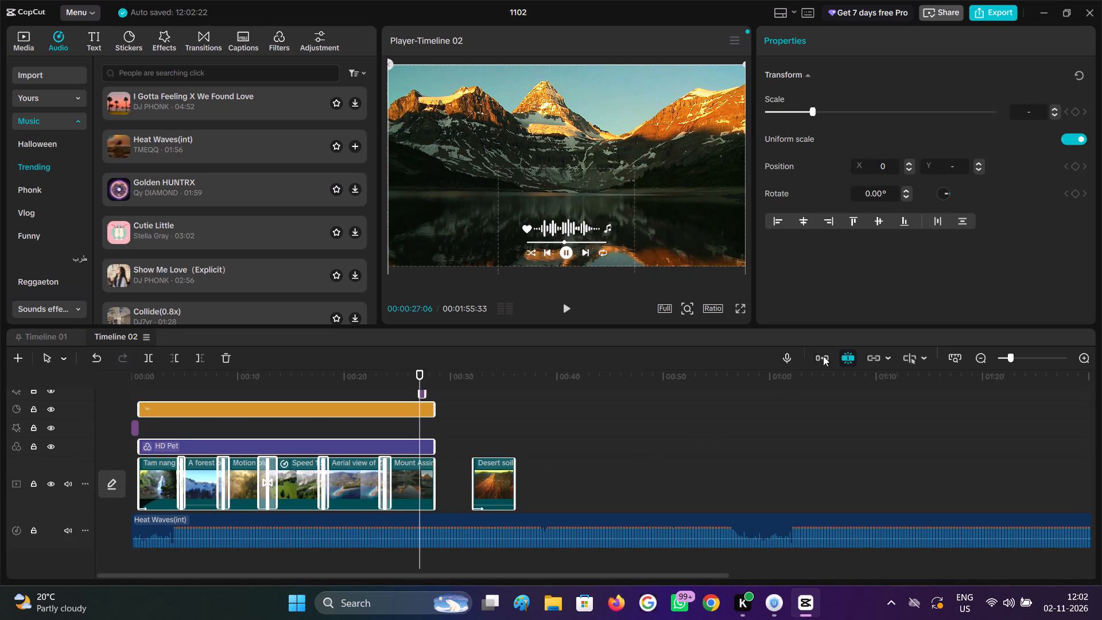
click(821, 359)
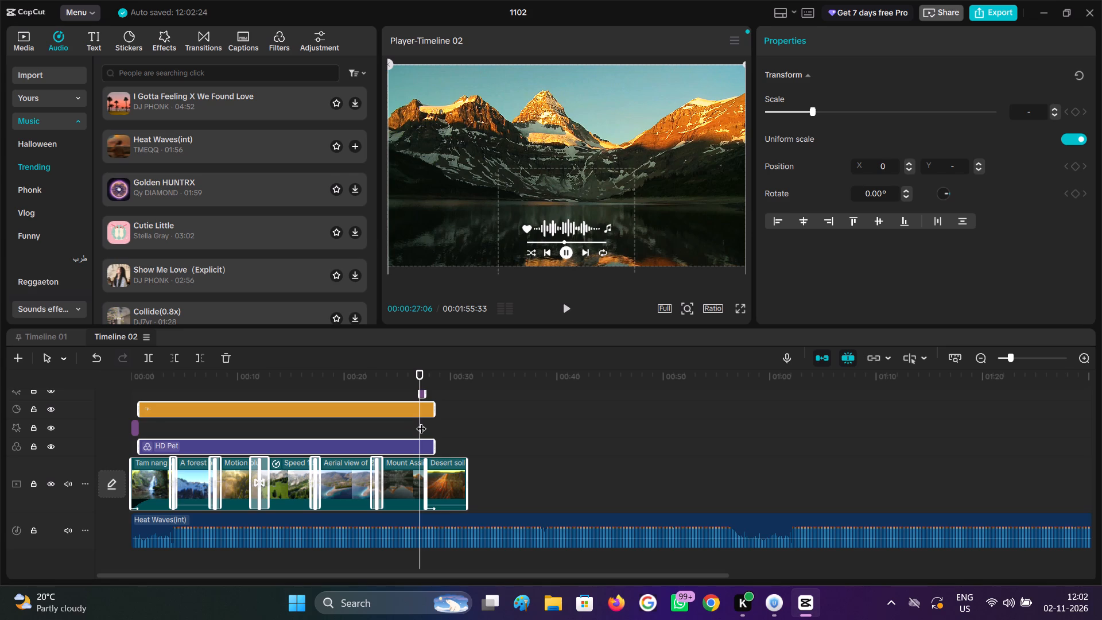
Remove the Blinking In entrance animation from the Desert soil clip.
click(387, 428)
drag(389, 420, 401, 421)
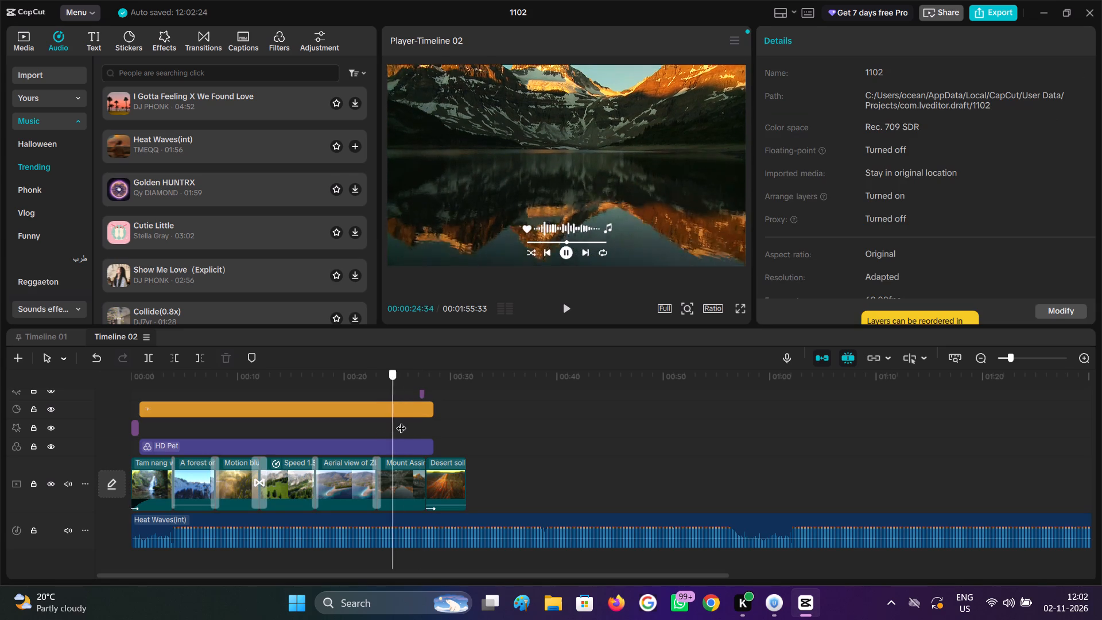
drag(401, 421, 433, 426)
click(440, 475)
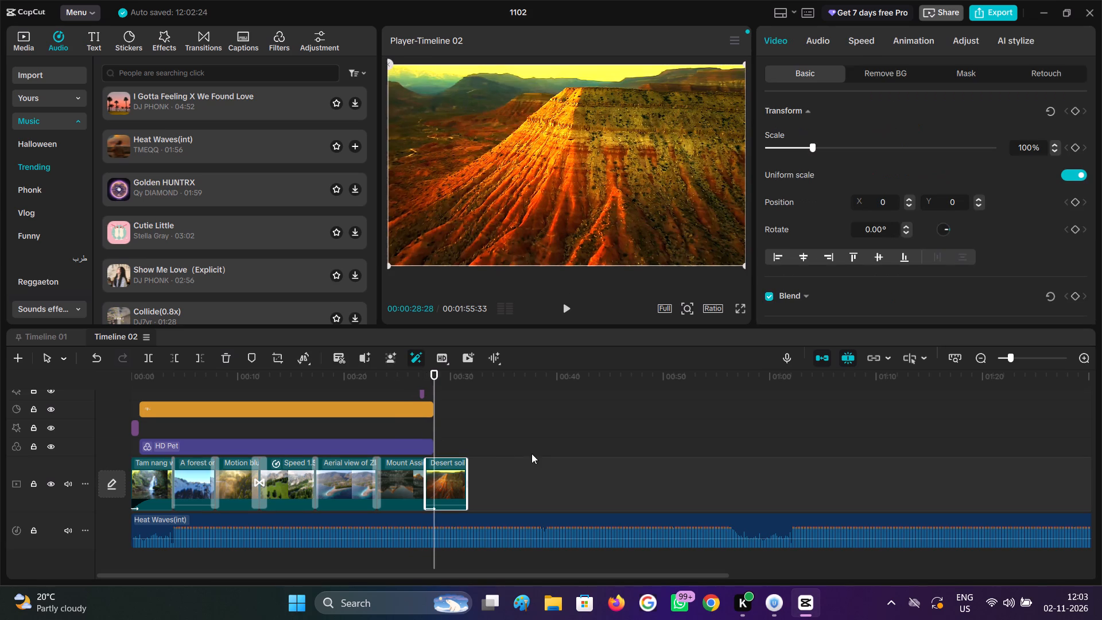
click(892, 45)
scroll(804, 141, up, 3)
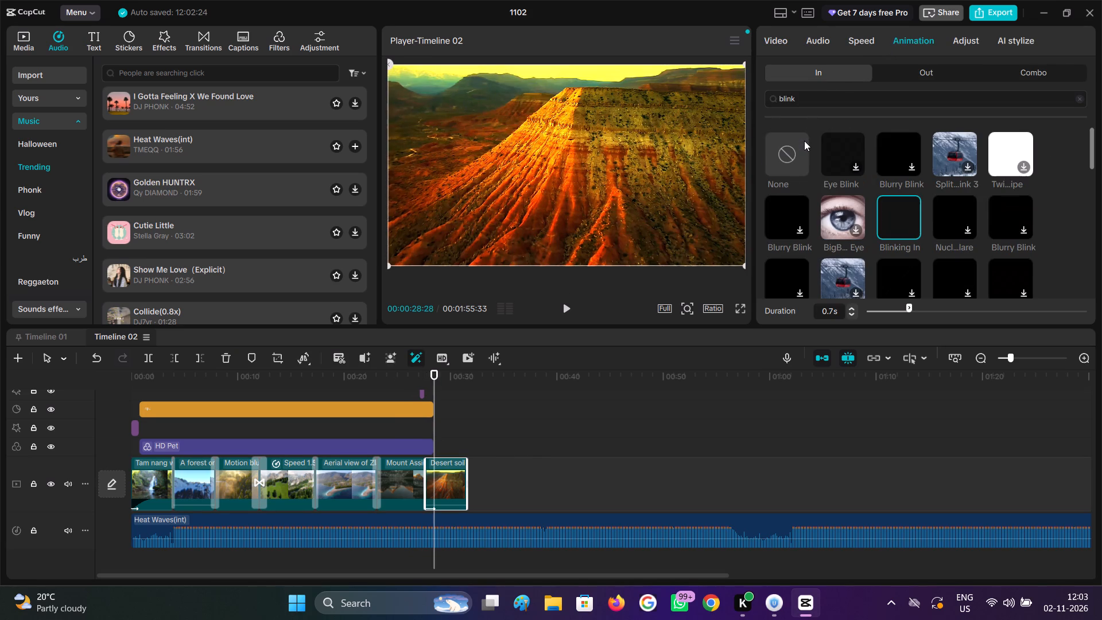
scroll(804, 141, up, 5)
click(797, 148)
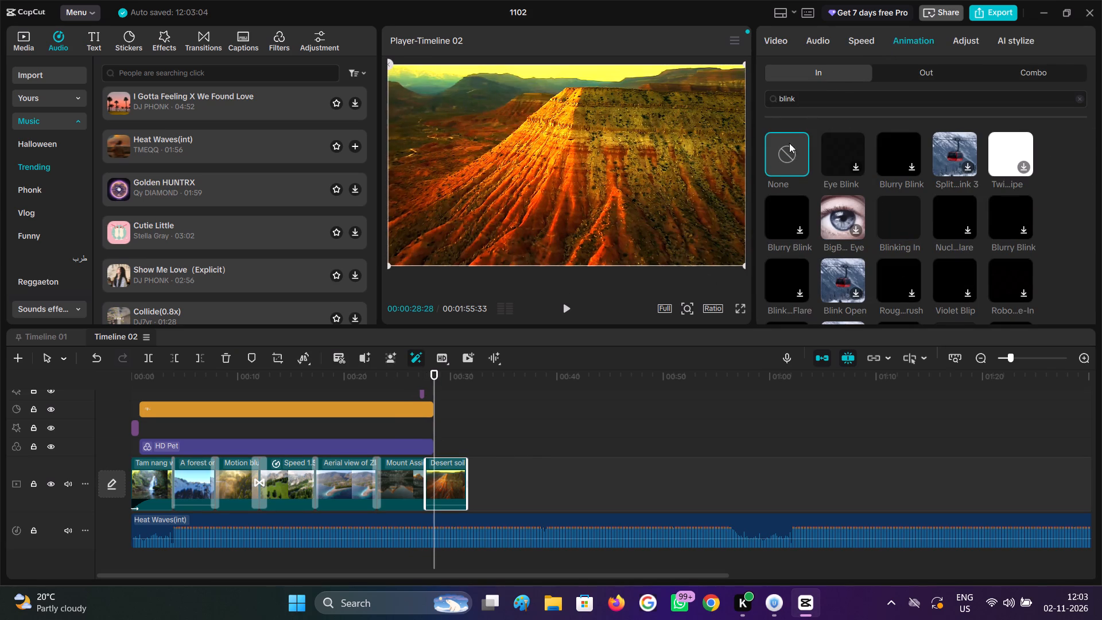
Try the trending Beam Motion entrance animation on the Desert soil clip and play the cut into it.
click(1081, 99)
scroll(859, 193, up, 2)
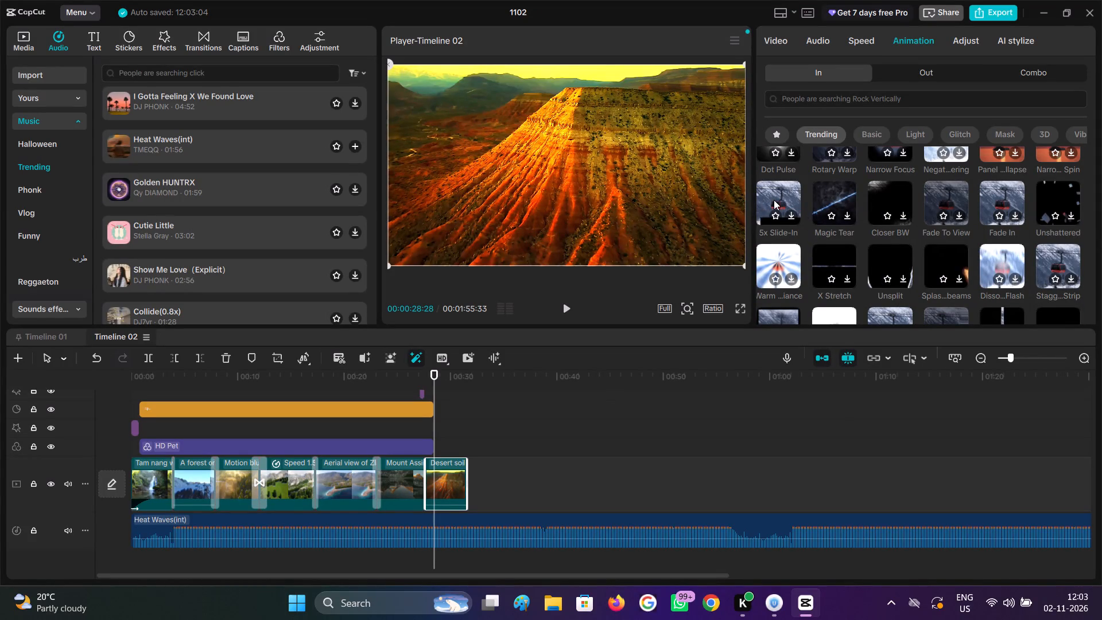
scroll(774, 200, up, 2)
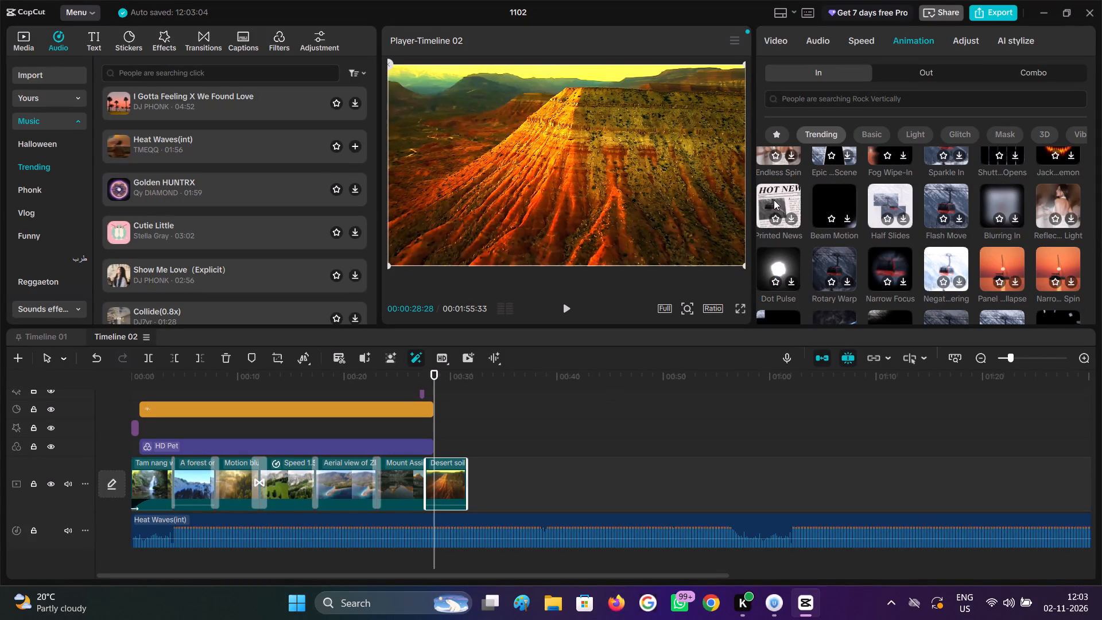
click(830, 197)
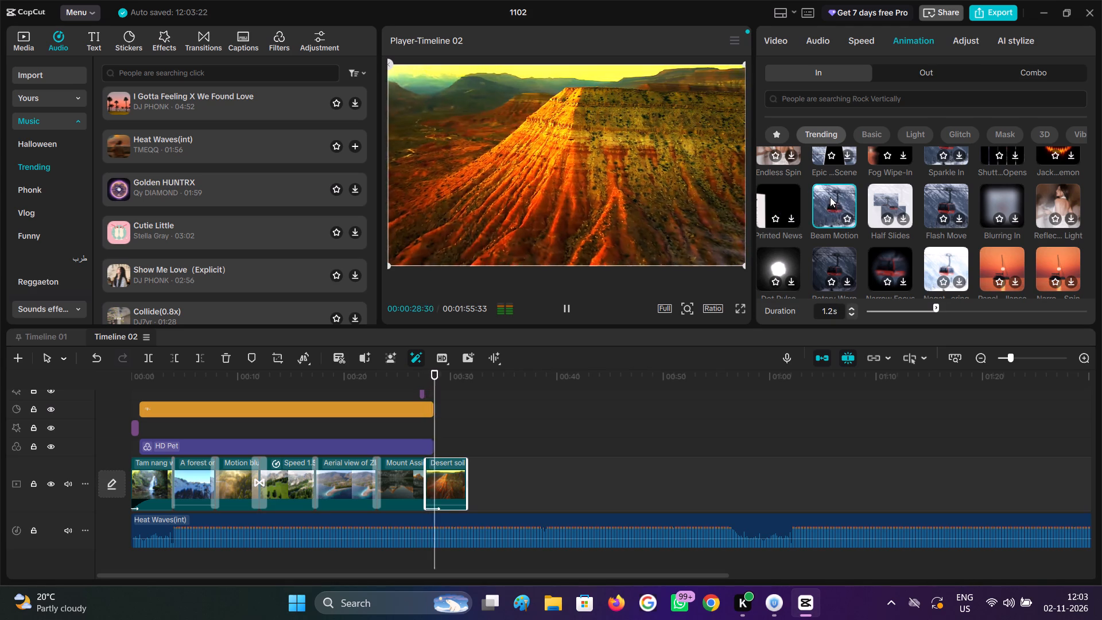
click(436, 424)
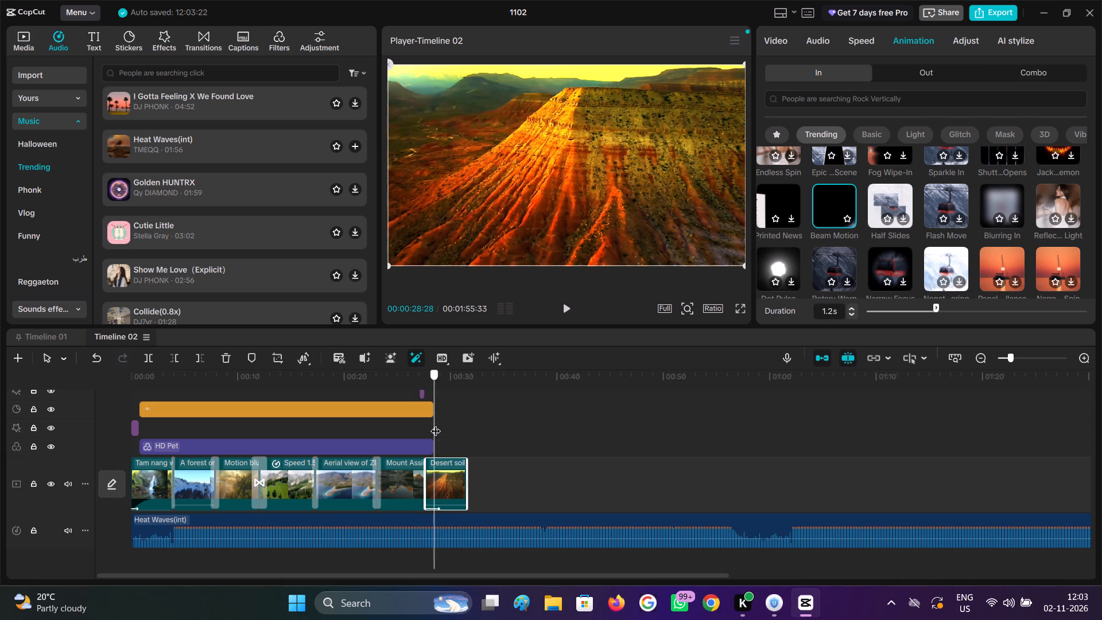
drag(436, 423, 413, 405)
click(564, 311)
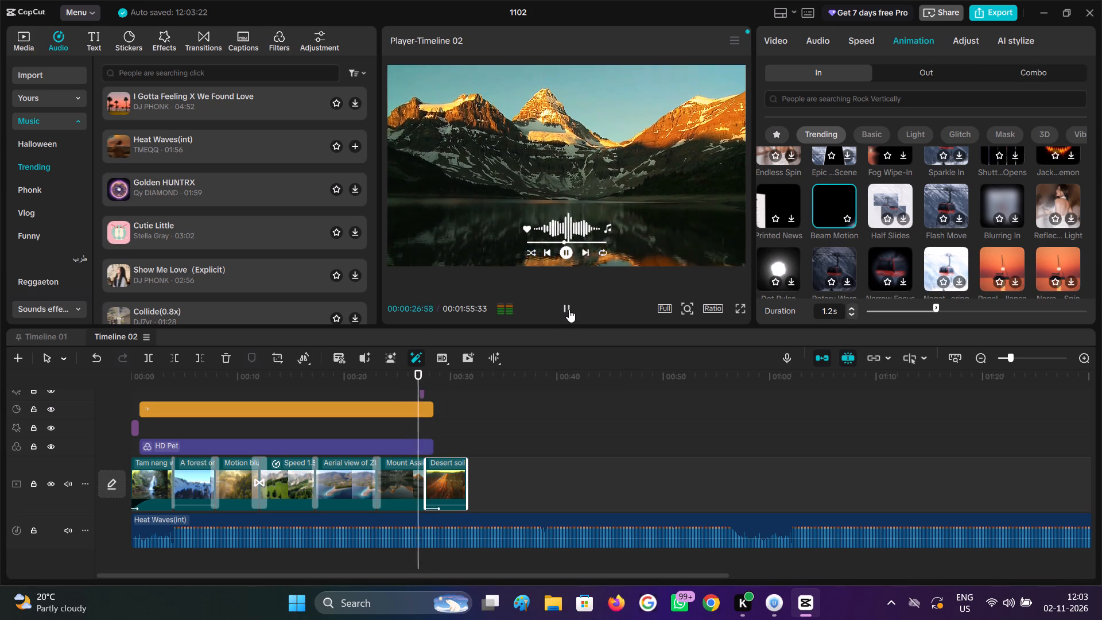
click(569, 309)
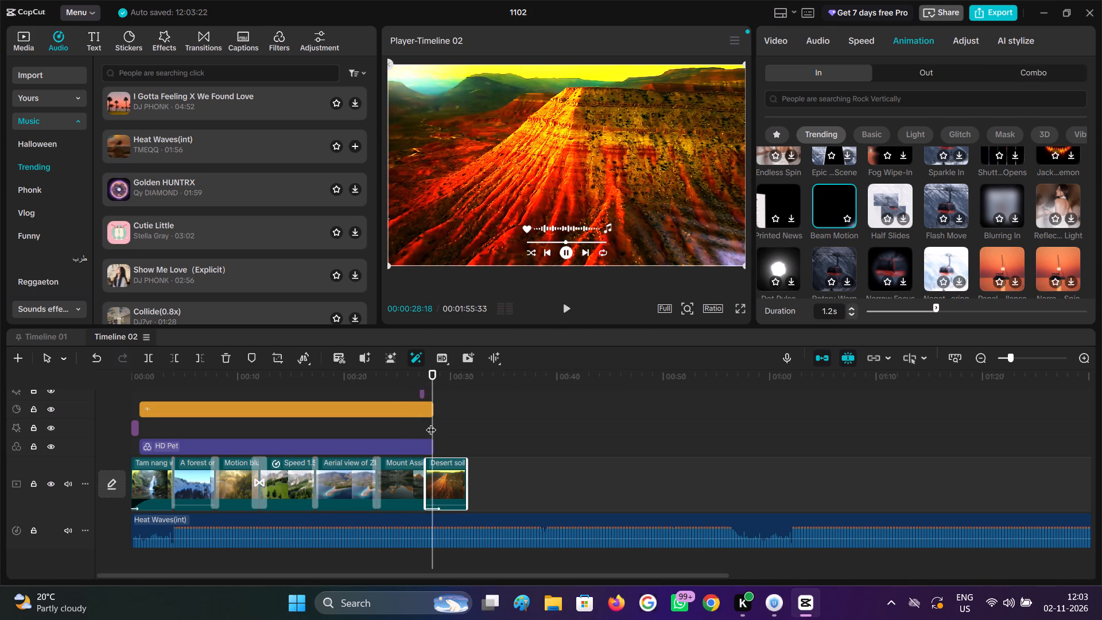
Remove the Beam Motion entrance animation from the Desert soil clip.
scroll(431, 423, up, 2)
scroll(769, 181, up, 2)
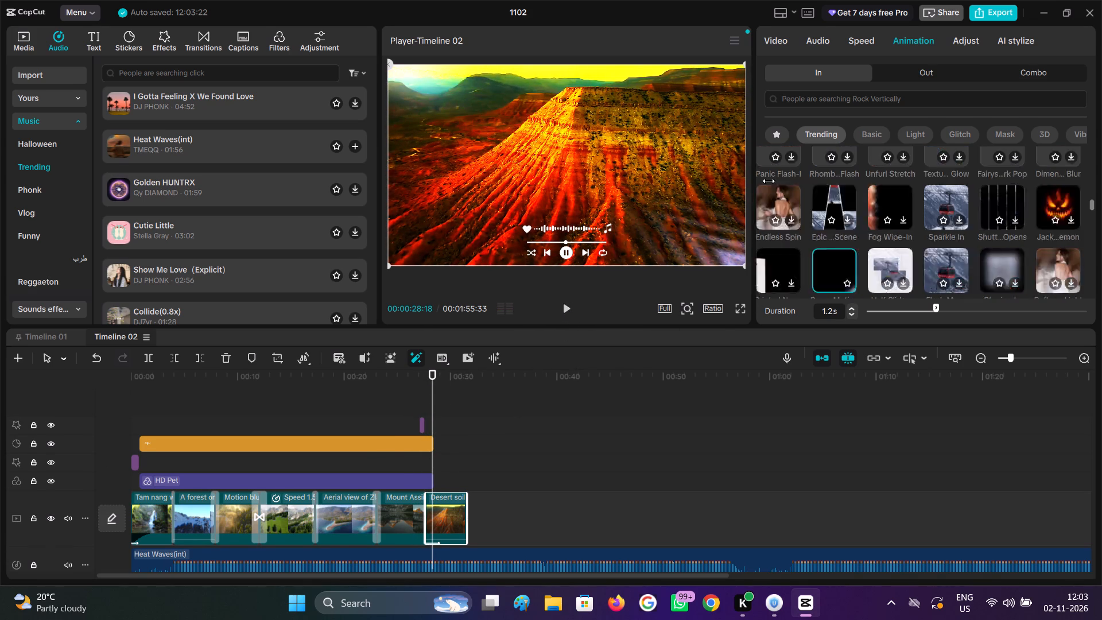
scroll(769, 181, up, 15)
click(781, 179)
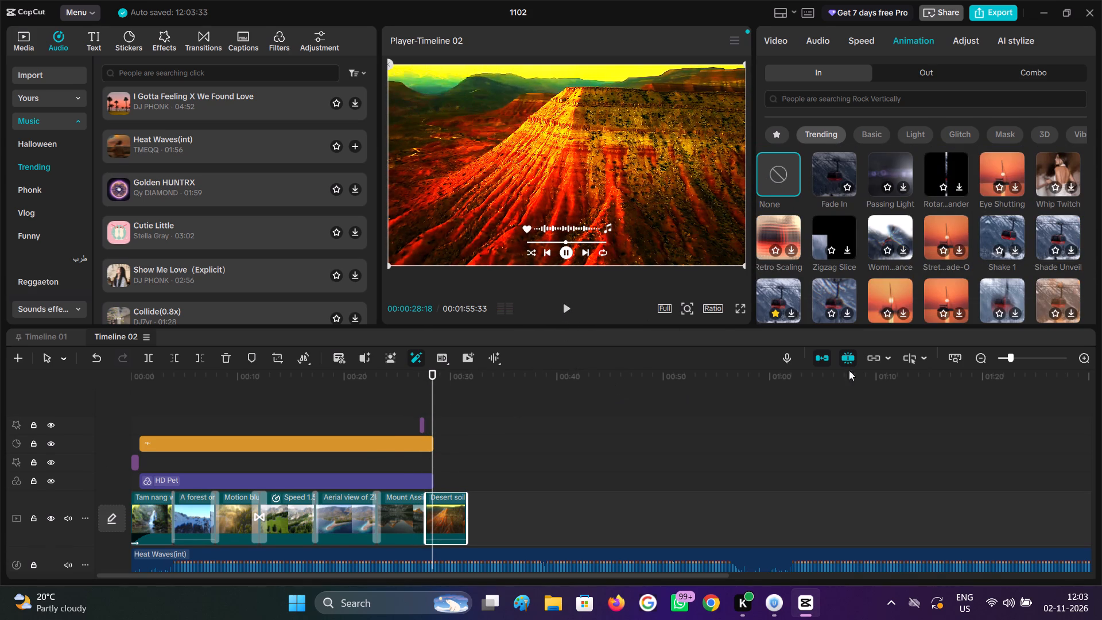
Shift the Jitter Flash effect so it starts at the cut to the Desert soil clip, checking its timing in playback.
triple_click(1085, 361)
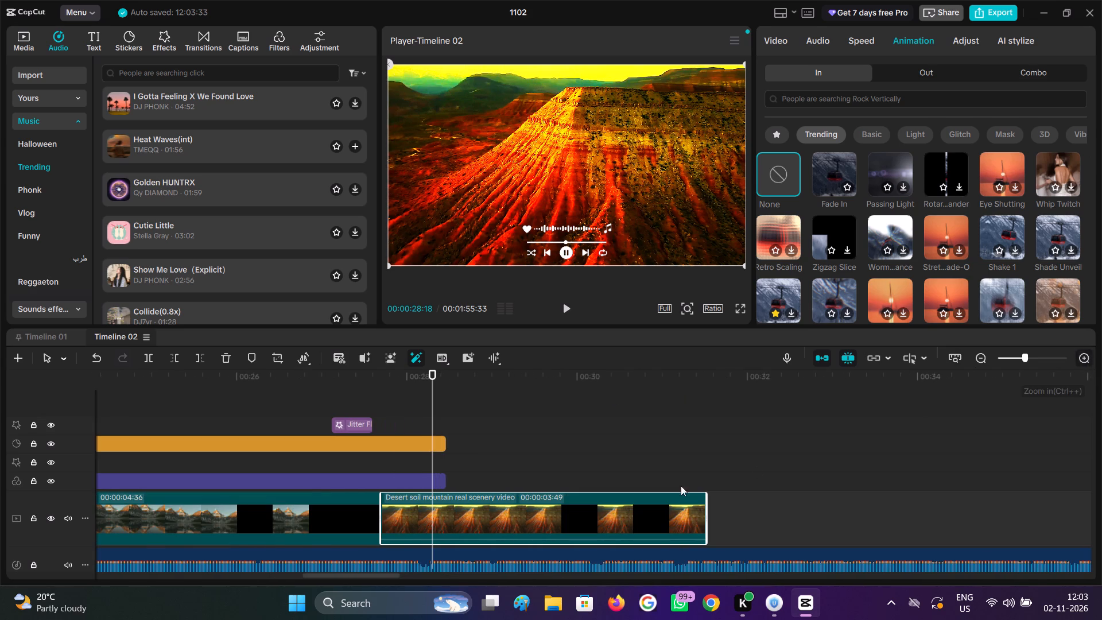
drag(346, 424, 377, 419)
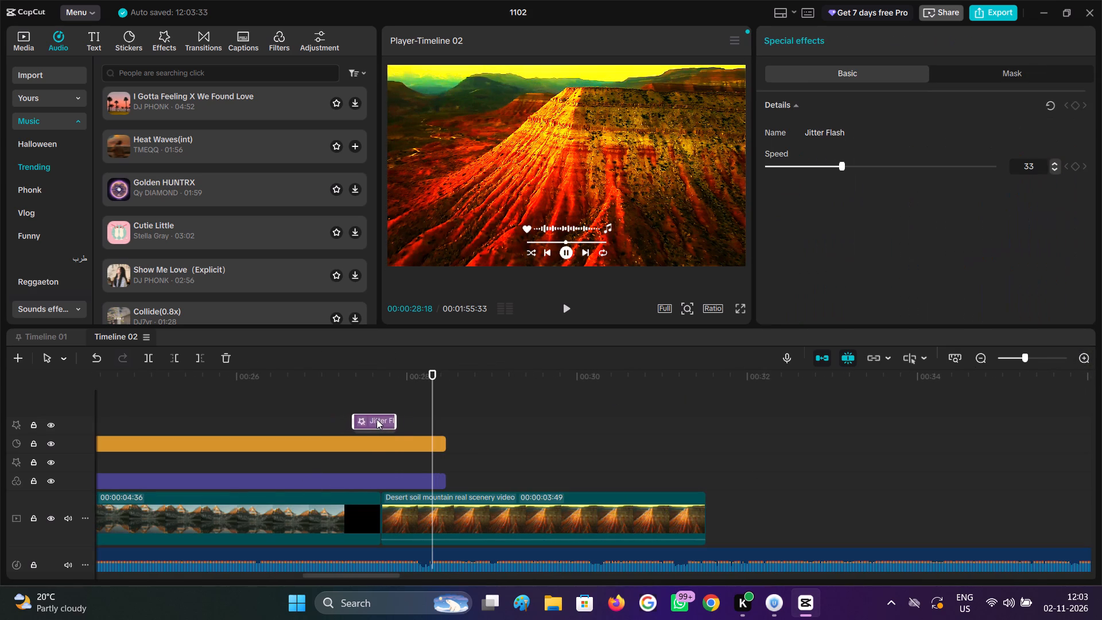
drag(377, 419, 387, 418)
click(384, 411)
drag(385, 410, 374, 404)
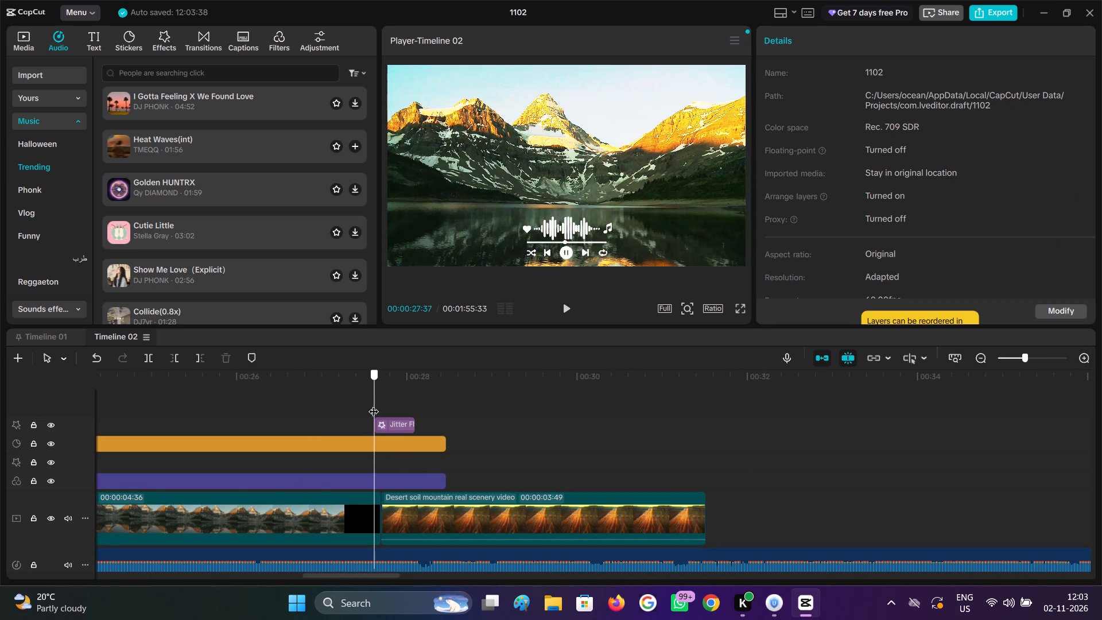
drag(374, 404, 363, 403)
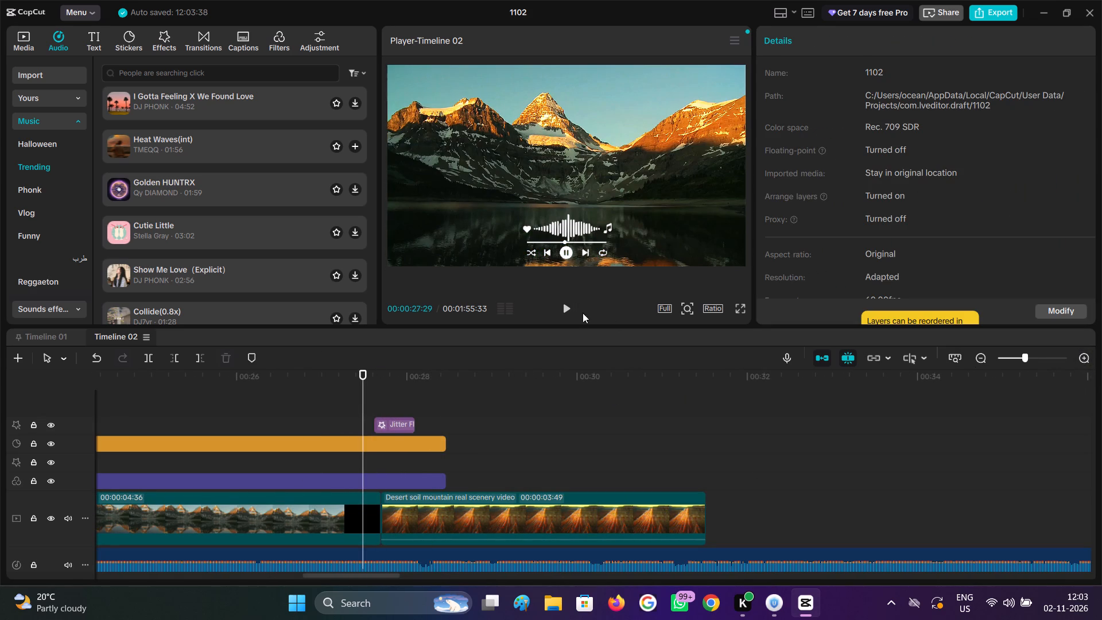
click(568, 312)
click(568, 312)
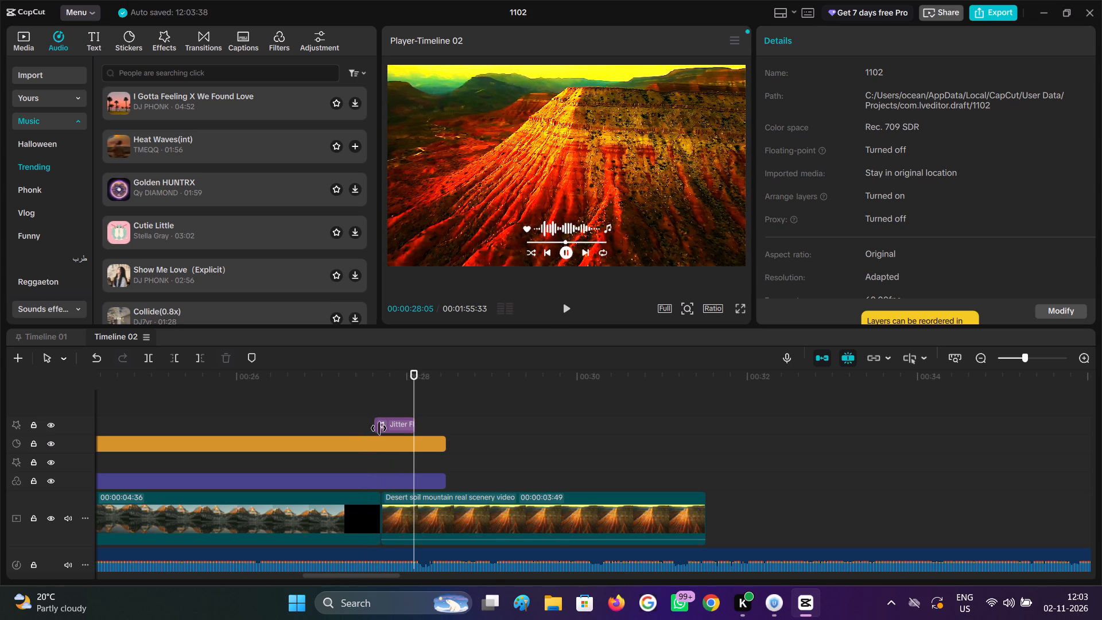
click(389, 424)
drag(389, 424, 399, 424)
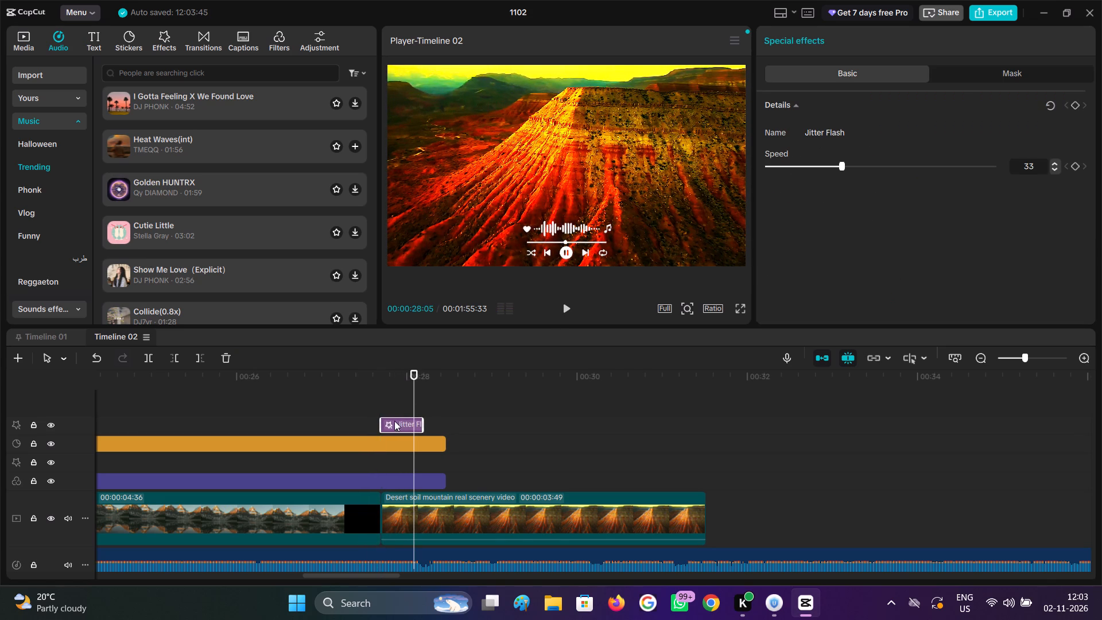
click(374, 404)
click(569, 313)
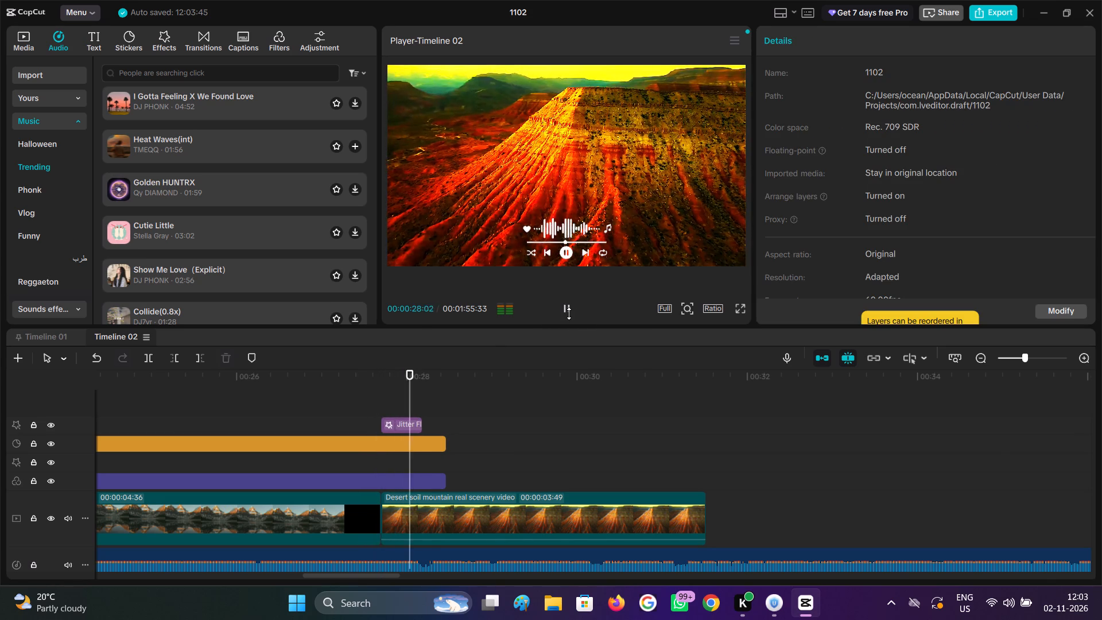
Play the cut from the Mount Assiniboine clip into the Desert soil clip to check the Jitter Flash effect.
click(569, 313)
click(368, 396)
drag(365, 388, 232, 412)
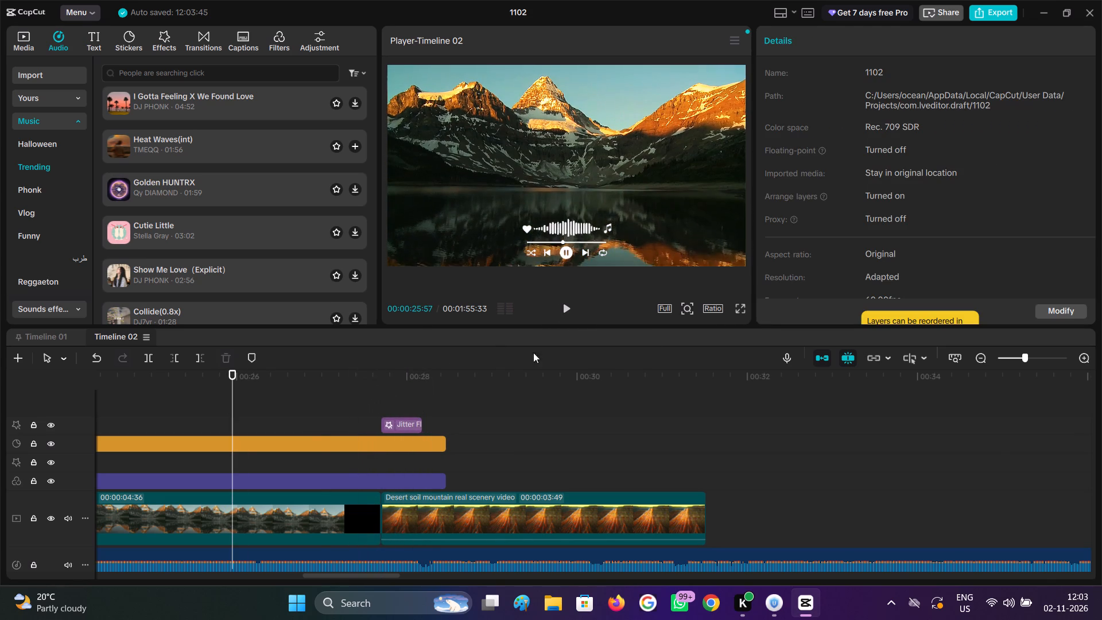
click(570, 317)
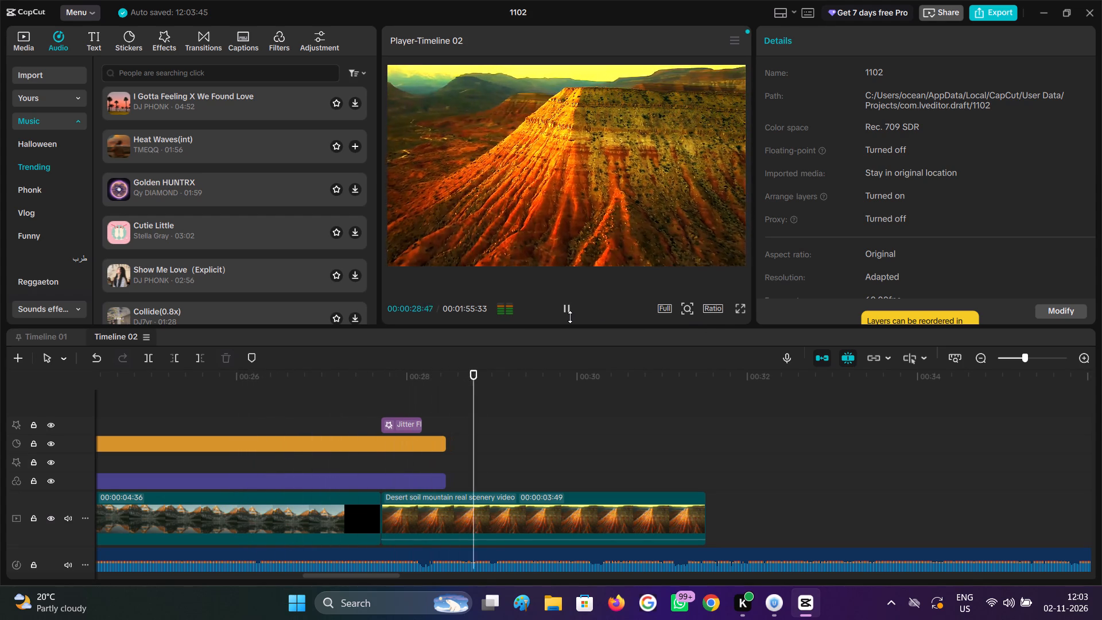
click(570, 317)
Extend the HD Pet filter so it runs slightly past the end of the Desert soil clip.
click(416, 488)
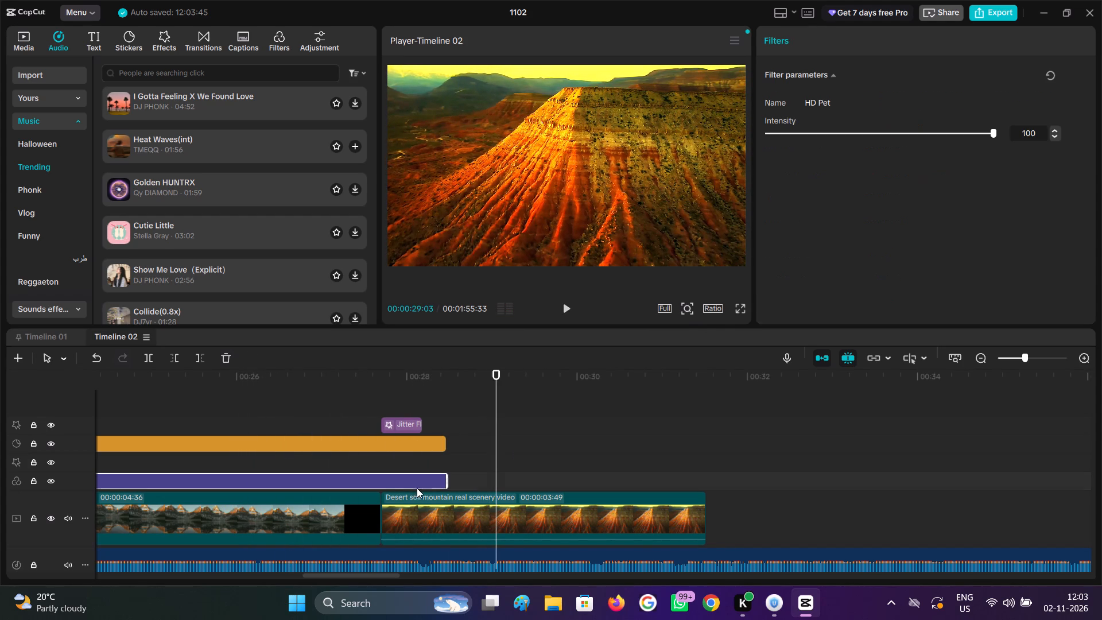
drag(447, 482, 735, 482)
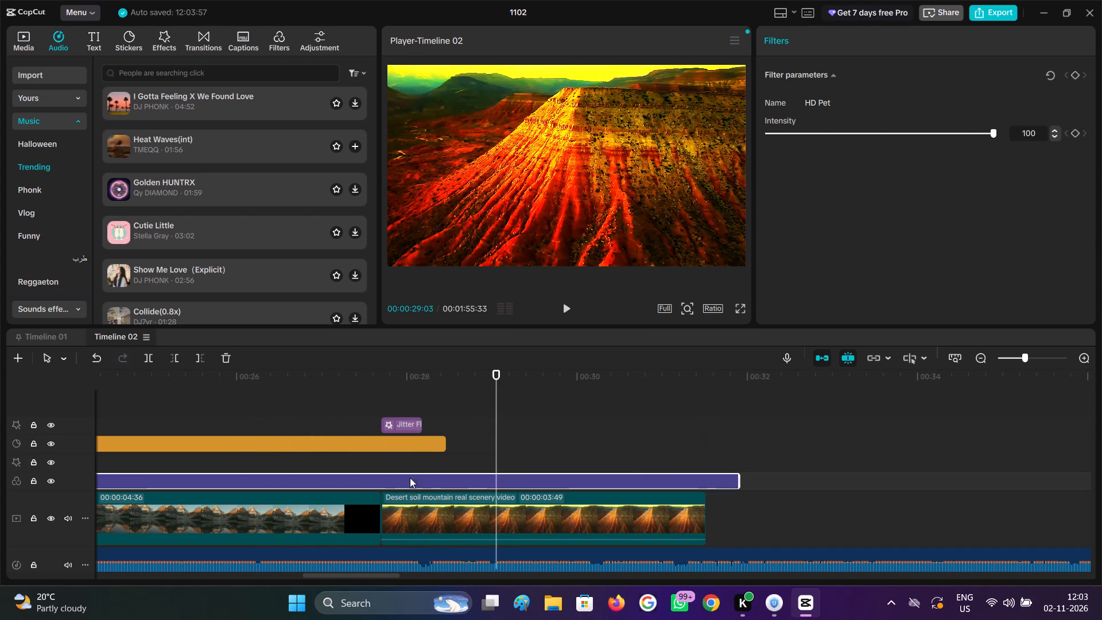
Extend the music-player sticker to the end of the Desert soil clip and check that it stays over the footage.
click(417, 463)
drag(417, 463, 425, 463)
click(441, 447)
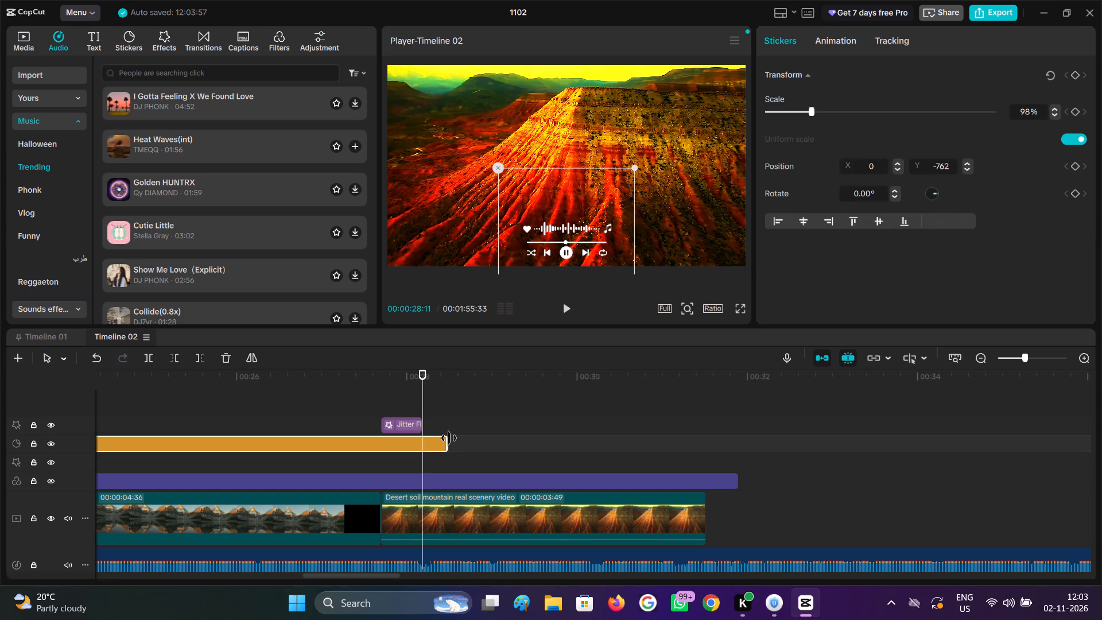
click(492, 421)
drag(492, 421, 501, 421)
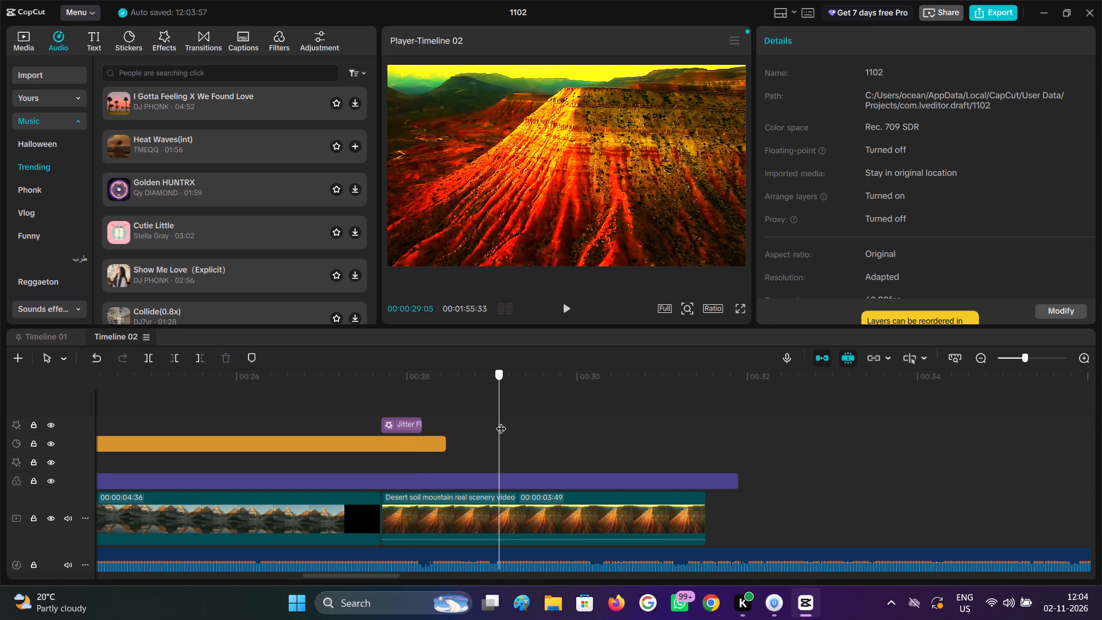
drag(501, 421, 501, 423)
click(400, 443)
drag(447, 439, 855, 440)
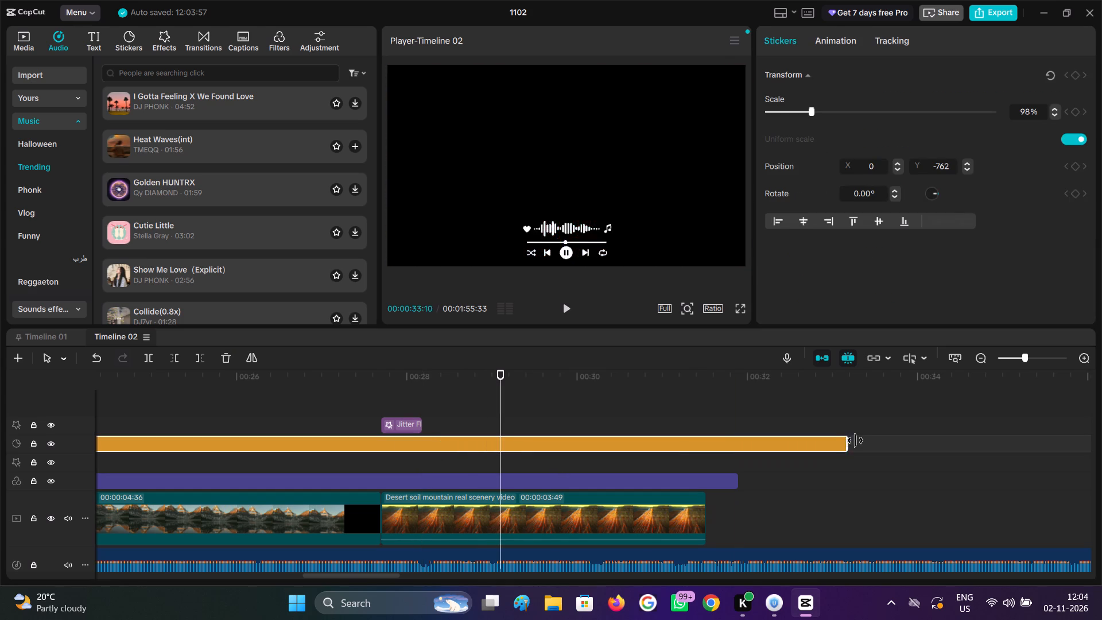
drag(855, 440, 768, 457)
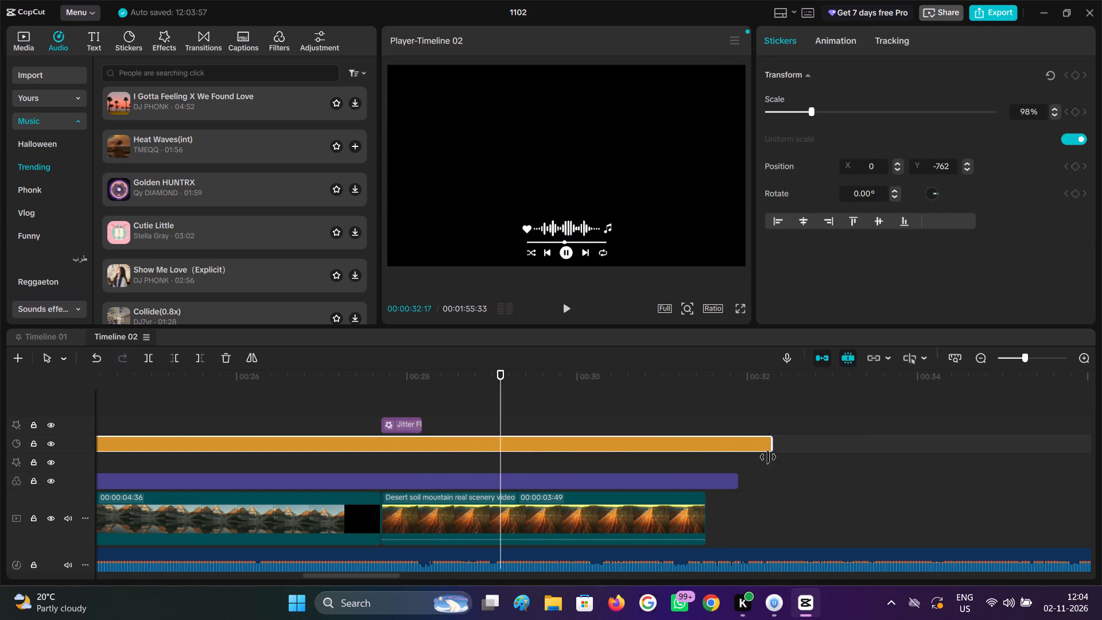
drag(768, 457, 706, 462)
click(607, 470)
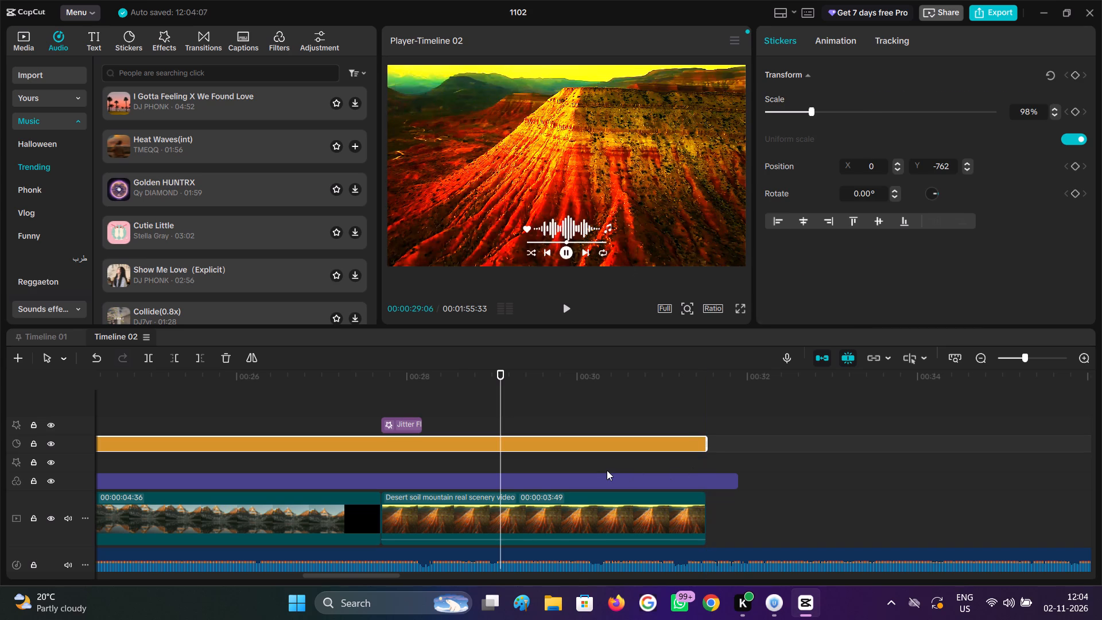
drag(607, 470, 631, 468)
click(608, 447)
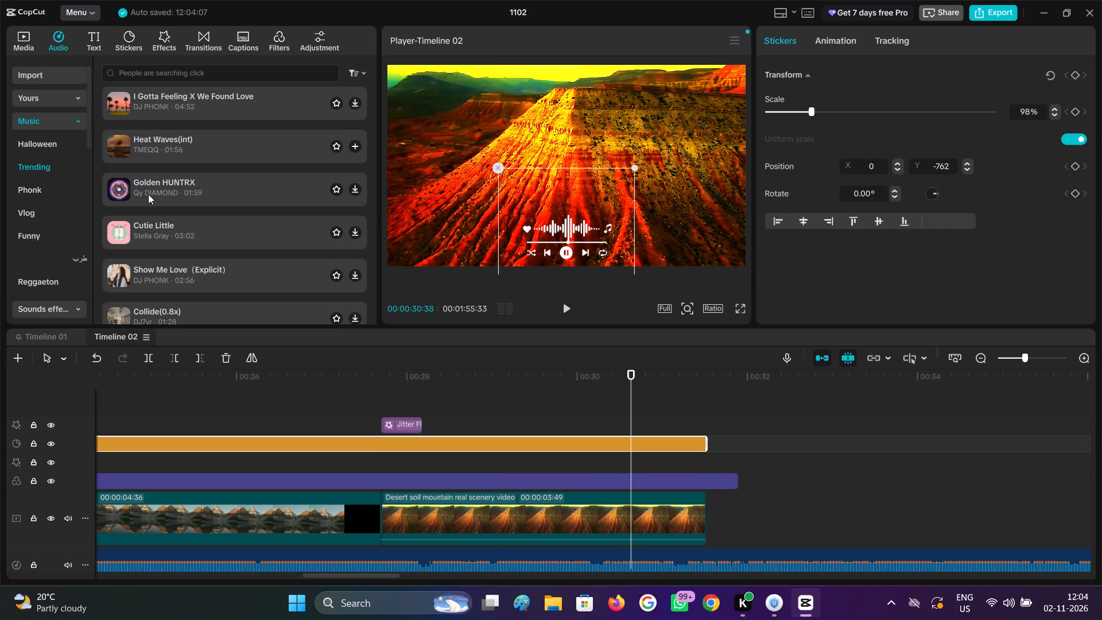
Add the trending song Shape of You to the timeline and align it with the start, beneath Heat Waves(int).
scroll(153, 204, down, 3)
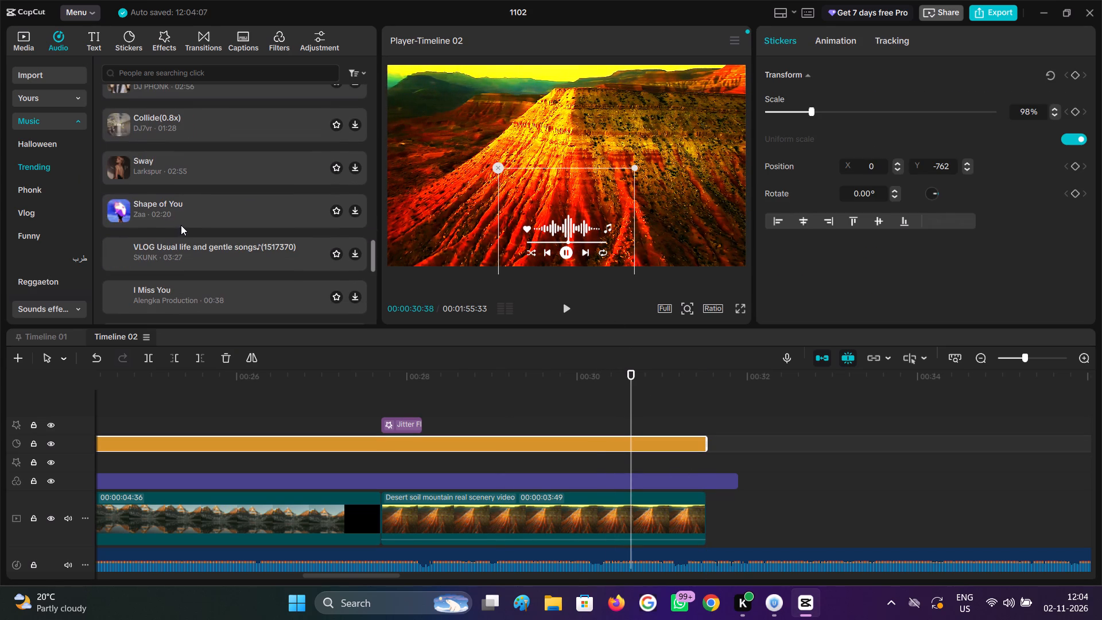
click(194, 220)
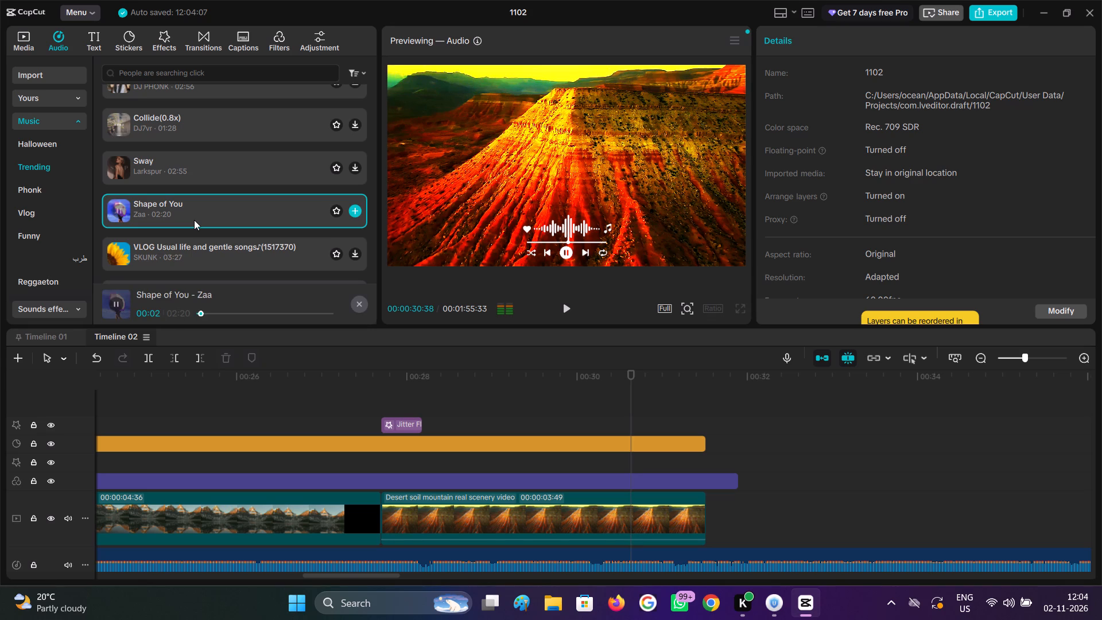
click(356, 210)
scroll(566, 536, down, 4)
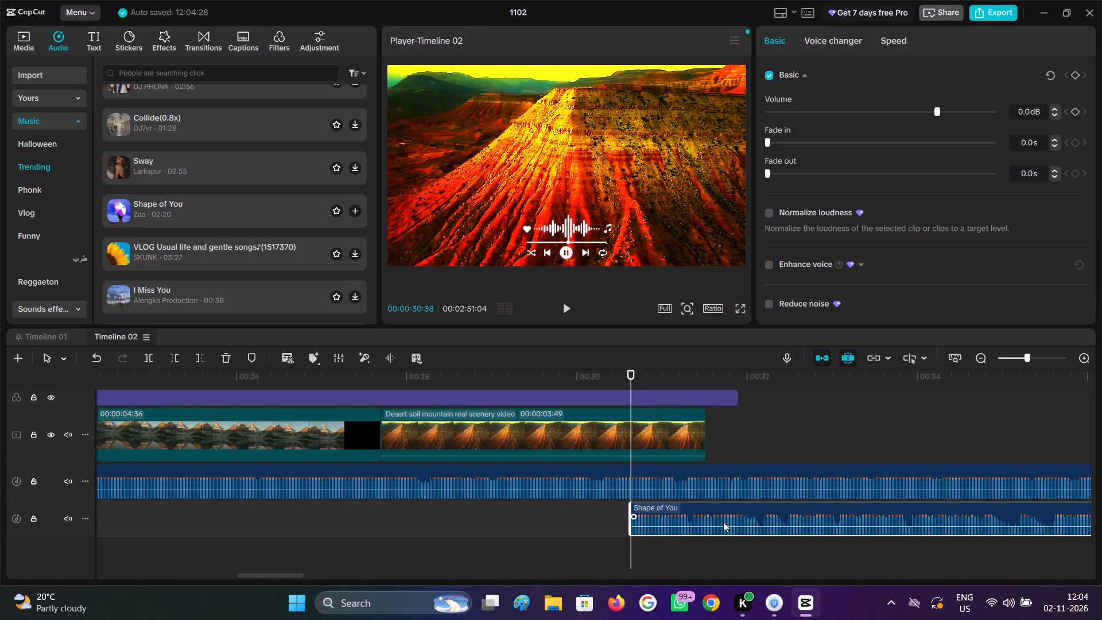
drag(748, 505, 0, 486)
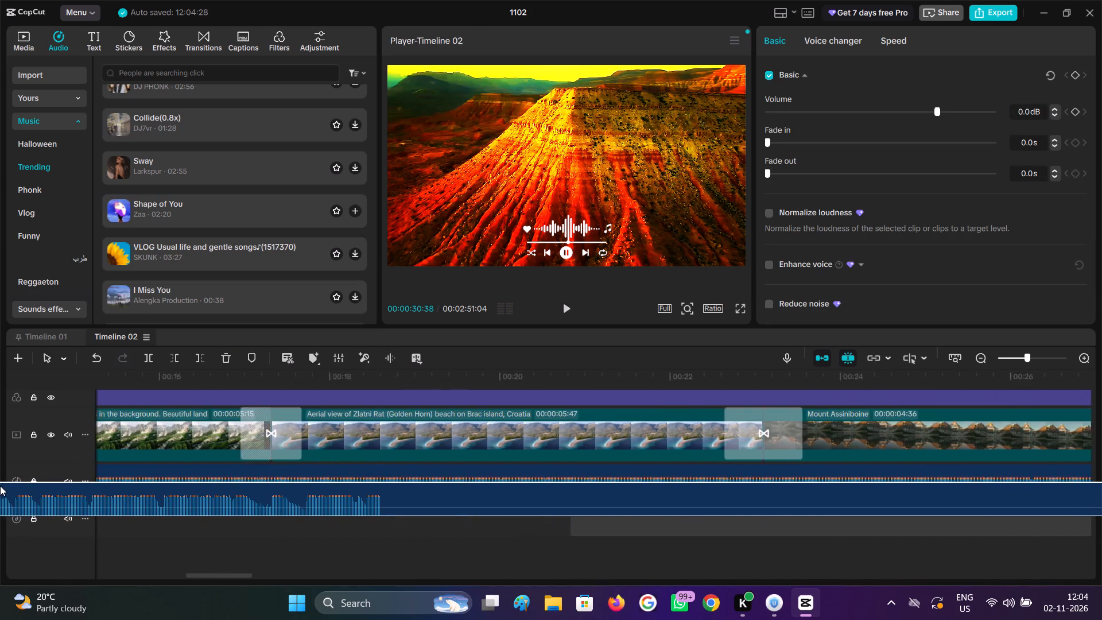
drag(0, 486, 0, 485)
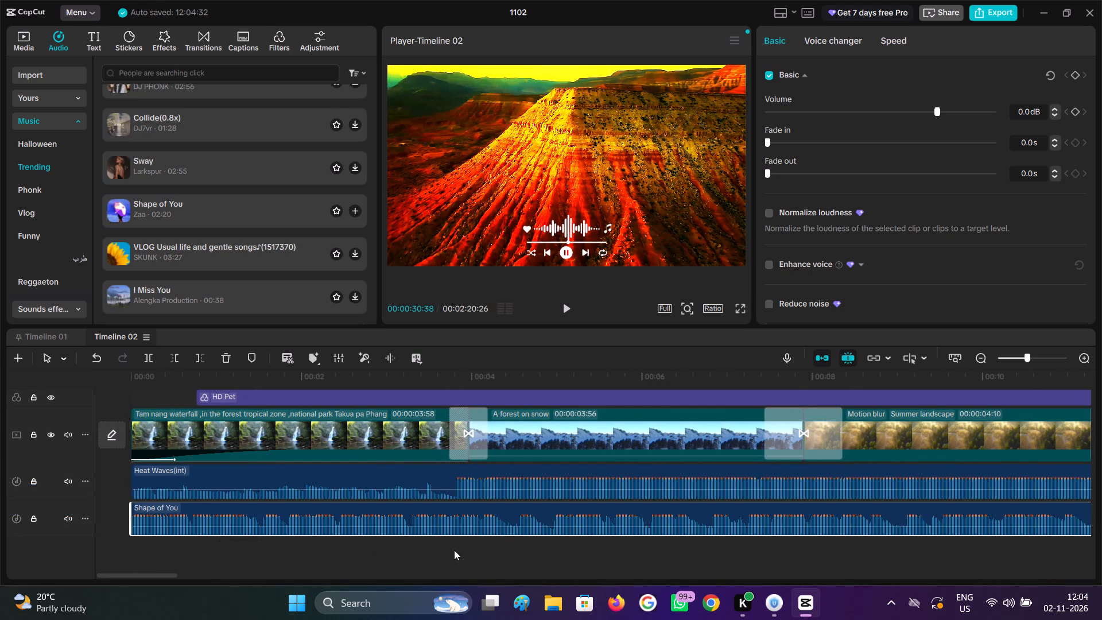
Play the montage from the start and mute the Heat Waves(int) track so that only Shape of You is heard.
click(977, 361)
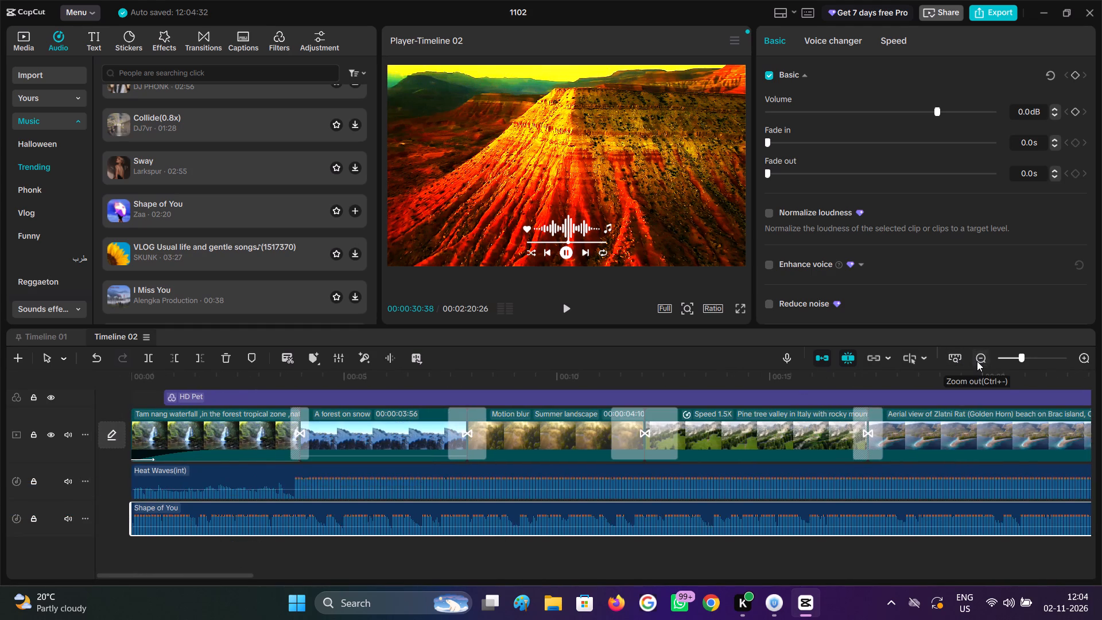
click(977, 361)
scroll(150, 379, up, 1)
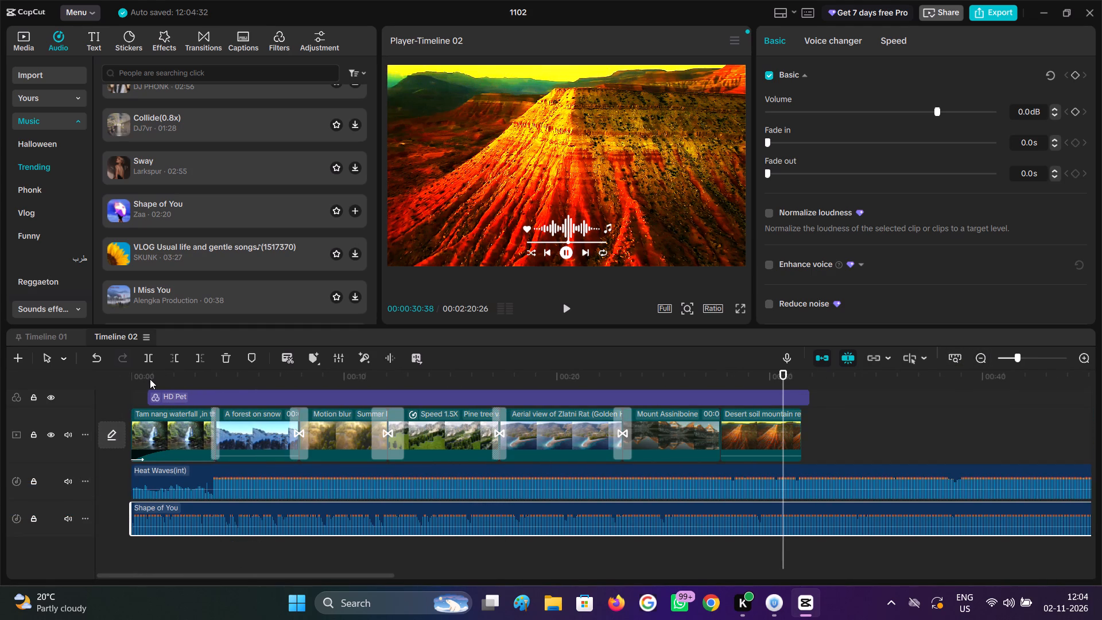
click(142, 389)
drag(142, 389, 0, 398)
click(566, 312)
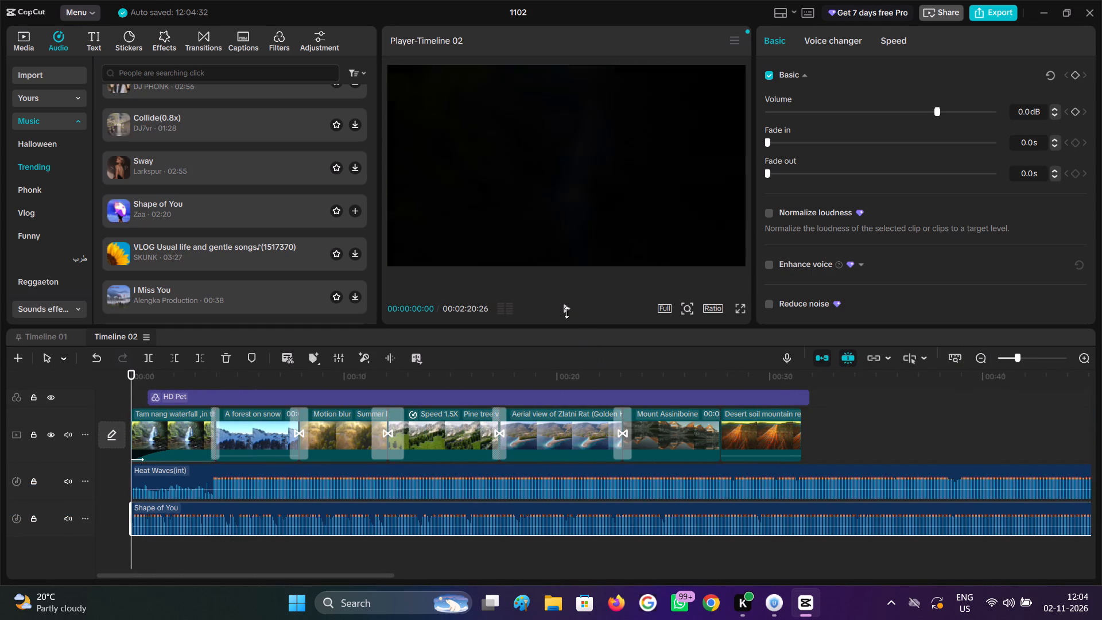
click(67, 483)
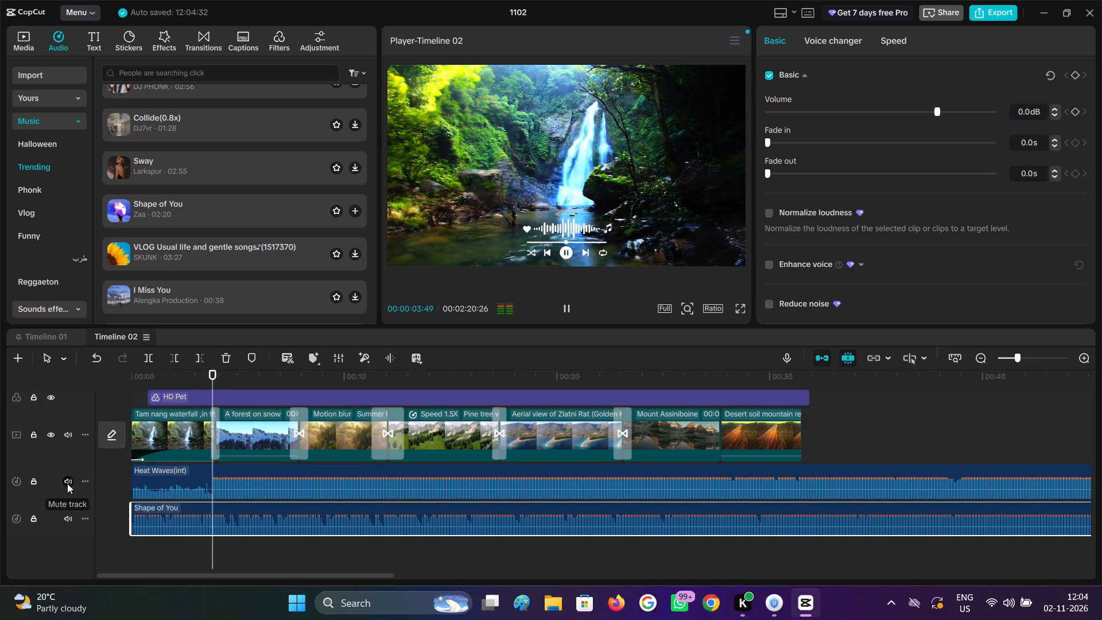
click(67, 483)
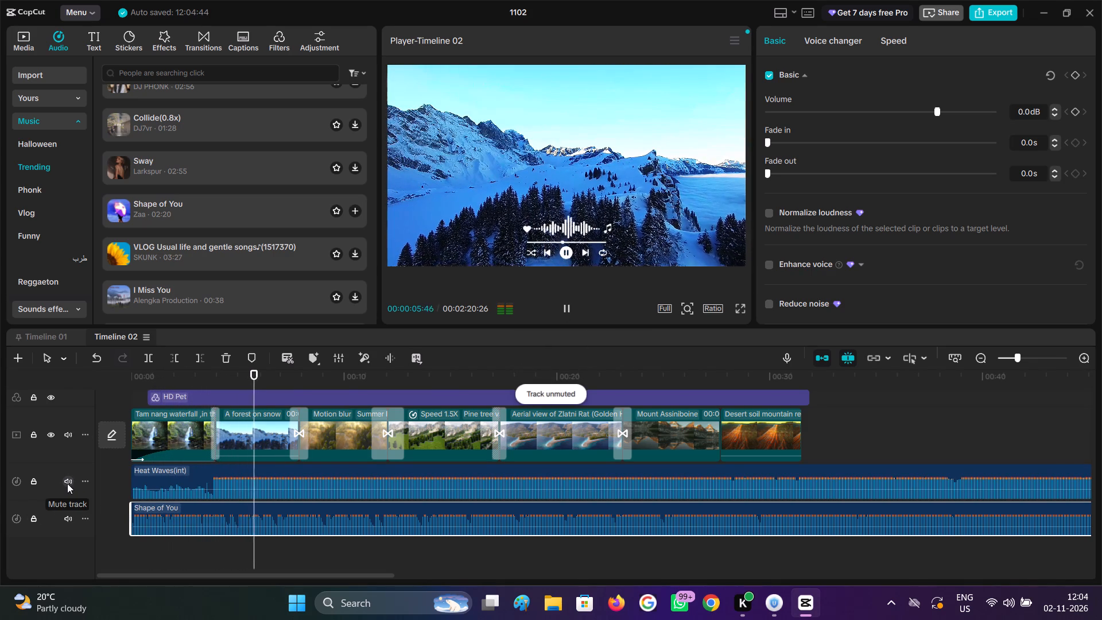
click(67, 483)
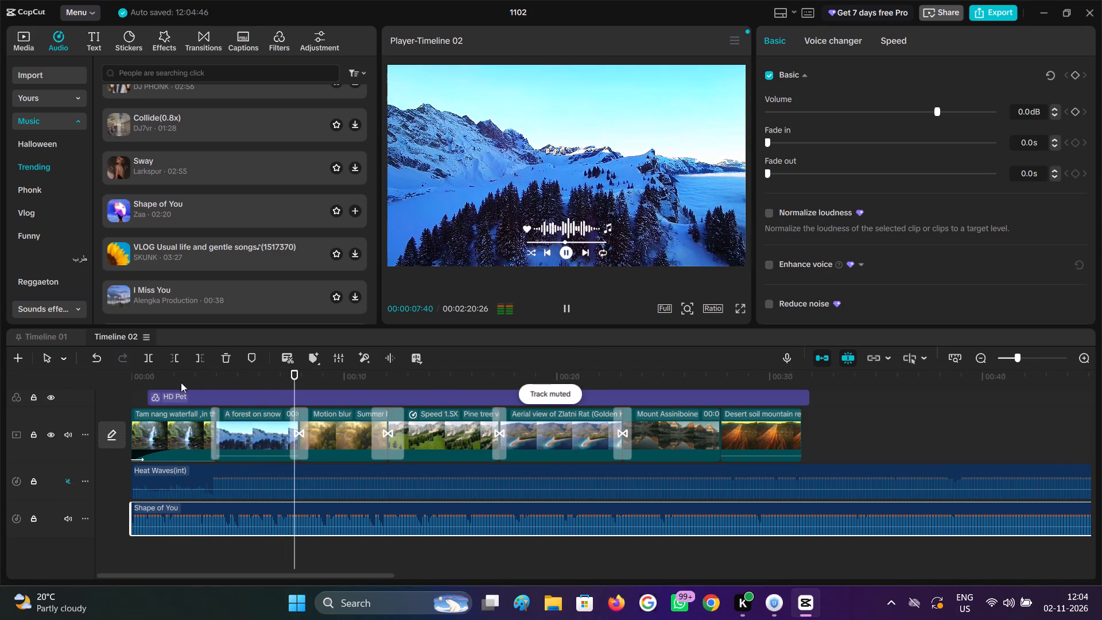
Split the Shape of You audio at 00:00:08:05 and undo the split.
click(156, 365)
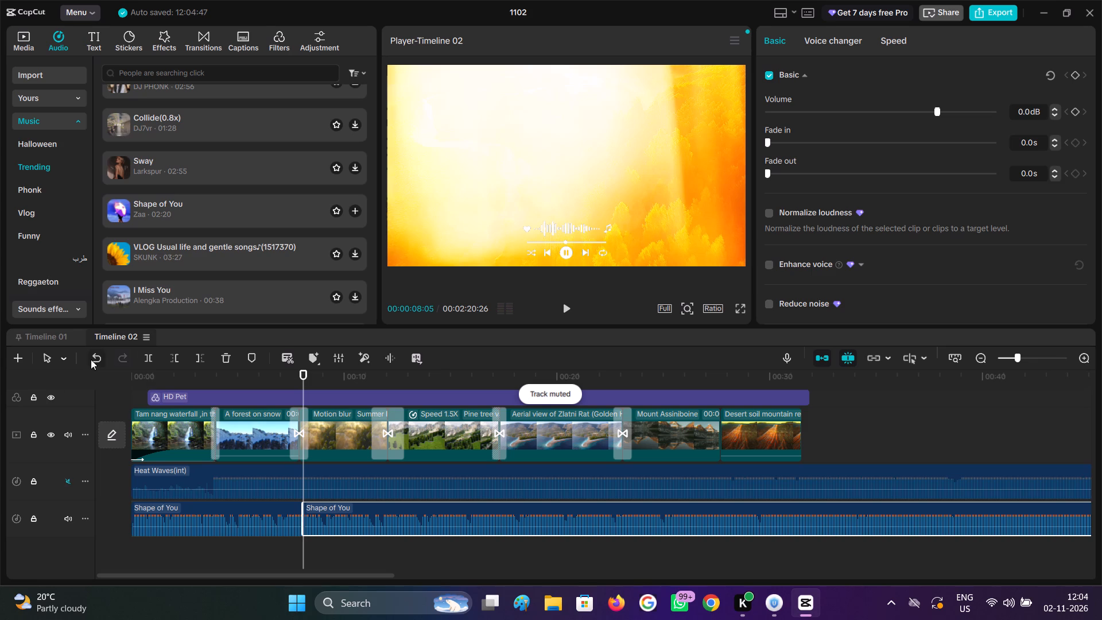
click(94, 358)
Compare both songs from the start by swapping the muted track, leaving Heat Waves(int) muted and Shape of You audible.
click(137, 387)
drag(137, 387, 118, 392)
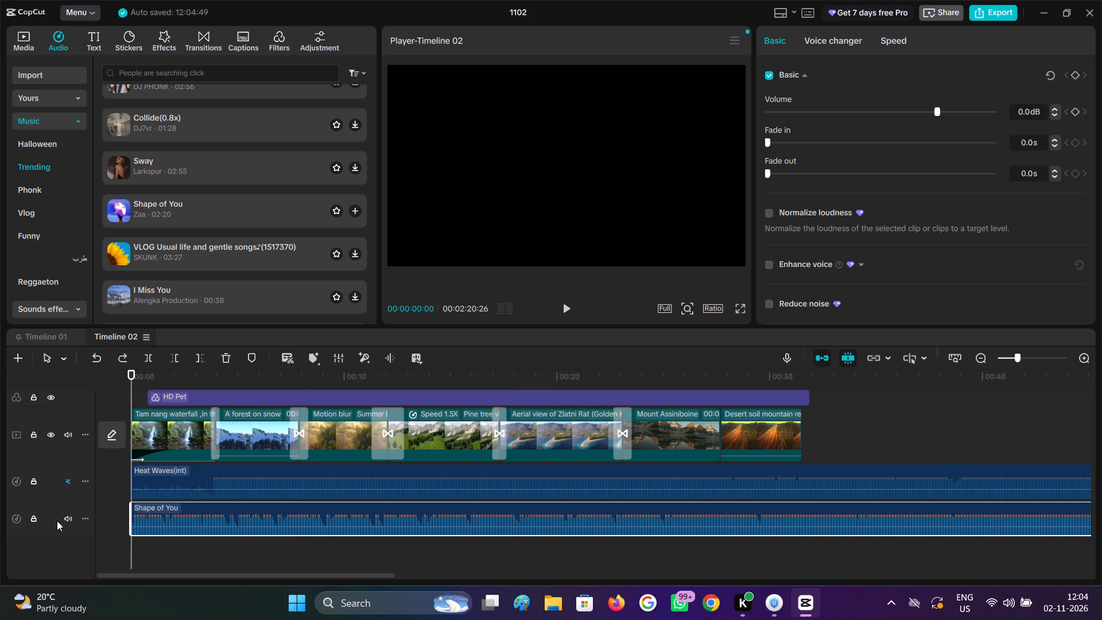
click(73, 518)
click(65, 482)
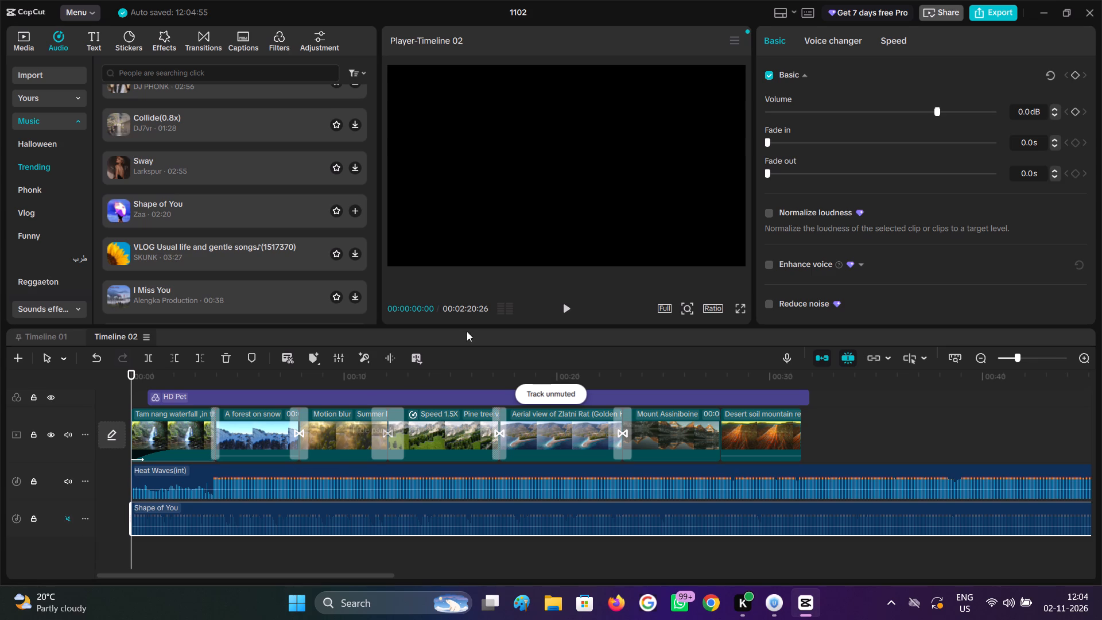
click(561, 309)
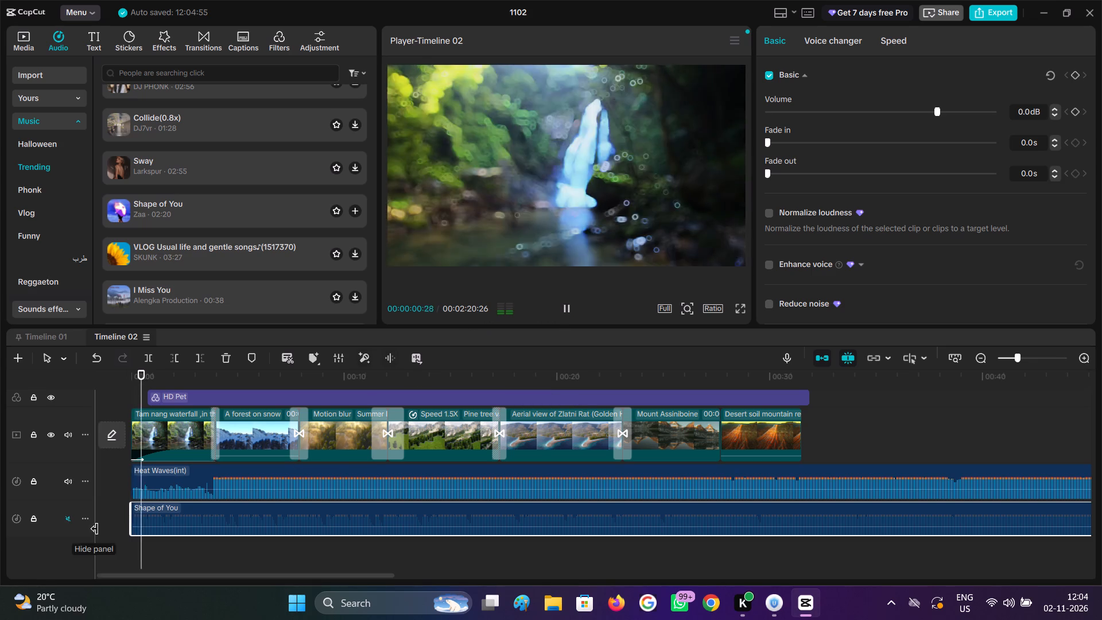
click(69, 481)
click(65, 521)
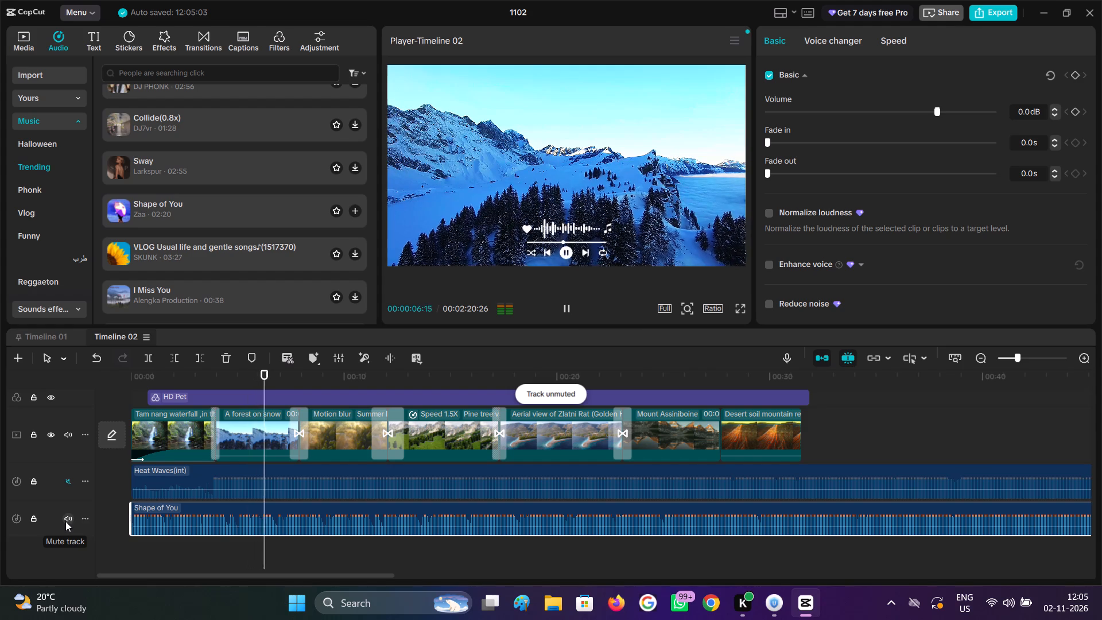
Play the opening clips from the start with Shape of You to check how the cuts fit the music.
click(204, 548)
drag(202, 547, 32, 545)
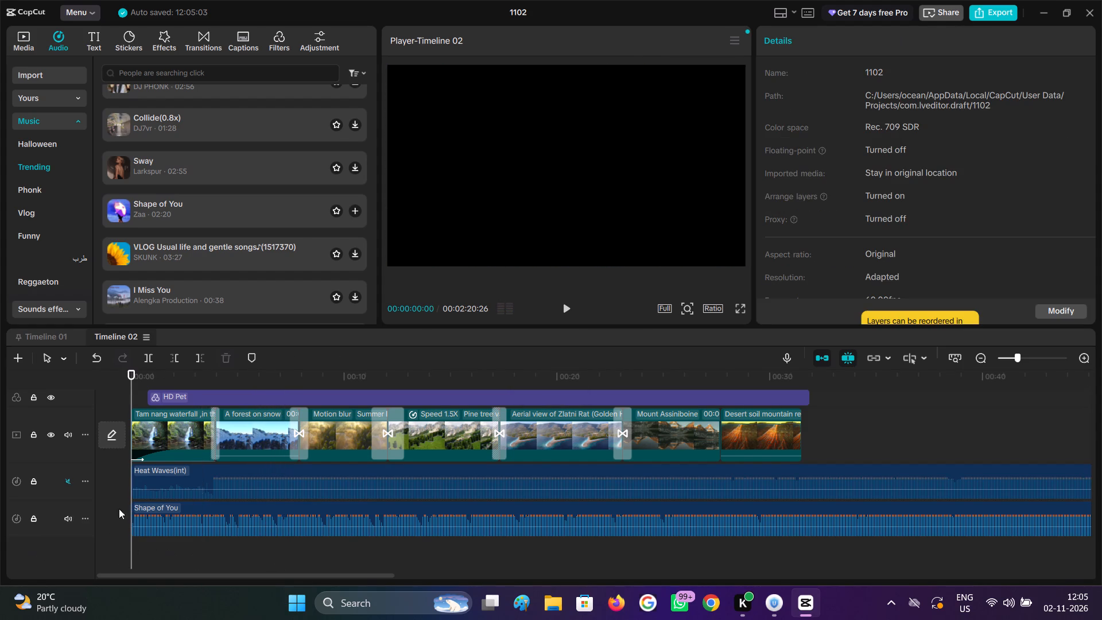
click(569, 319)
click(570, 313)
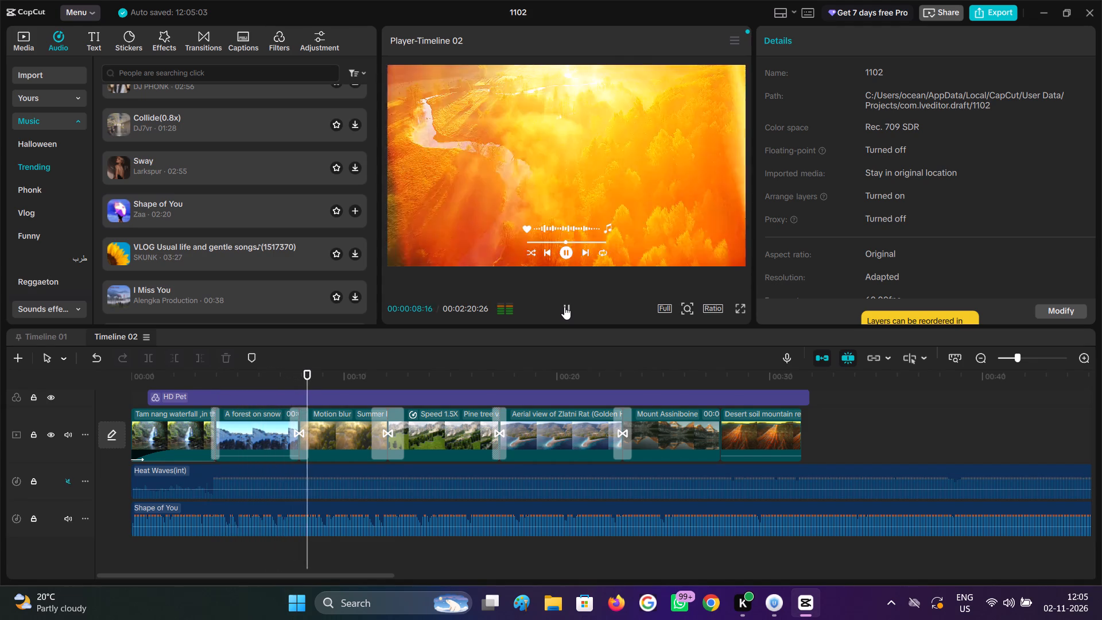
click(564, 307)
Trim off the end of the A forest on snow clip at 00:00:07:02 and play the transition into the next clip.
click(269, 382)
drag(269, 382, 252, 386)
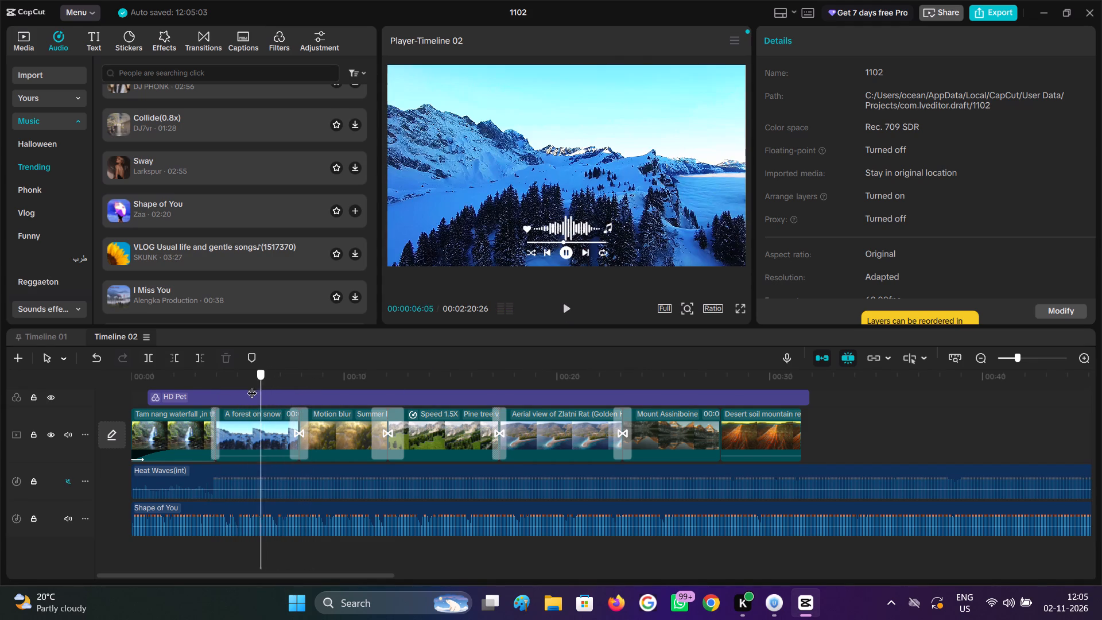
drag(252, 386, 247, 386)
click(574, 307)
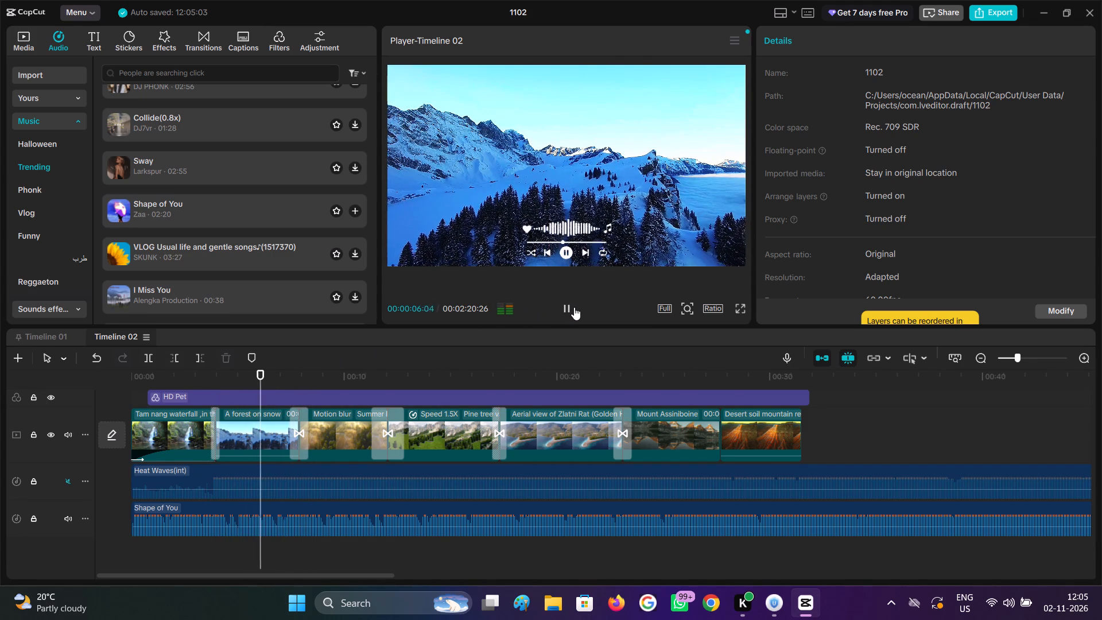
click(574, 307)
click(259, 446)
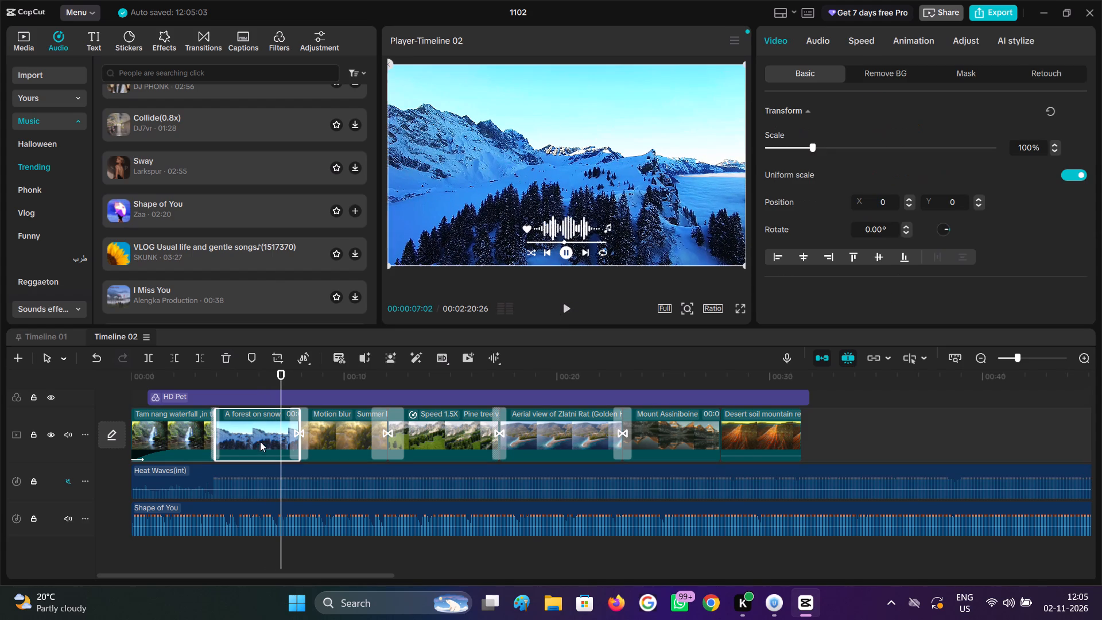
click(202, 362)
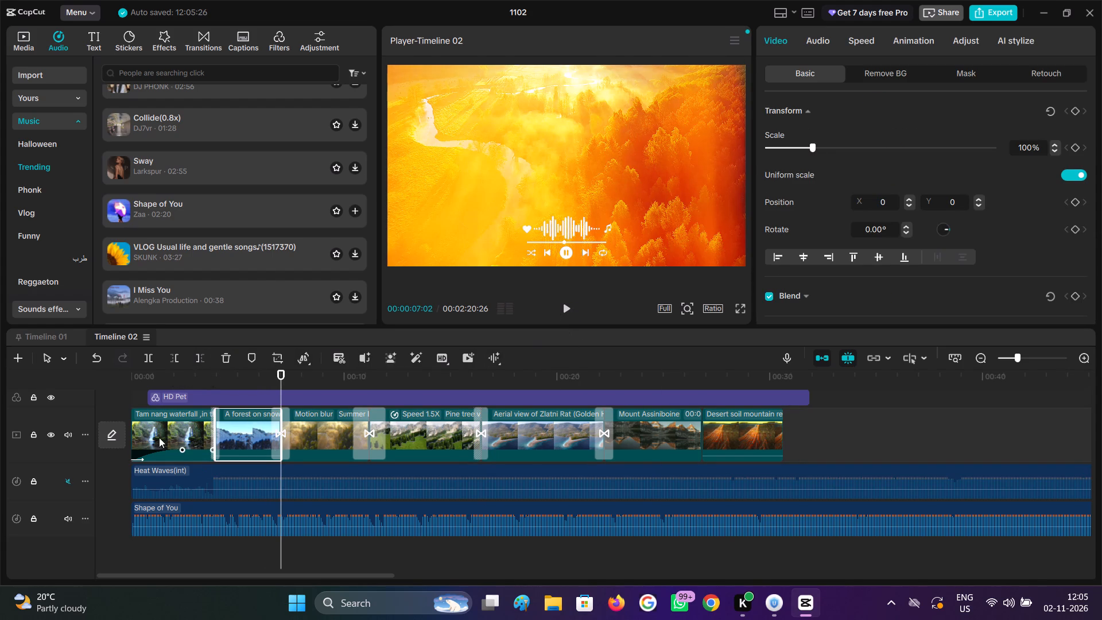
click(274, 387)
drag(269, 386, 263, 388)
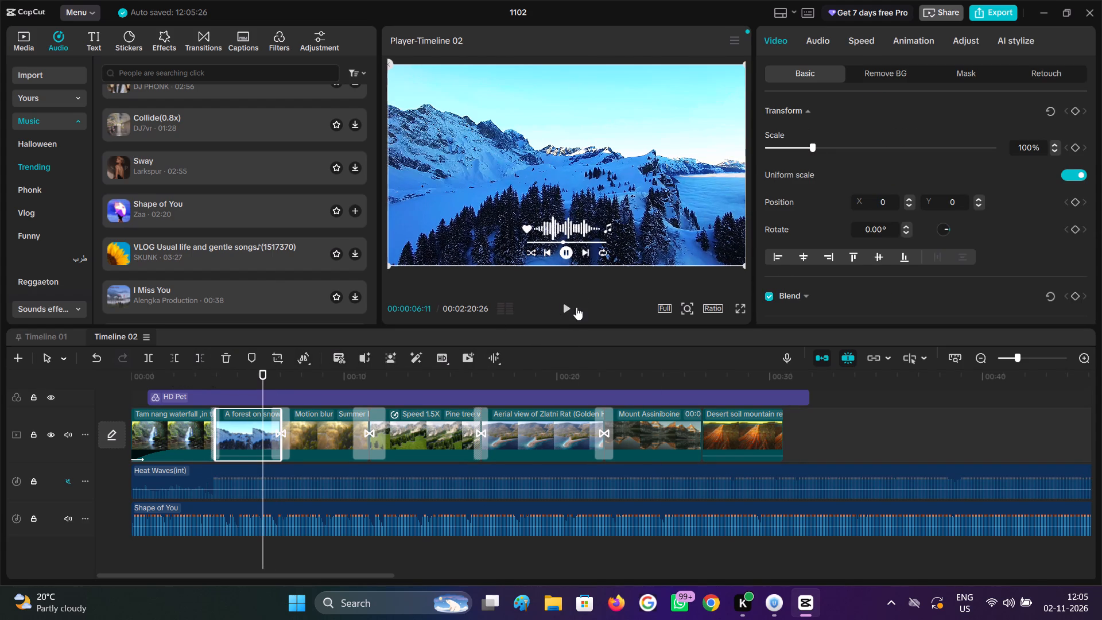
click(576, 308)
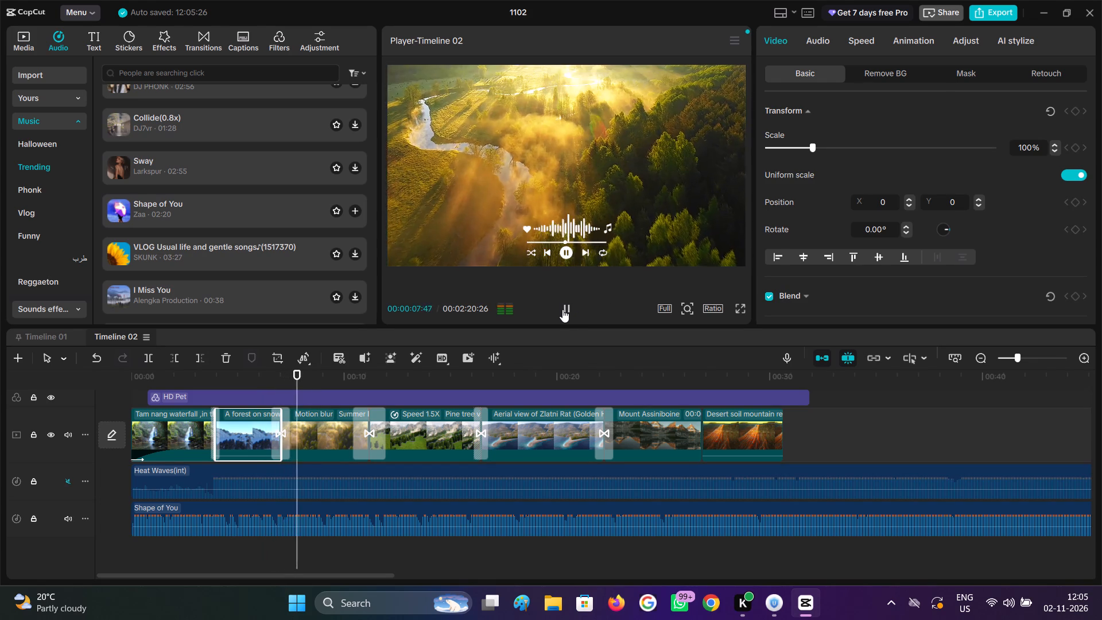
click(562, 309)
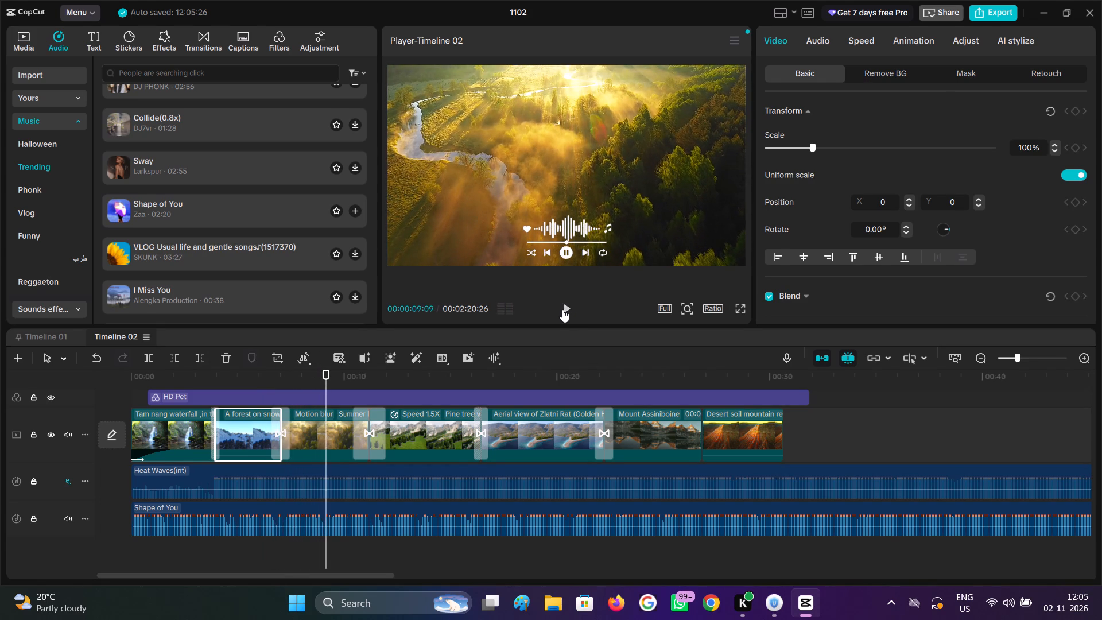
Trim off the end of the motion-blurred Summer clip at 00:00:09:11 and play on into the Pine tree valley clip.
double_click(562, 309)
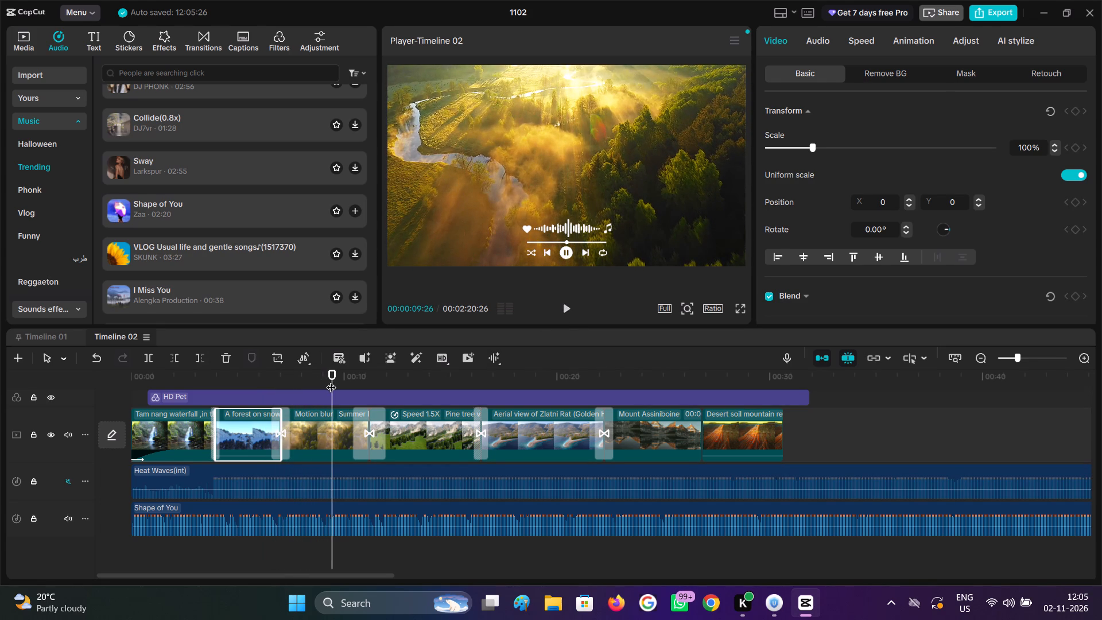
drag(332, 380, 327, 381)
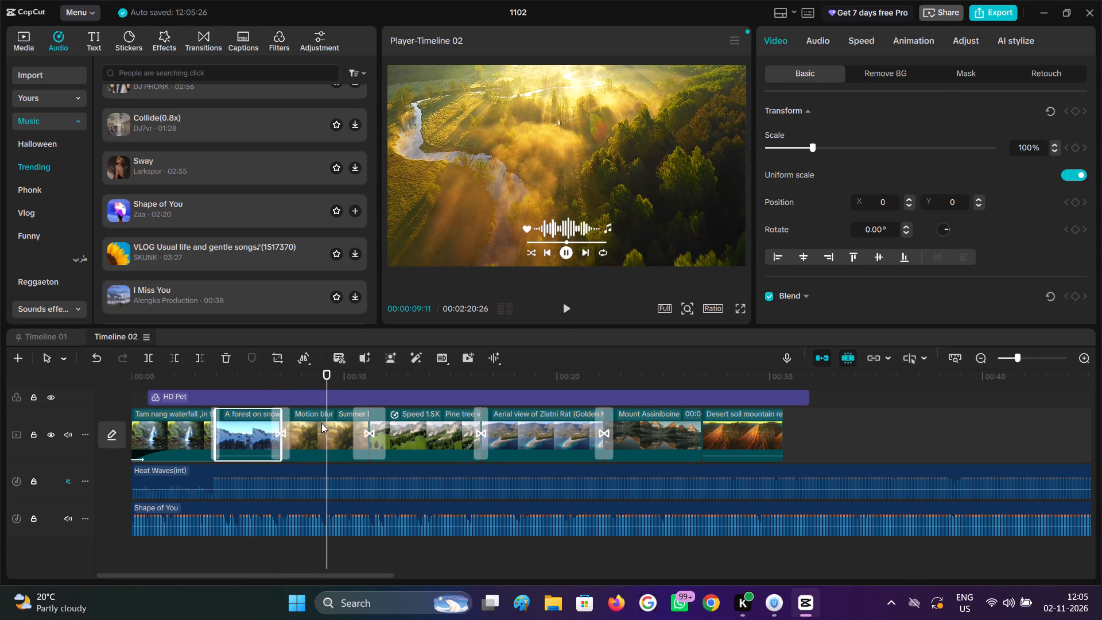
click(321, 442)
click(204, 358)
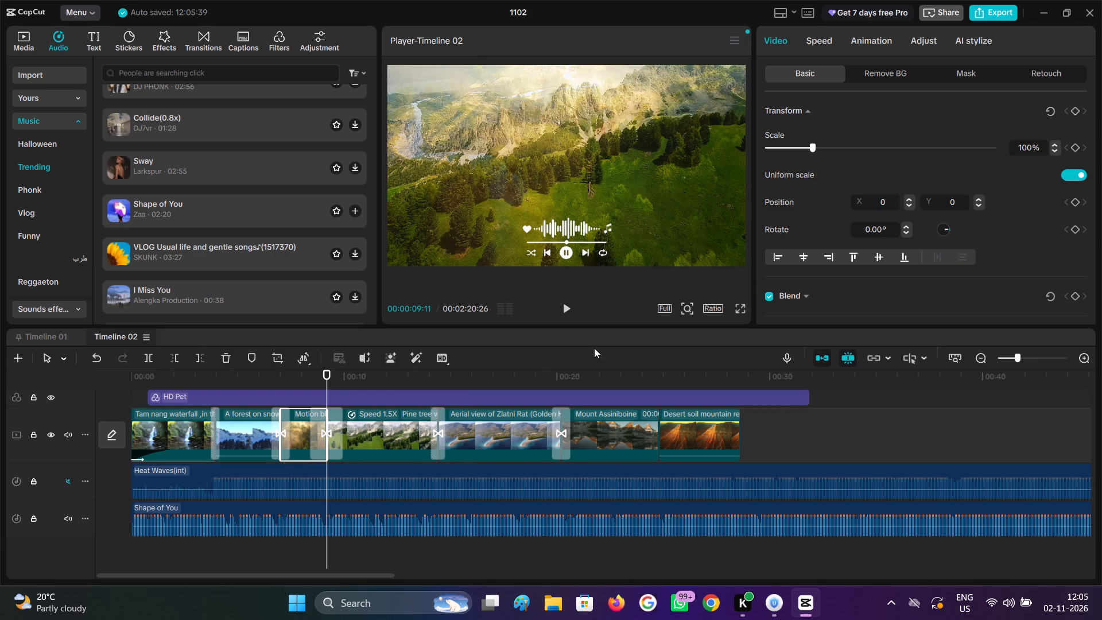
click(571, 315)
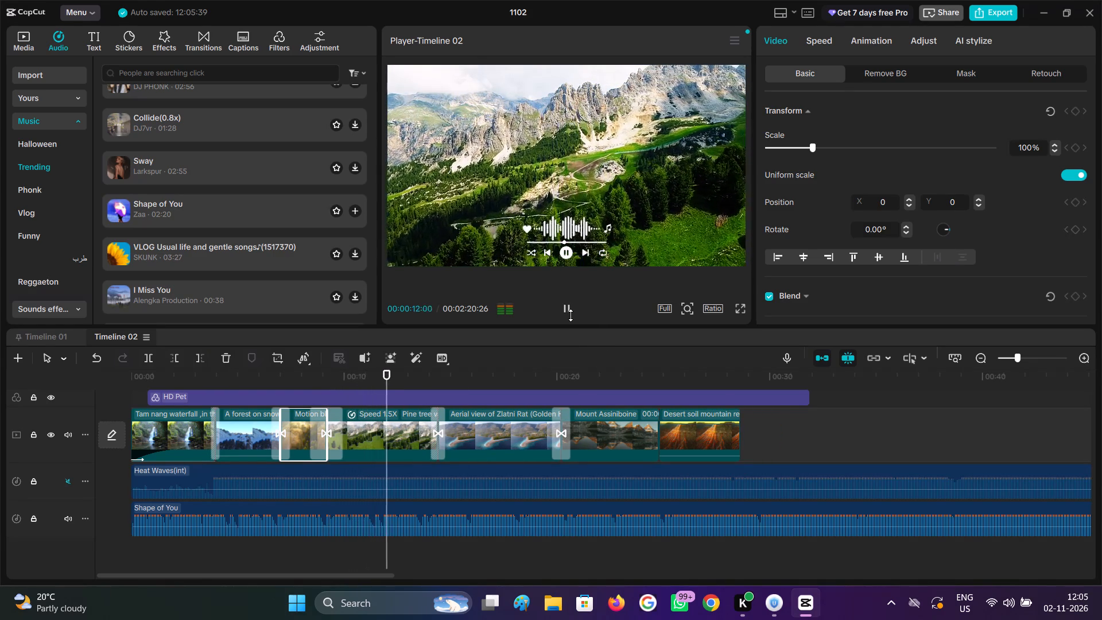
click(571, 315)
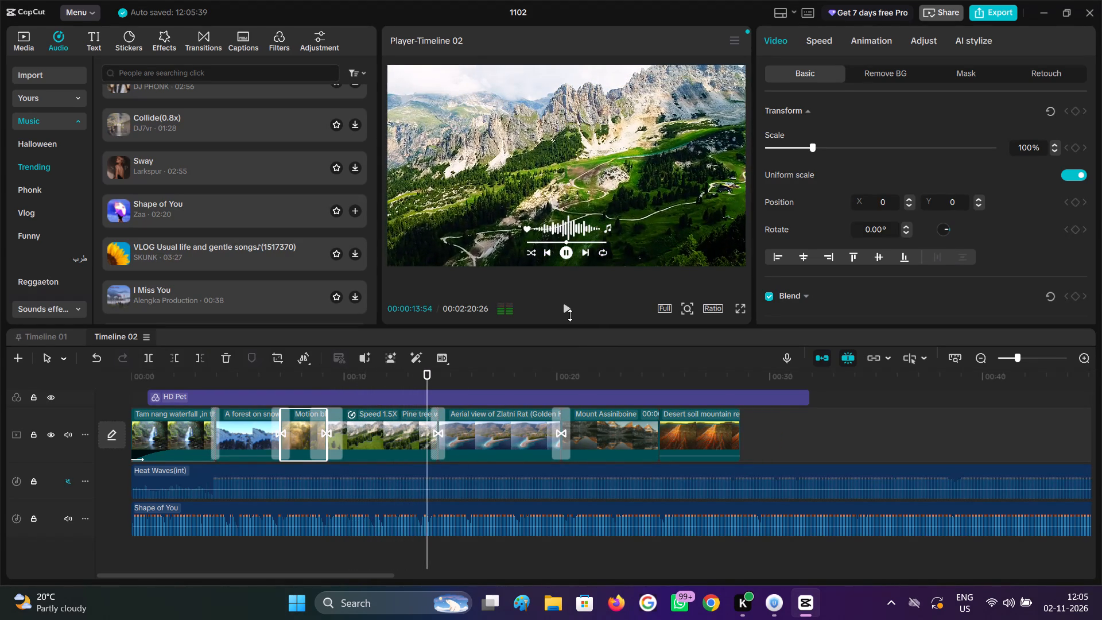
Trim off the end of the Pine tree valley clip at 00:00:13:41 and replay from 00:00:09:11 into the Aerial view clip.
click(426, 373)
click(417, 449)
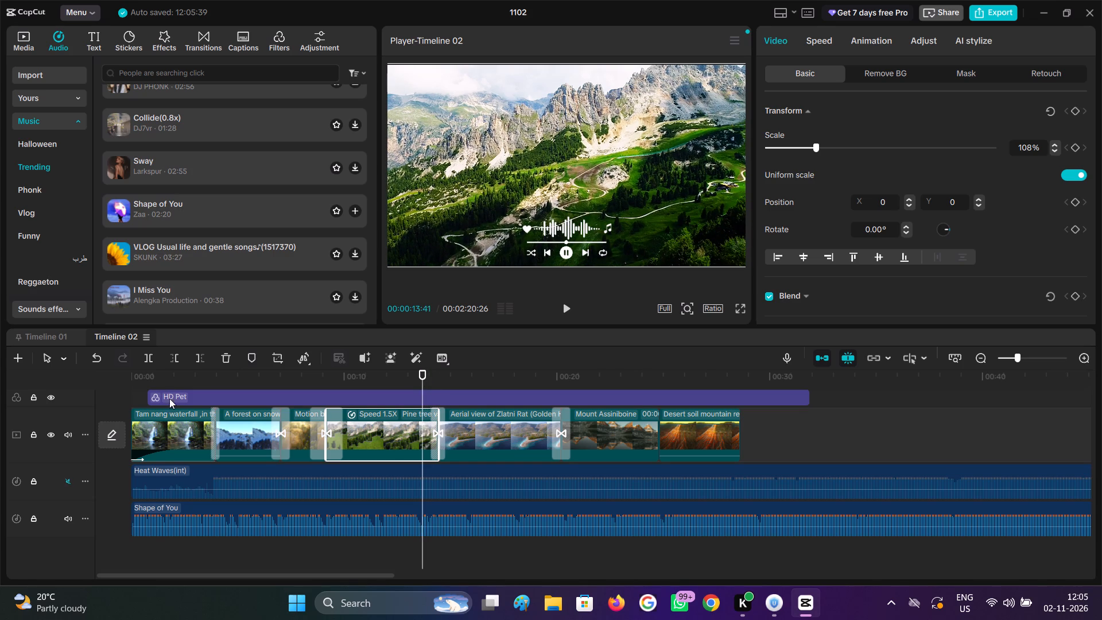
click(201, 363)
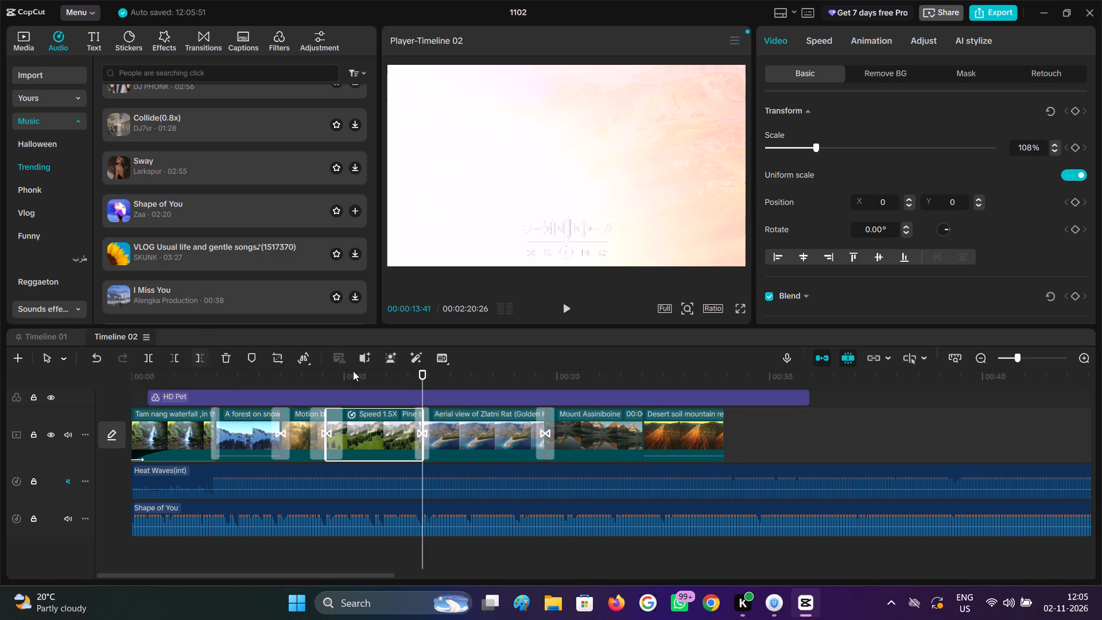
click(367, 383)
drag(369, 383, 328, 389)
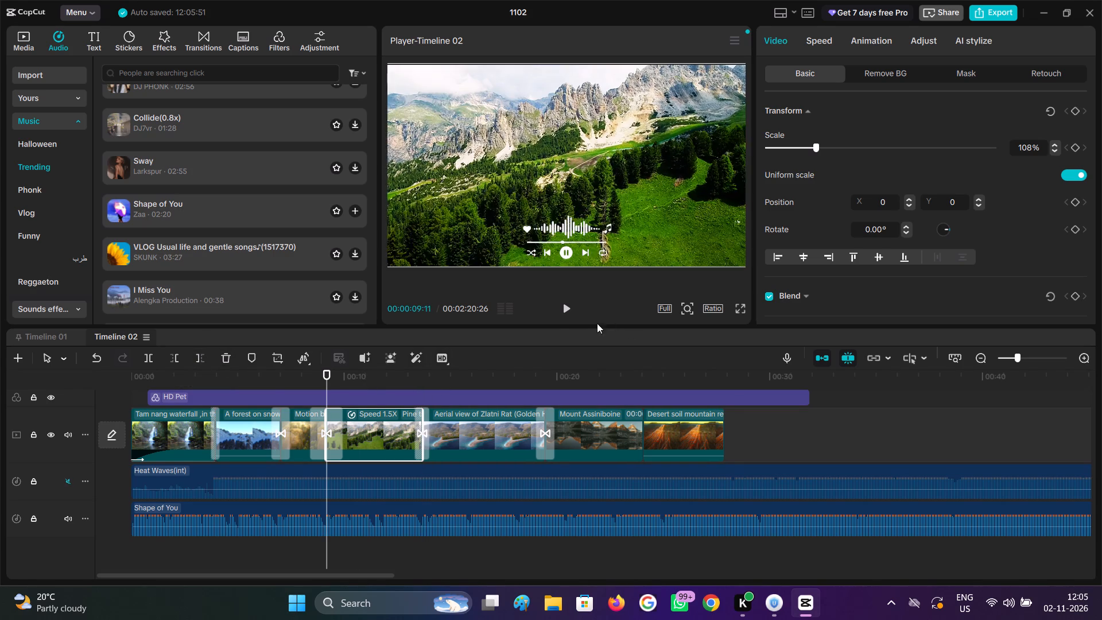
click(564, 307)
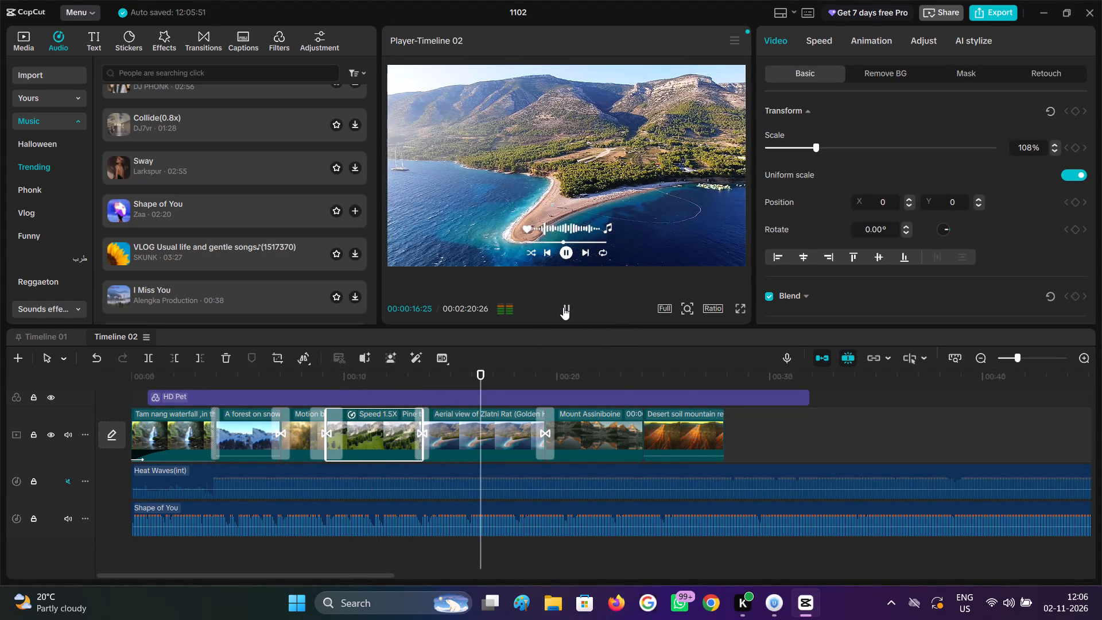
click(563, 307)
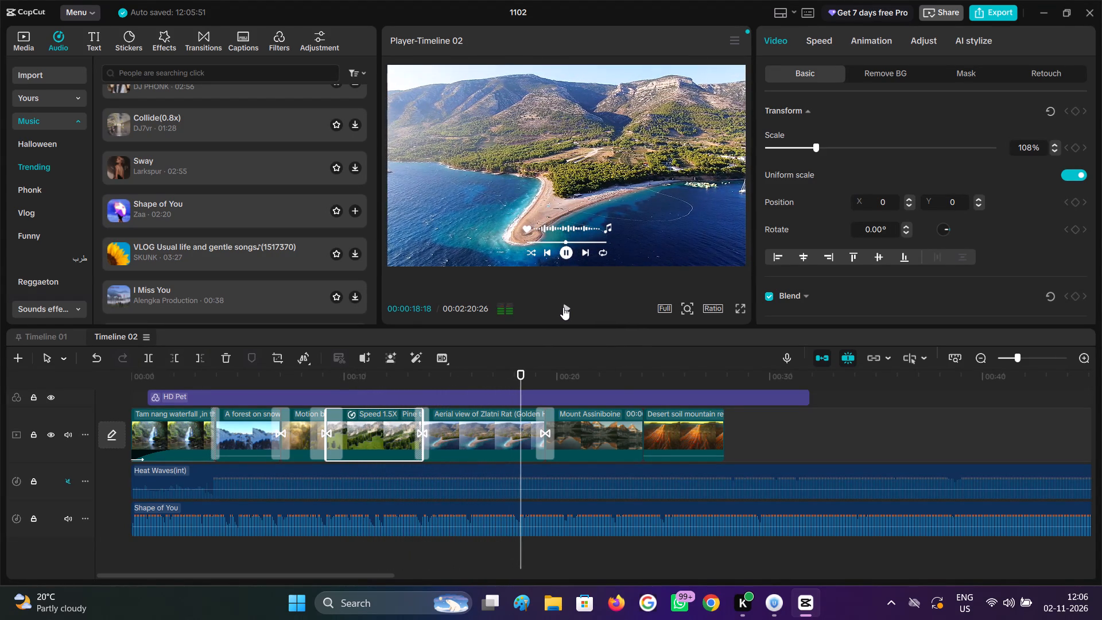
Trim off the end of the Aerial view of Zlatni Rat clip at 00:00:18:18 and play on into the Desert soil mountain clip.
click(487, 425)
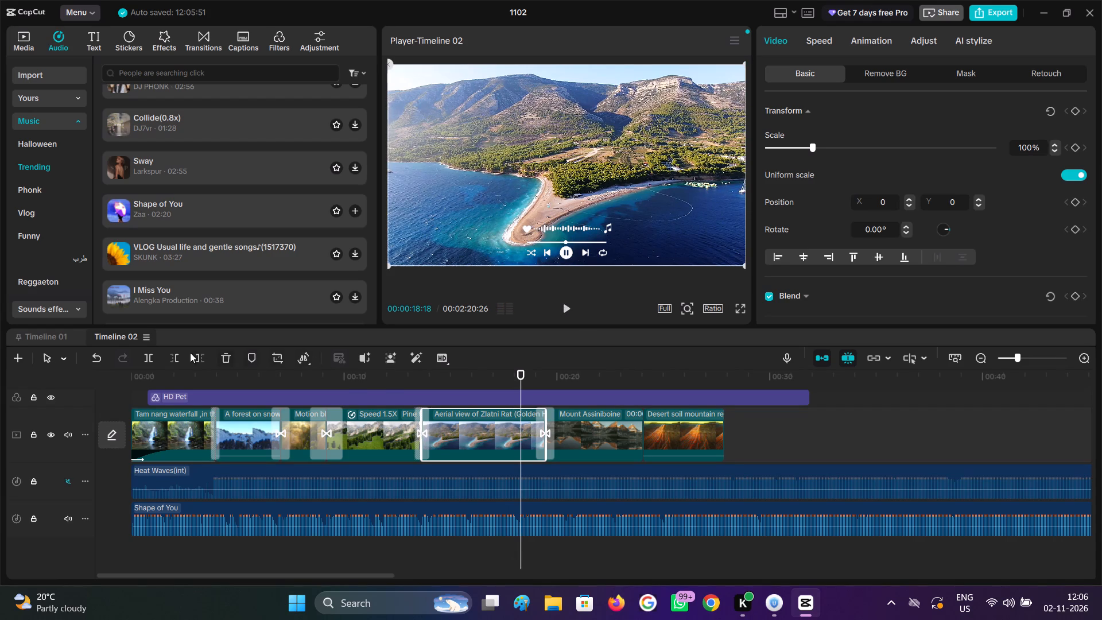
click(203, 364)
click(561, 307)
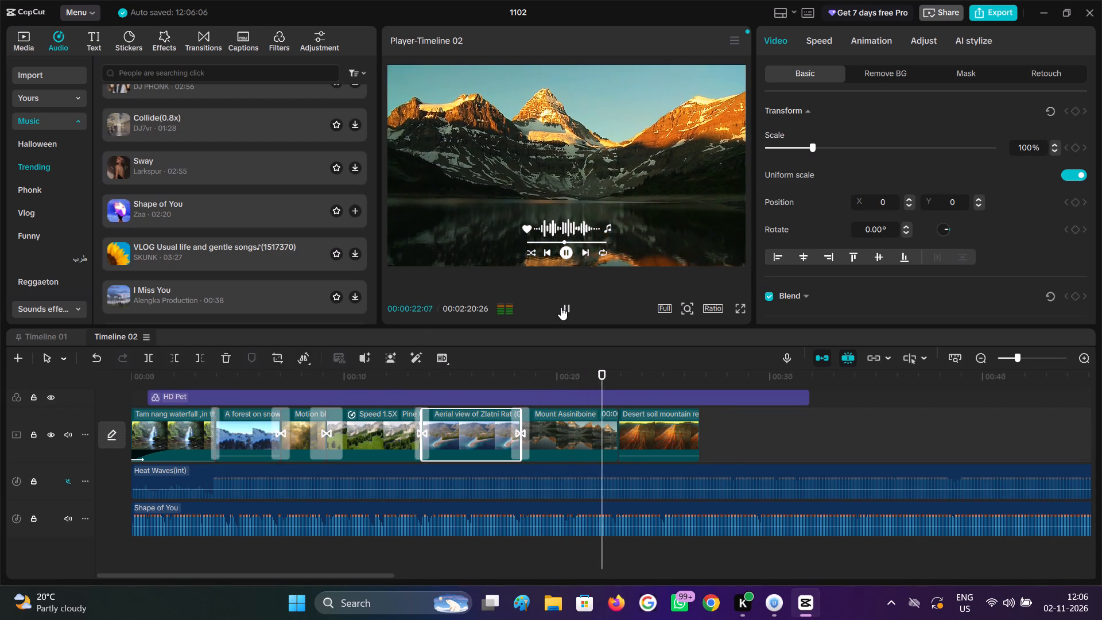
click(561, 307)
click(561, 307)
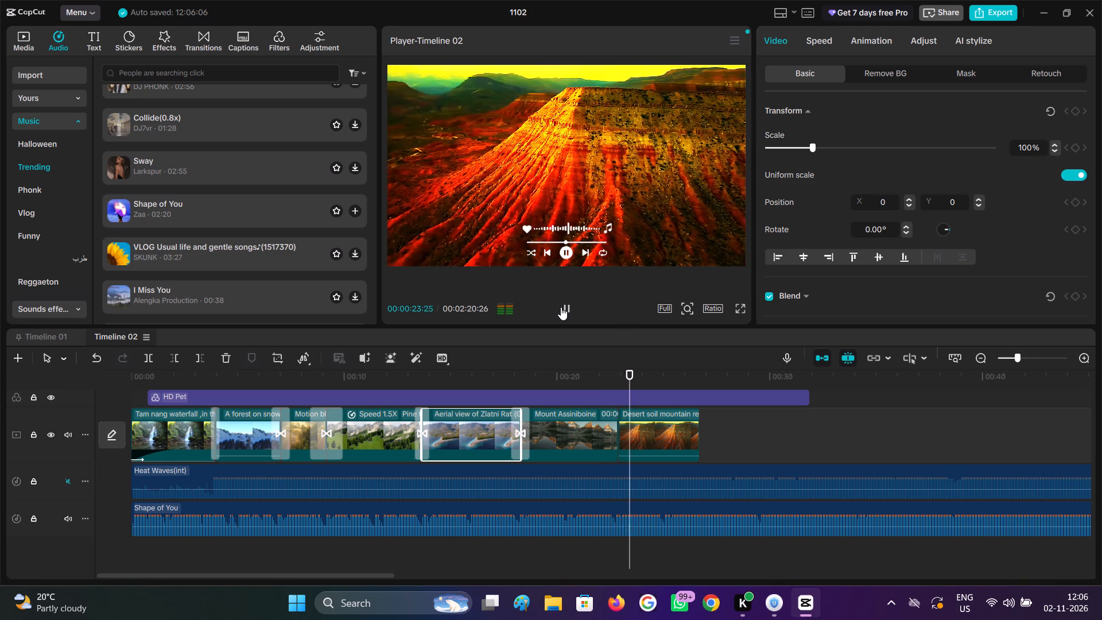
click(561, 307)
Move the Jitter Flash effect to the start of the Desert soil mountain clip and play across that cut to the clip's end.
scroll(744, 414, up, 3)
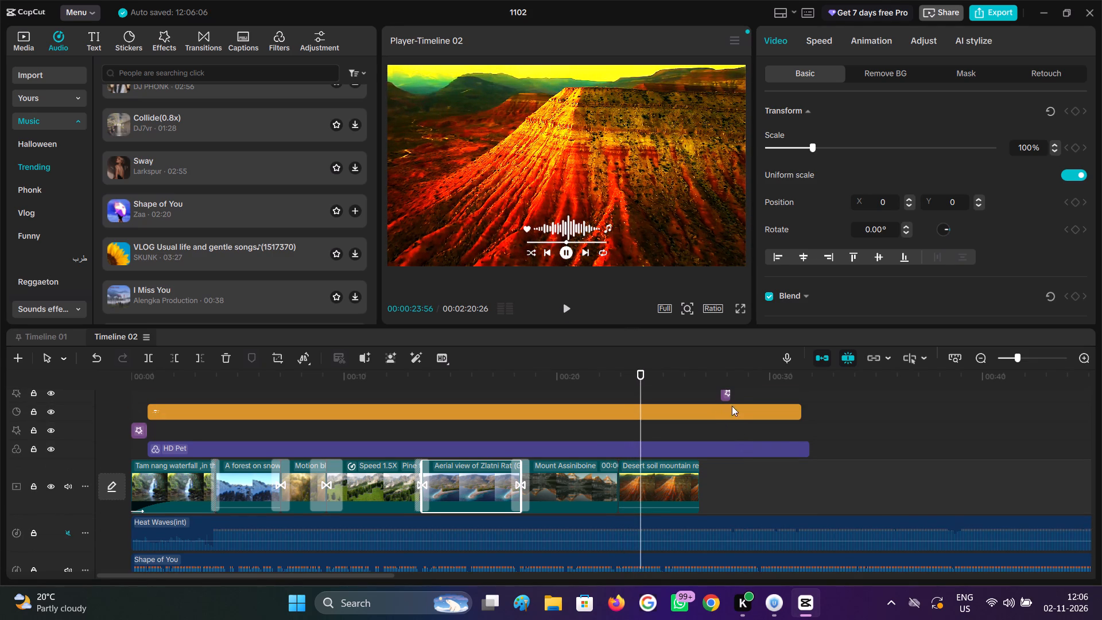
click(1080, 358)
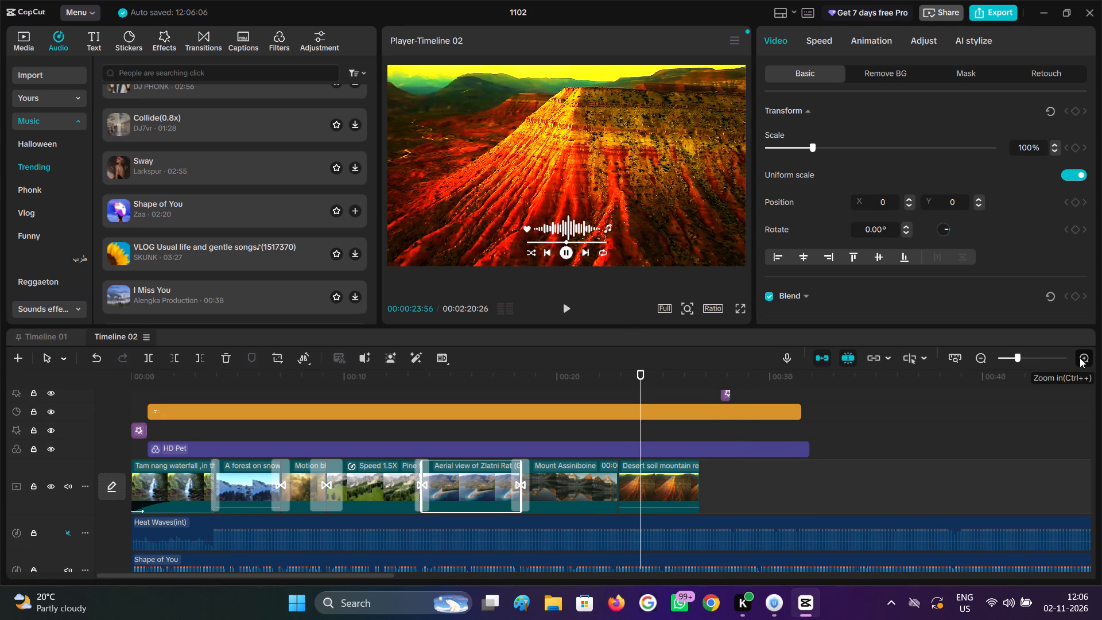
click(1080, 358)
scroll(888, 459, up, 2)
drag(988, 430, 588, 427)
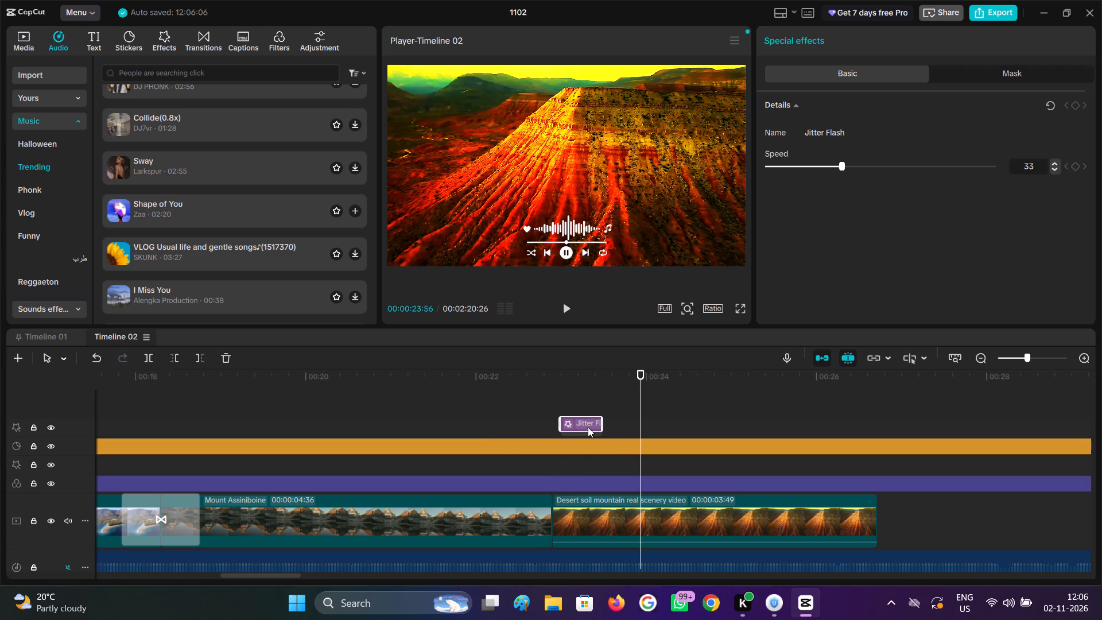
drag(588, 427, 581, 427)
click(478, 393)
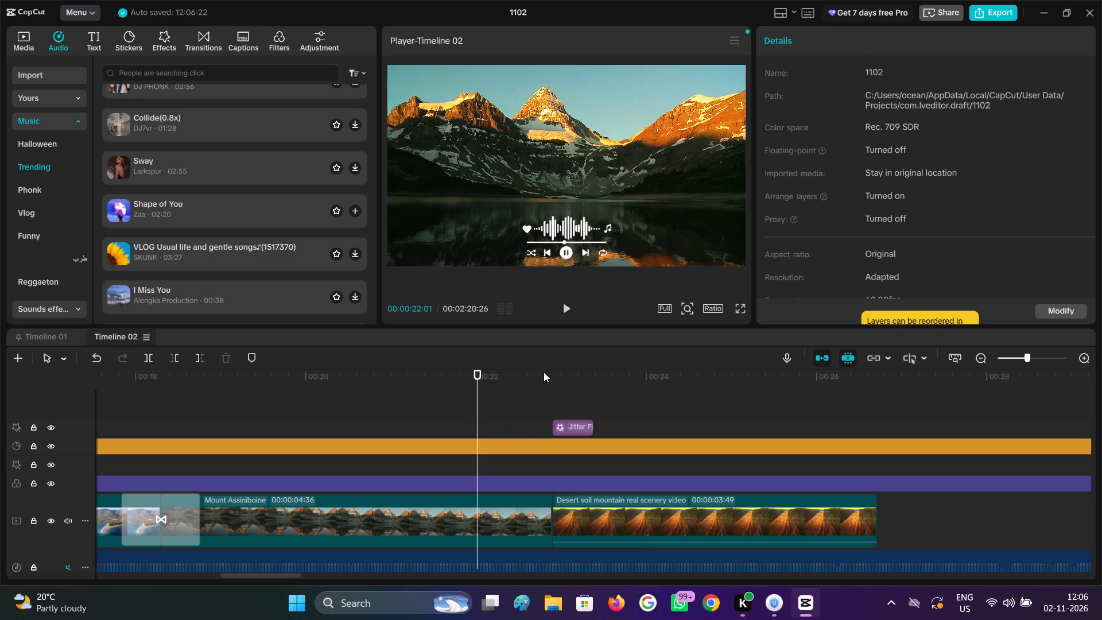
click(568, 317)
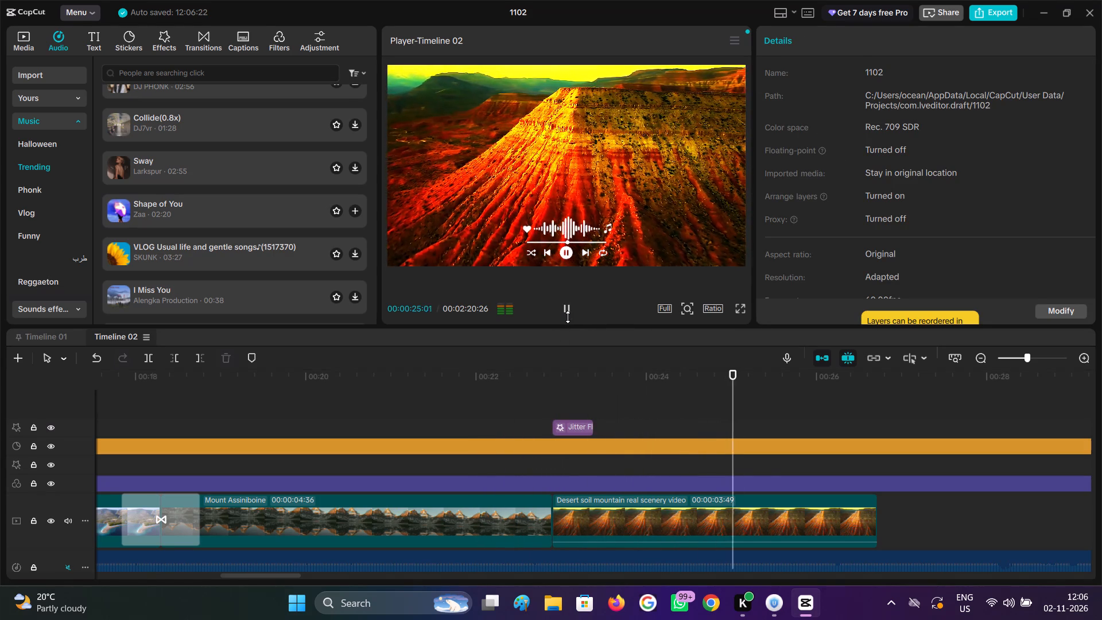
click(568, 317)
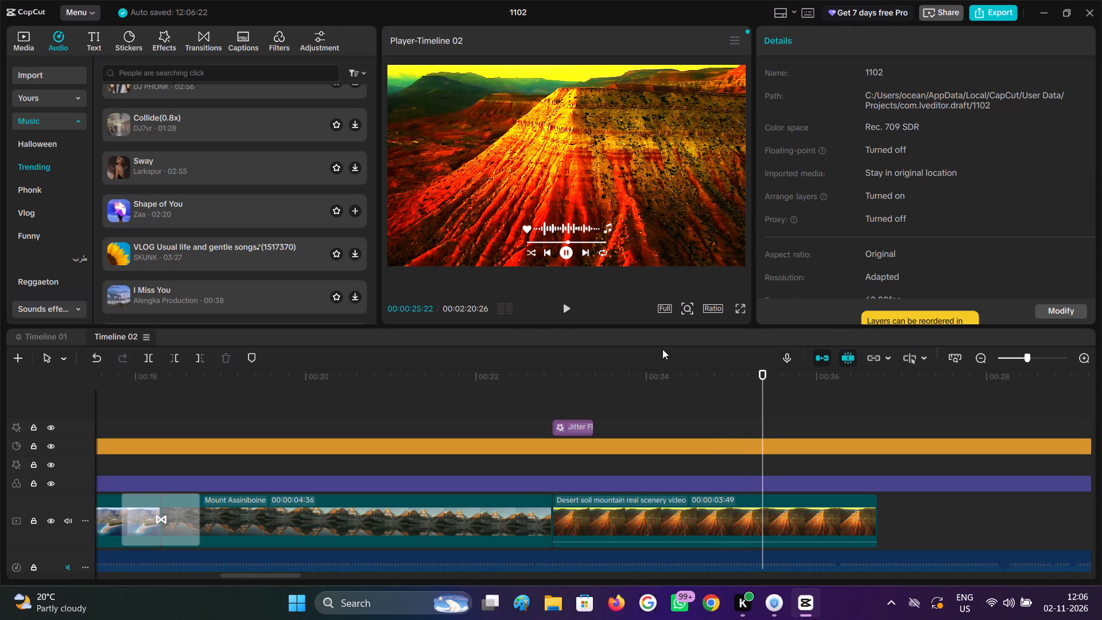
click(562, 305)
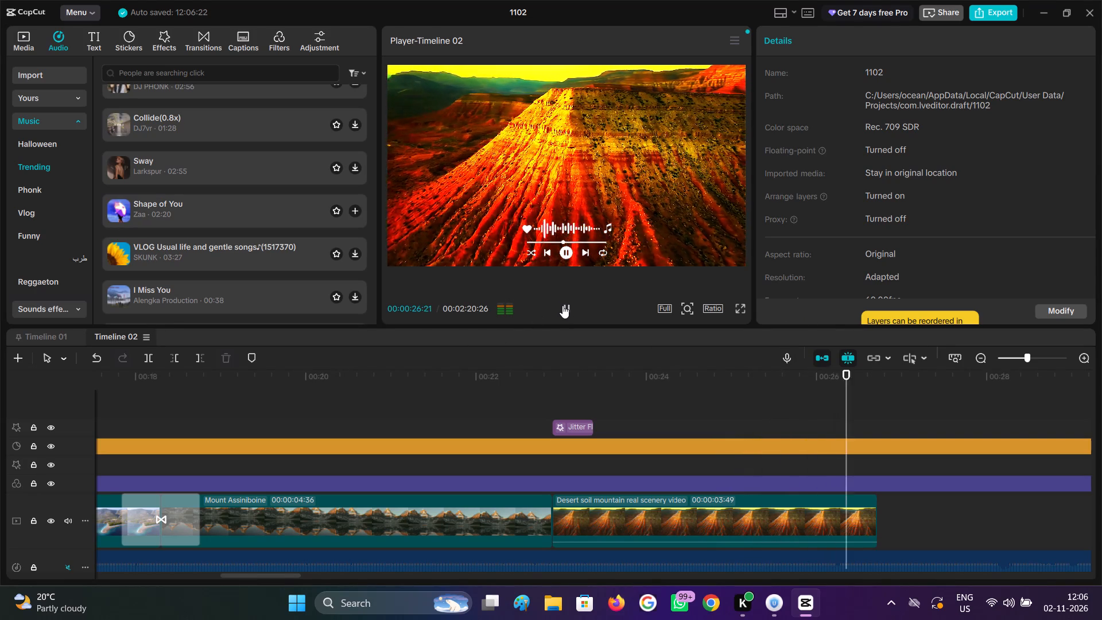
click(562, 305)
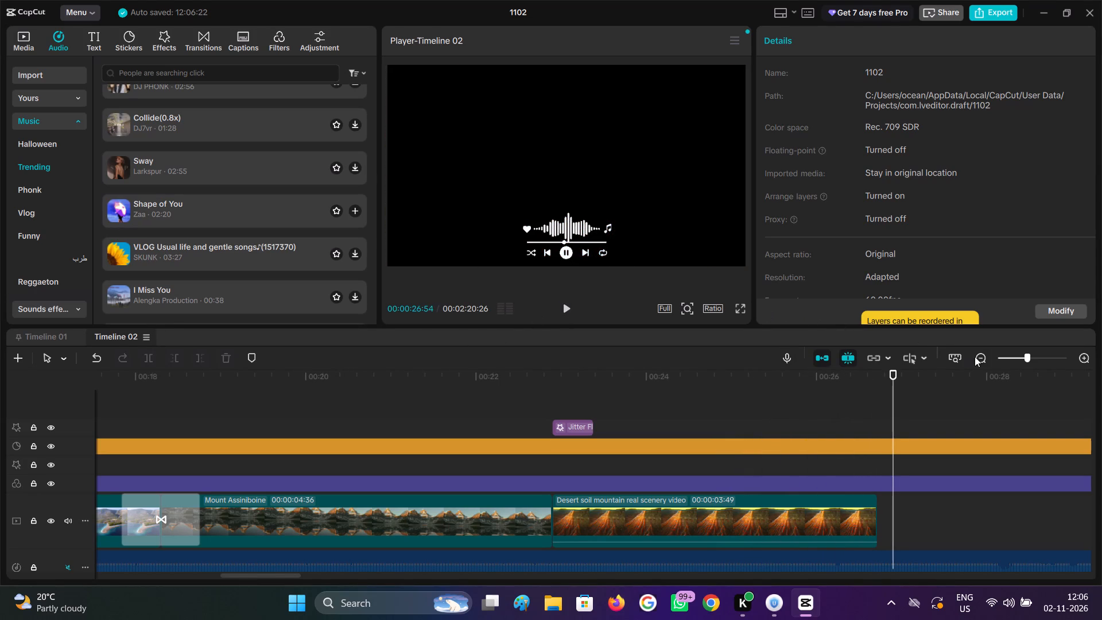
Play the opening from the start and extend the music-player sticker's beginning back to 00:00:00:00.
click(977, 359)
click(975, 361)
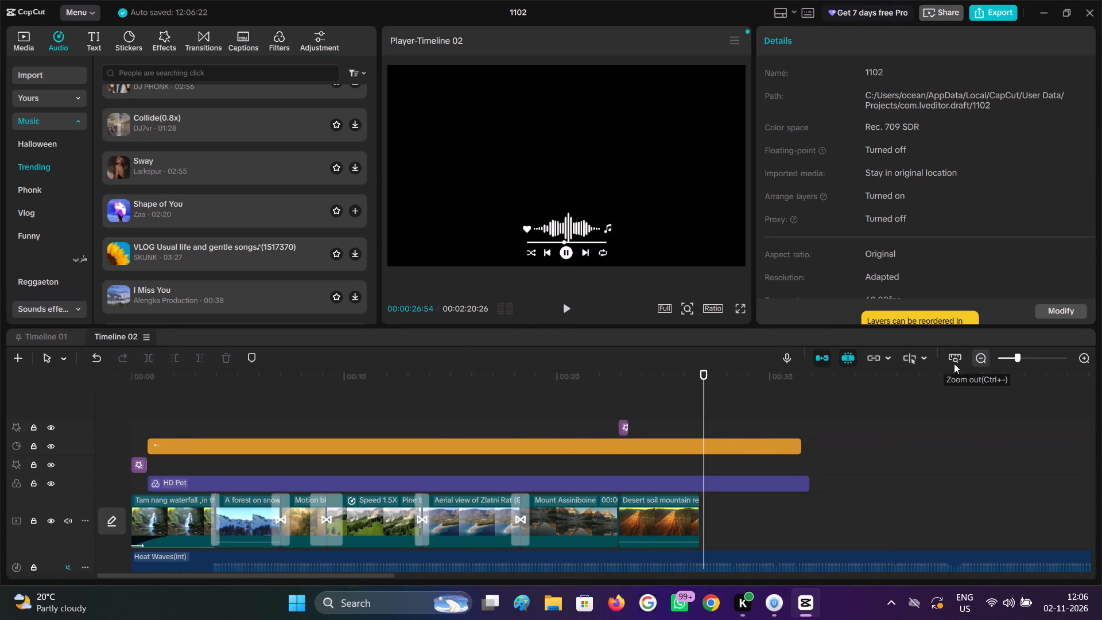
click(436, 435)
drag(436, 433, 91, 476)
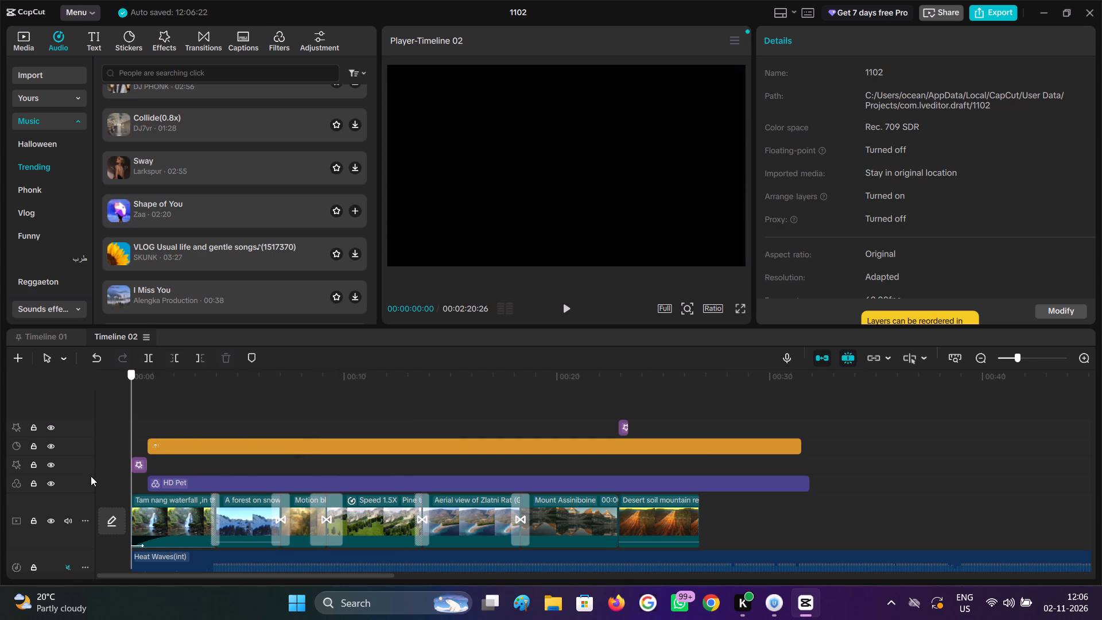
drag(91, 476, 85, 476)
click(575, 311)
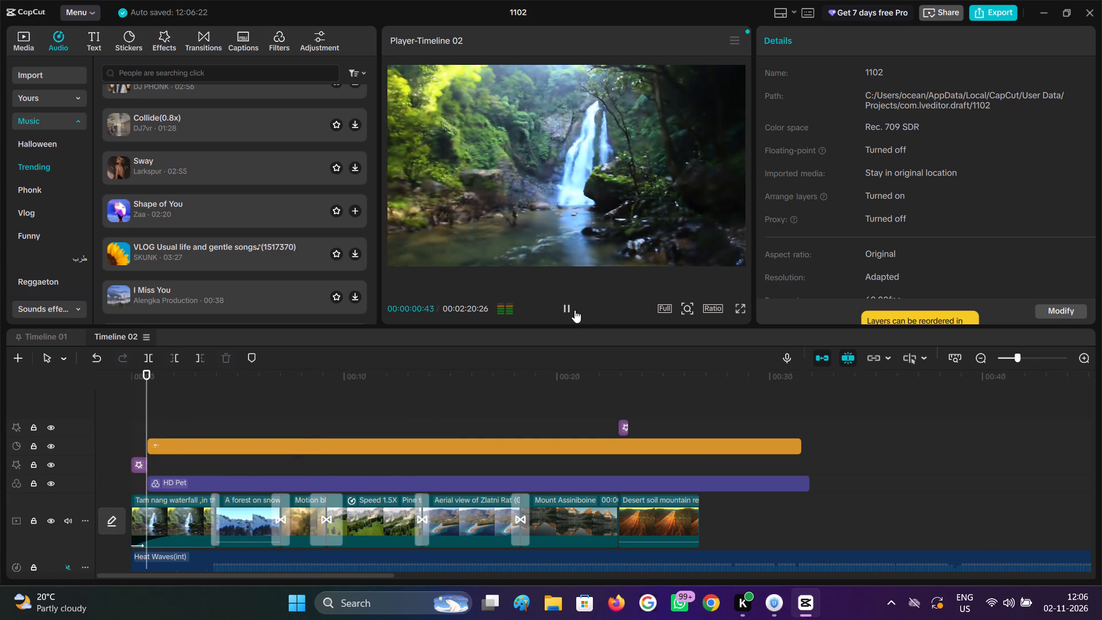
click(575, 310)
click(167, 443)
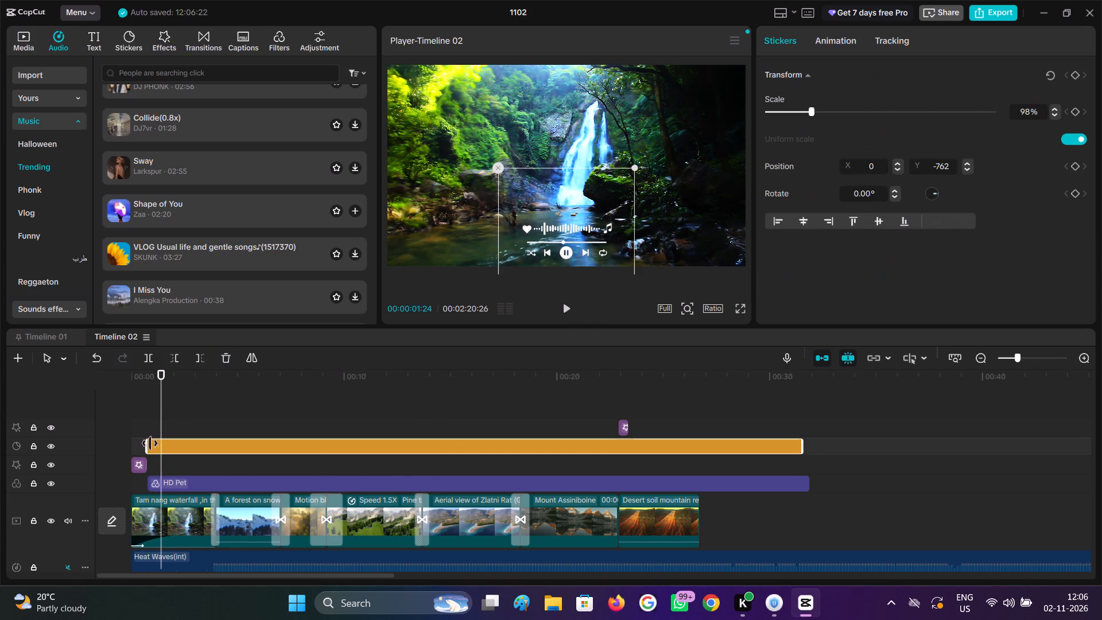
drag(149, 443, 90, 446)
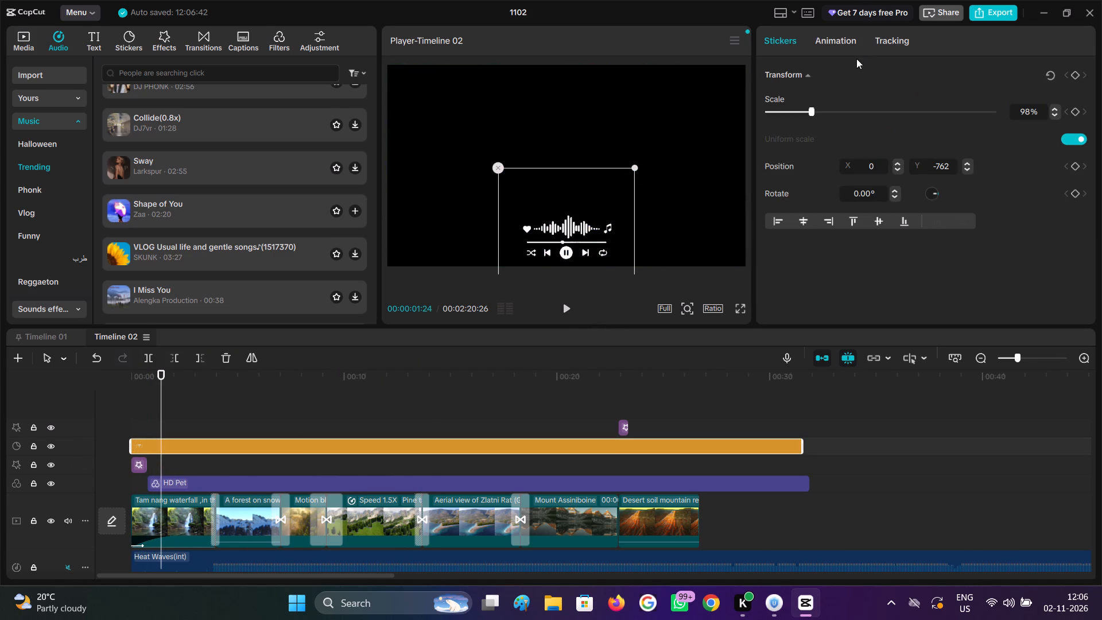
Apply the Dissolve entrance animation to the music-player sticker with a duration of 0.7 s.
click(846, 43)
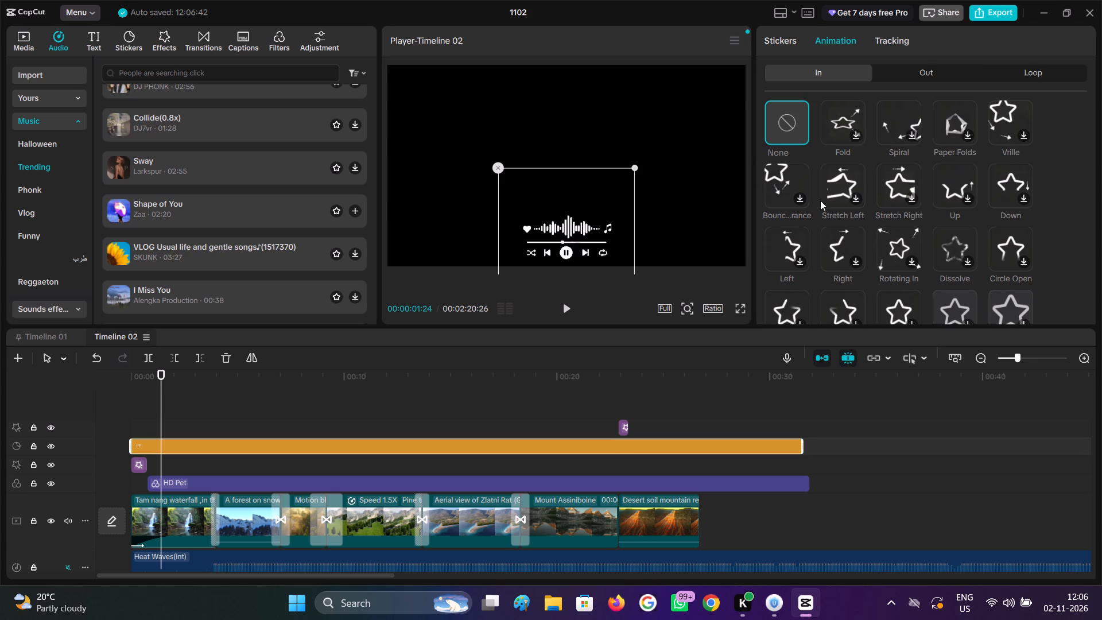
scroll(774, 228, down, 1)
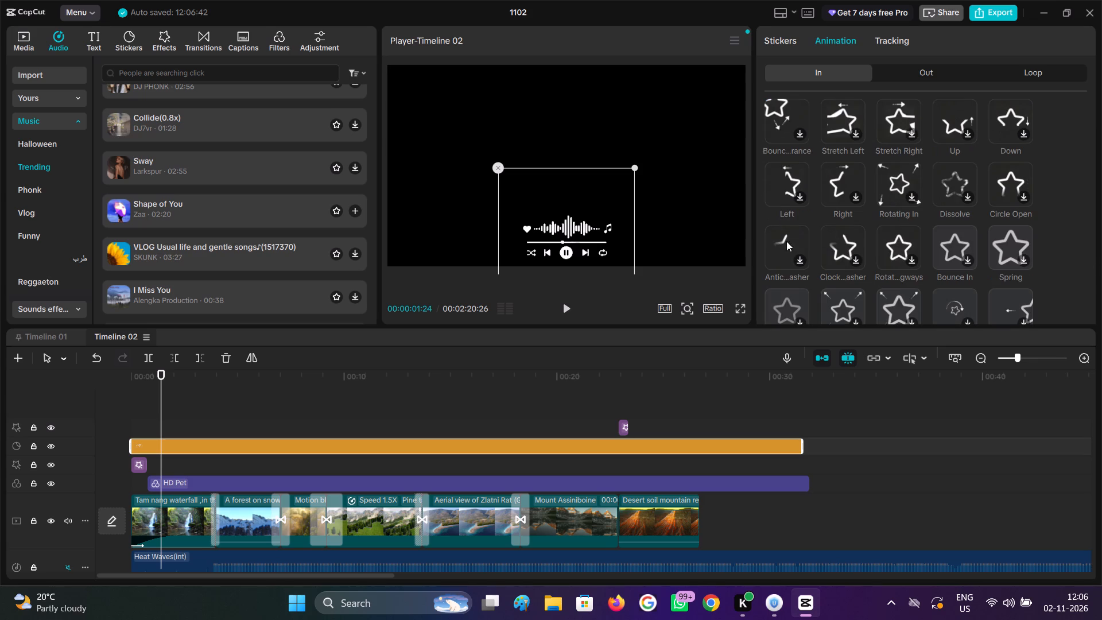
click(942, 173)
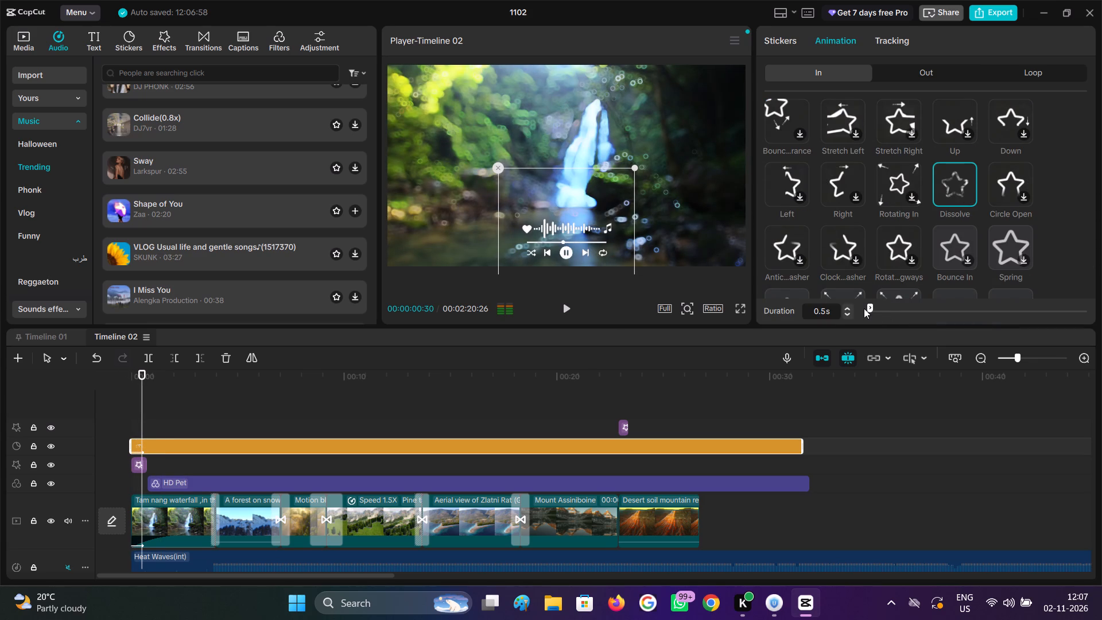
double_click(847, 309)
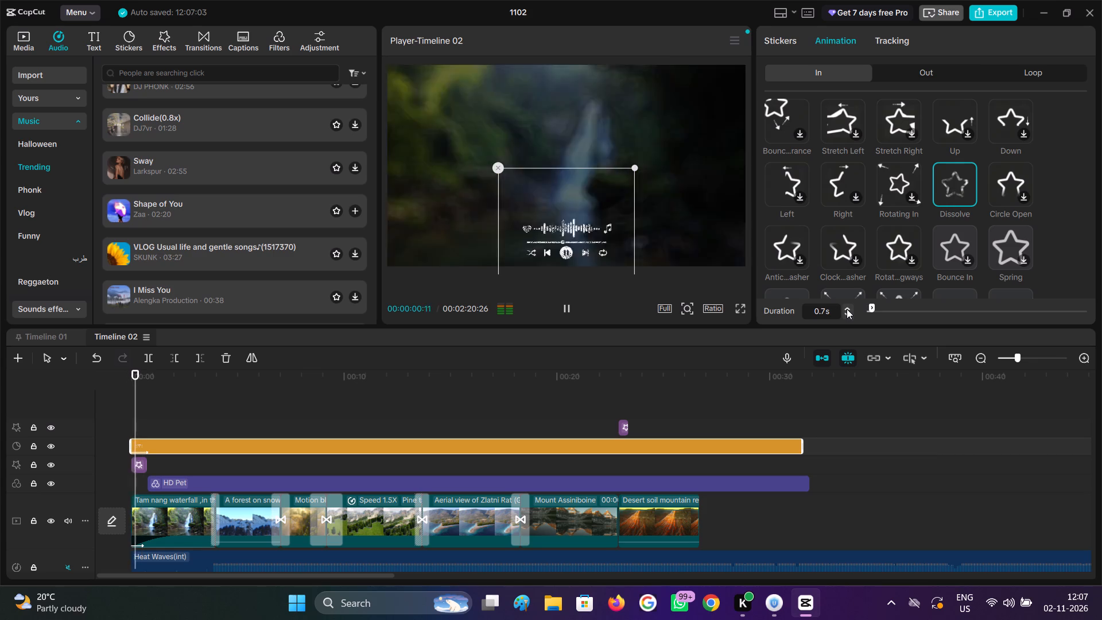
Replay the opening from the start to check how the music-player sticker dissolves in over the waterfall clip.
drag(150, 425, 75, 424)
click(571, 309)
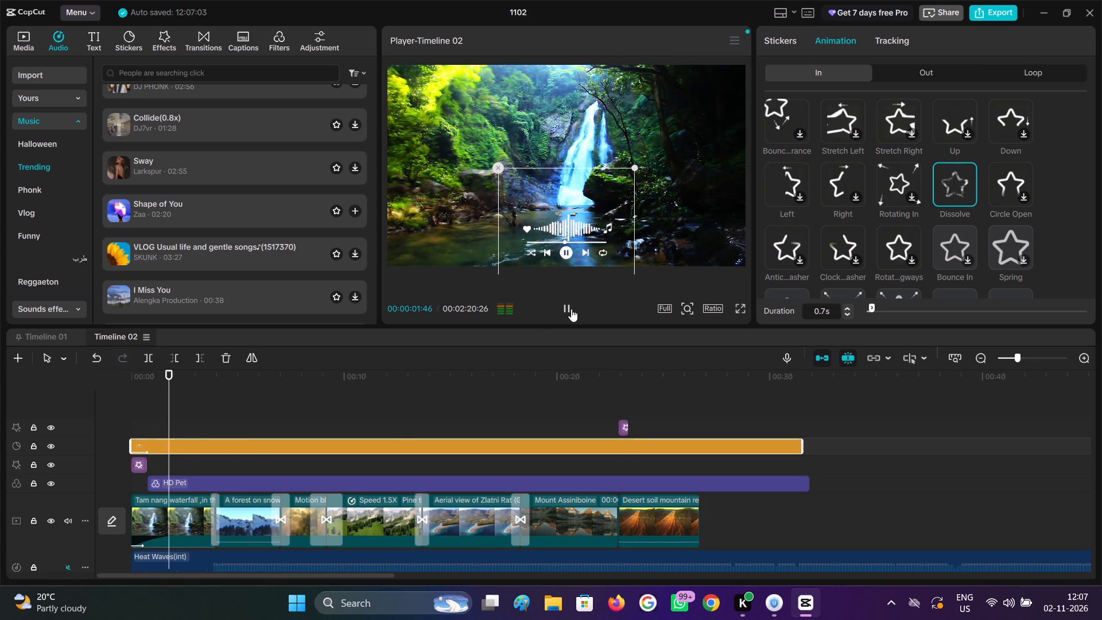
click(168, 380)
click(165, 381)
click(231, 382)
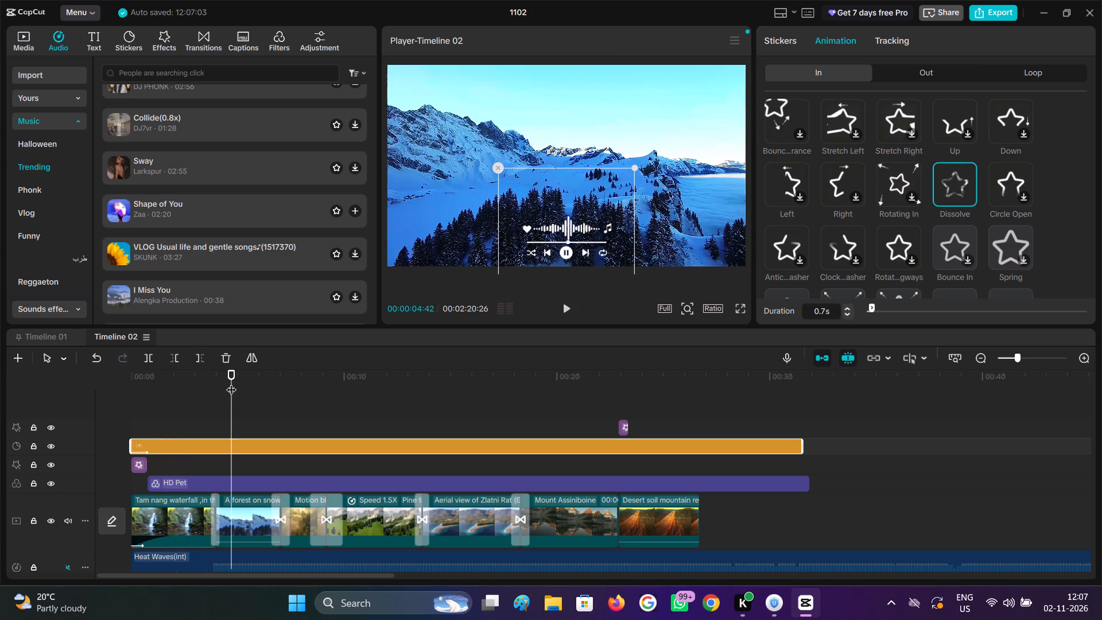
click(135, 392)
drag(129, 411, 58, 414)
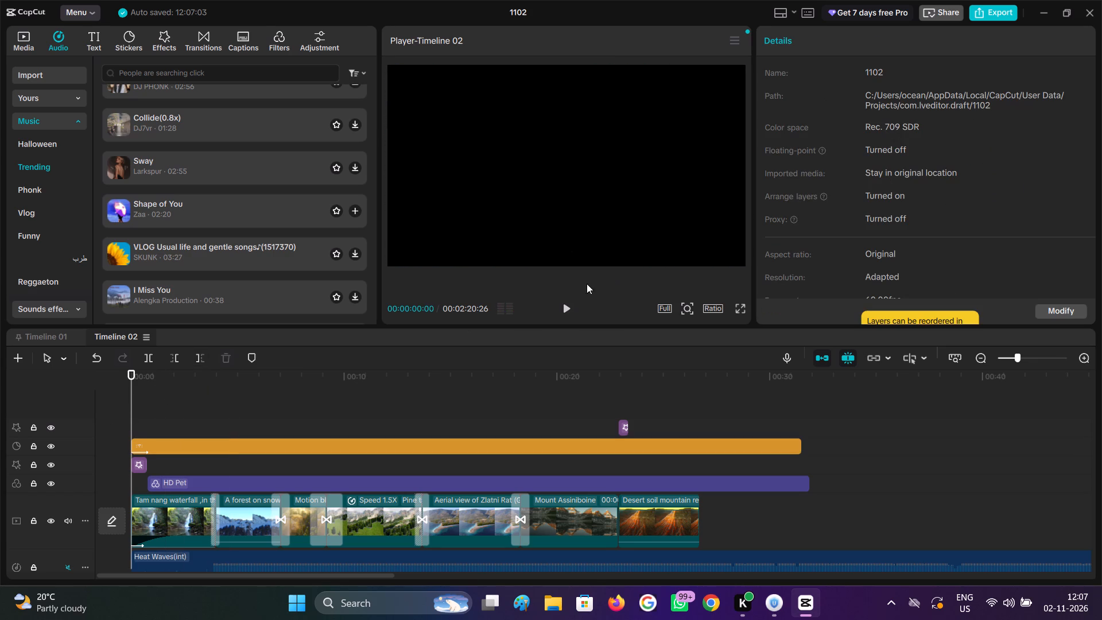
click(569, 313)
click(569, 313)
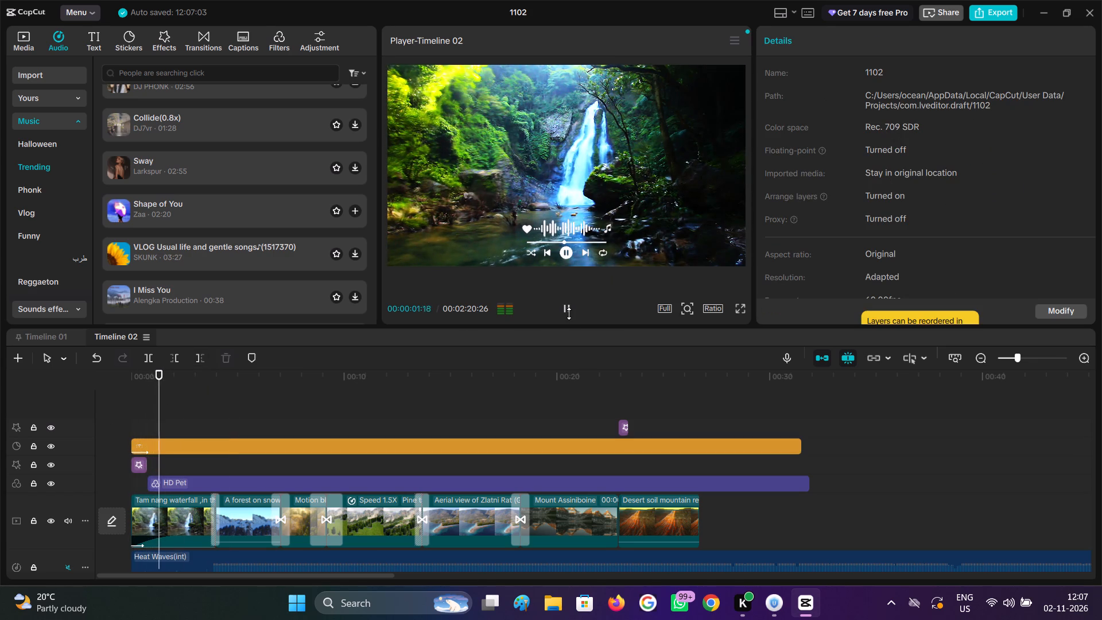
click(1084, 357)
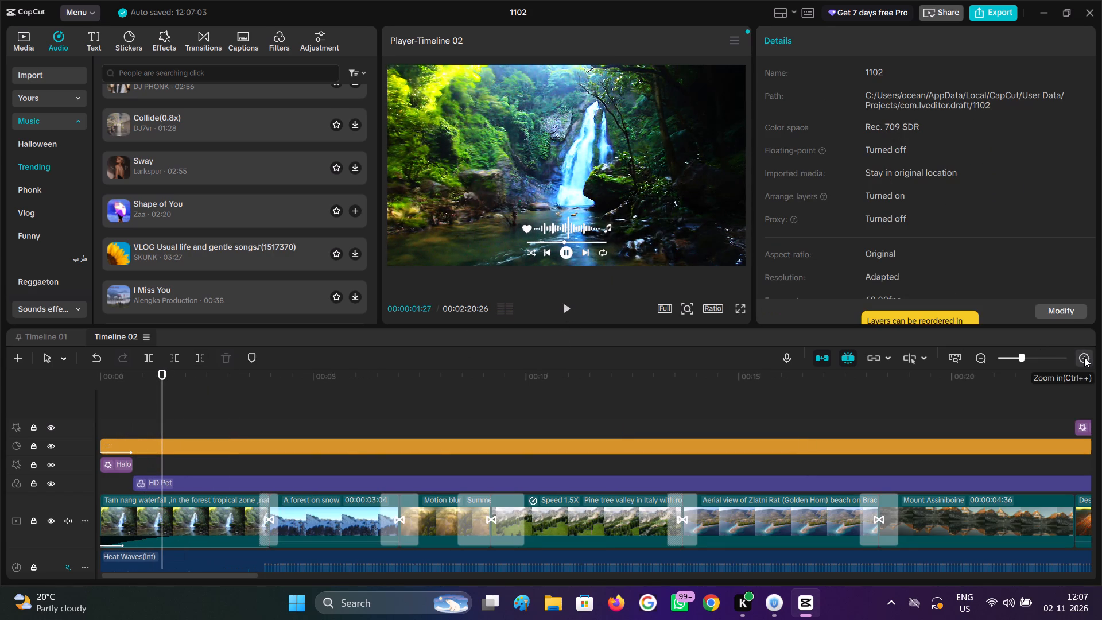
Extend the beginning of the HD Pet filter back to 00:00:00:00 so it covers the opening waterfall shot.
drag(163, 408, 0, 413)
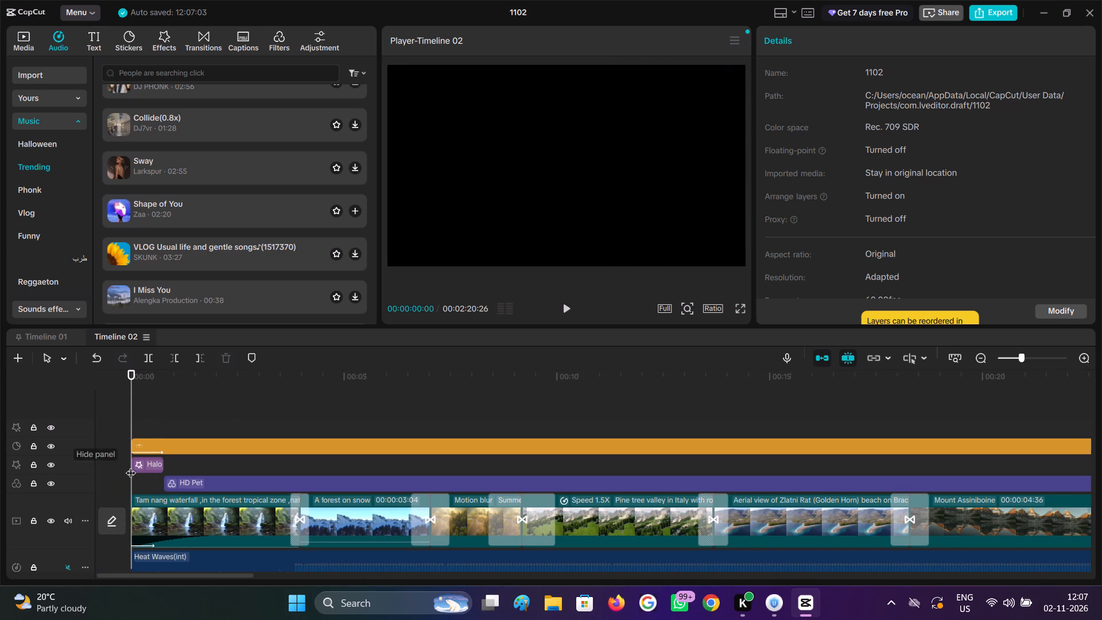
click(170, 479)
drag(164, 482, 72, 484)
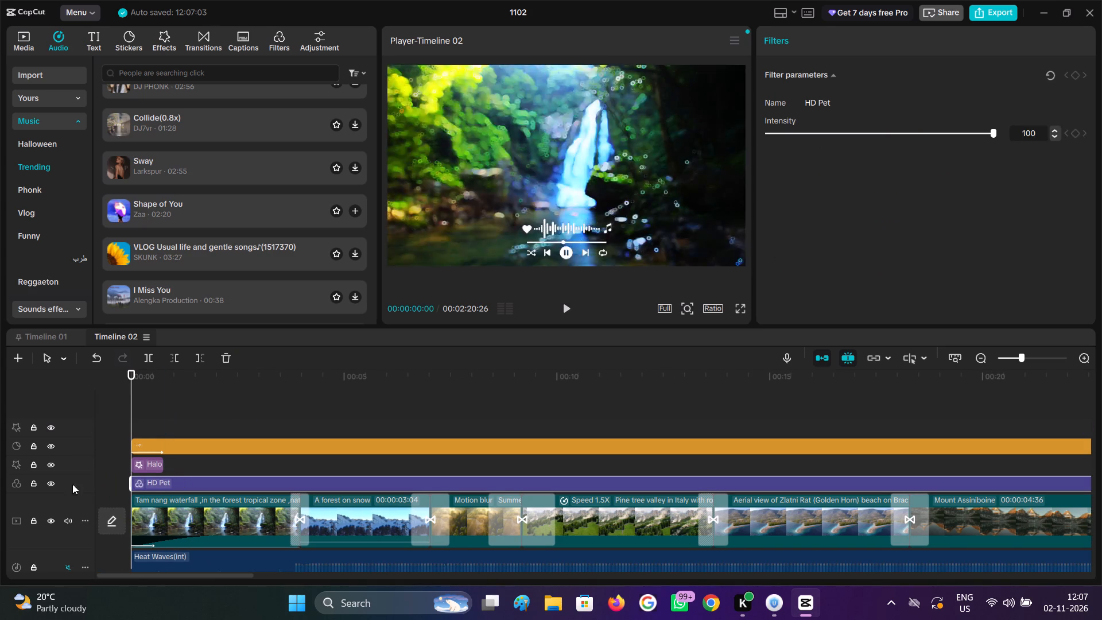
drag(72, 484, 73, 485)
Play the montage from the start through the Desert soil mountain clip, replaying the pine tree valley part, to check the filter and sticker.
click(564, 301)
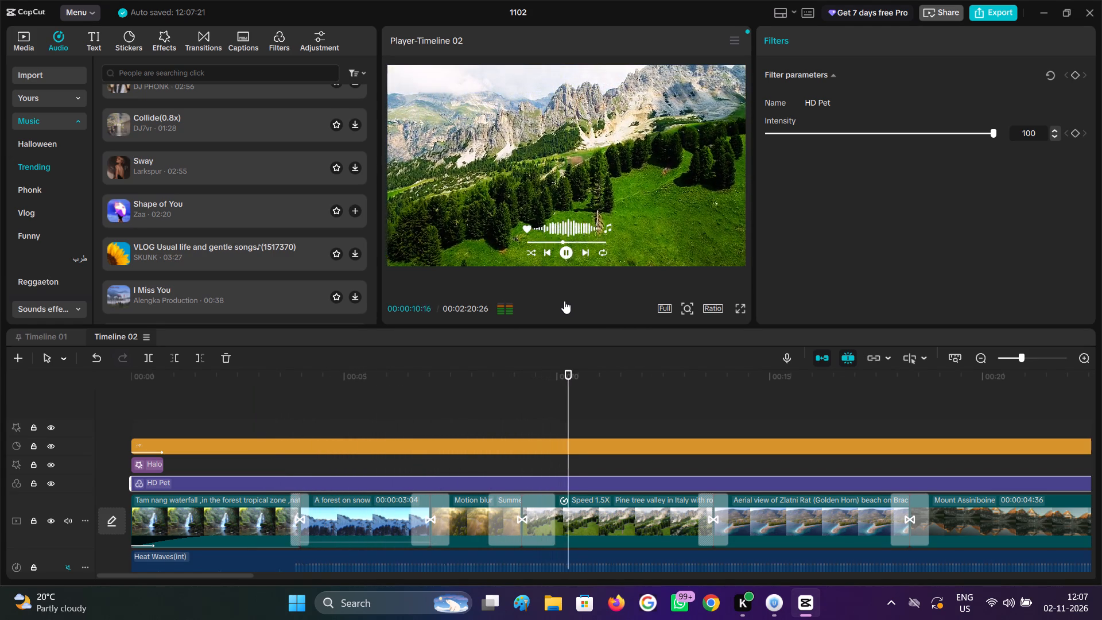
click(564, 301)
click(564, 301)
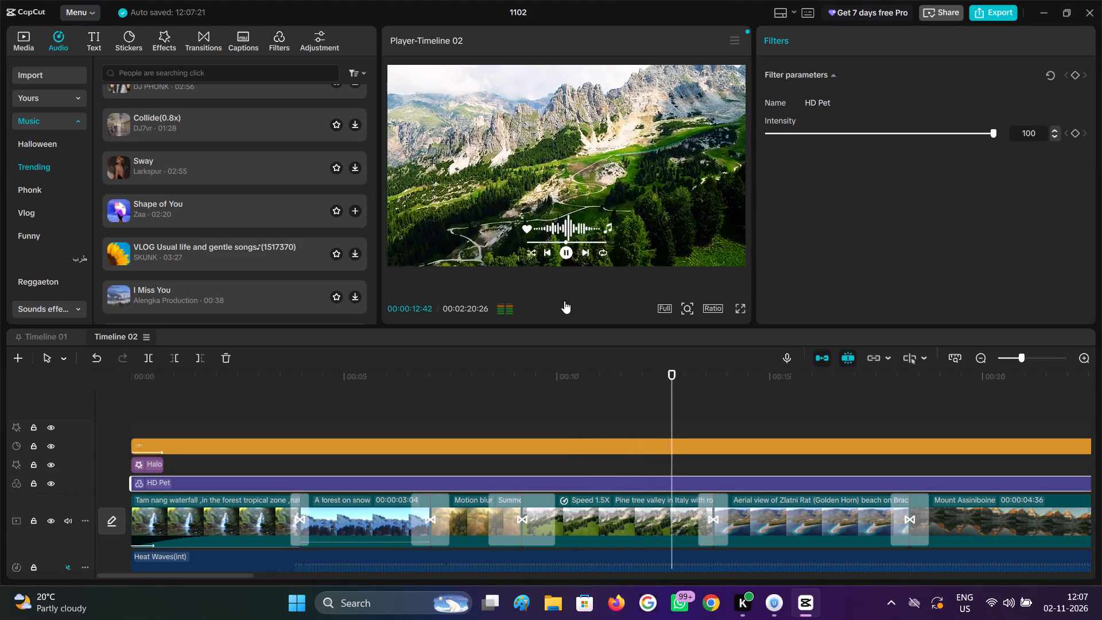
click(564, 301)
click(485, 416)
drag(485, 416, 435, 416)
click(566, 313)
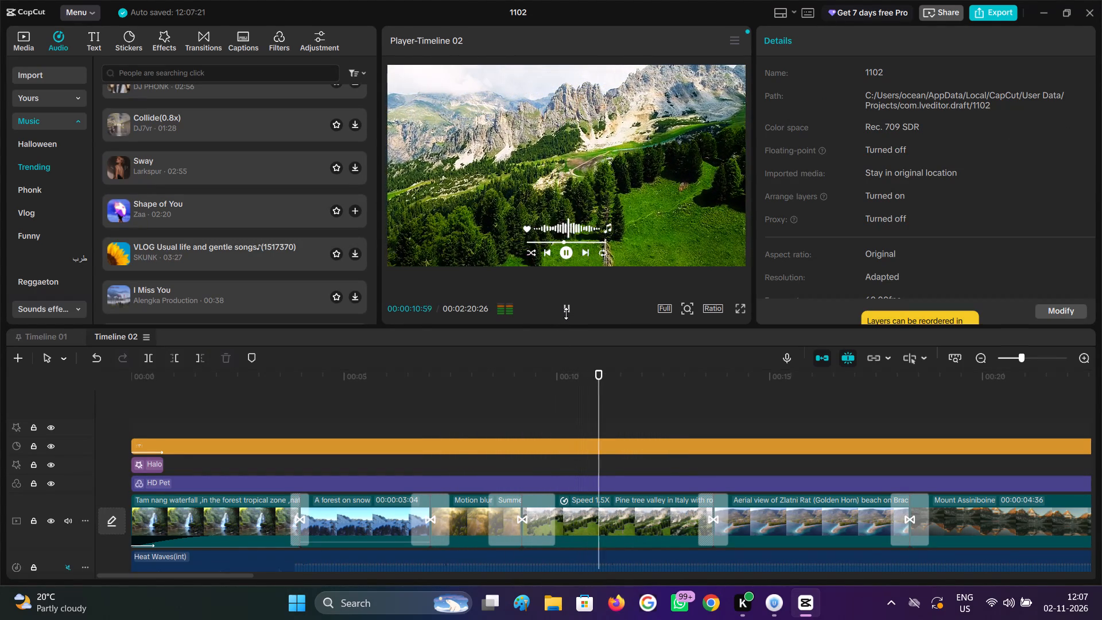
click(566, 313)
click(566, 307)
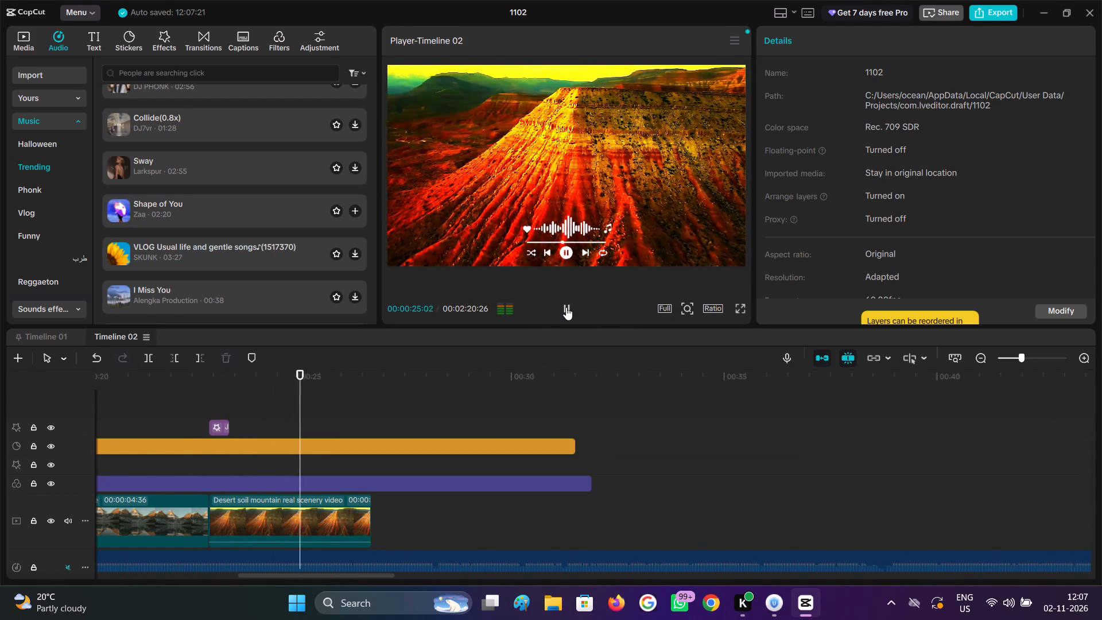
click(566, 307)
Try different intensities for the HD Pet filter over the Desert soil mountain clip and set it to 6.
click(394, 482)
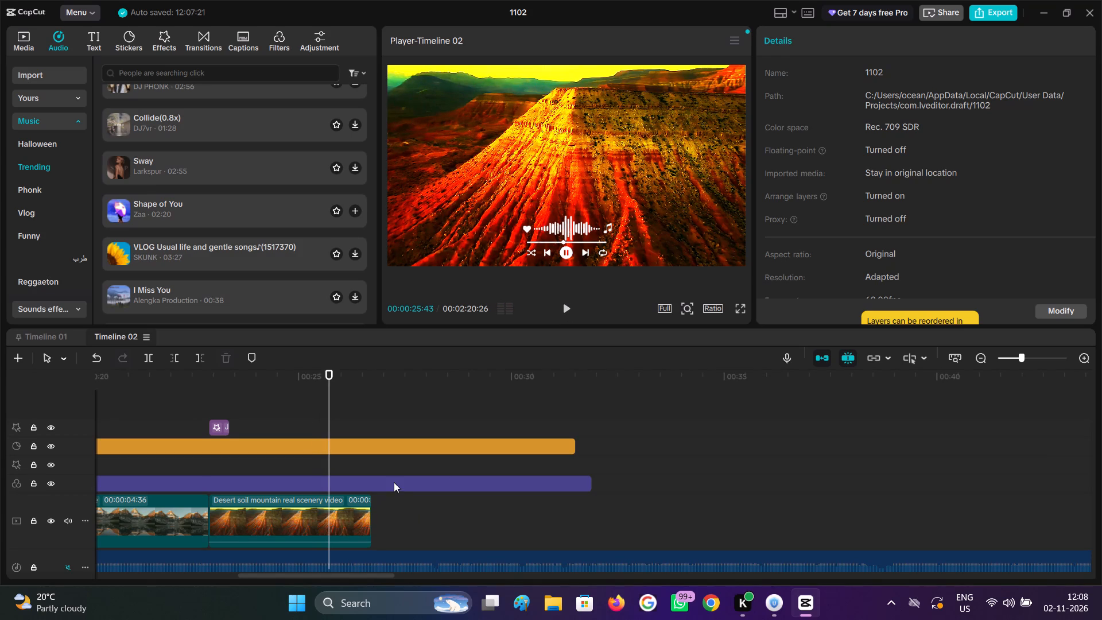
click(907, 131)
drag(907, 131, 744, 137)
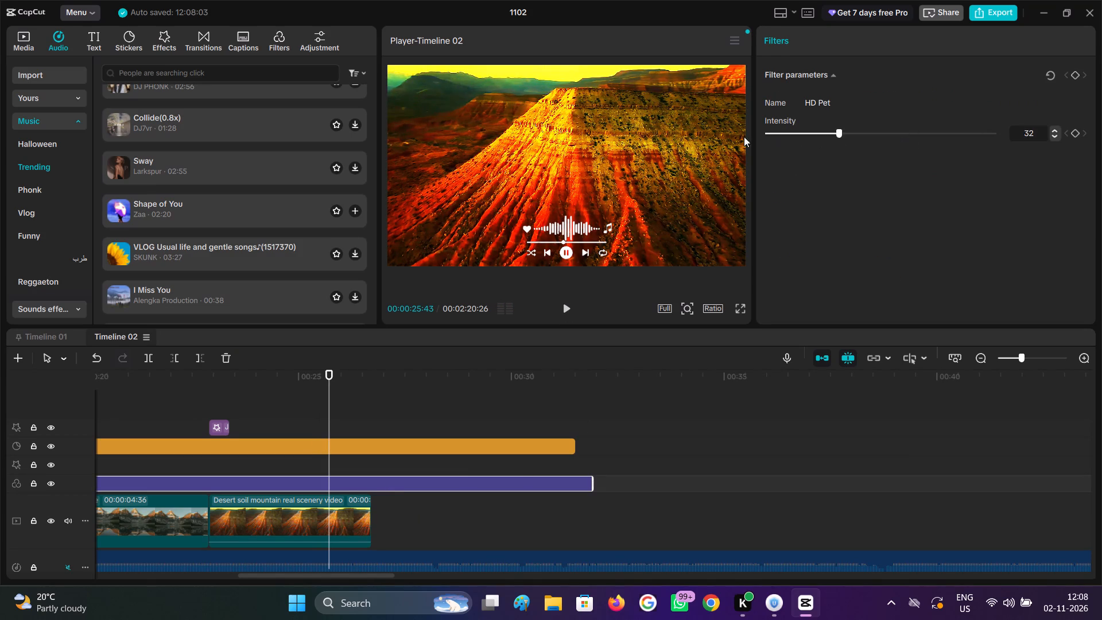
drag(744, 137, 1081, 143)
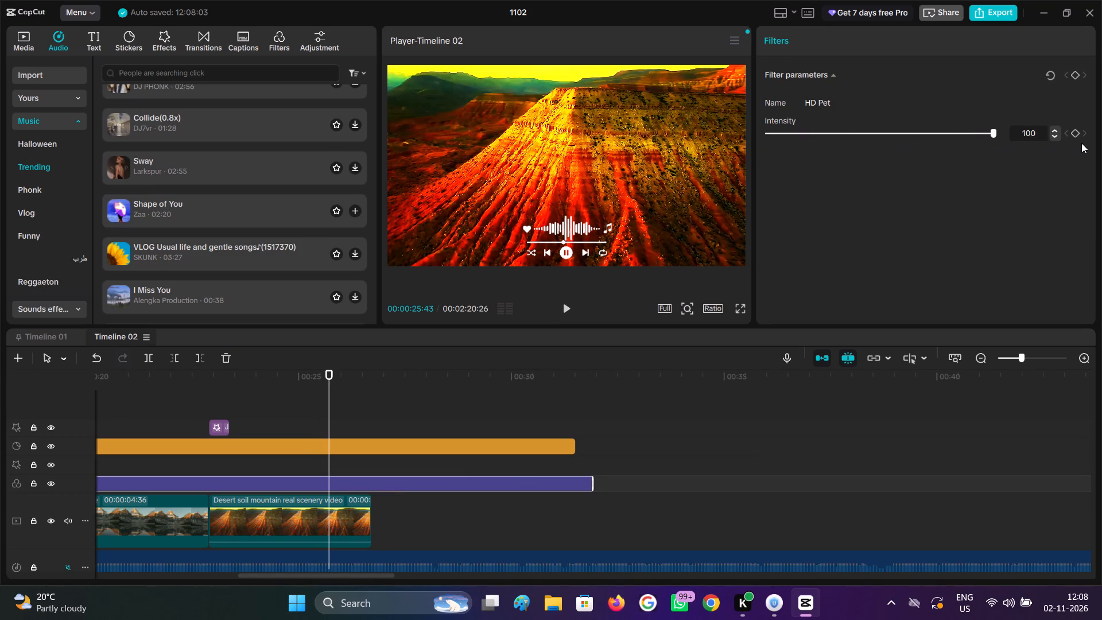
drag(1081, 143, 689, 131)
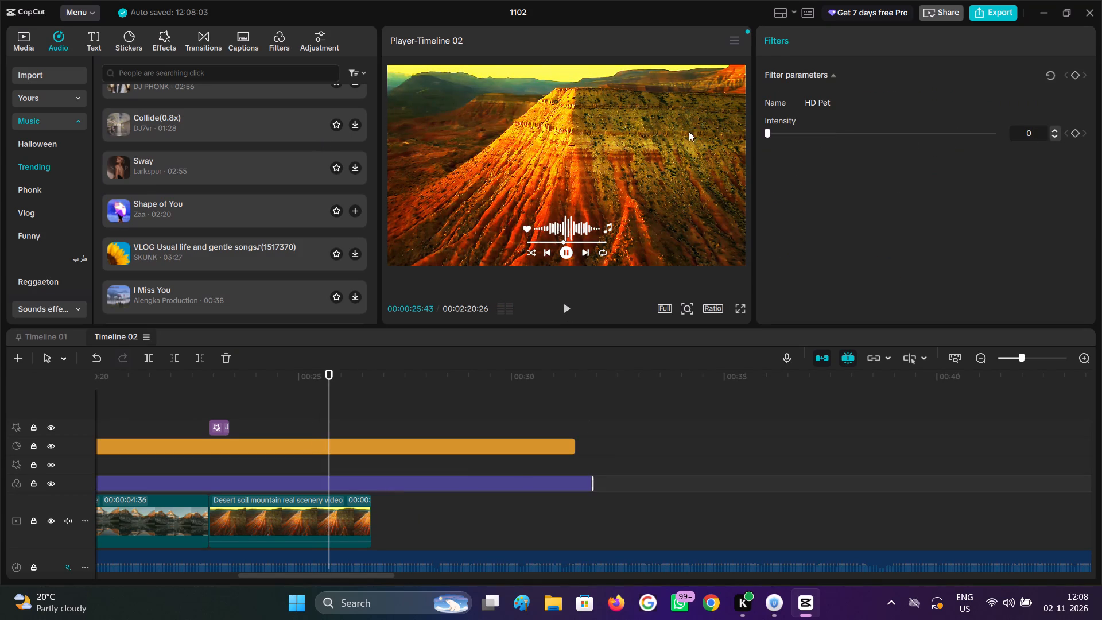
drag(689, 131, 831, 155)
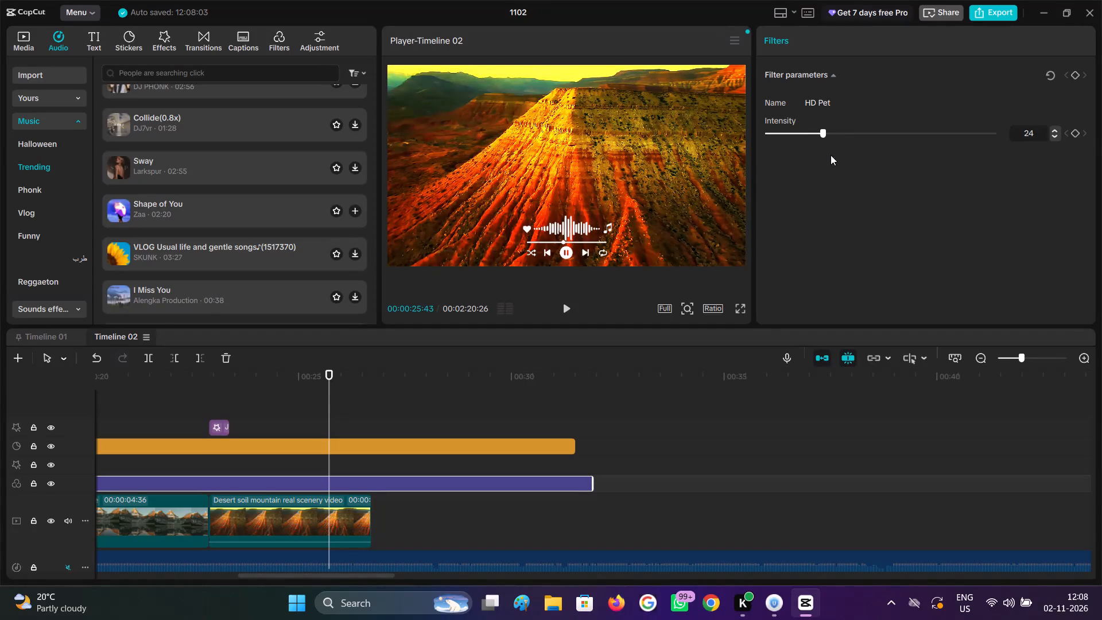
drag(831, 155, 779, 161)
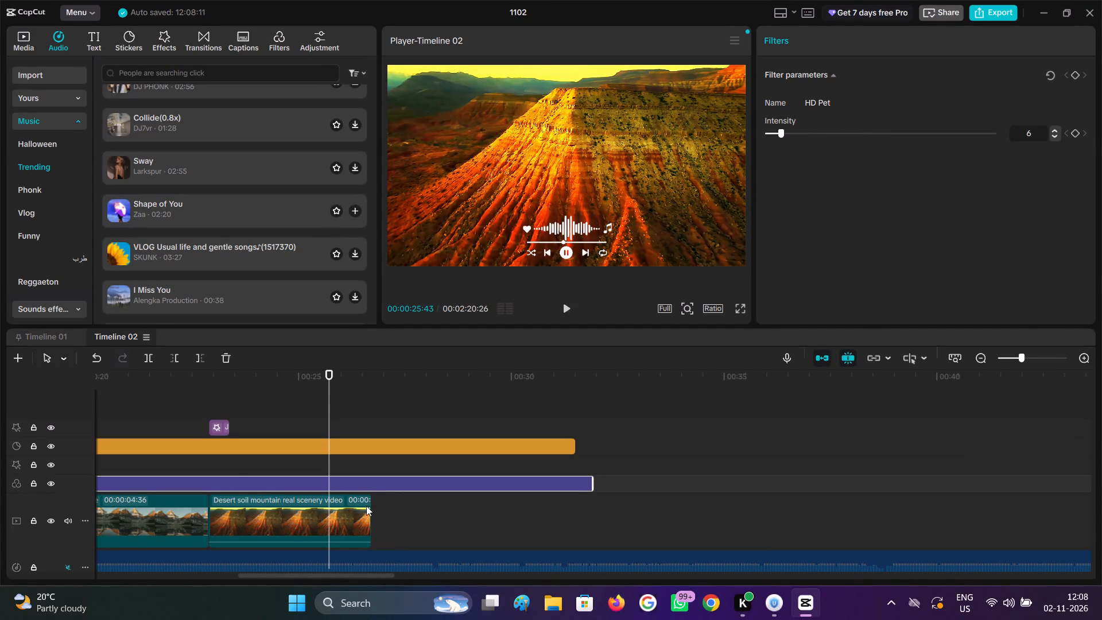
Trim the HD Pet filter's end to the start of the Desert soil mountain clip at 00:00:22:54 and play across that cut.
click(236, 475)
drag(236, 475, 212, 471)
click(210, 470)
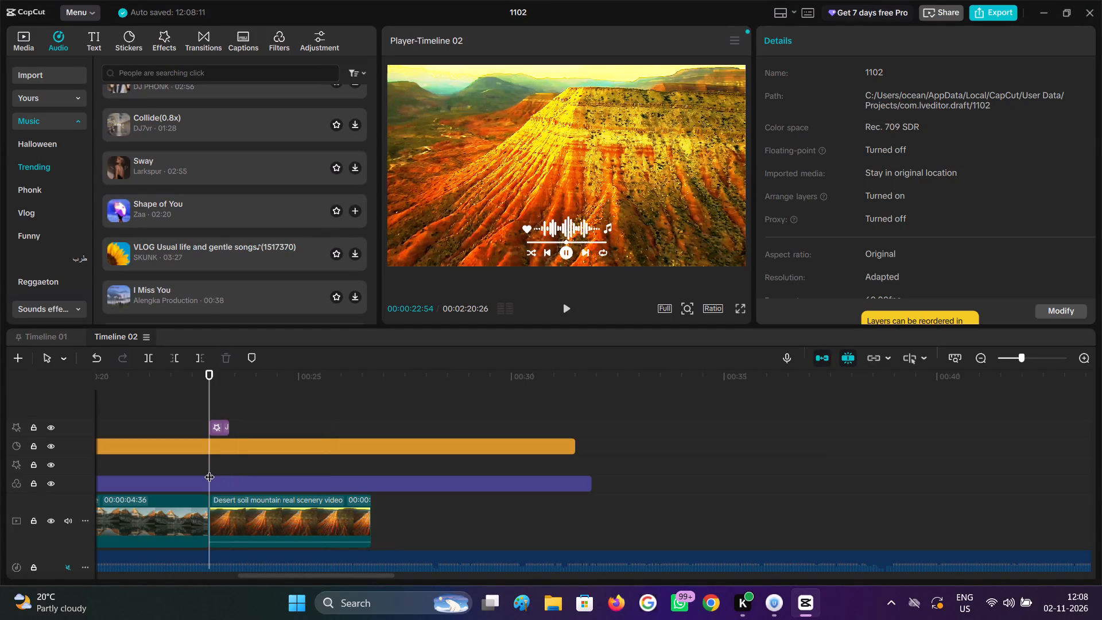
click(209, 470)
click(208, 482)
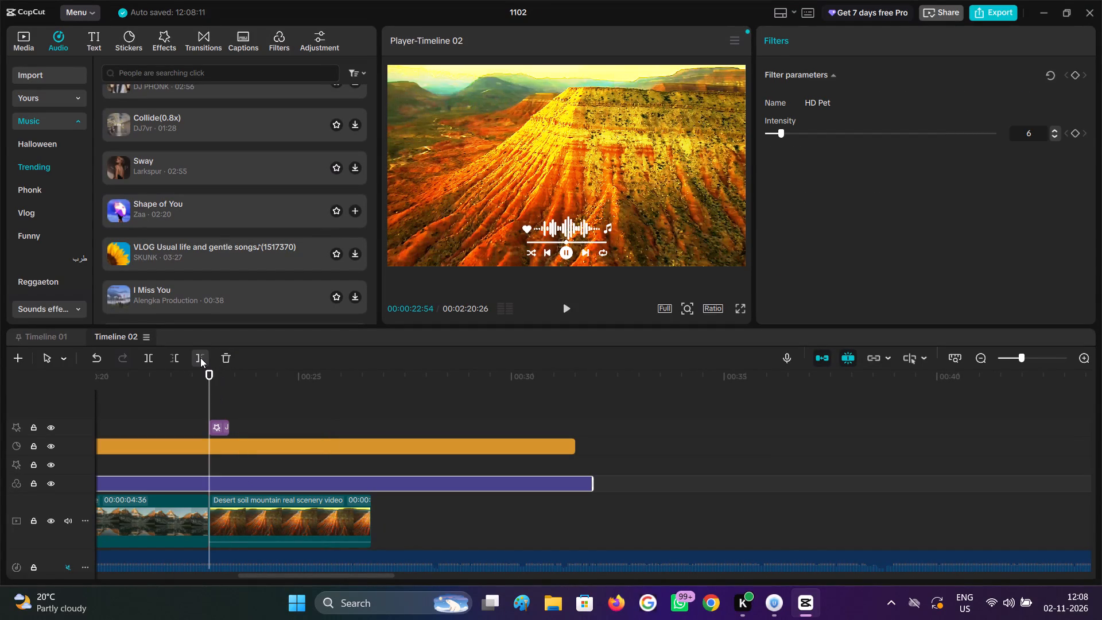
click(200, 358)
click(247, 464)
drag(247, 464, 183, 464)
click(572, 315)
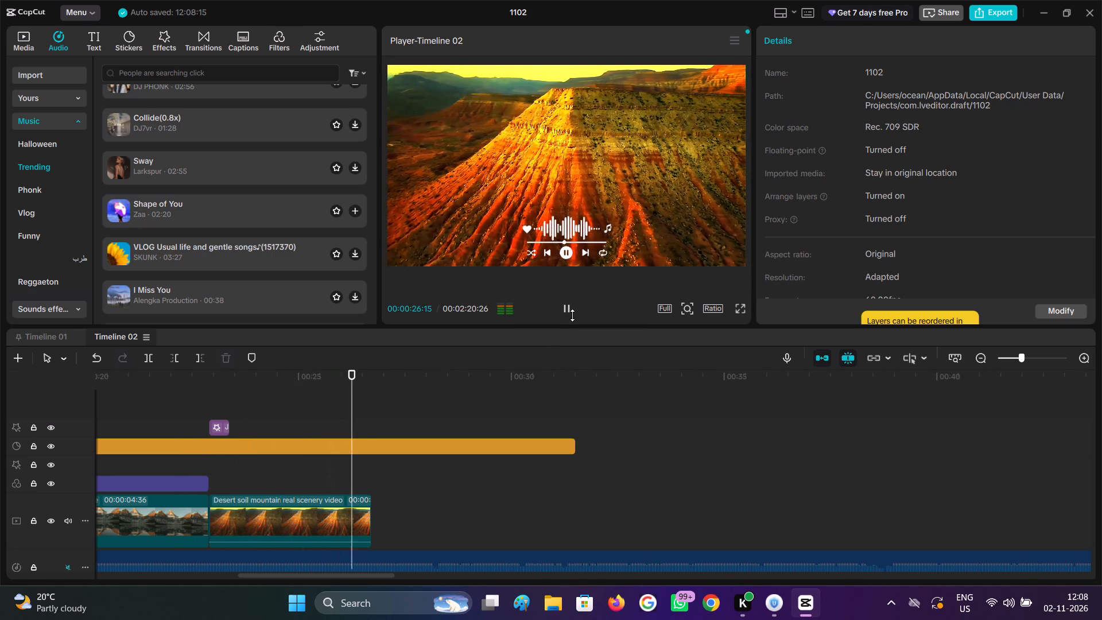
click(572, 315)
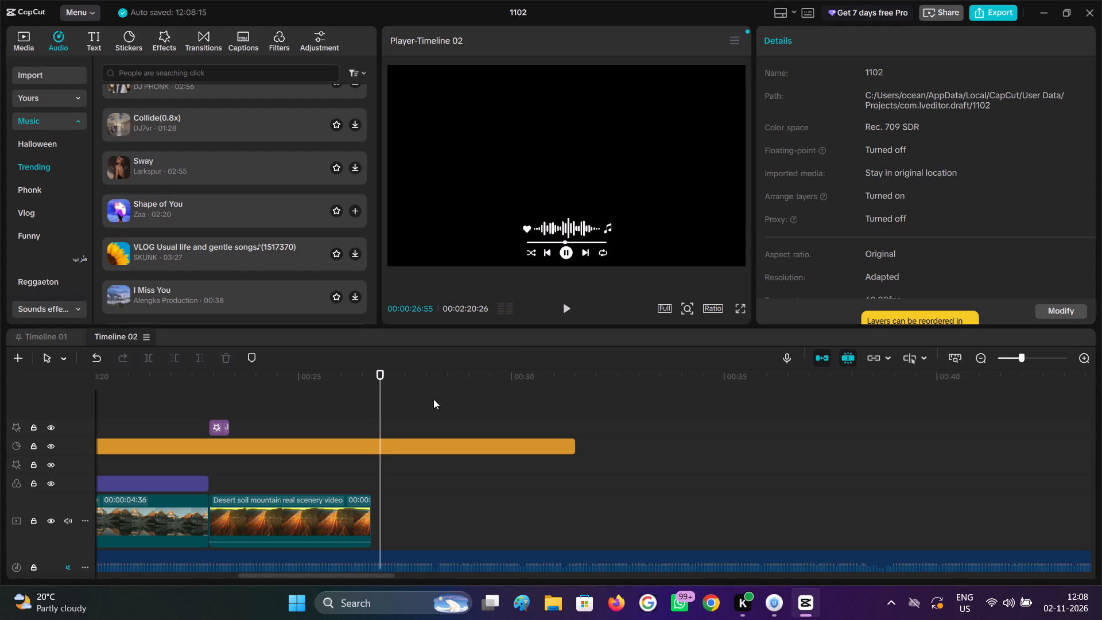
Trim the end of the music-player sticker to the end of the Desert soil mountain clip at 00:00:26:43.
click(390, 445)
click(204, 358)
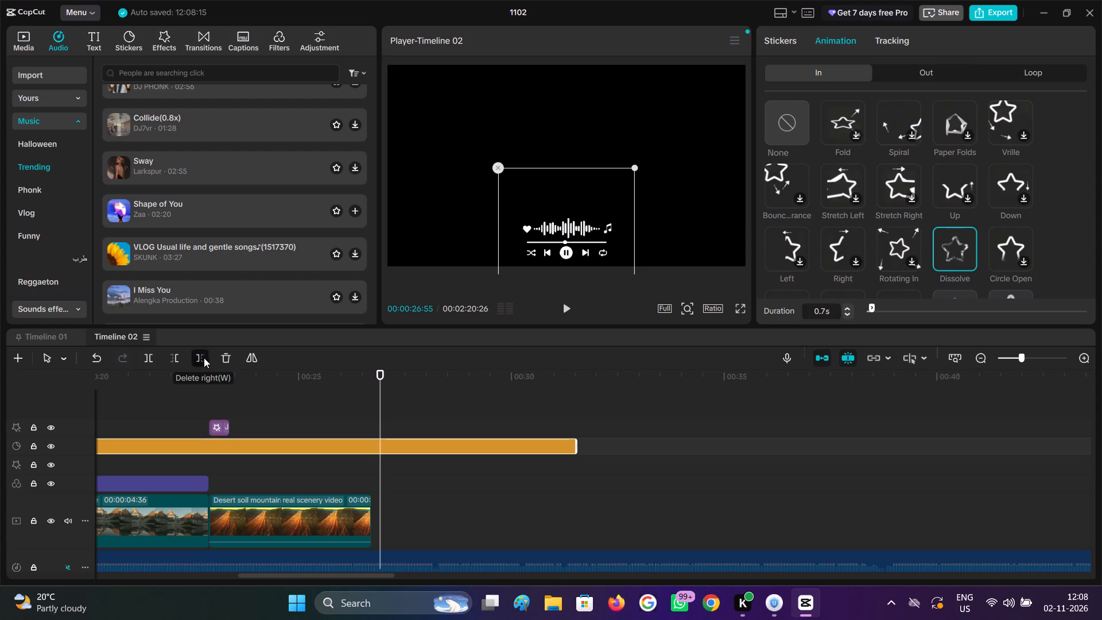
drag(379, 479, 370, 474)
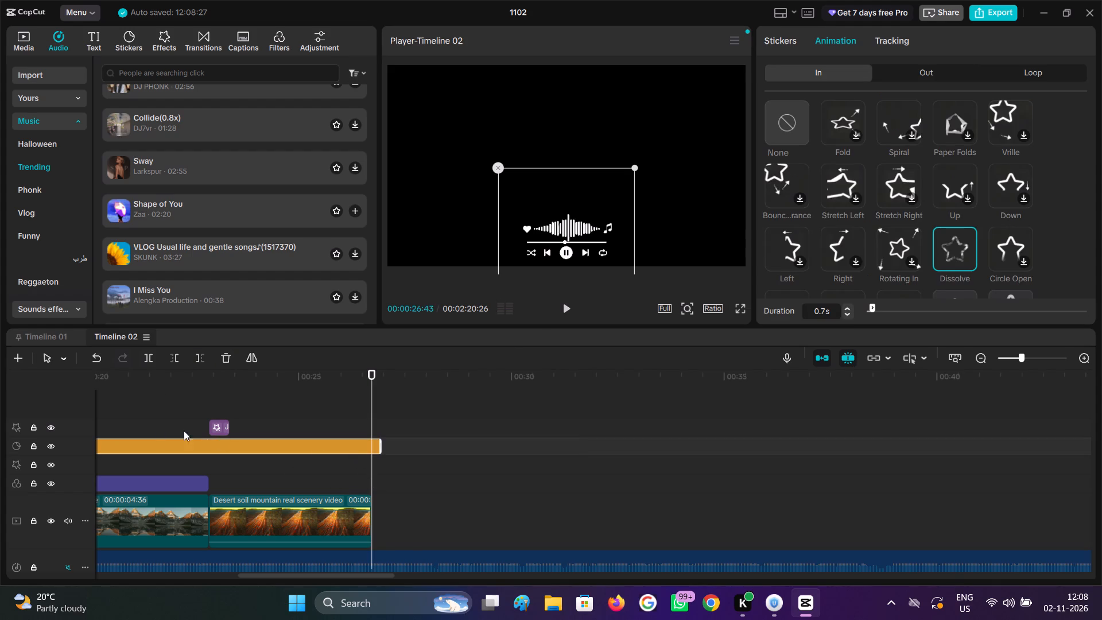
click(204, 359)
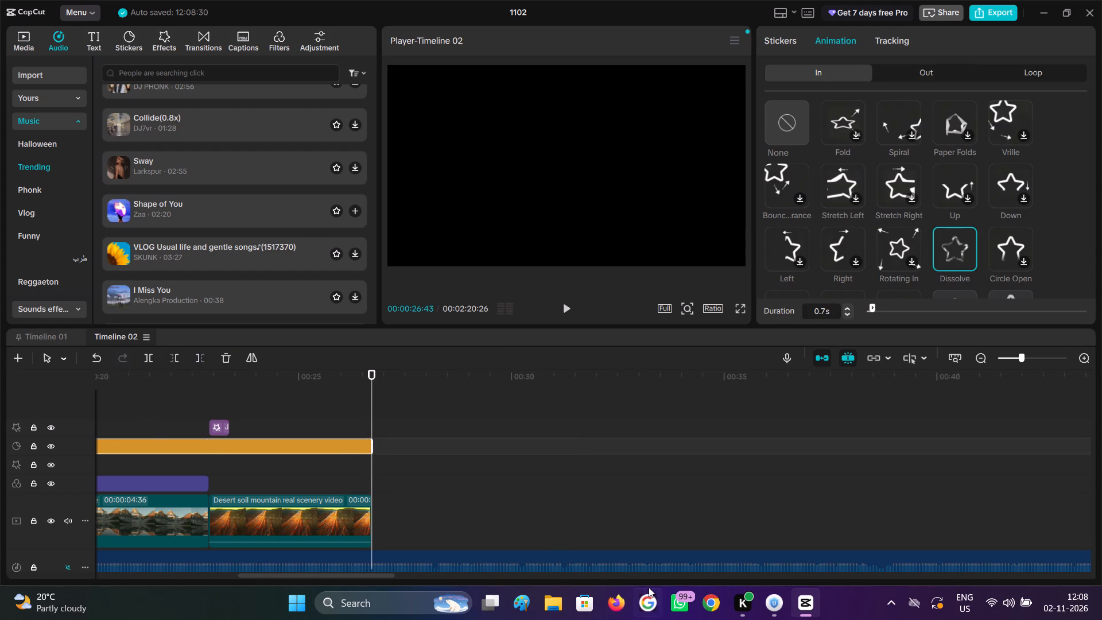
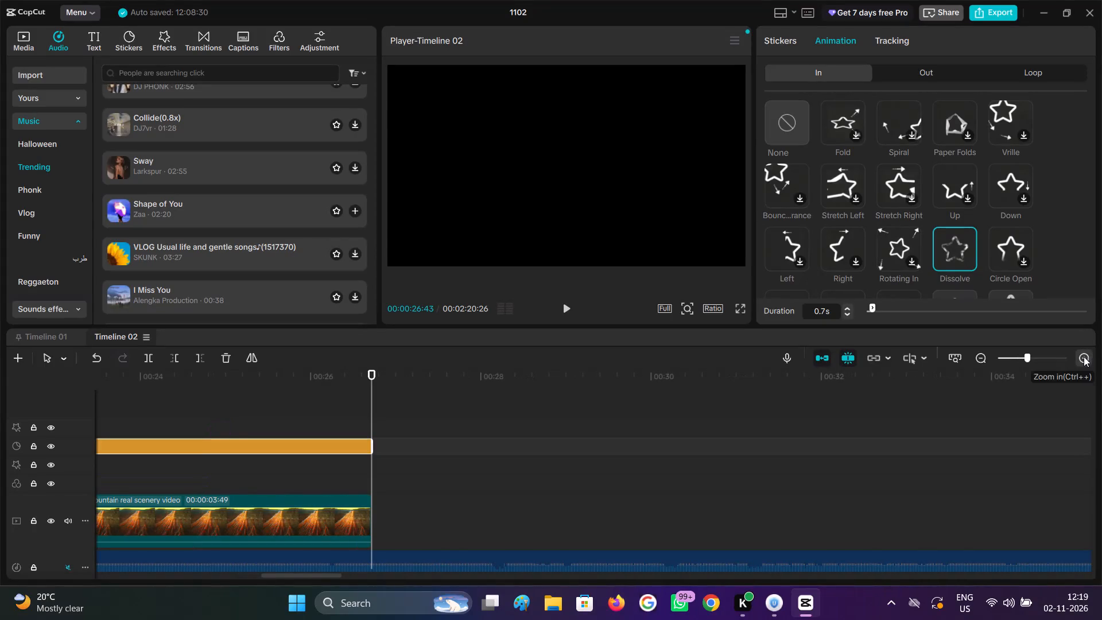
Return the playhead to 00:00:00:00 and zoom the timeline out so the whole montage is in view.
click(269, 396)
drag(269, 396, 40, 434)
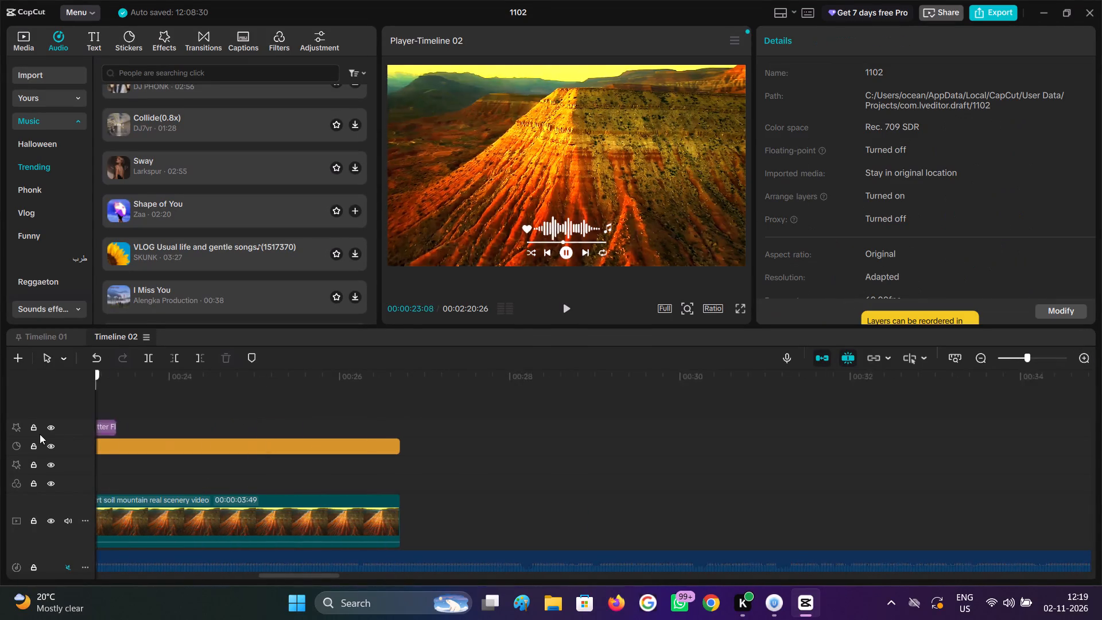
drag(40, 434, 0, 447)
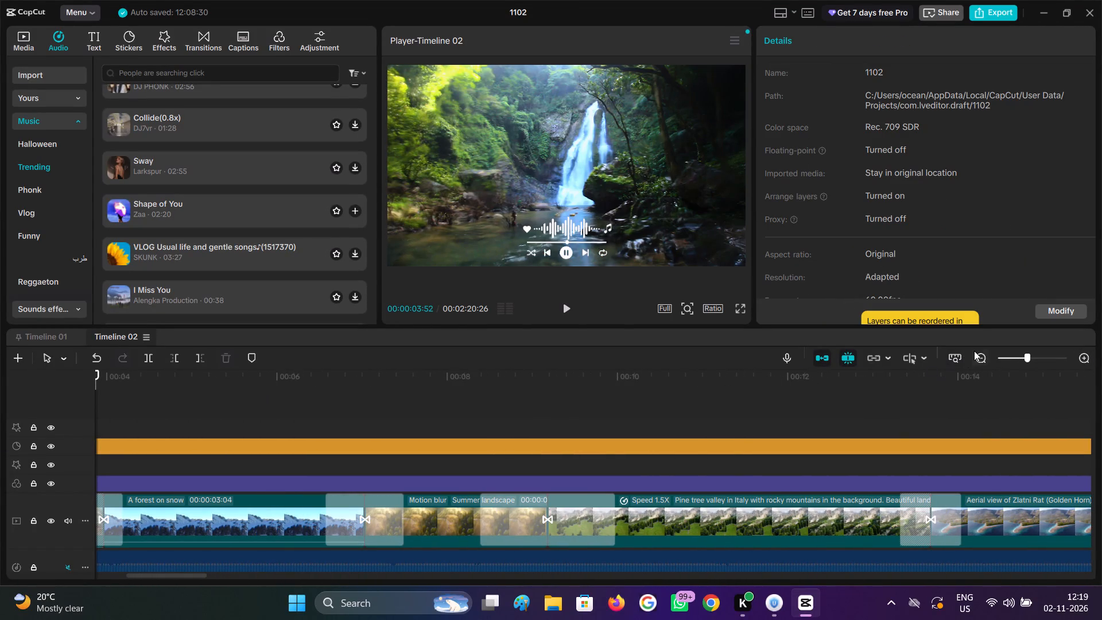
click(979, 354)
click(979, 354)
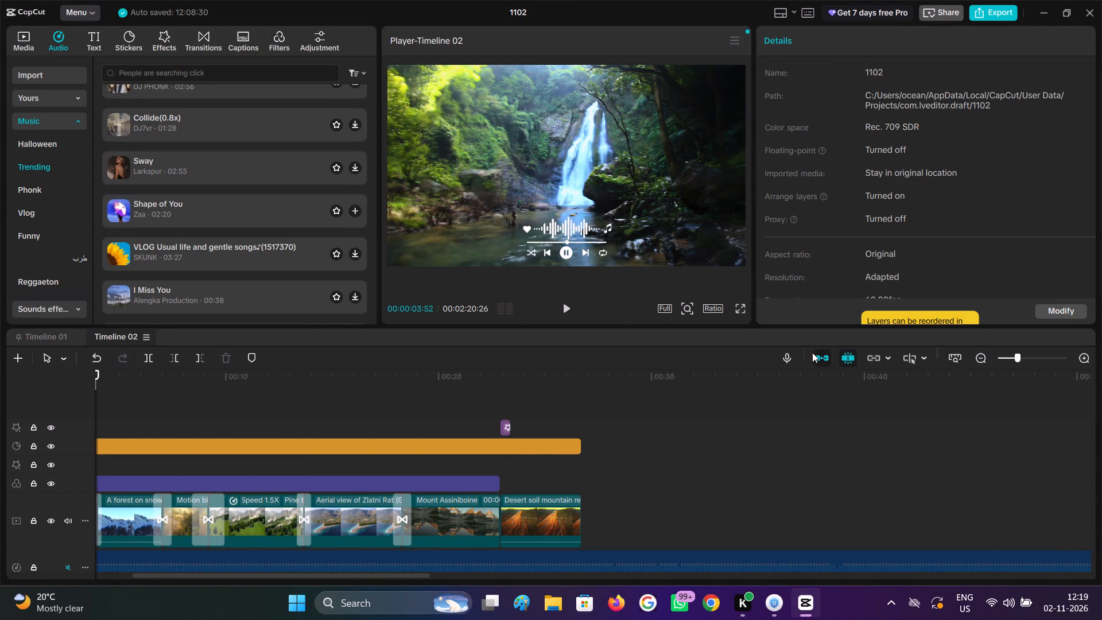
click(949, 357)
click(1015, 355)
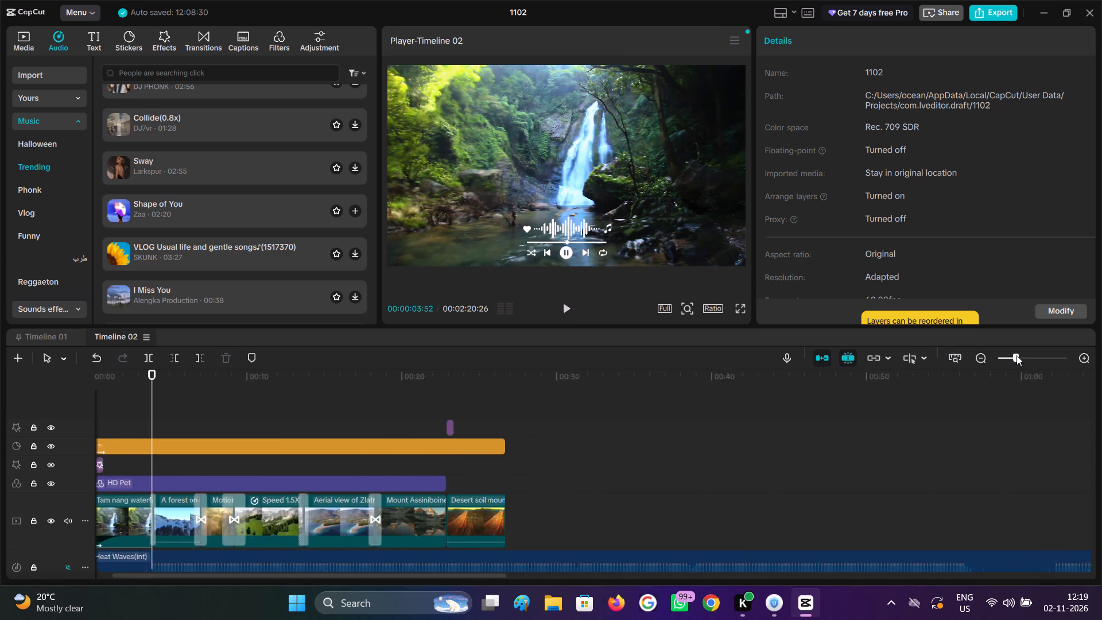
click(304, 412)
drag(304, 412, 84, 452)
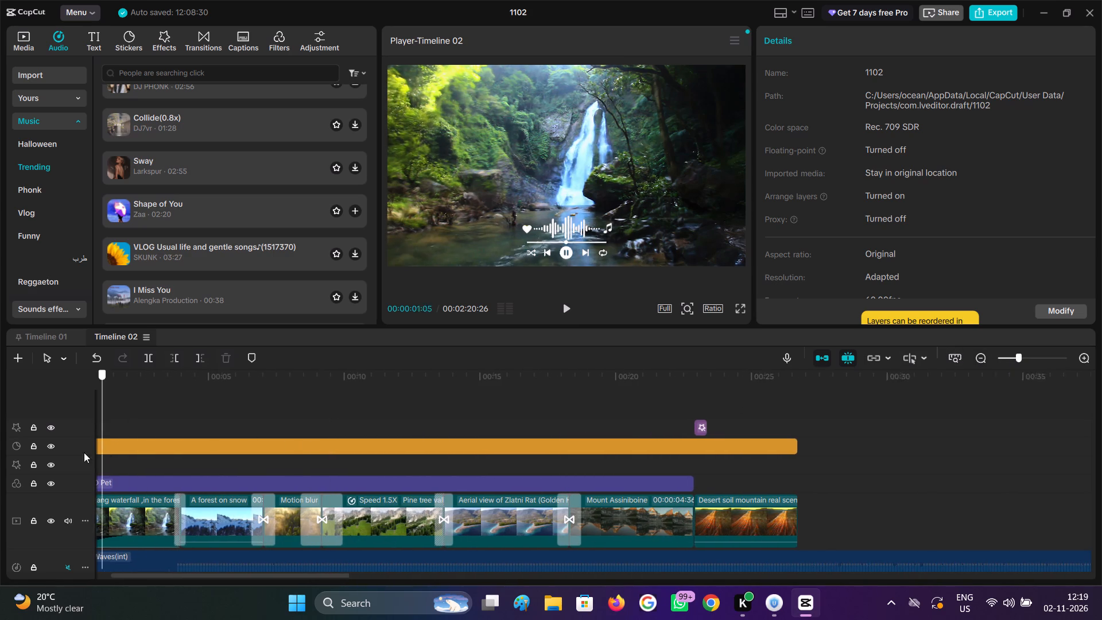
drag(84, 452, 43, 464)
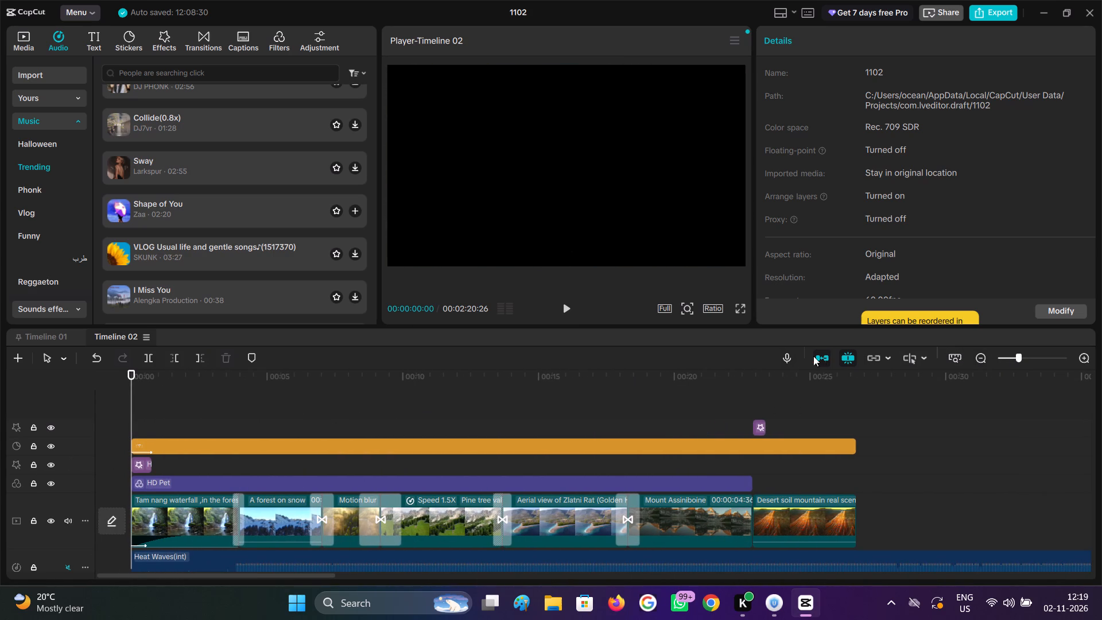
Preview the pink heart and vinyl record stickers from the Trending collection, and add the vinyl record on a new track at the timeline's start.
click(244, 429)
click(245, 448)
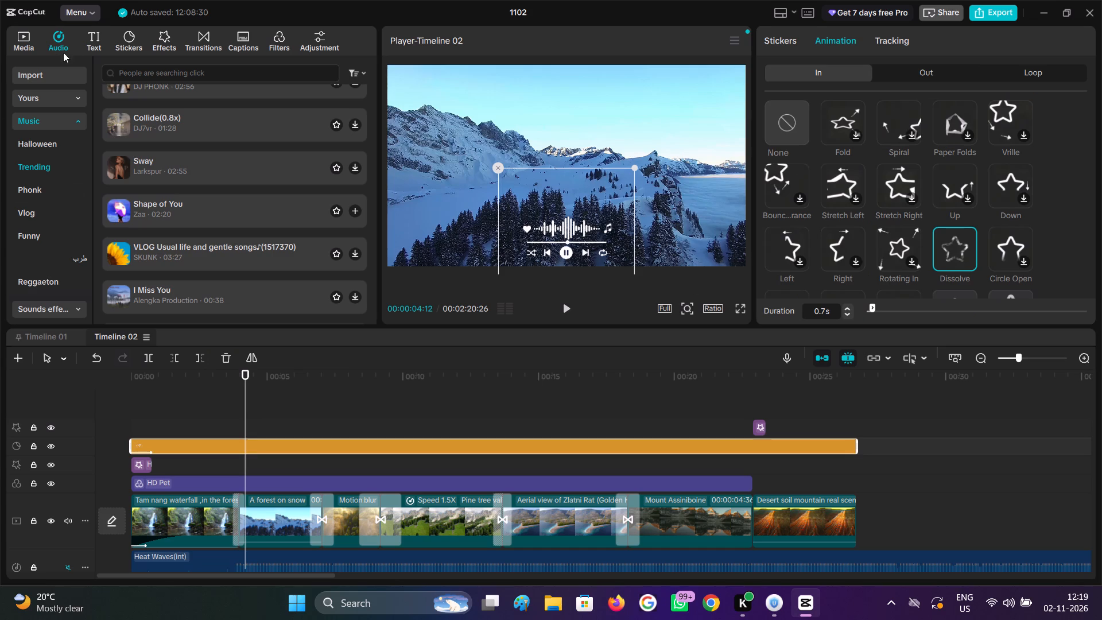
click(125, 32)
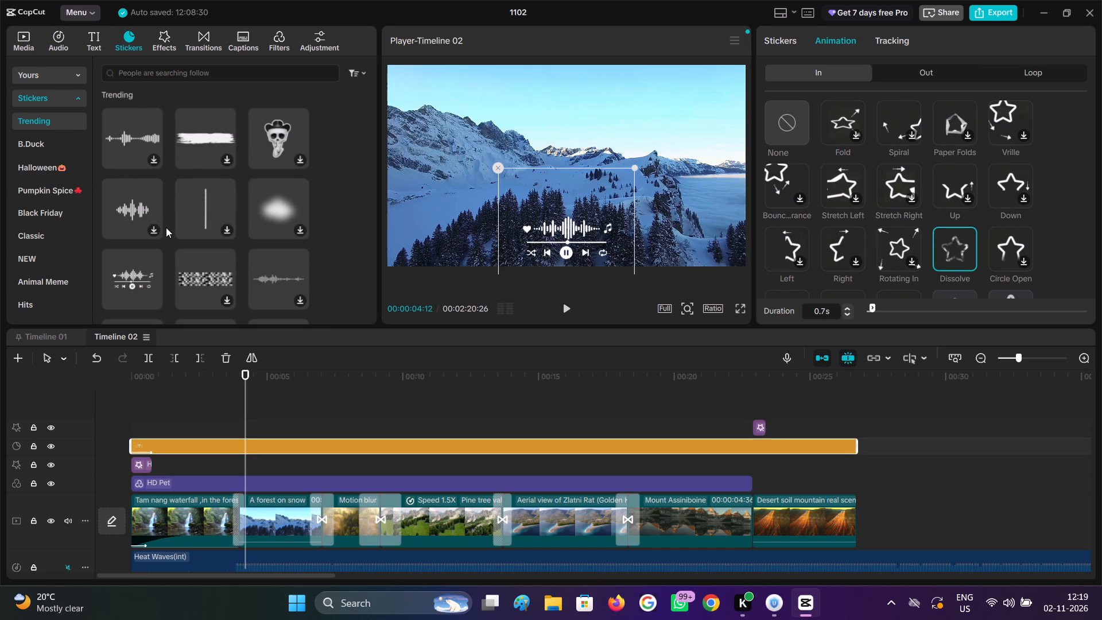
scroll(166, 227, down, 1)
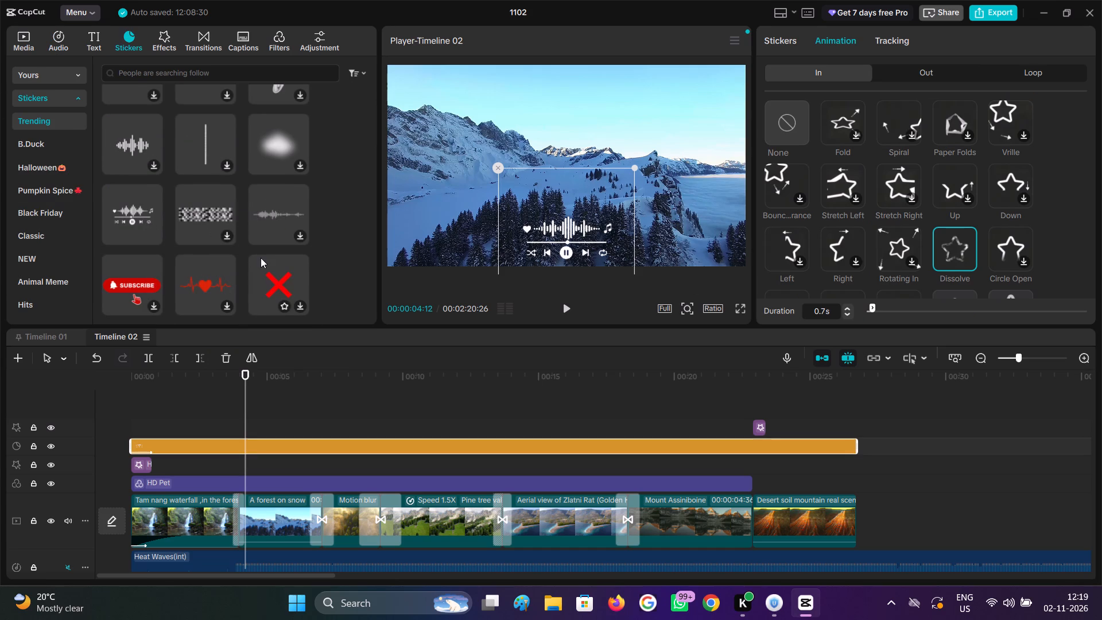
scroll(249, 257, down, 1)
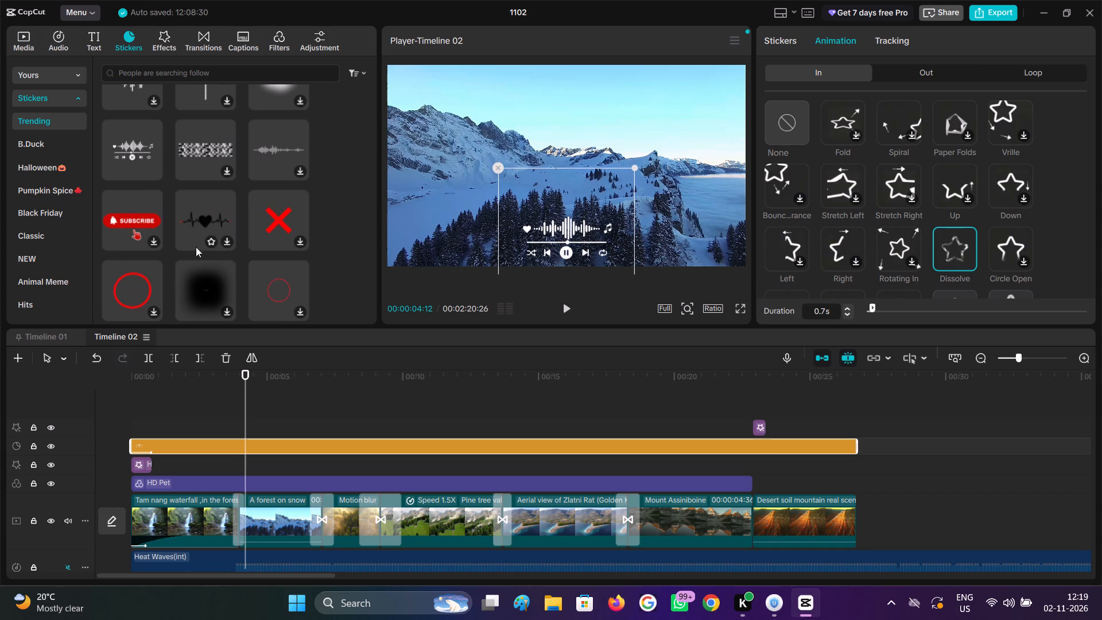
scroll(130, 284, down, 1)
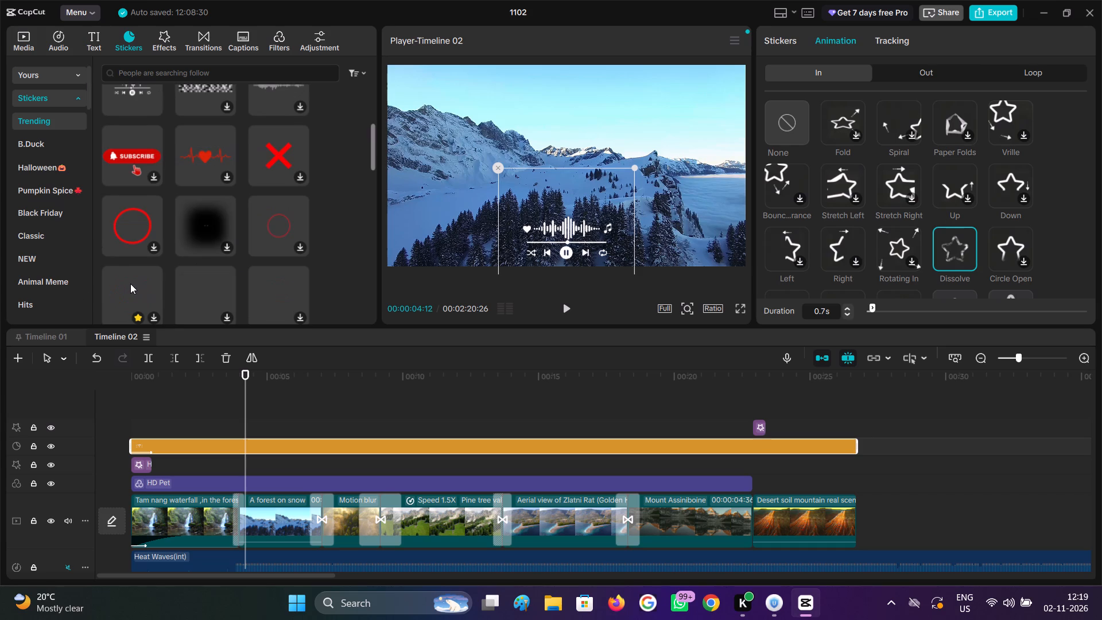
scroll(131, 282, down, 1)
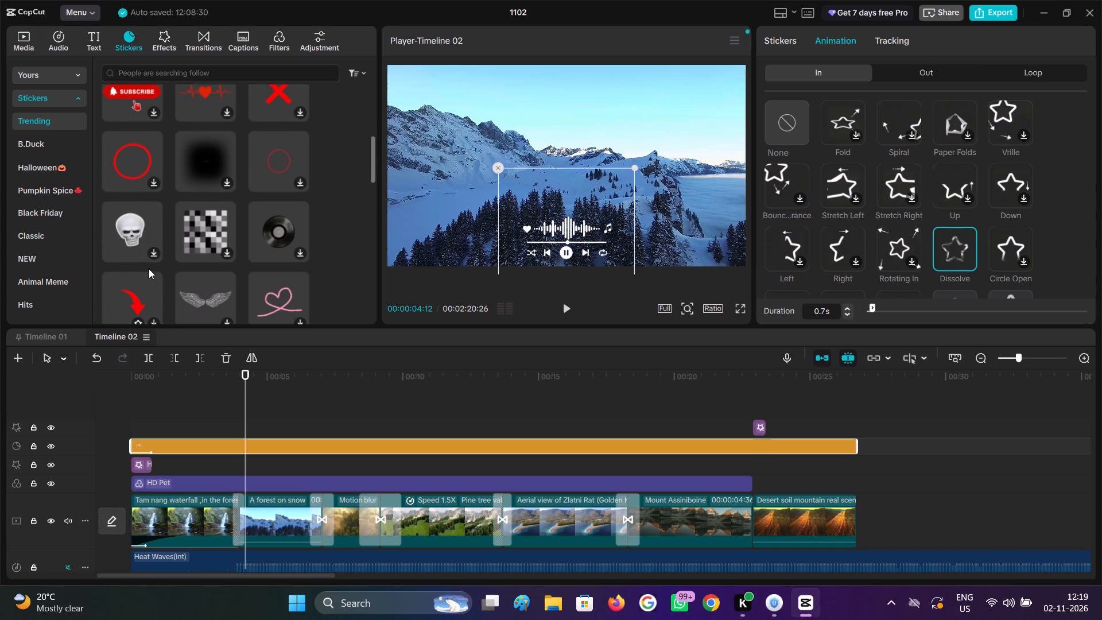
scroll(164, 265, down, 1)
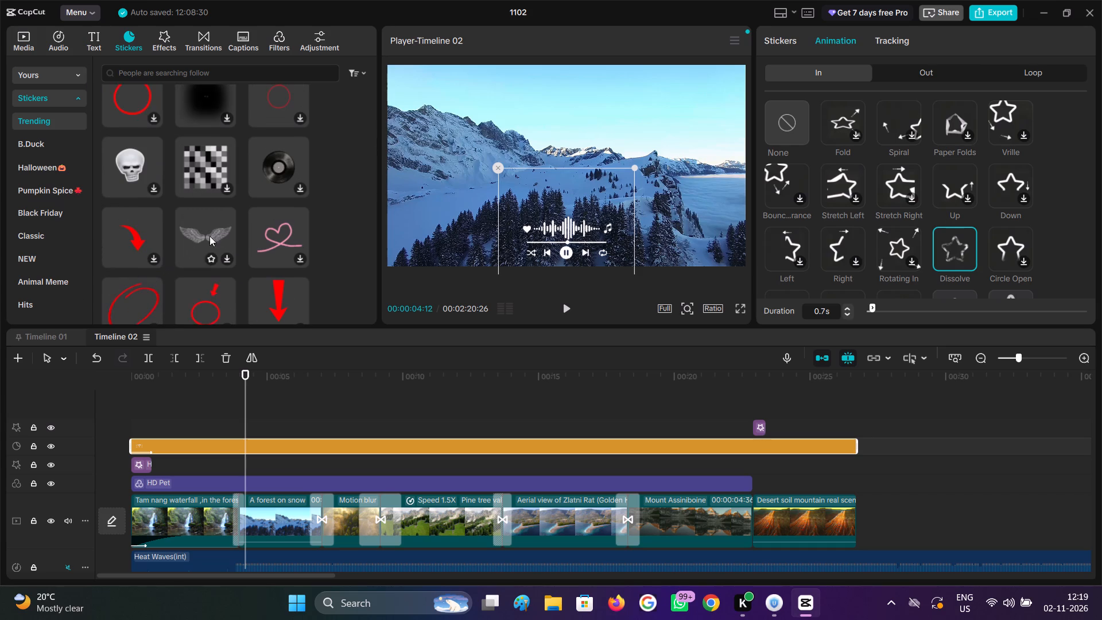
click(275, 163)
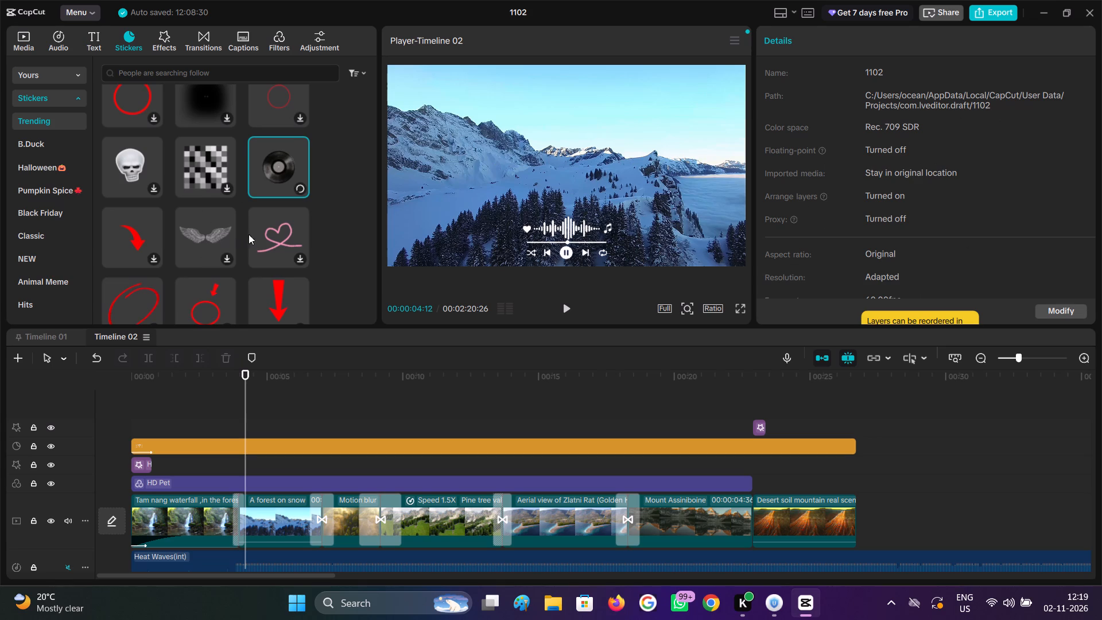
click(262, 231)
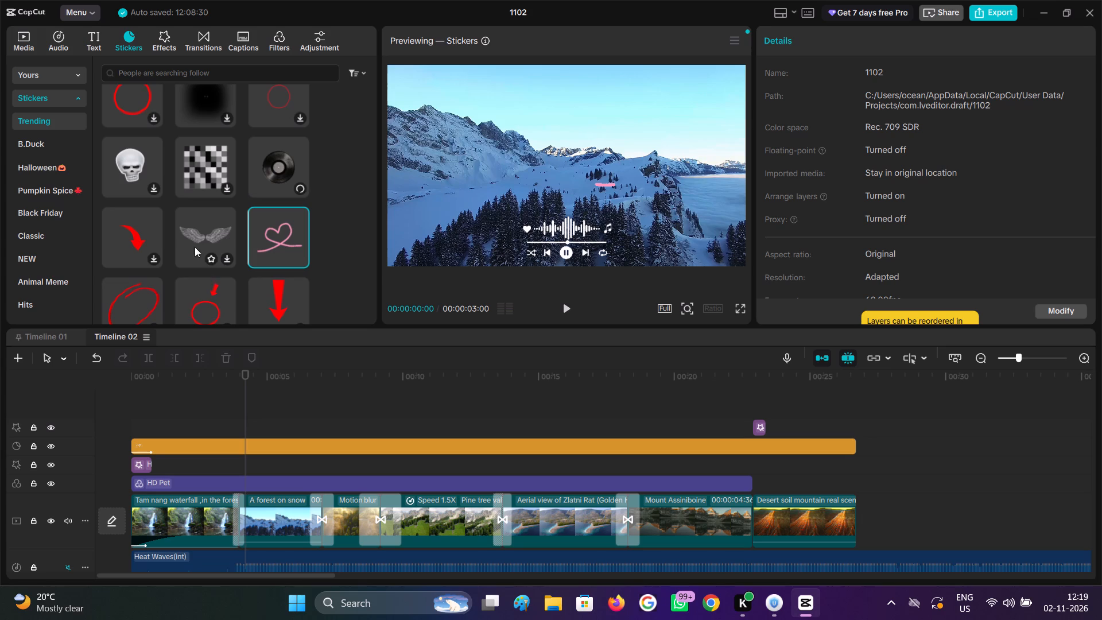
scroll(182, 236, down, 2)
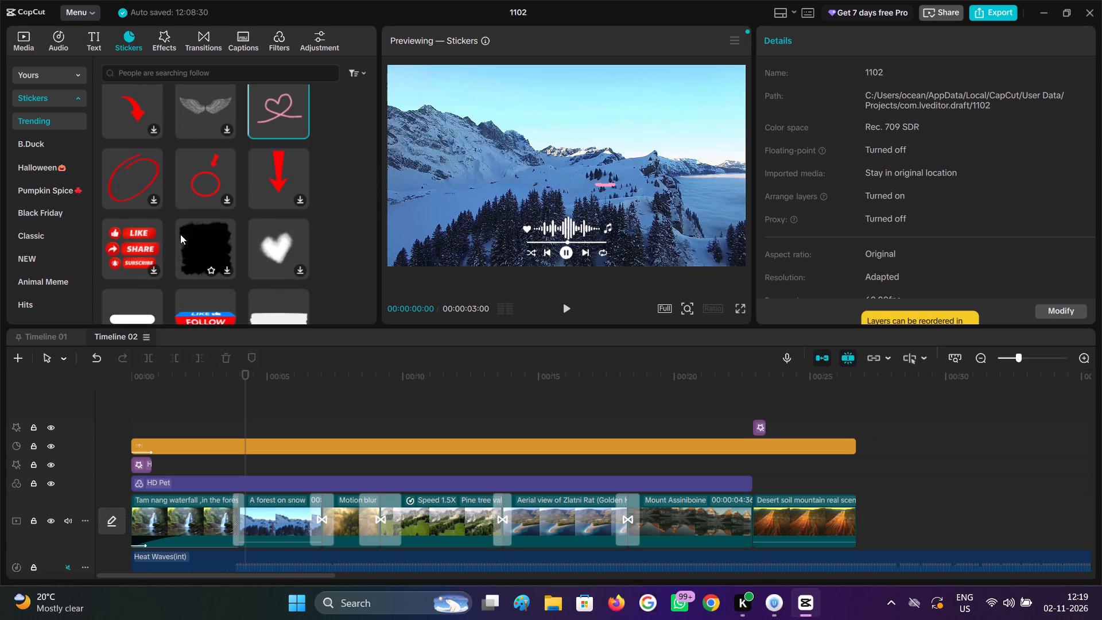
scroll(180, 234, up, 2)
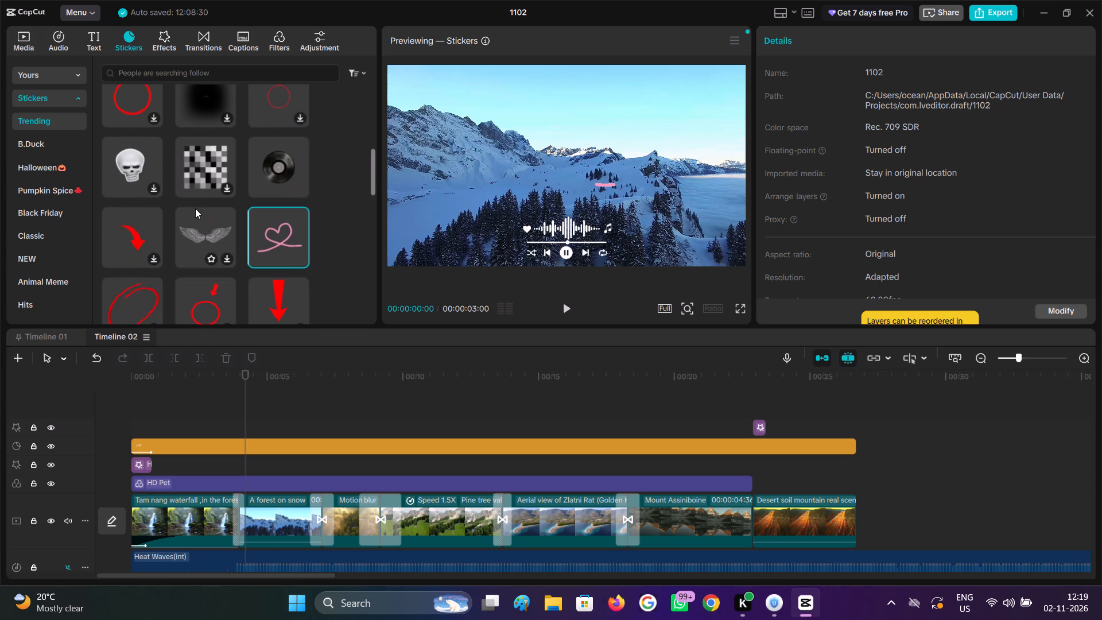
click(263, 175)
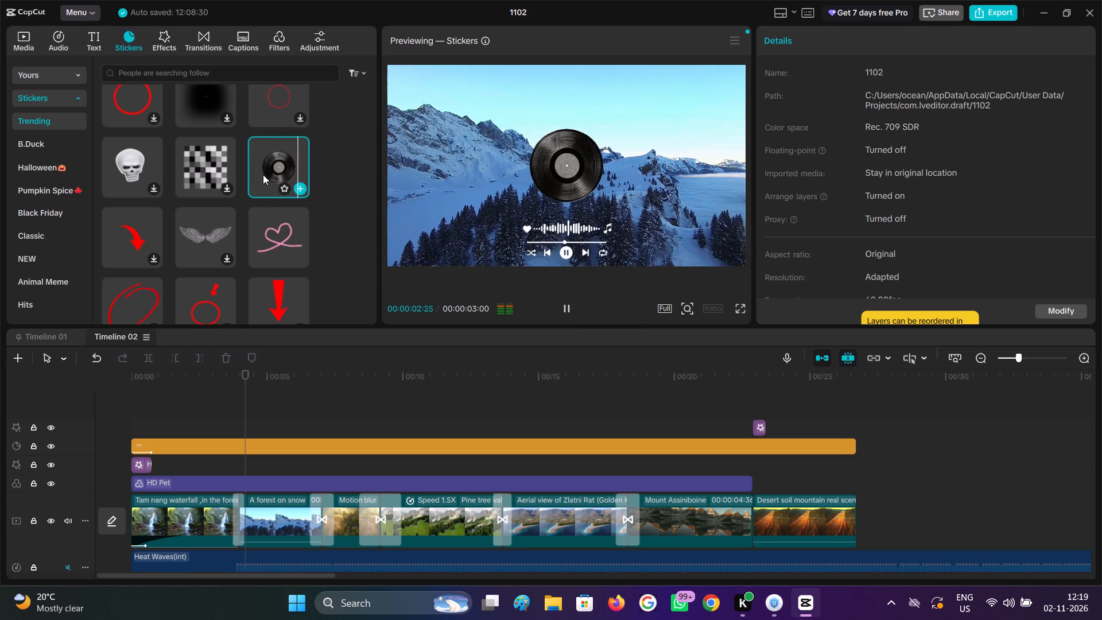
drag(263, 175, 122, 419)
Shrink the vinyl record sticker and place it over the pause button of the music-player sticker.
click(160, 413)
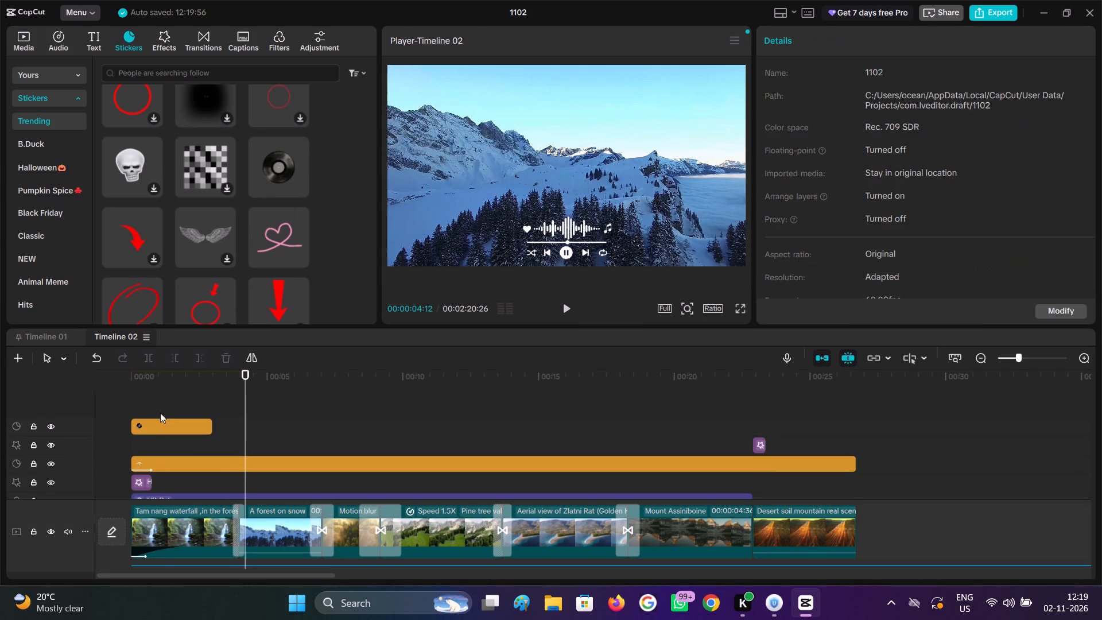
click(572, 168)
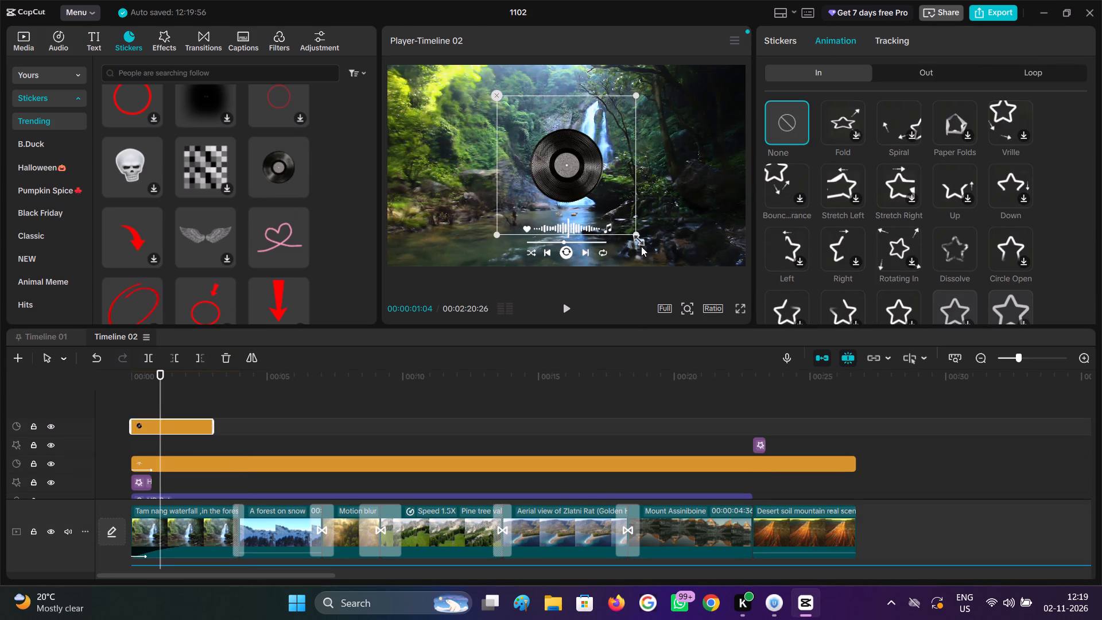
drag(637, 236, 515, 168)
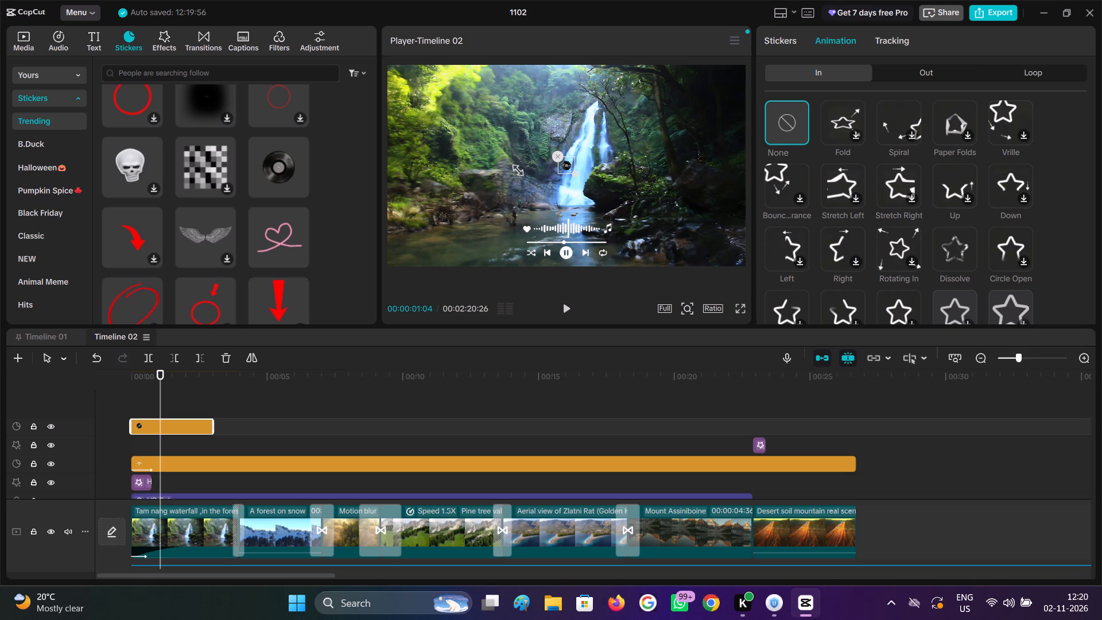
drag(515, 168, 514, 168)
drag(566, 167, 556, 243)
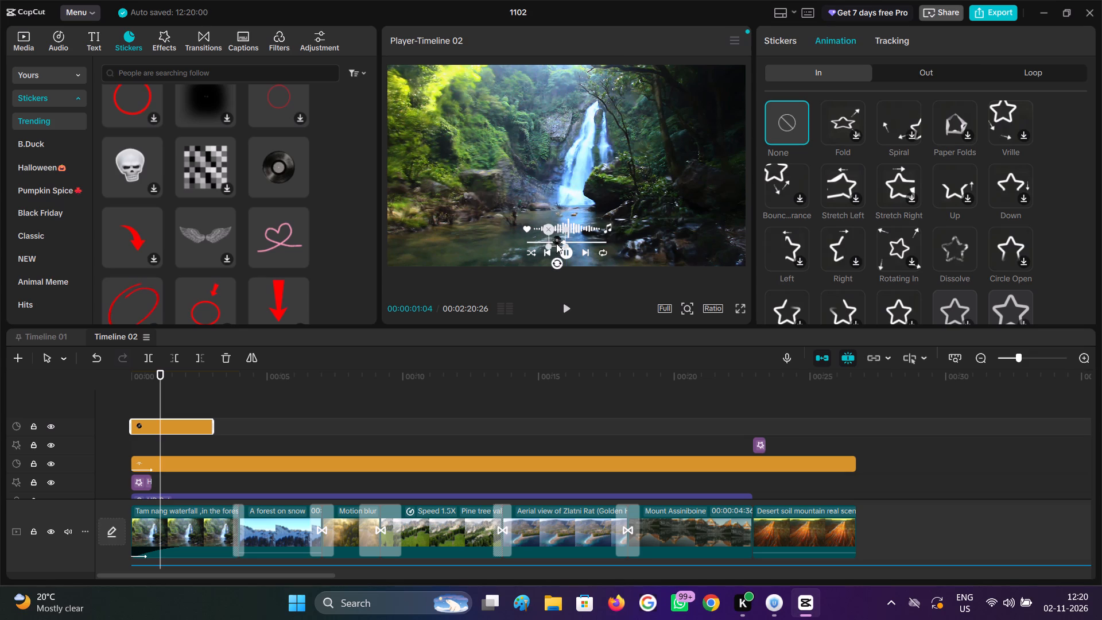
drag(556, 243, 566, 257)
click(573, 257)
click(571, 249)
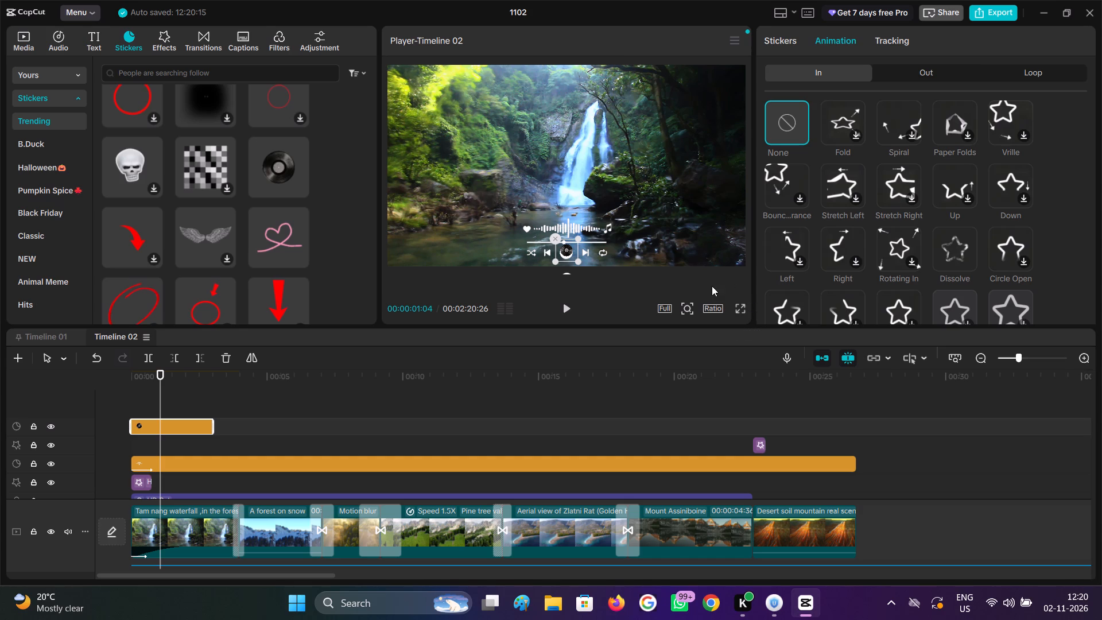
Fine-tune the vinyl record's position and enlarge it slightly so it fully covers the player's pause button.
ctrl+scroll(712, 286, up, 2)
ctrl+scroll(471, 205, up, 3)
ctrl+scroll(564, 227, up, 6)
scroll(565, 229, down, 8)
drag(567, 230, 564, 236)
click(596, 267)
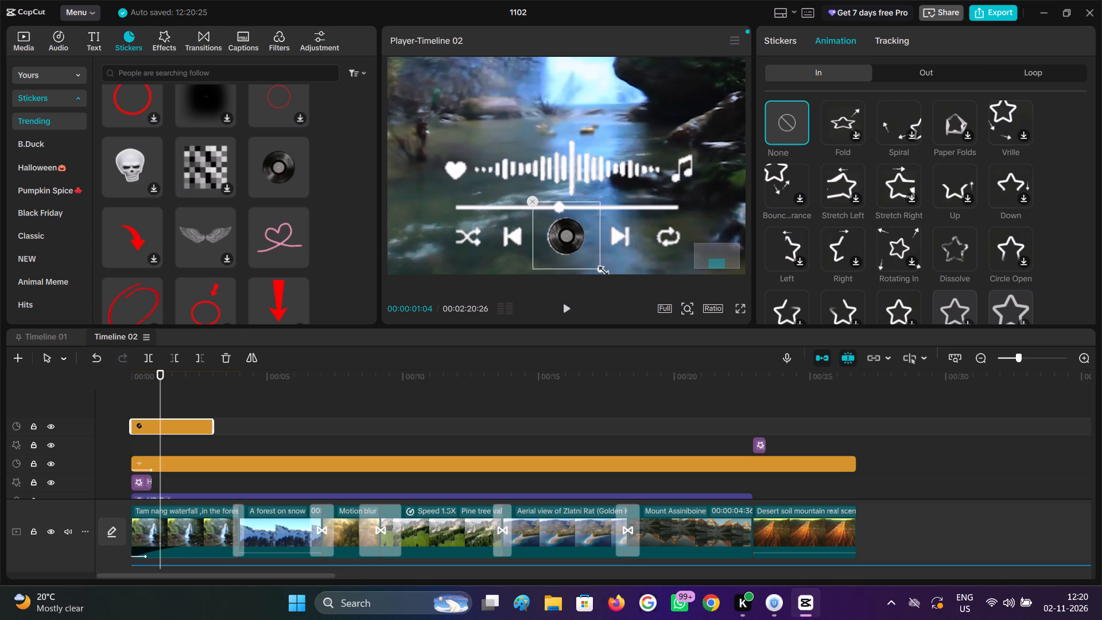
click(585, 250)
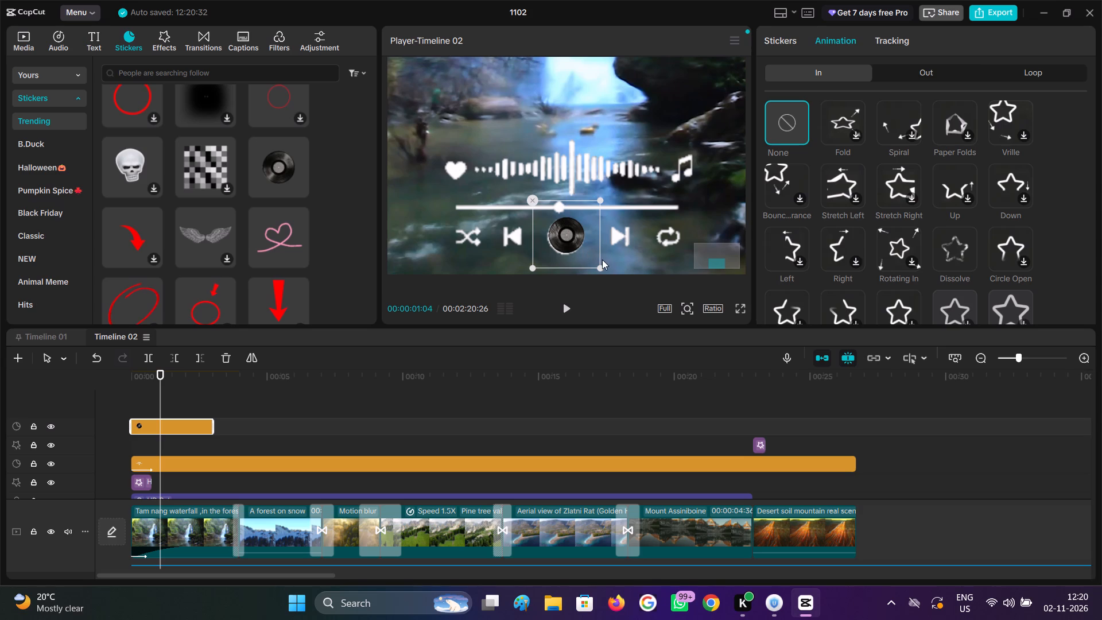
click(599, 264)
click(577, 241)
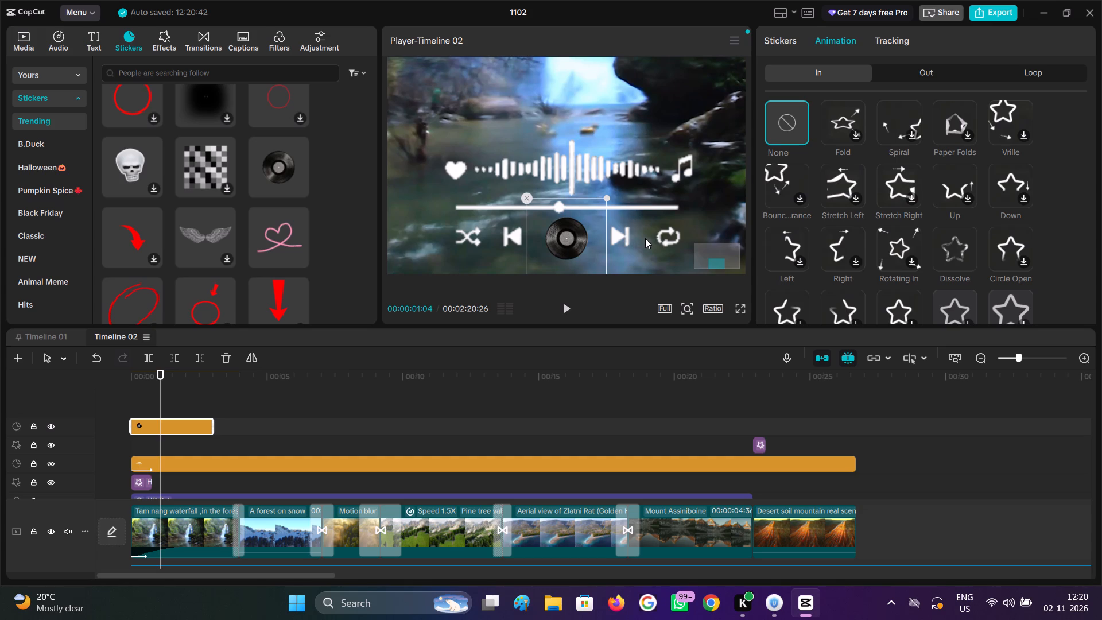
ctrl+scroll(589, 180, down, 8)
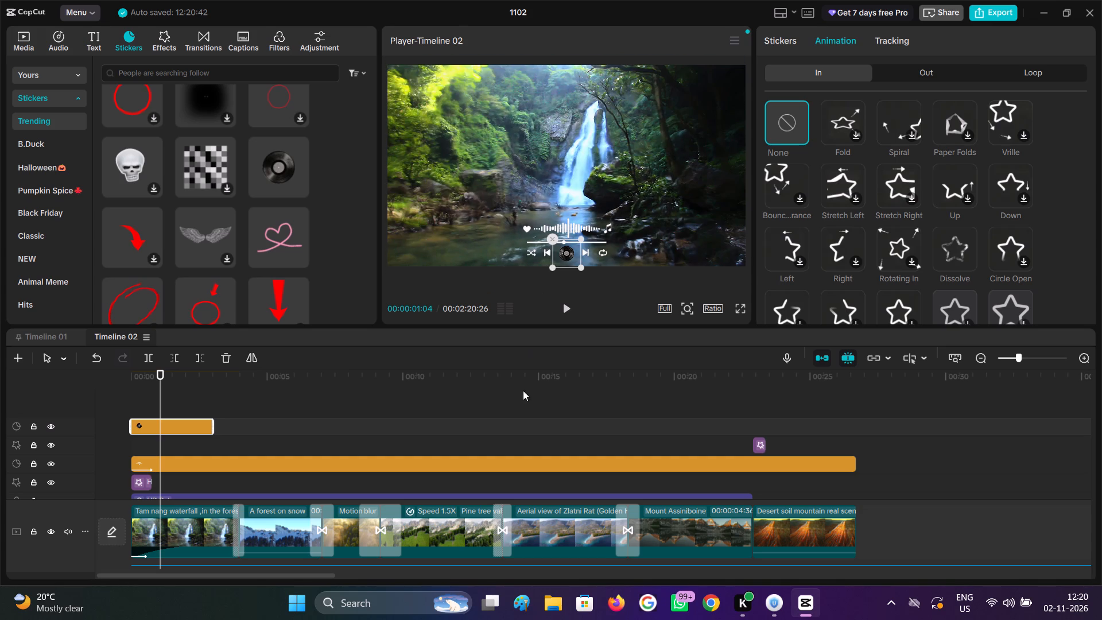
Play the first second of the montage from 00:00:00:00 to check the vinyl record on the music player.
click(146, 408)
drag(146, 408, 106, 413)
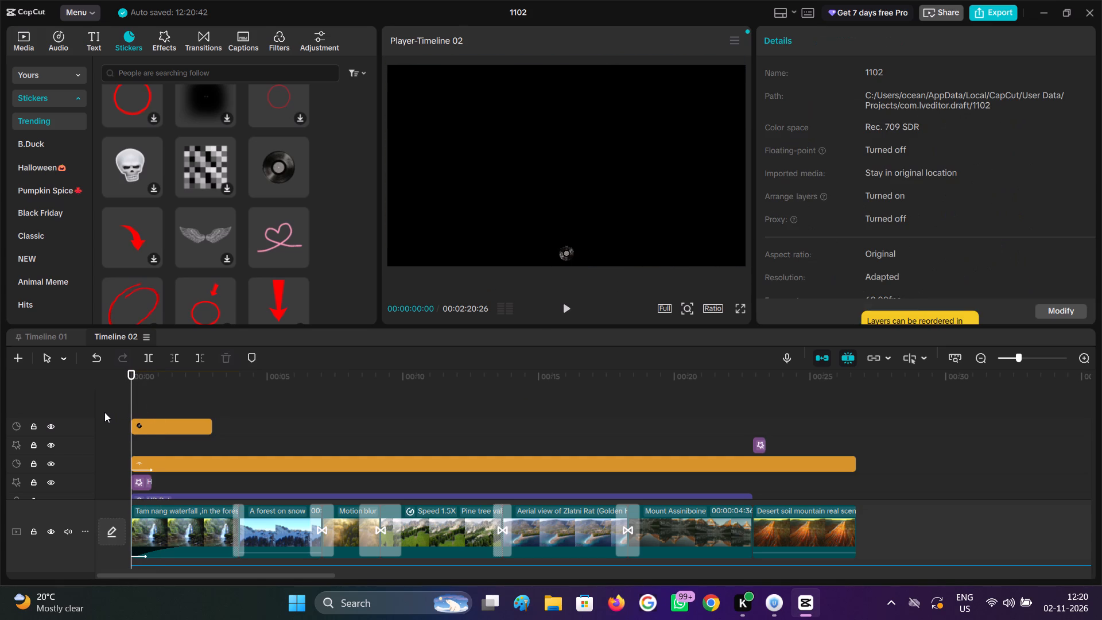
key(space)
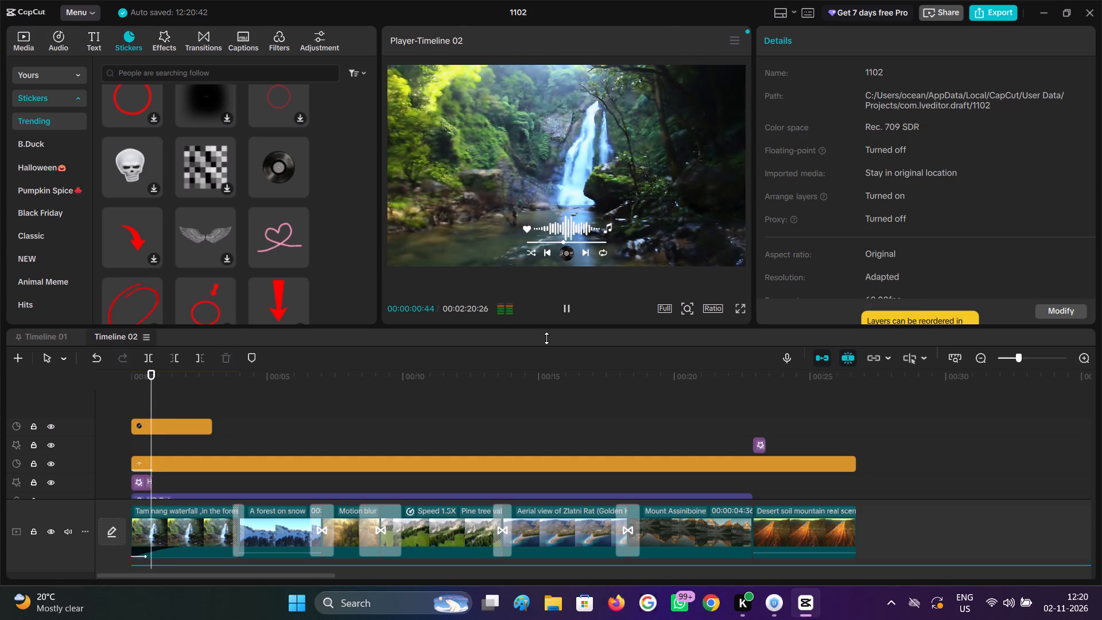
key(space)
Apply the Dissolve In animation to the vinyl record sticker with a duration of 0.8s.
click(145, 430)
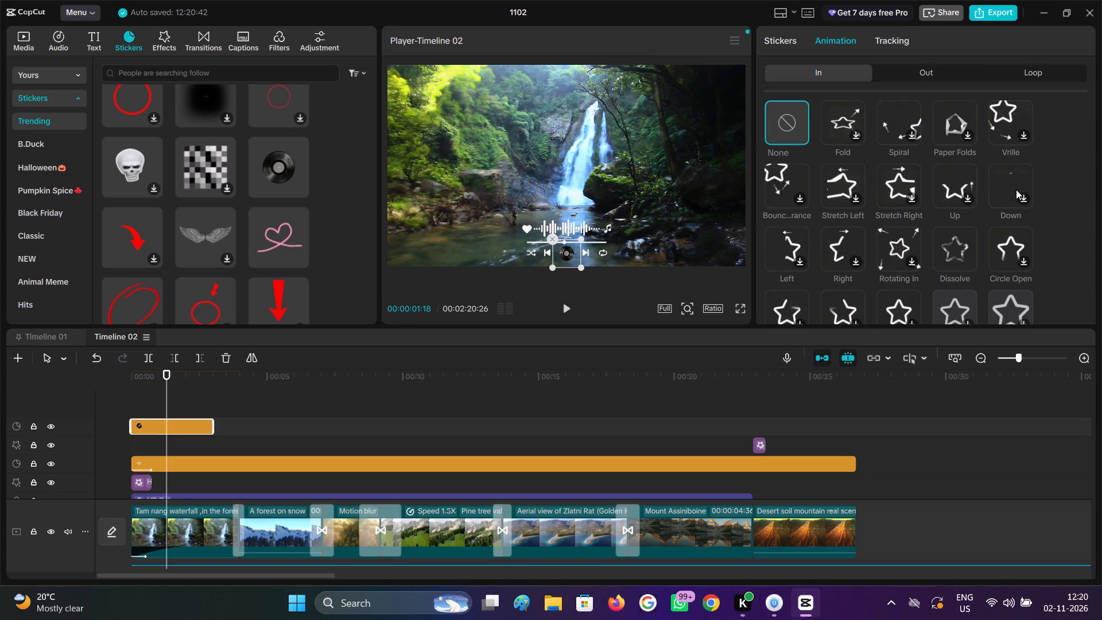
click(954, 257)
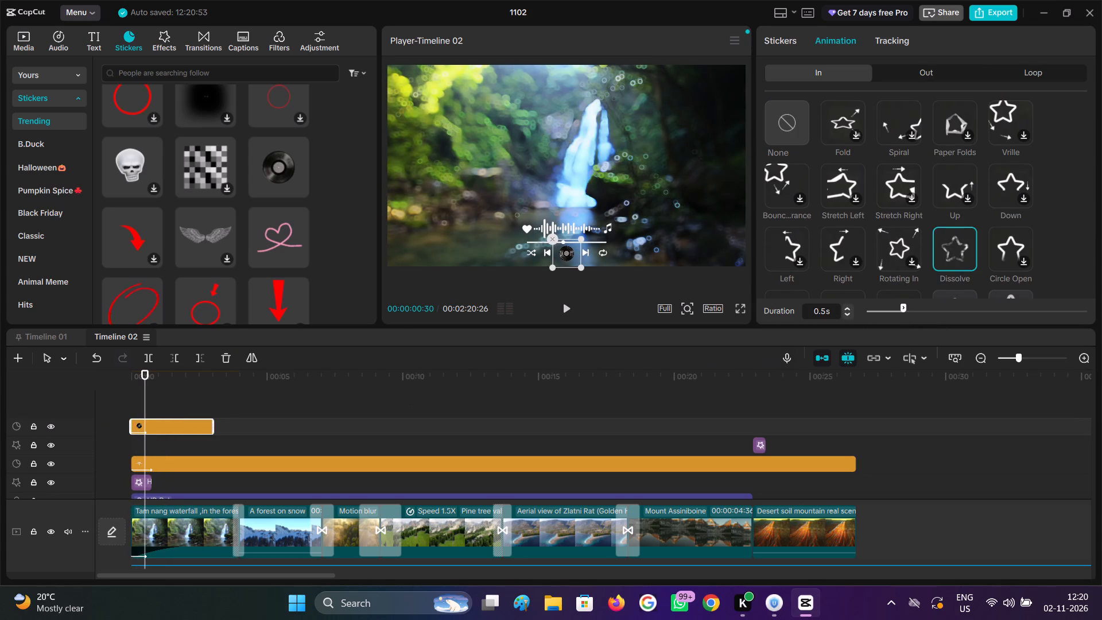
click(845, 311)
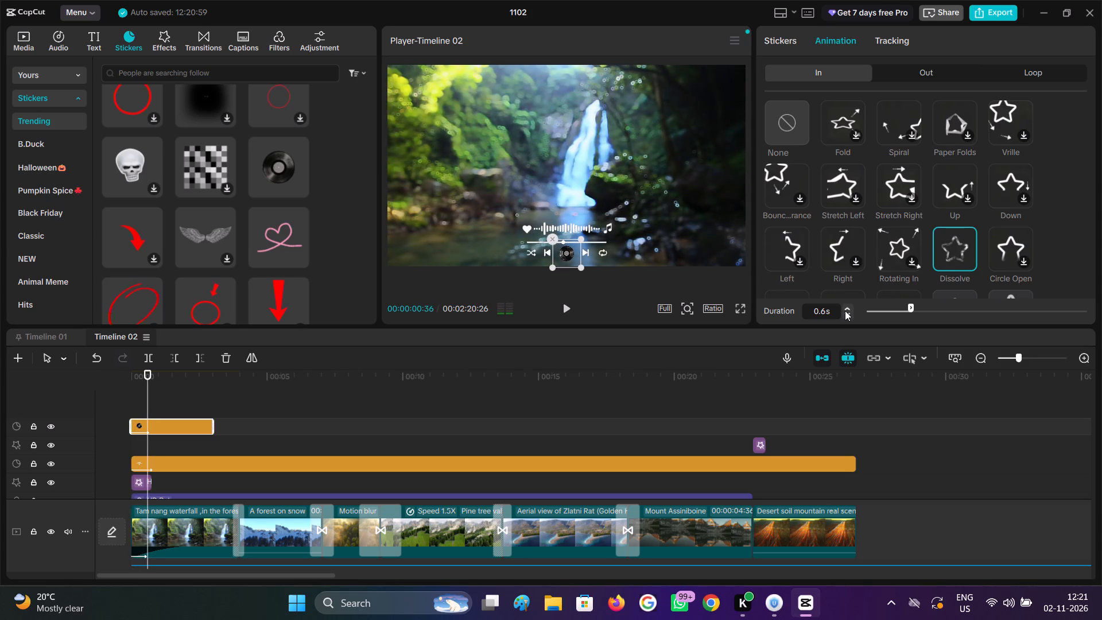
click(845, 311)
click(845, 311)
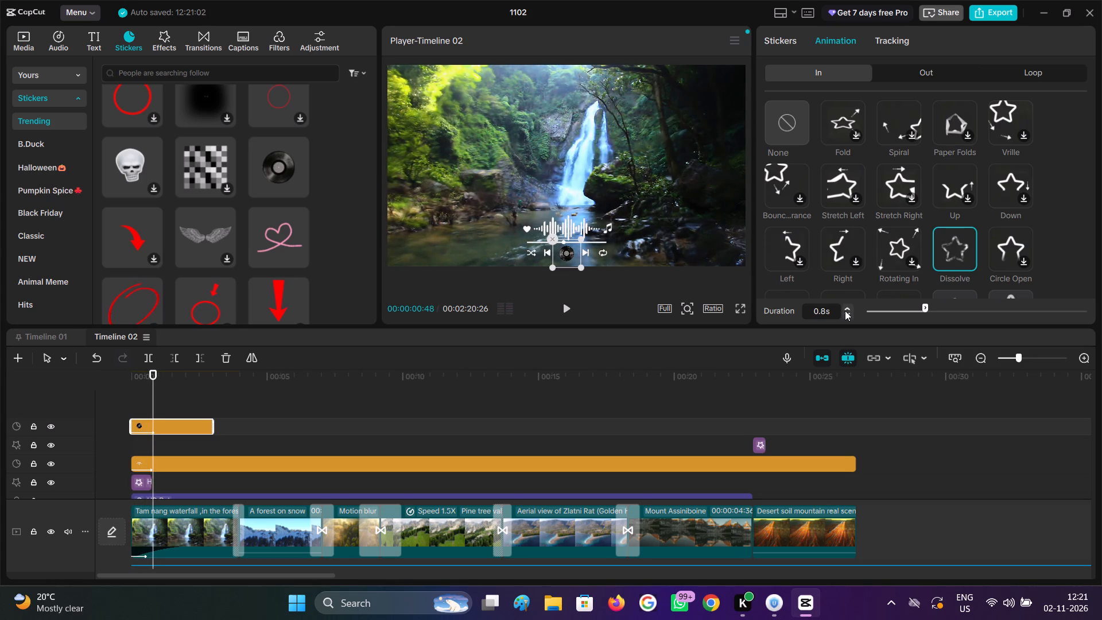
Play and scrub through the montage's first second from 00:00:00:00 to check how the vinyl record dissolves in with the music player.
click(162, 395)
drag(161, 395, 33, 414)
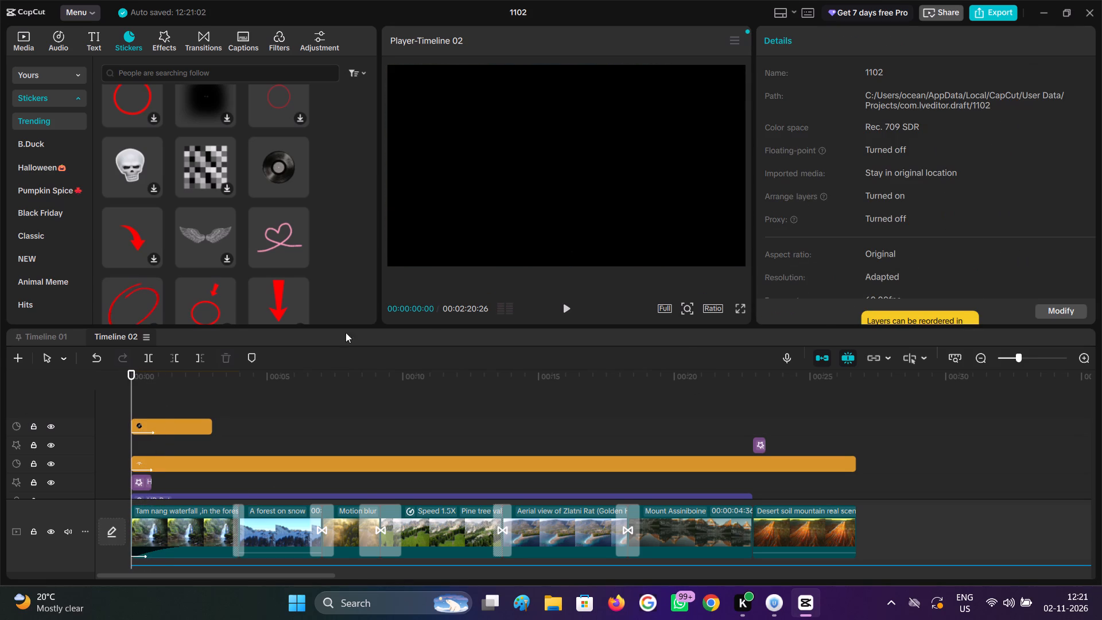
click(556, 312)
click(569, 309)
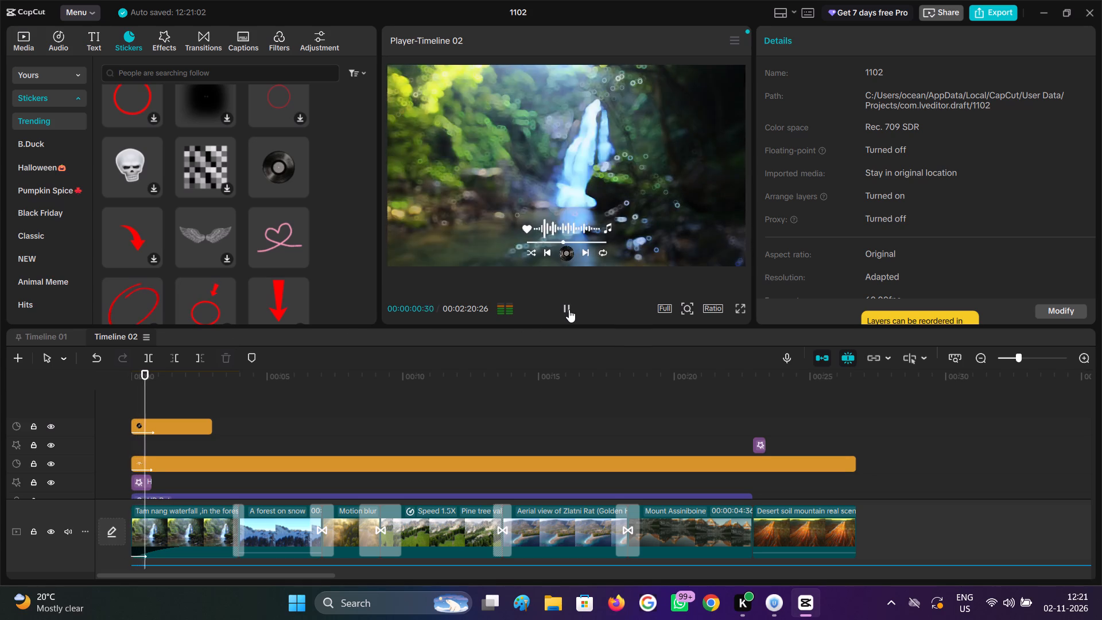
click(569, 309)
drag(157, 402, 121, 402)
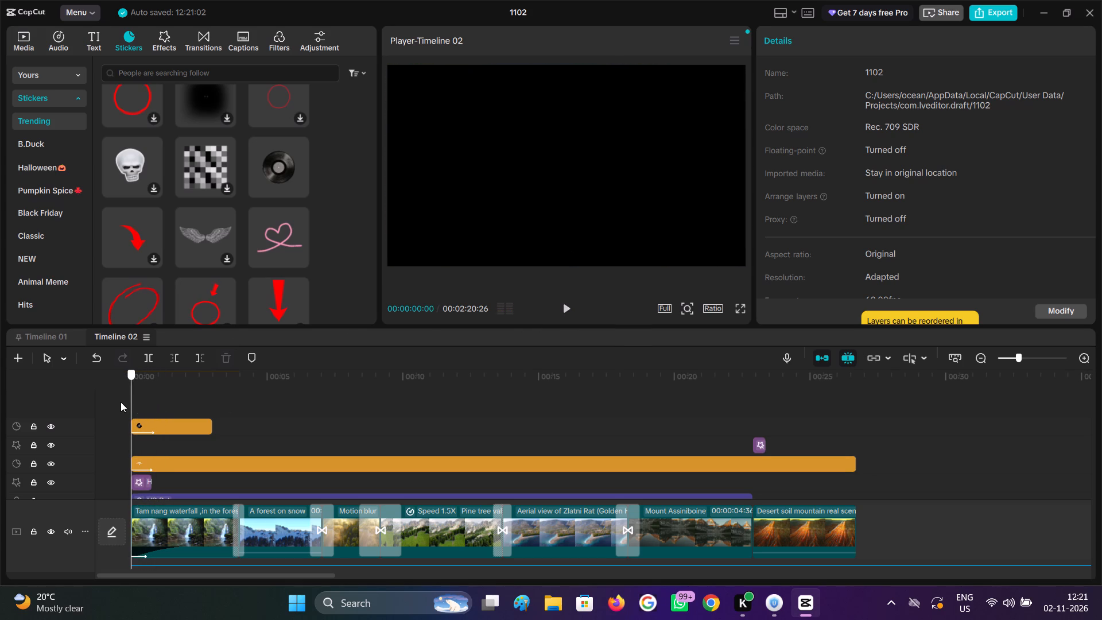
drag(121, 402, 142, 412)
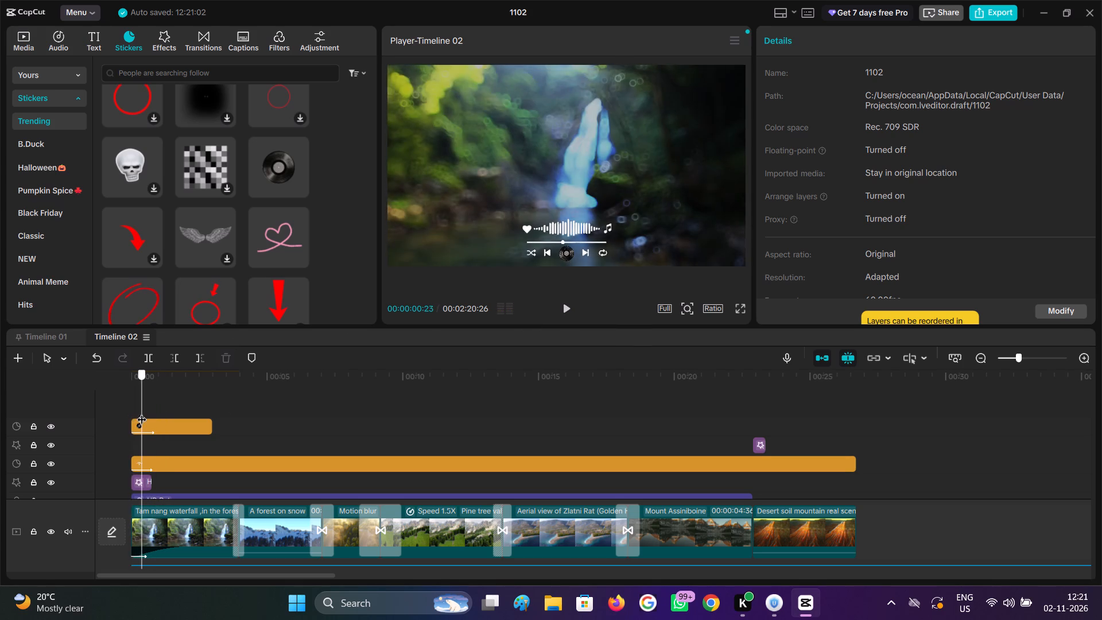
drag(142, 412, 137, 408)
Set the vinyl record sticker's Dissolve In duration to 0.5s and play the opening from 00:00:00:00 to check it.
click(153, 423)
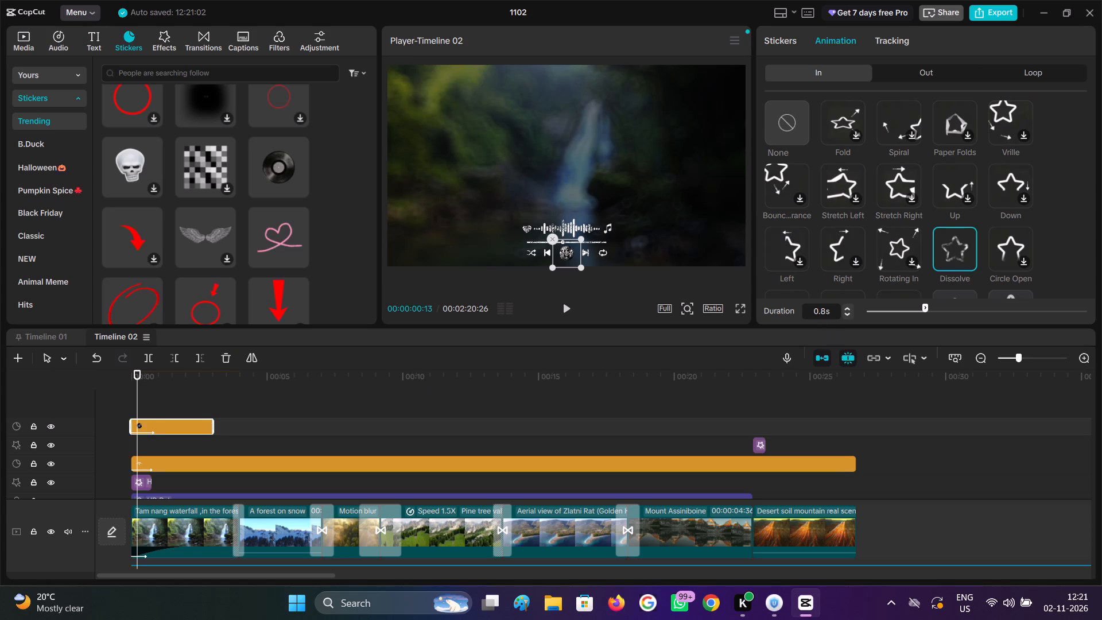
click(846, 314)
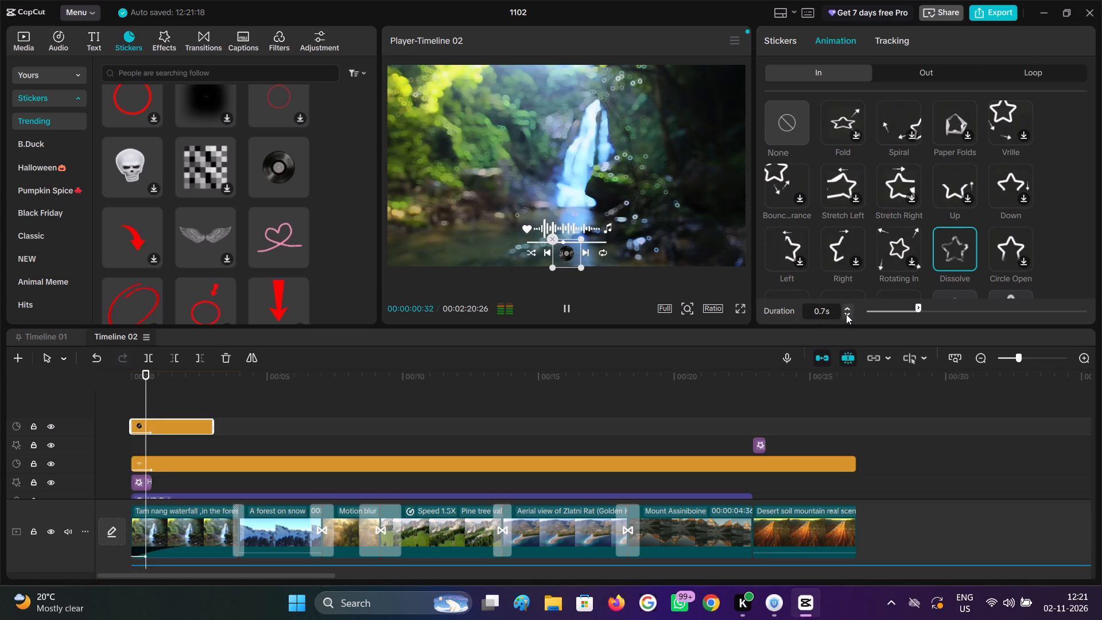
click(846, 314)
click(846, 314)
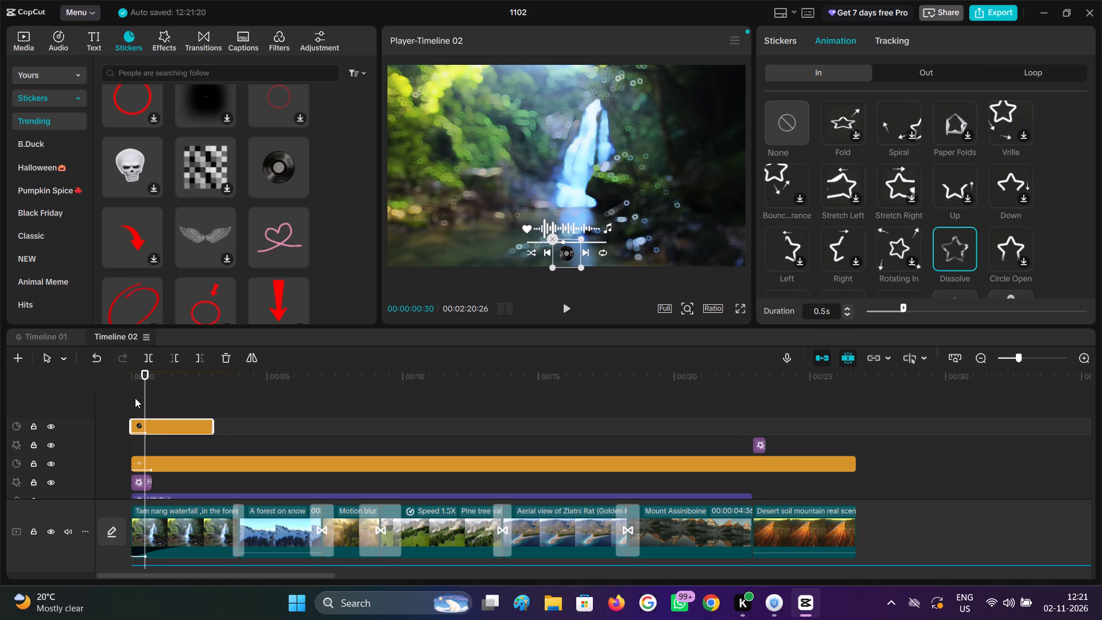
drag(146, 392, 29, 406)
click(571, 316)
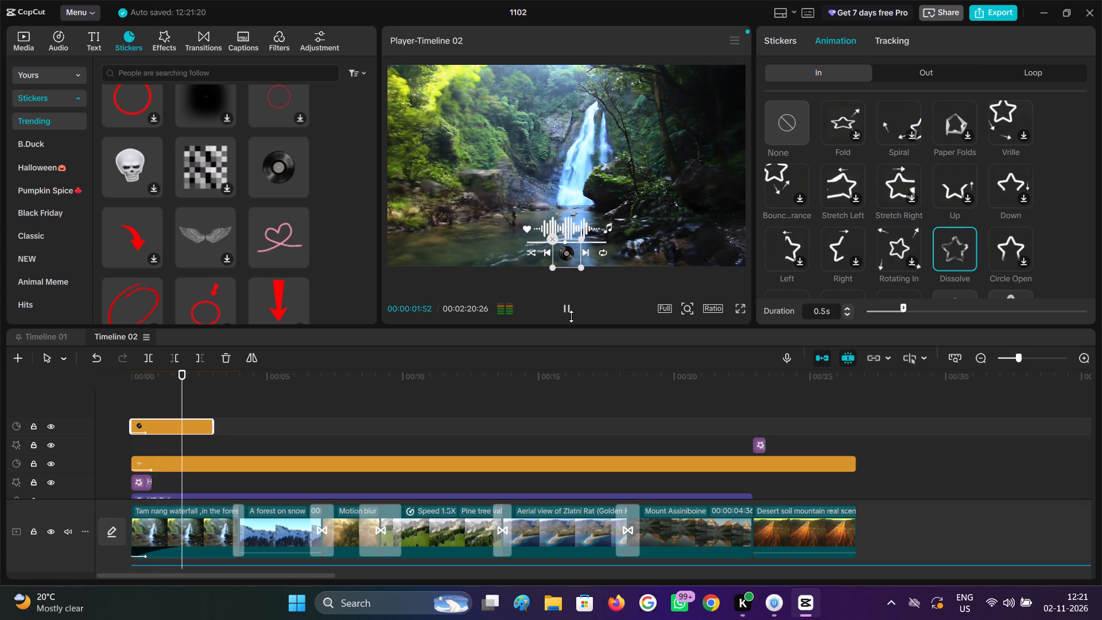
click(571, 316)
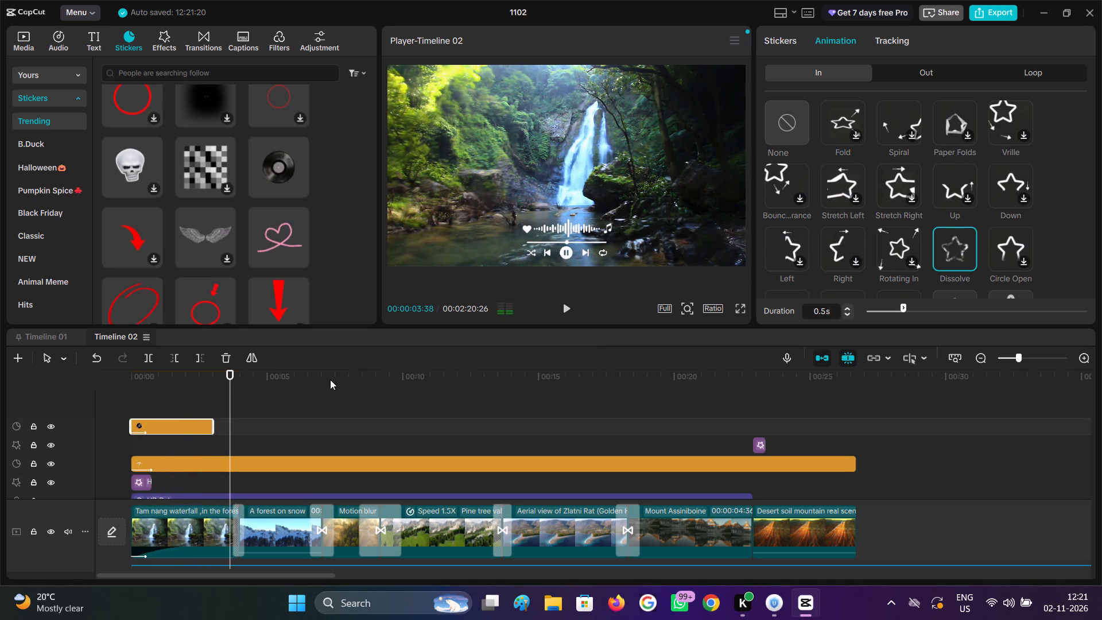
Extend the vinyl record sticker on the timeline so it ends together with the music-player sticker and the last clip.
drag(213, 426, 839, 437)
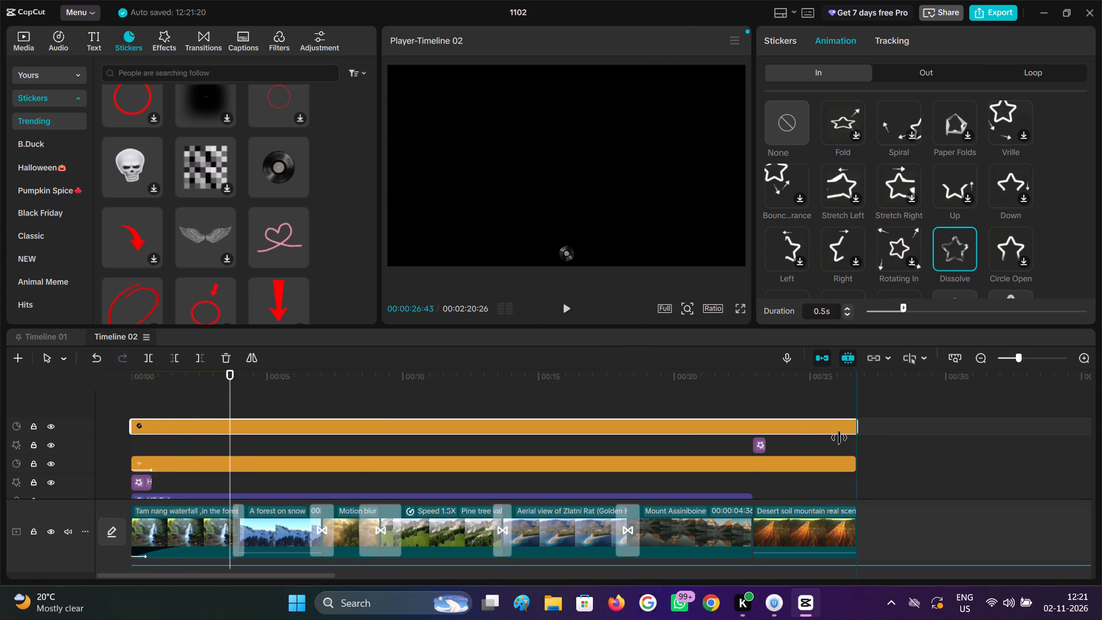
drag(839, 437, 851, 439)
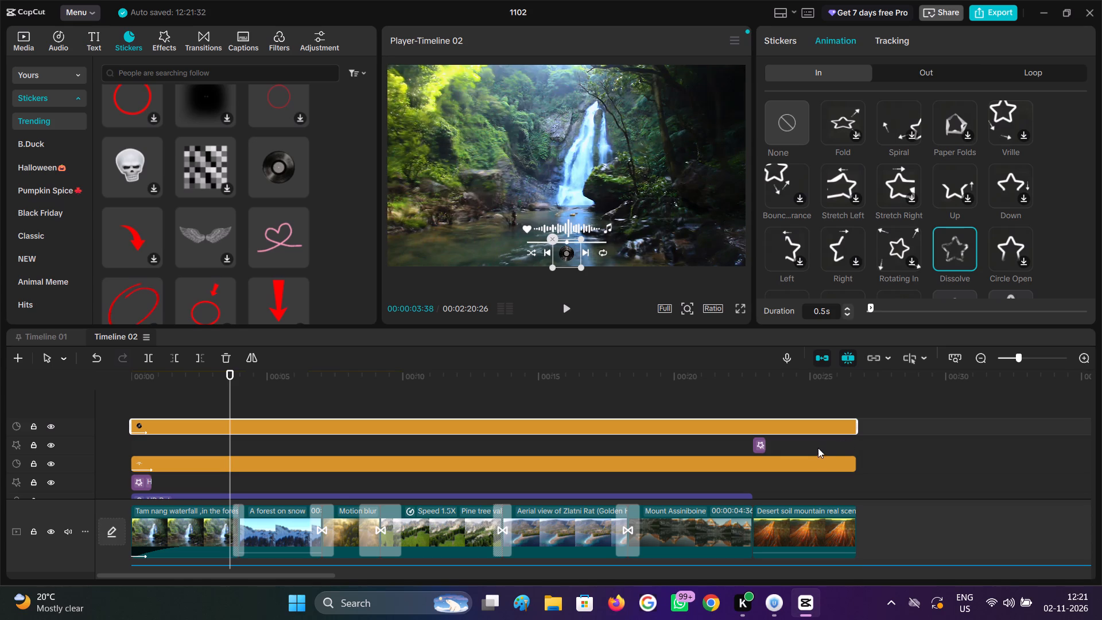
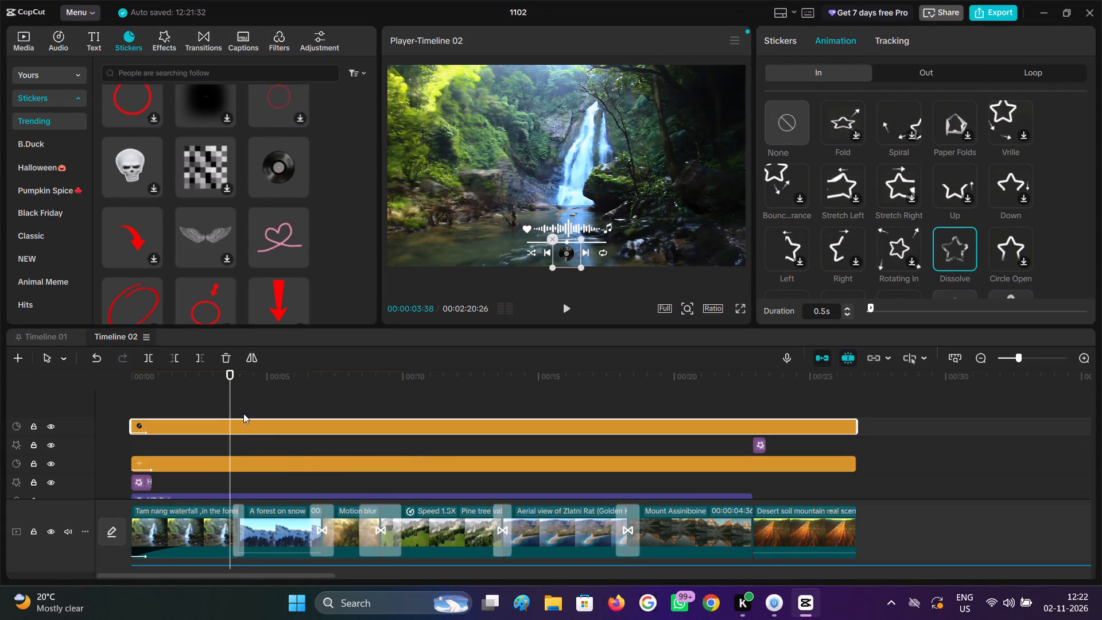
Scrub through the montage from 00:00:00:00 to the desert clip to check both stickers over the clips and transitions.
drag(230, 402, 209, 398)
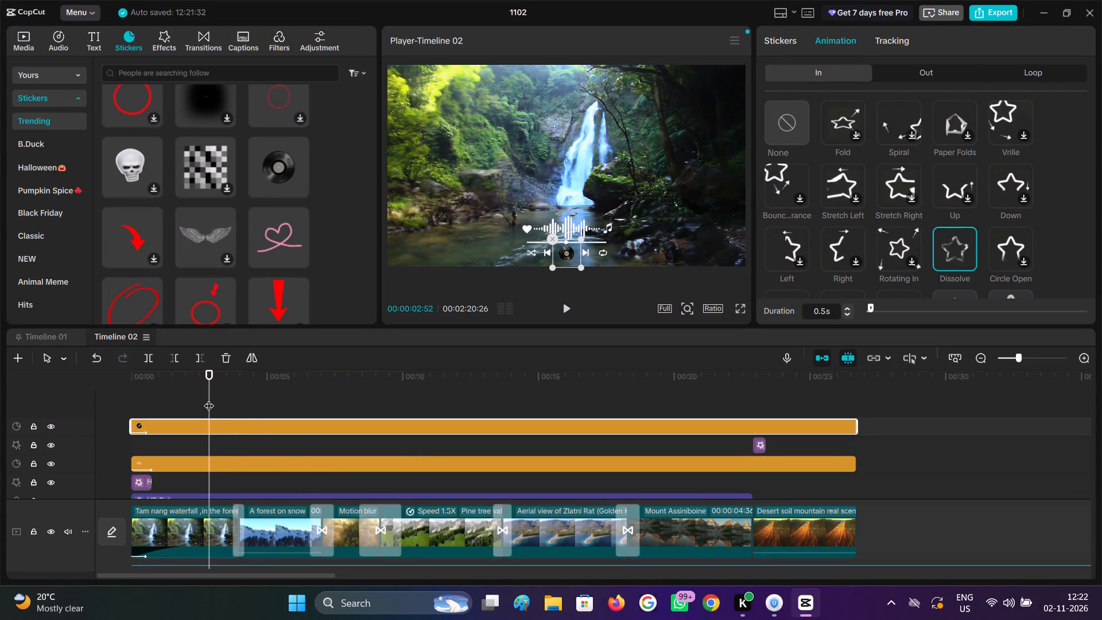
drag(212, 398, 135, 396)
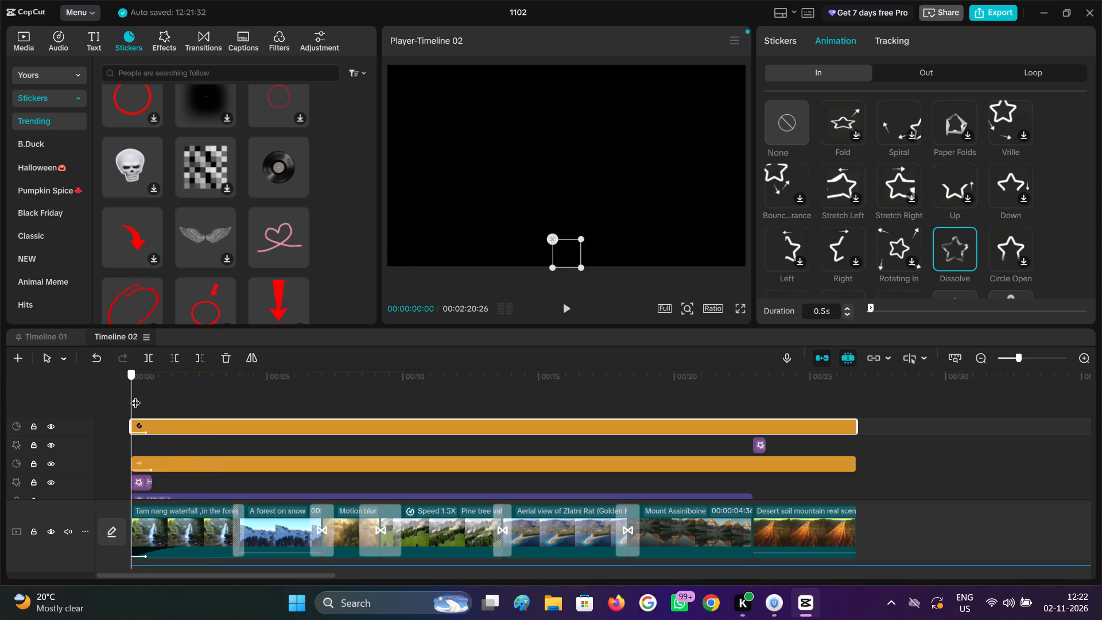
drag(135, 396, 159, 402)
click(178, 398)
drag(177, 399, 189, 399)
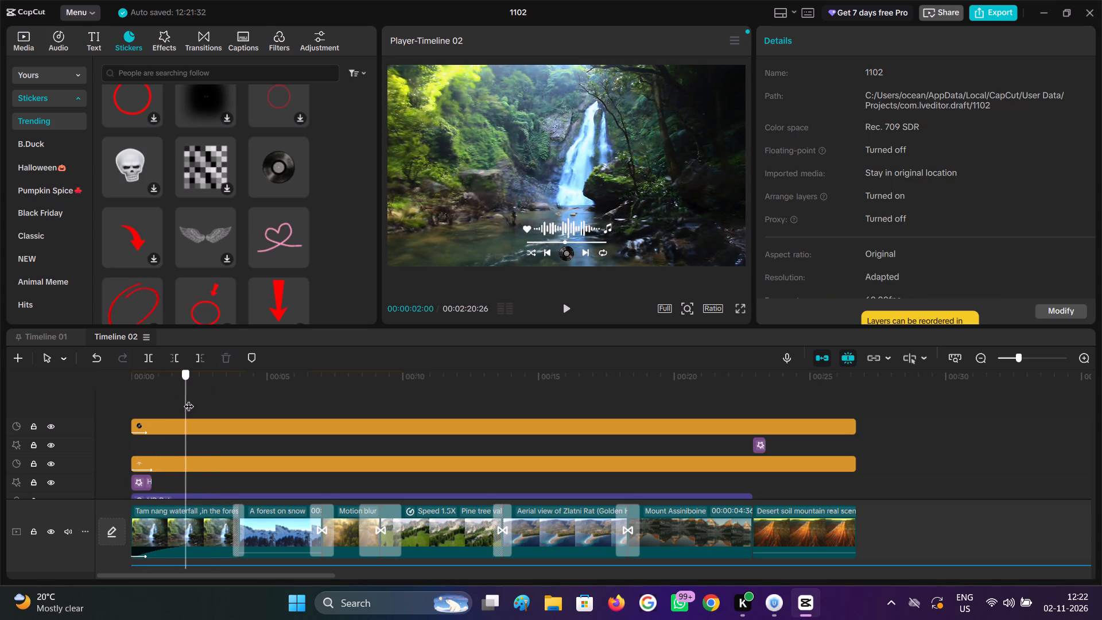
drag(189, 399, 191, 399)
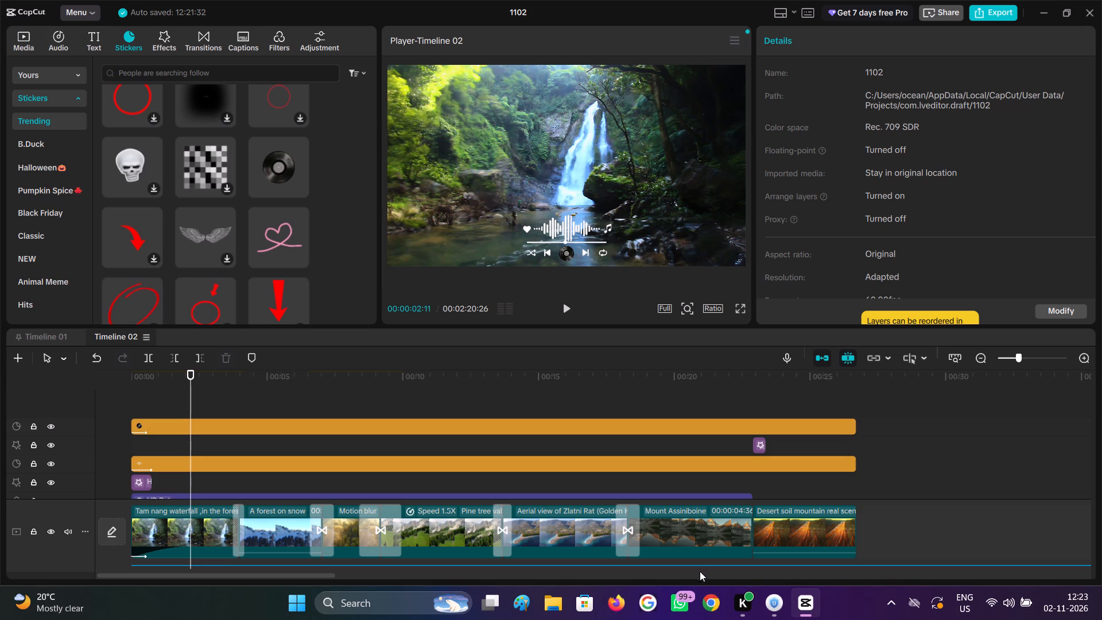
click(409, 383)
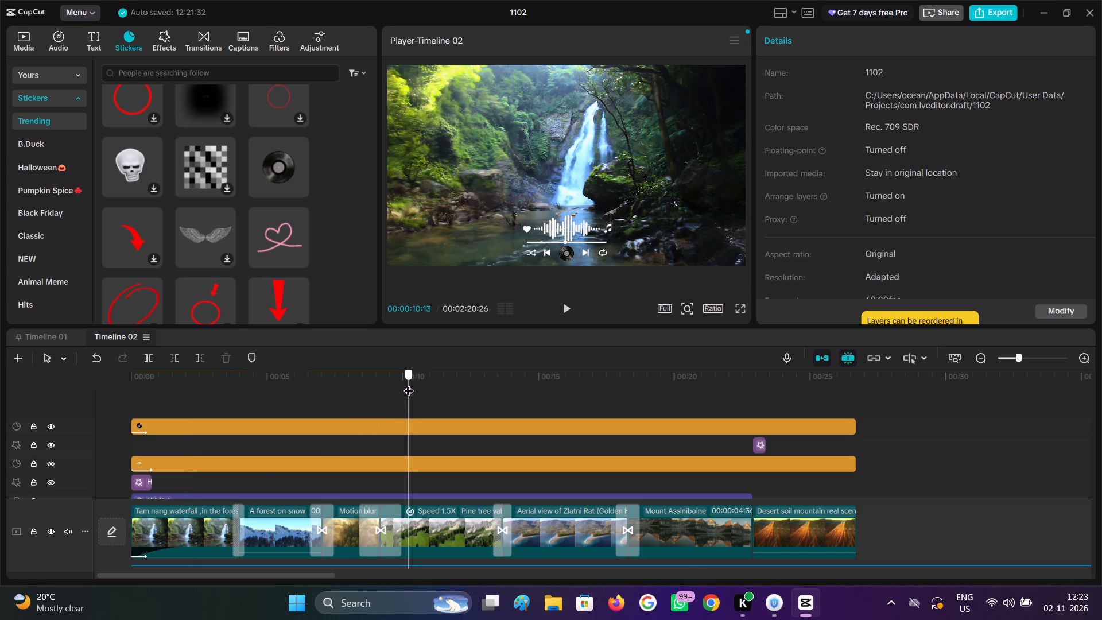
drag(409, 383, 529, 406)
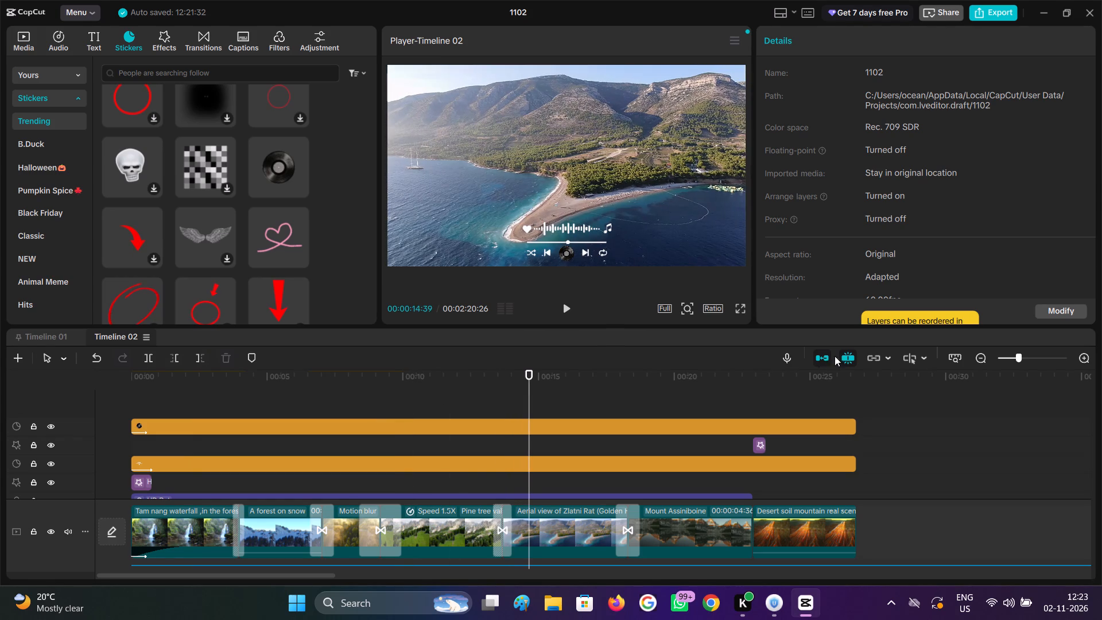
click(980, 358)
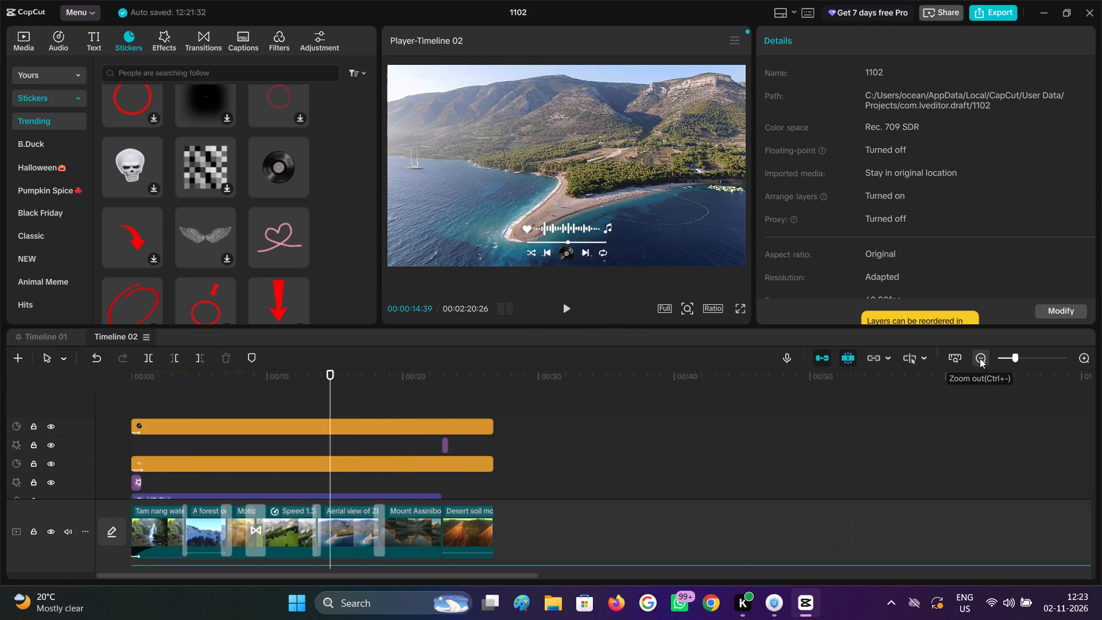
drag(331, 404, 335, 406)
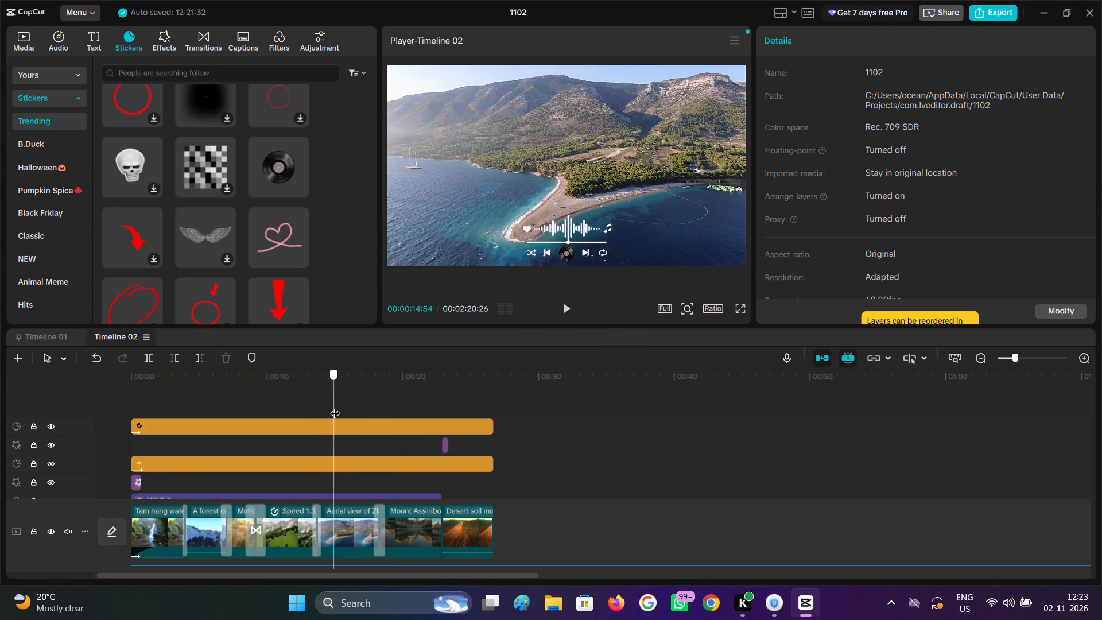
drag(335, 406, 381, 421)
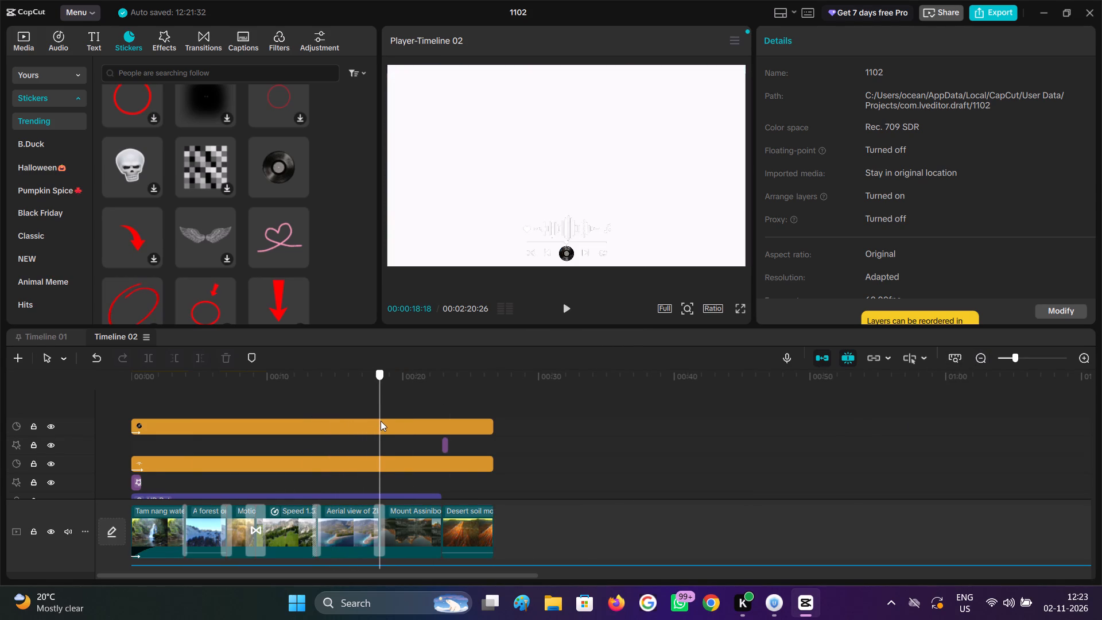
drag(381, 421, 448, 462)
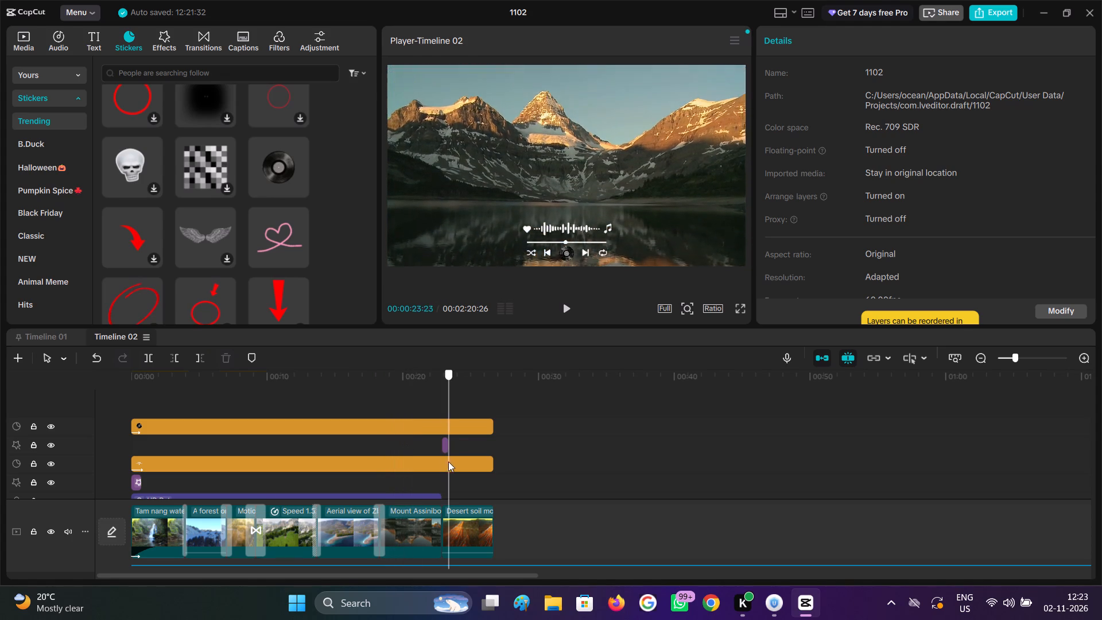
drag(448, 462, 332, 474)
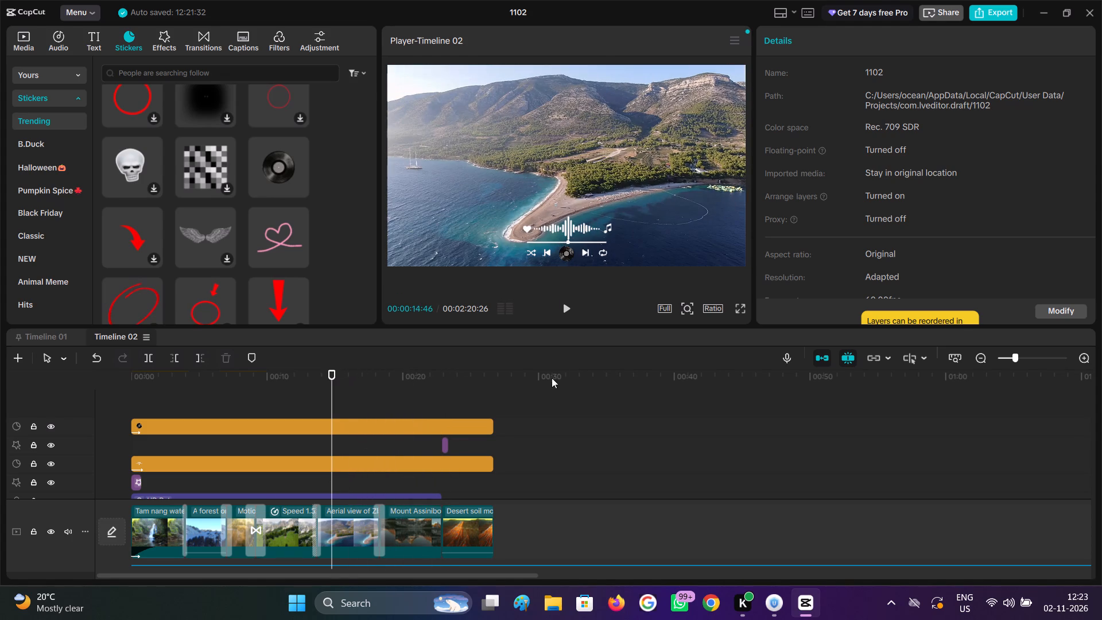
Play the aerial Zlatni Rat clip briefly and scrub the rest of the montage to review its transitions and stickers.
click(579, 314)
click(574, 309)
click(574, 309)
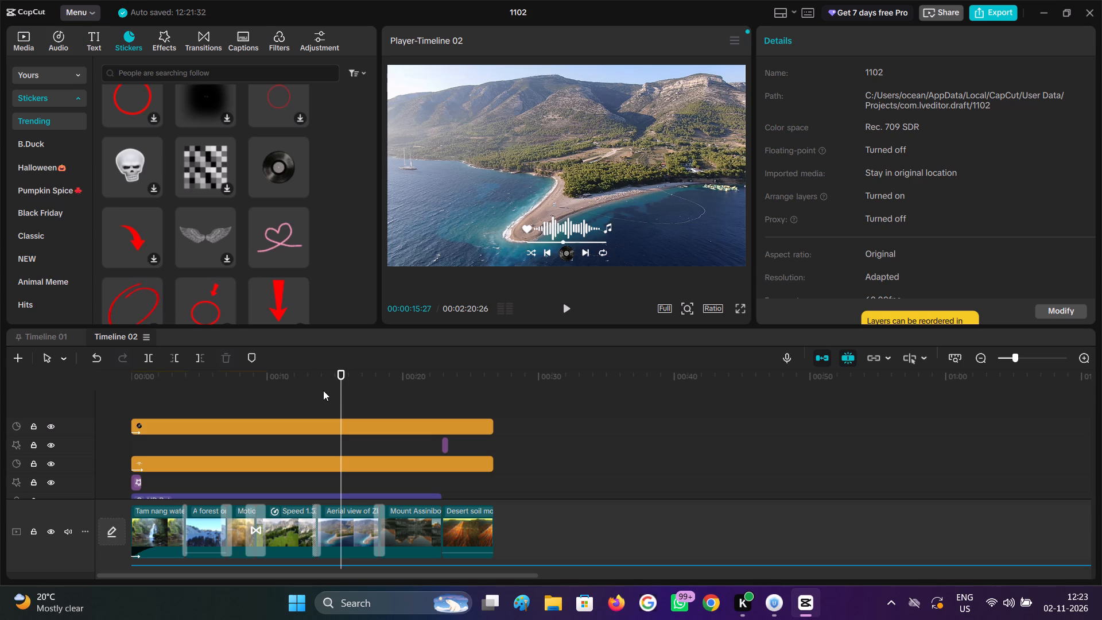
drag(343, 399, 344, 400)
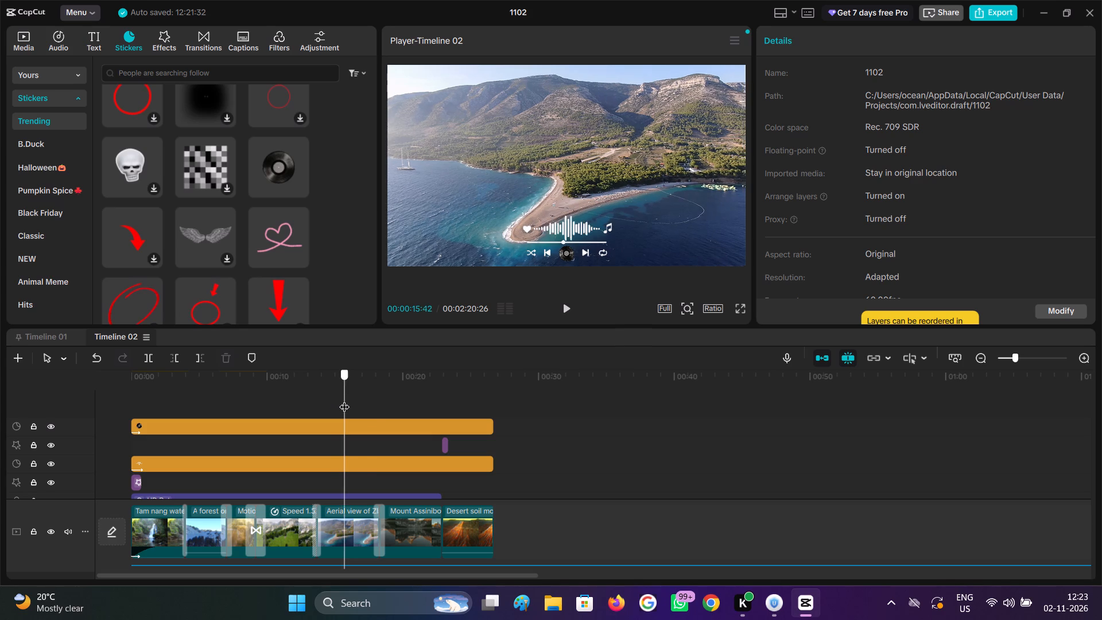
drag(344, 400, 373, 417)
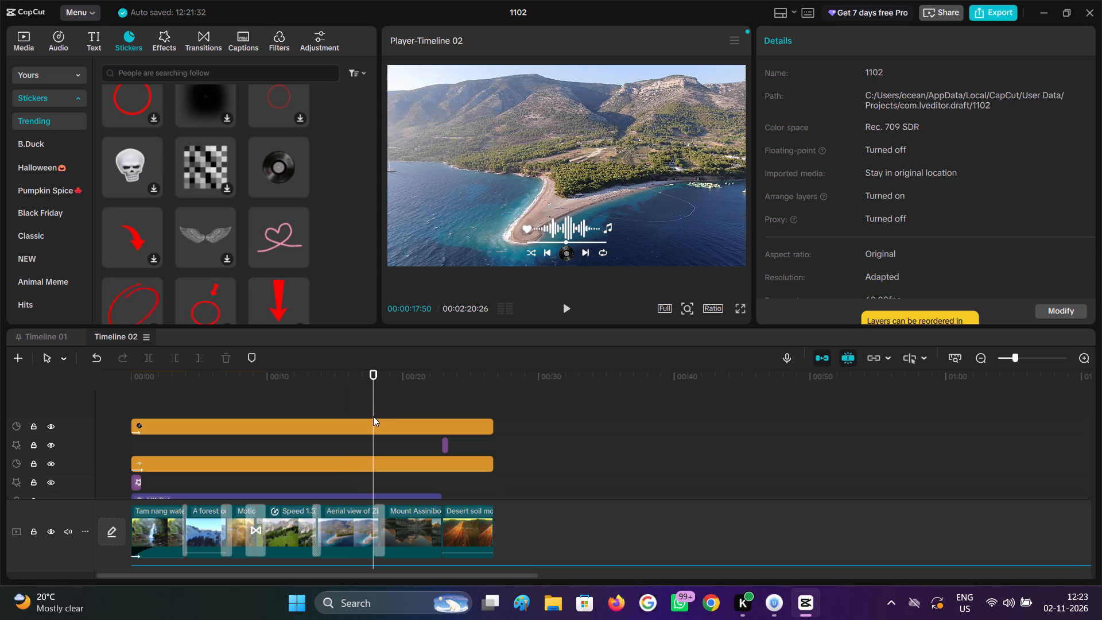
drag(374, 404, 383, 407)
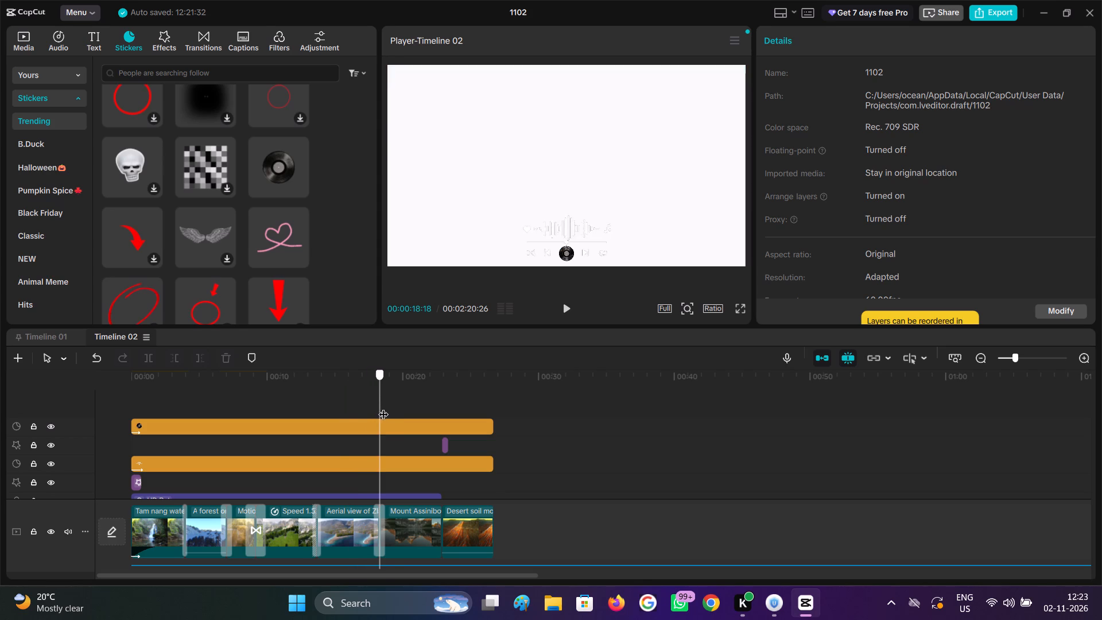
drag(383, 407, 455, 421)
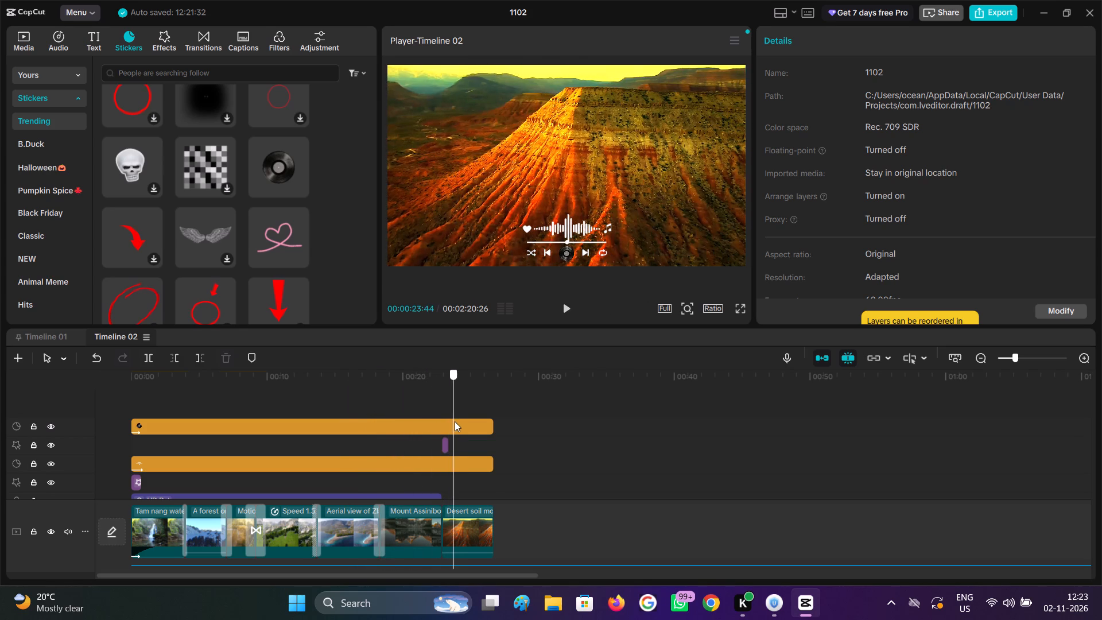
drag(455, 421, 474, 444)
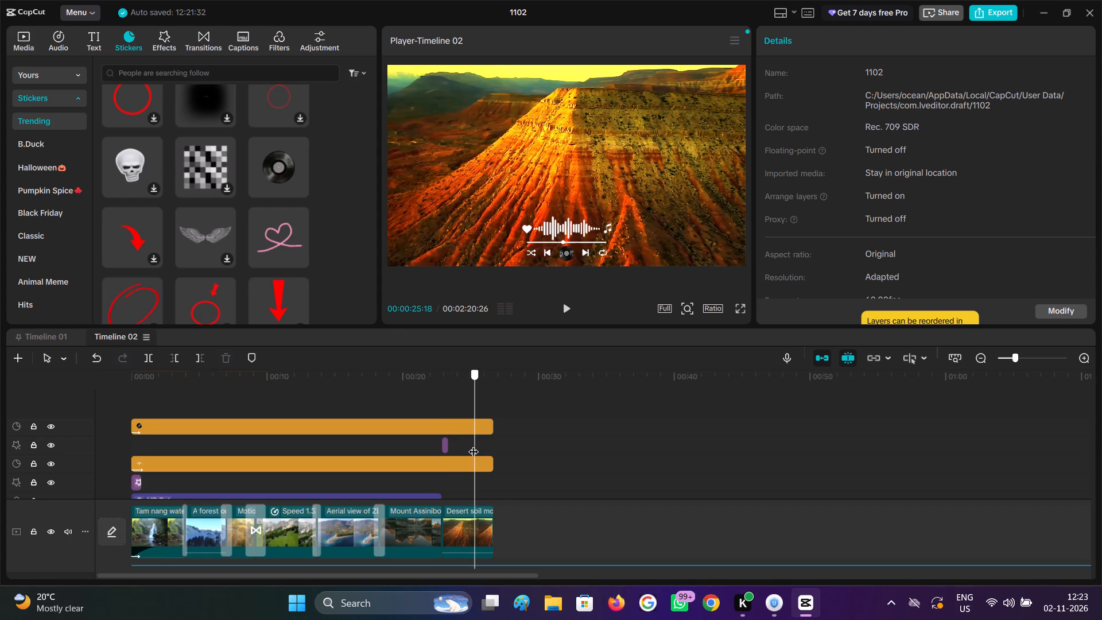
drag(474, 444, 389, 456)
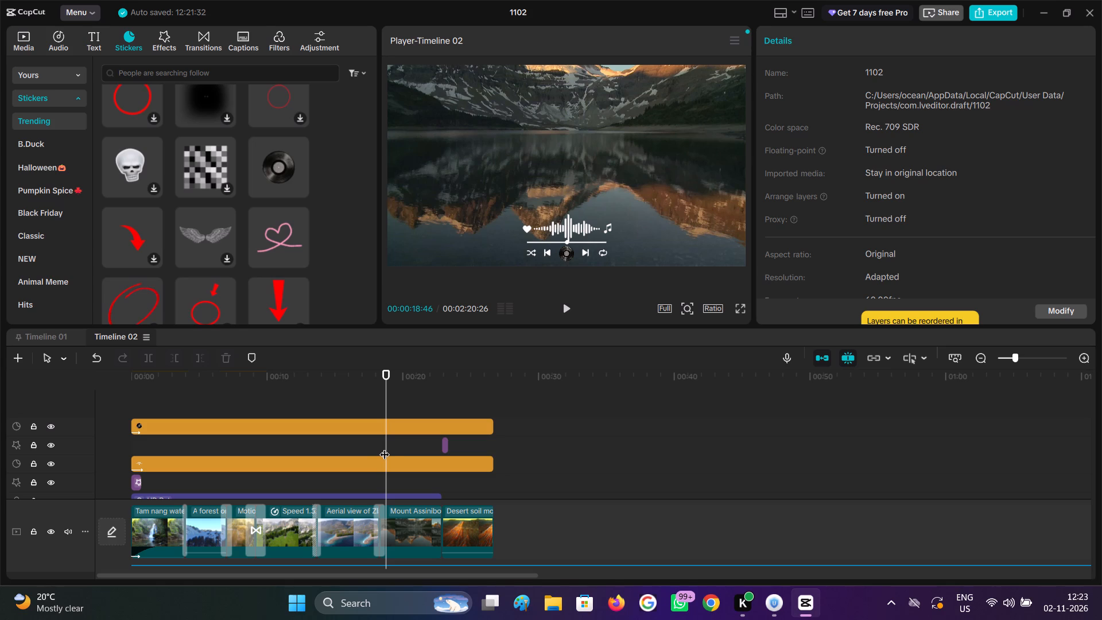
click(219, 412)
click(209, 406)
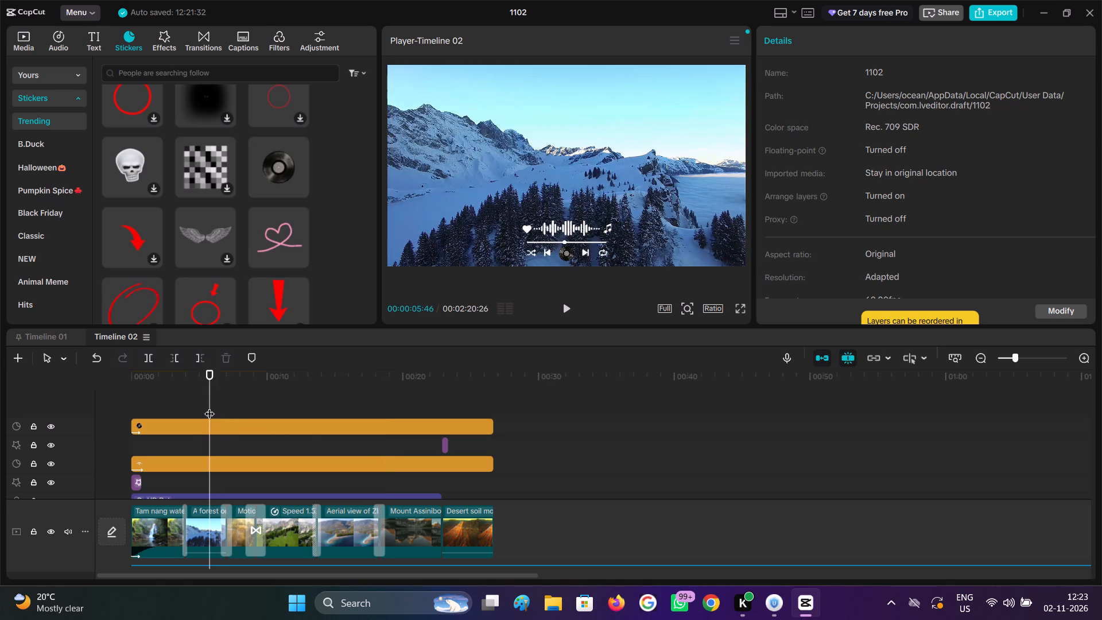
drag(209, 406, 133, 425)
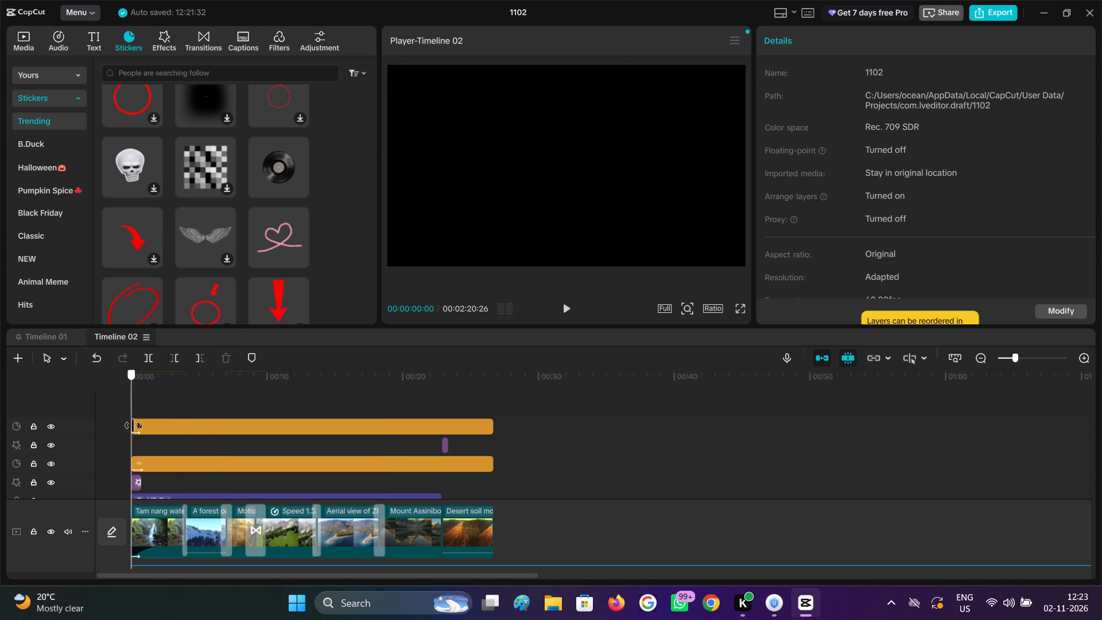
drag(133, 425, 336, 461)
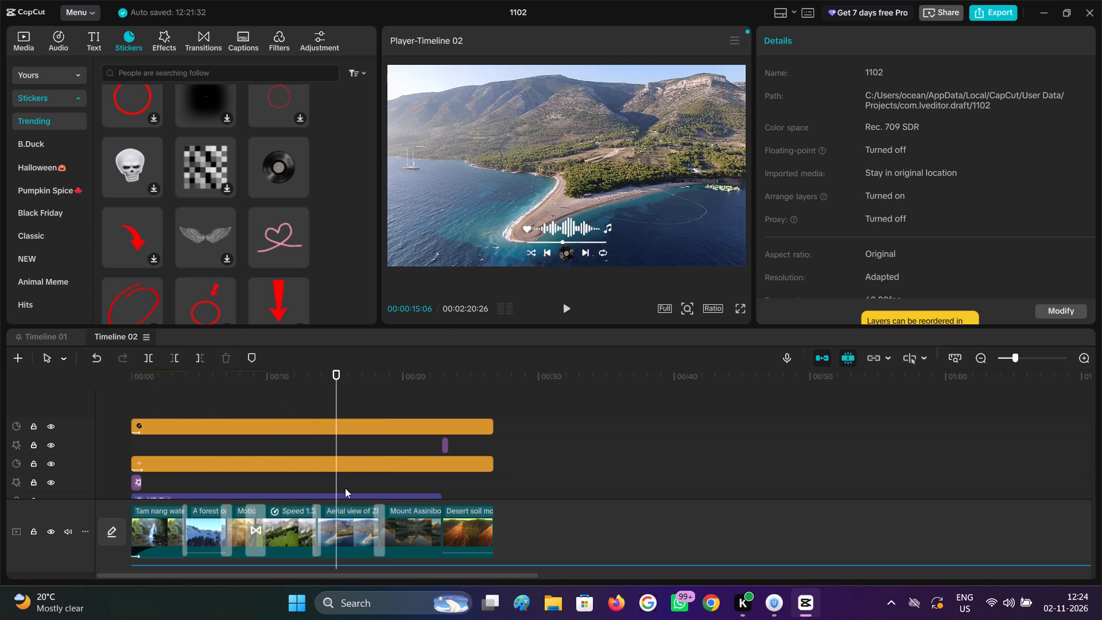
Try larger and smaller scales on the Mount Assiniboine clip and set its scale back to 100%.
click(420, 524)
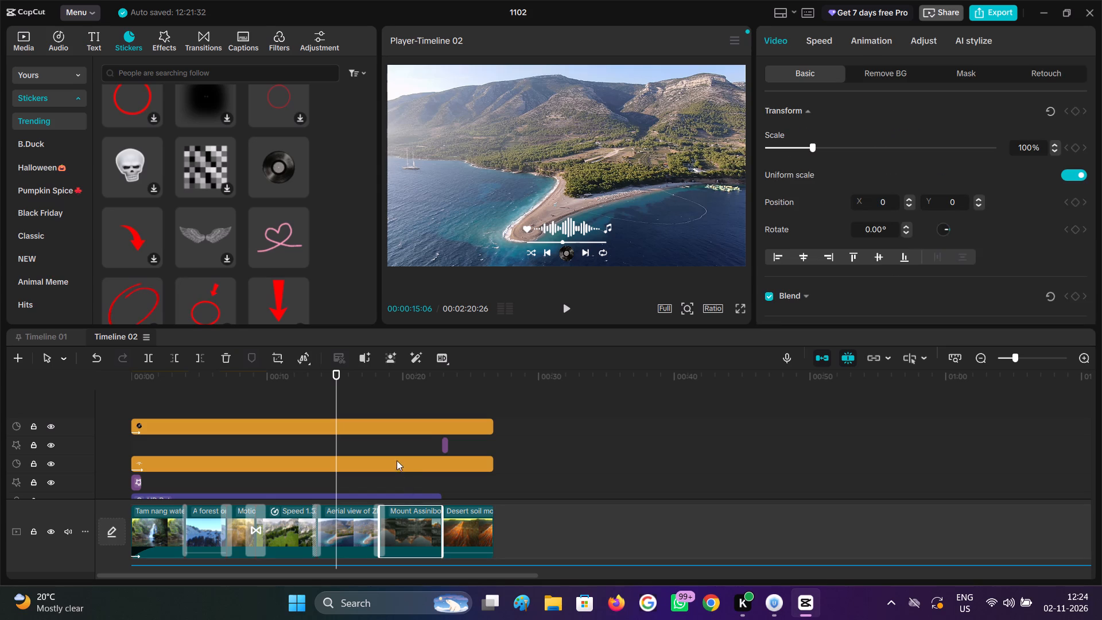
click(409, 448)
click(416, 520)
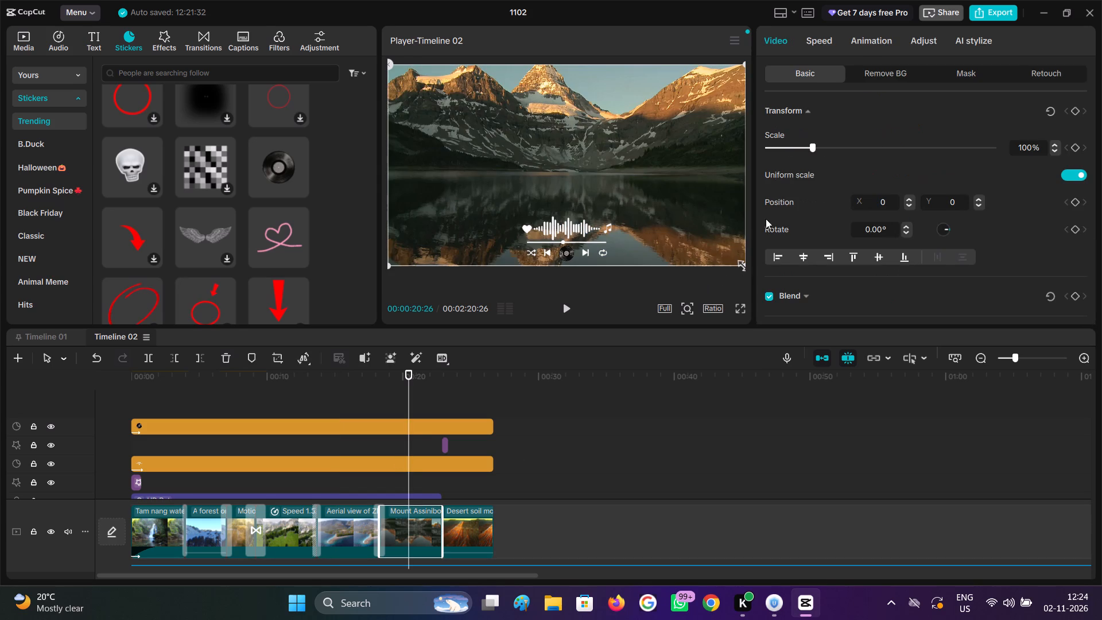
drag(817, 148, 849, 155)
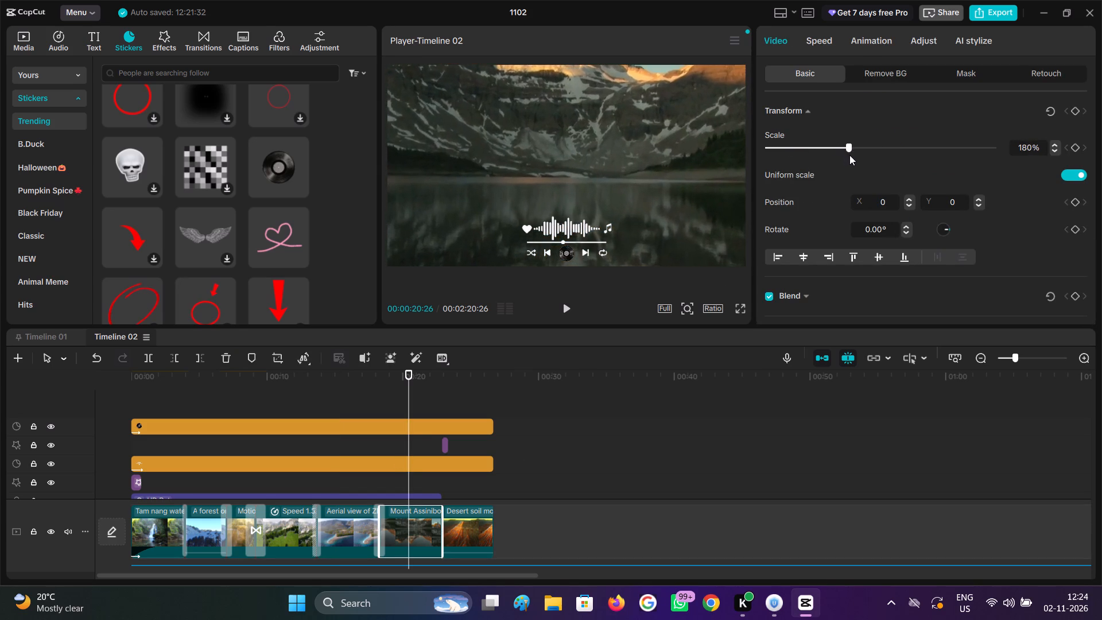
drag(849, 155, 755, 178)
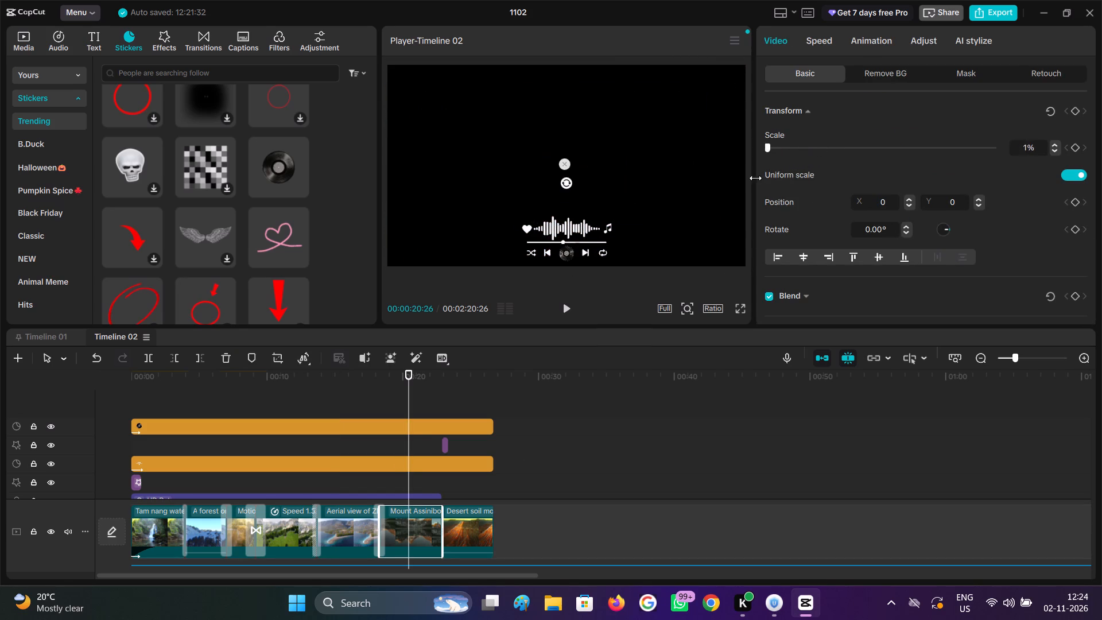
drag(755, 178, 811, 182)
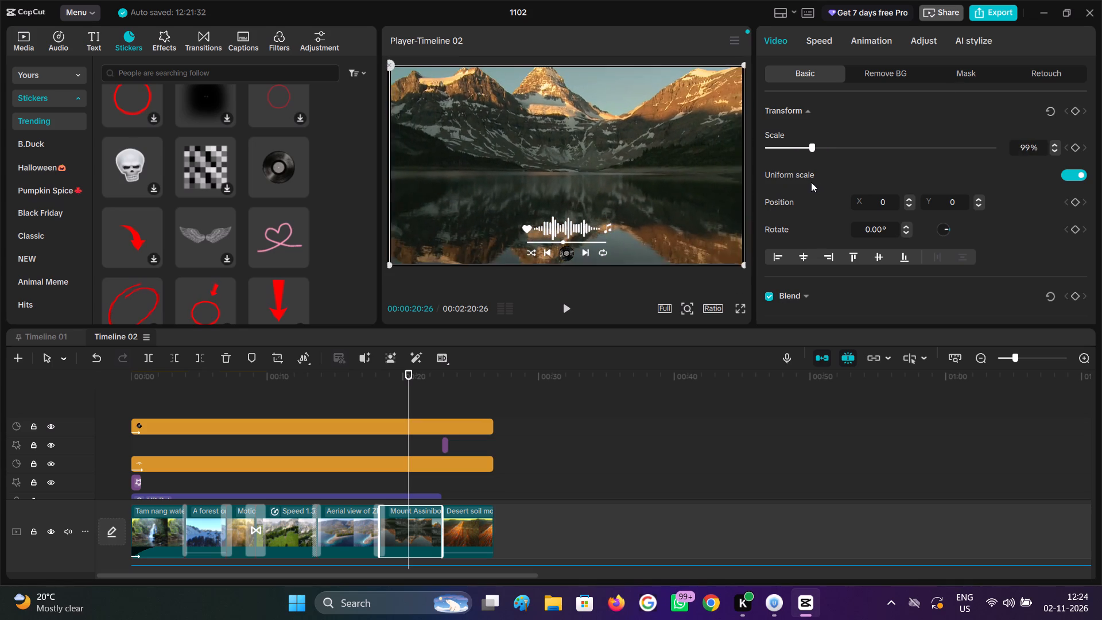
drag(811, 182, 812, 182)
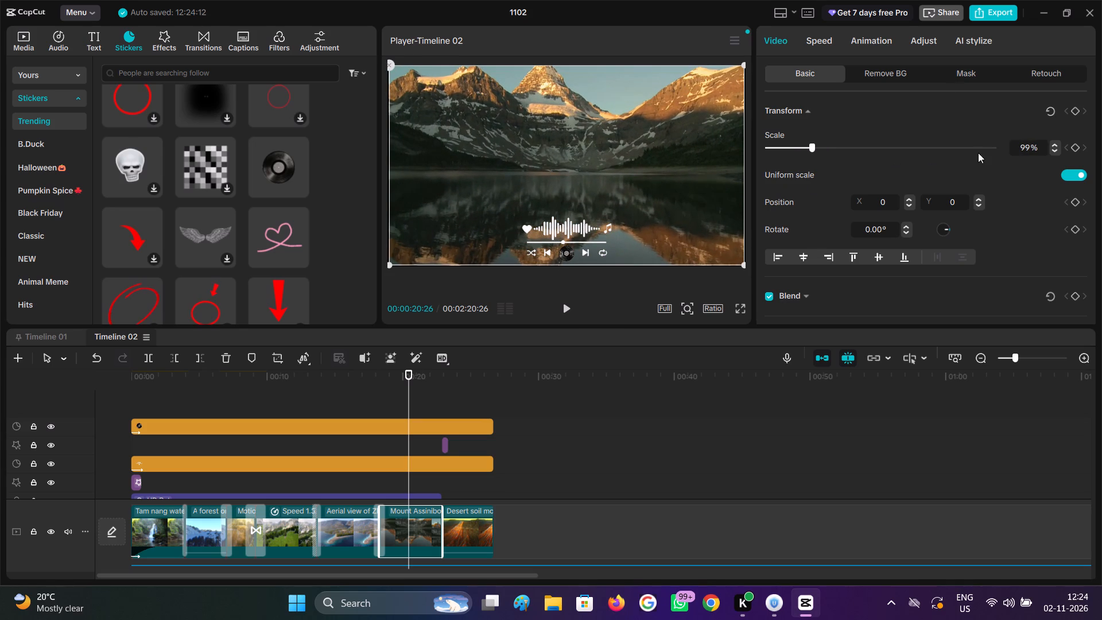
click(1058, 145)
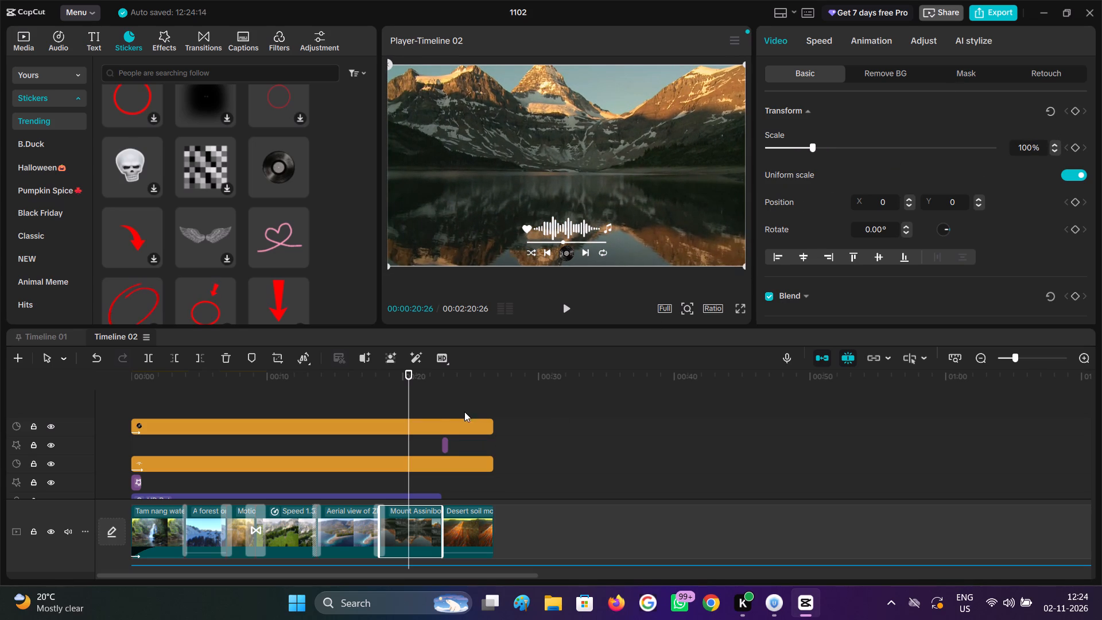
Check the start of the desert clip and scrub back through the earlier clips and transitions.
click(447, 415)
drag(447, 415, 441, 413)
click(441, 413)
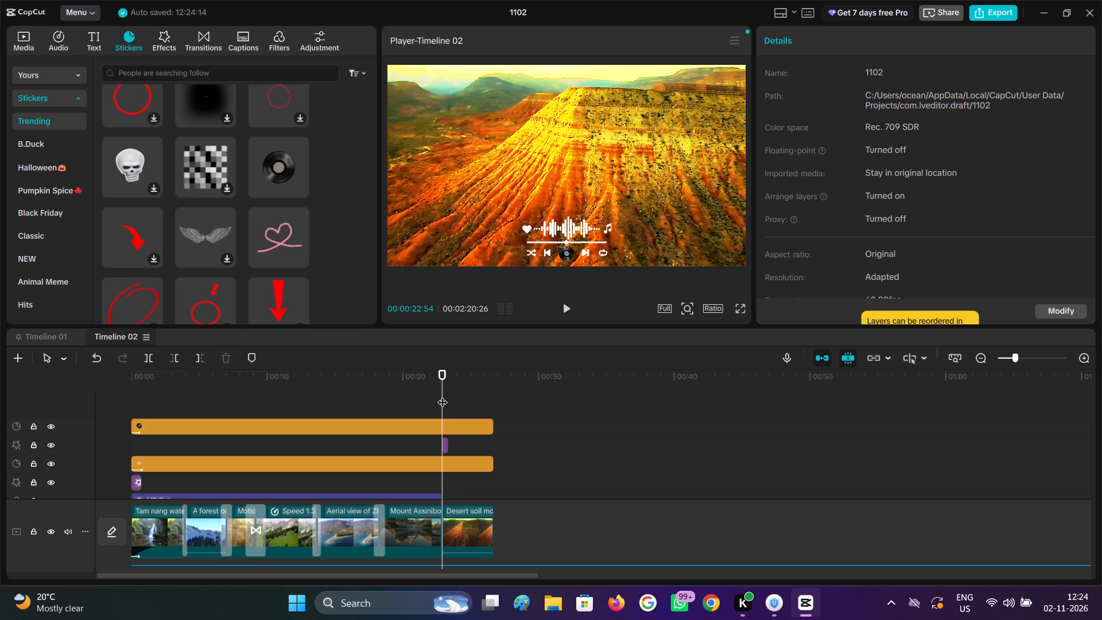
drag(443, 395, 196, 418)
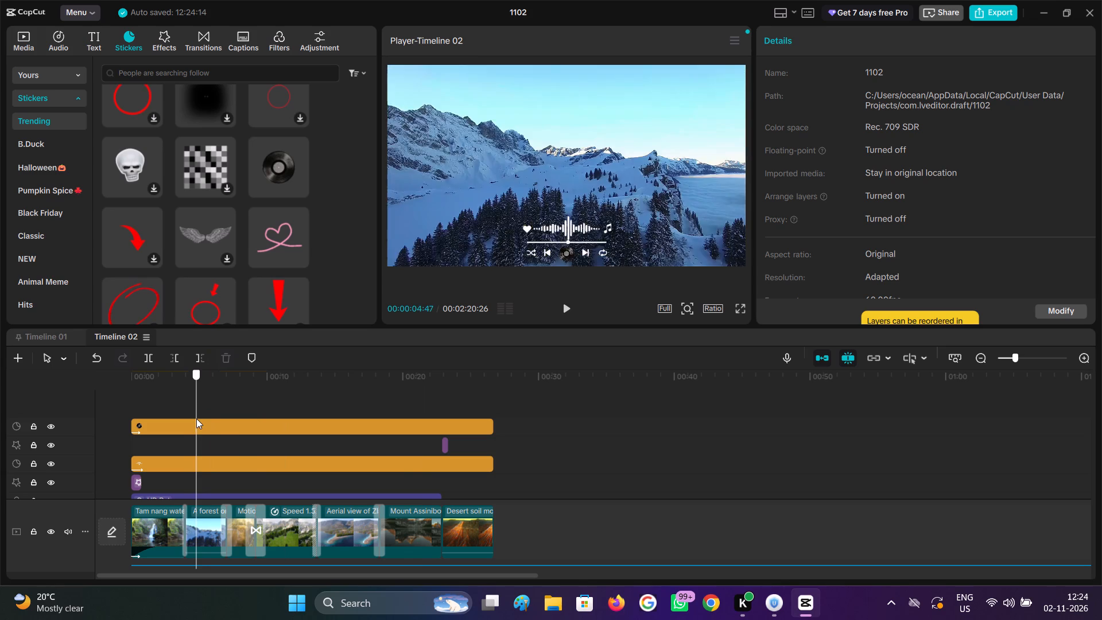
drag(196, 418, 319, 444)
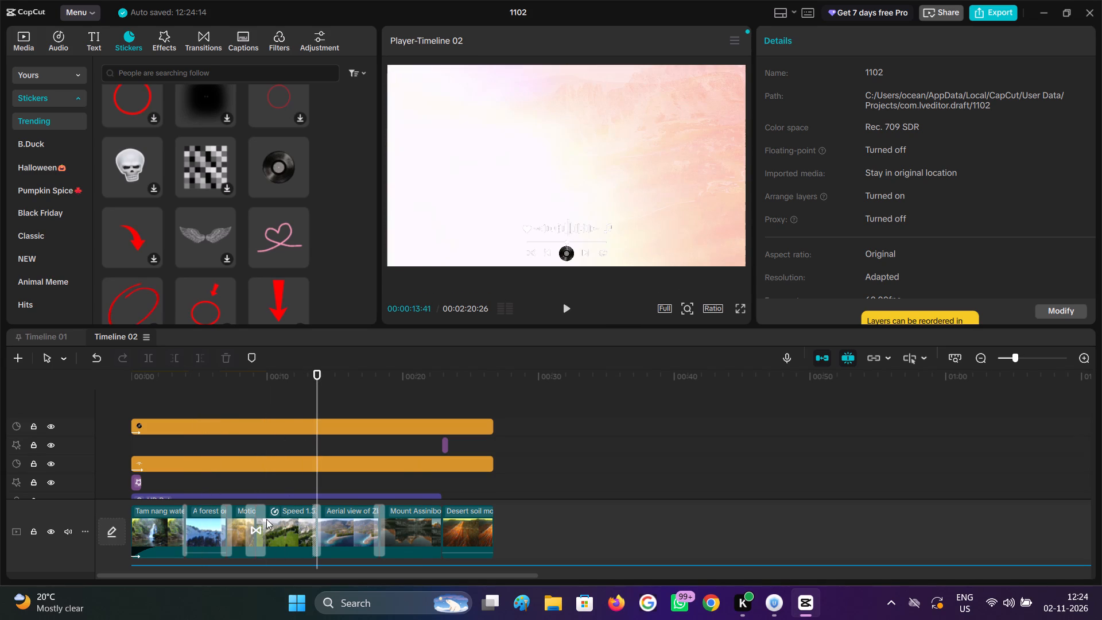
Slow the final desert clip to 0.80x speed and turn on Smooth slow-mo for it.
click(474, 499)
click(482, 522)
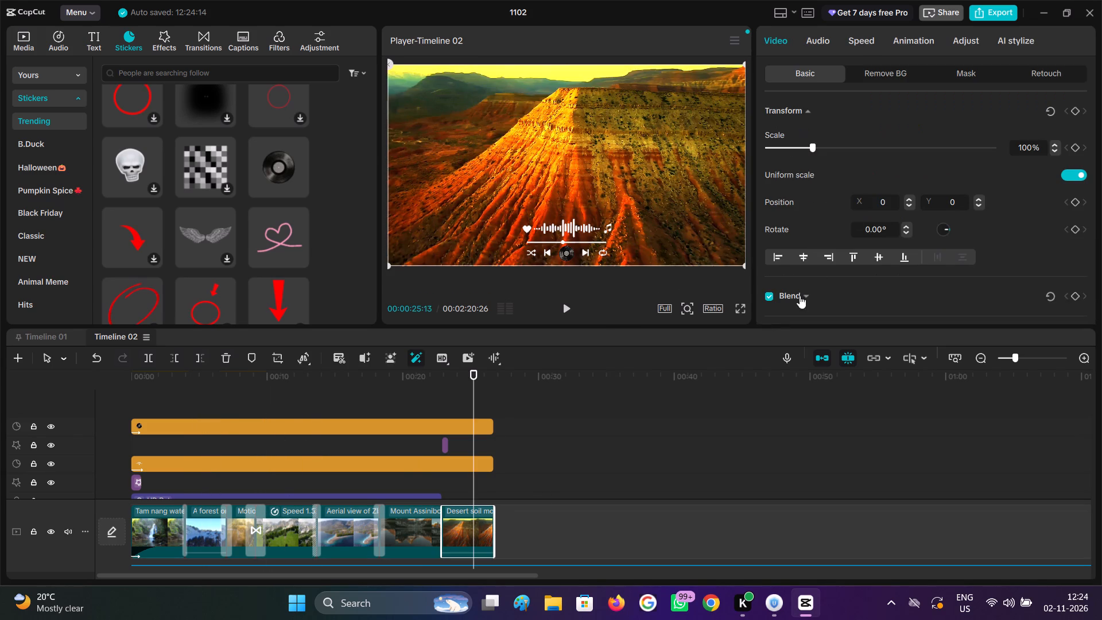
click(868, 51)
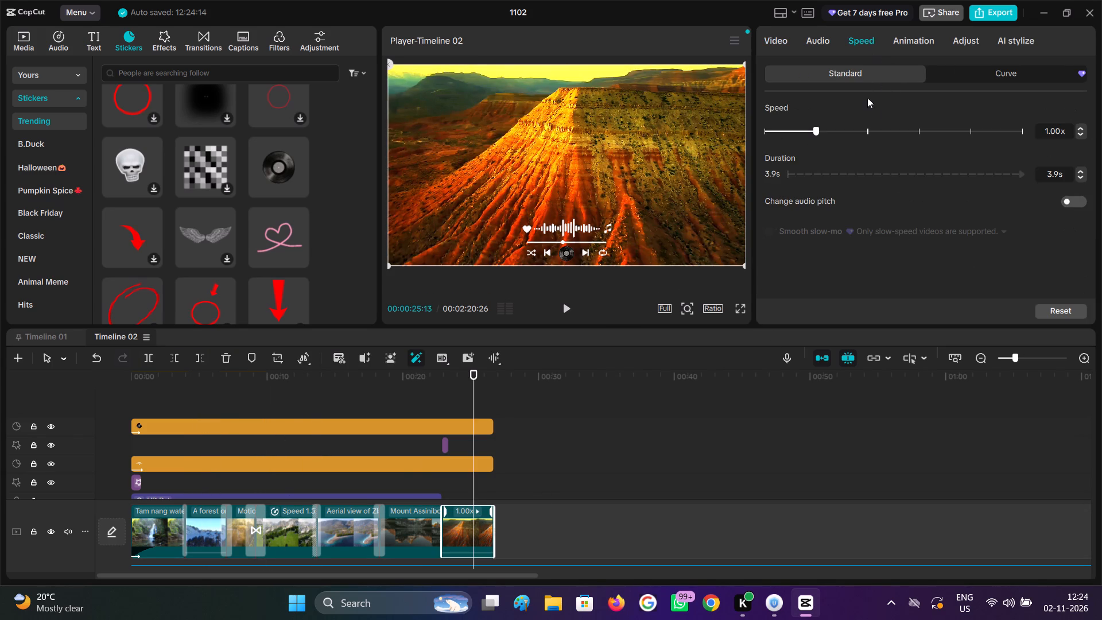
double_click(1087, 134)
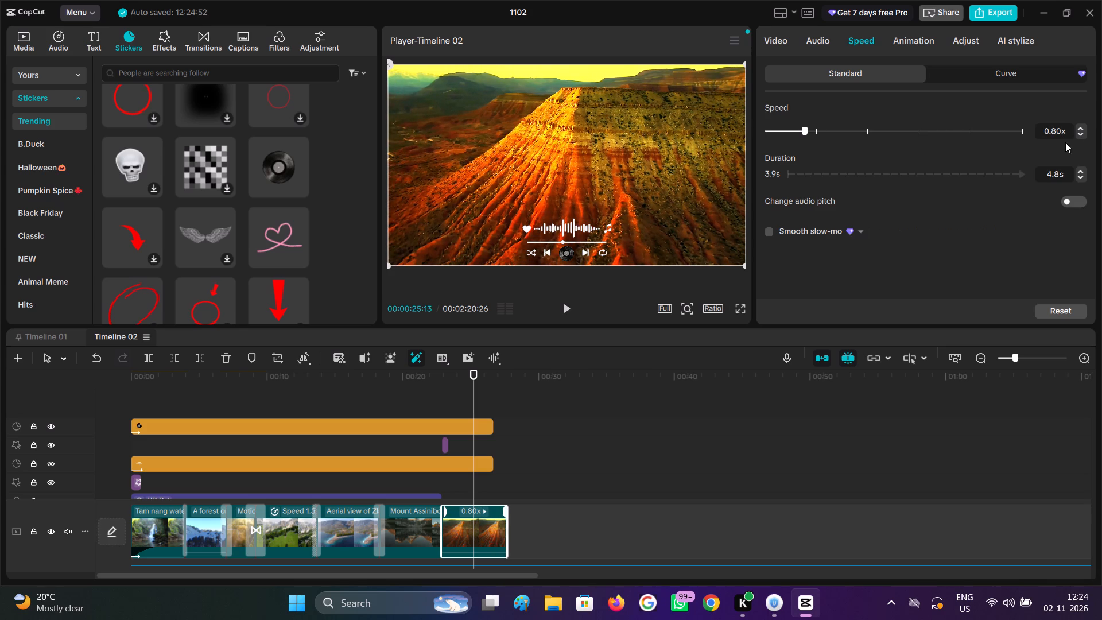
click(767, 233)
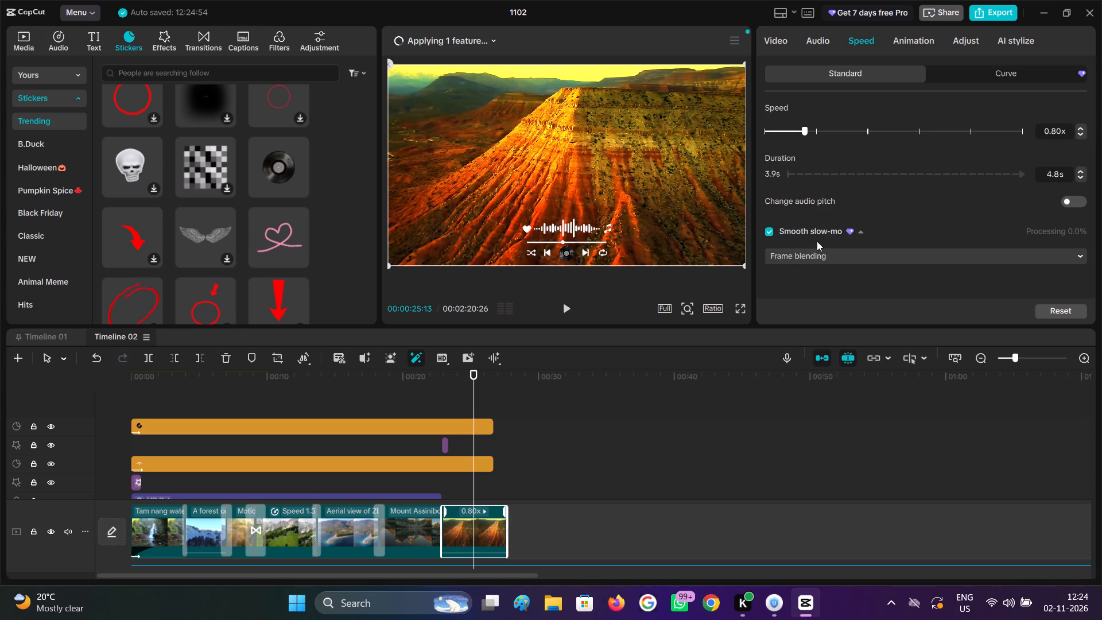
Switch the desert clip's Smooth slow-mo method to Optical flow and scrub through the clip to check the motion.
click(821, 257)
click(822, 320)
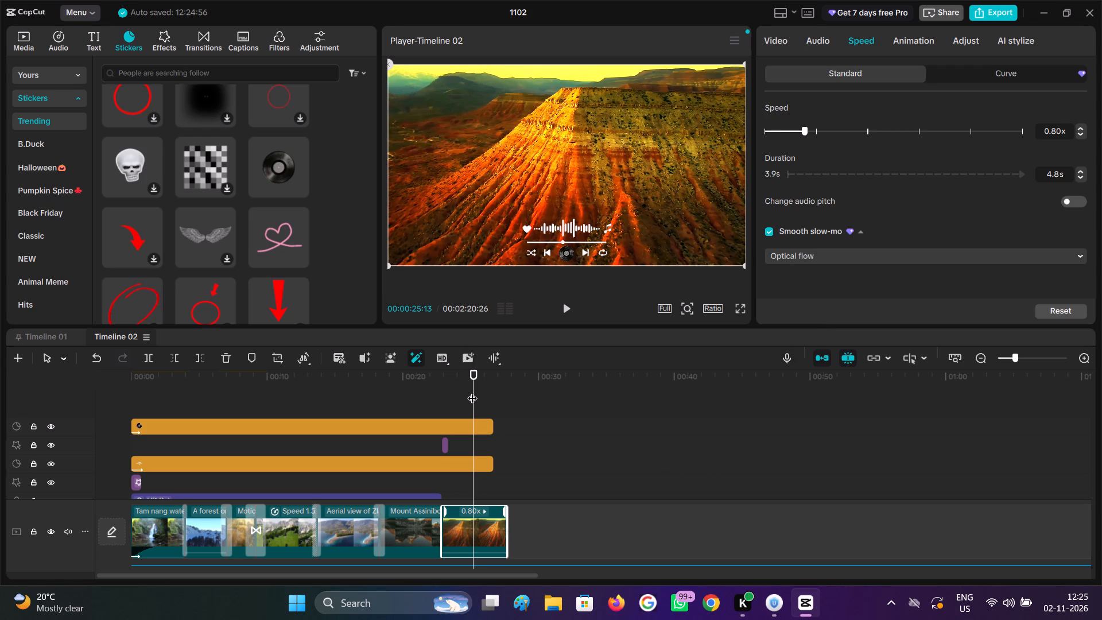
drag(472, 391, 443, 385)
drag(443, 385, 459, 390)
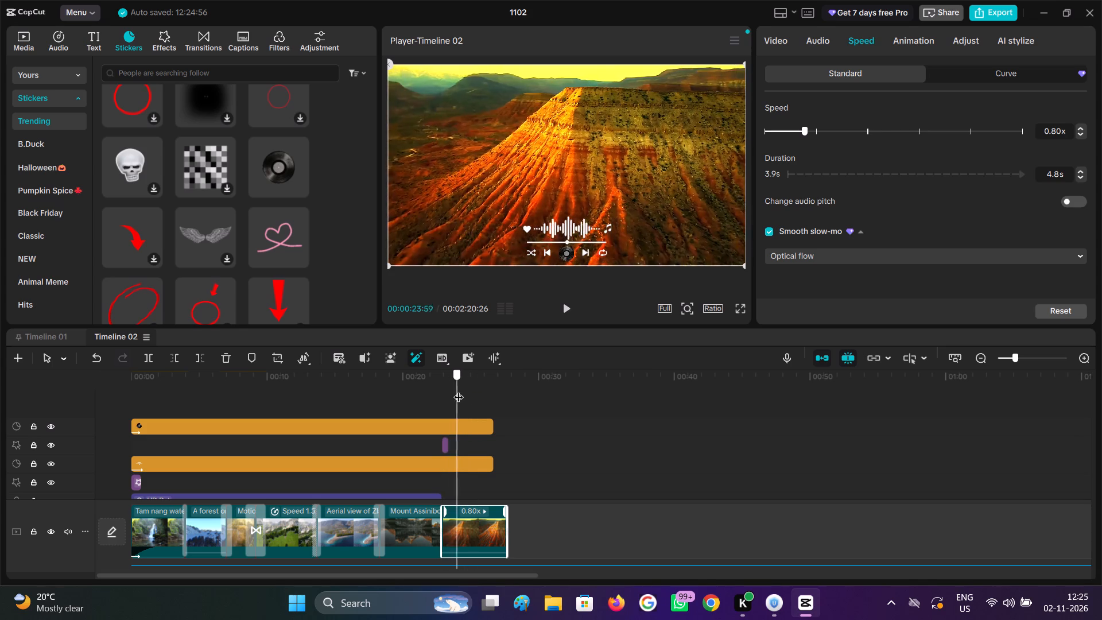
drag(459, 390, 465, 393)
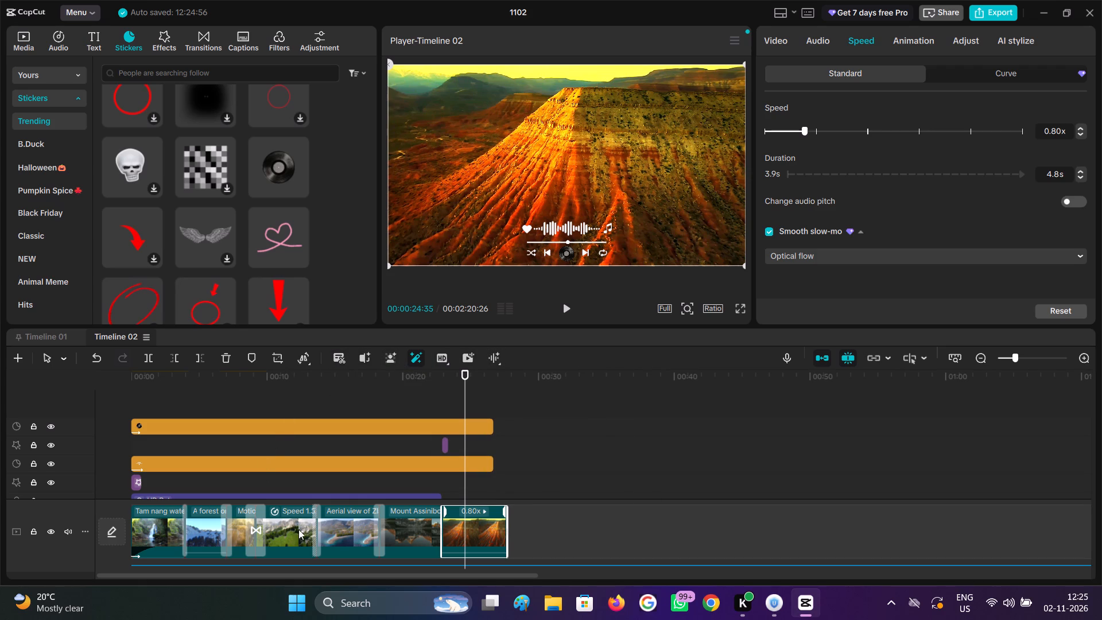
Inspect the Heat Waves and Shape of You audio tracks, and check the audio library's import and personal music sections.
scroll(426, 524, down, 3)
click(424, 536)
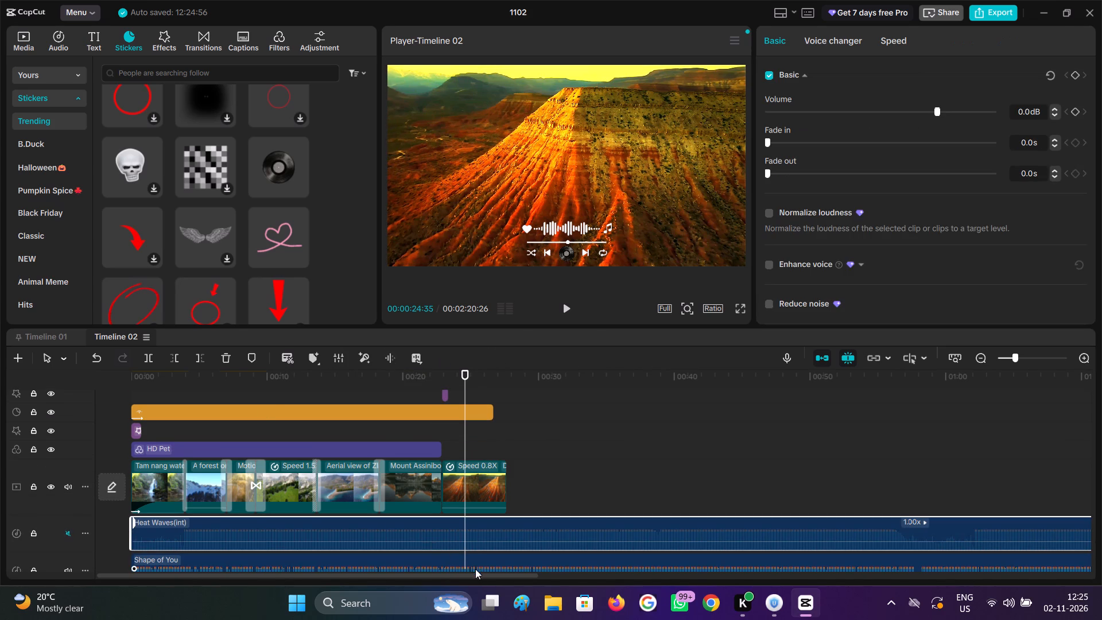
click(476, 562)
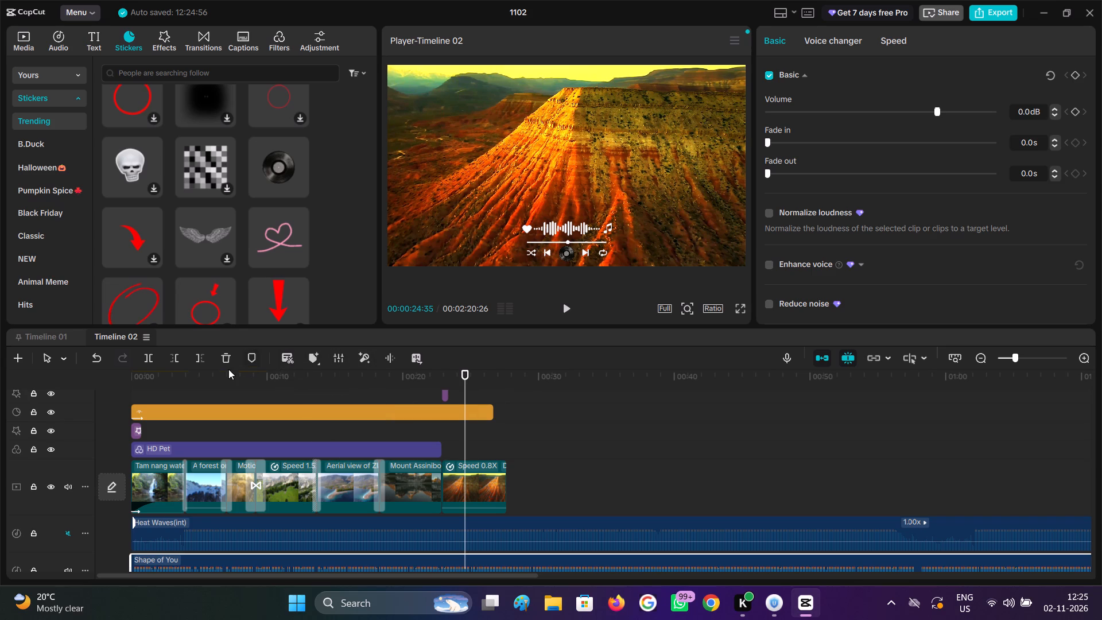
click(232, 393)
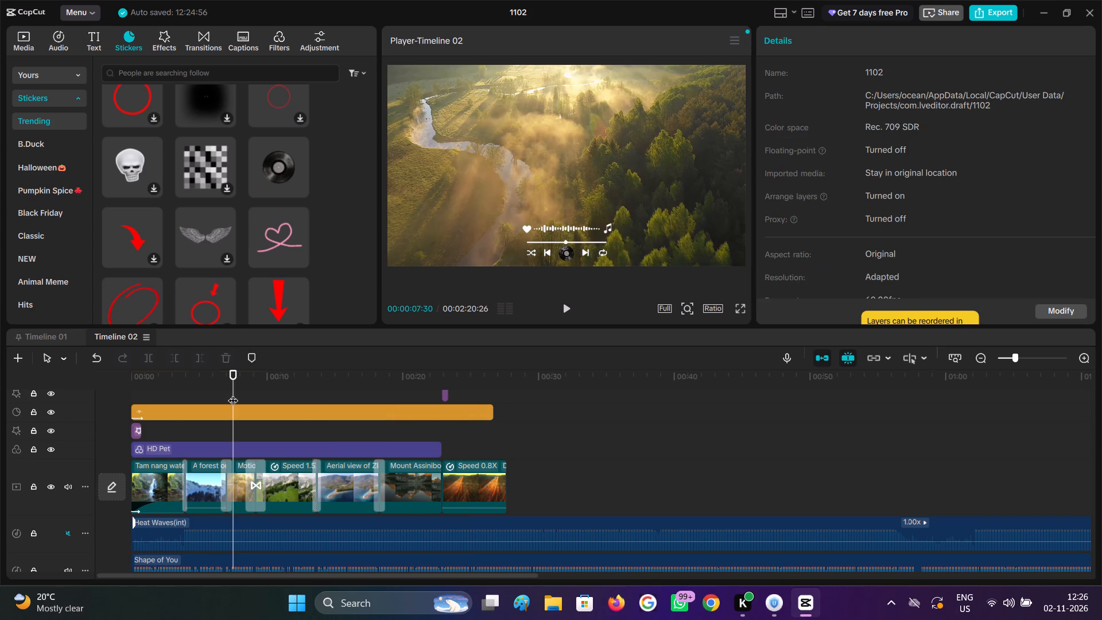
scroll(234, 393, up, 3)
click(51, 37)
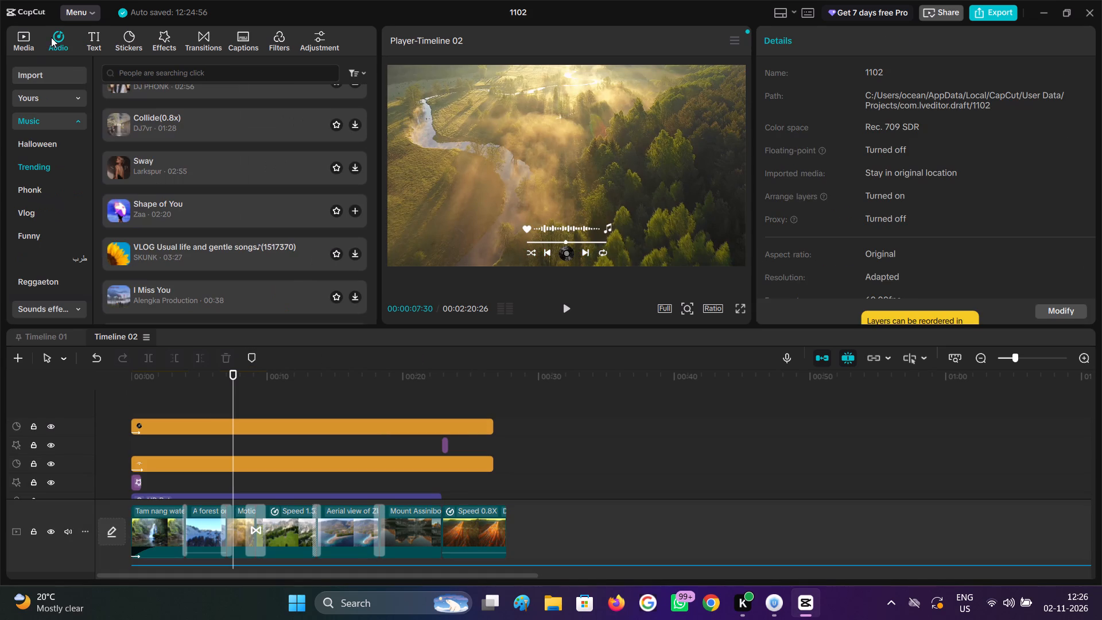
click(37, 73)
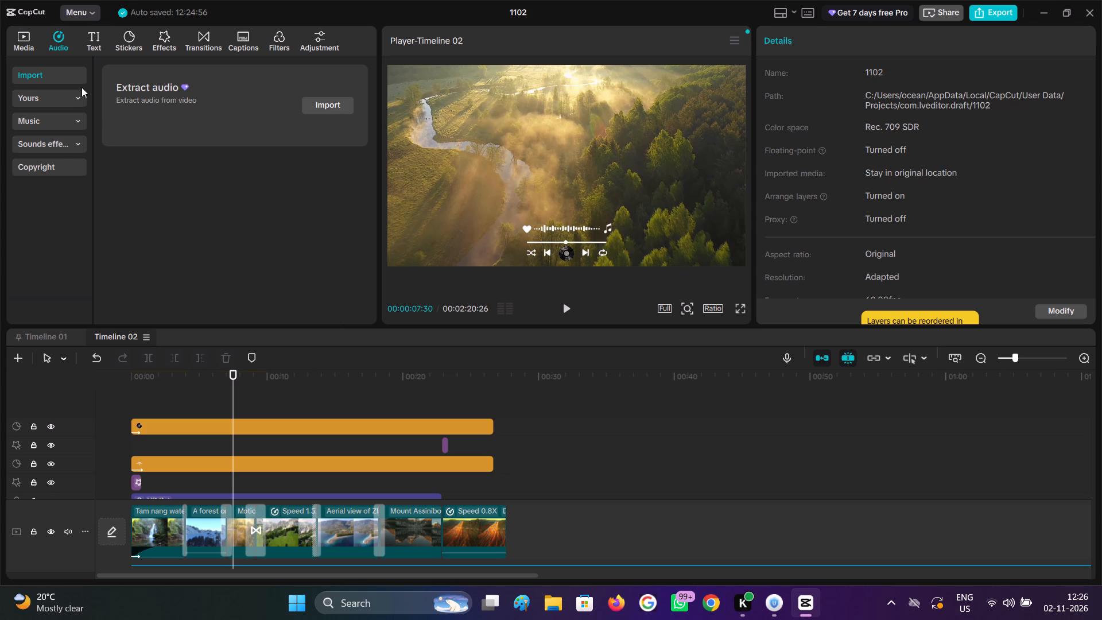
click(67, 100)
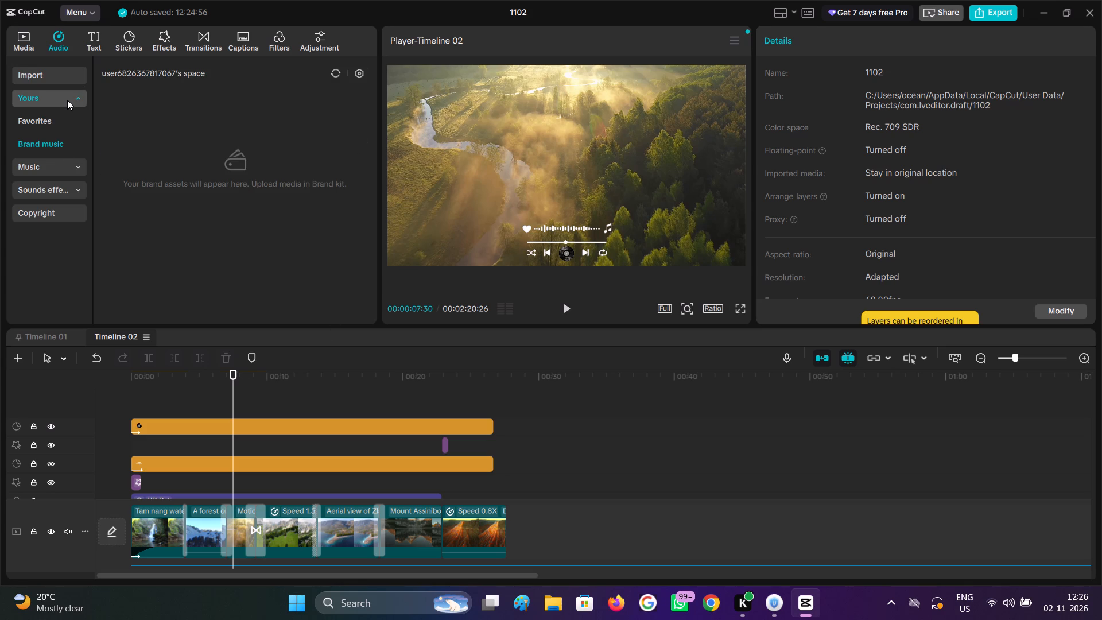
click(67, 100)
Scrub through the slowed desert clip and check where the montage ends against the stickers and music.
click(484, 386)
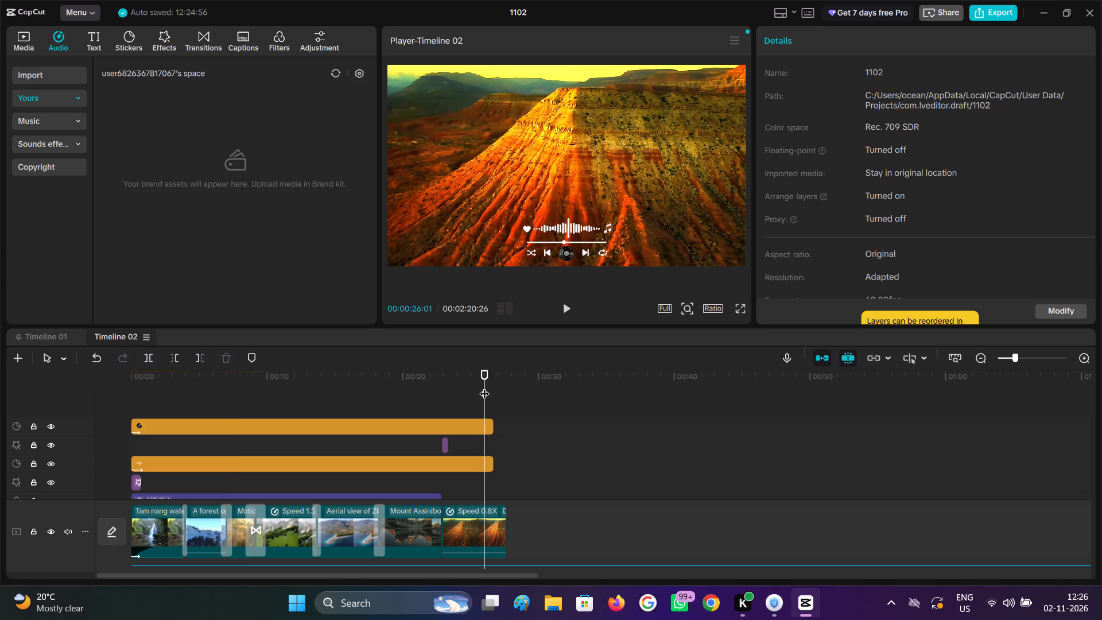
drag(484, 386, 501, 390)
click(463, 394)
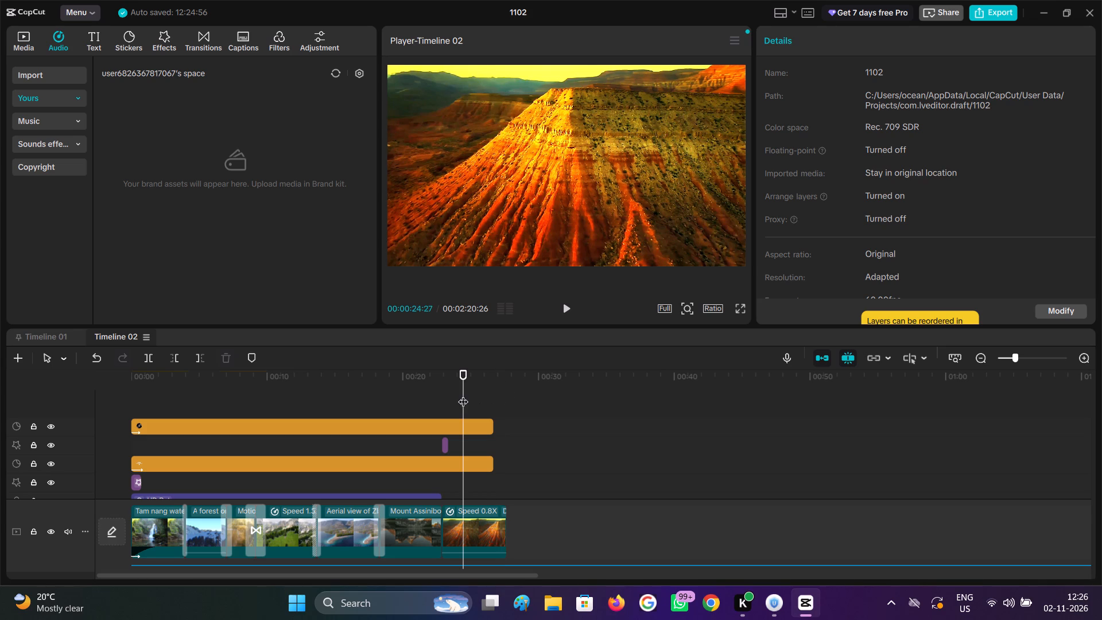
scroll(523, 405, down, 2)
click(577, 503)
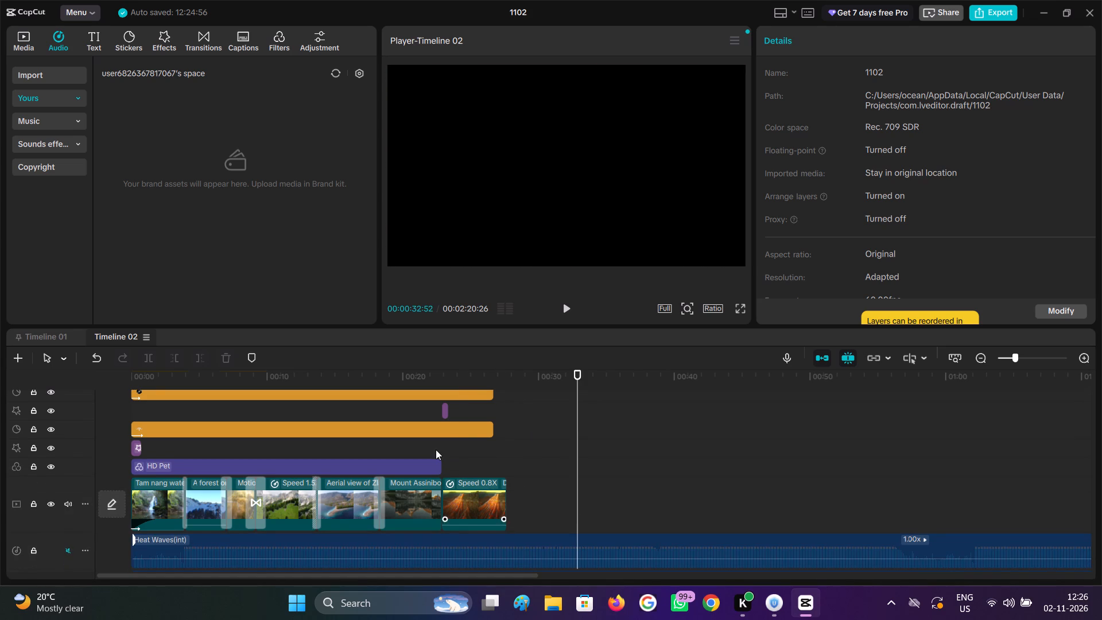
click(436, 449)
click(503, 456)
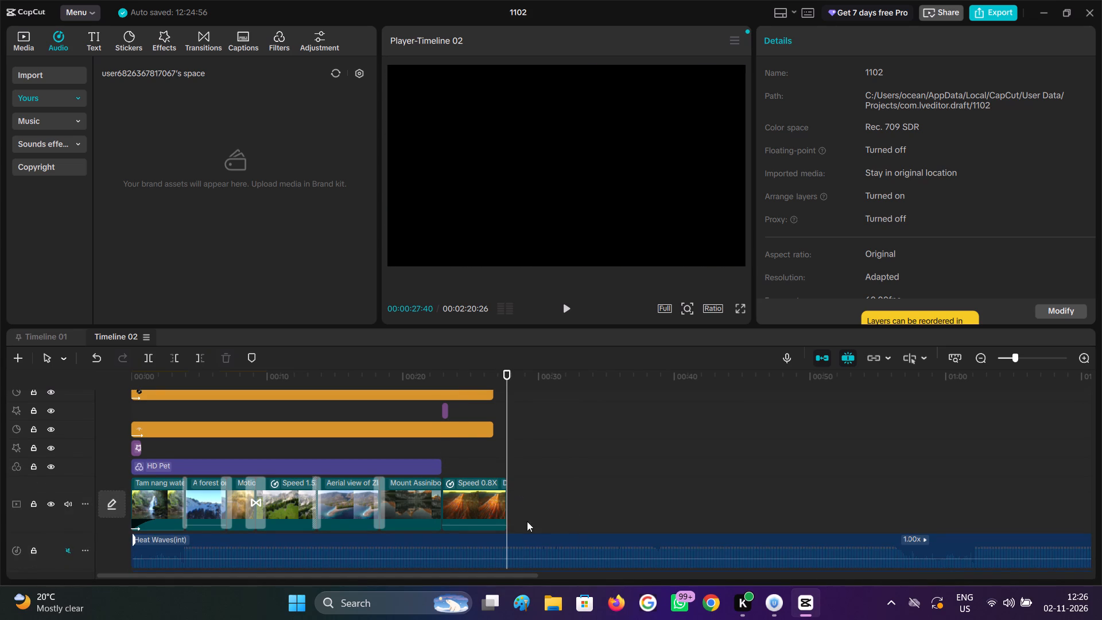
Look through the Heat Waves track's audio settings and review the audio, sticker and effect tracks around the desert clip.
click(542, 542)
scroll(783, 252, down, 1)
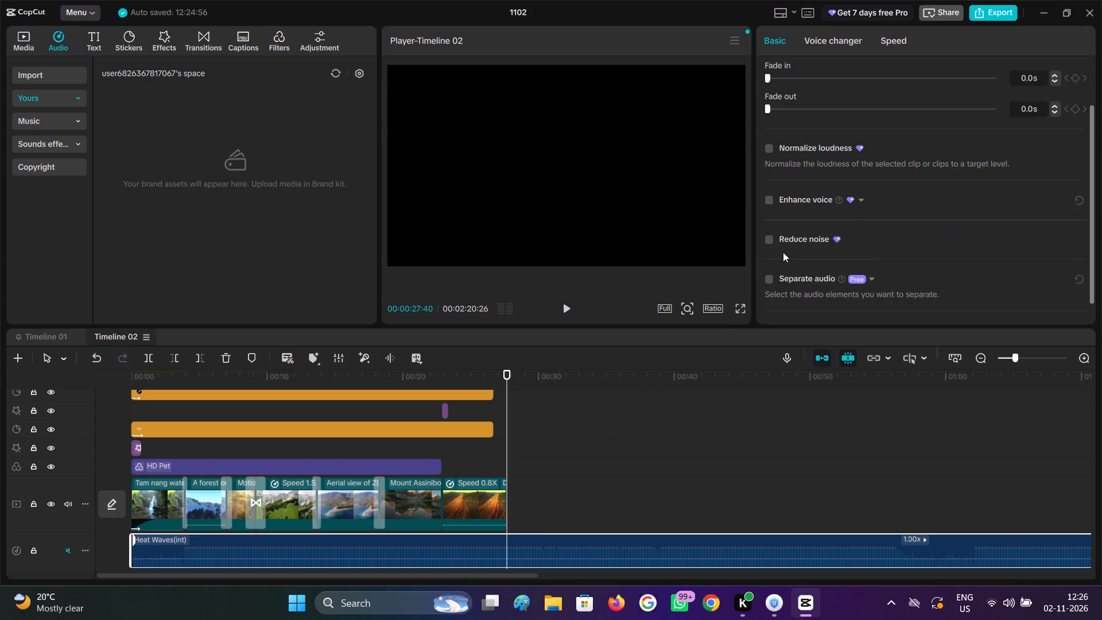
scroll(783, 252, down, 3)
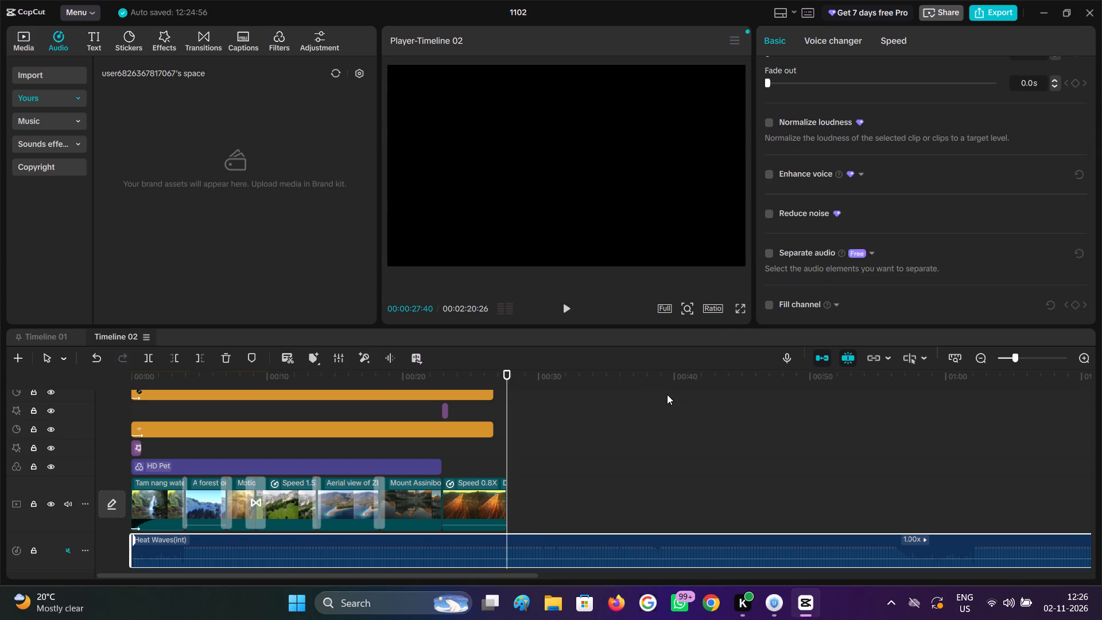
scroll(563, 494, down, 2)
scroll(421, 480, down, 6)
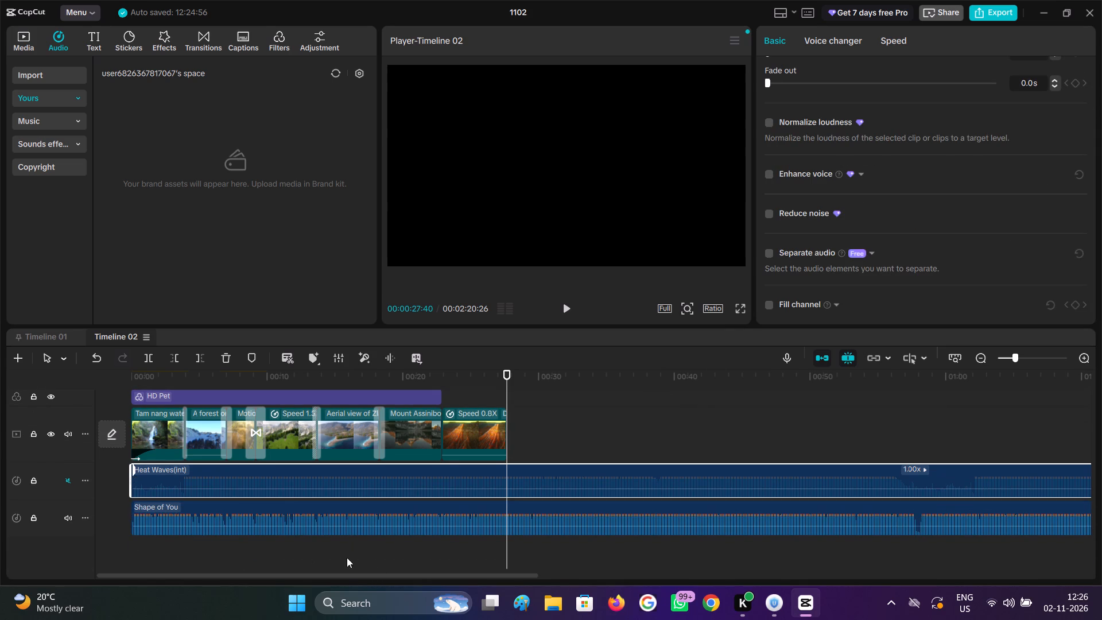
double_click(439, 573)
click(467, 552)
drag(467, 552, 478, 557)
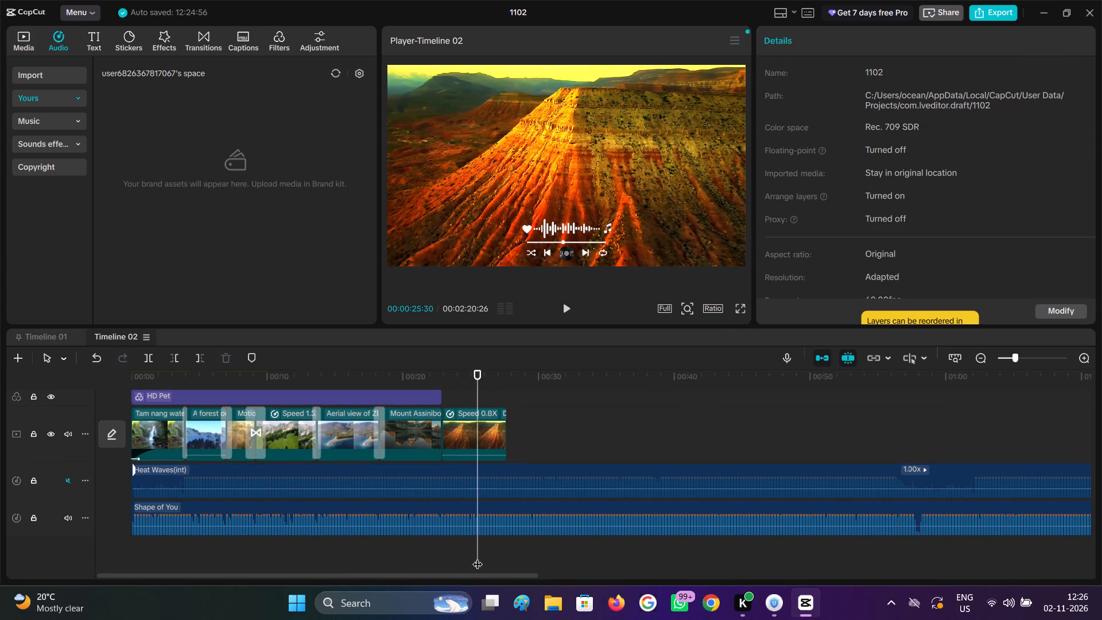
scroll(478, 550, up, 5)
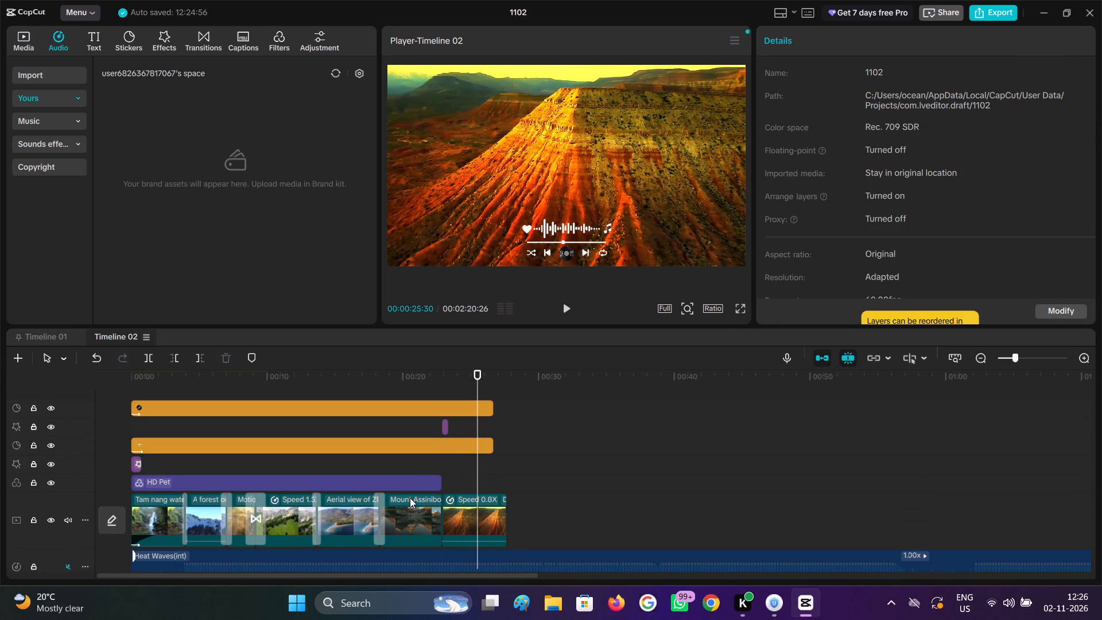
Compare Timeline 01 with Timeline 02, scrubbing the opening waterfall and snow forest clips in Timeline 02.
click(24, 342)
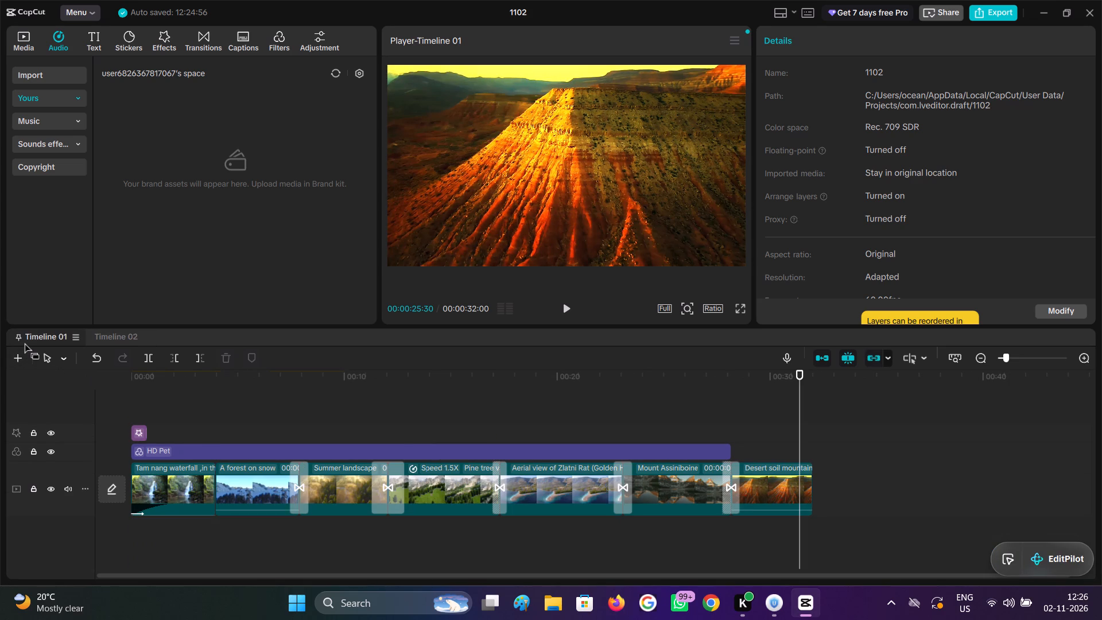
click(108, 335)
drag(184, 384, 203, 438)
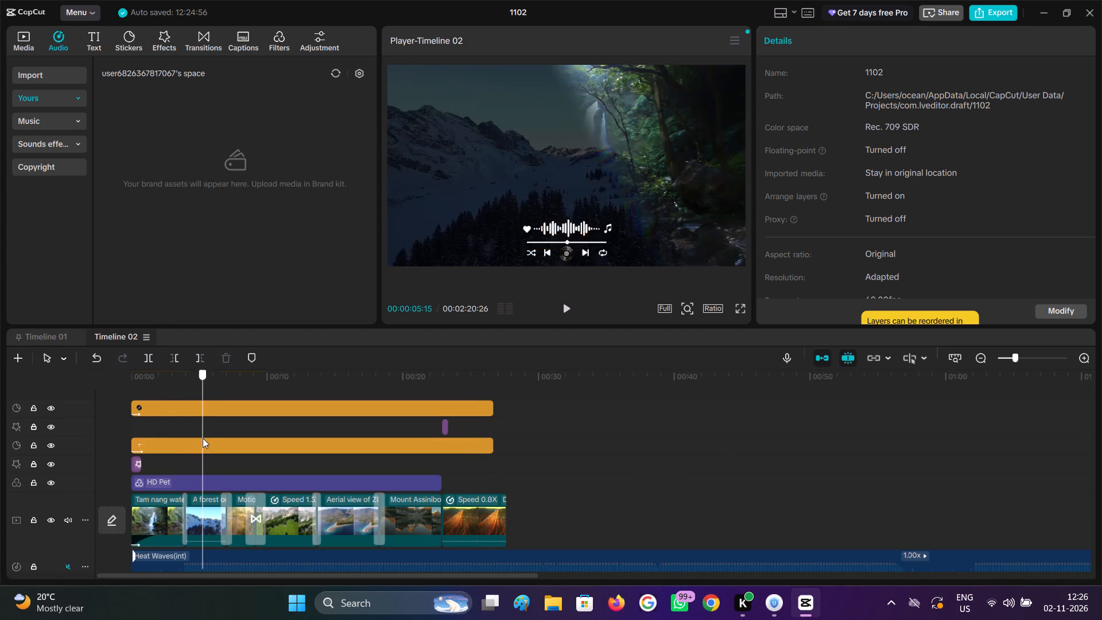
drag(203, 438, 203, 440)
click(49, 335)
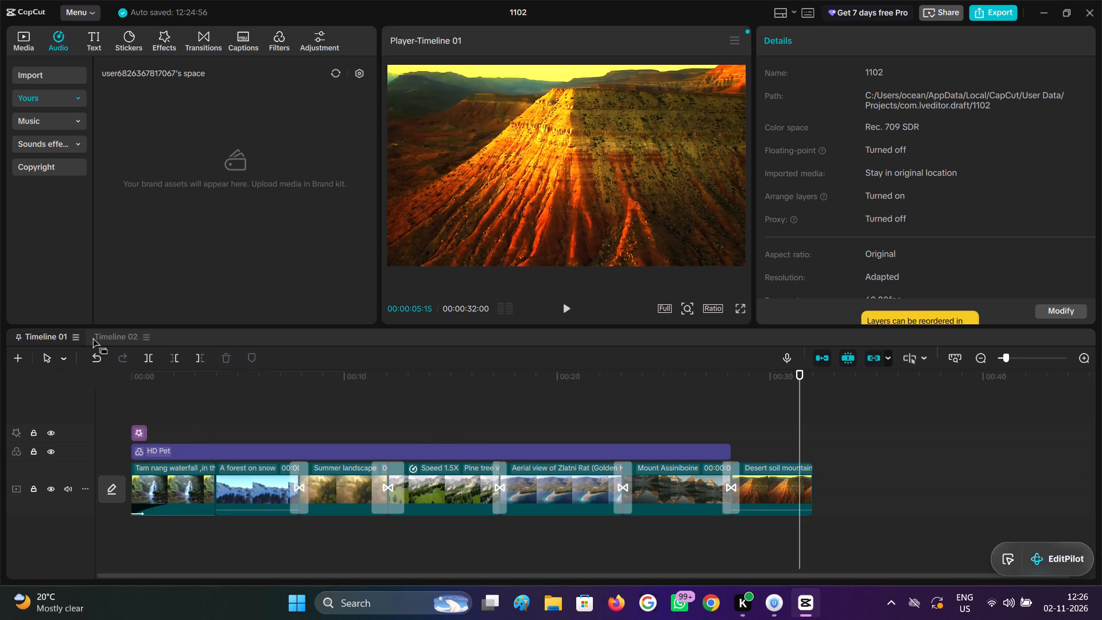
click(111, 336)
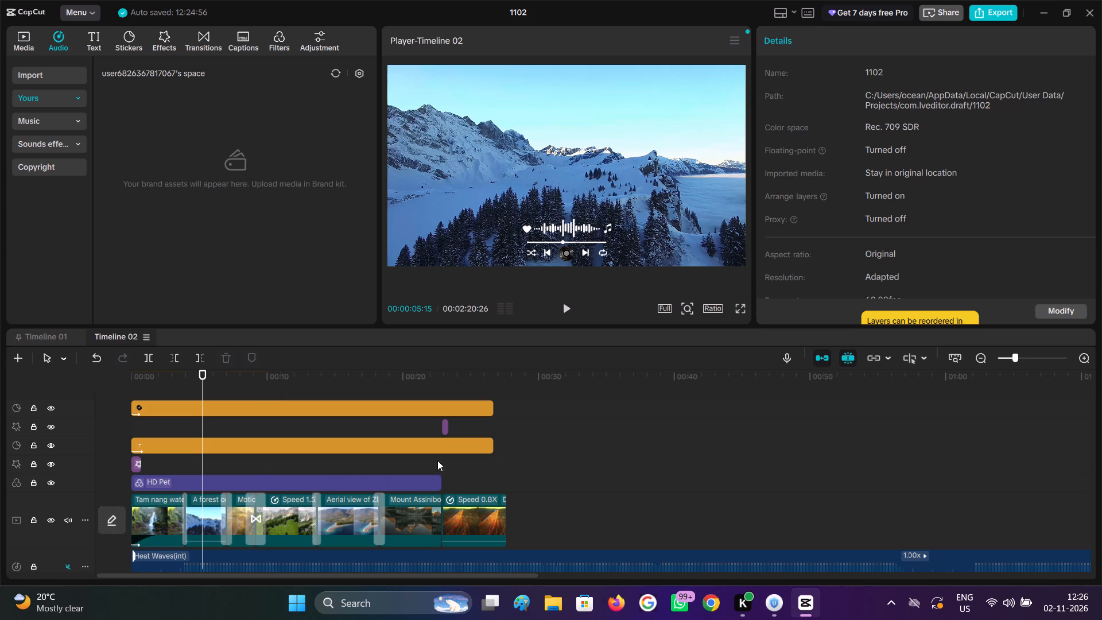
Copy the music-player sticker, vinyl record sticker and short effect between them from Timeline 02 into Timeline 01, aligning the stickers with its start.
click(418, 457)
drag(418, 457, 403, 454)
drag(143, 390, 476, 465)
right_click(203, 410)
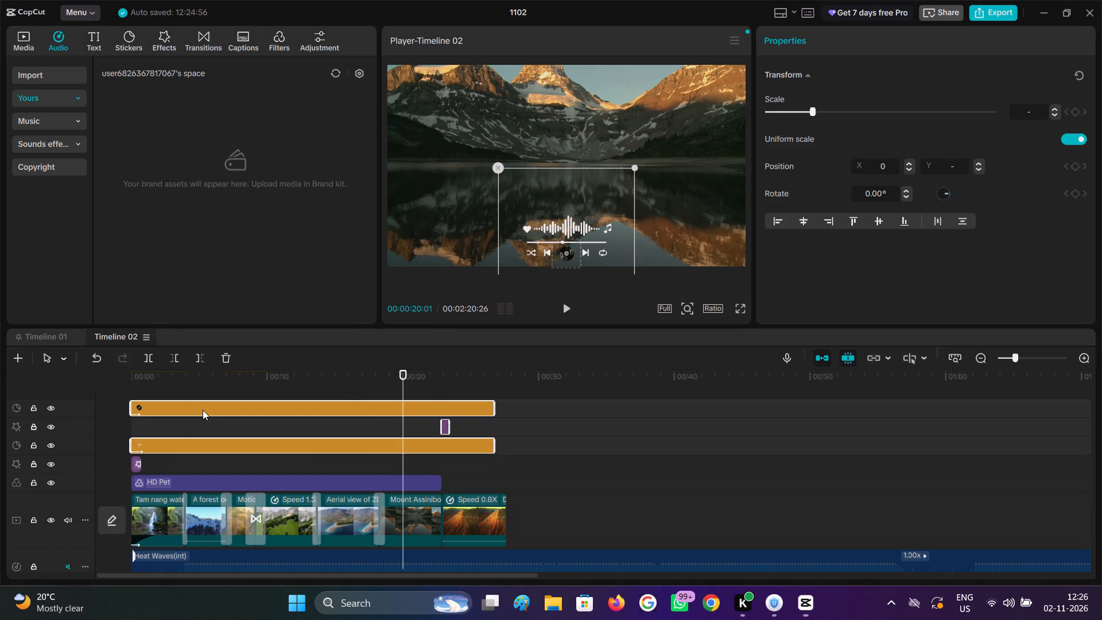
click(223, 306)
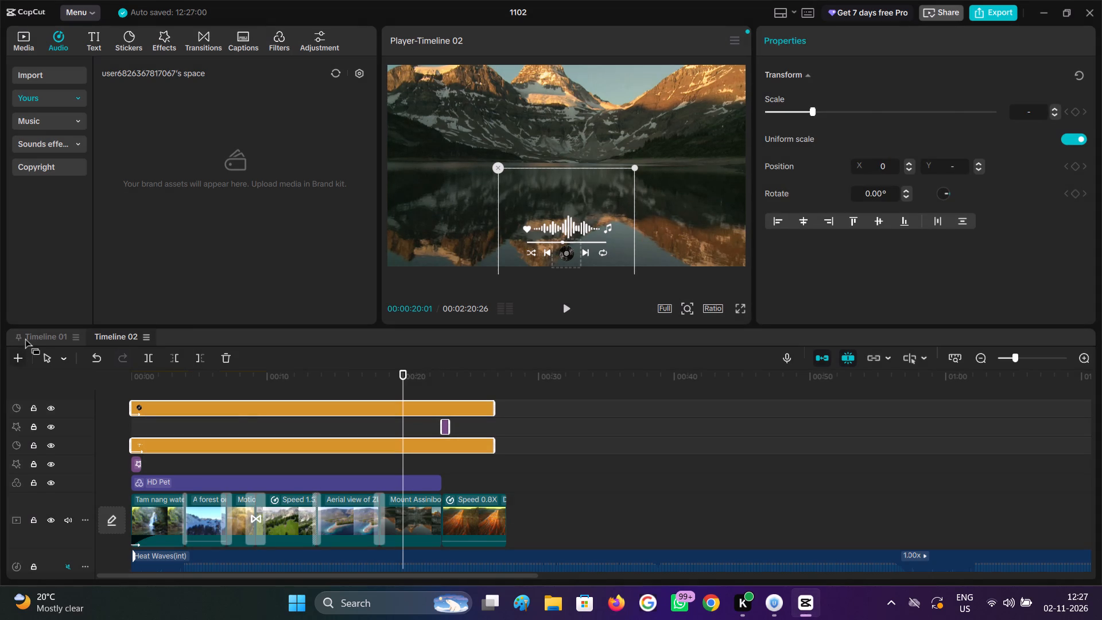
click(24, 337)
right_click(167, 396)
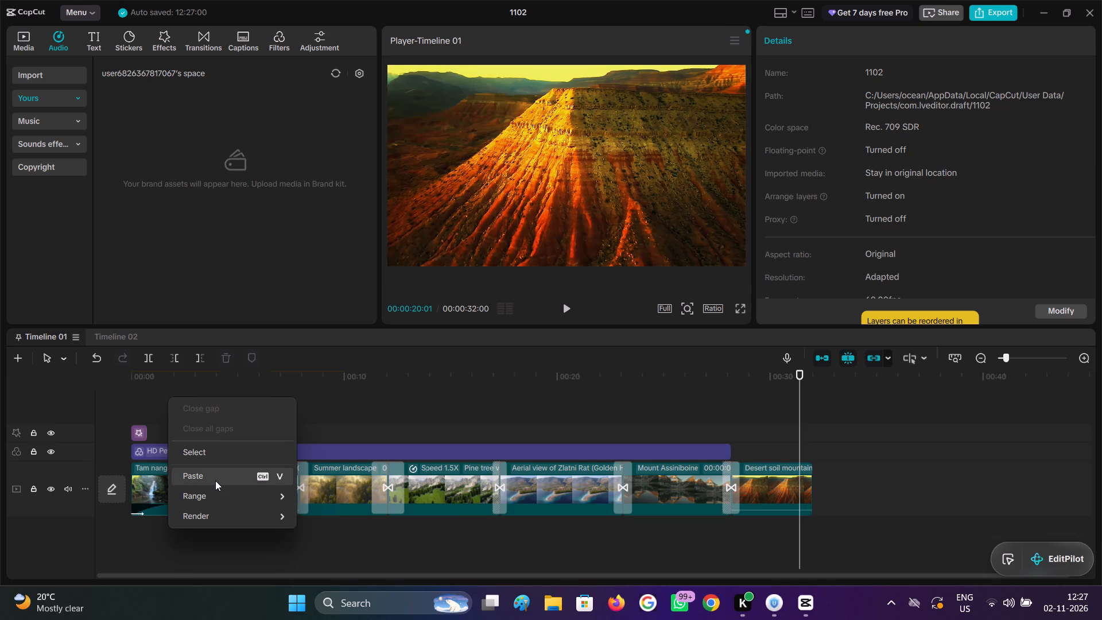
click(215, 480)
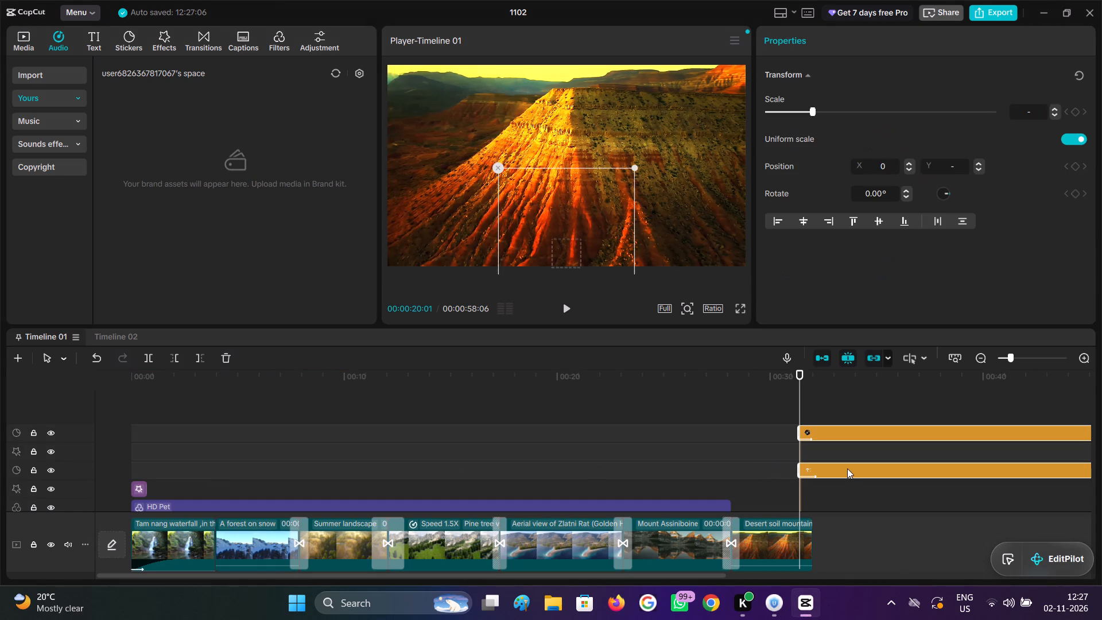
drag(848, 468, 57, 463)
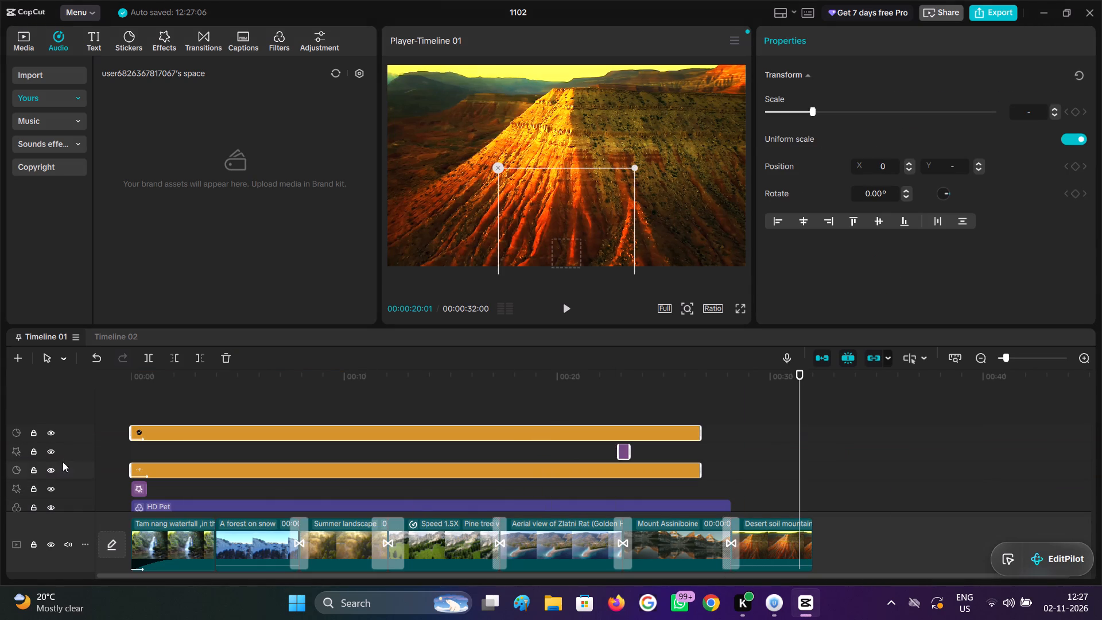
Scrub Timeline 01 from the start to the pine tree clip to check the pasted stickers, and compare with Timeline 02's clips.
click(143, 406)
drag(143, 406, 126, 414)
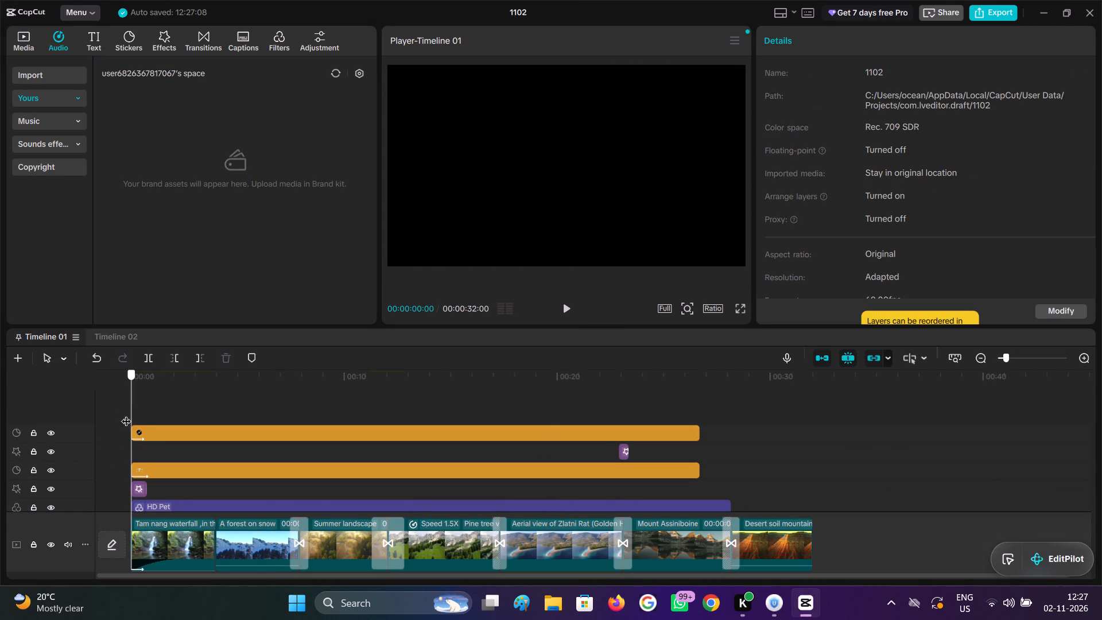
drag(126, 414, 275, 441)
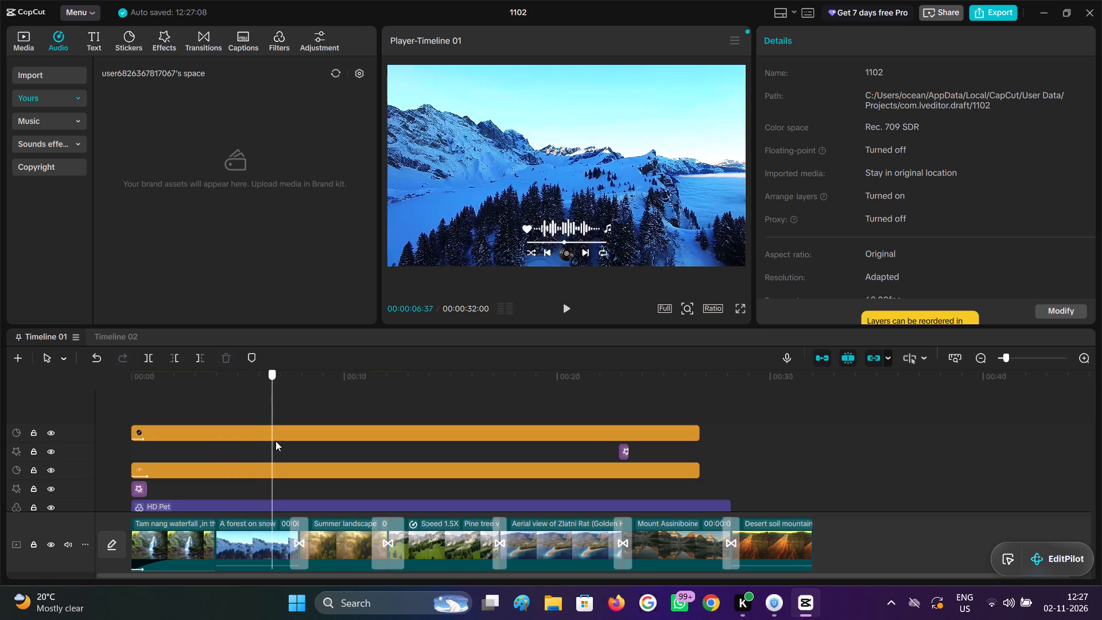
drag(275, 441, 423, 478)
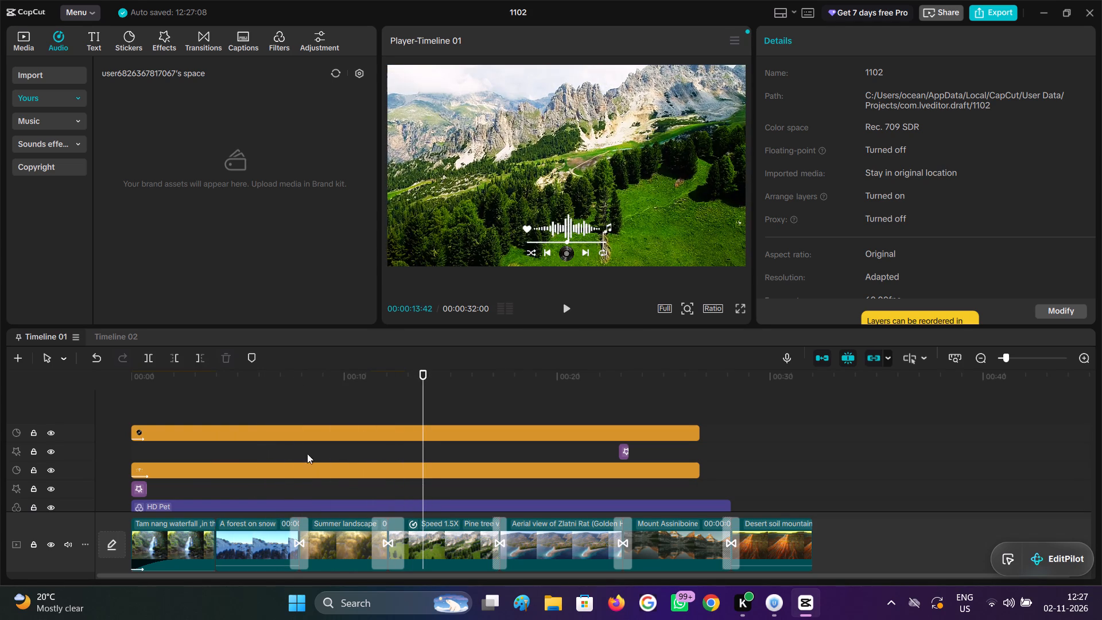
click(117, 343)
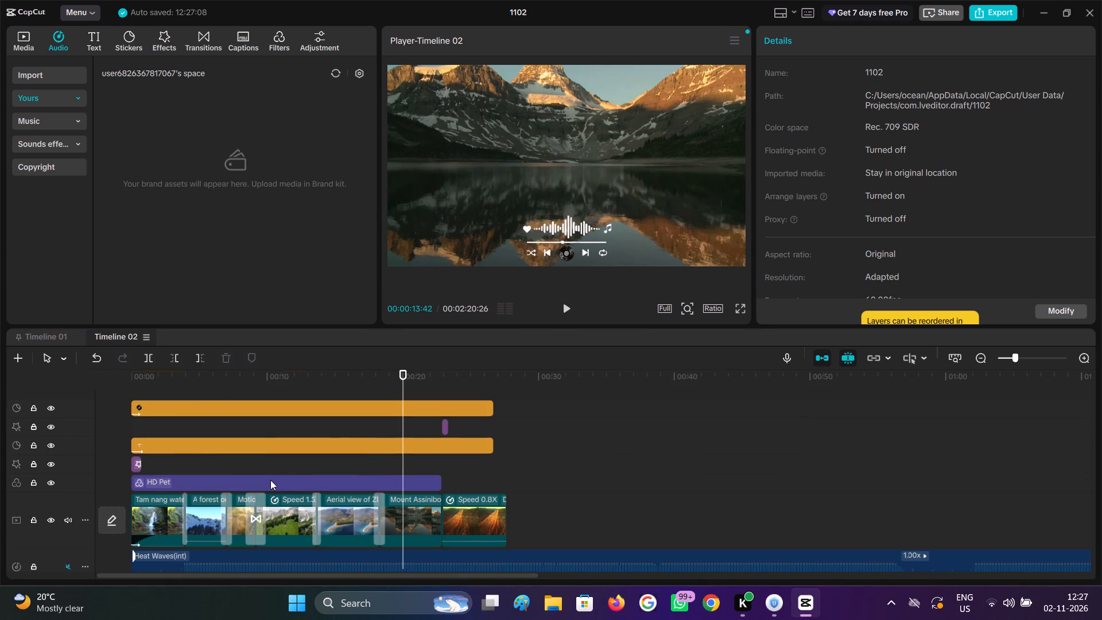
click(452, 474)
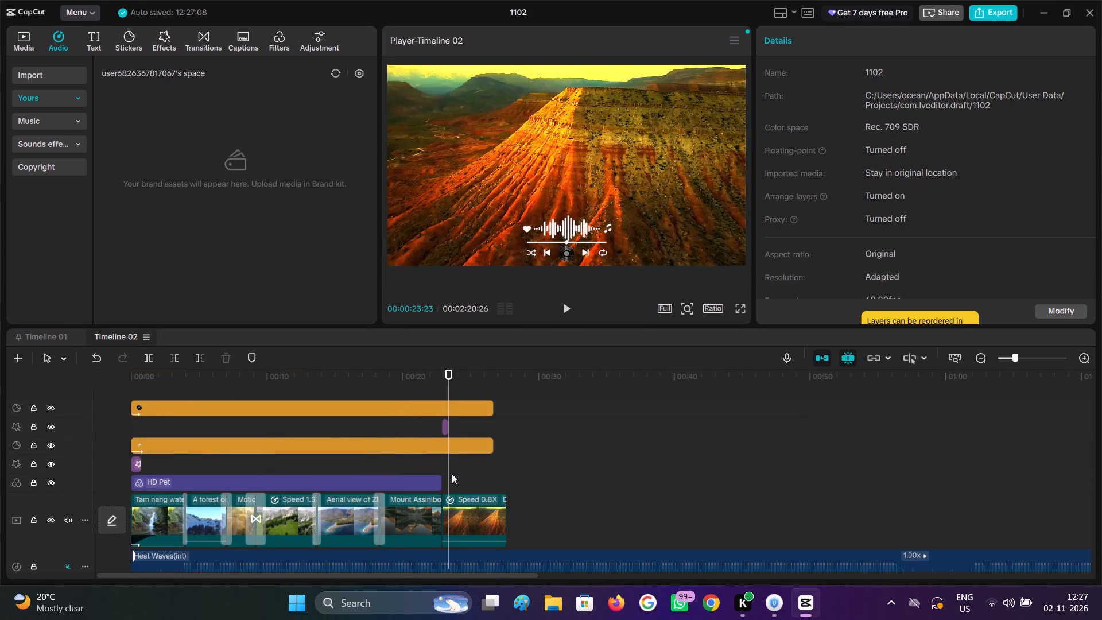
drag(452, 474, 298, 487)
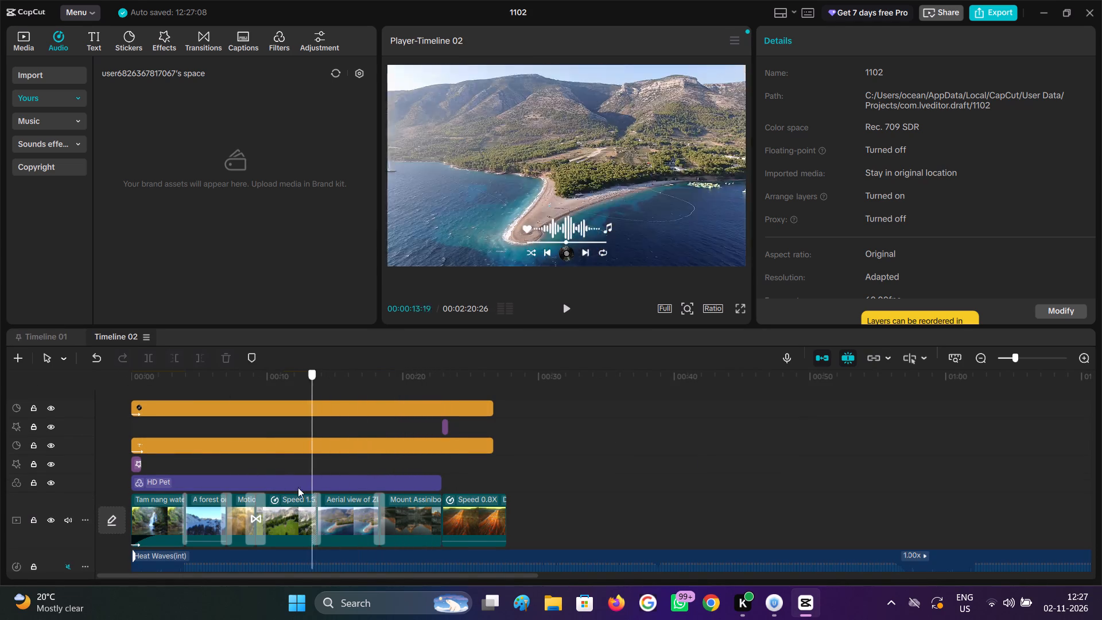
drag(298, 487, 337, 525)
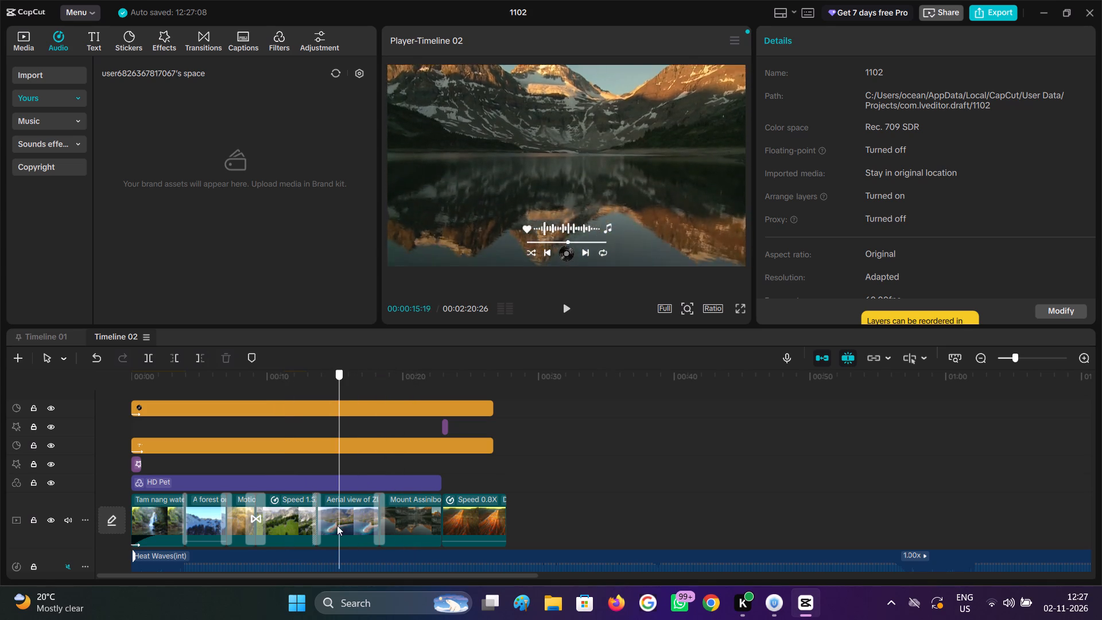
drag(337, 525, 324, 533)
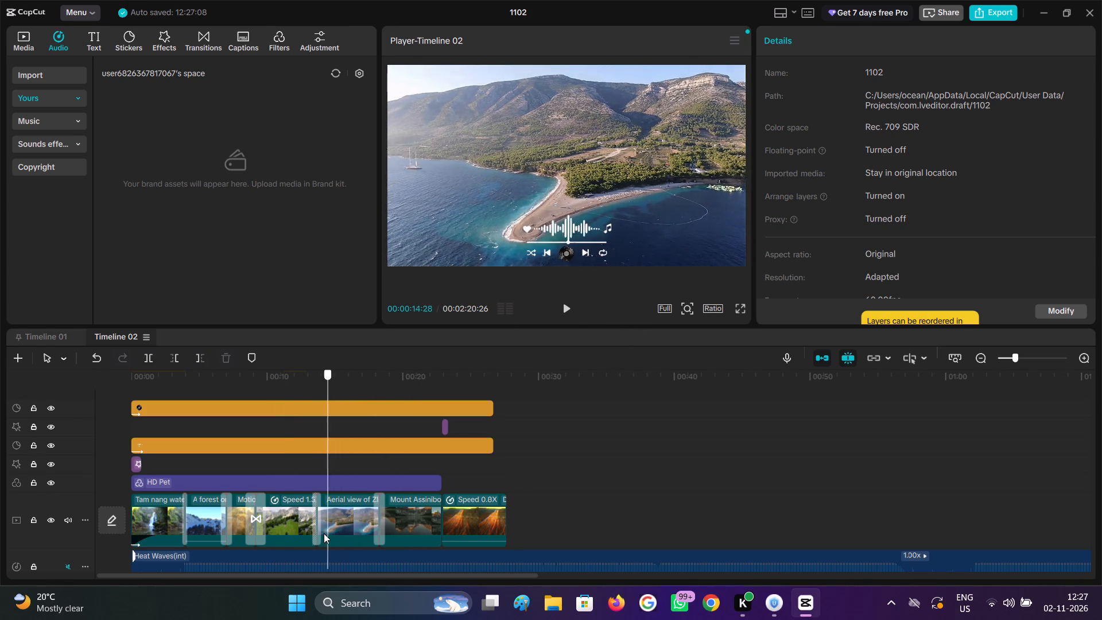
Compare the pine tree and Zlatni Rat beach clips across Timeline 02 and Timeline 01, scrubbing to the beach clip in Timeline 01.
drag(324, 533, 279, 537)
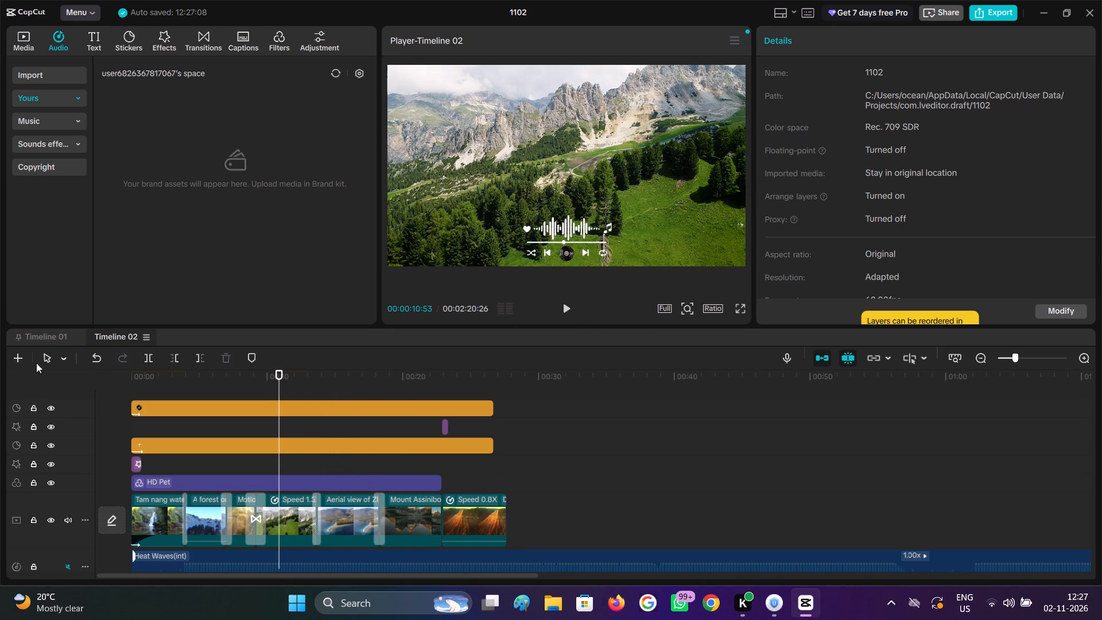
click(31, 343)
scroll(301, 467, down, 1)
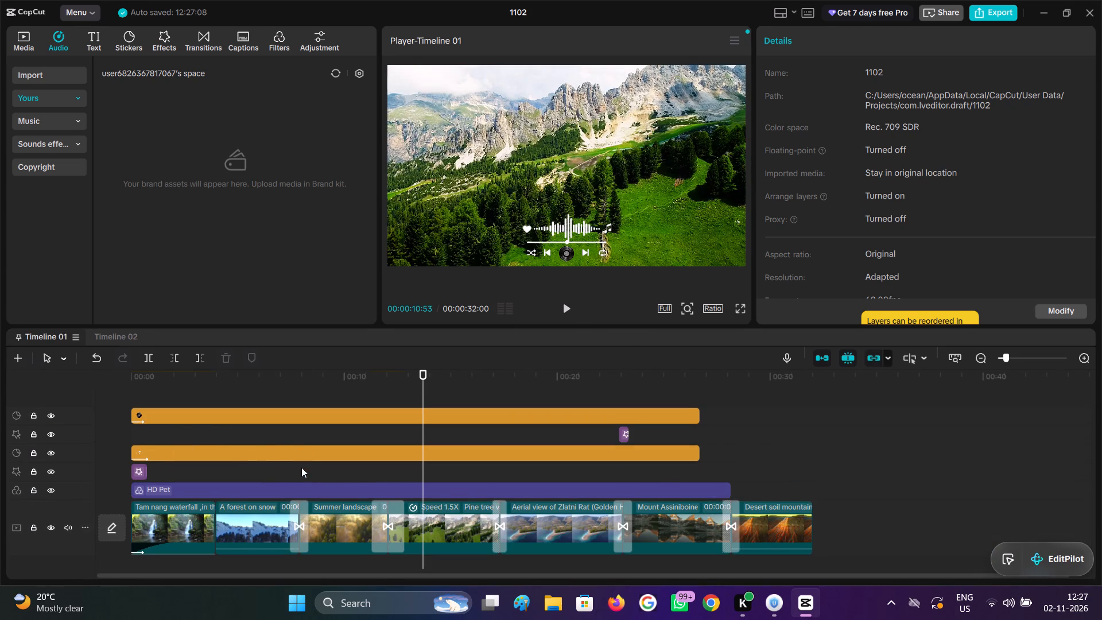
scroll(301, 467, down, 1)
click(452, 498)
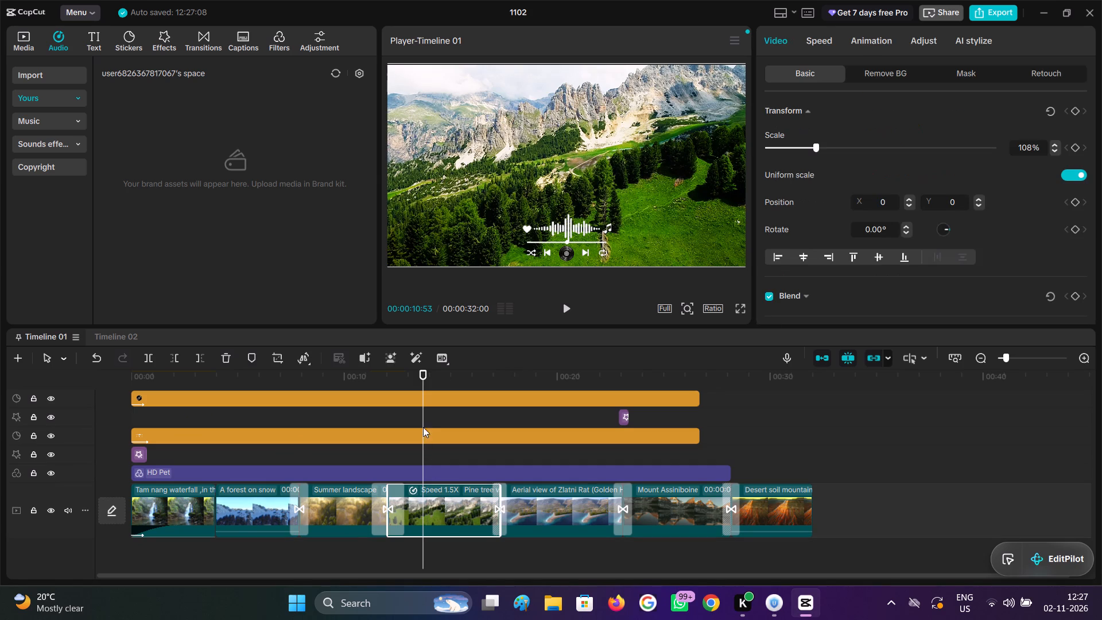
drag(428, 418, 509, 436)
click(550, 421)
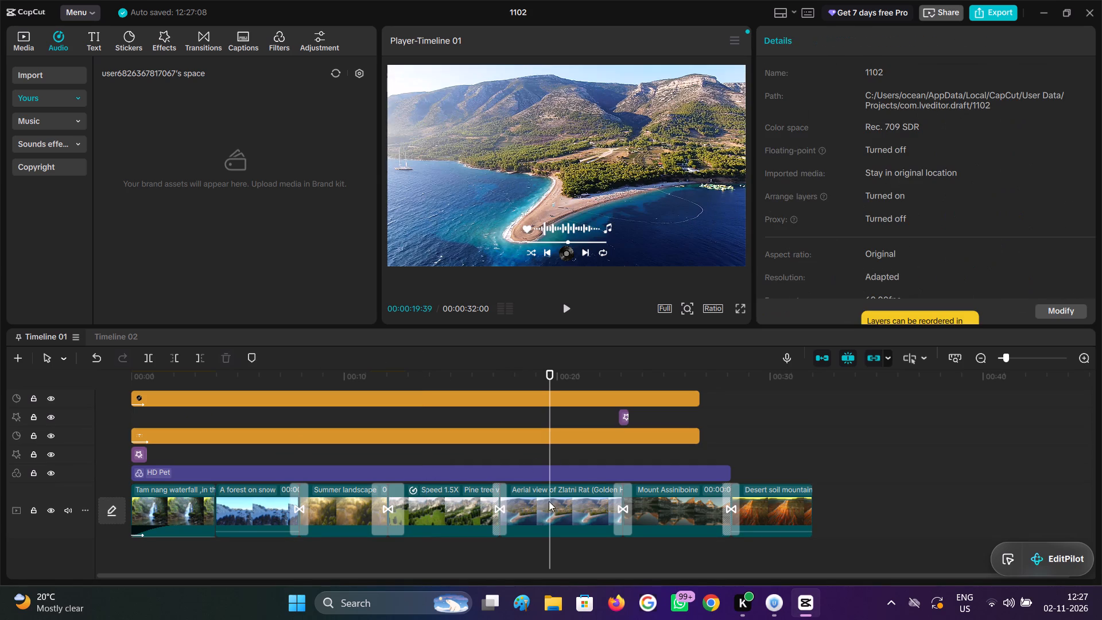
Turn on custom background removal for the Zlatni Rat beach clip in Timeline 01.
click(541, 517)
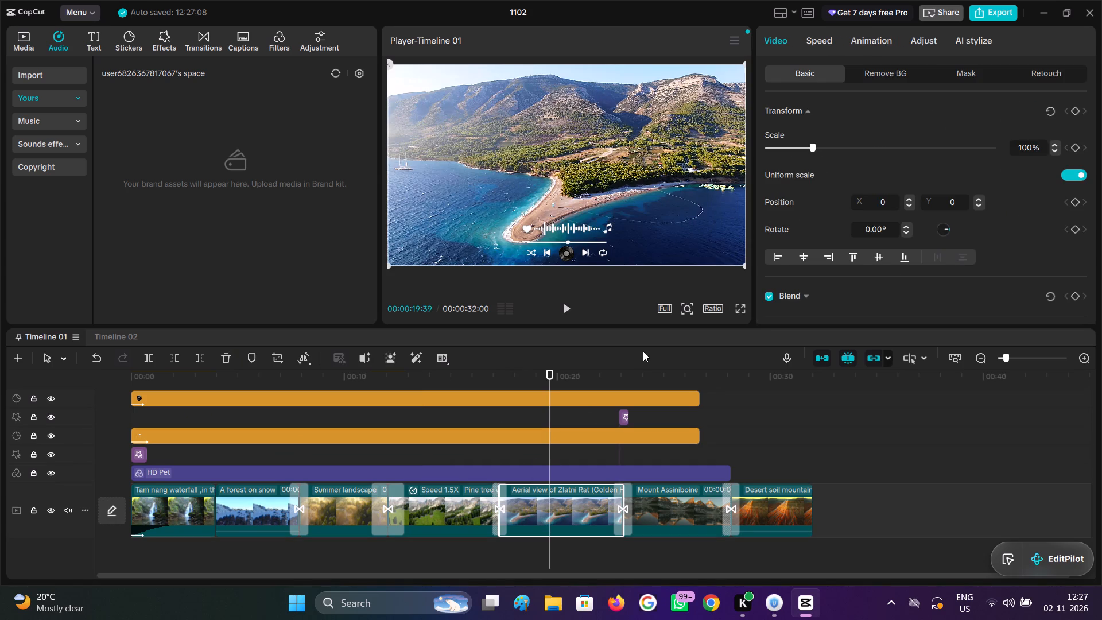
click(875, 71)
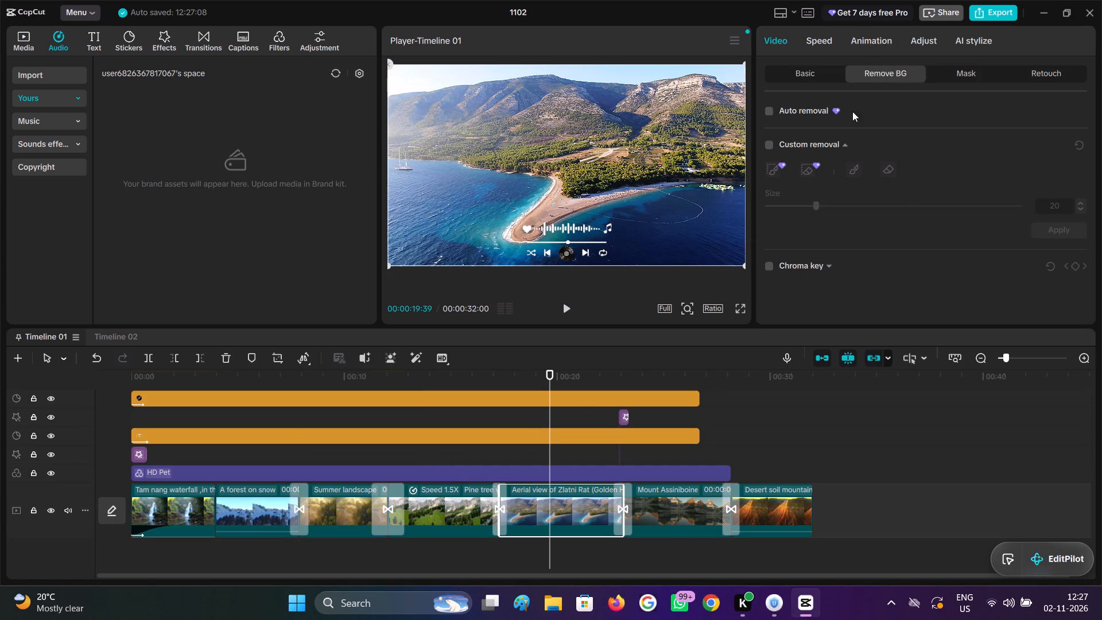
click(770, 145)
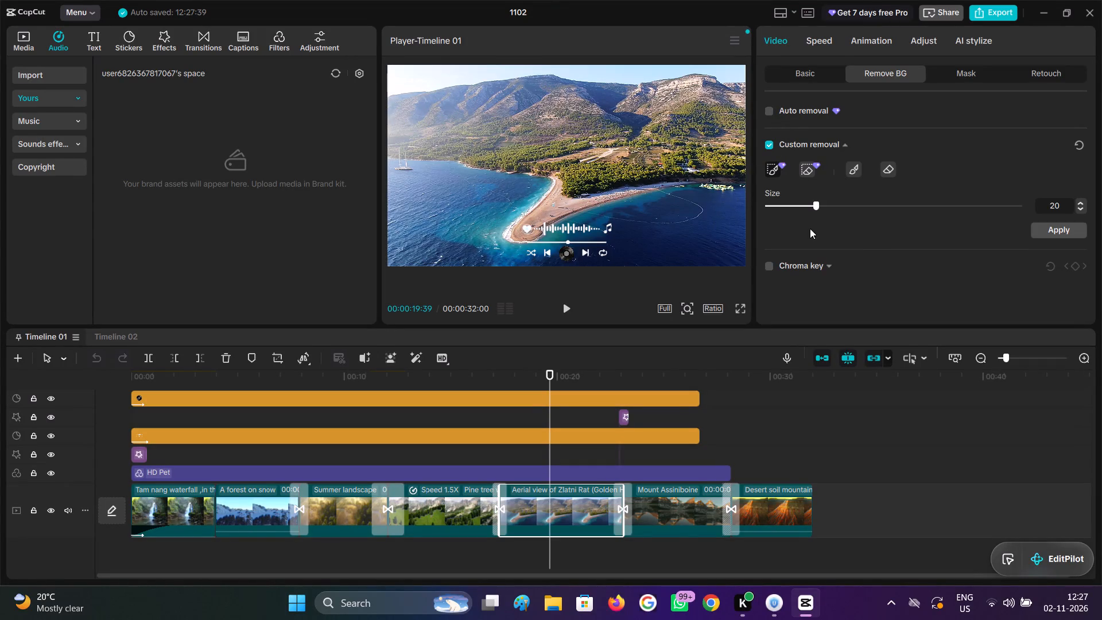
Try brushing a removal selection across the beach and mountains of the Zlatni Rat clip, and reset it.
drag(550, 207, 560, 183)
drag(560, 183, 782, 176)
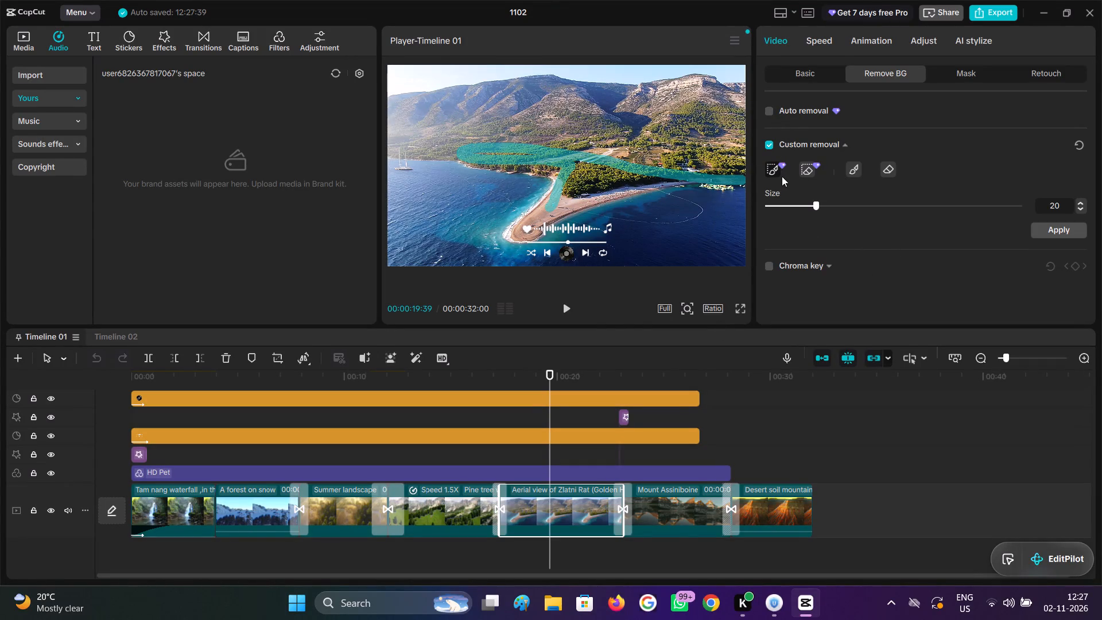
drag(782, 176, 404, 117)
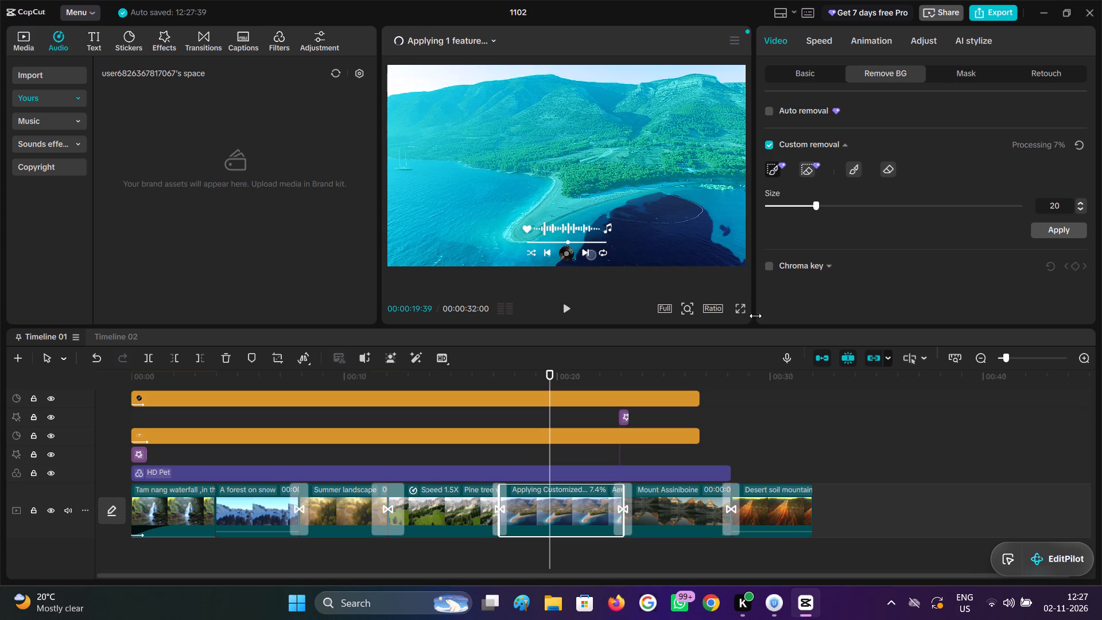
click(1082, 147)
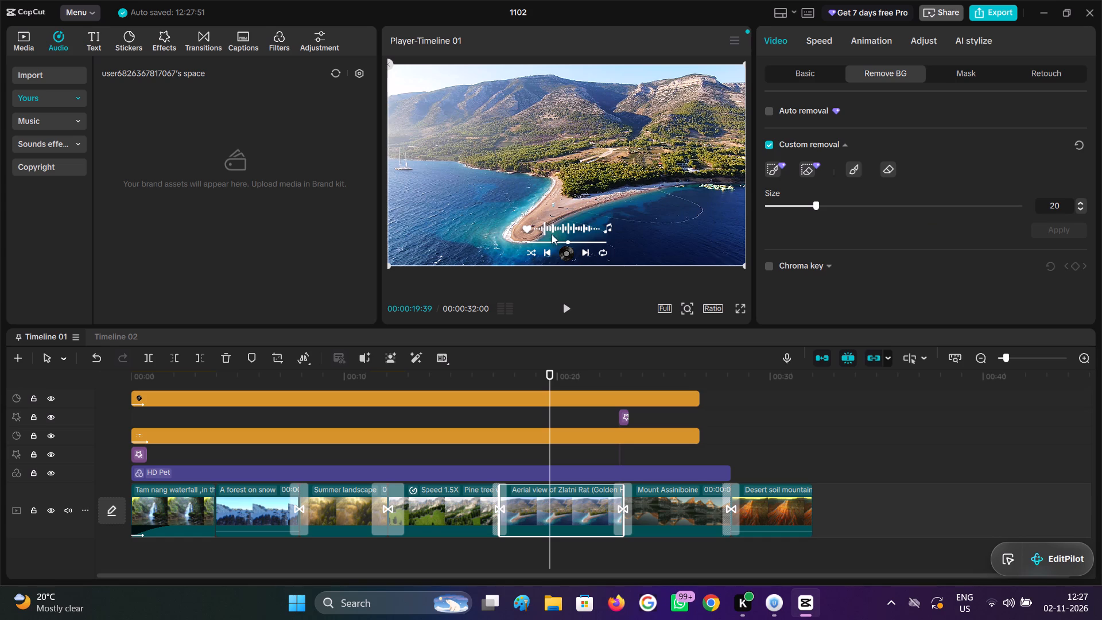
Brush over the beach headland and mountains with the smart brush and apply the custom removal to cut out the sea and sky.
click(773, 169)
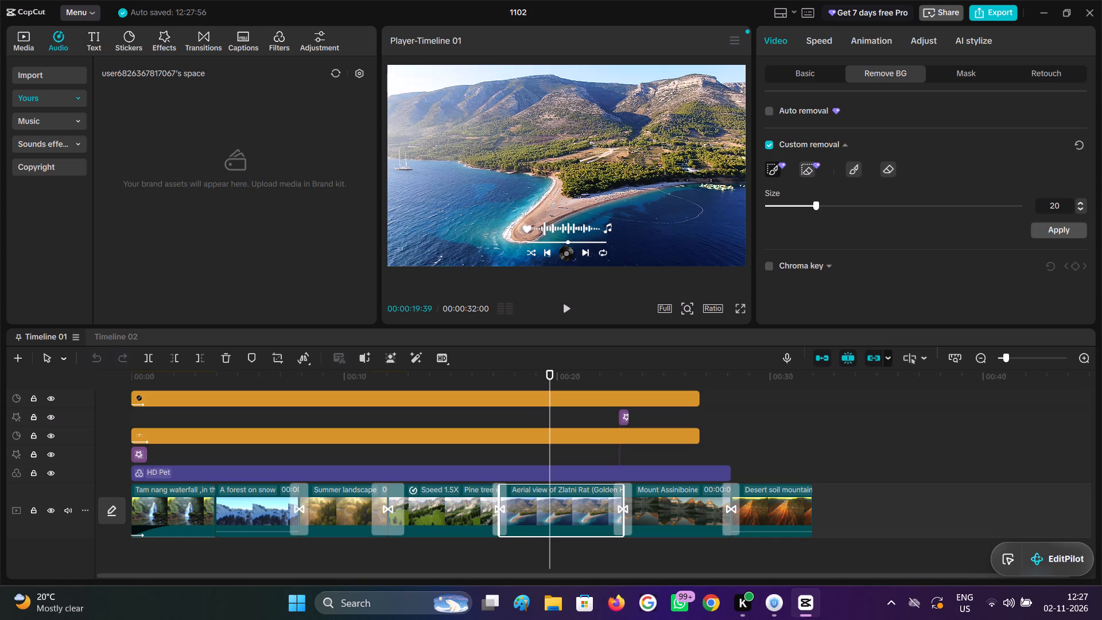
drag(568, 176, 542, 216)
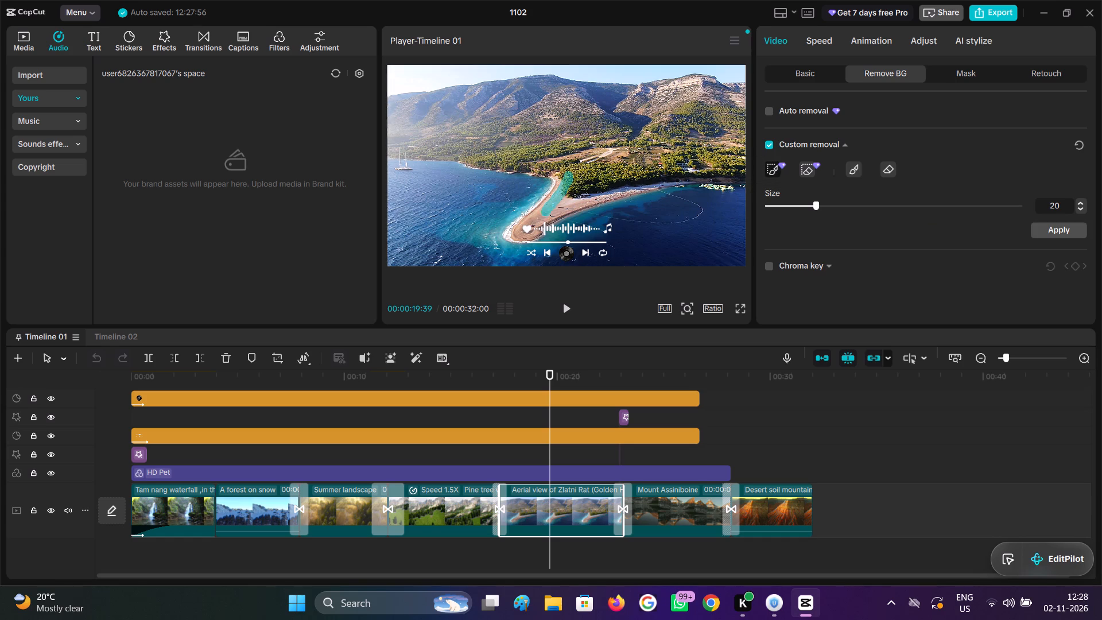
drag(542, 216, 603, 169)
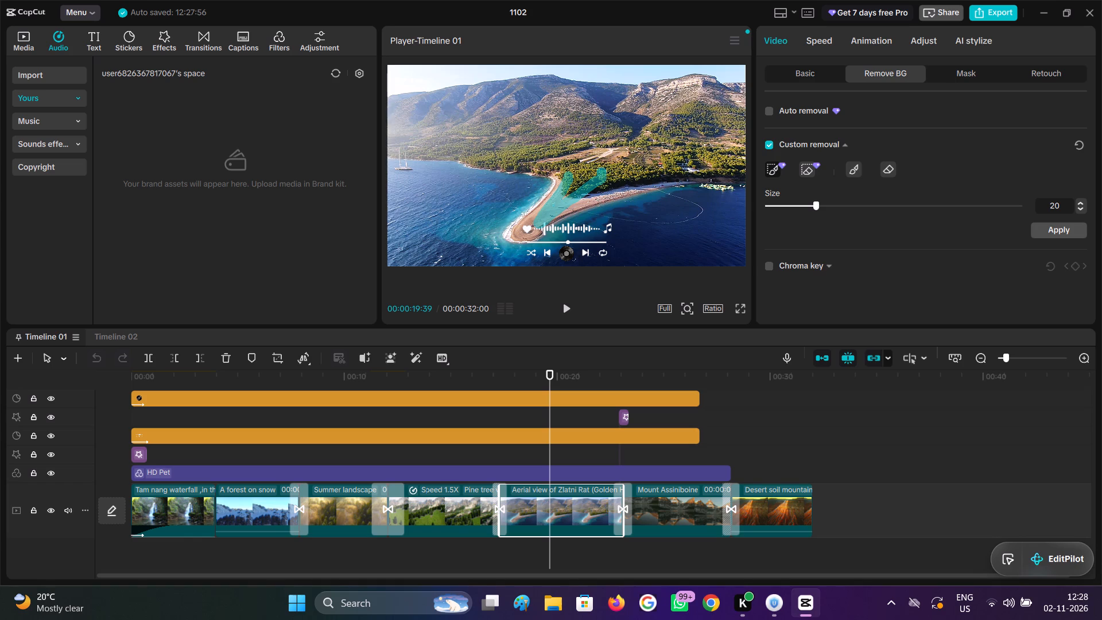
drag(603, 169, 686, 112)
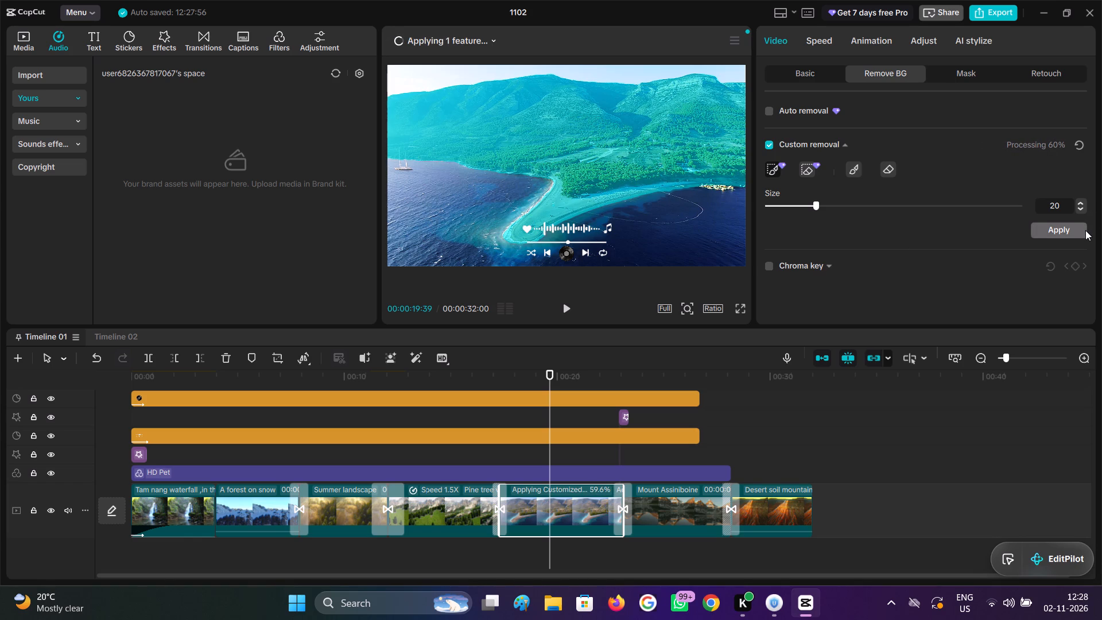
click(1056, 234)
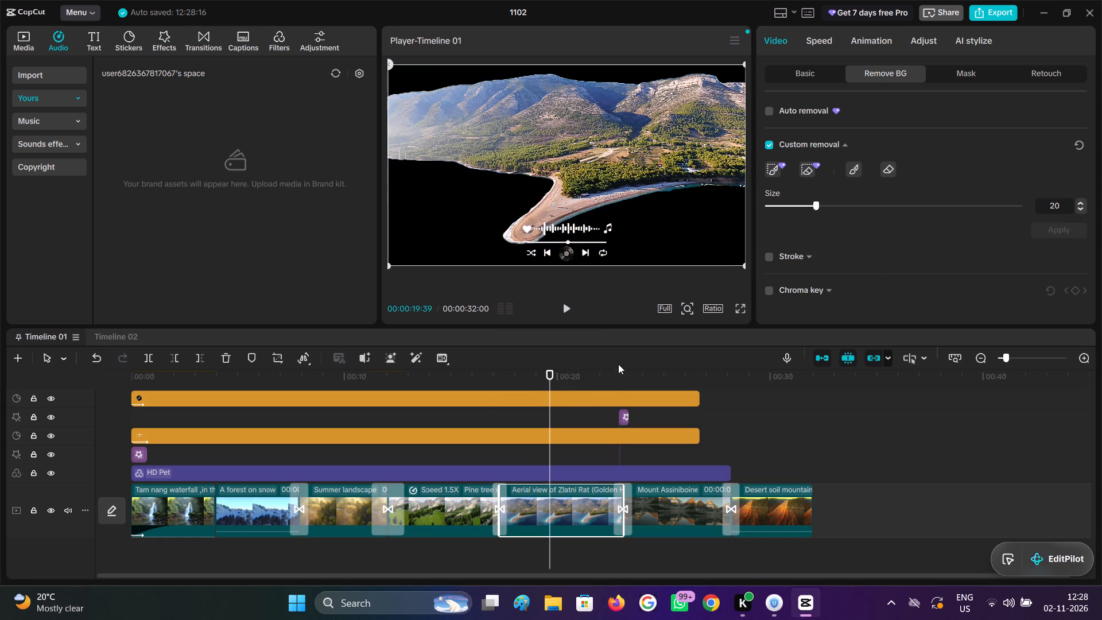
Copy the Jitter Flash effect from the end of the Zlatni Rat clip and paste it on the same track at 00:00:18:38.
drag(551, 460, 542, 462)
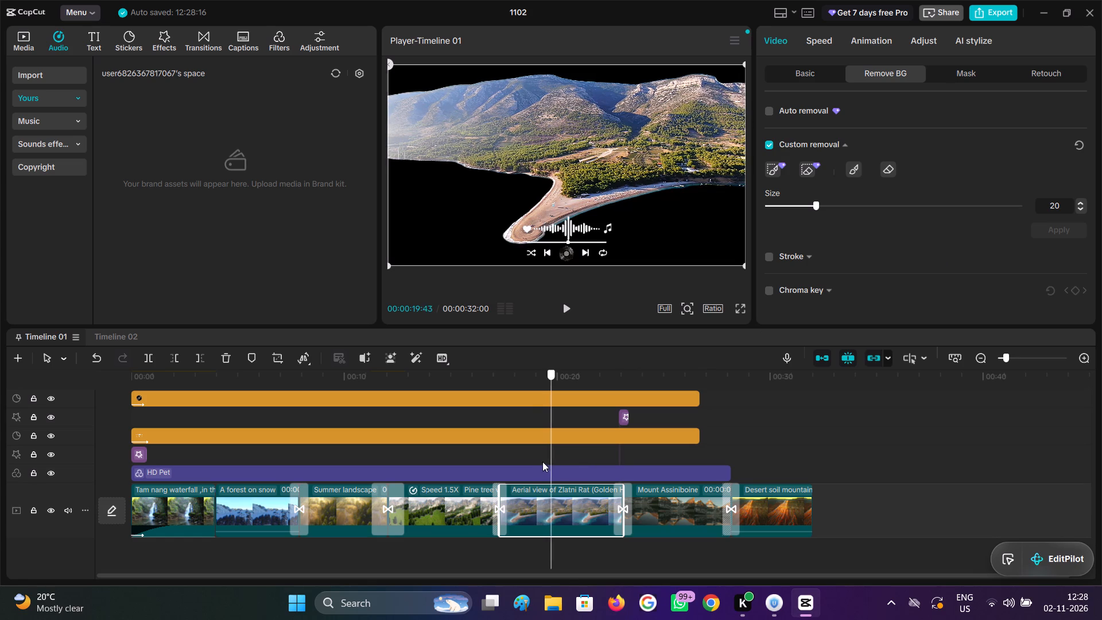
drag(542, 462, 511, 467)
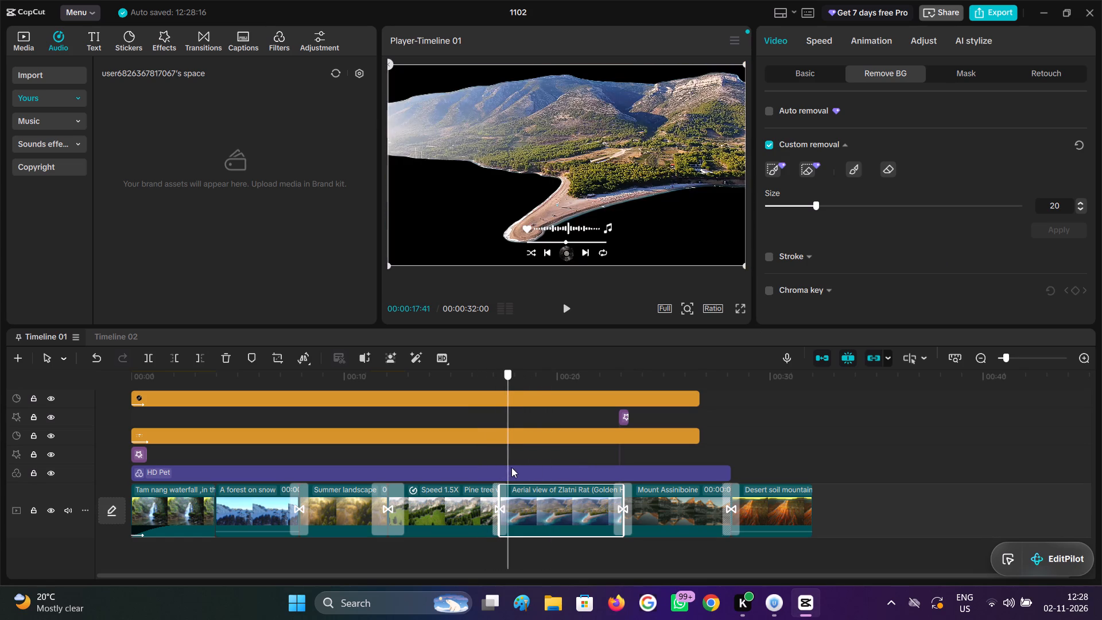
drag(511, 467, 528, 473)
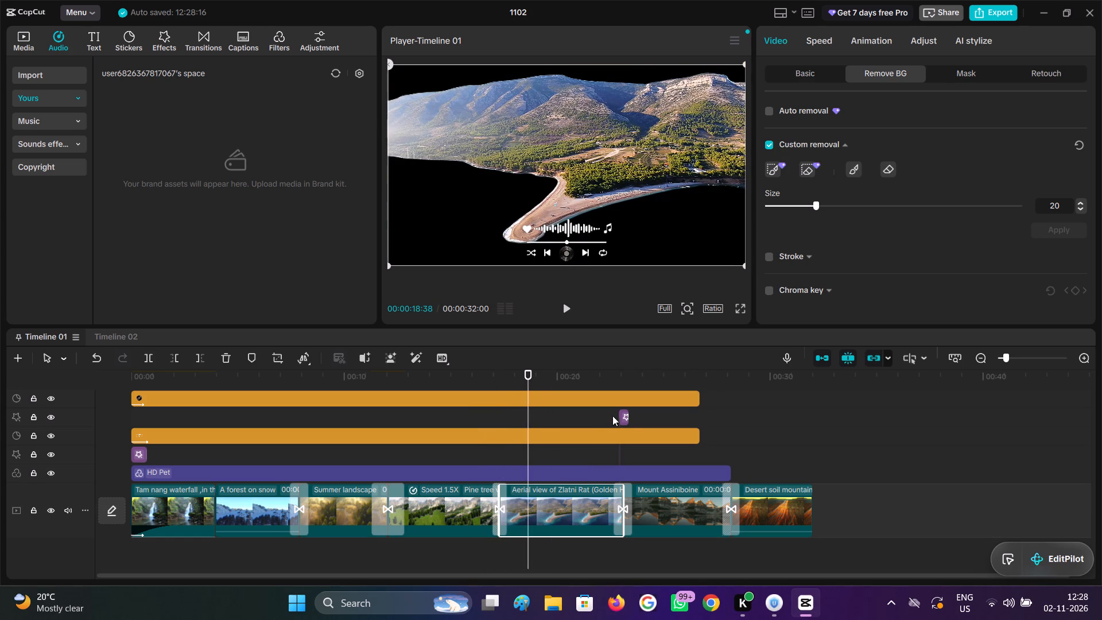
click(624, 422)
right_click(624, 422)
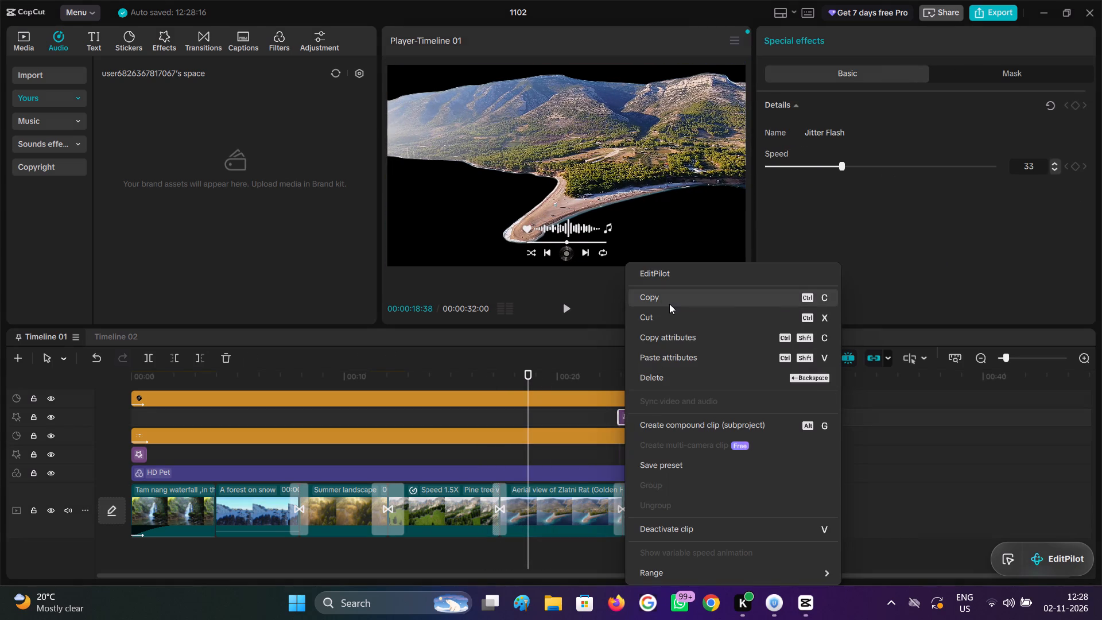
click(666, 302)
right_click(540, 412)
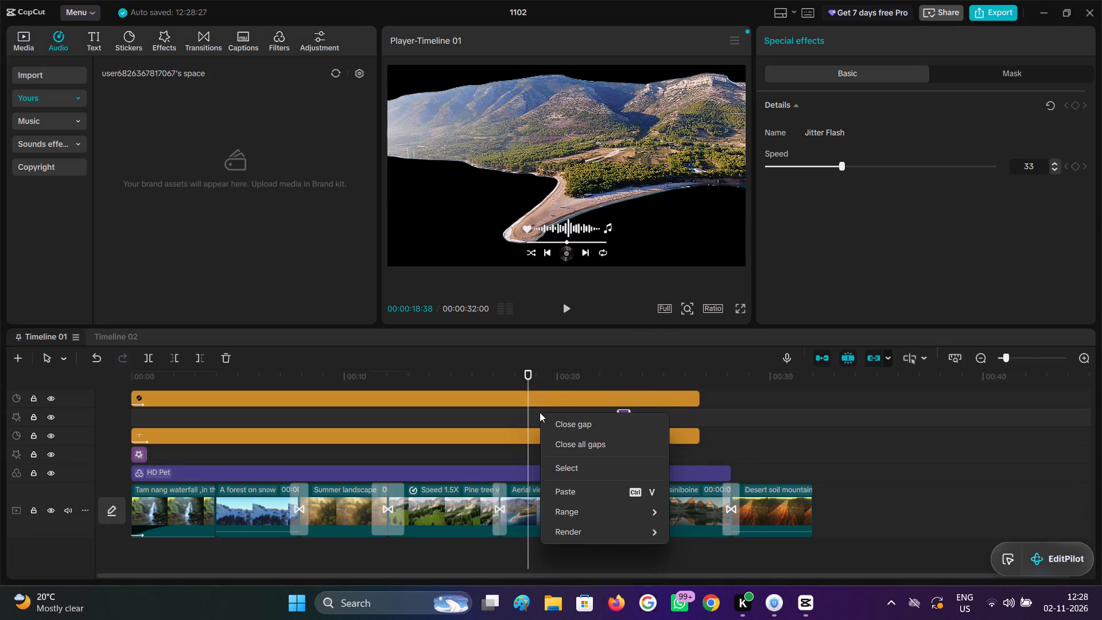
click(573, 485)
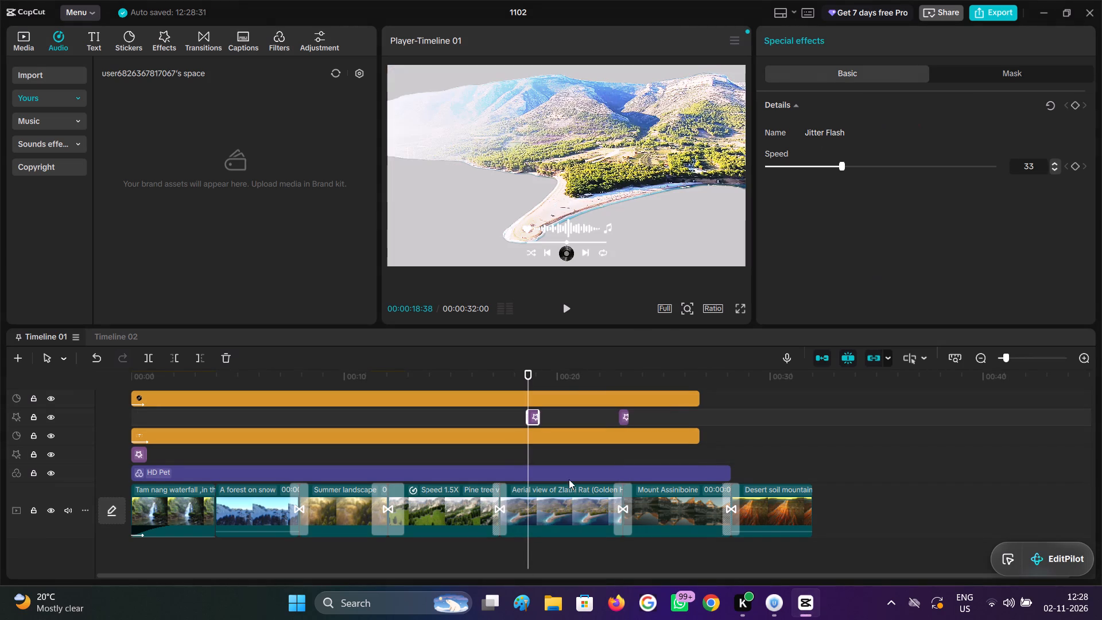
Split the Zlatni Rat clip at 00:00:18:51, within the pasted Jitter Flash effect.
click(526, 454)
drag(526, 454, 520, 459)
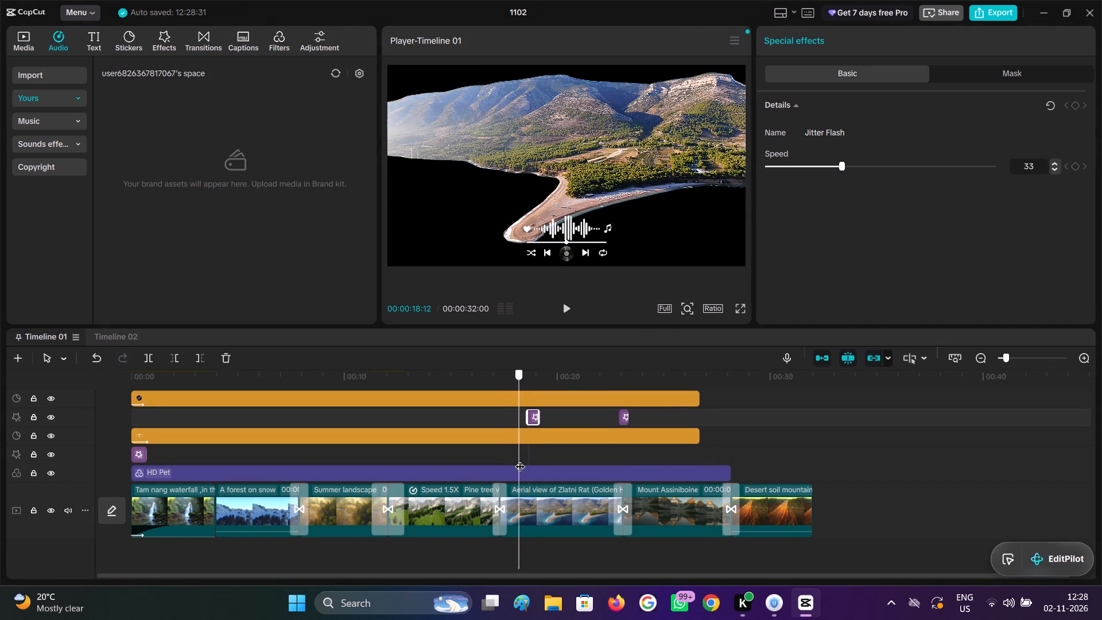
drag(520, 459, 538, 467)
click(534, 503)
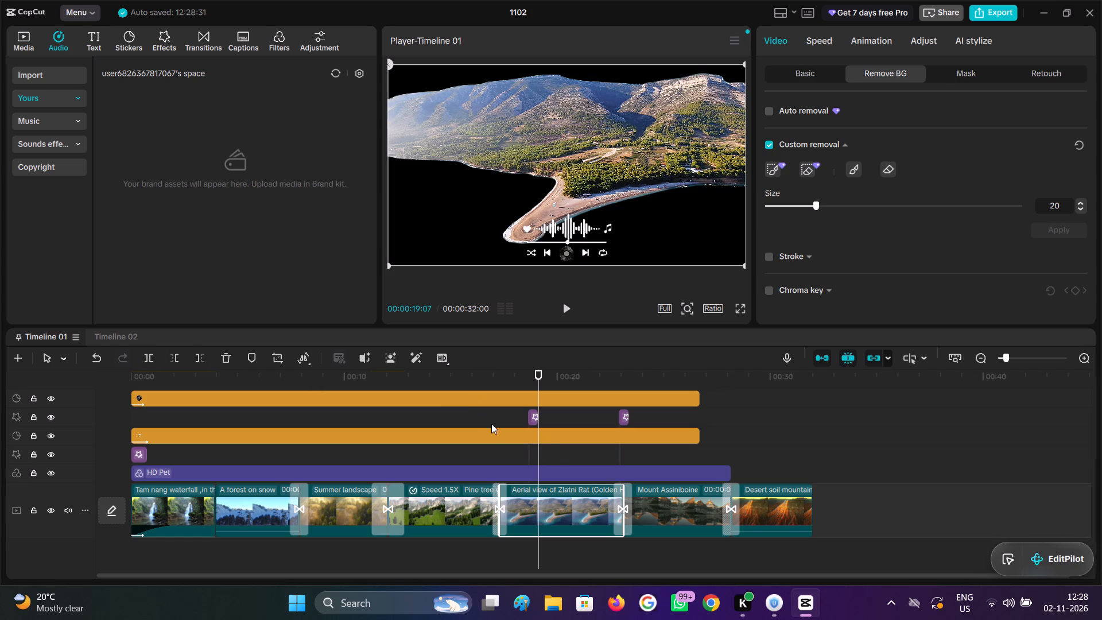
click(544, 454)
drag(539, 454, 527, 455)
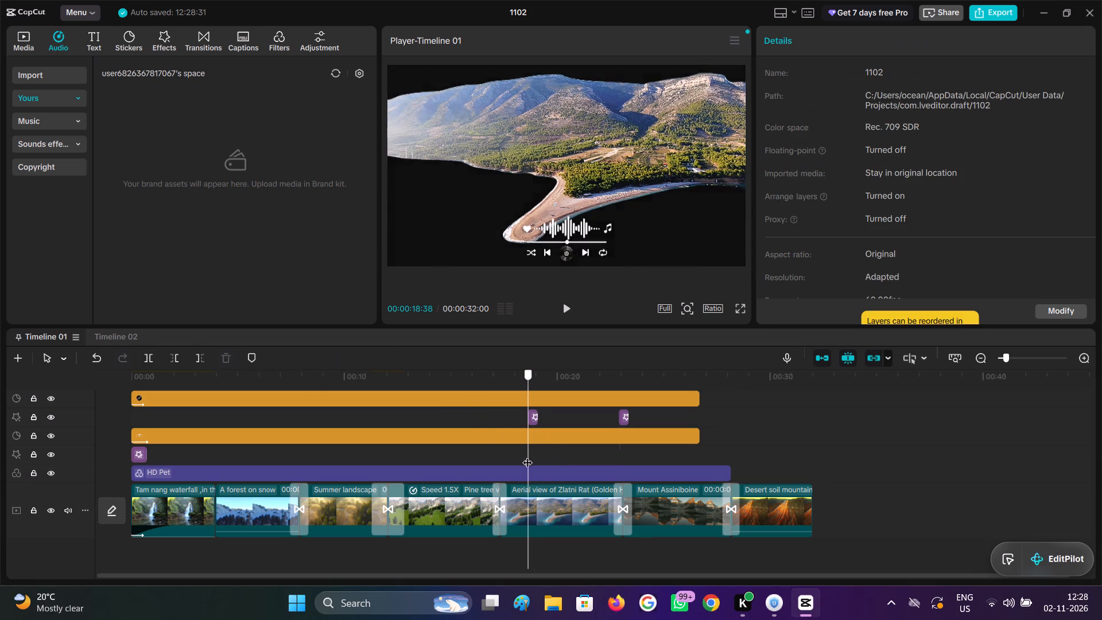
drag(527, 455, 527, 456)
click(545, 498)
drag(527, 461, 530, 462)
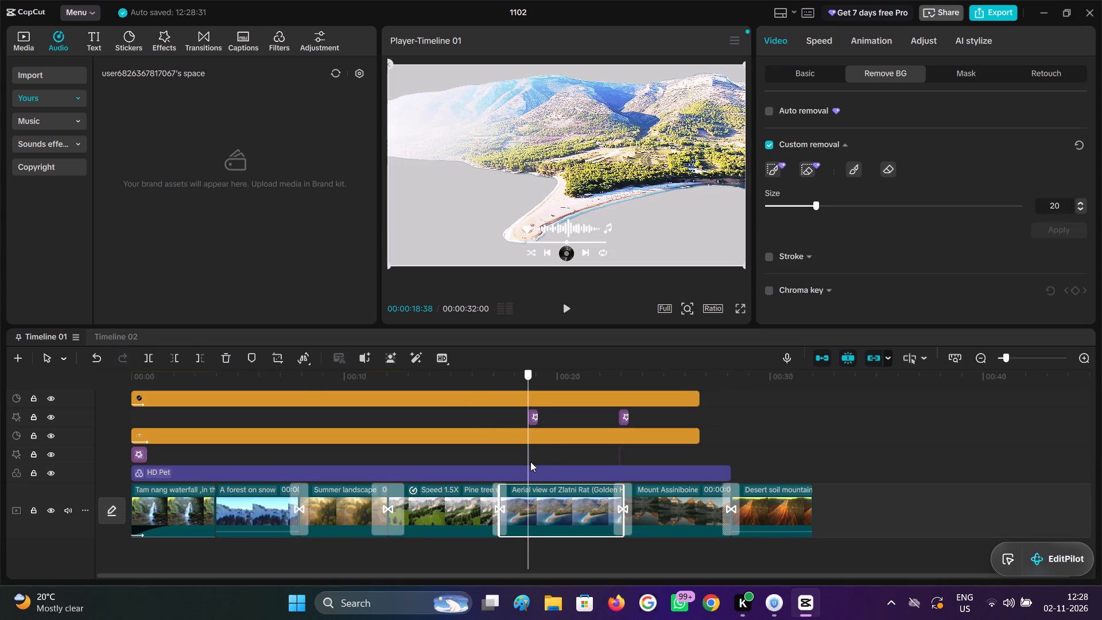
drag(530, 462, 533, 464)
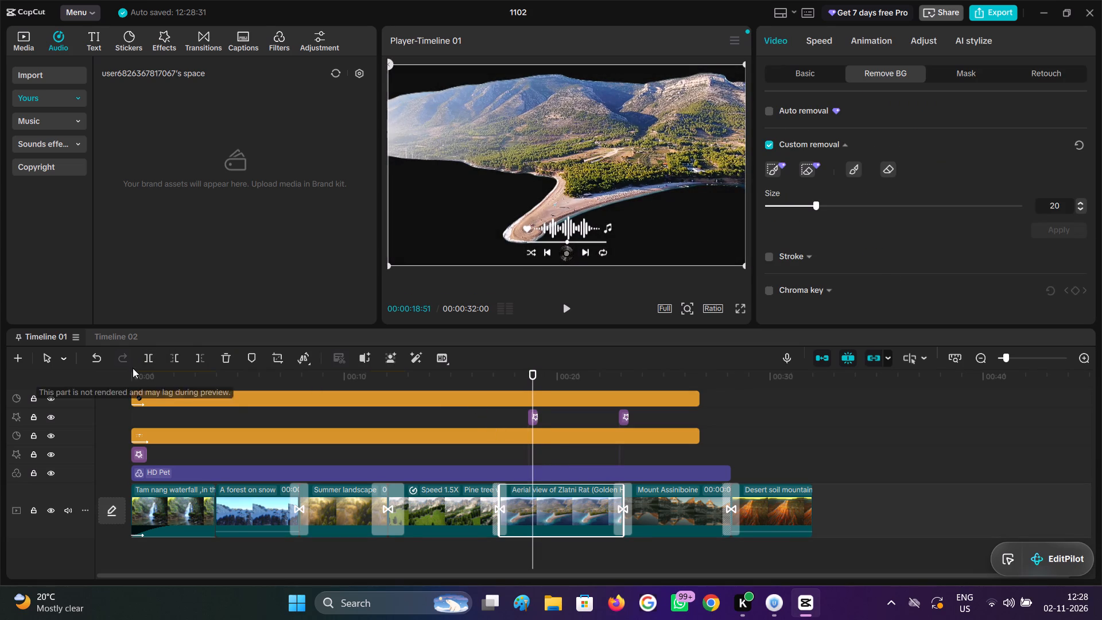
click(145, 360)
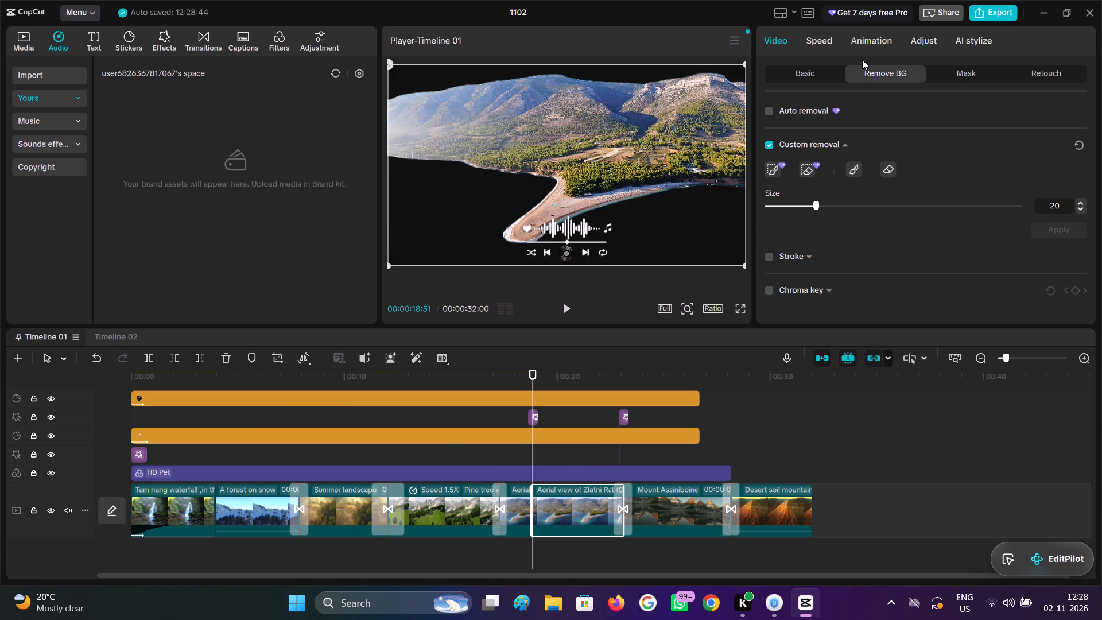
Turn off custom removal on the second part of the split Zlatni Rat clip to restore its full background.
click(764, 146)
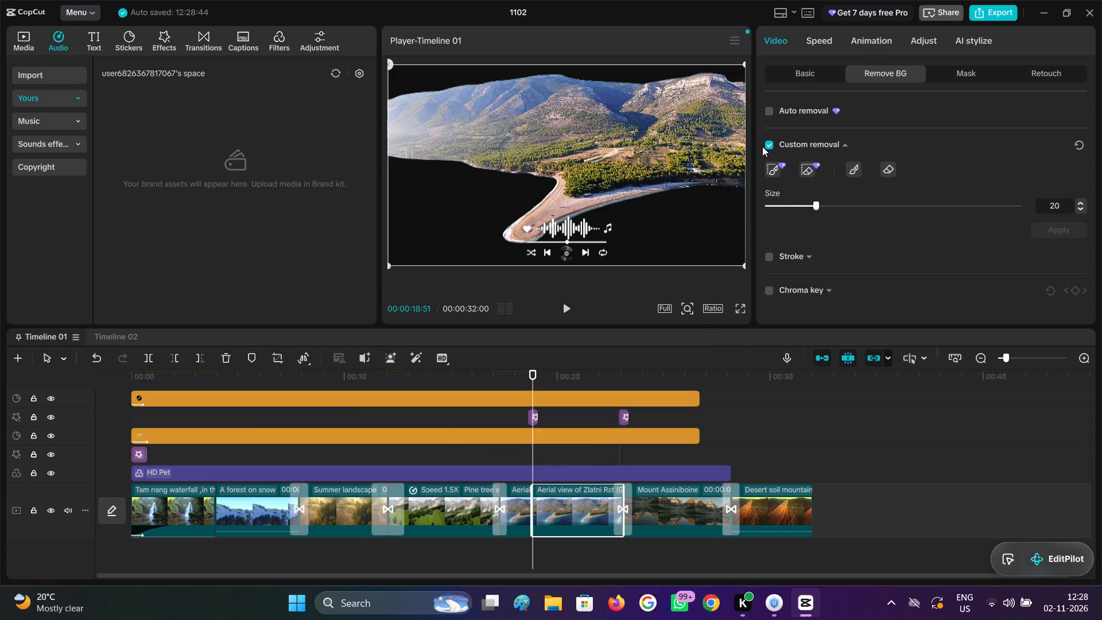
click(764, 147)
click(768, 148)
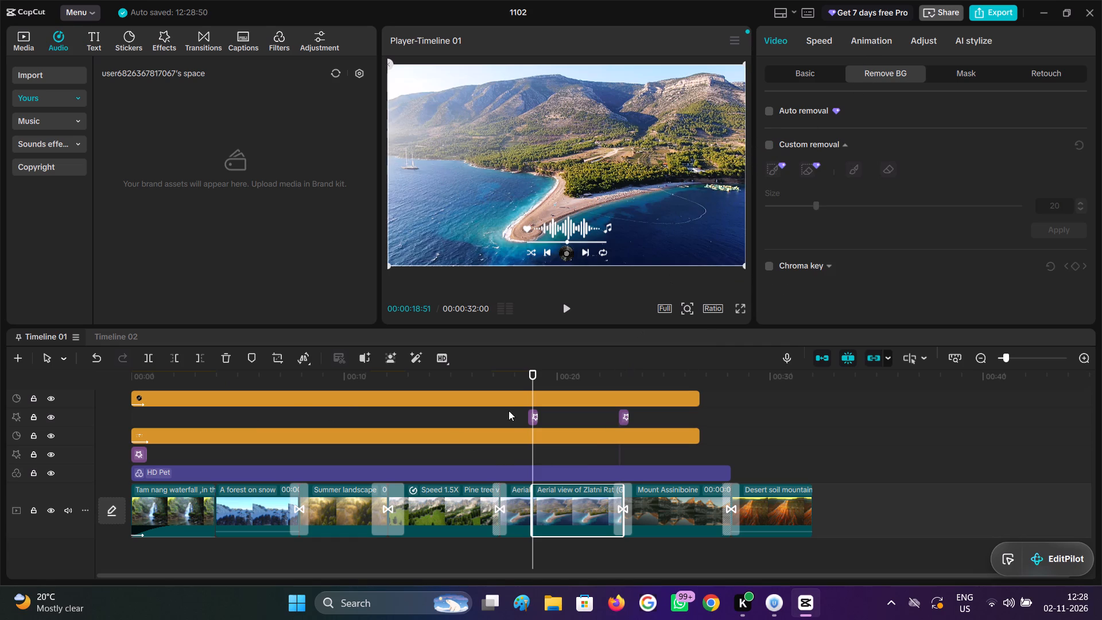
Play back the cutout-to-full-scene change and shift the pasted Jitter Flash effect later to start at about 00:00:18:45, spanning the split.
double_click(503, 416)
click(562, 311)
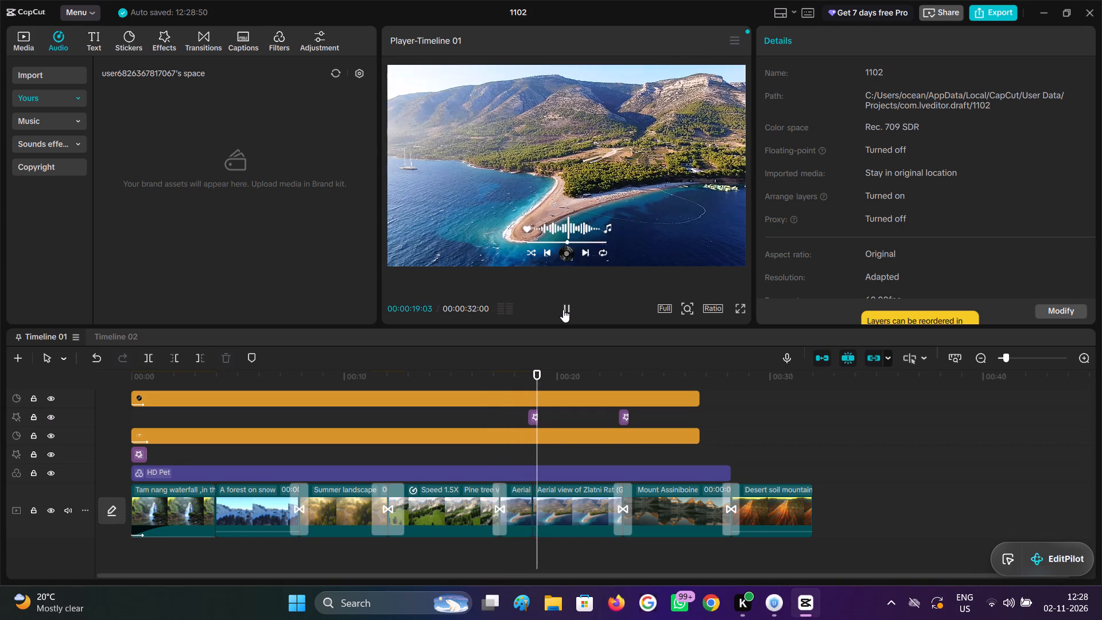
click(563, 309)
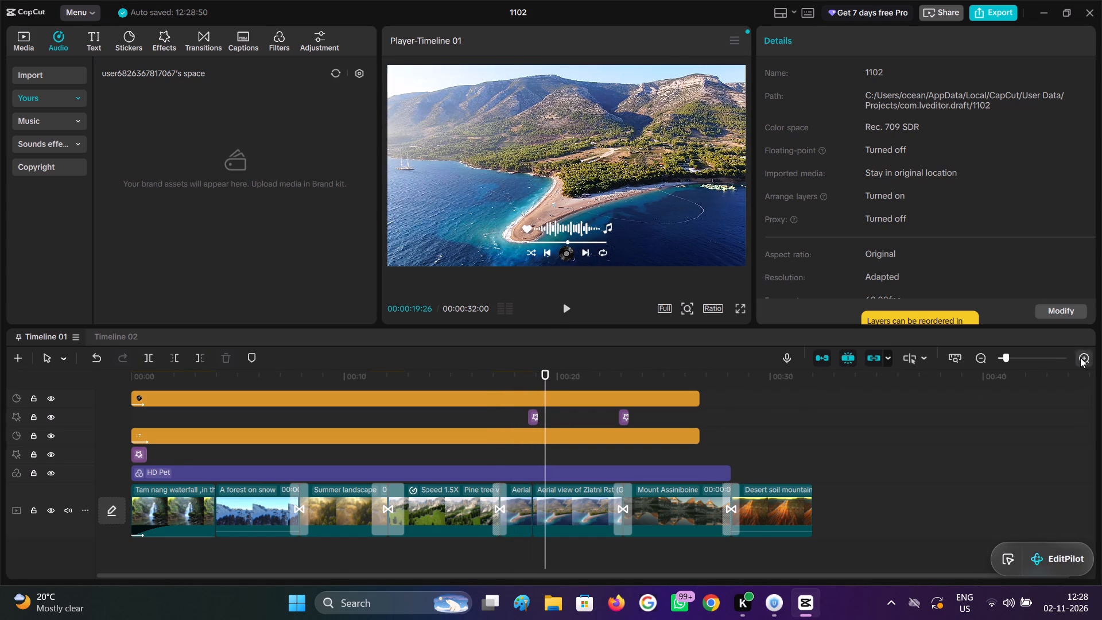
triple_click(1080, 358)
click(383, 449)
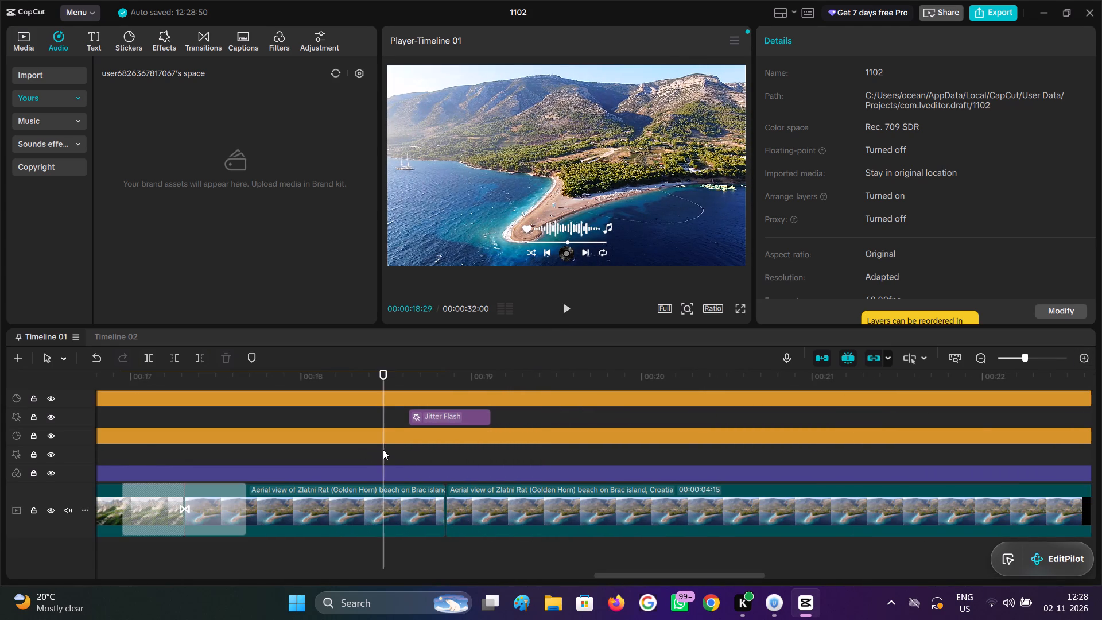
drag(383, 449, 399, 448)
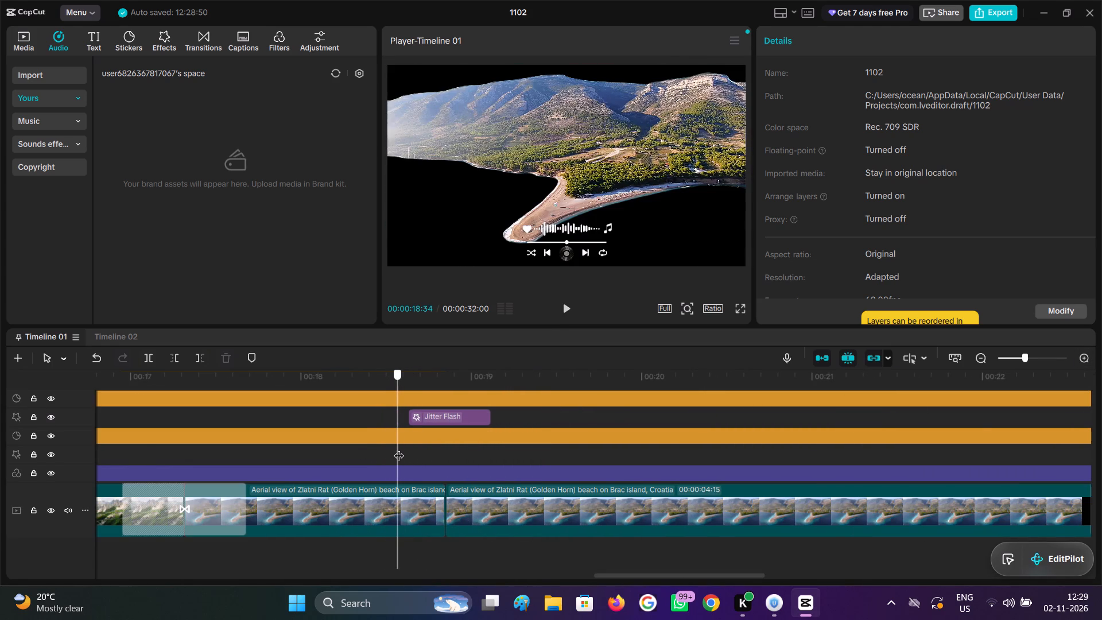
drag(399, 448, 415, 448)
drag(430, 414, 453, 414)
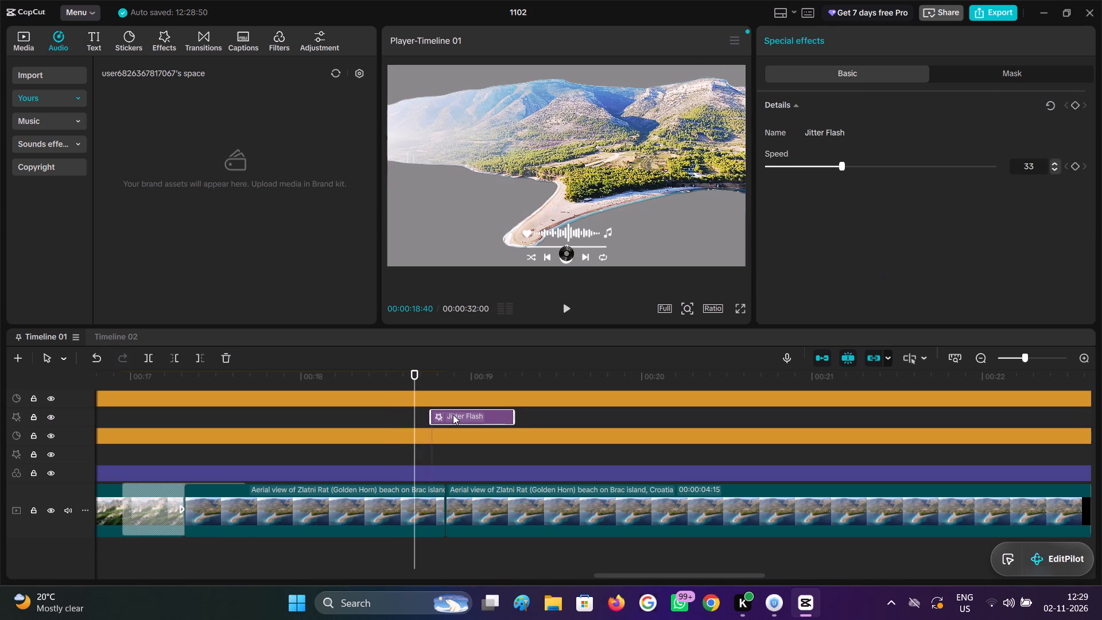
Shift the pasted Jitter Flash effect later to start at the Zlatni Rat split, about 00:00:18:51, and play back the reveal.
drag(453, 414, 454, 414)
drag(415, 451, 420, 451)
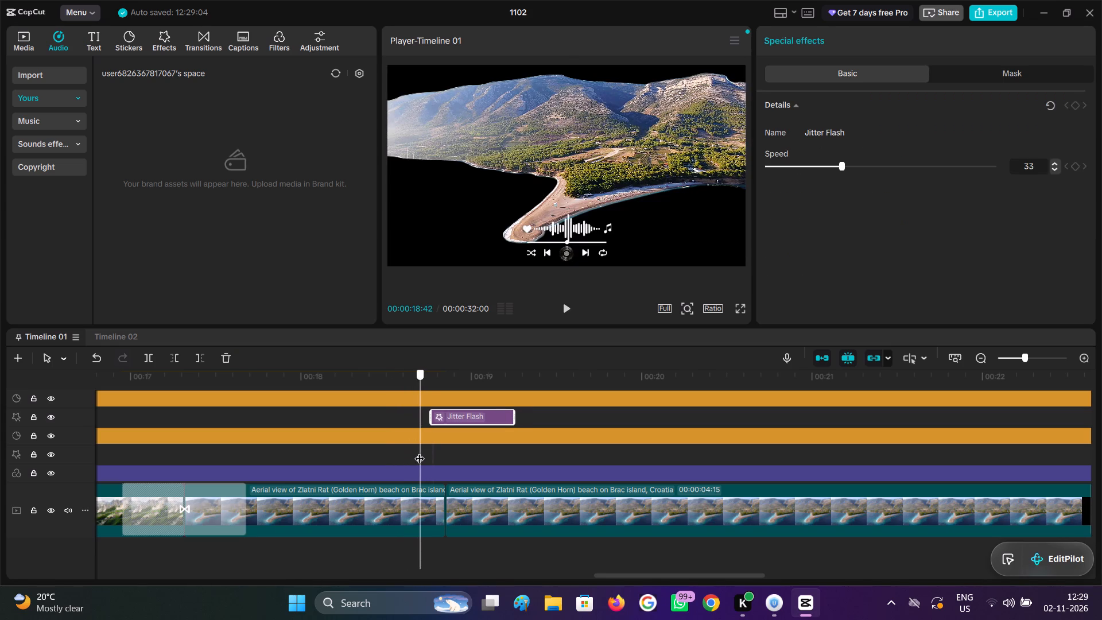
drag(420, 451, 444, 455)
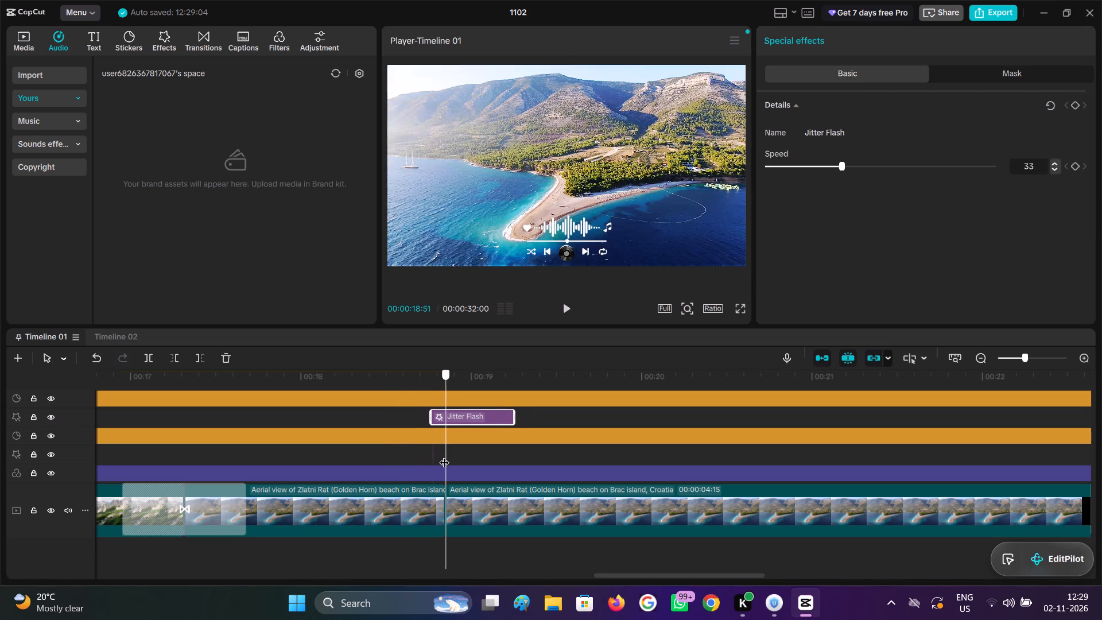
drag(444, 455, 435, 449)
drag(457, 420, 467, 420)
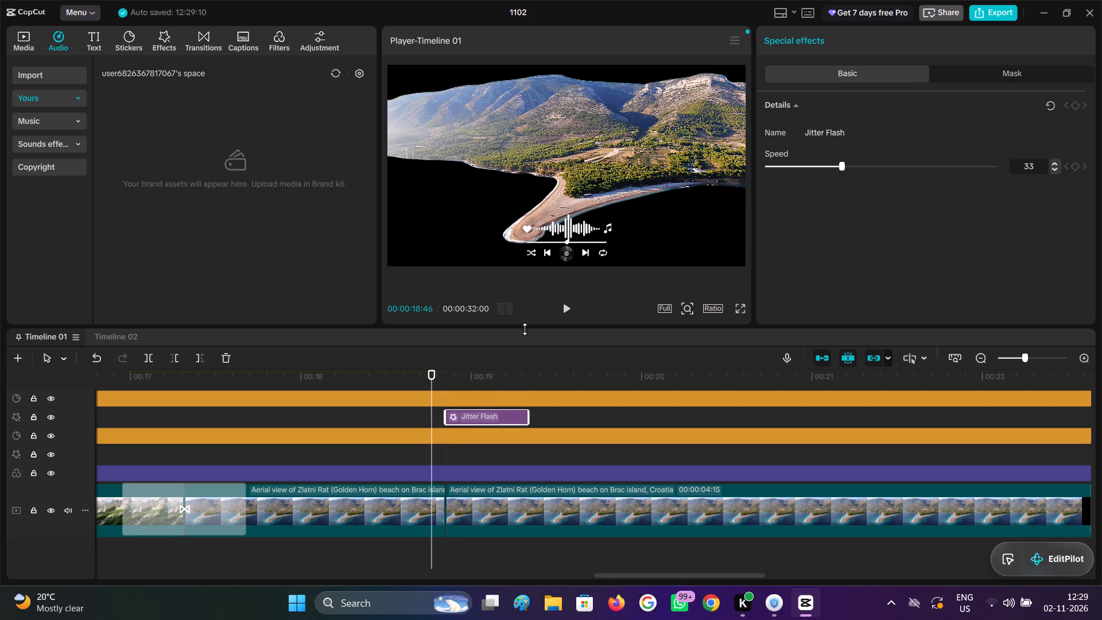
click(571, 312)
click(571, 312)
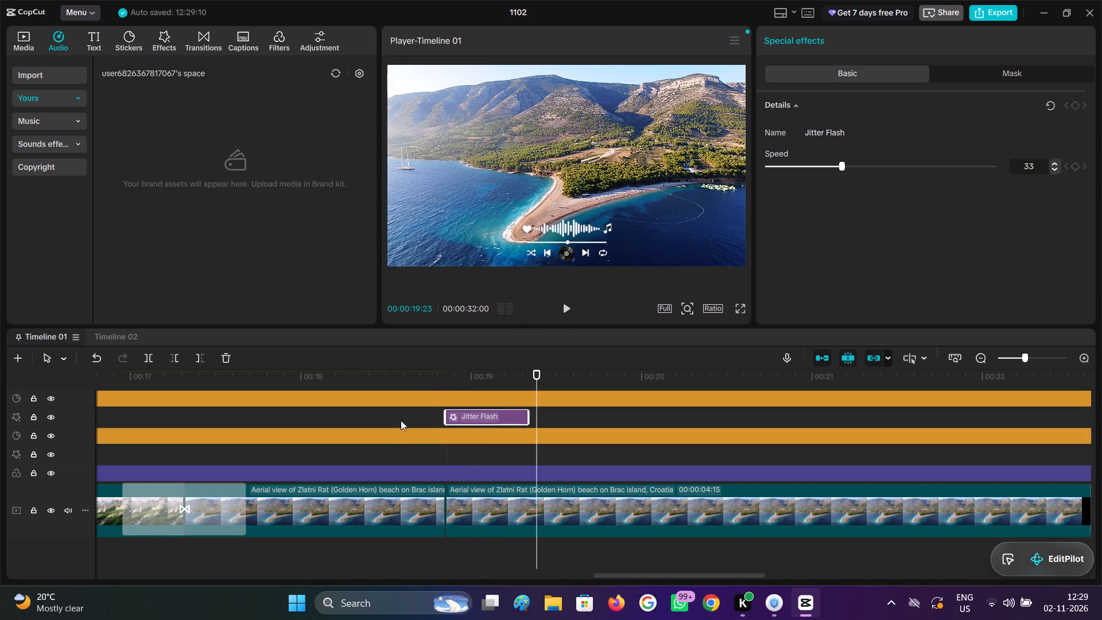
click(401, 428)
drag(401, 428, 371, 431)
click(560, 311)
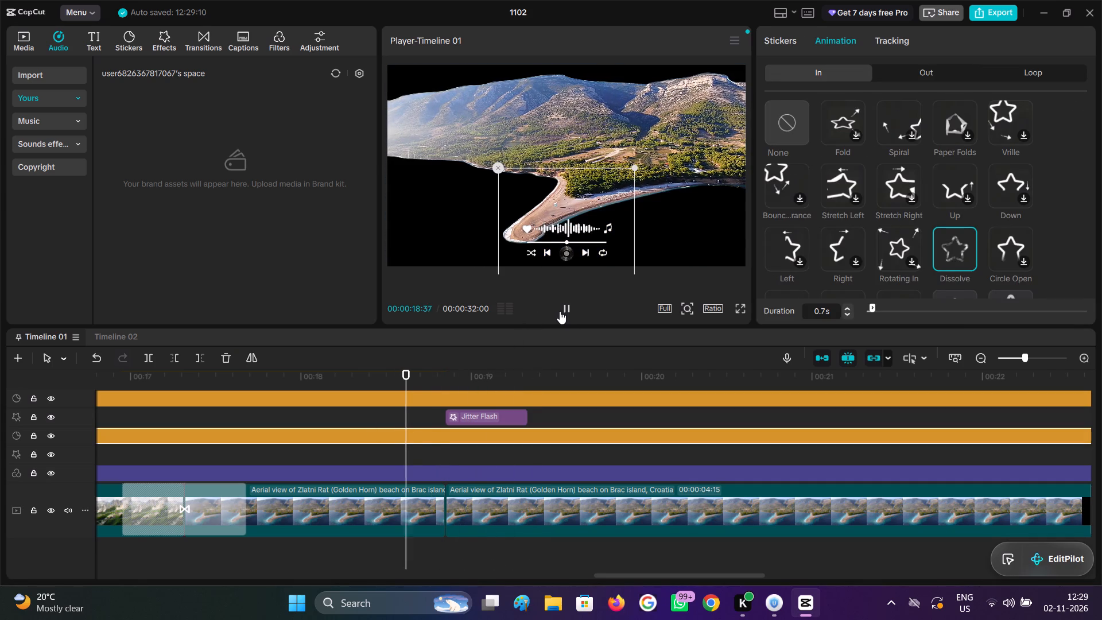
click(560, 311)
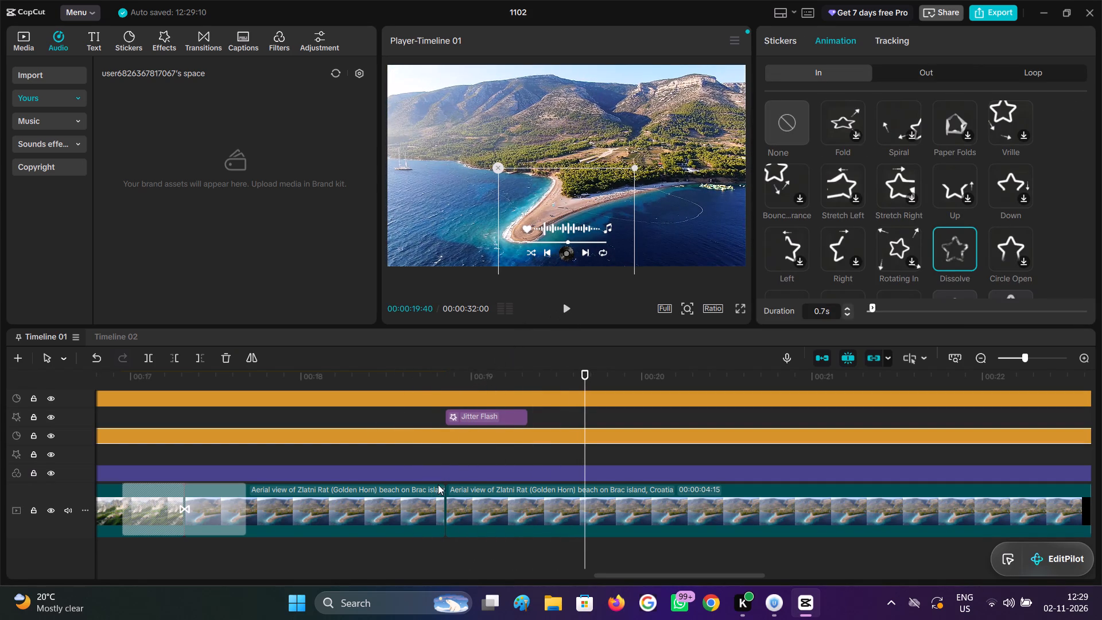
Trim the end of the cutout part of the Zlatni Rat clip back to 00:00:18:17.
scroll(430, 476, down, 3)
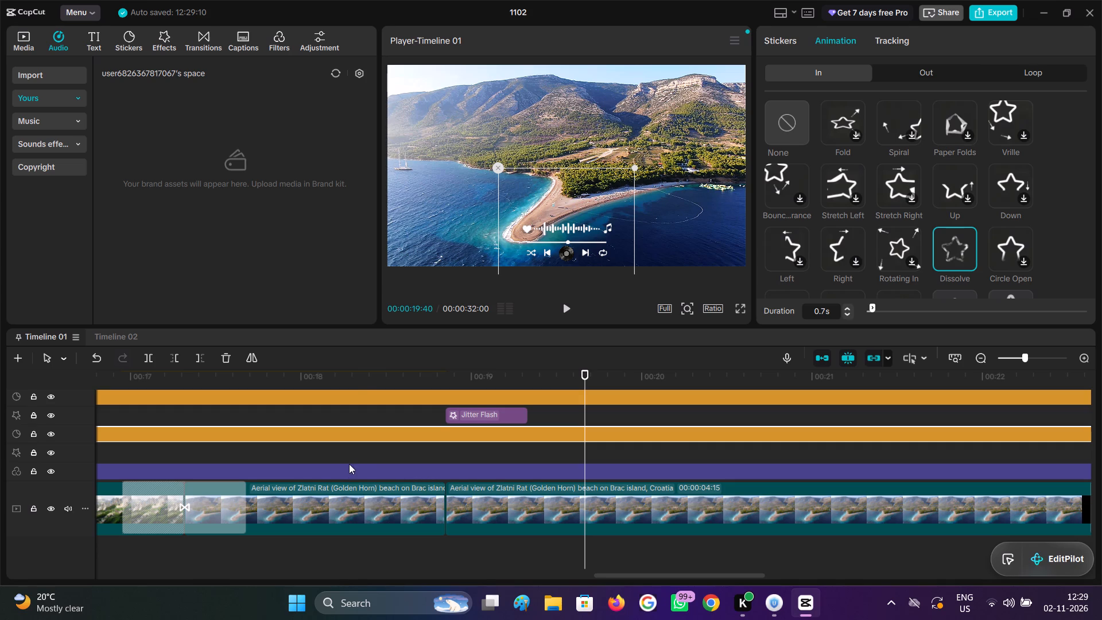
click(358, 460)
drag(357, 460, 229, 473)
click(239, 456)
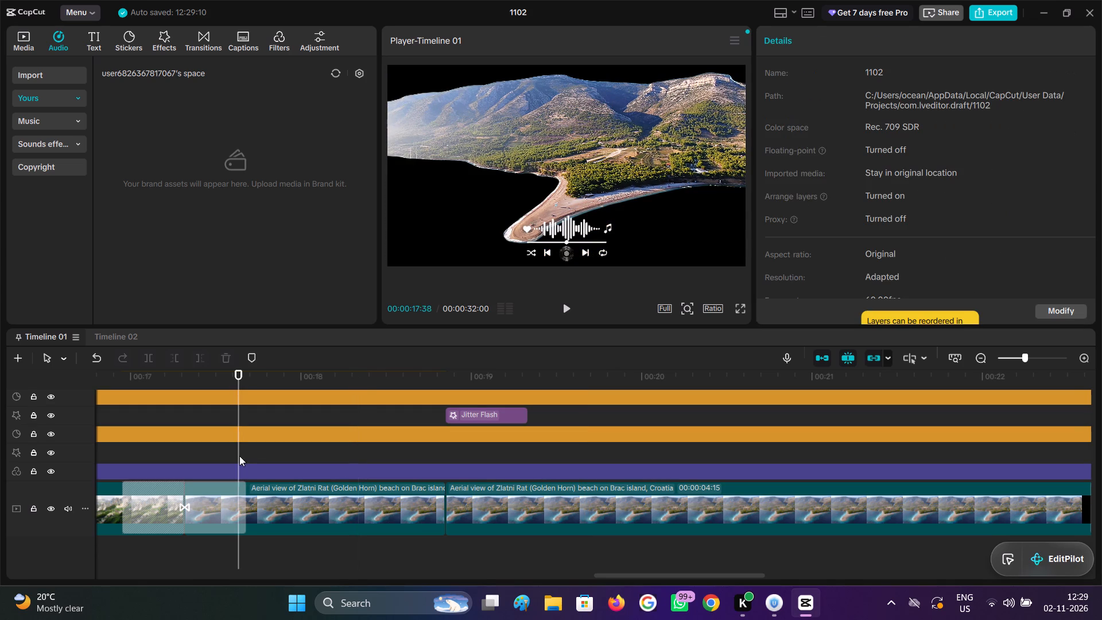
drag(239, 456, 279, 468)
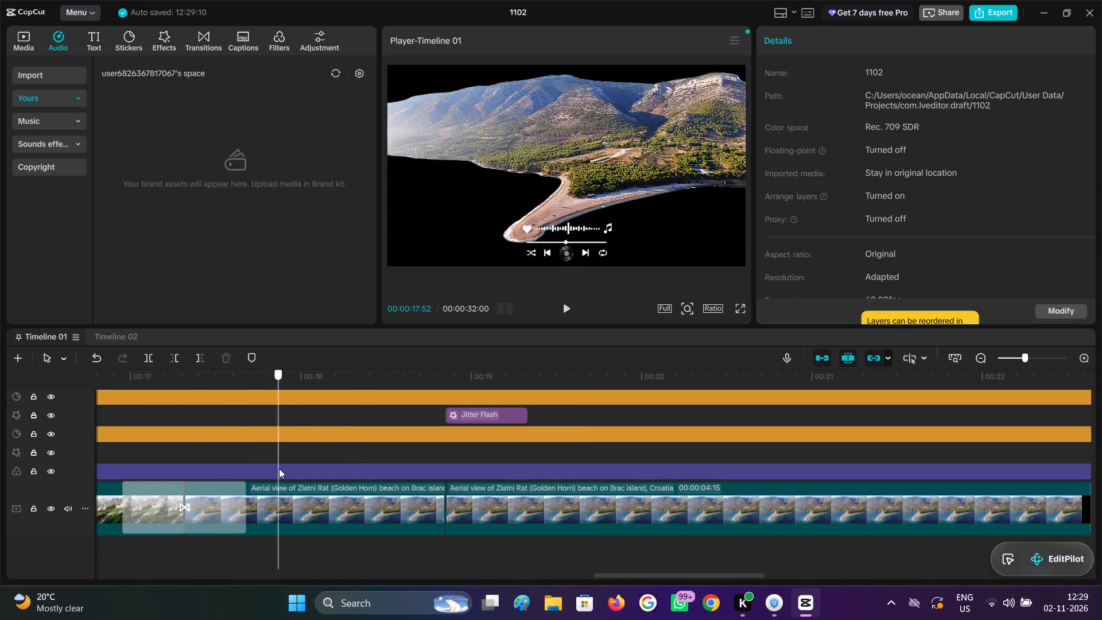
drag(279, 468, 349, 468)
click(403, 511)
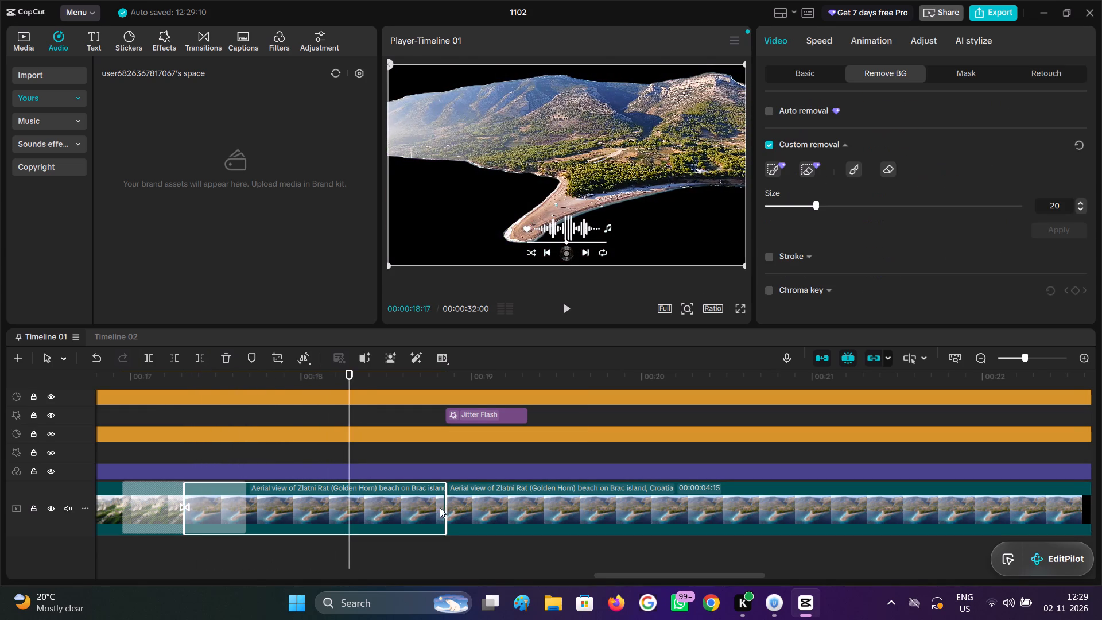
drag(448, 506, 435, 508)
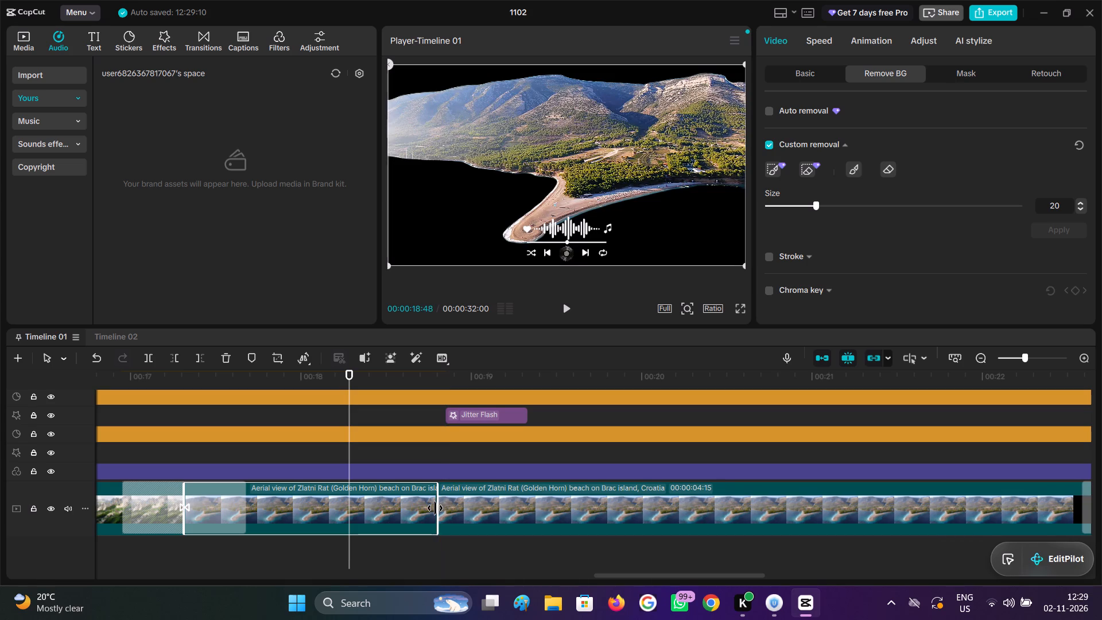
drag(435, 508, 349, 515)
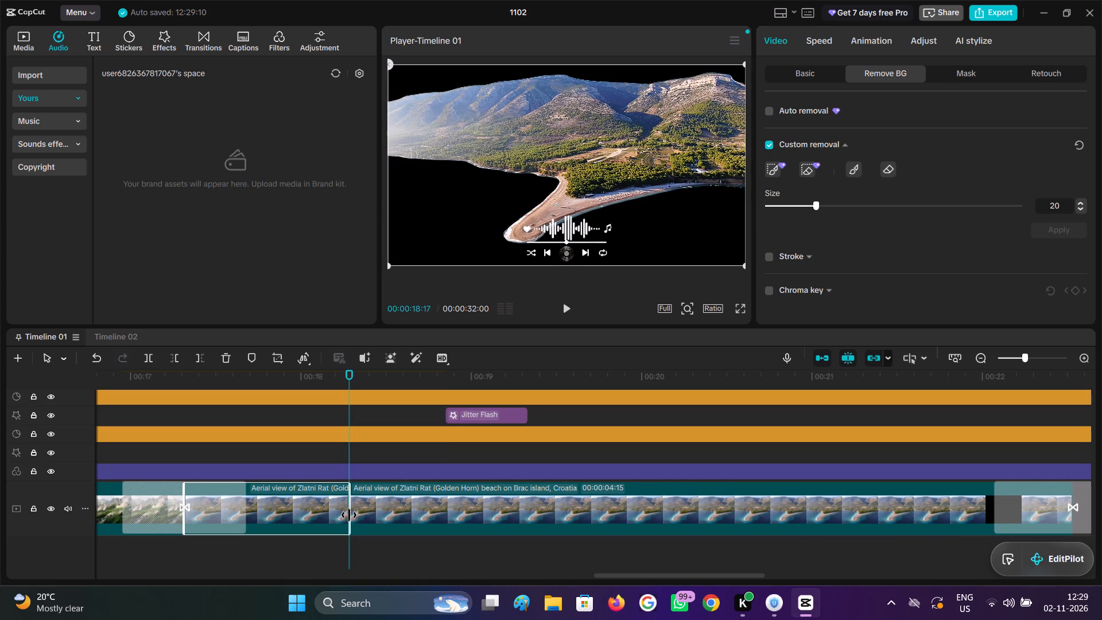
drag(349, 515, 350, 516)
Play back the shortened Zlatni Rat cutout and its Jitter Flash change to the full scene to check the timing.
drag(347, 451, 347, 451)
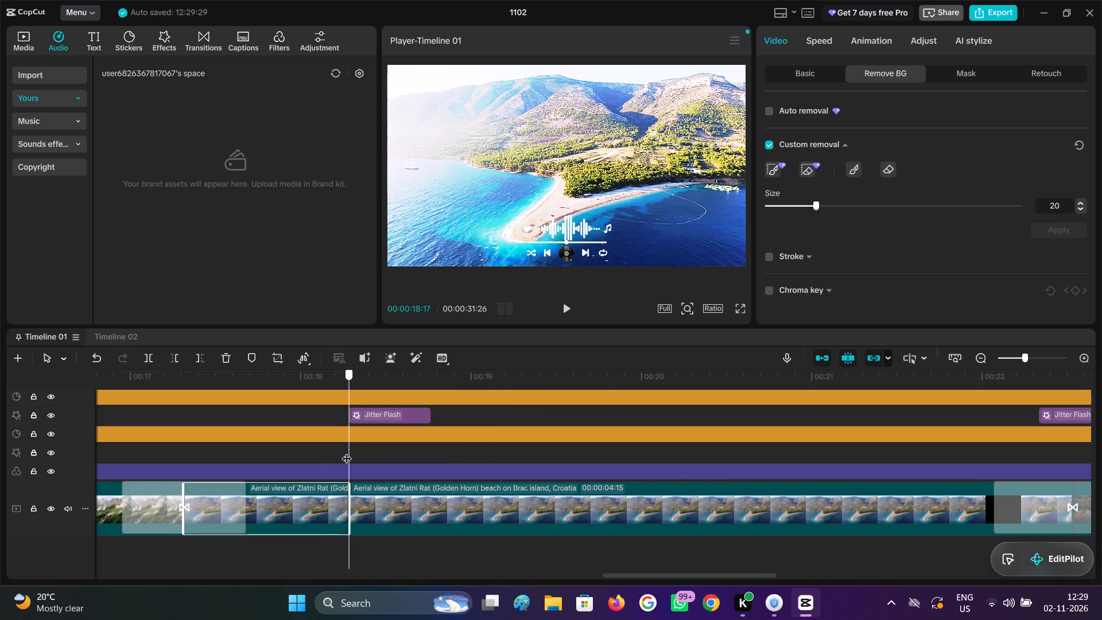
drag(347, 451, 379, 462)
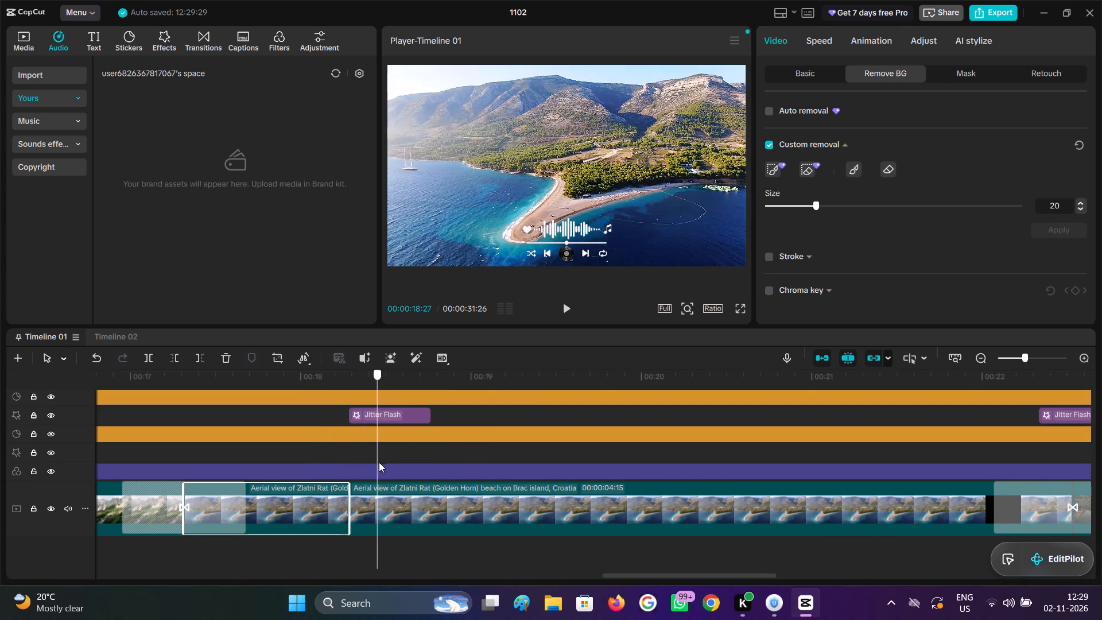
drag(379, 462, 278, 470)
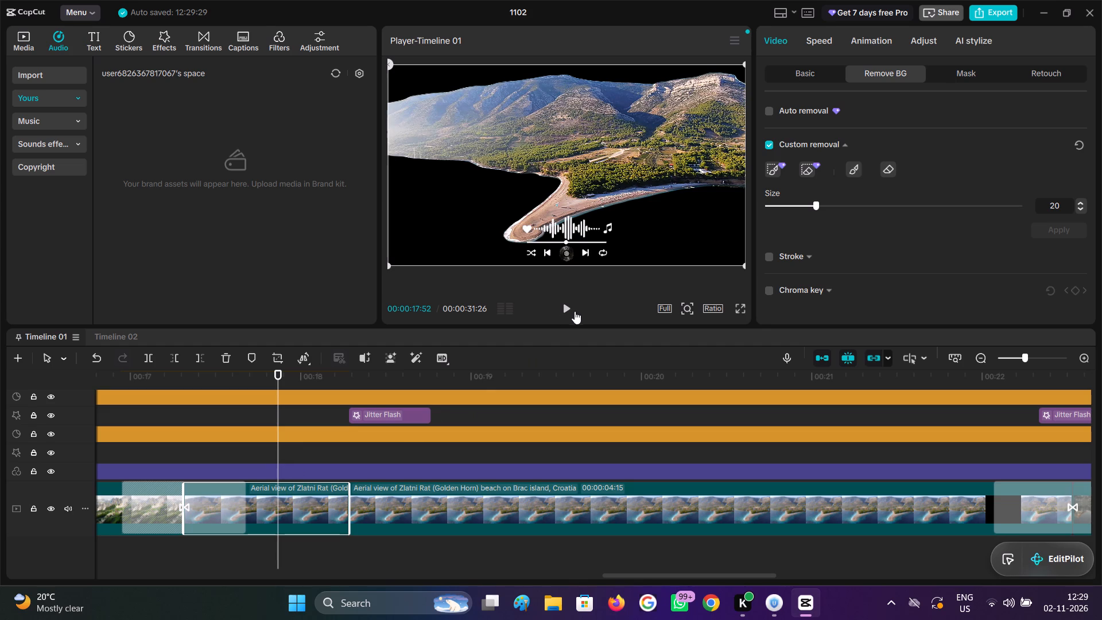
click(570, 309)
click(570, 309)
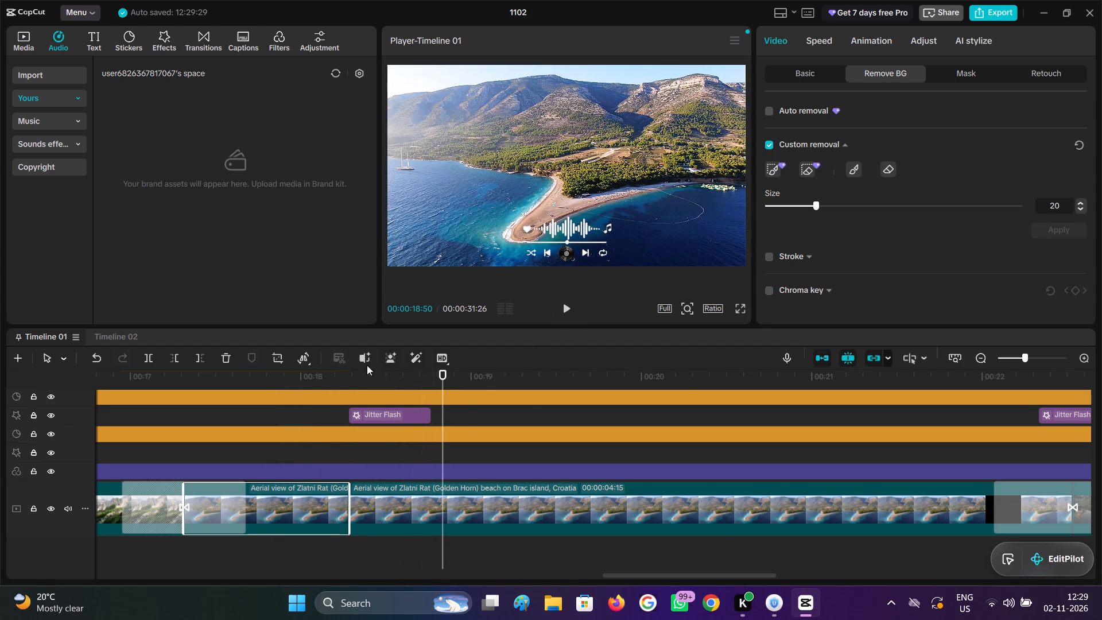
click(324, 384)
drag(324, 384, 179, 404)
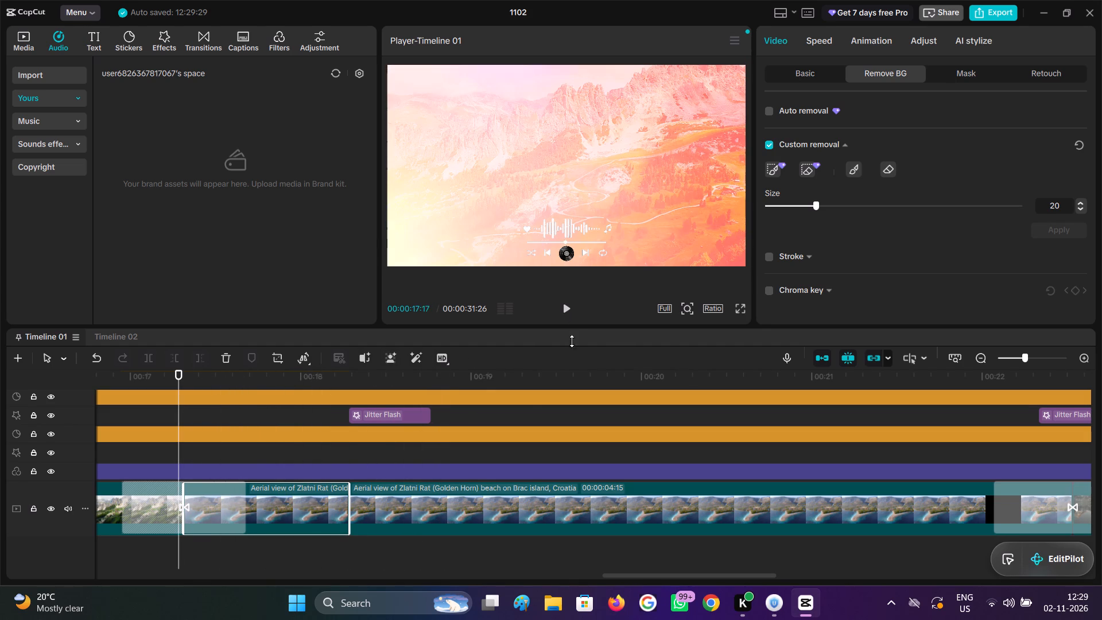
click(564, 313)
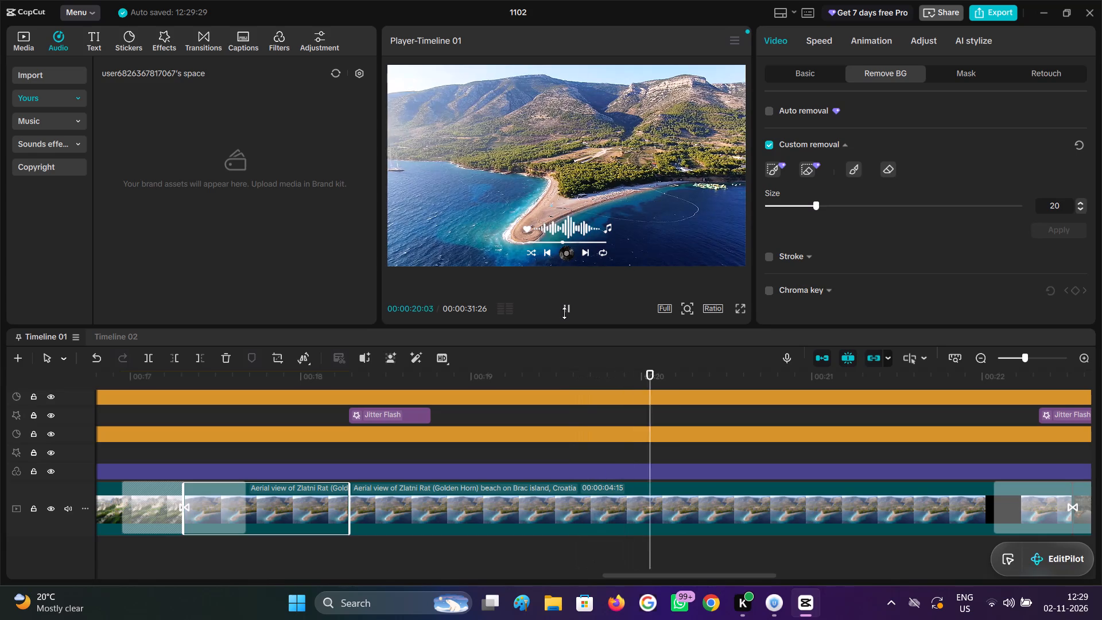
click(564, 313)
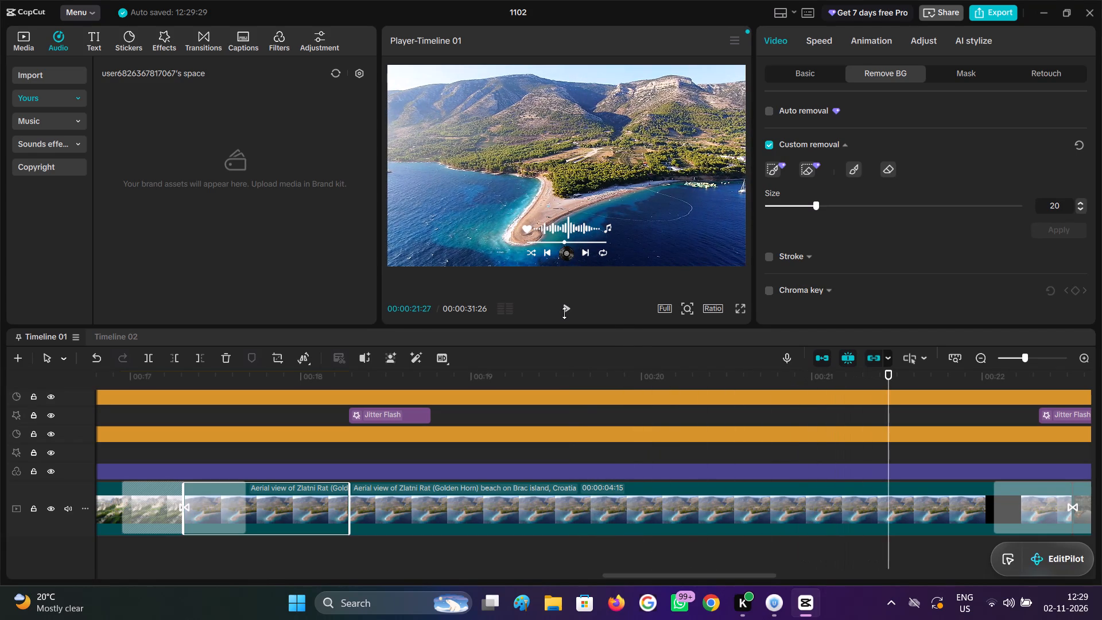
Add a mask to the Mount Assiniboine clip.
click(981, 356)
click(981, 356)
click(981, 356)
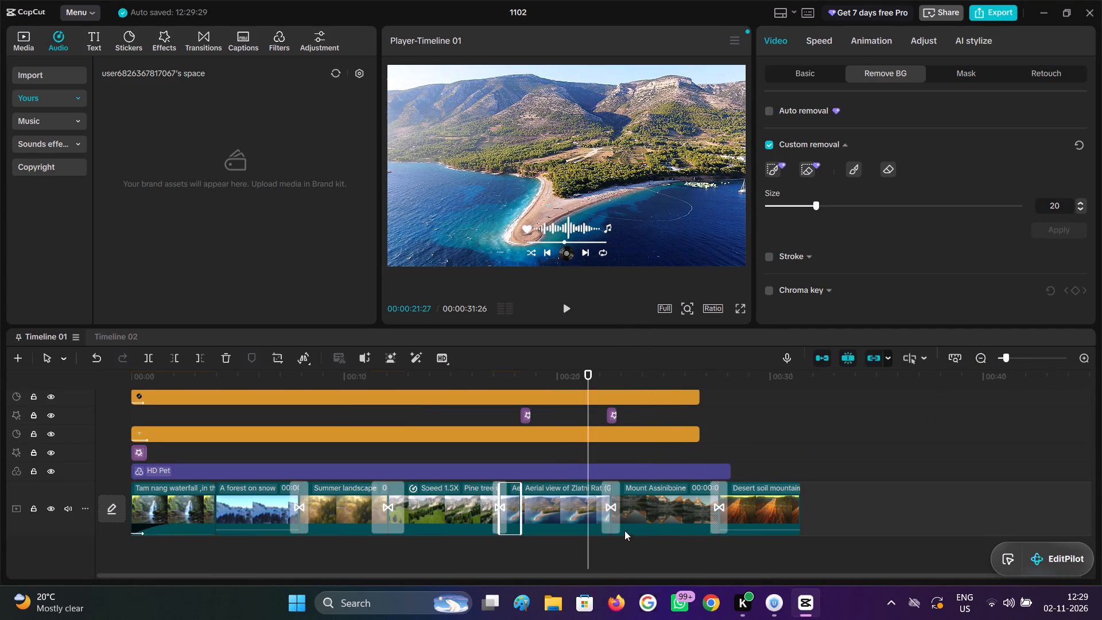
click(571, 503)
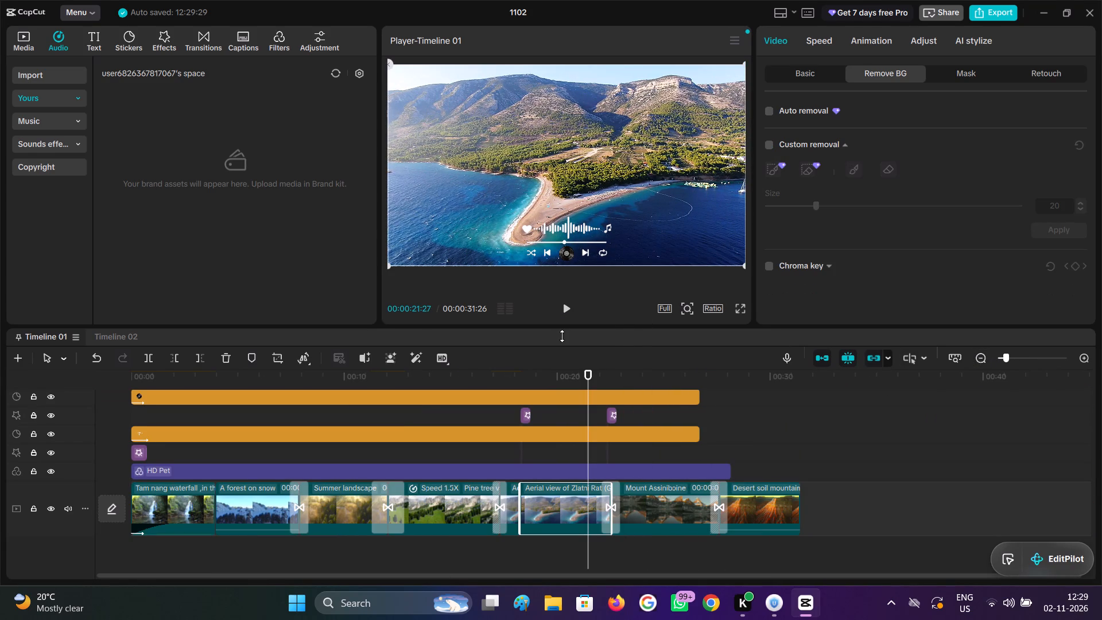
drag(592, 451, 639, 449)
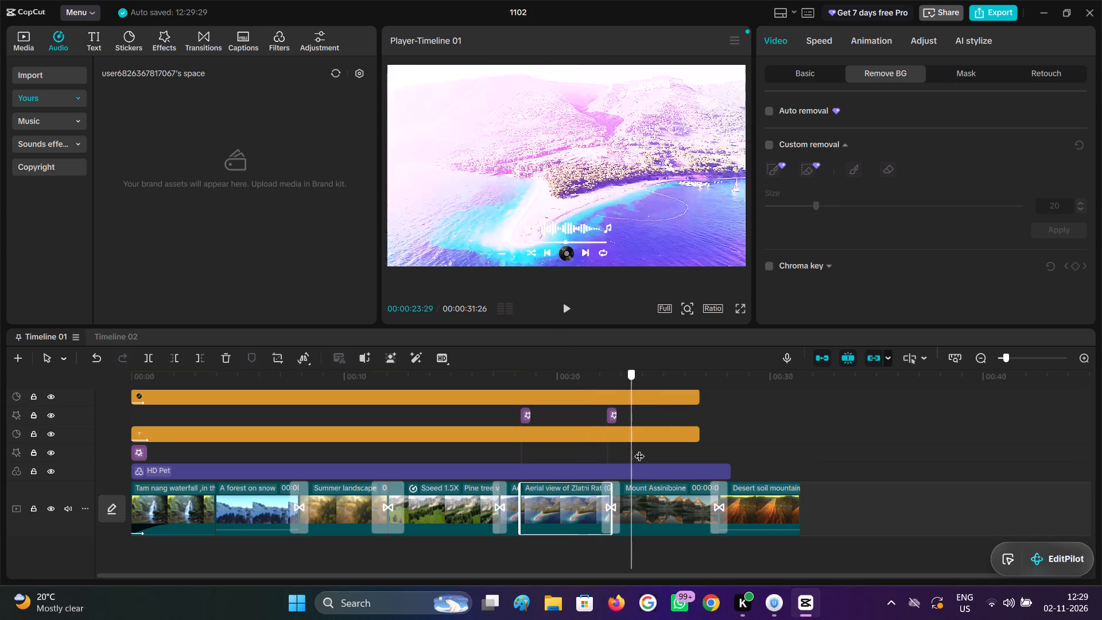
drag(639, 449, 652, 457)
click(669, 507)
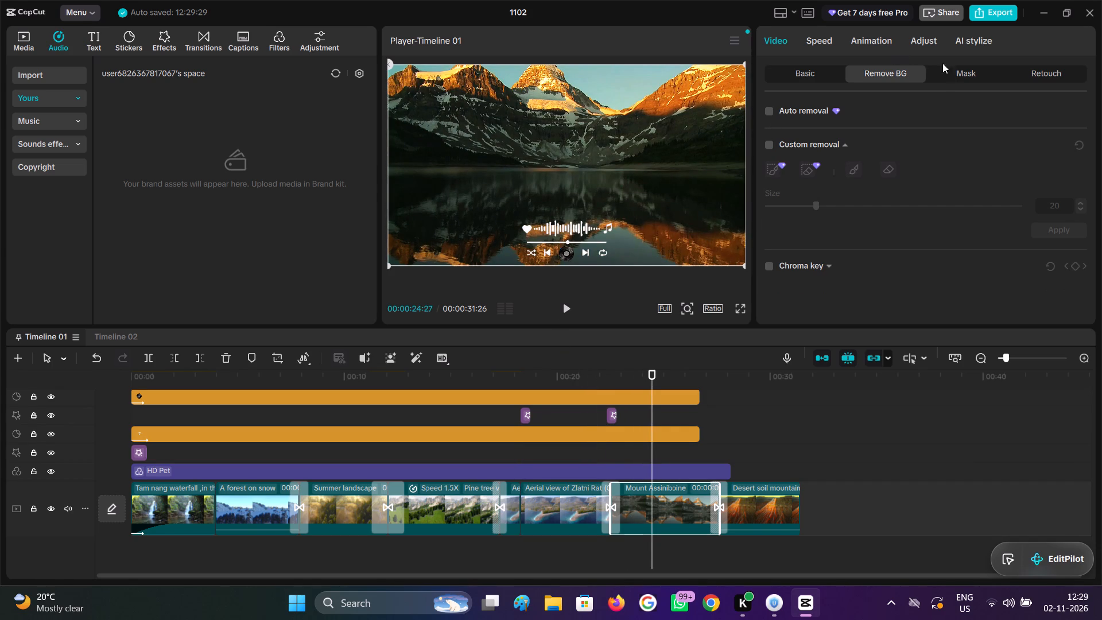
click(958, 69)
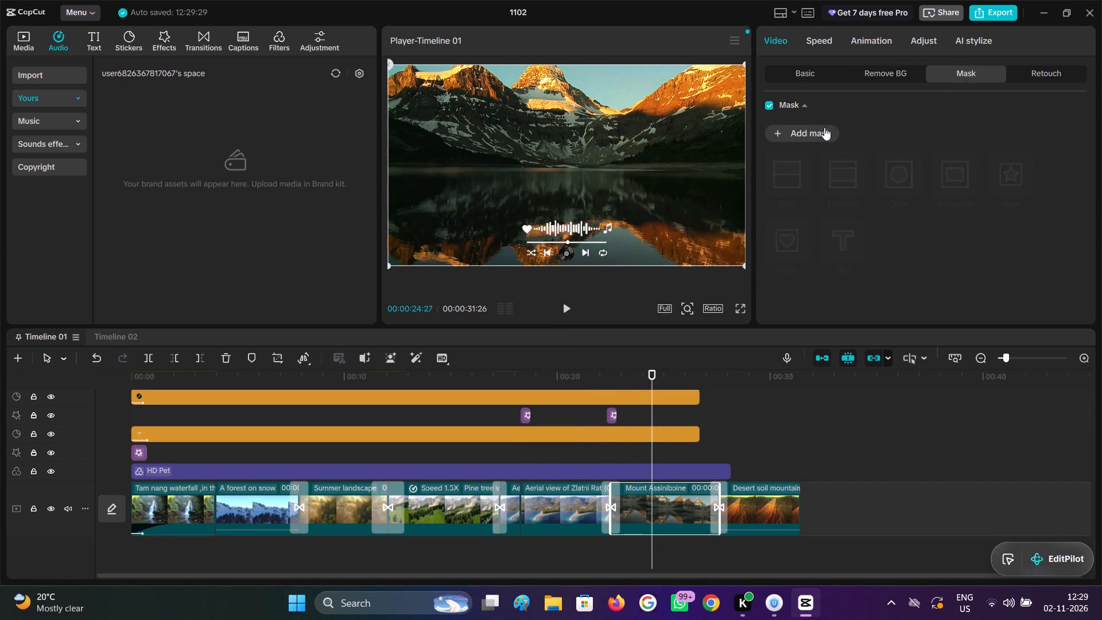
click(824, 127)
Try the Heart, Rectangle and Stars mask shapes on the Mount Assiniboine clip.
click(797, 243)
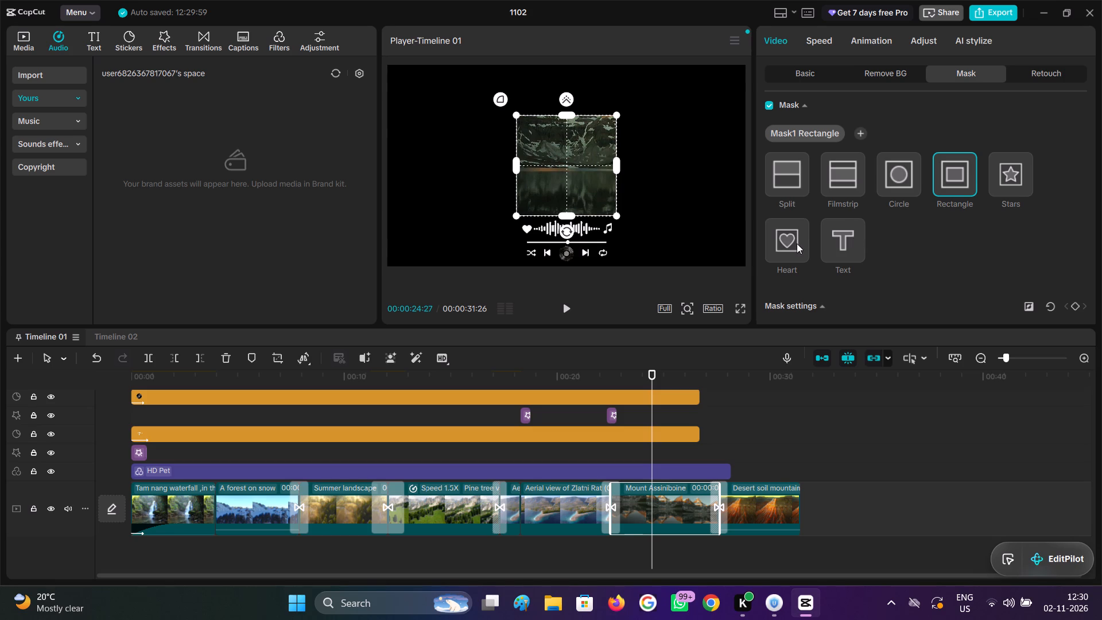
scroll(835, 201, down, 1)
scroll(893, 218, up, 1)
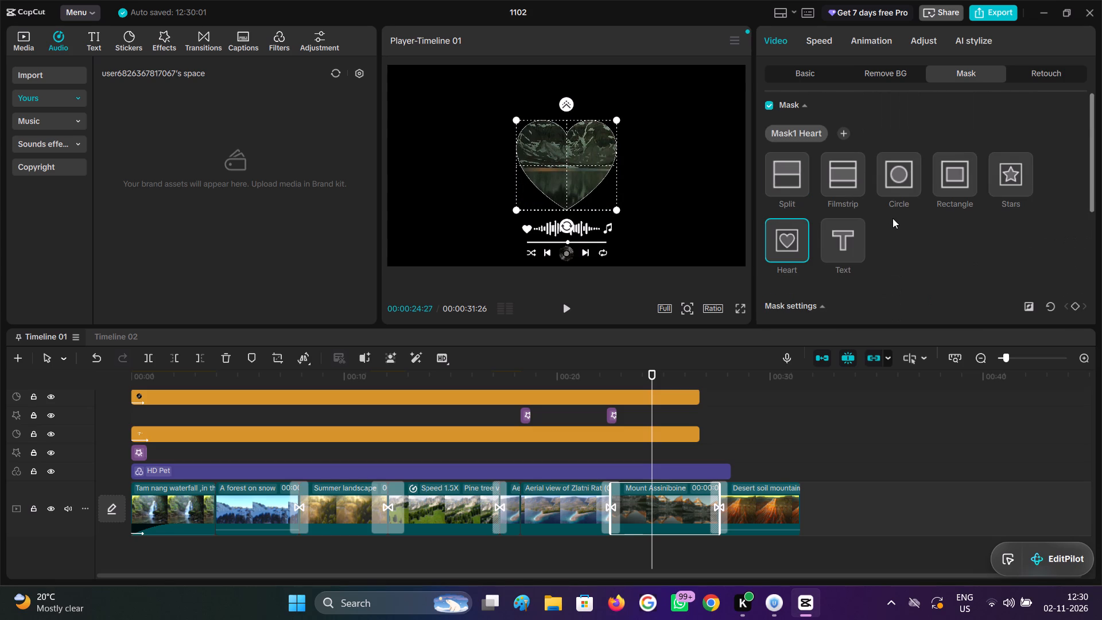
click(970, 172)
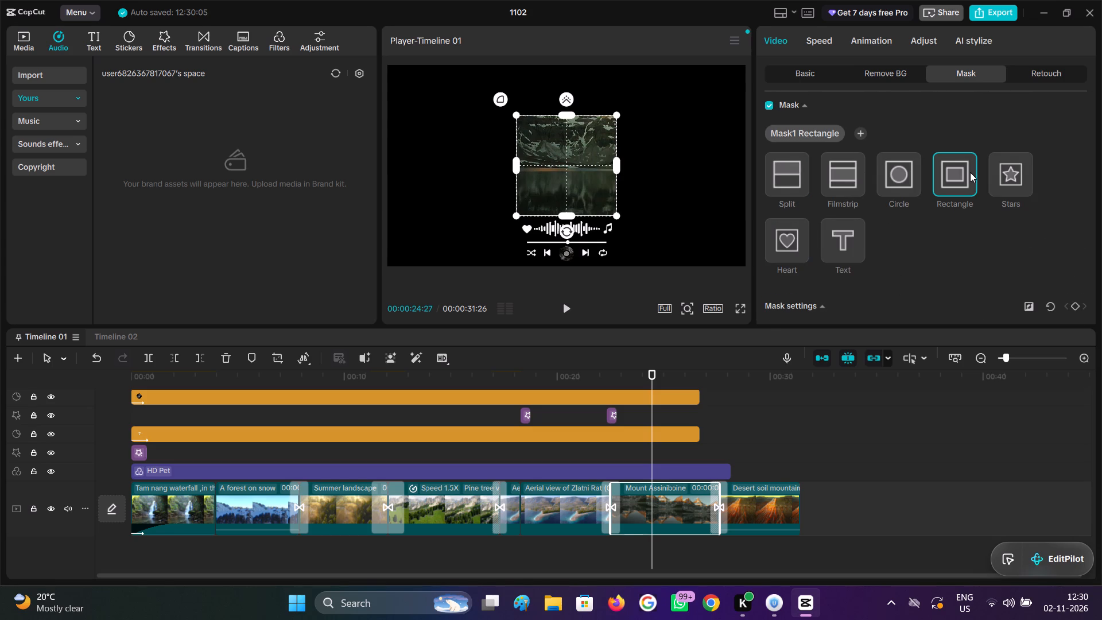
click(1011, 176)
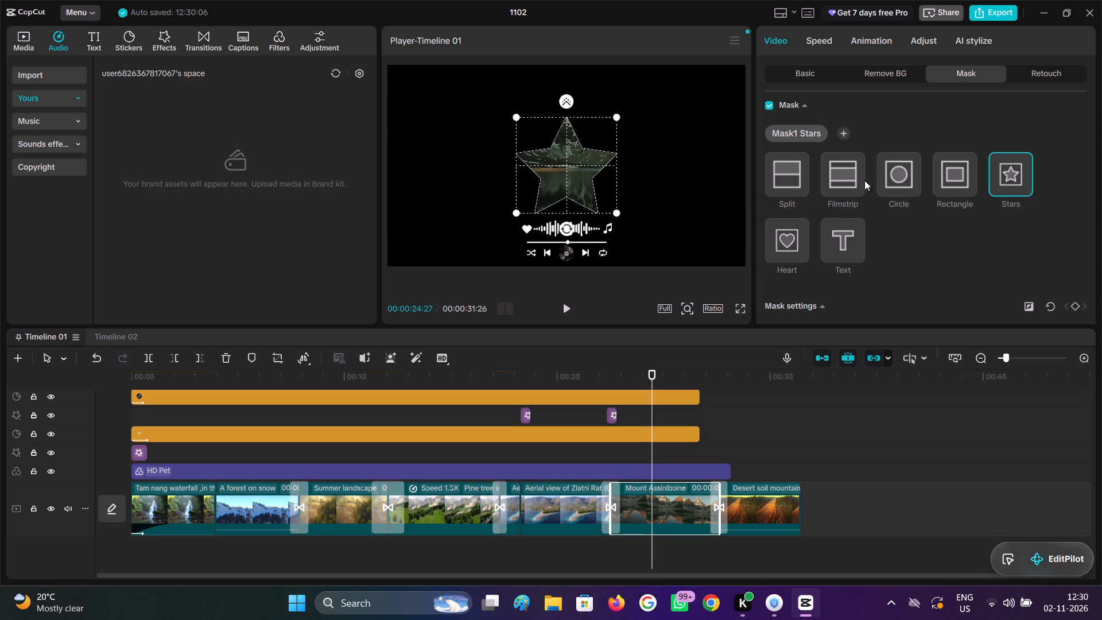
Apply the Filmstrip mask shape to the Mount Assiniboine clip and narrow it to a thin horizontal band across the centre.
click(839, 177)
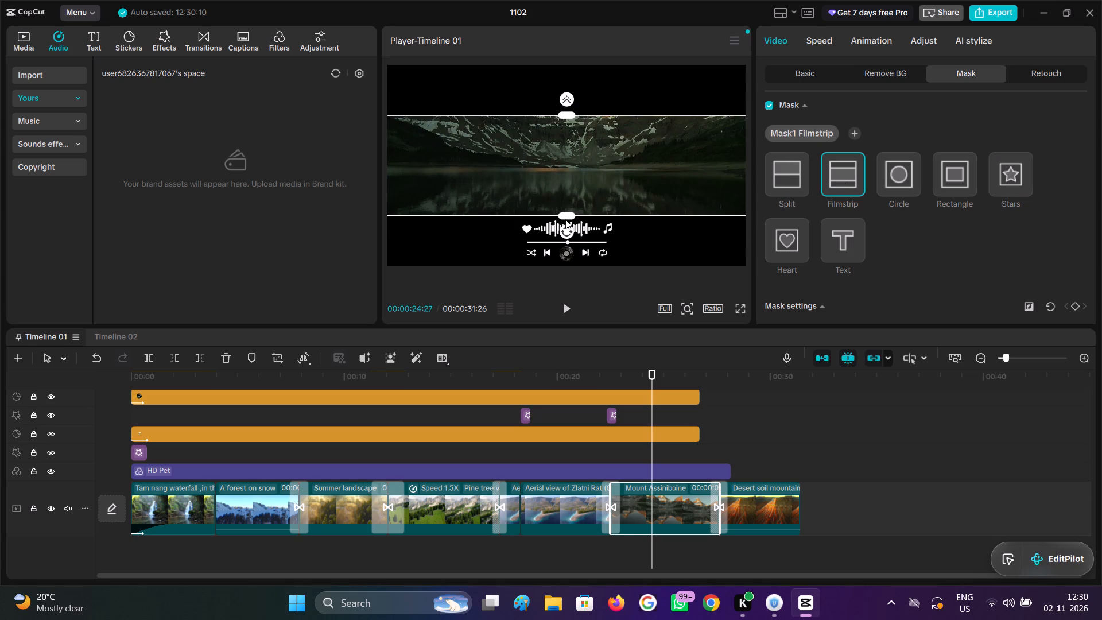
drag(565, 219, 559, 184)
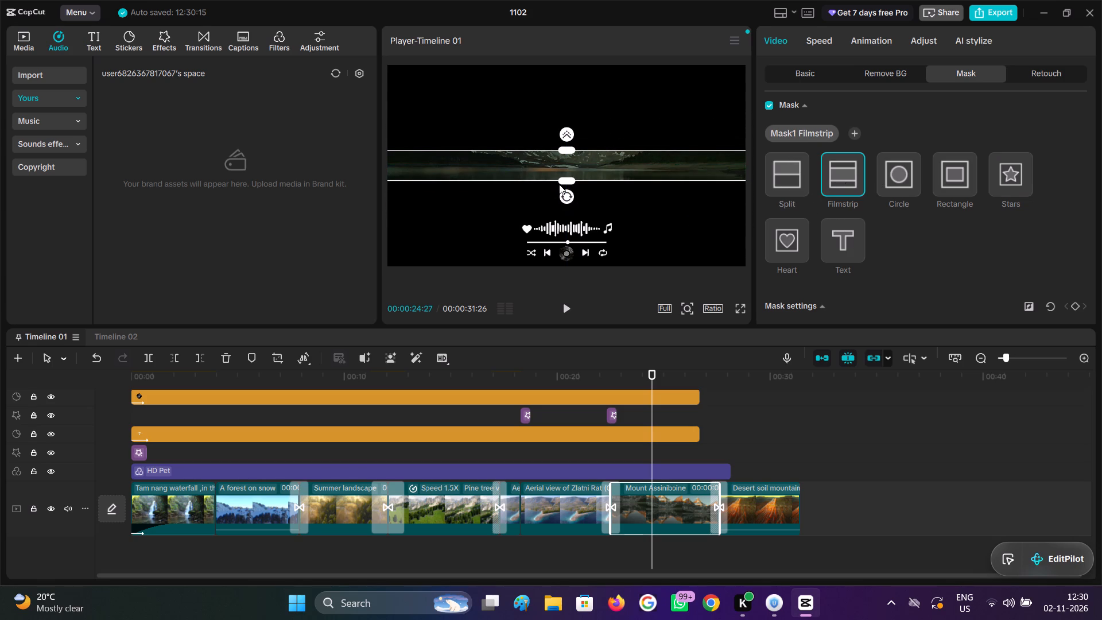
Add a mask settings keyframe near the start of the Mount Assiniboine clip at 00:00:22:49.
drag(656, 449, 655, 449)
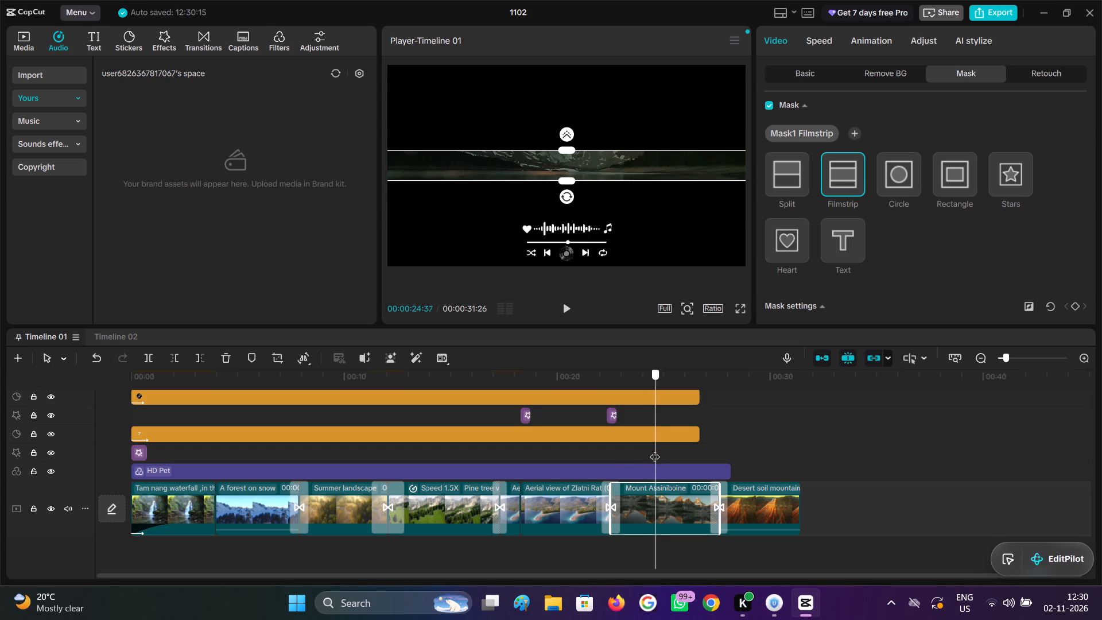
drag(655, 449, 620, 451)
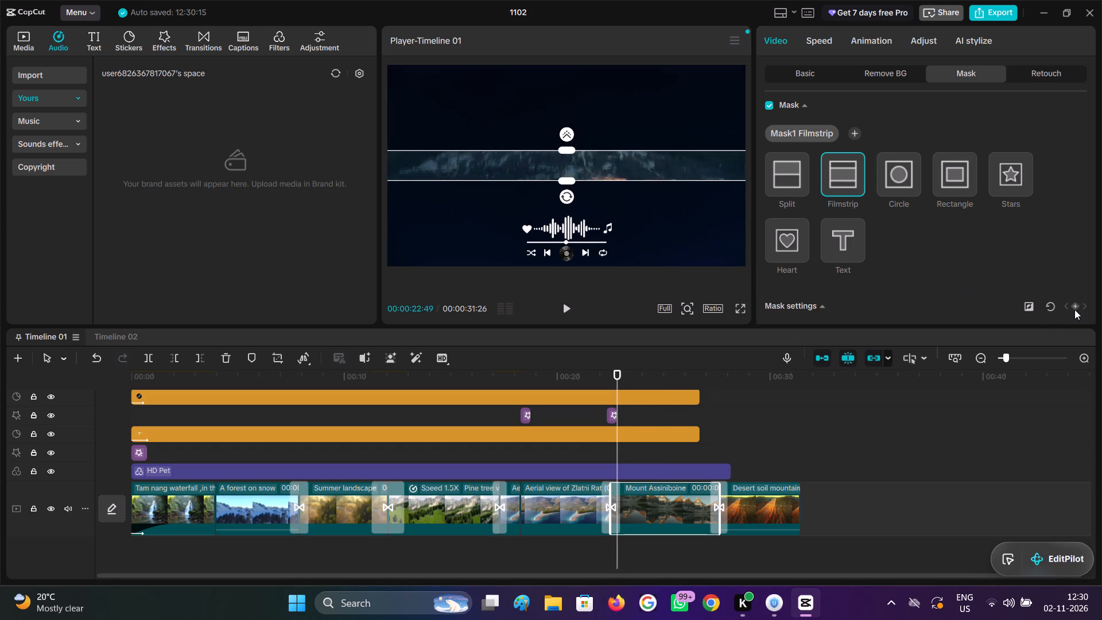
click(1074, 309)
At 00:00:24:21, widen the Filmstrip mask on the Mount Assiniboine clip so it uncovers the full frame height.
drag(618, 451, 650, 452)
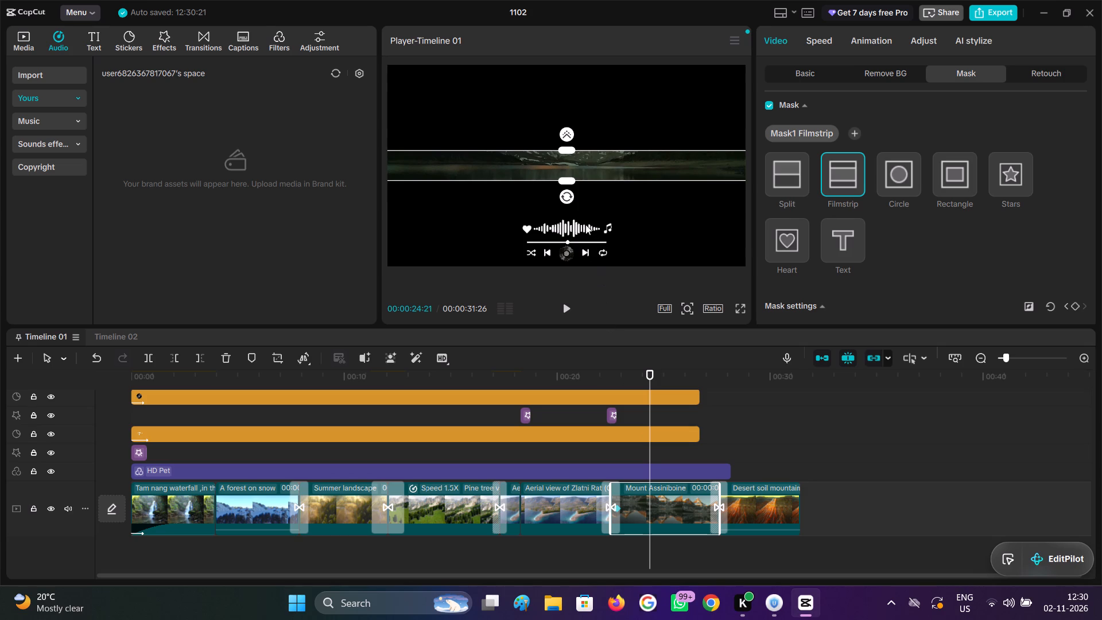
click(566, 186)
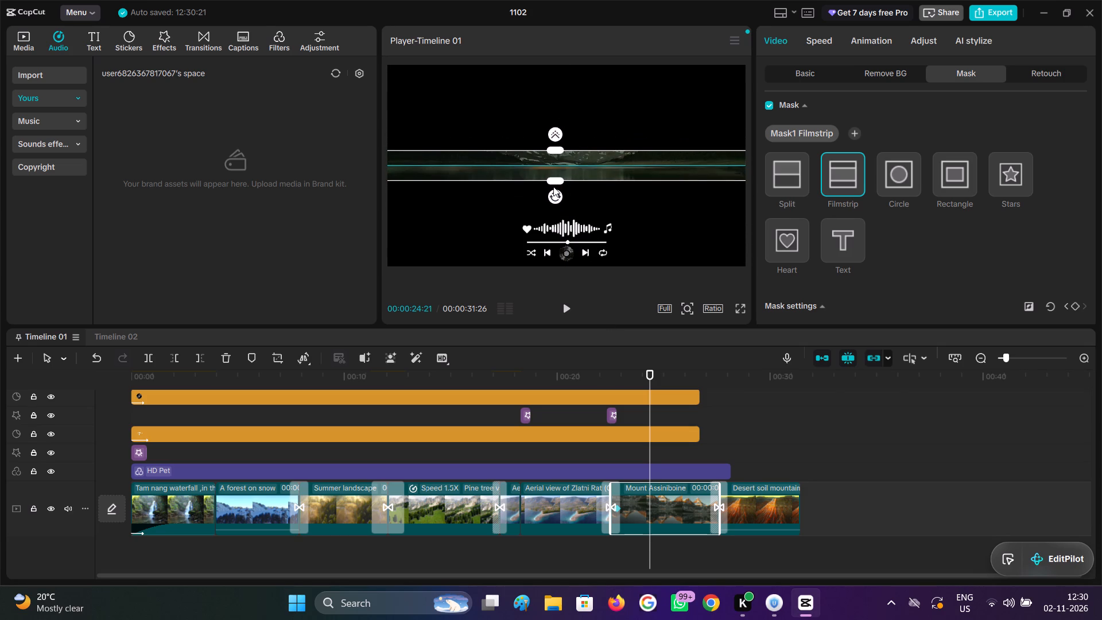
drag(560, 182, 567, 283)
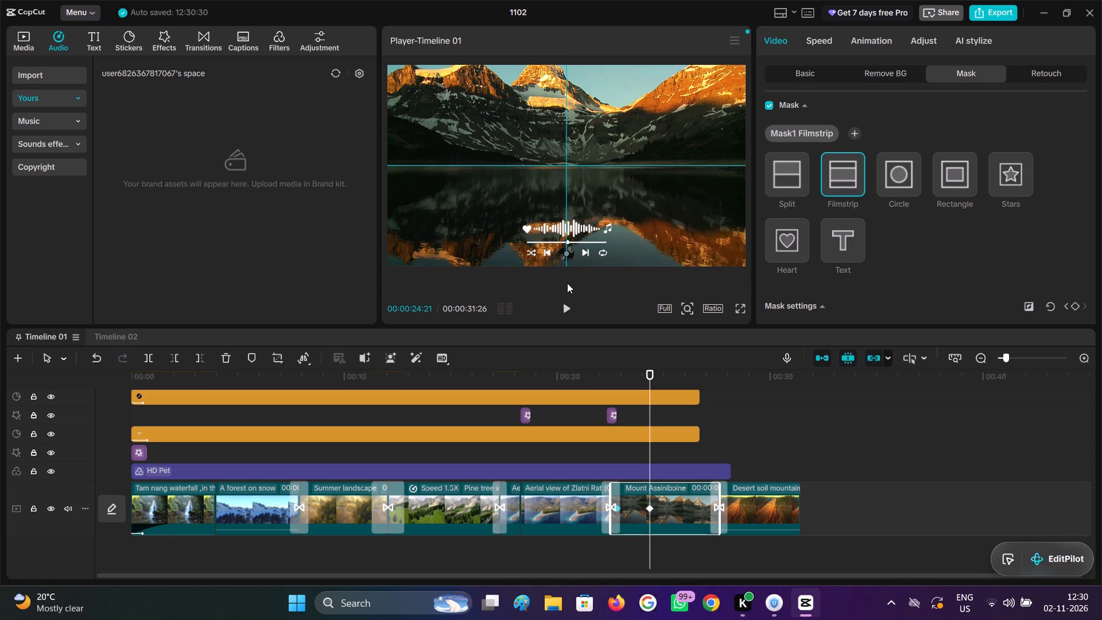
drag(567, 283, 566, 272)
Play back the transition from the Zlatni Rat clip into Mount Assiniboine to check the mask opening animation.
double_click(622, 469)
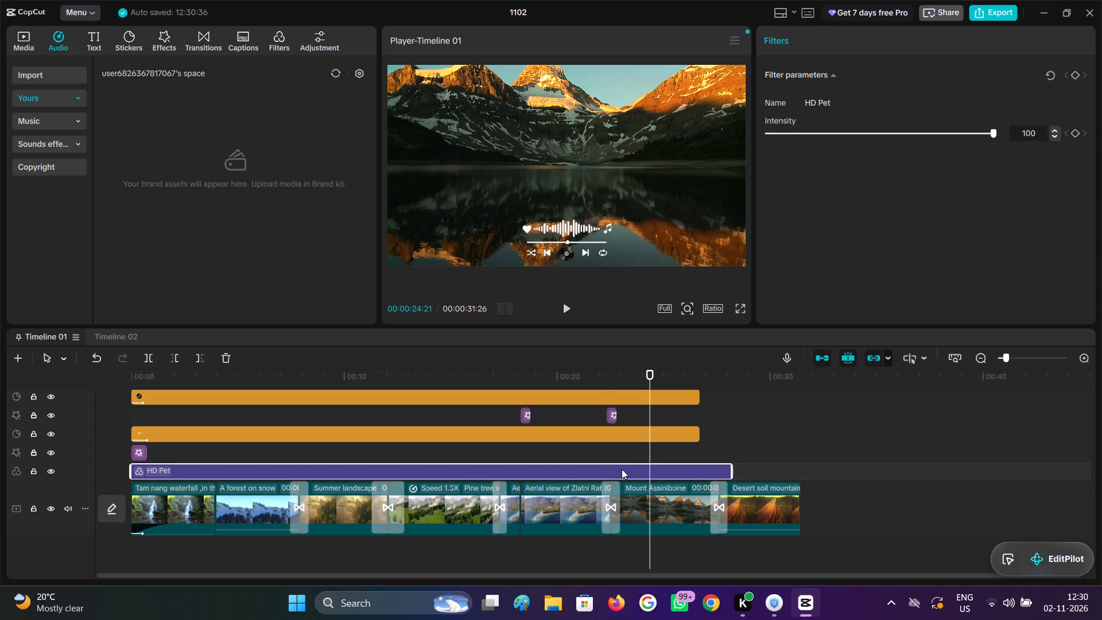
click(620, 454)
drag(620, 454, 565, 453)
click(567, 312)
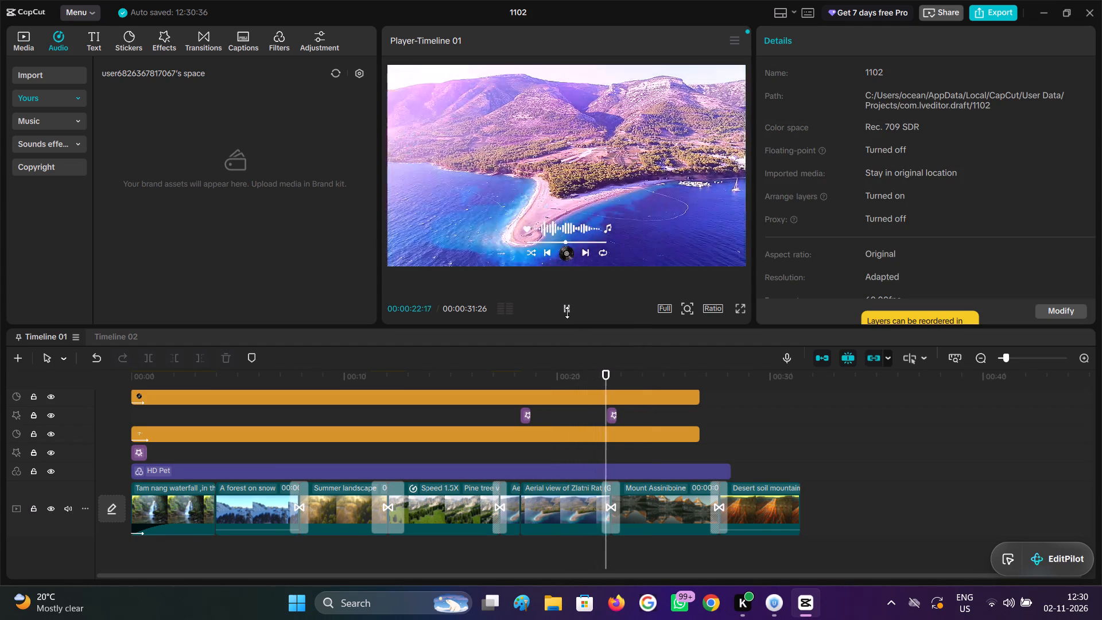
click(567, 312)
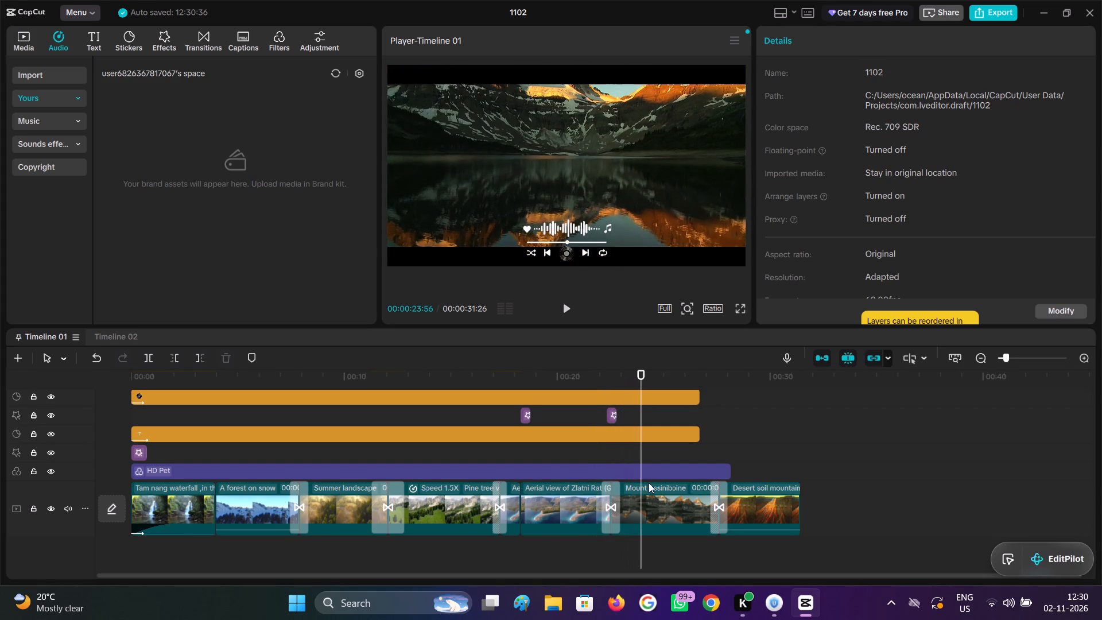
Shorten the Pink Blue Rave transition before Mount Assiniboine to about 0.4 s so the clip's first mask keyframe is exposed.
click(657, 511)
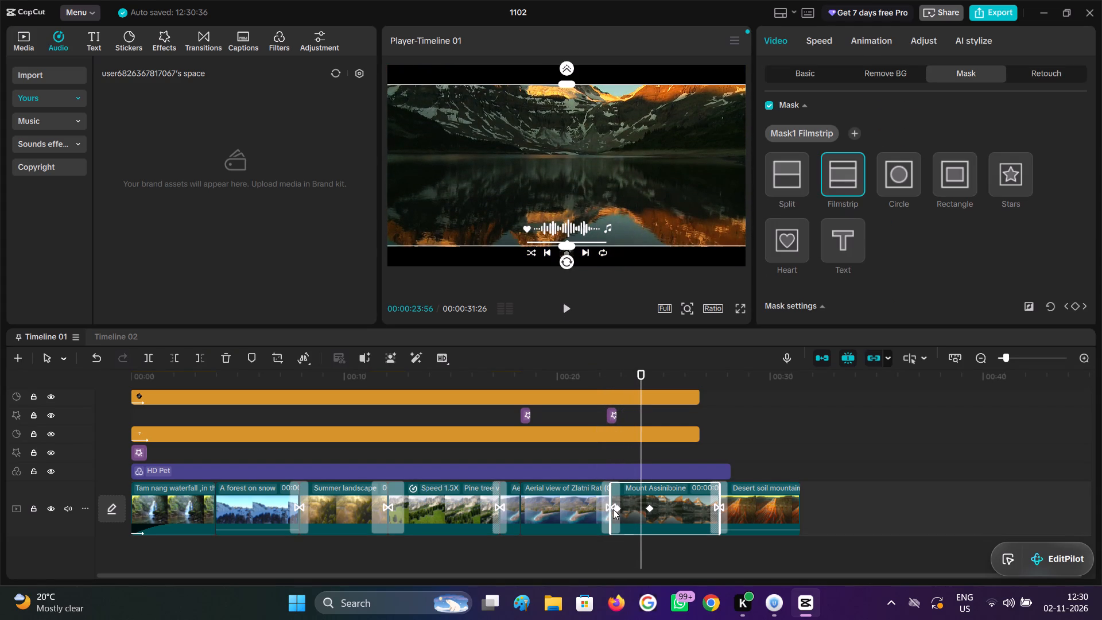
click(618, 510)
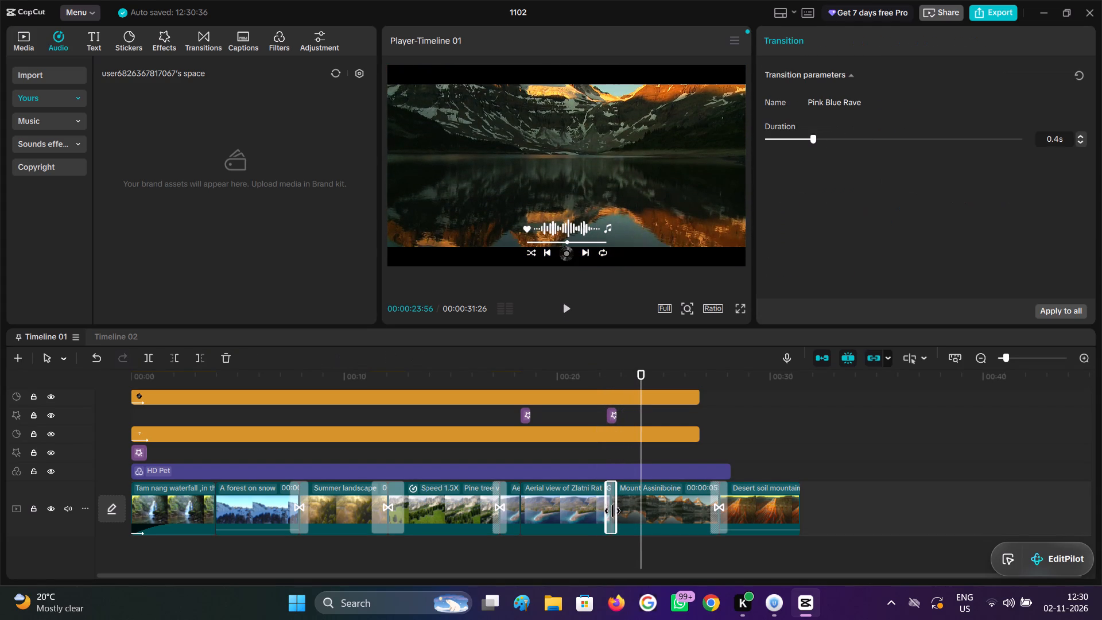
click(662, 509)
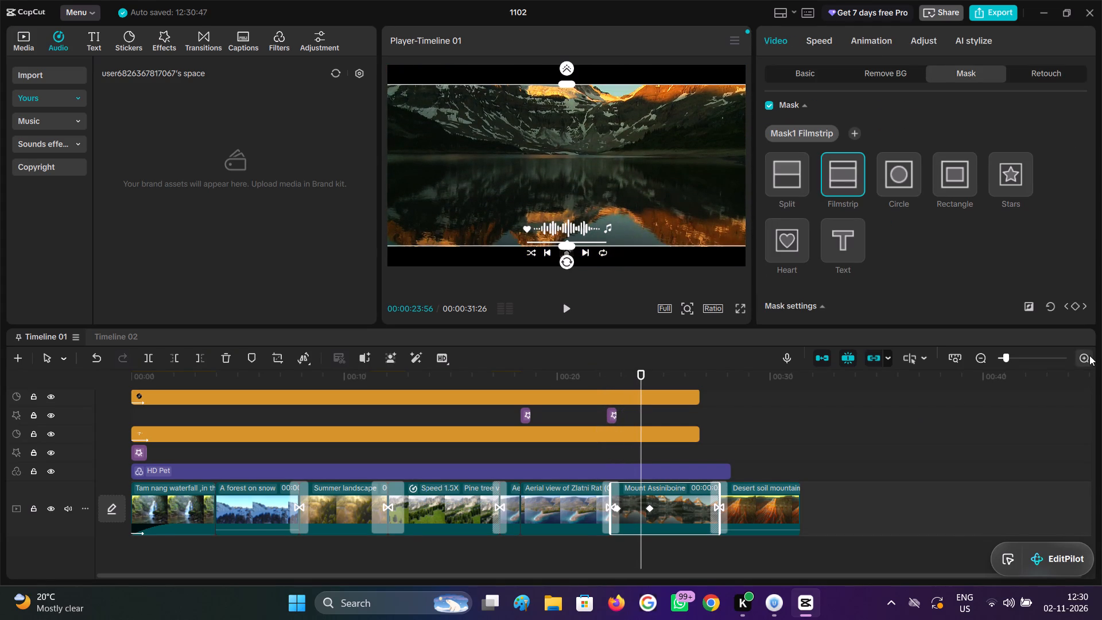
triple_click(1089, 356)
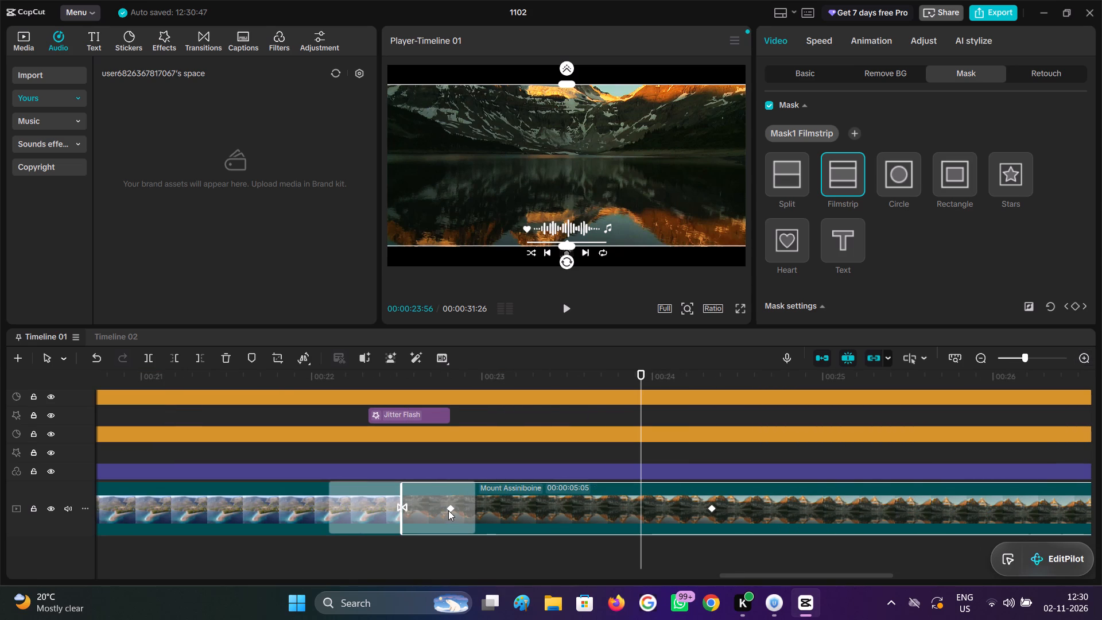
click(448, 510)
click(484, 500)
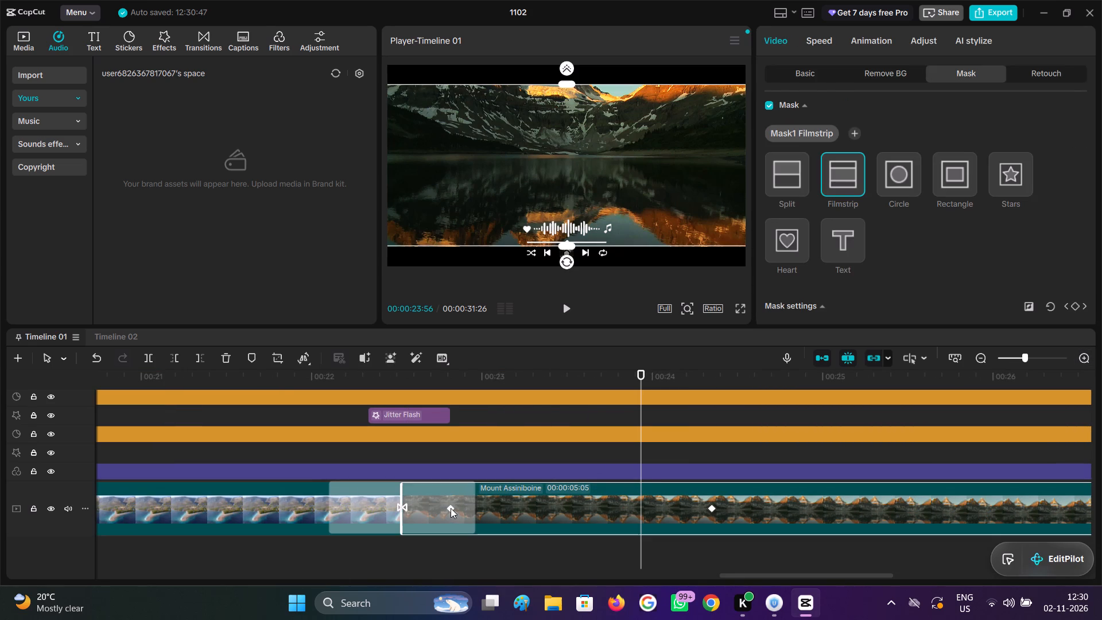
click(451, 508)
drag(475, 505, 448, 506)
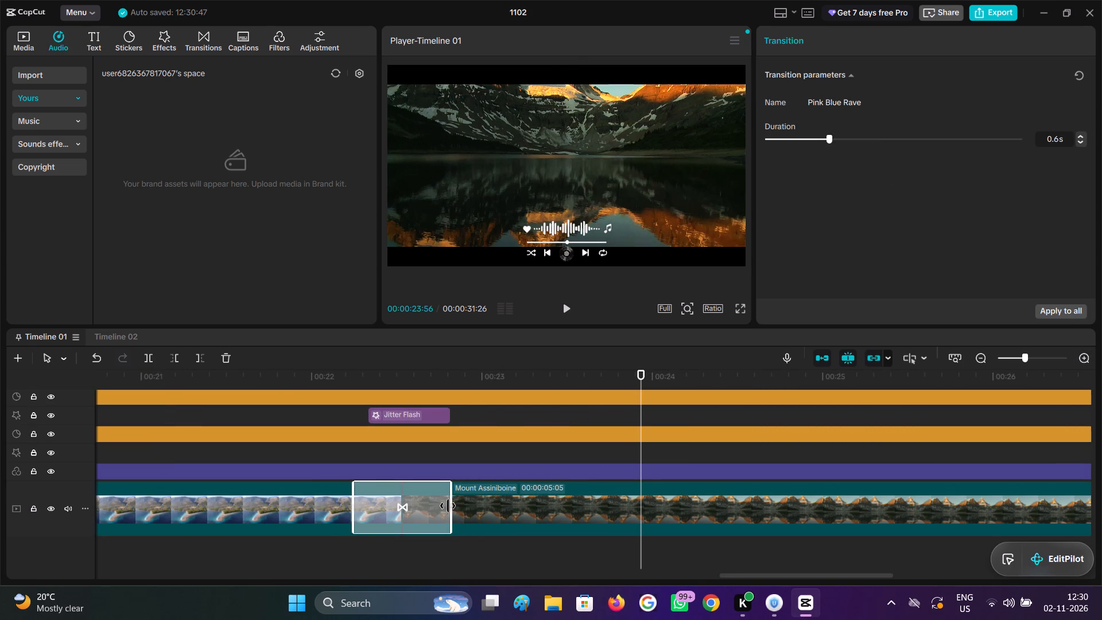
drag(448, 506, 435, 511)
Move the first mask keyframe of the Mount Assiniboine clip from 00:00:22:49 back to the clip's start.
click(461, 510)
drag(451, 509, 391, 512)
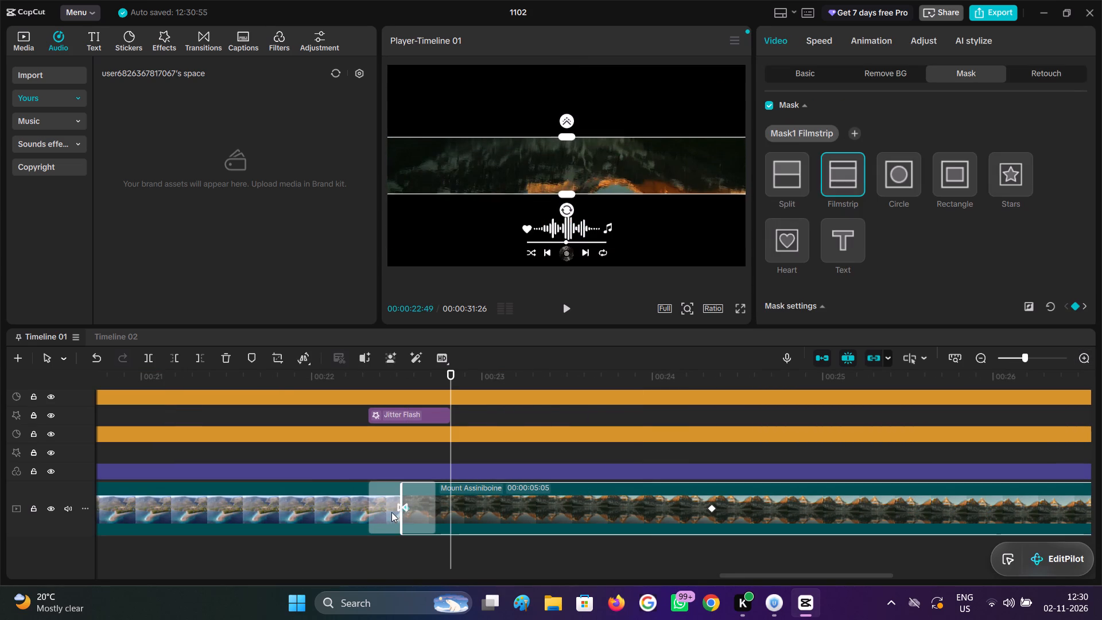
drag(391, 512, 388, 512)
Lengthen the Pink Blue Rave transition between Zlatni Rat and Mount Assiniboine to 0.7 s.
click(430, 510)
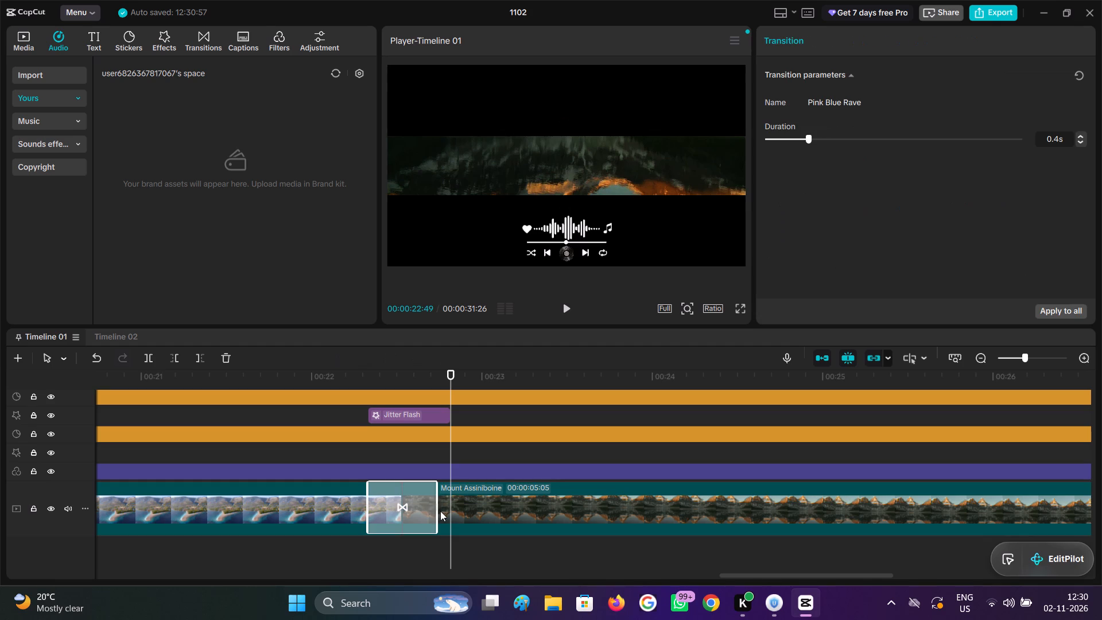
drag(437, 509, 456, 513)
Play back from 00:00:22:09 through the mask opening, and recheck the frames at the start of the Pink Blue Rave transition.
click(337, 374)
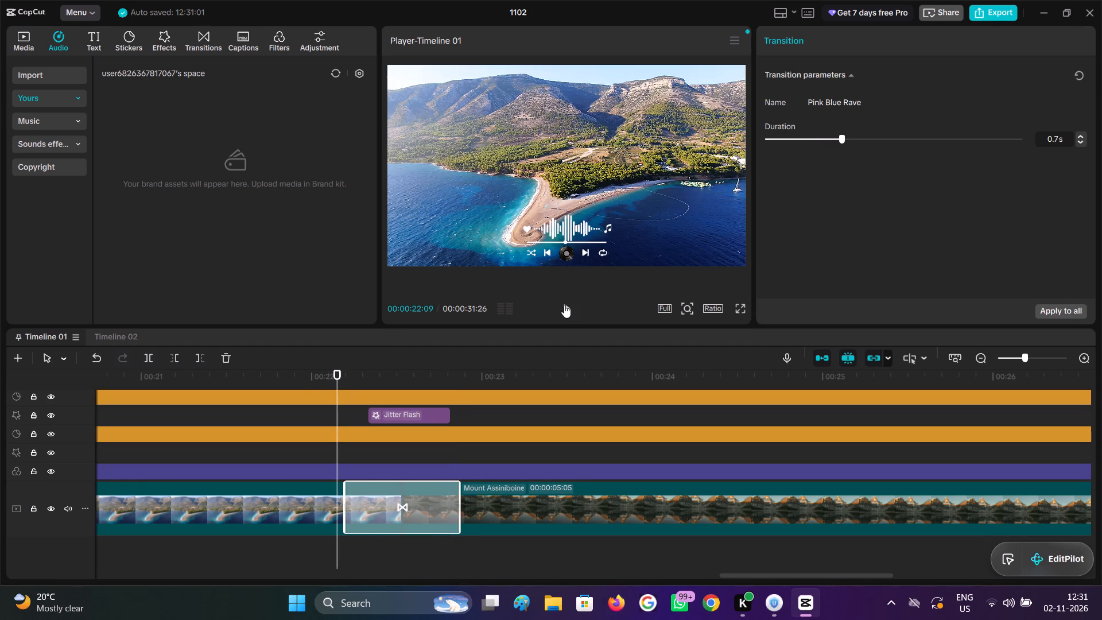
click(564, 305)
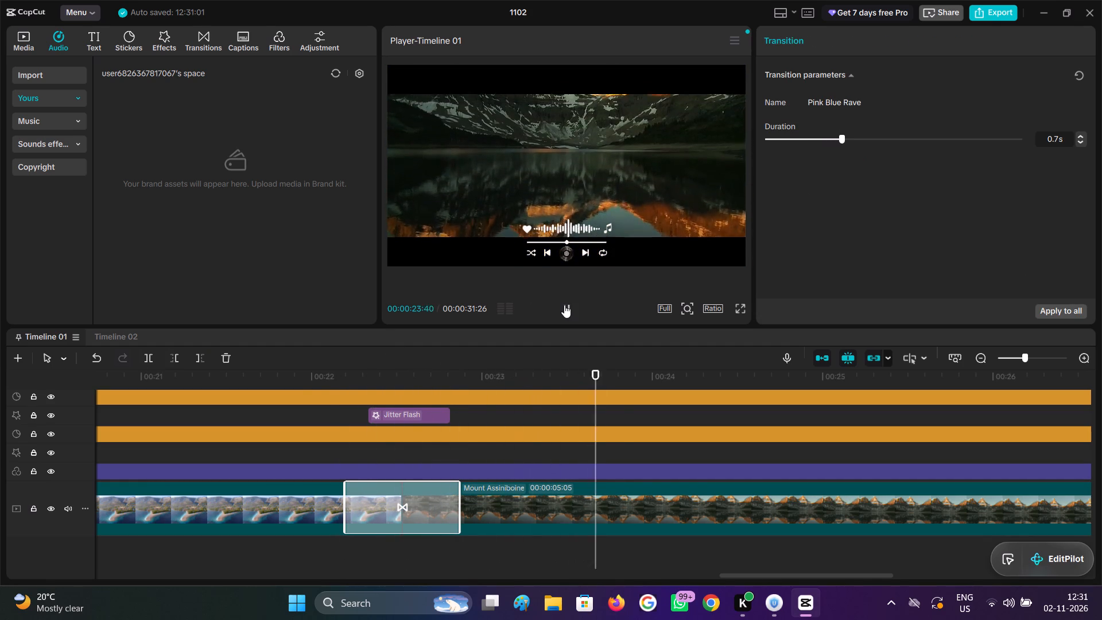
click(564, 305)
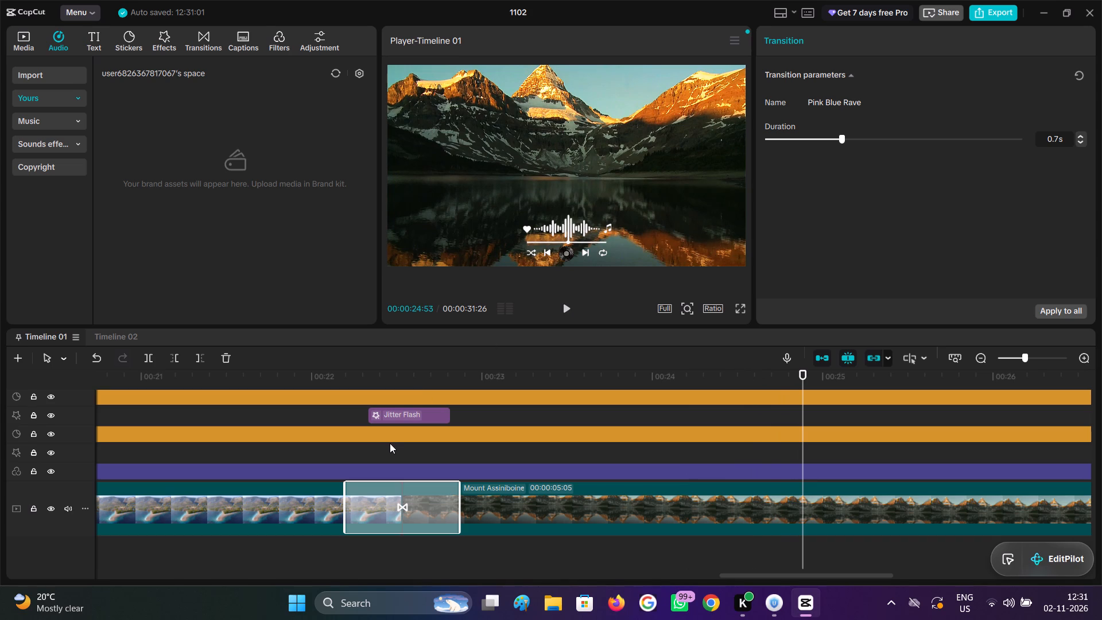
click(390, 443)
drag(390, 443, 355, 445)
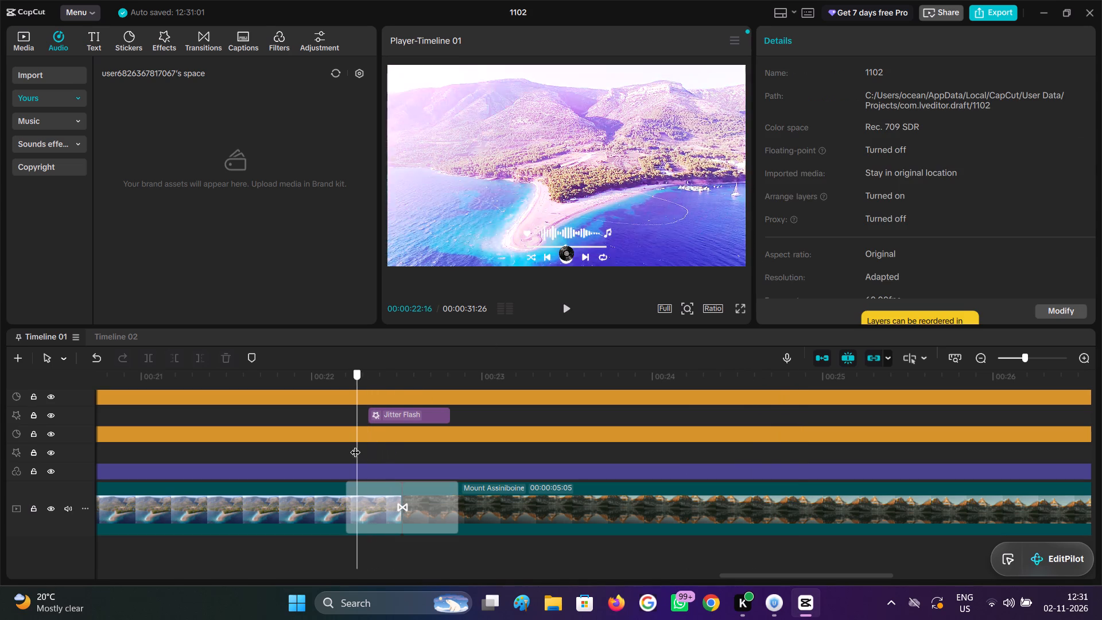
drag(355, 445, 355, 445)
Delete the Jitter Flash effect placed over the transition into the Mount Assiniboine clip.
triple_click(978, 355)
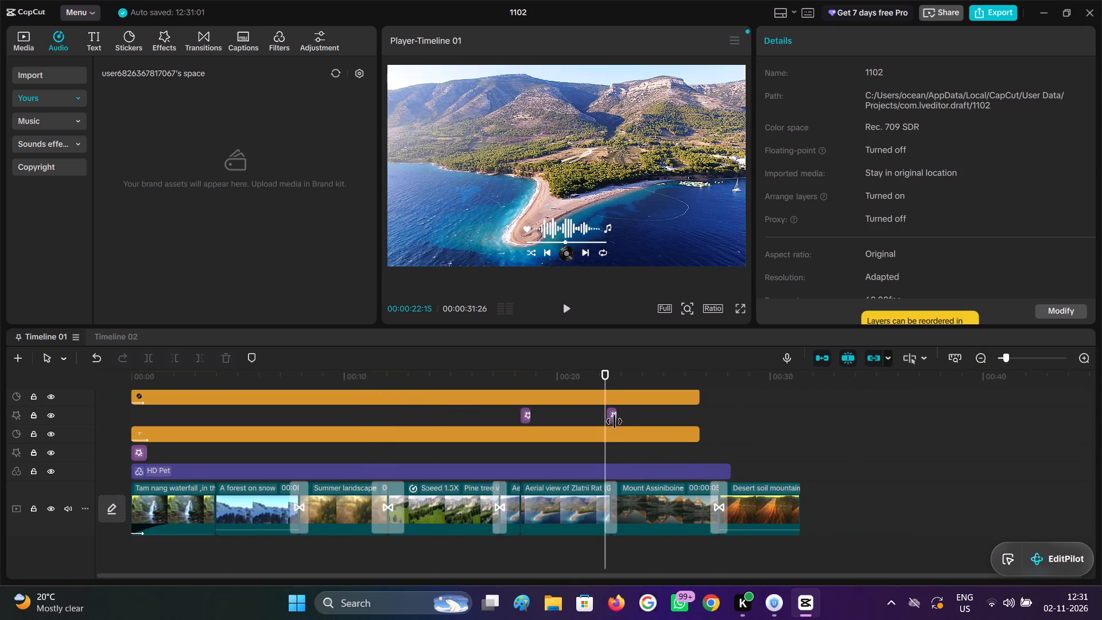
click(614, 421)
click(222, 362)
Play back from 00:00:21:47 into Mount Assiniboine, and review the Zlatni Rat clip up to about 00:00:19:31.
drag(603, 456, 595, 454)
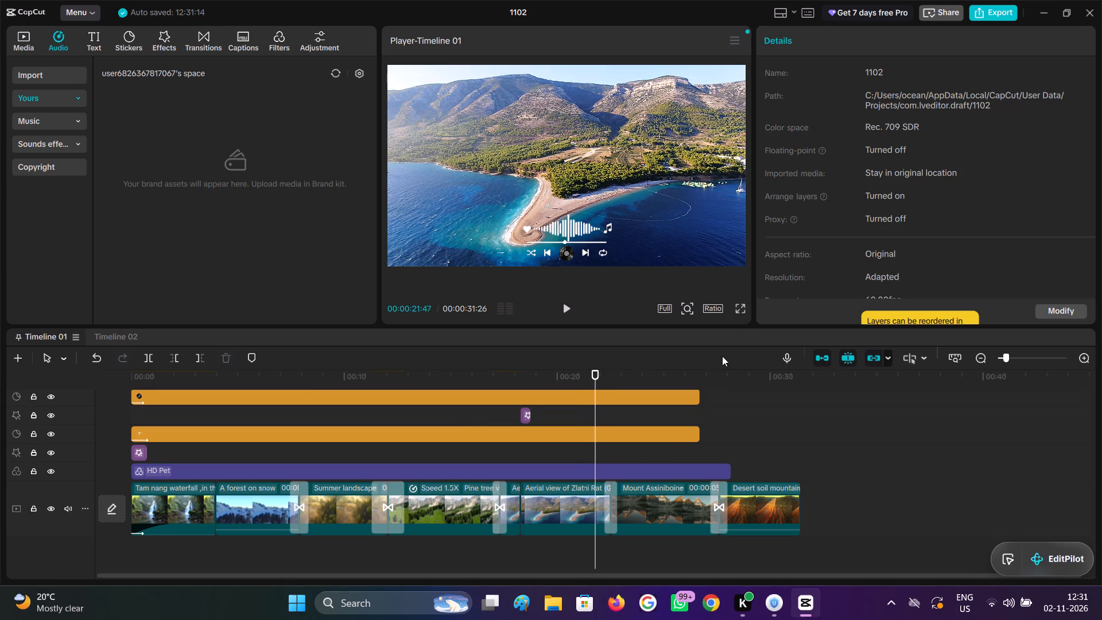
click(571, 319)
click(566, 312)
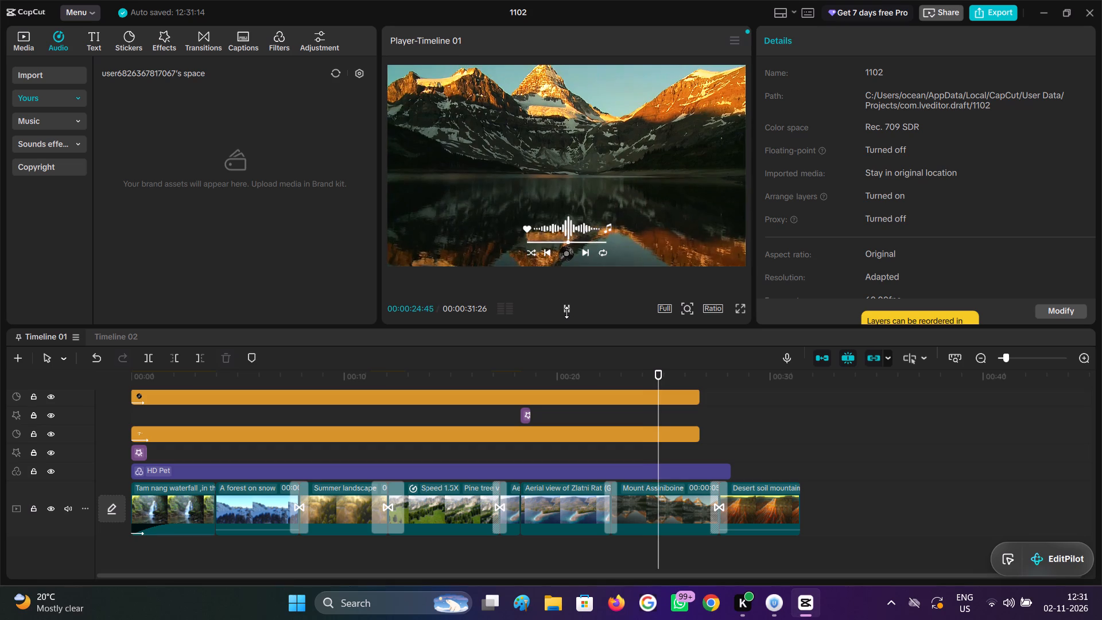
click(566, 312)
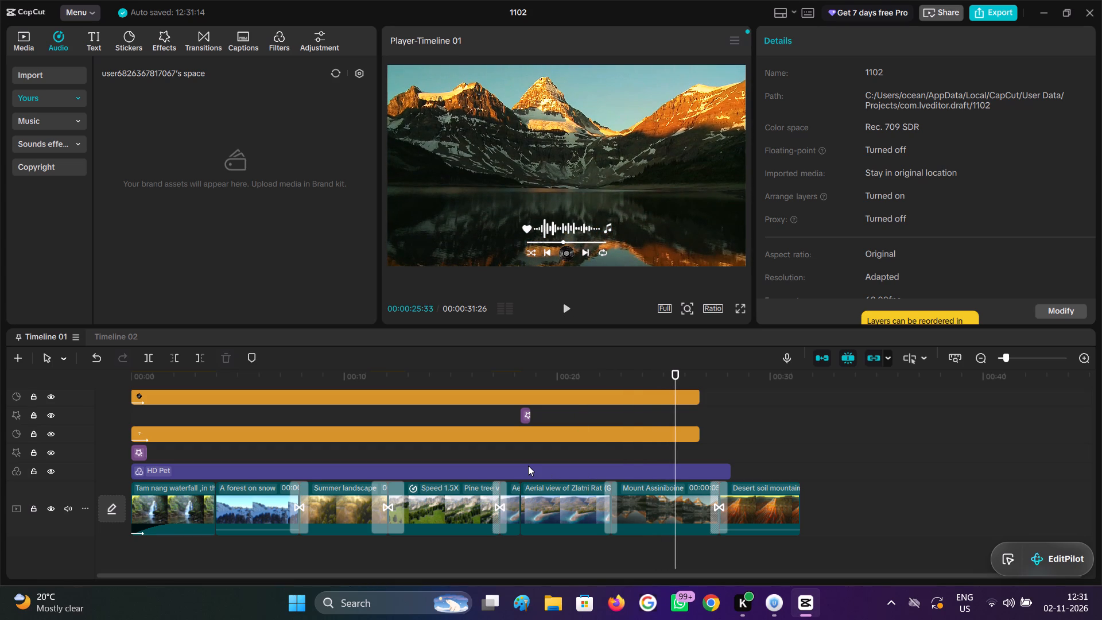
click(529, 466)
click(529, 466)
double_click(534, 454)
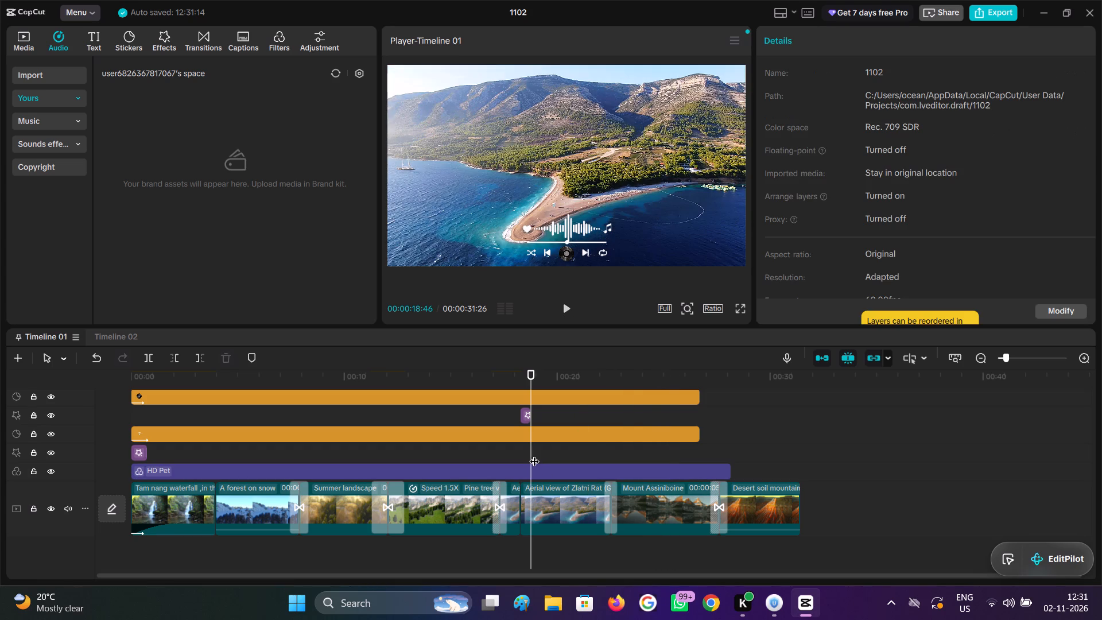
click(544, 509)
drag(533, 445, 546, 455)
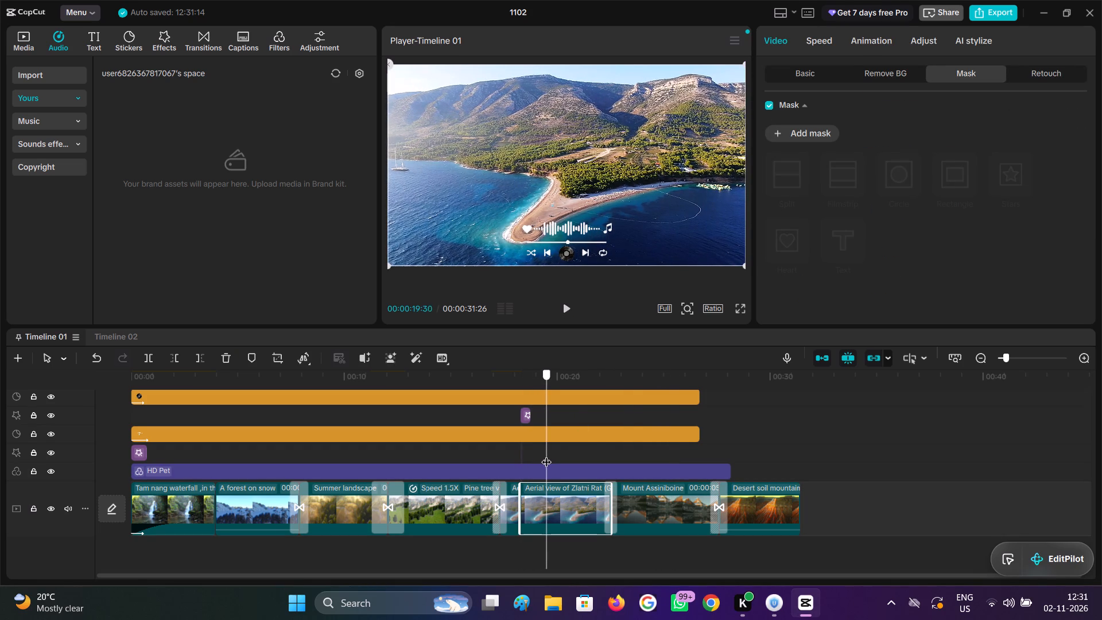
drag(546, 455, 547, 455)
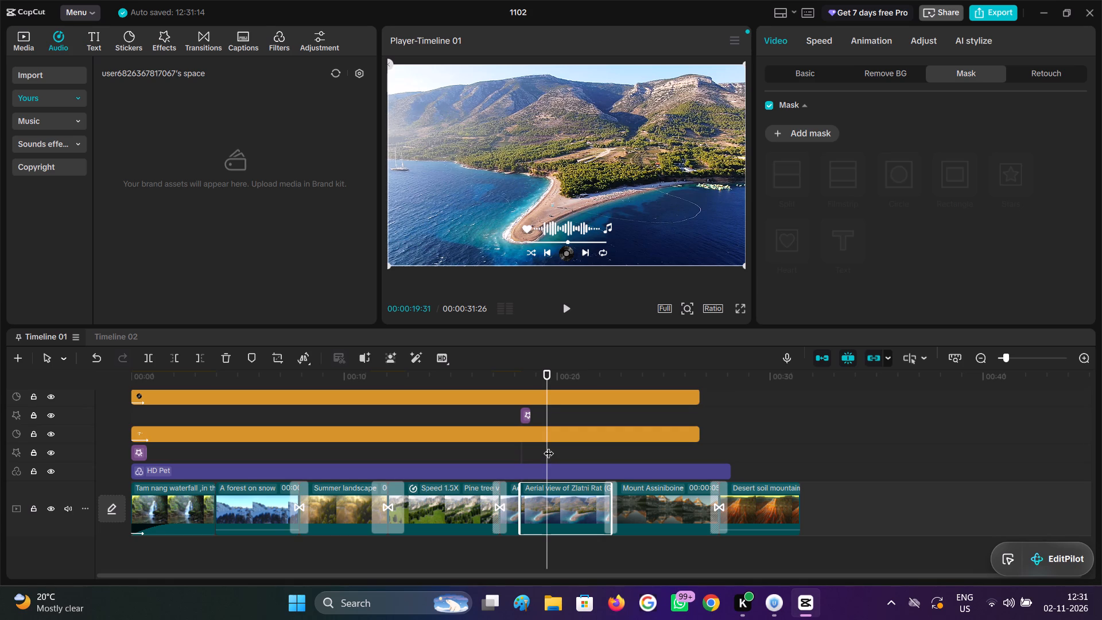
Select the Mount Assiniboine clip with the playhead at 00:00:25:45, past its second mask keyframe.
click(680, 443)
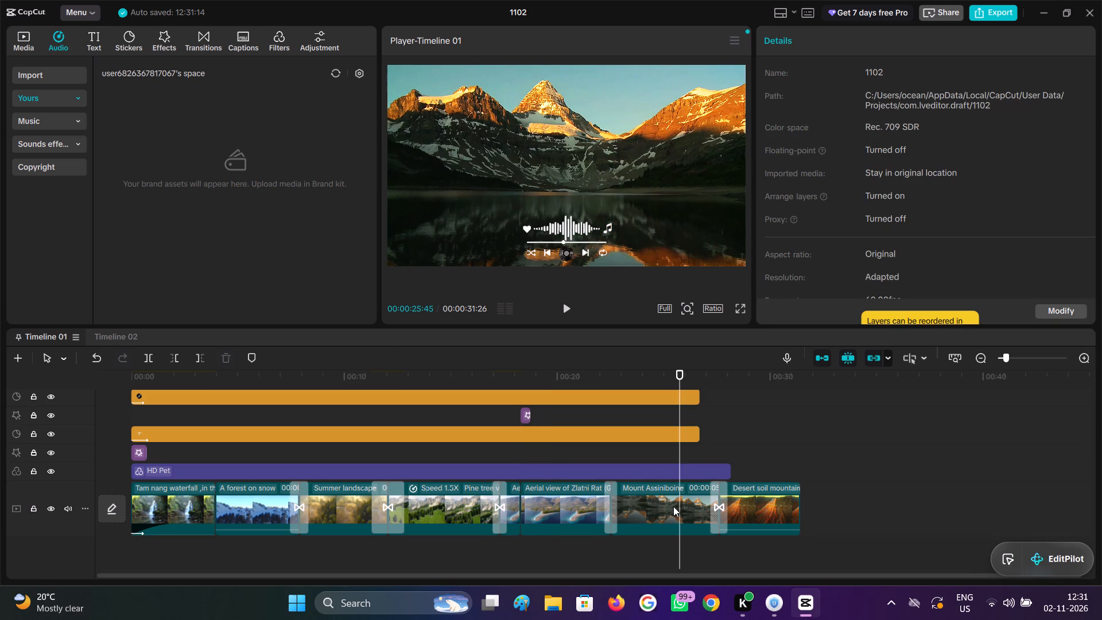
click(673, 506)
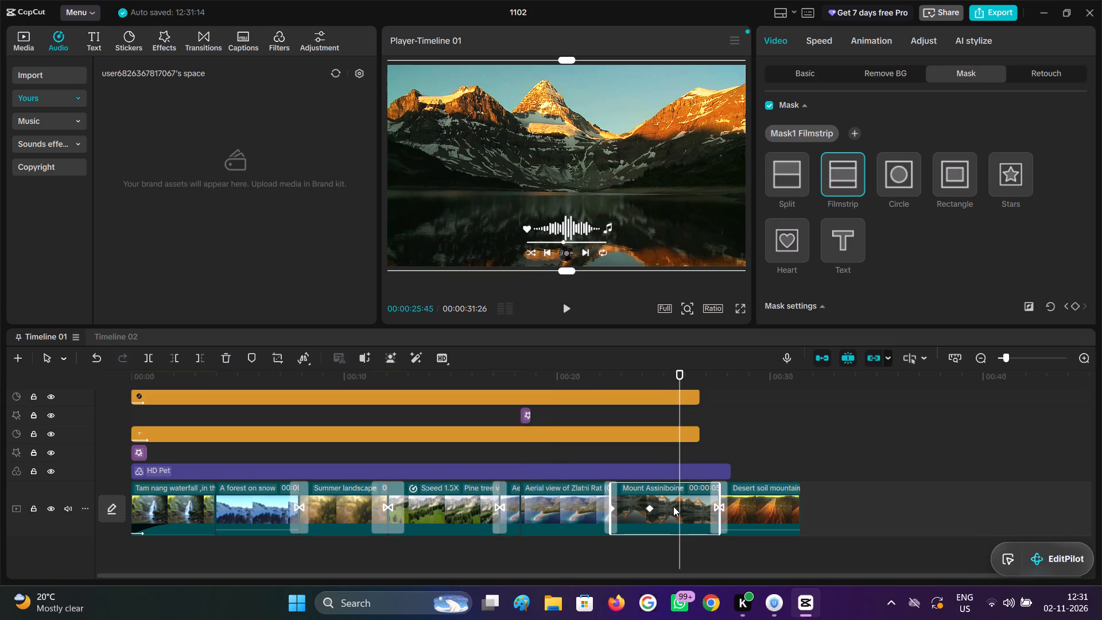
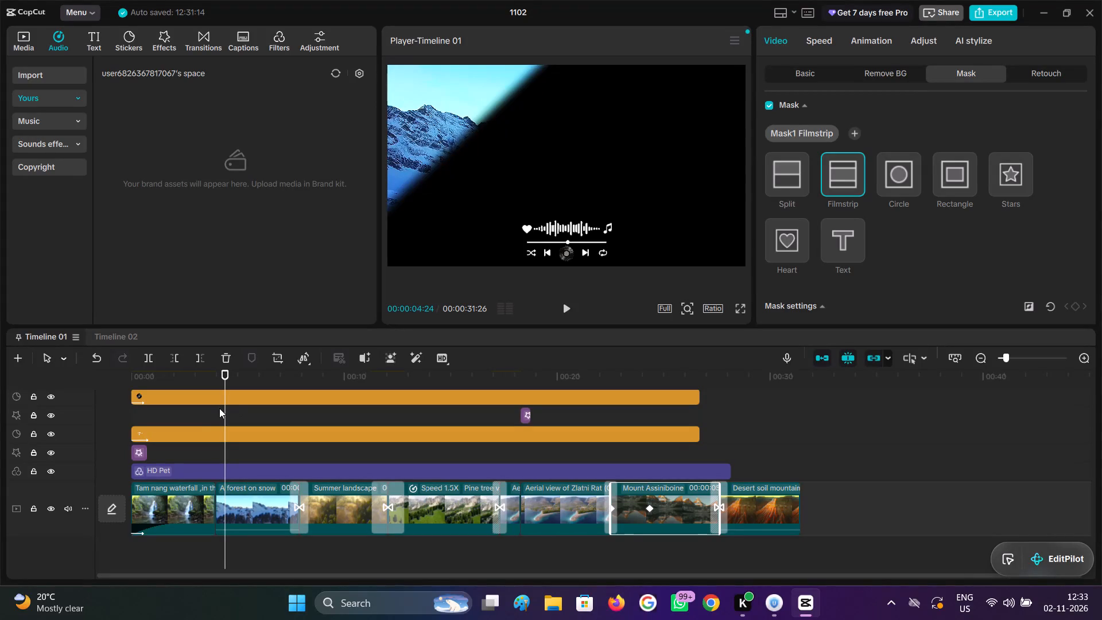
Scrub through the montage from its start to 00:00:22:12, and check the Jitter Flash effect at the start of the Zlatni Rat clip.
drag(219, 408, 184, 412)
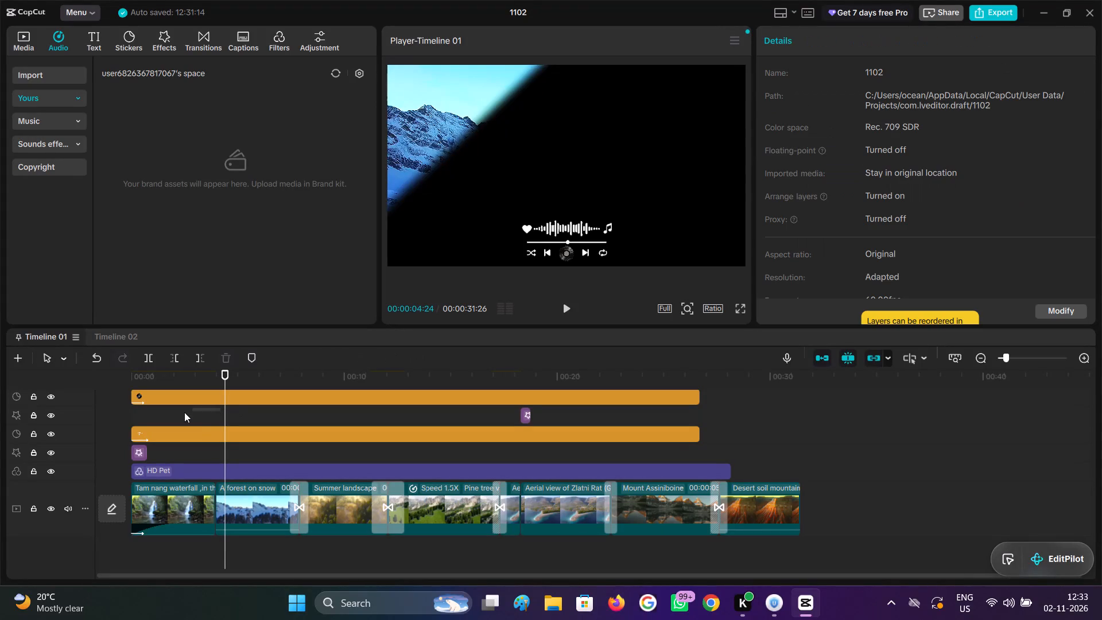
drag(184, 412, 176, 412)
click(175, 412)
drag(175, 412, 134, 409)
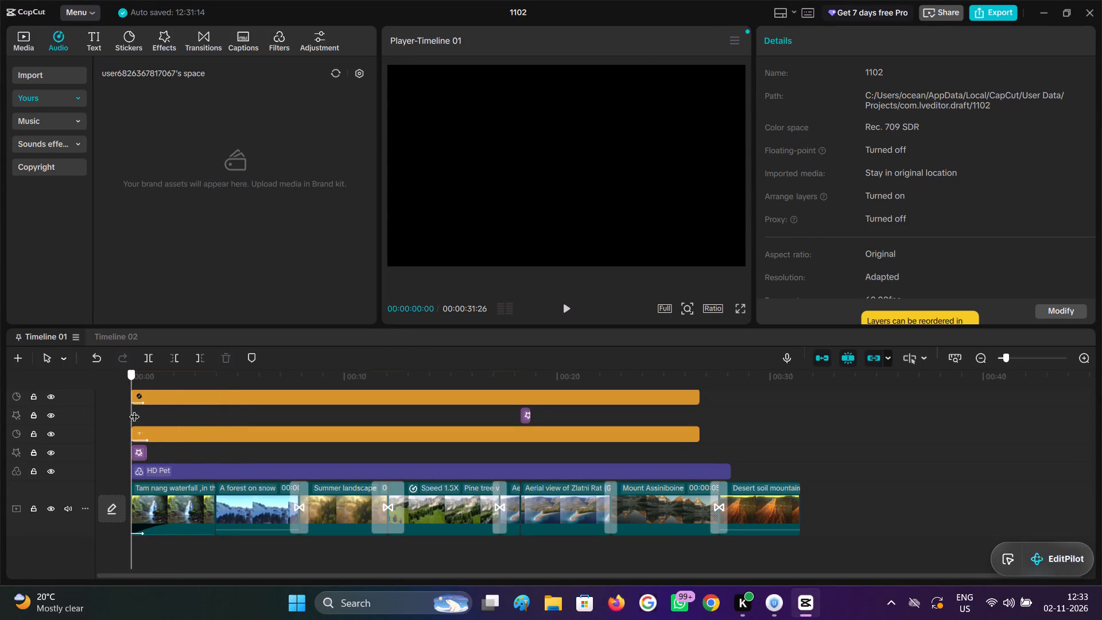
drag(134, 409, 461, 432)
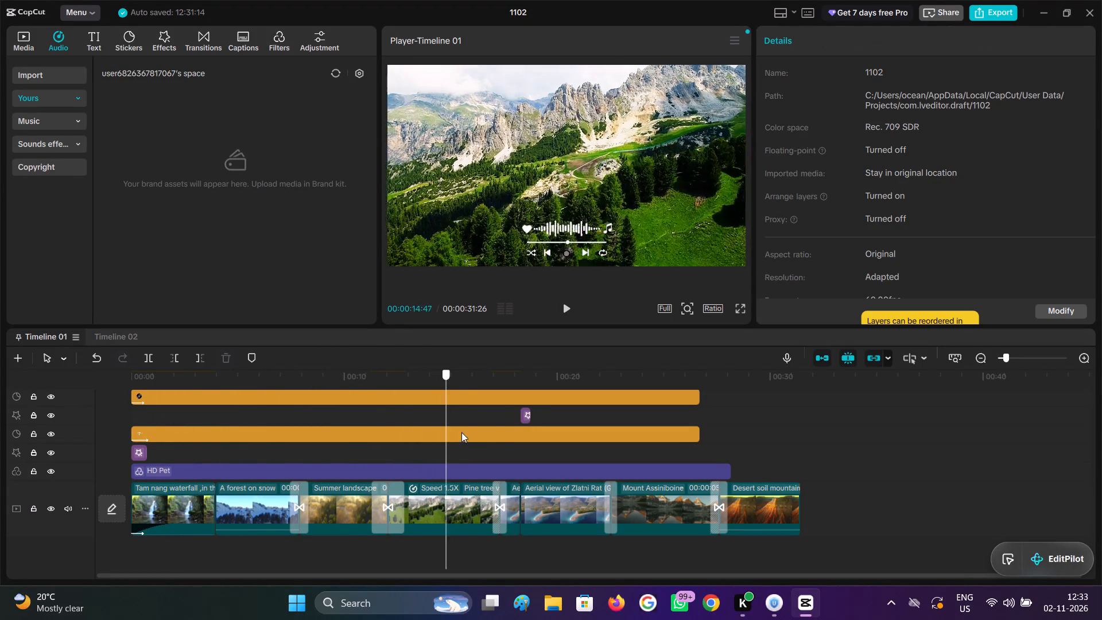
drag(461, 432, 501, 439)
click(522, 413)
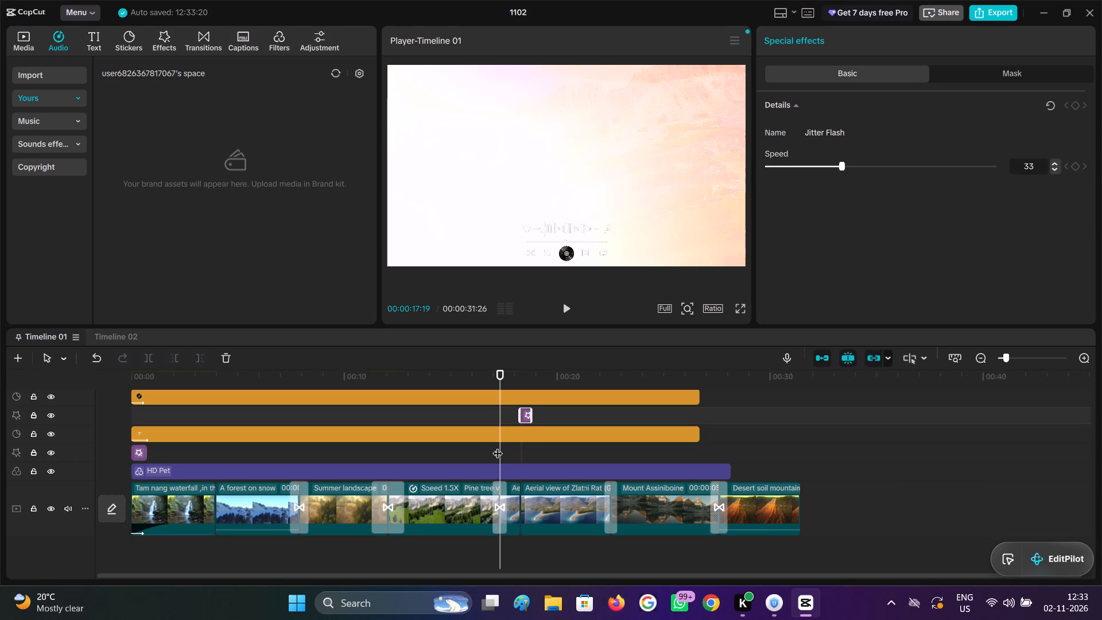
drag(498, 446, 604, 459)
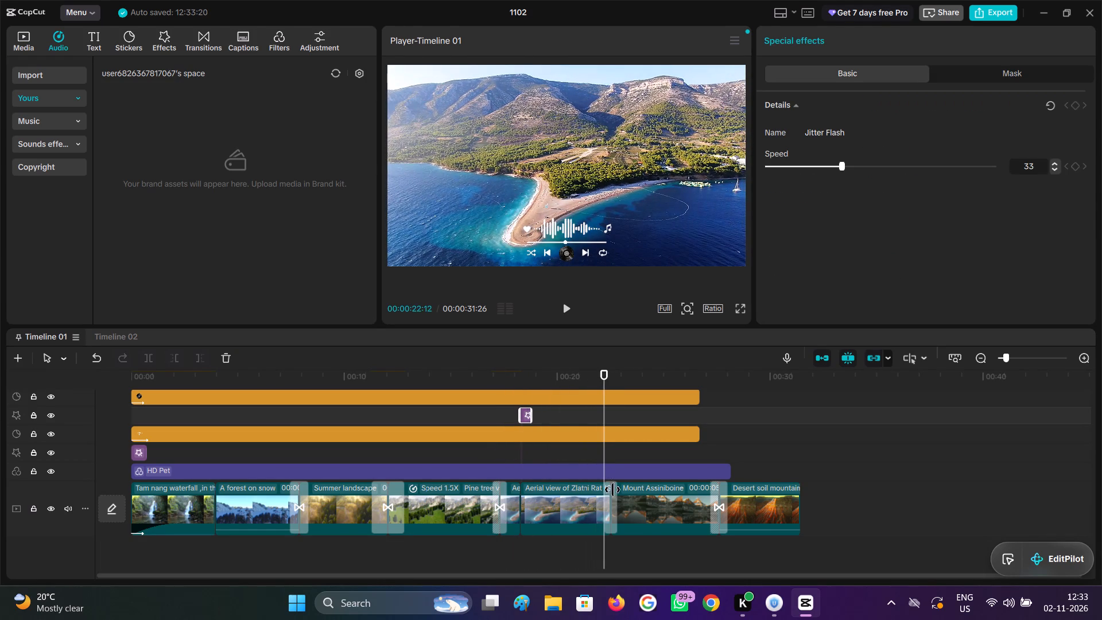
Set the duration of the Pink Blue Rave transition into the Mount Assiniboine clip to 0.8 s.
click(610, 495)
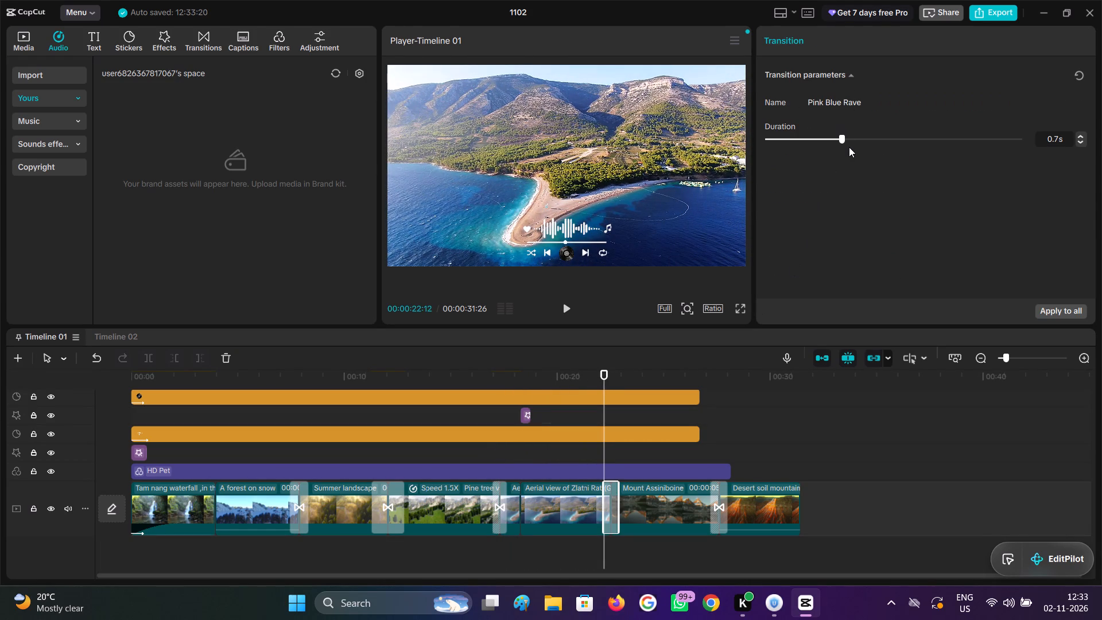
drag(848, 144, 870, 143)
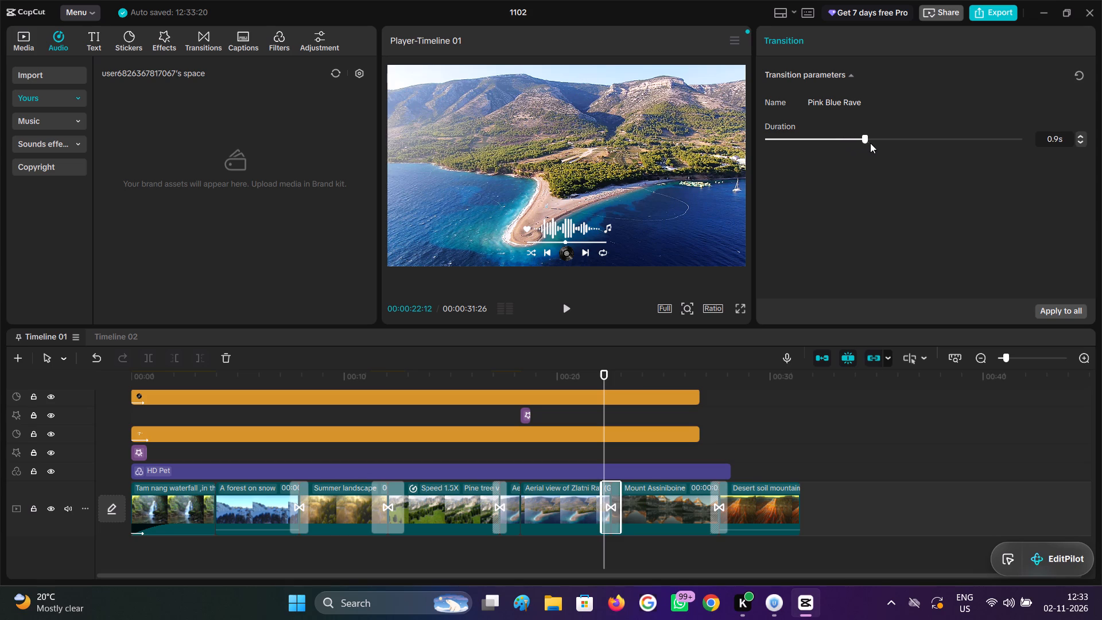
drag(870, 143, 861, 142)
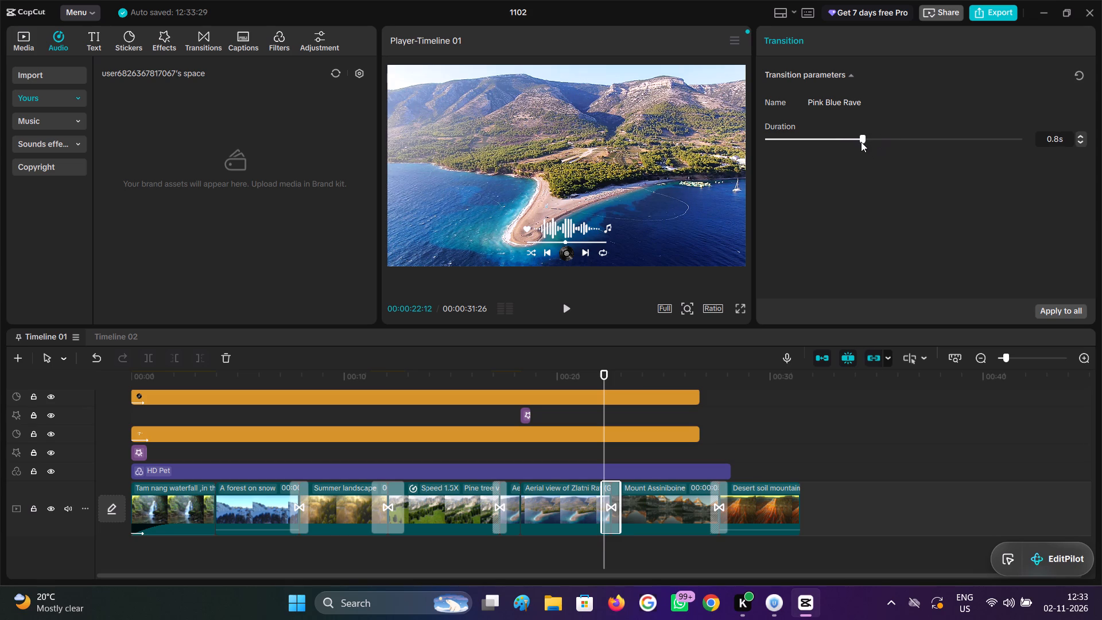
Play back the Pink Blue Rave transition, then replay from 00:00:21:15 and step through the Zlatni Rat frames up to 00:00:22:04.
key(space)
key(space)
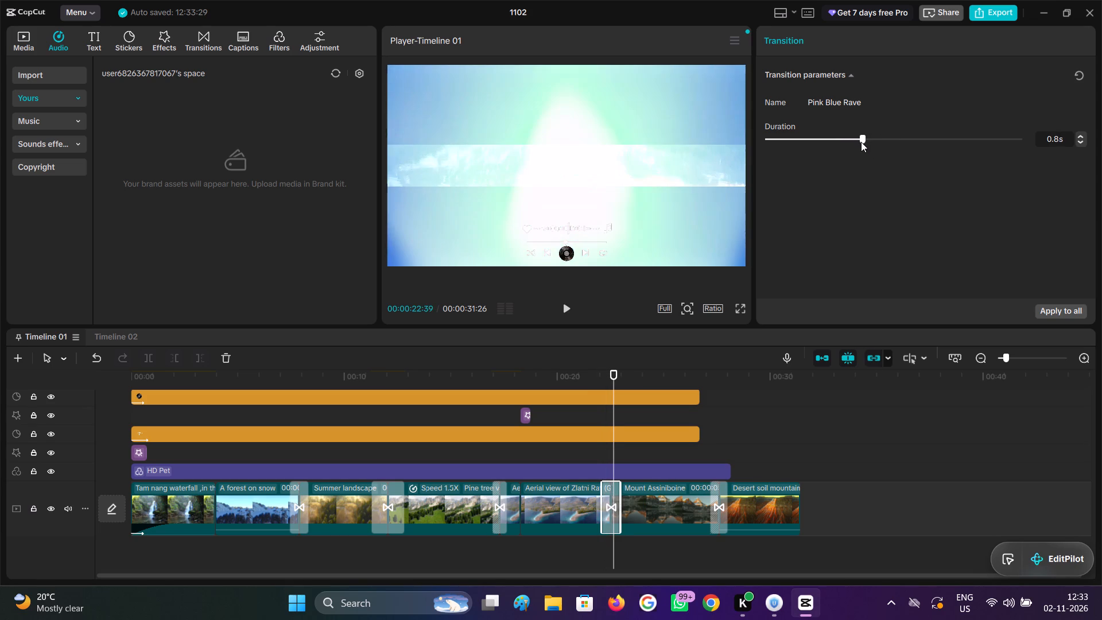
key(Left)
key(Left)
key(Left)
key(Left)
key(Left)
key(Left)
key(Left)
key(Left)
key(Left)
key(Left)
key(Left)
key(Left)
key(Left)
key(Left)
key(Left)
key(Left)
key(Left)
key(Left)
key(Left)
key(Left)
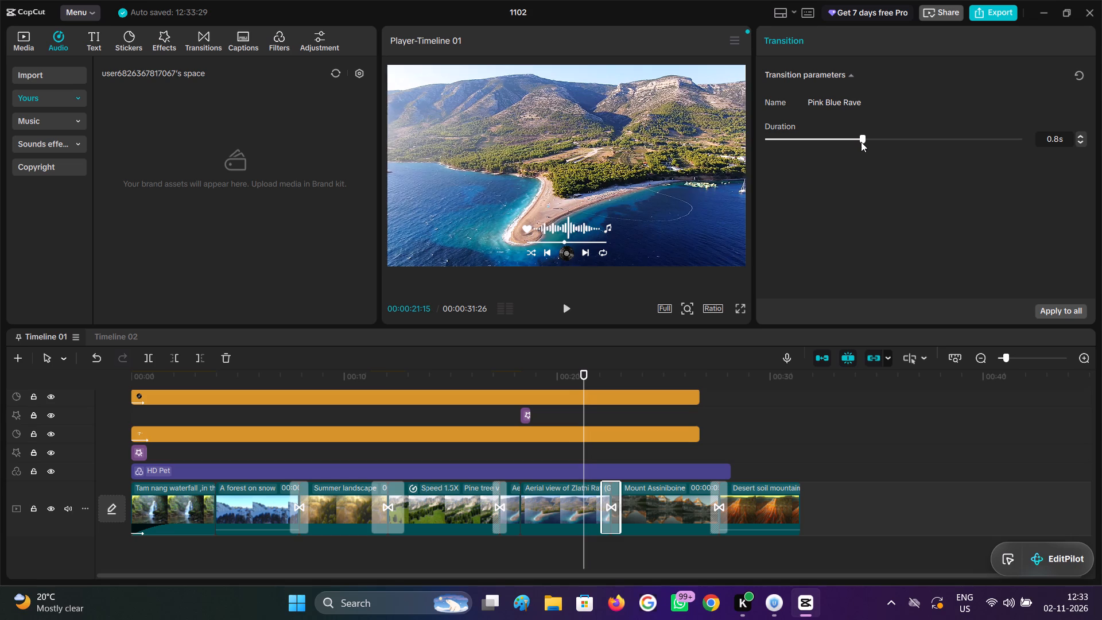
key(space)
key(space)
key(space)
key(space)
key(space)
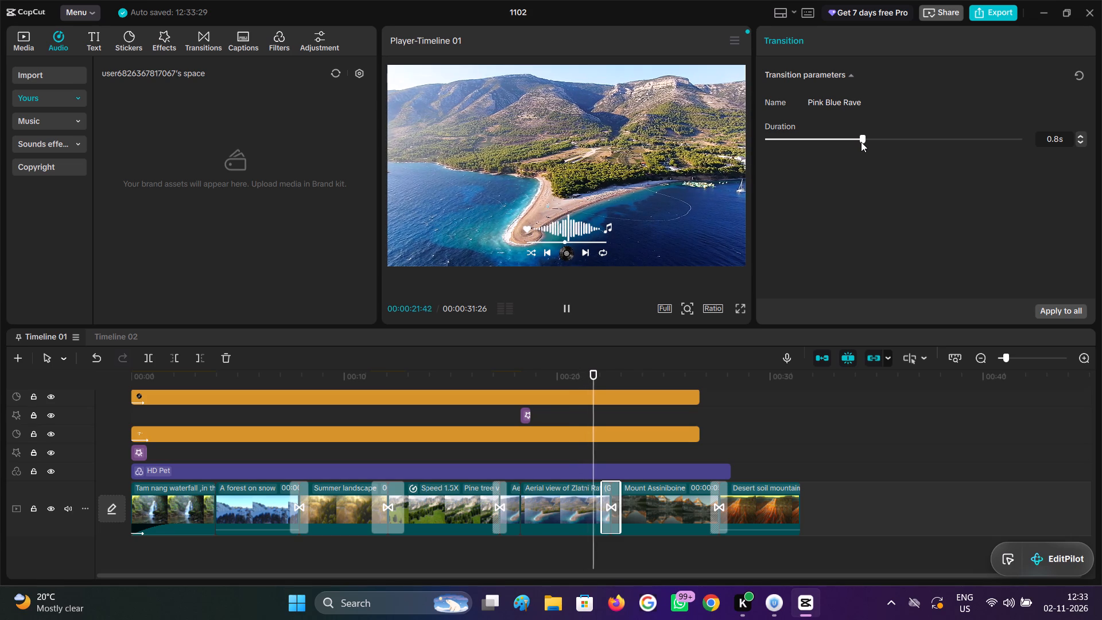
key(space)
key(Right)
key(Right)
key(Right)
key(Right)
key(Right)
key(Right)
key(Right)
key(Right)
key(Right)
key(Right)
key(Right)
key(Right)
key(Right)
key(Right)
key(Right)
key(Right)
key(Right)
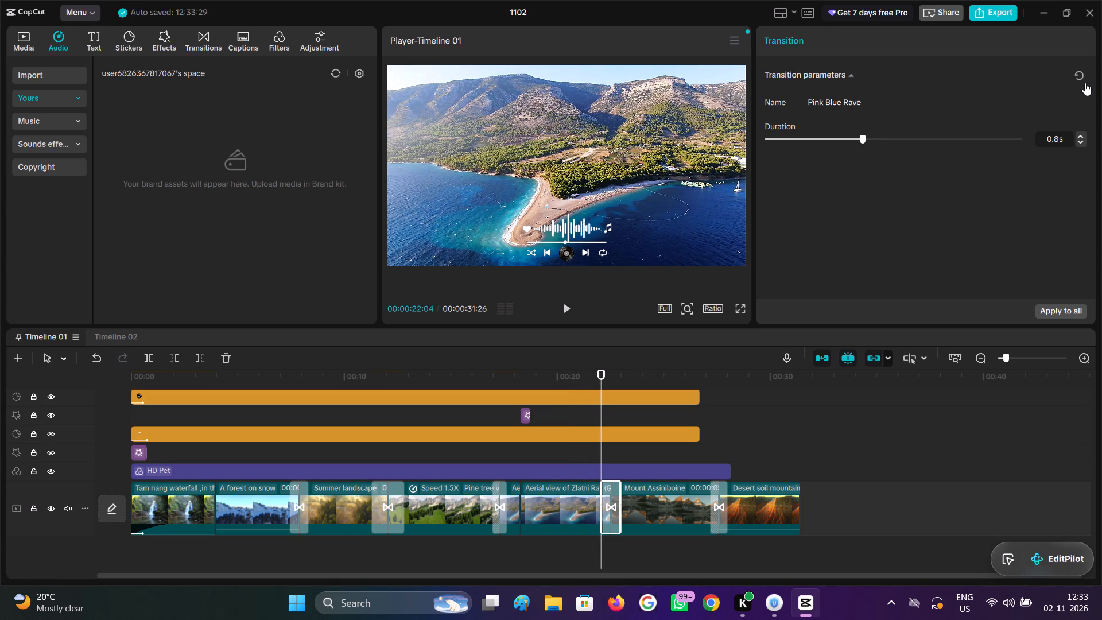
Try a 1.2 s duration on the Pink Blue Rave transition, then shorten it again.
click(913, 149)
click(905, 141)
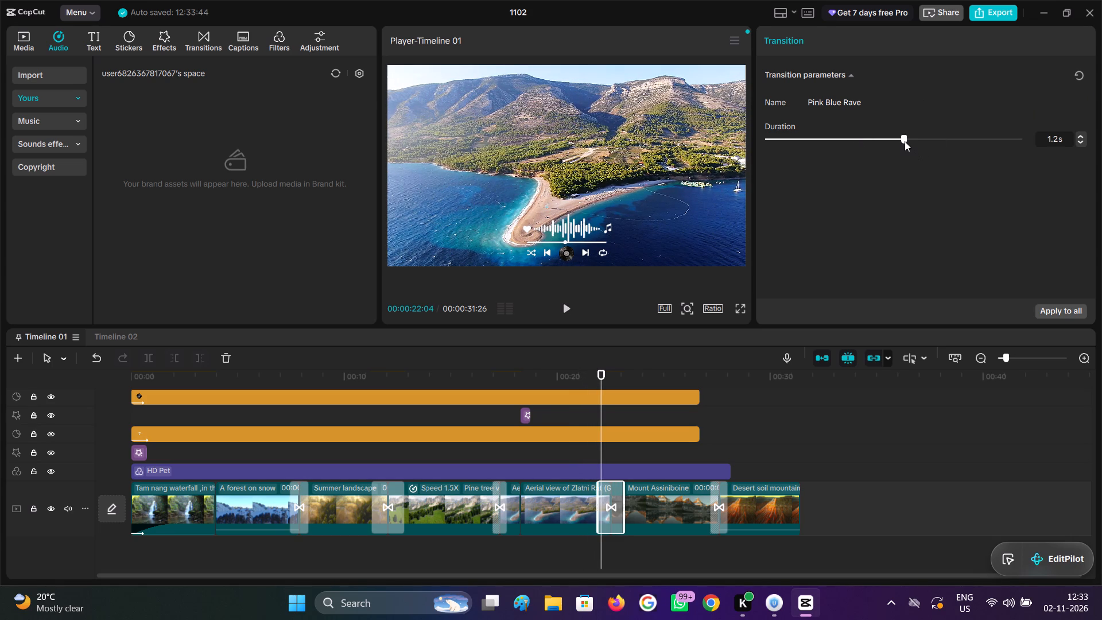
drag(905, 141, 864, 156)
Enable Skin retouching on the Tam nang waterfall clip at 00:00:01:58, and allow facial and body feature recognition.
click(567, 521)
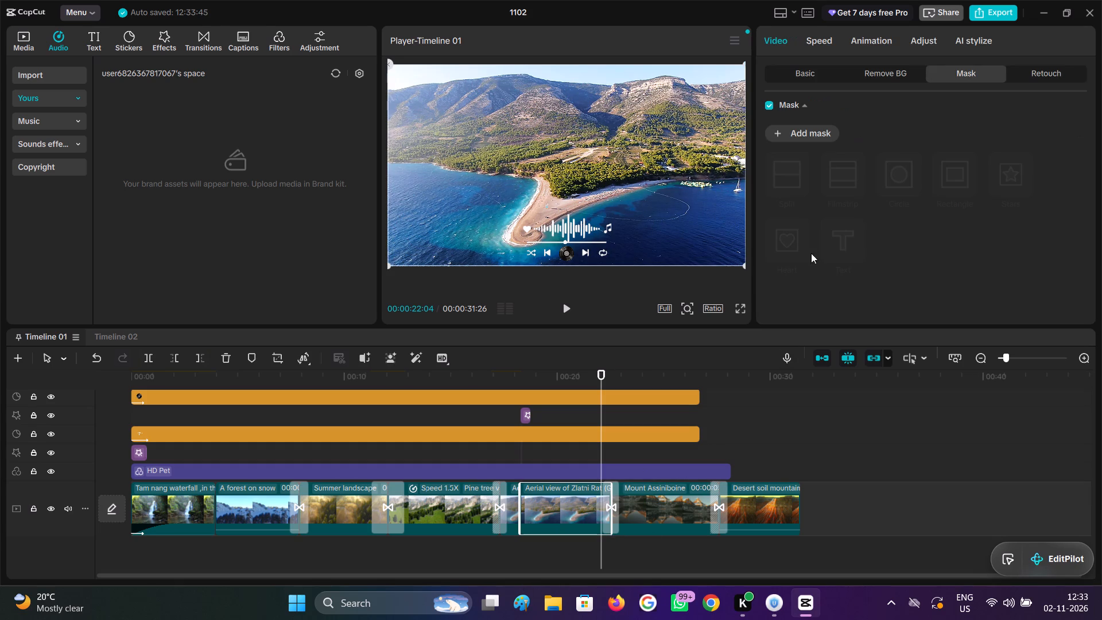
click(1028, 79)
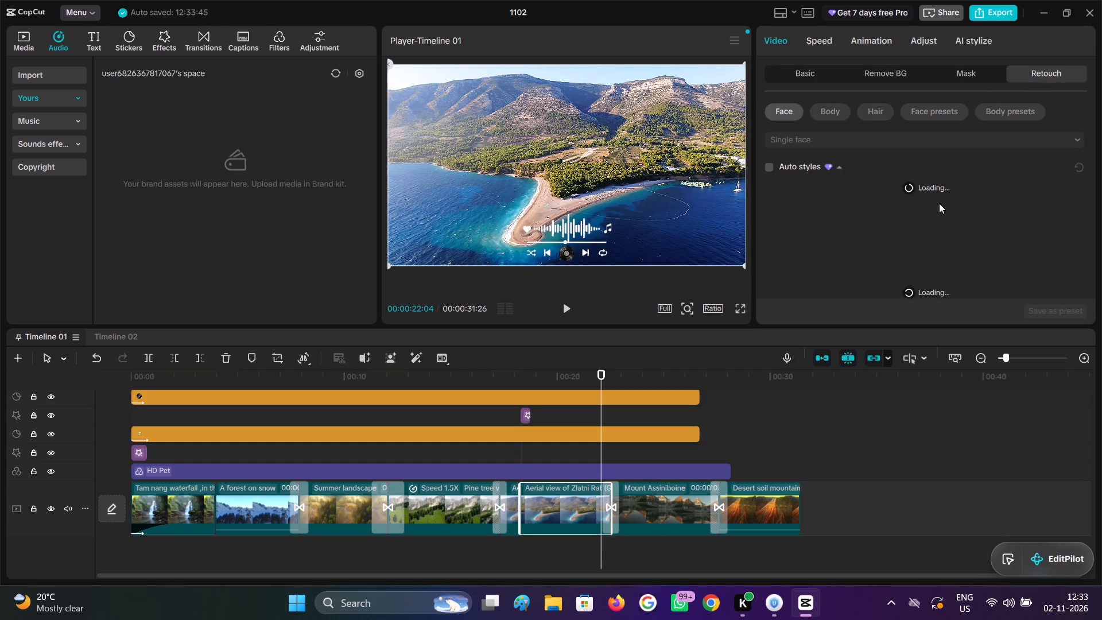
scroll(836, 260, down, 3)
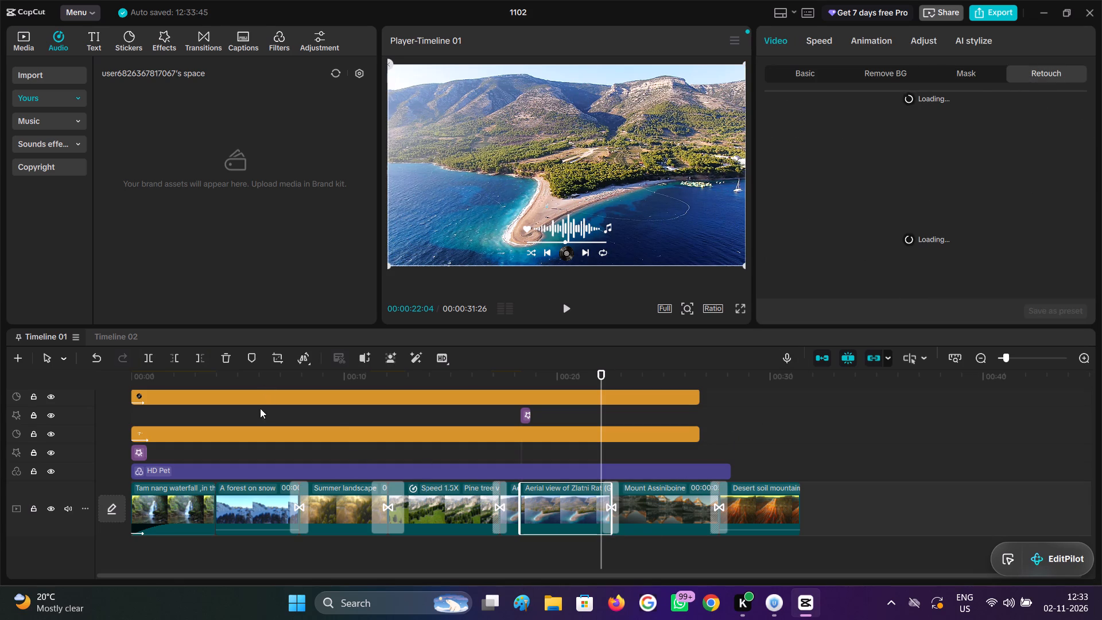
click(220, 420)
drag(219, 422, 173, 433)
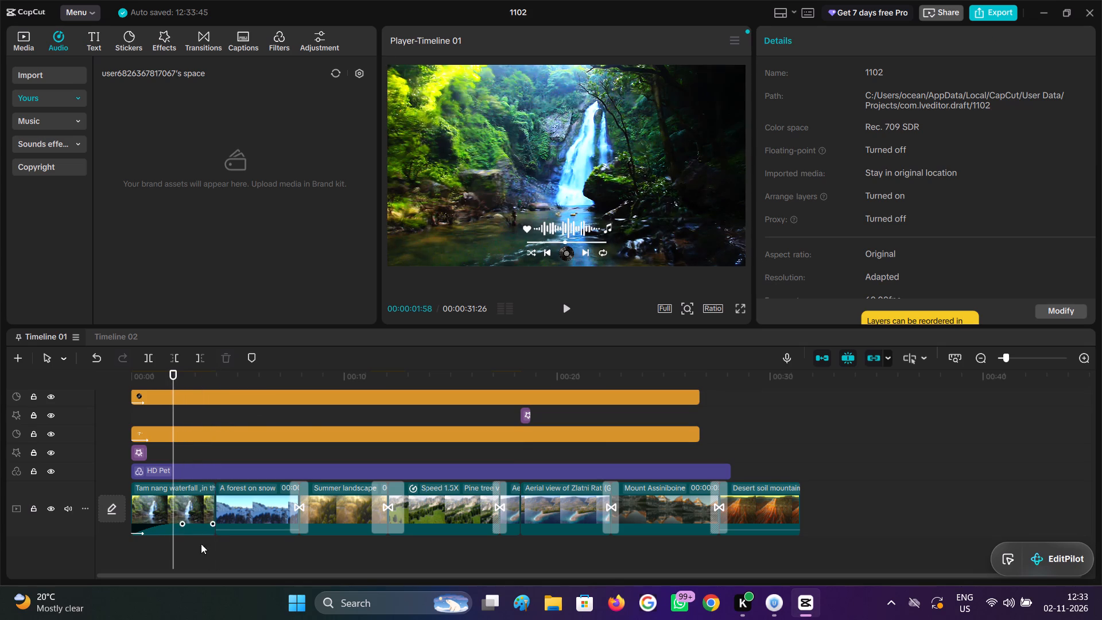
click(176, 518)
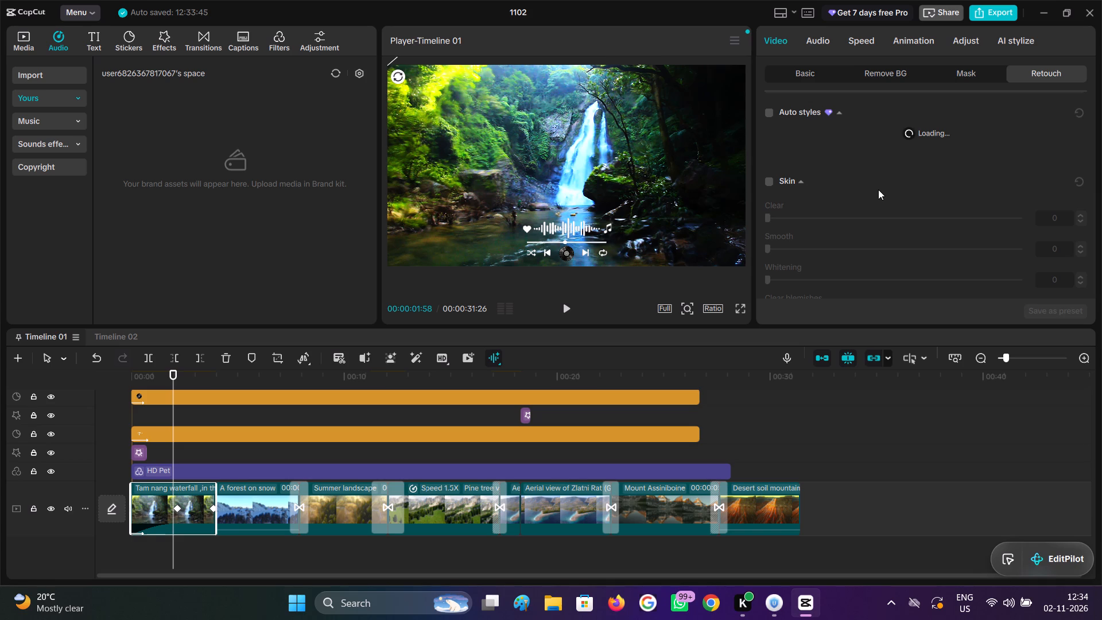
click(774, 185)
click(769, 185)
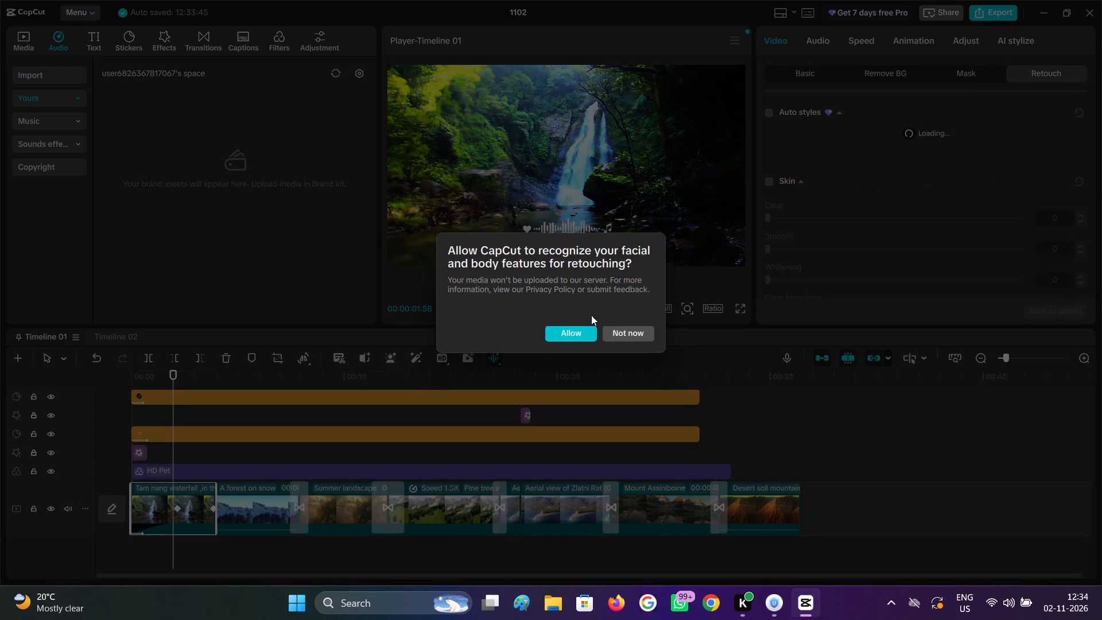
click(582, 335)
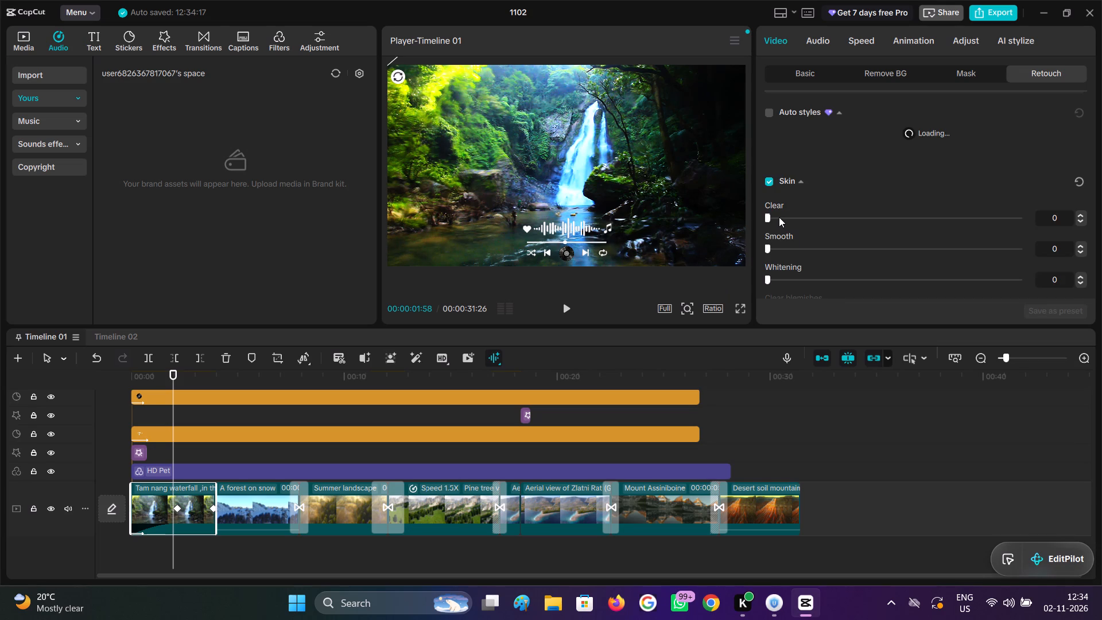
Set the Skin retouch Clear strength of the Tam nang waterfall clip to 100.
scroll(779, 217, down, 2)
scroll(779, 217, up, 2)
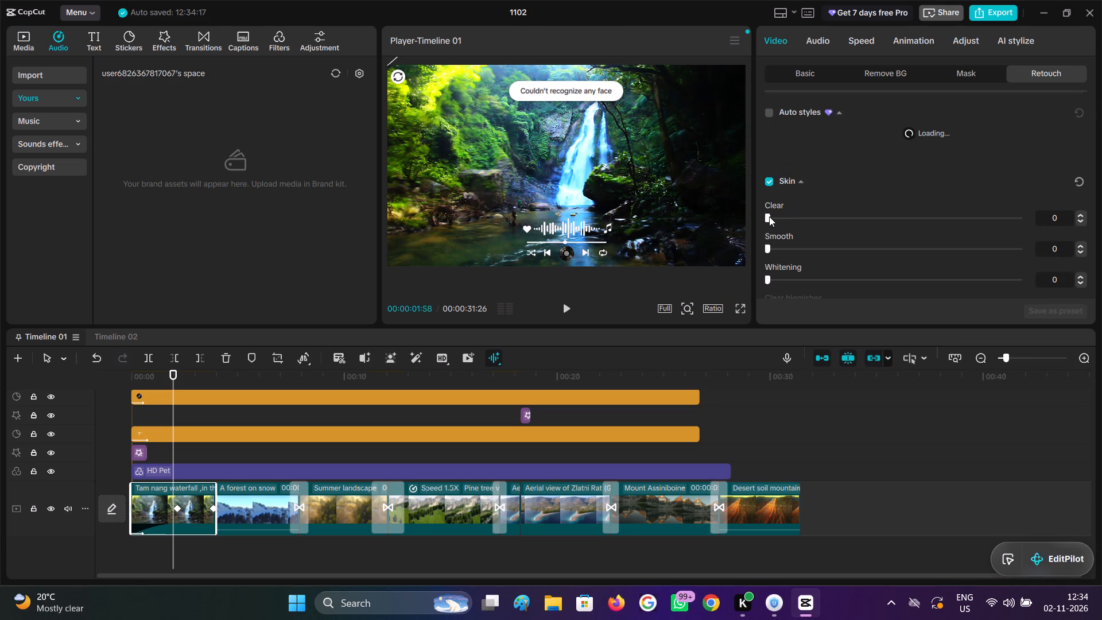
drag(767, 216, 744, 237)
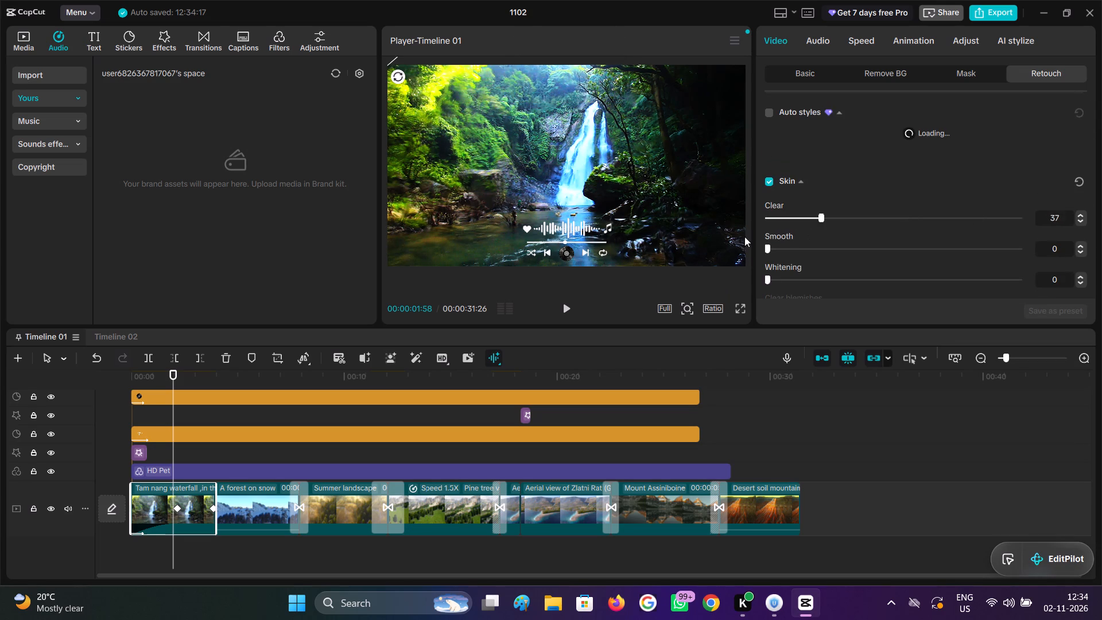
drag(744, 237, 850, 292)
drag(850, 292, 1101, 313)
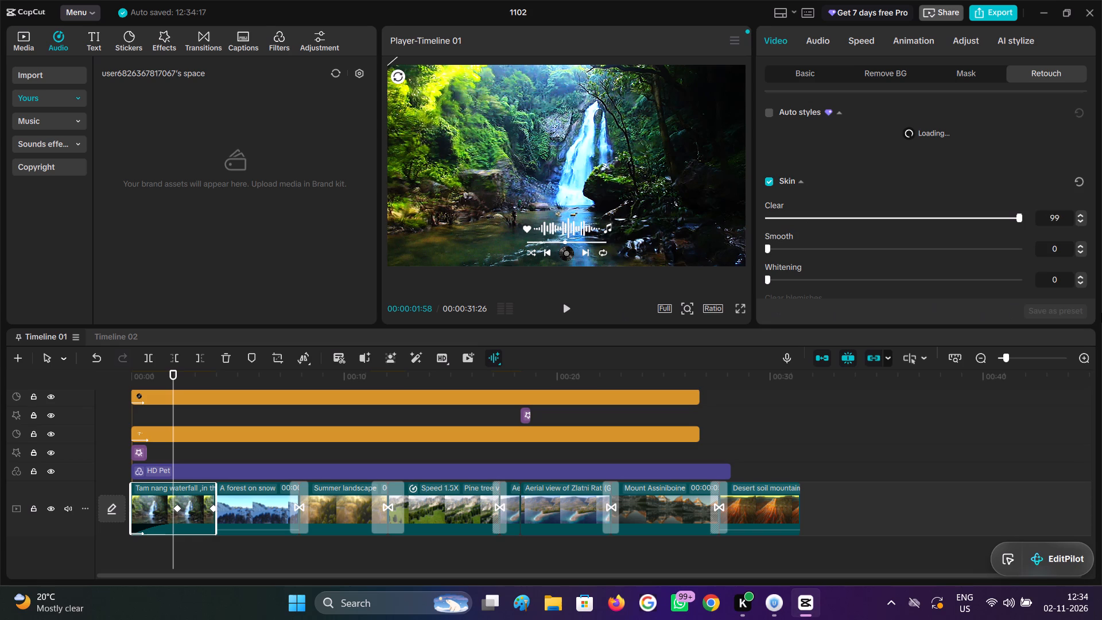
drag(1101, 313, 1101, 312)
Enable Skin retouching on the A forest on snow clip with the playhead at 00:00:05:38.
click(258, 524)
click(251, 414)
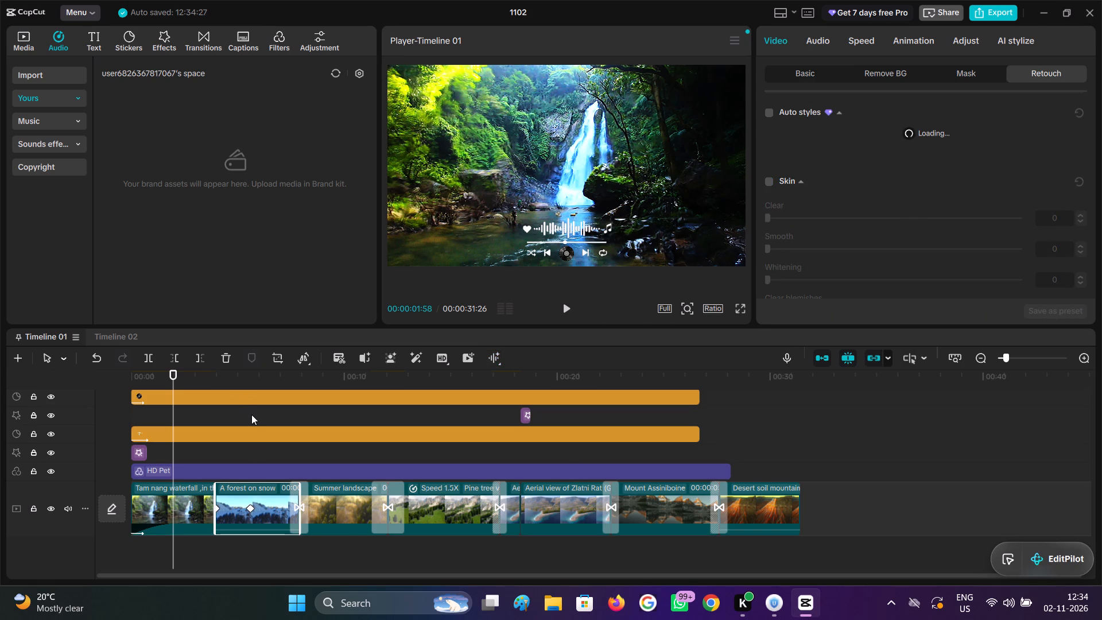
click(227, 515)
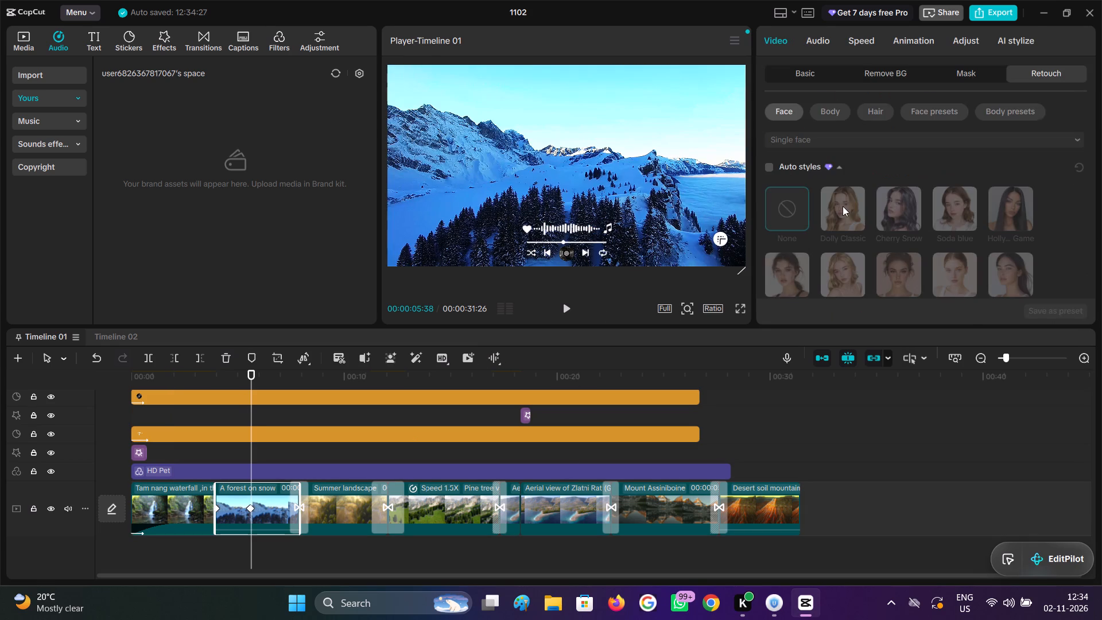
scroll(843, 206, down, 4)
click(768, 217)
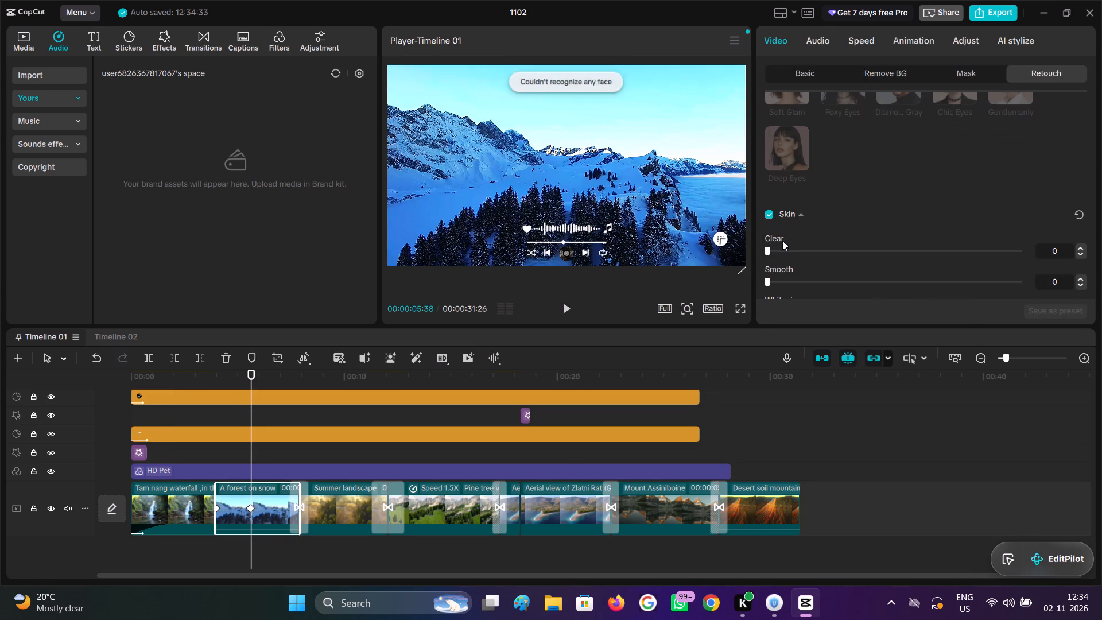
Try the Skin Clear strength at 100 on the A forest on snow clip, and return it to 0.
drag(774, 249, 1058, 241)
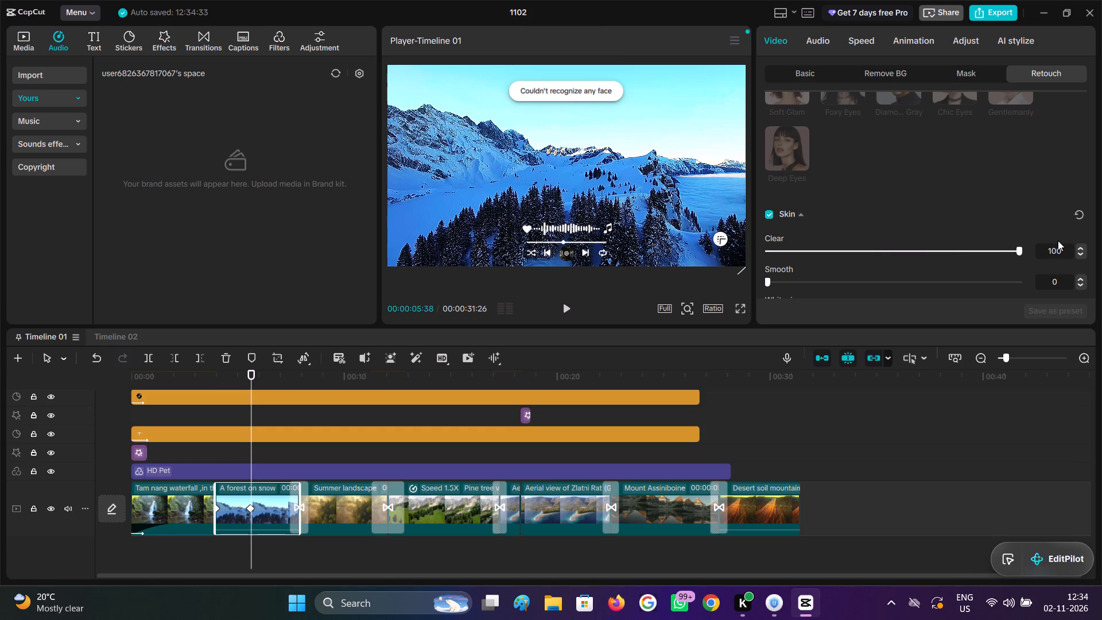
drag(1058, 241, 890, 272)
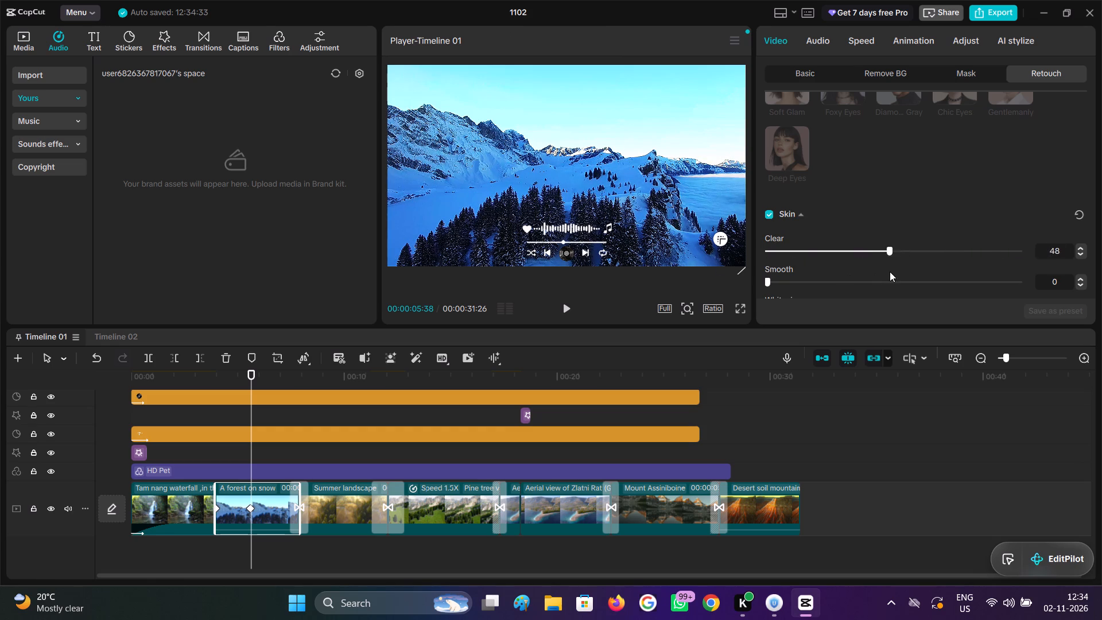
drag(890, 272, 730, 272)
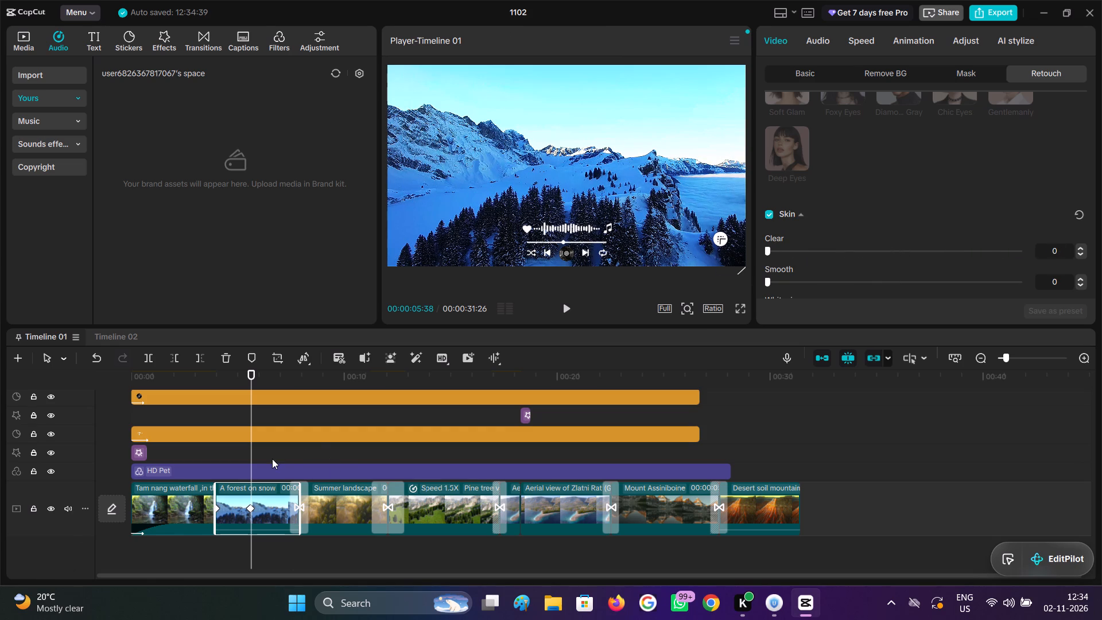
Enable Skin retouching on the Summer landscape clip with the playhead at 00:00:09:09, and set its Clear strength to 72.
drag(253, 448, 326, 467)
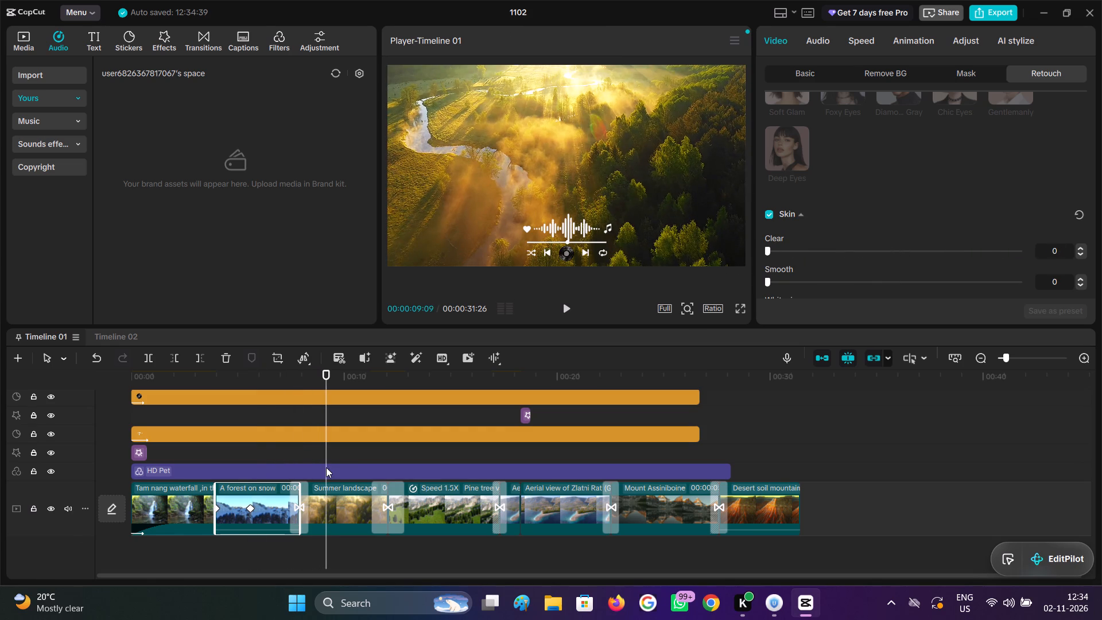
click(319, 521)
scroll(841, 242, down, 1)
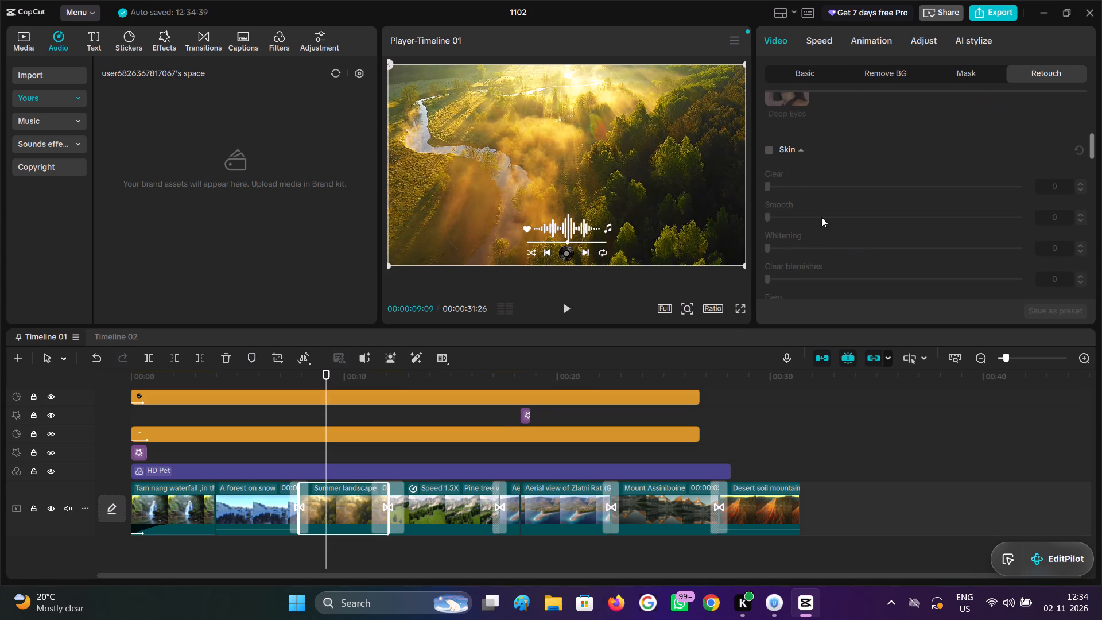
click(765, 148)
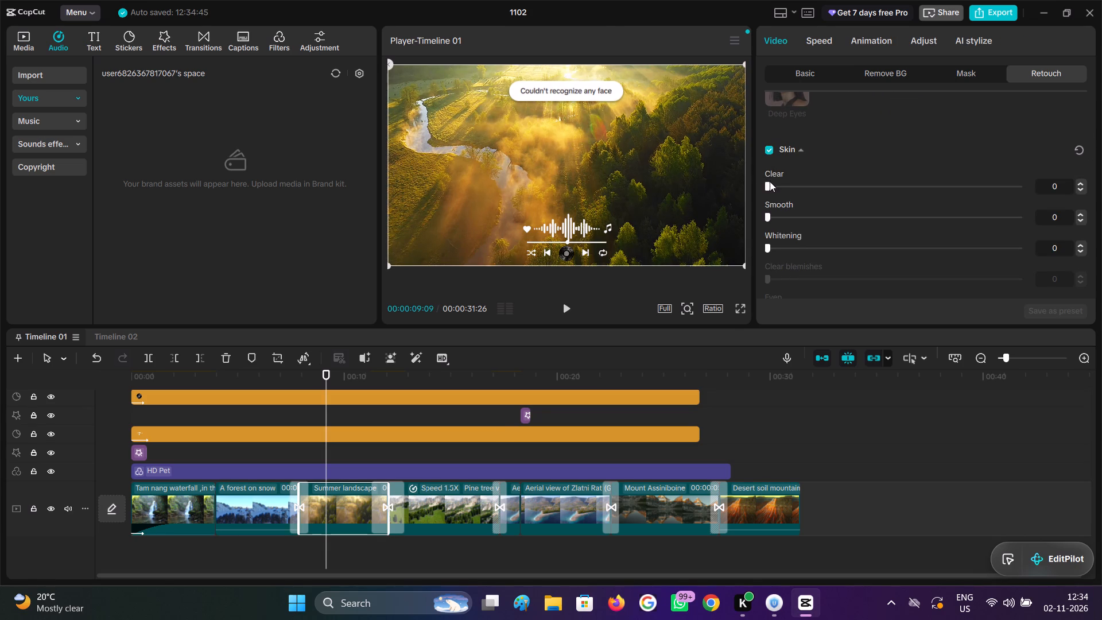
drag(771, 189, 1011, 186)
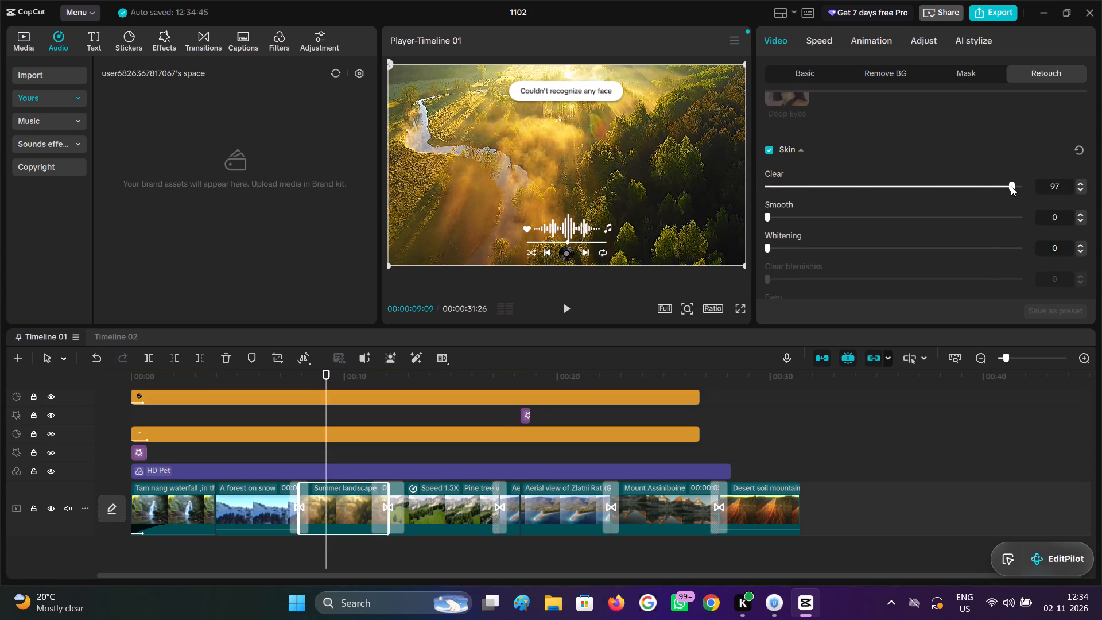
drag(1011, 186, 949, 206)
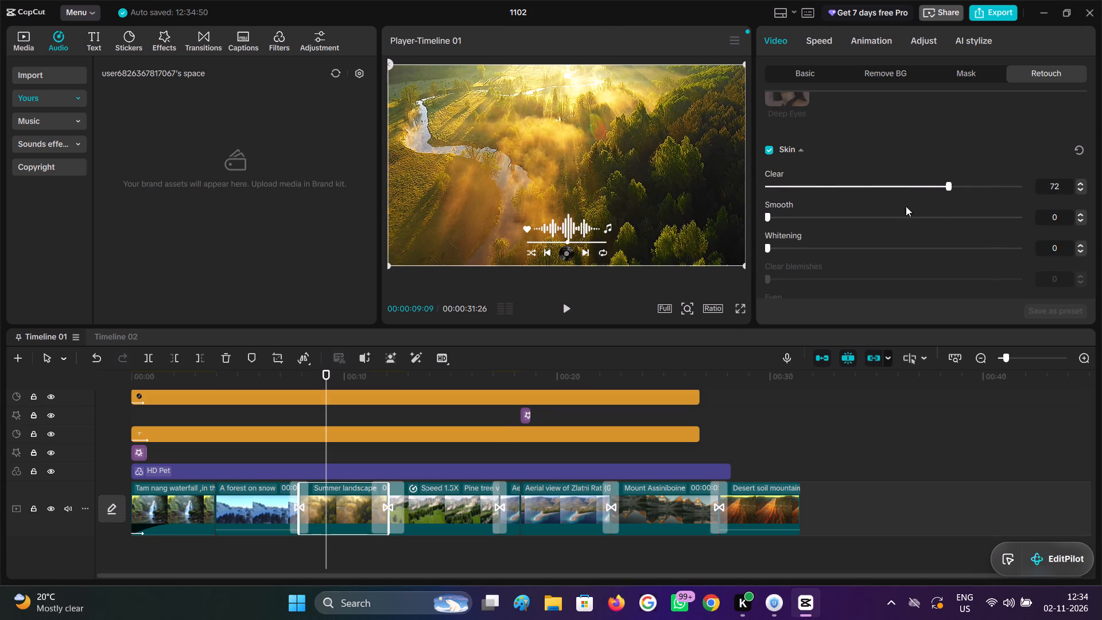
Enlarge the player preview by shrinking the timeline, the media library and the clip settings area around it.
drag(542, 334, 544, 380)
drag(513, 328, 513, 364)
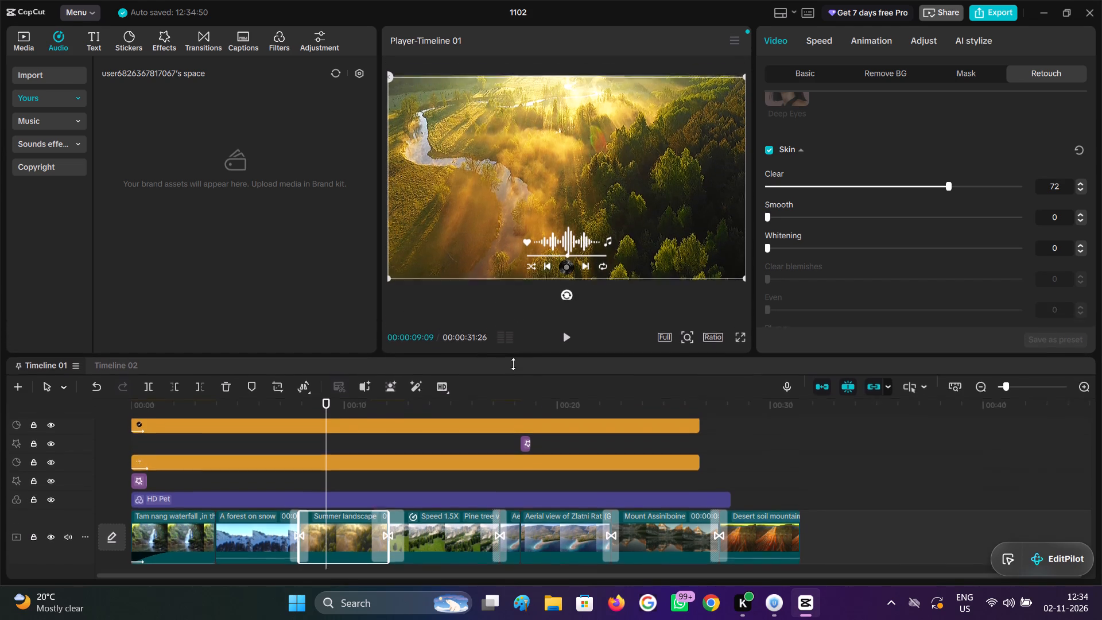
drag(513, 364, 511, 423)
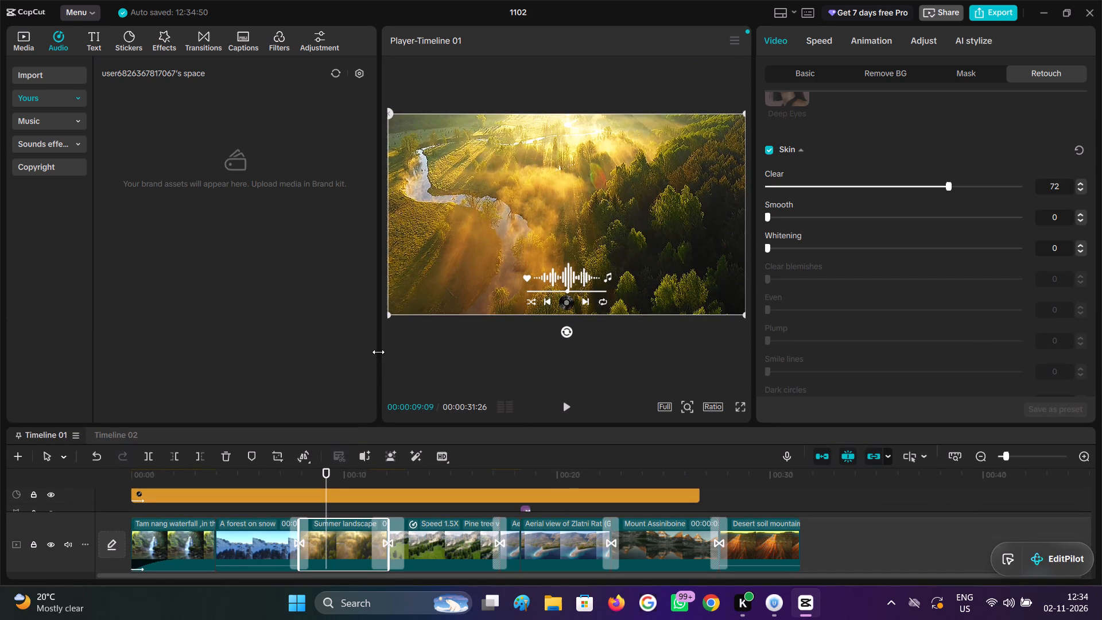
drag(378, 354, 80, 410)
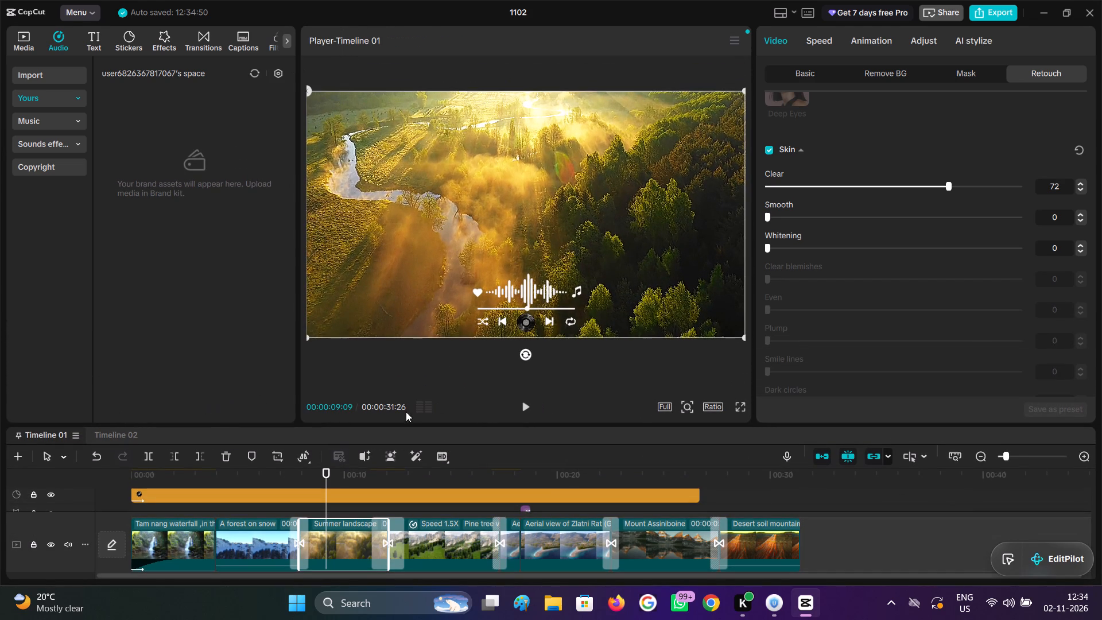
drag(753, 351, 781, 362)
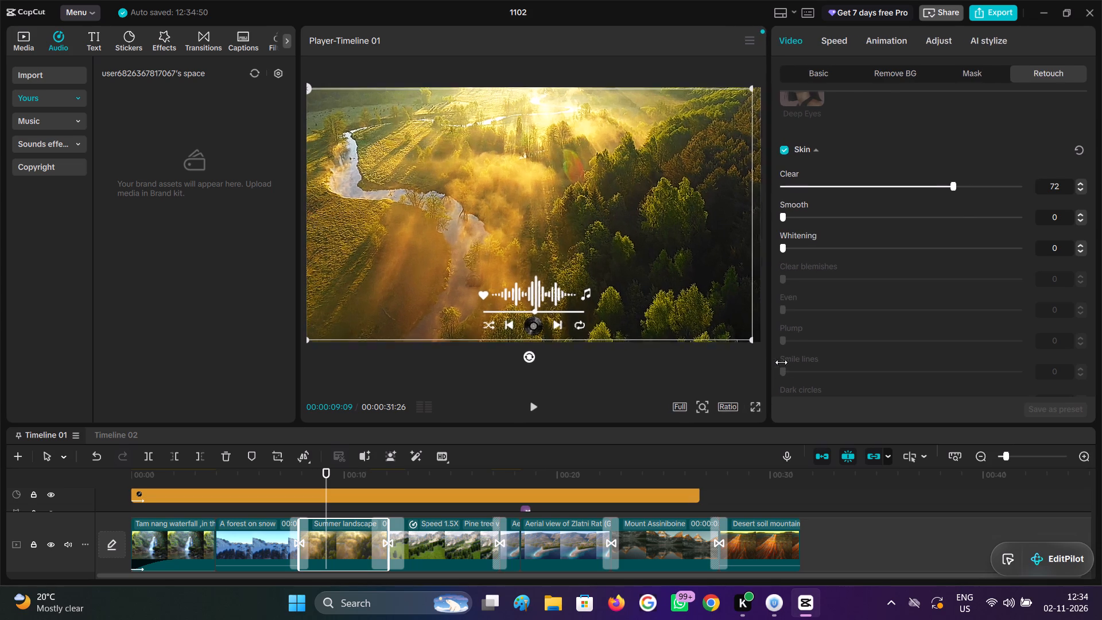
drag(781, 362, 860, 378)
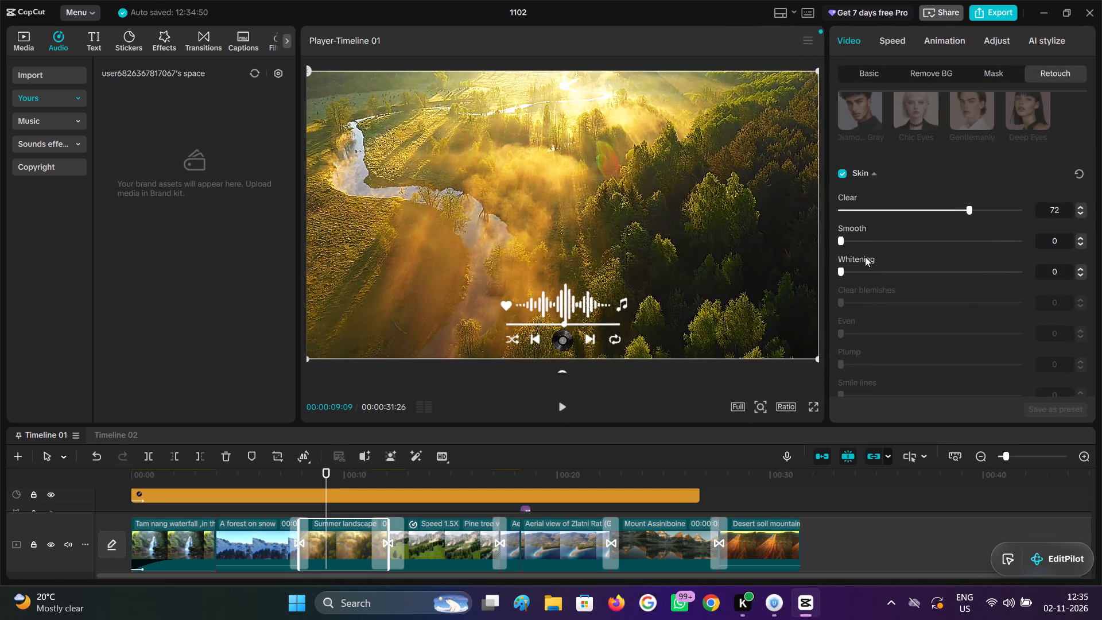
Compare Skin Clear strengths between 0 and 100 on the Summer landscape clip, and set it to 15.
drag(940, 221, 751, 244)
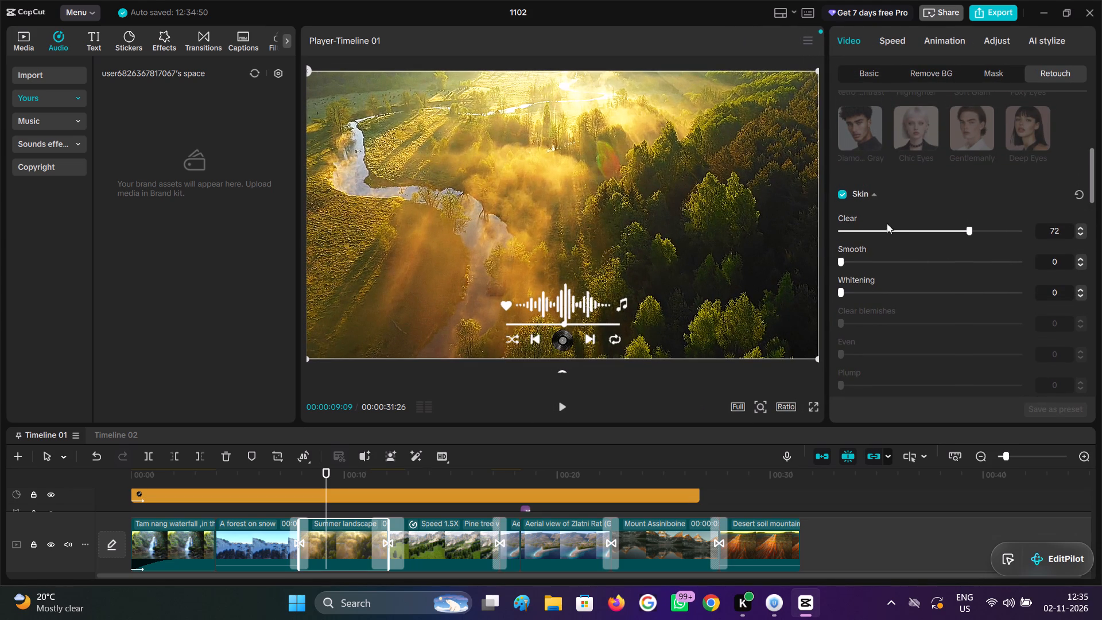
drag(883, 232, 796, 242)
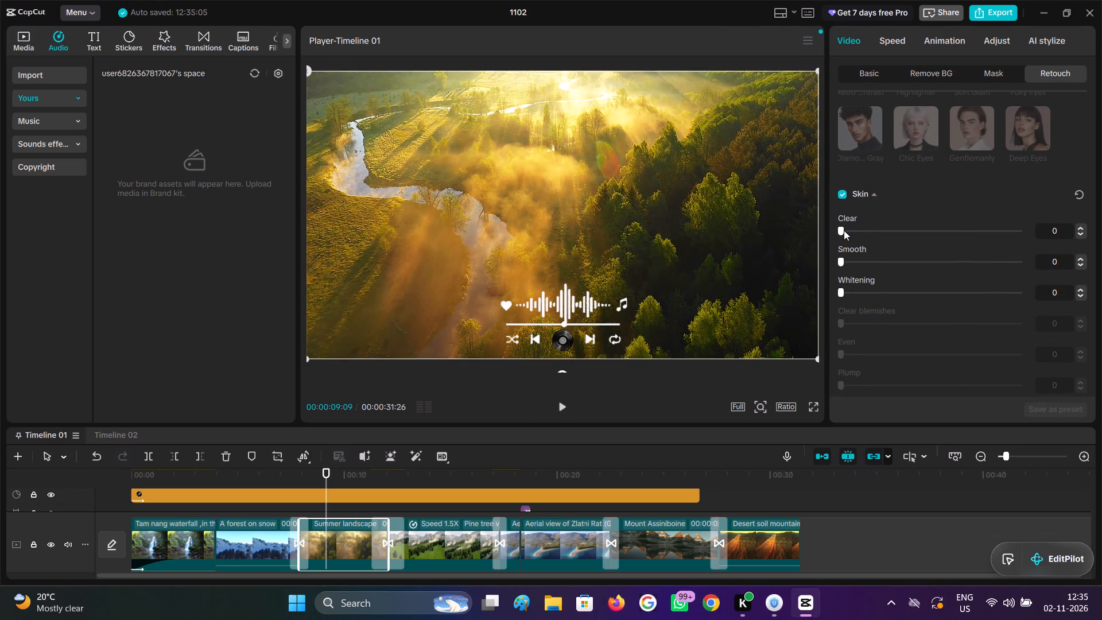
drag(844, 230, 1042, 265)
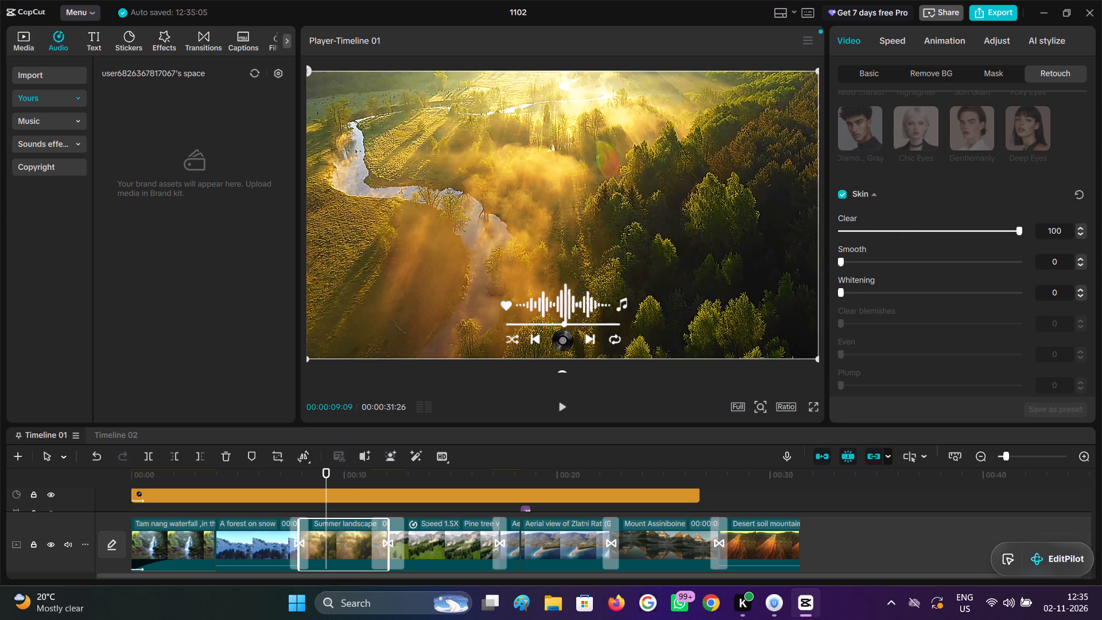
drag(1042, 265, 878, 275)
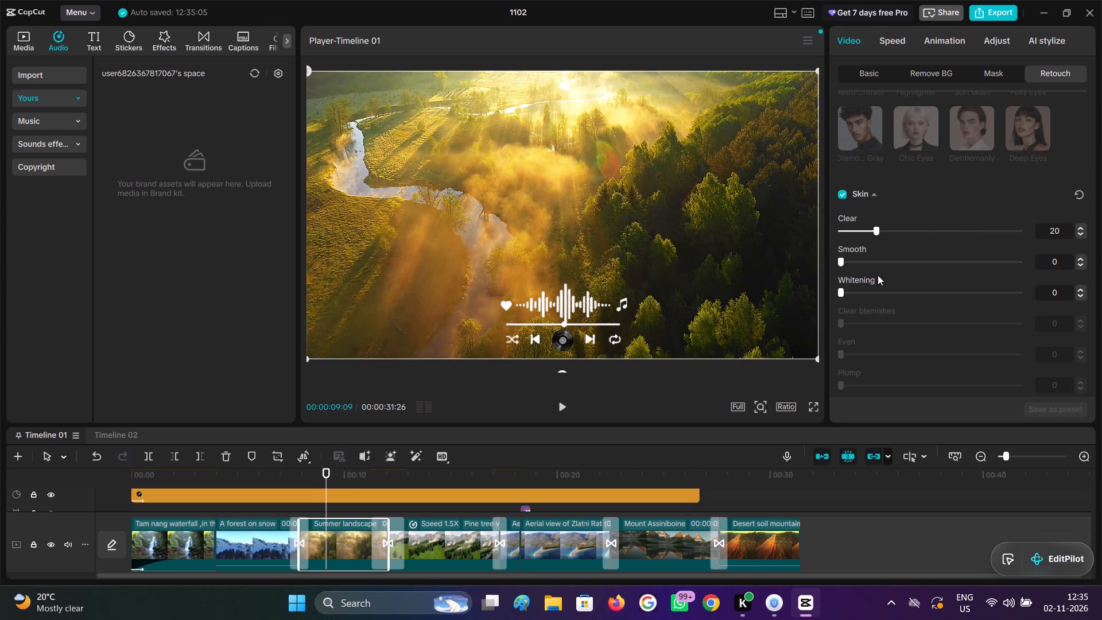
drag(878, 275, 868, 274)
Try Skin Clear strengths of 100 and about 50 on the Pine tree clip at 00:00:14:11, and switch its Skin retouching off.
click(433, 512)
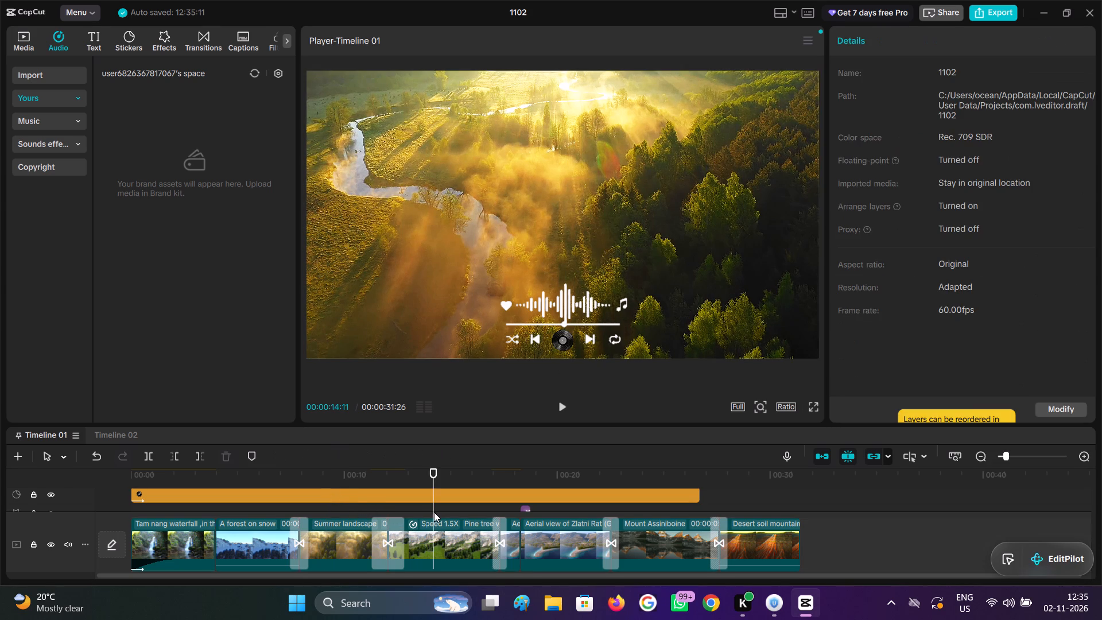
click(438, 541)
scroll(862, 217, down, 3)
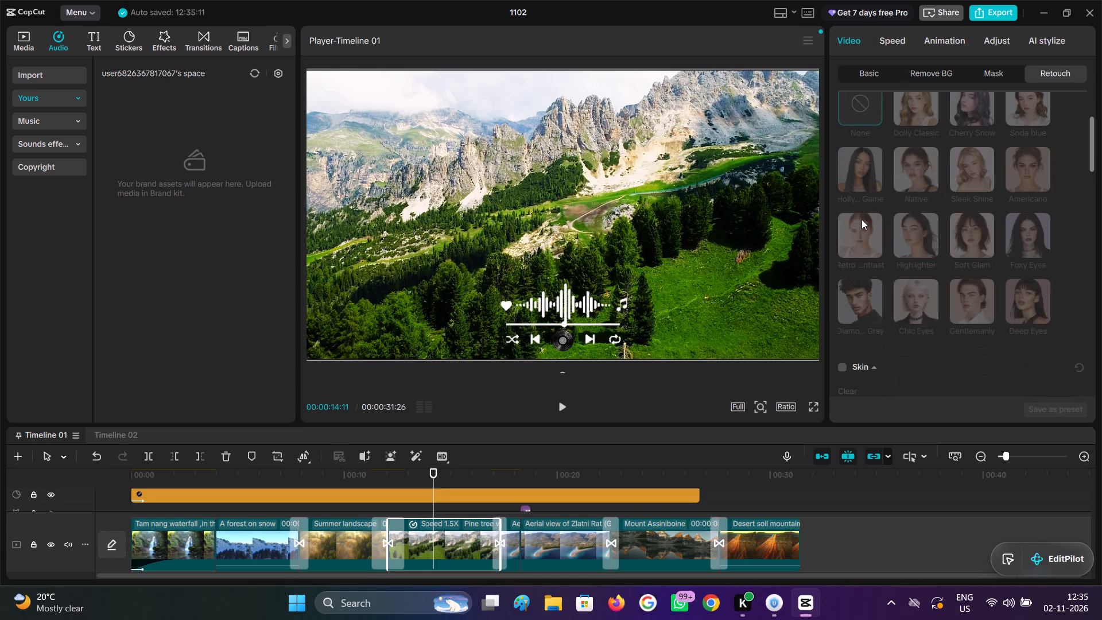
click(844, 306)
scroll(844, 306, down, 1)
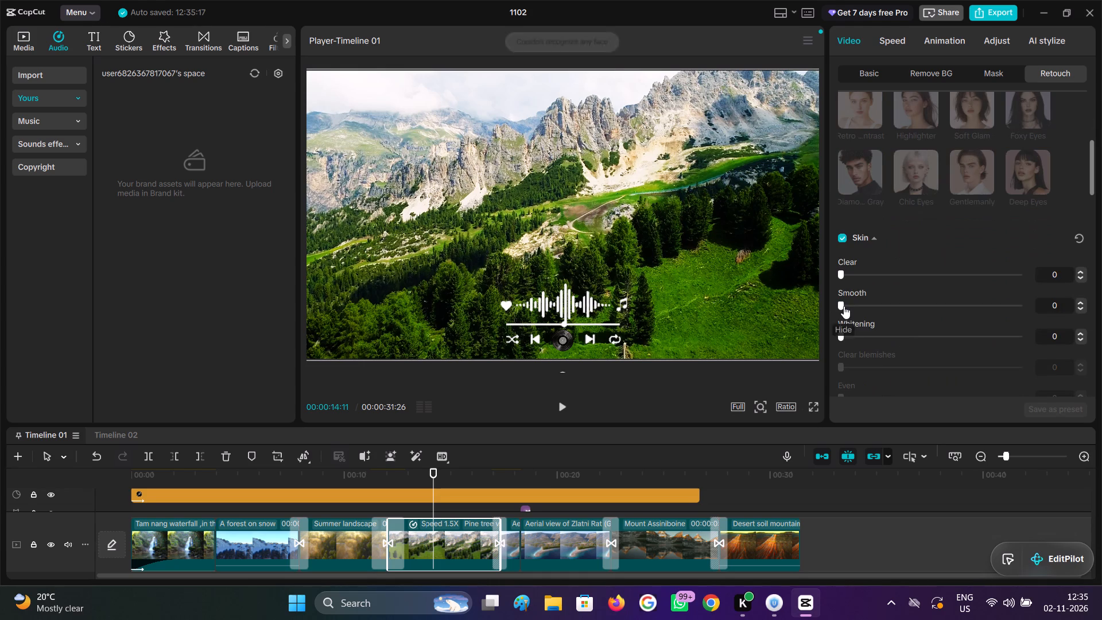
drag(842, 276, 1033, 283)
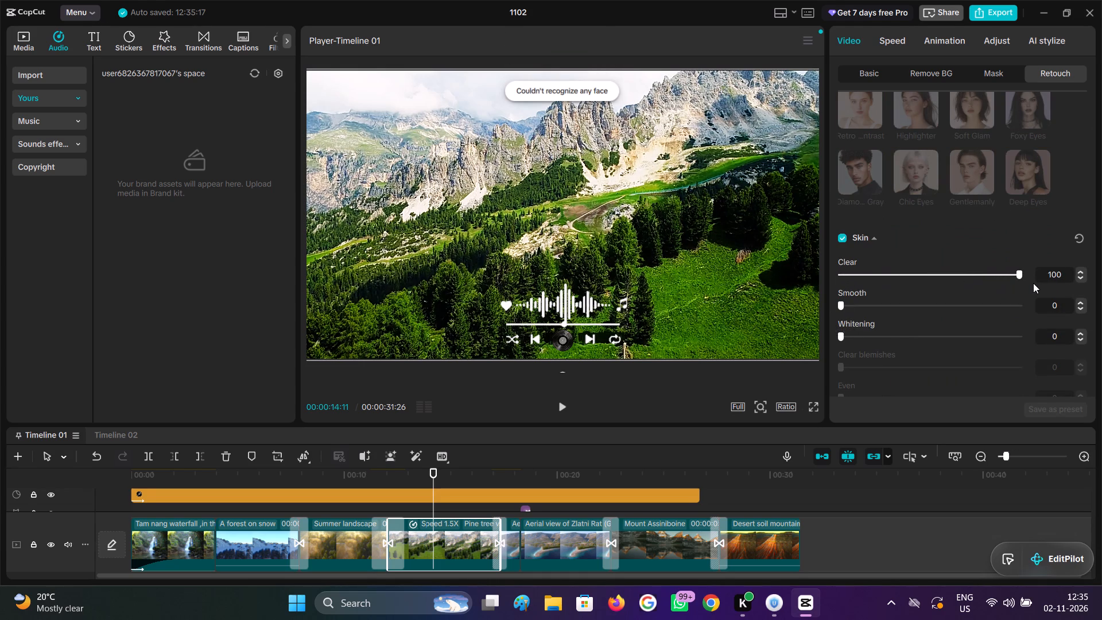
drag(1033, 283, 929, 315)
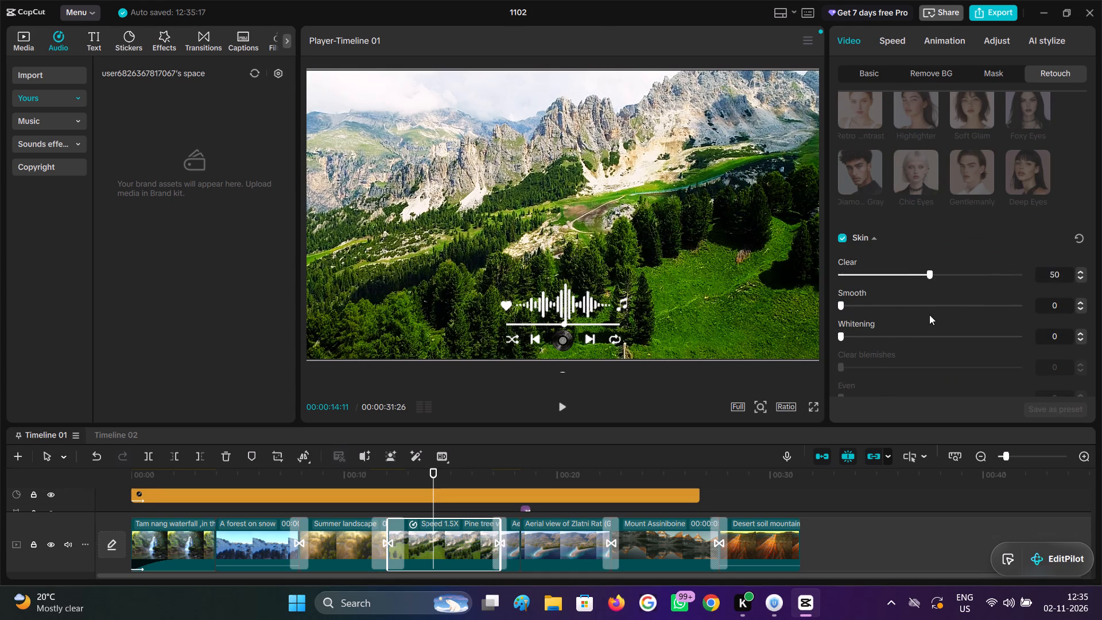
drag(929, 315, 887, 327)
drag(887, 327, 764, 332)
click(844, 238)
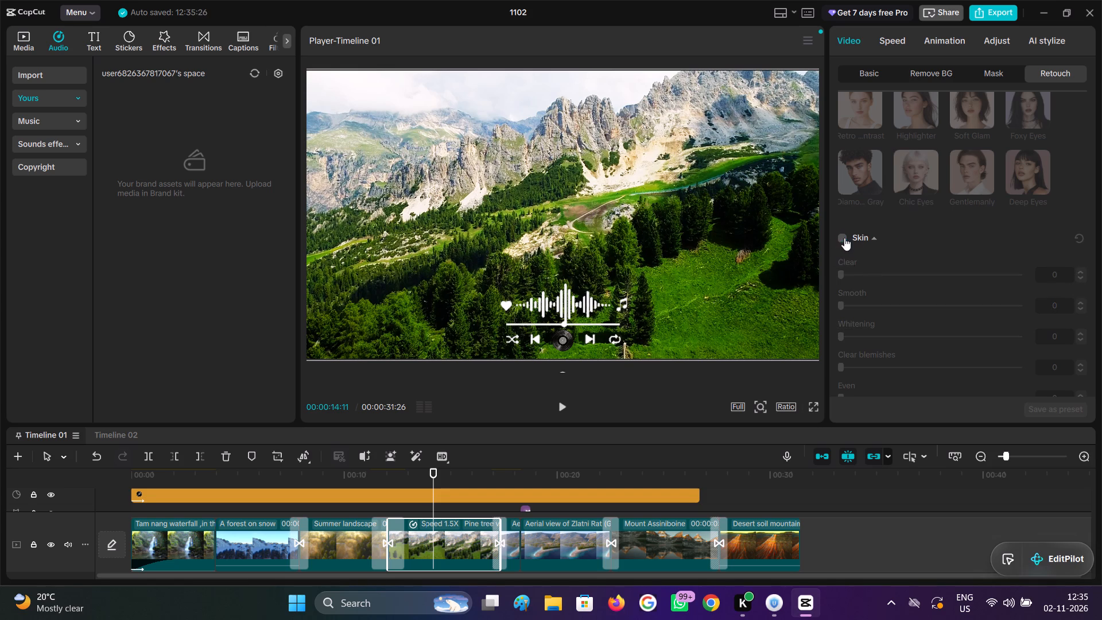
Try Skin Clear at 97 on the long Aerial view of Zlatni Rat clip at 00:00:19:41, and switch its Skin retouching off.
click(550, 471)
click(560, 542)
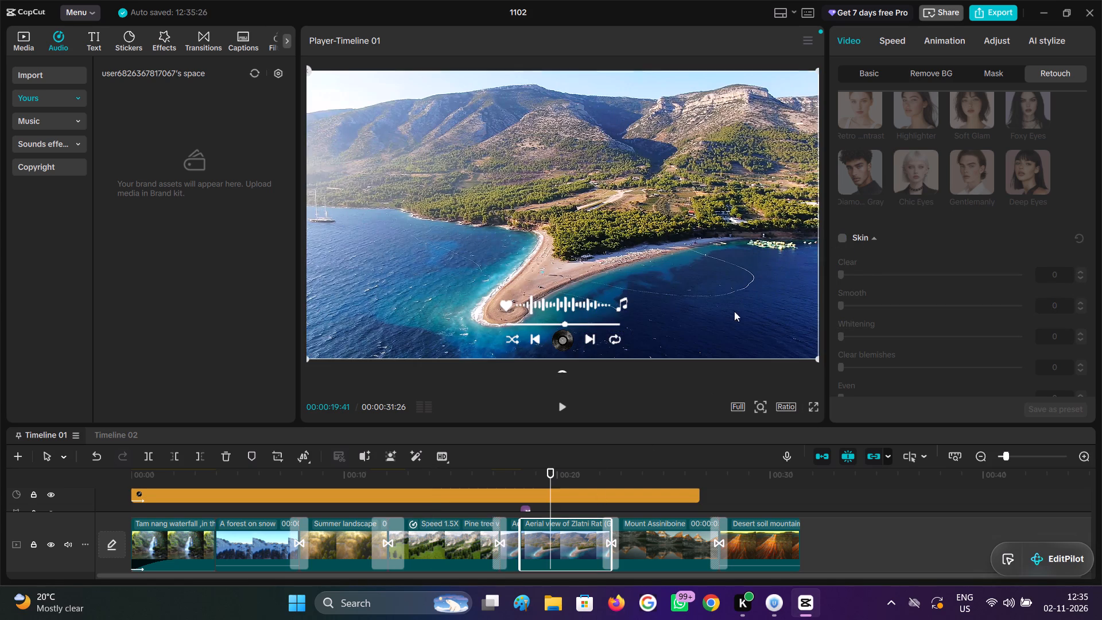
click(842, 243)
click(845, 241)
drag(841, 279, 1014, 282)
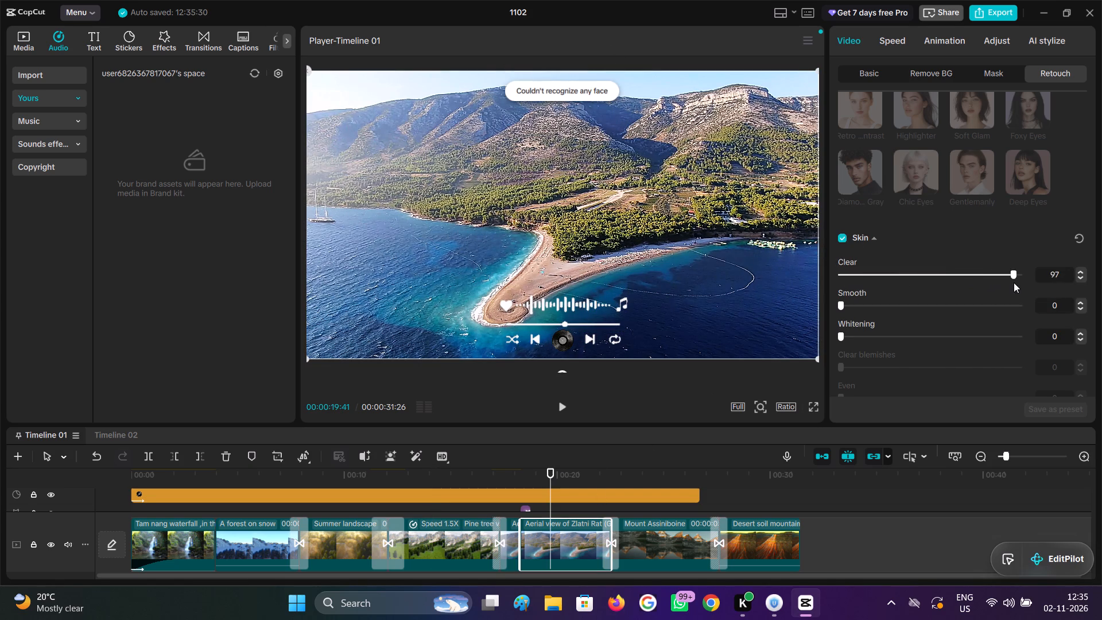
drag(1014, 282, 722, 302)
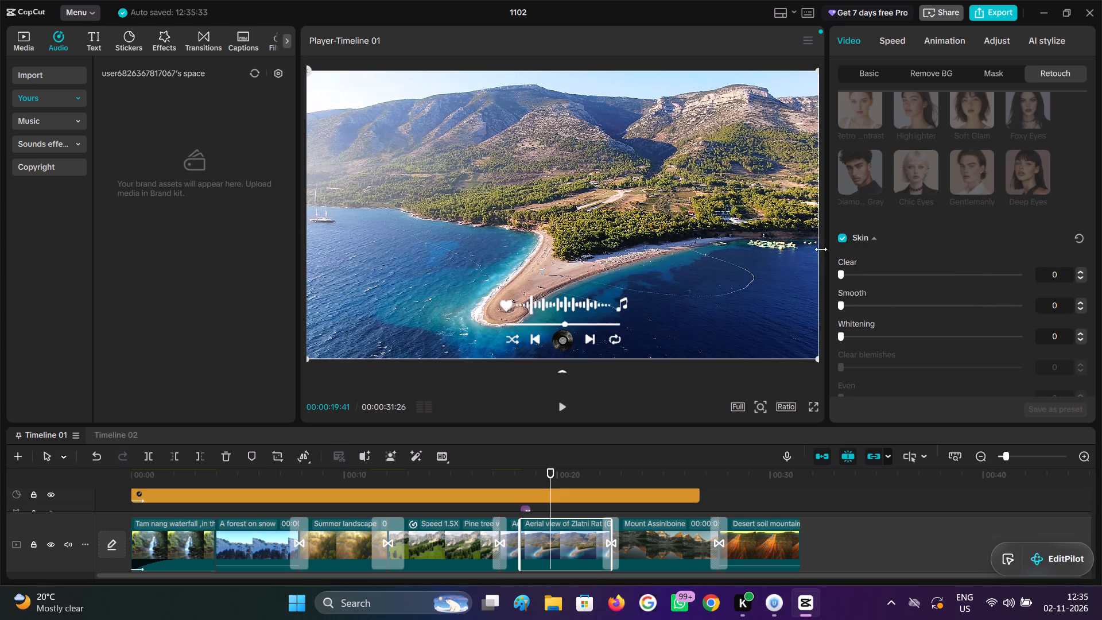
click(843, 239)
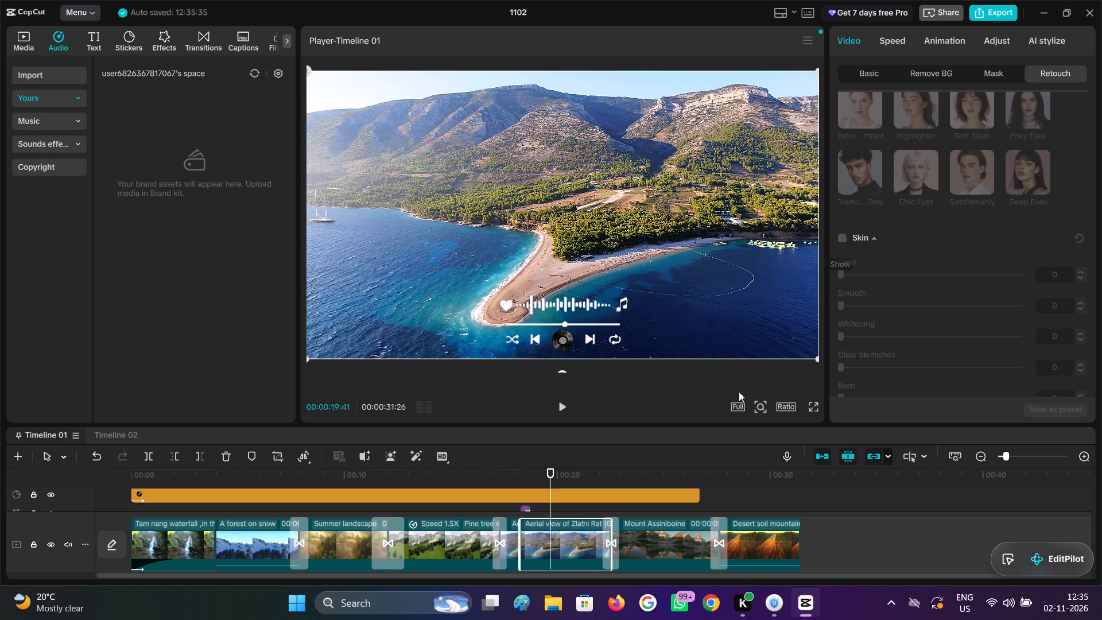
Enable Skin retouching on the Mount Assiniboine clip at 00:00:24:17, set its Clear strength to 72, and scrub through the clip to check it.
click(649, 516)
click(649, 537)
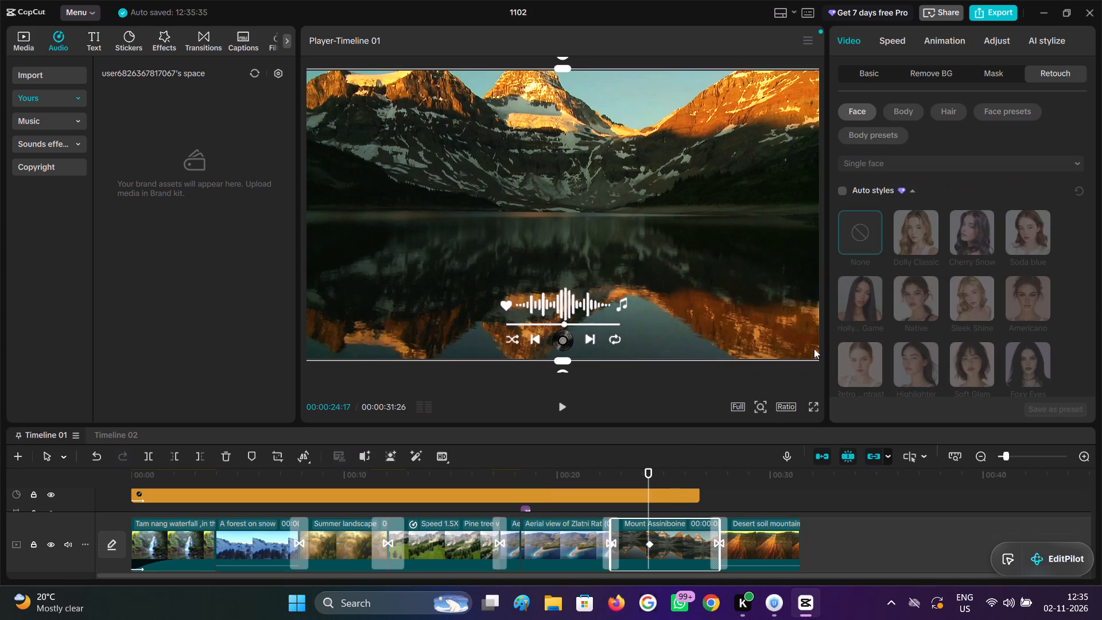
scroll(852, 293, down, 4)
click(847, 238)
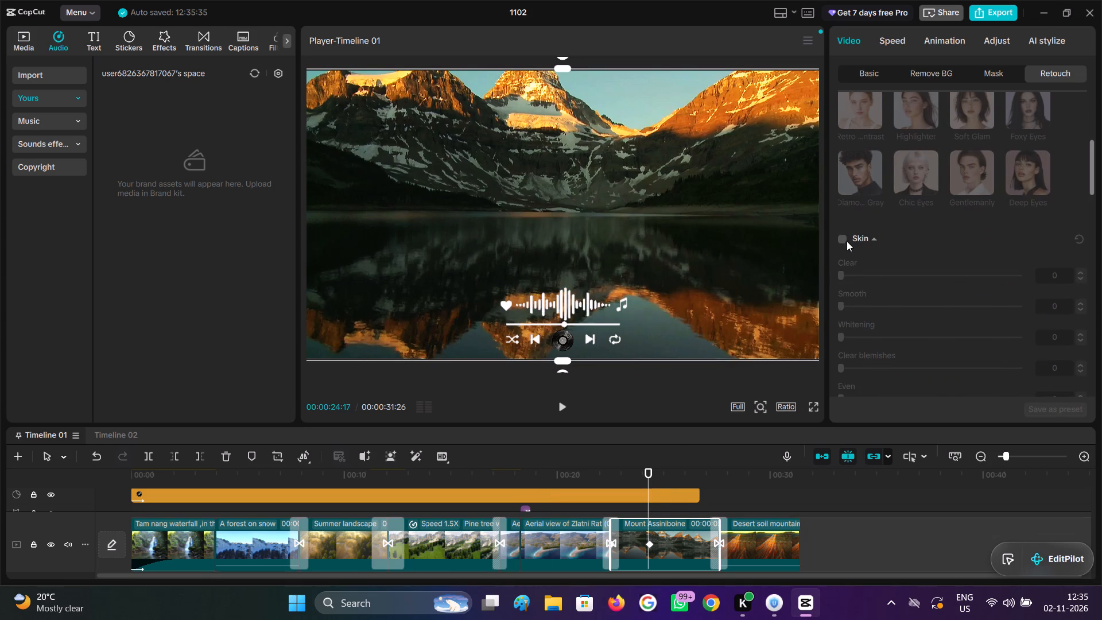
click(842, 238)
drag(840, 274, 978, 281)
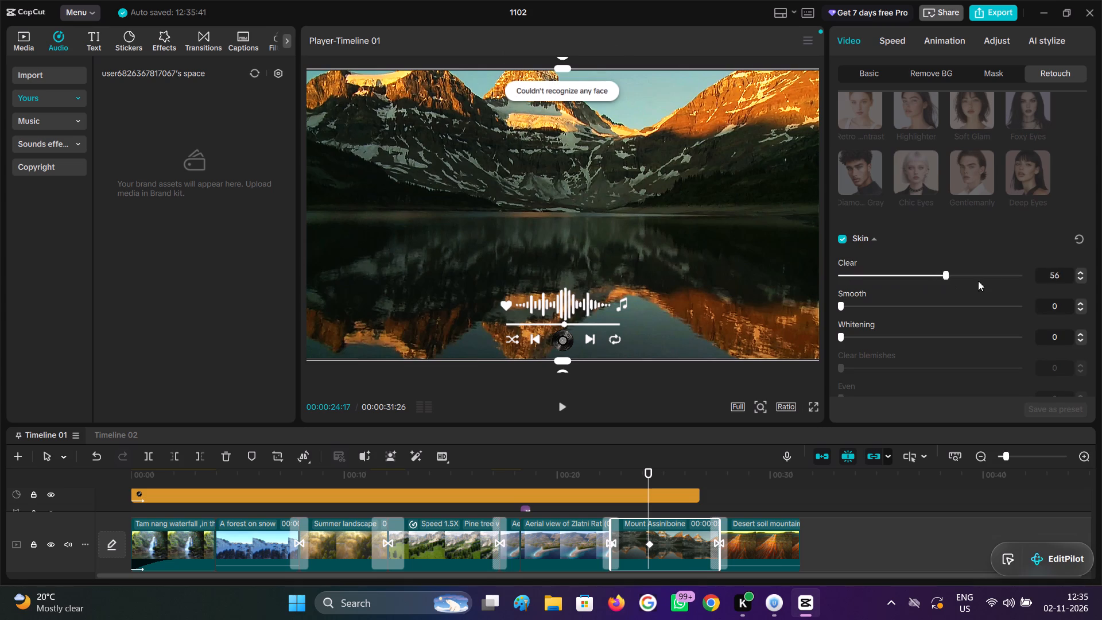
drag(978, 281, 1101, 309)
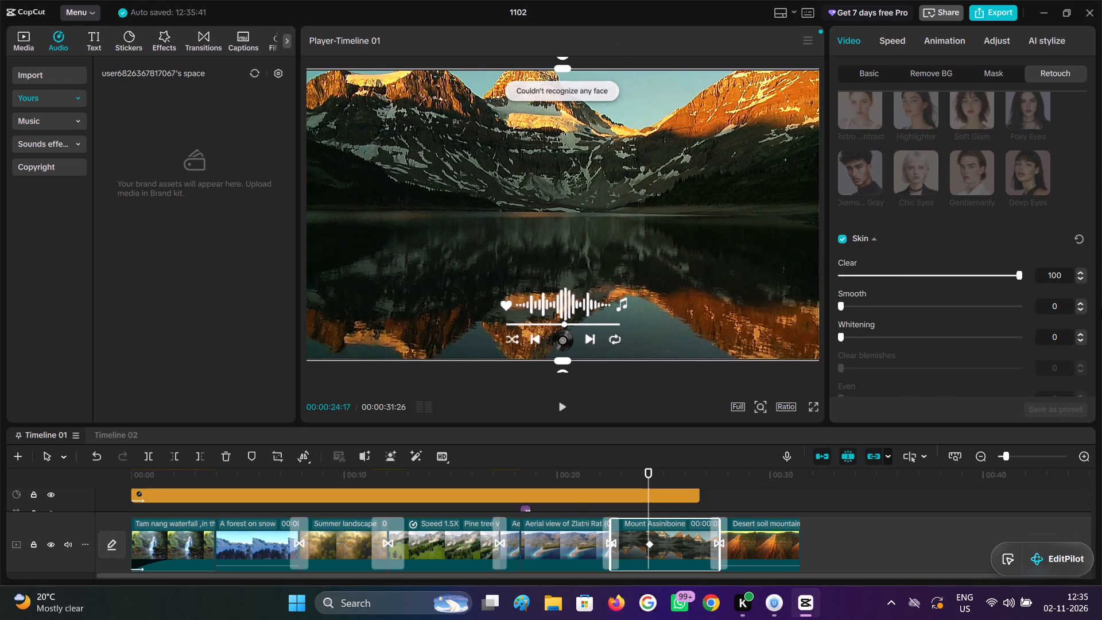
drag(1101, 309, 853, 356)
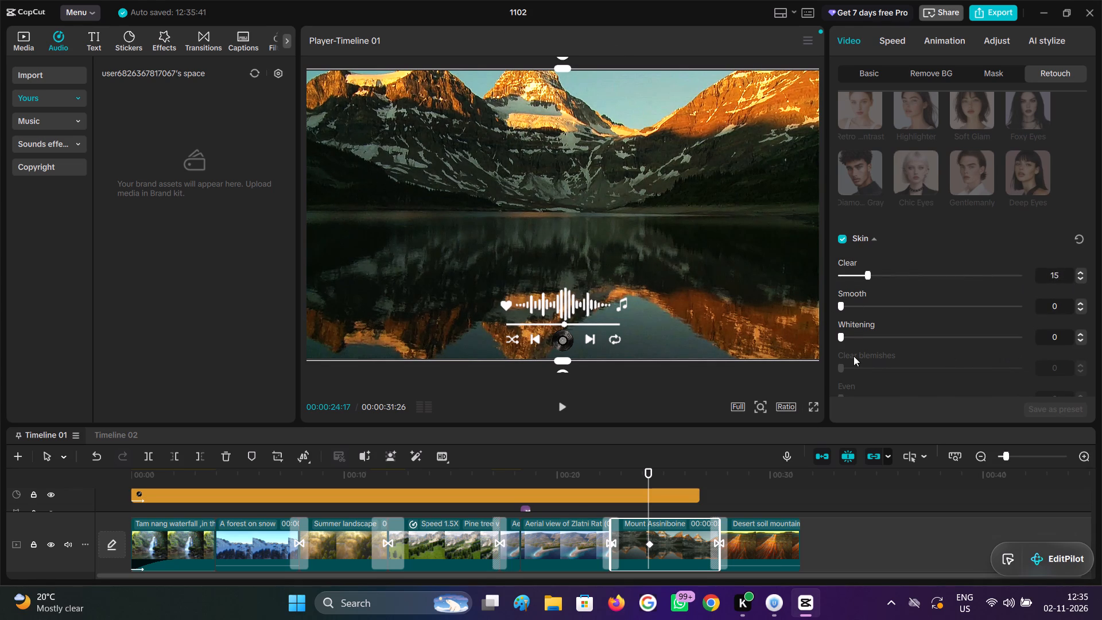
drag(853, 356, 968, 361)
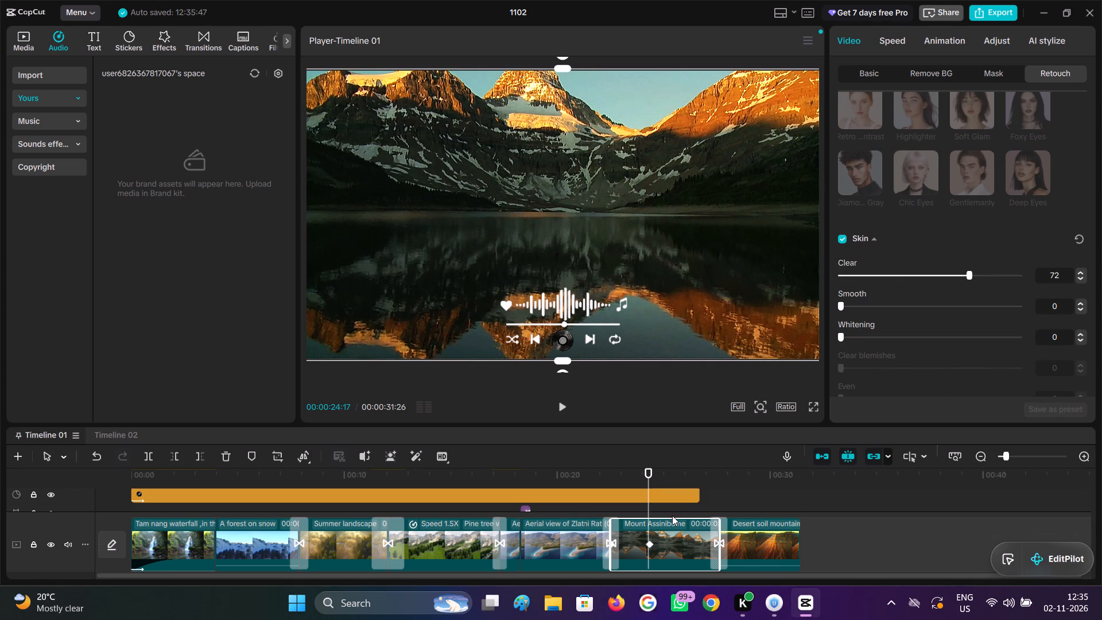
drag(650, 506, 688, 508)
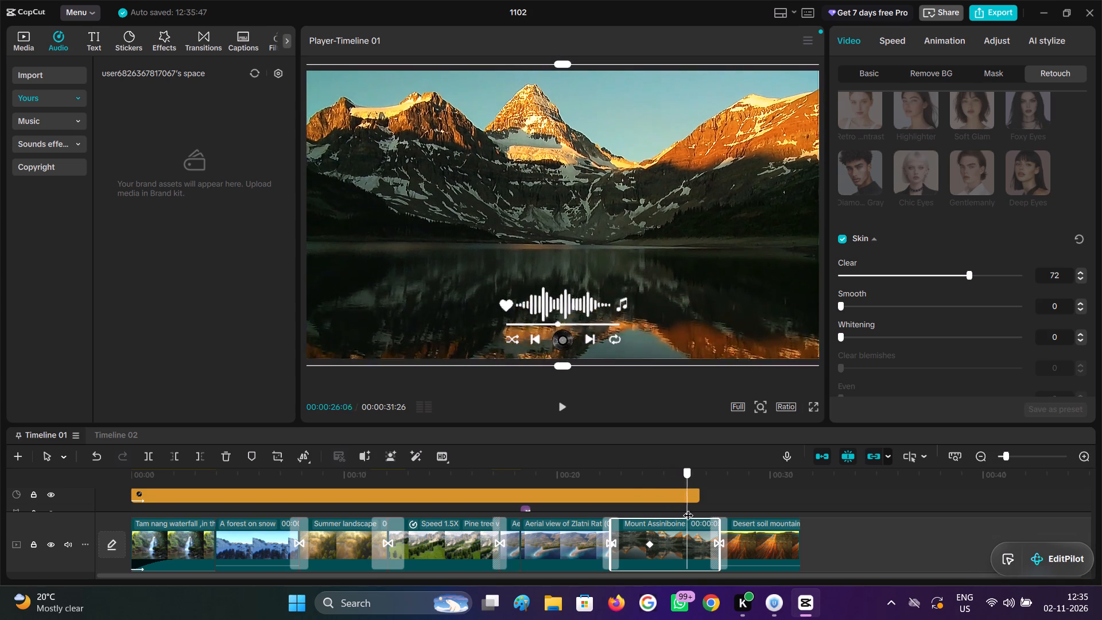
drag(688, 508, 655, 534)
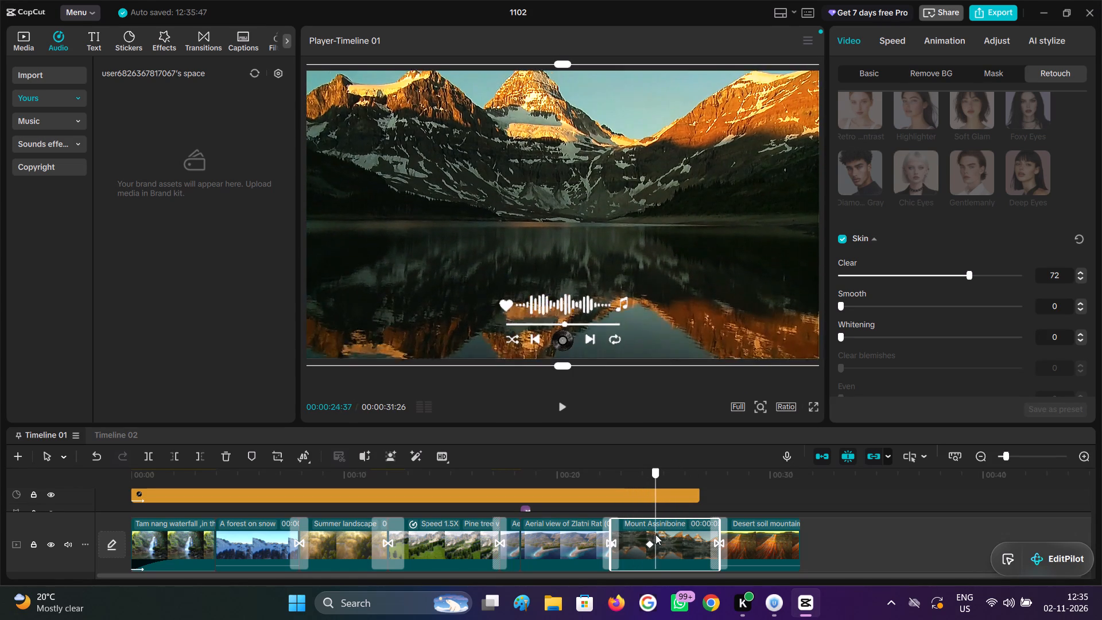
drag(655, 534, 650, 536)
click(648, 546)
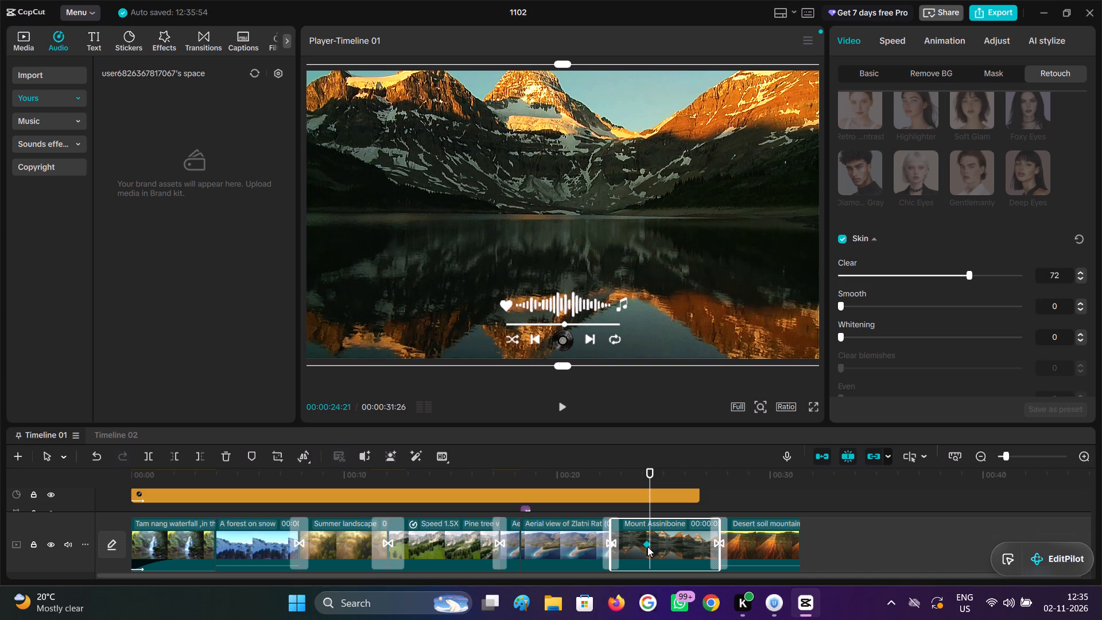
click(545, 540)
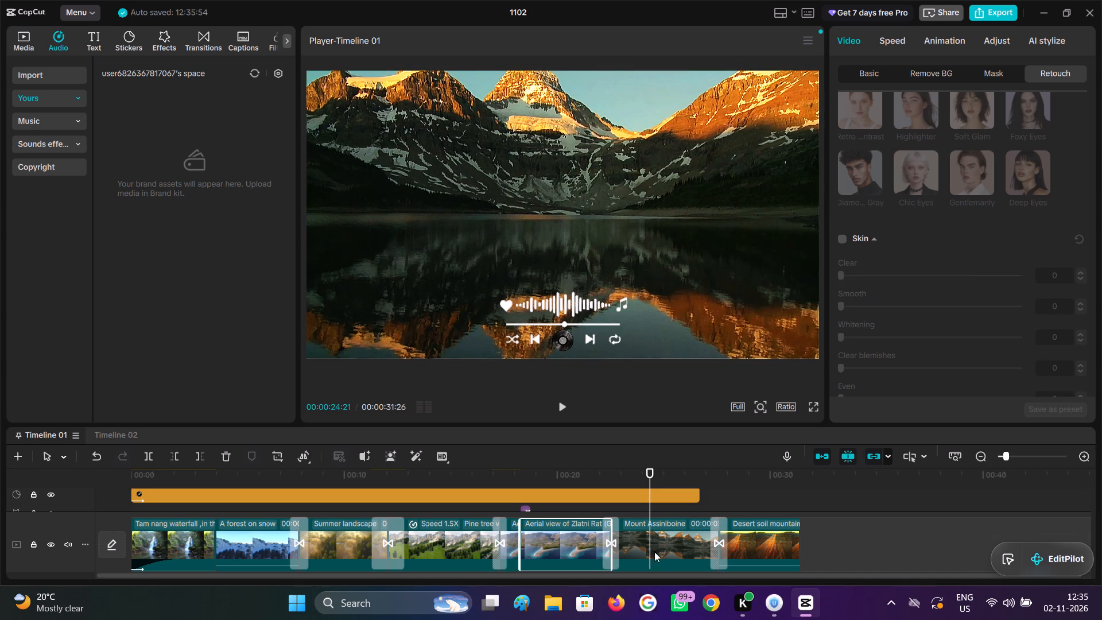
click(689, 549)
Enable Skin retouching on the Desert soil mountain clip at 00:00:29:12, compare Clear strengths between 0 and 100, and set it to 86.
click(743, 547)
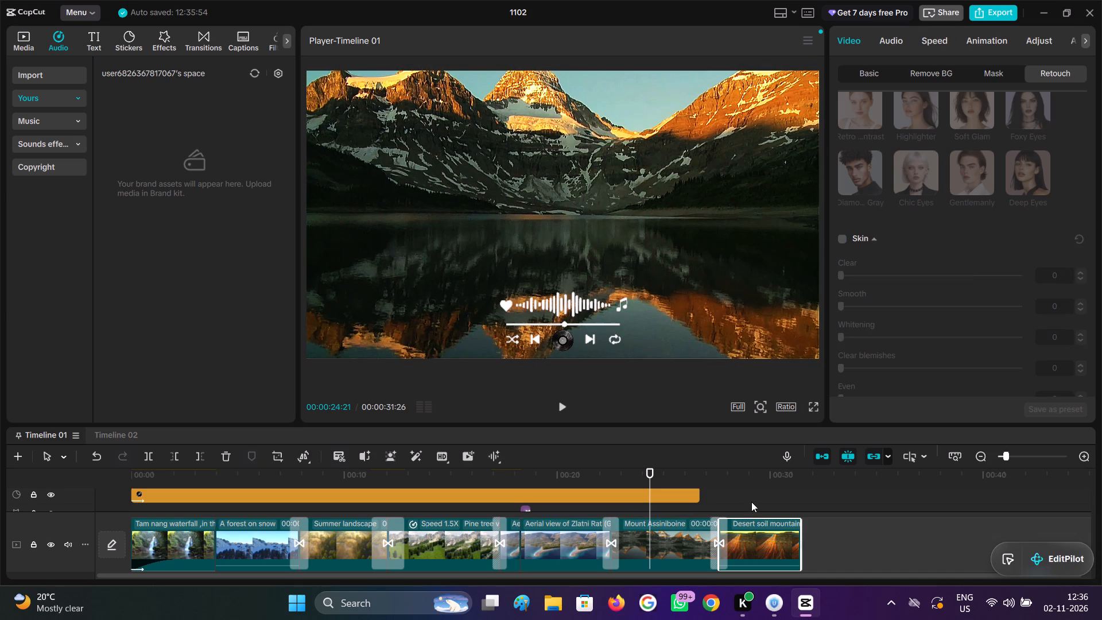
click(753, 498)
click(741, 542)
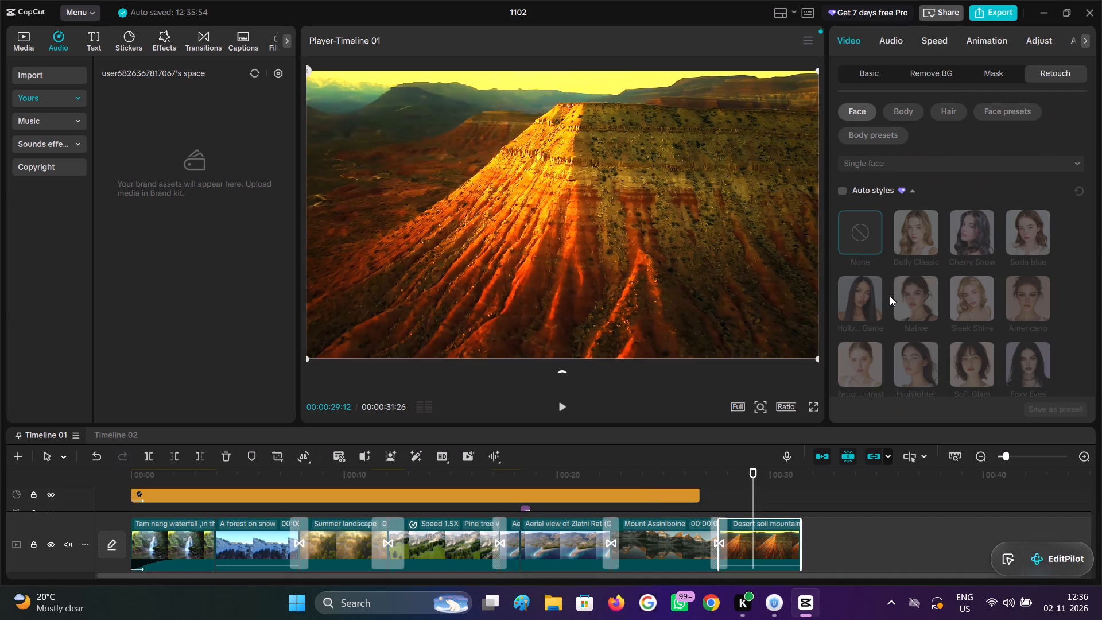
scroll(845, 289, down, 3)
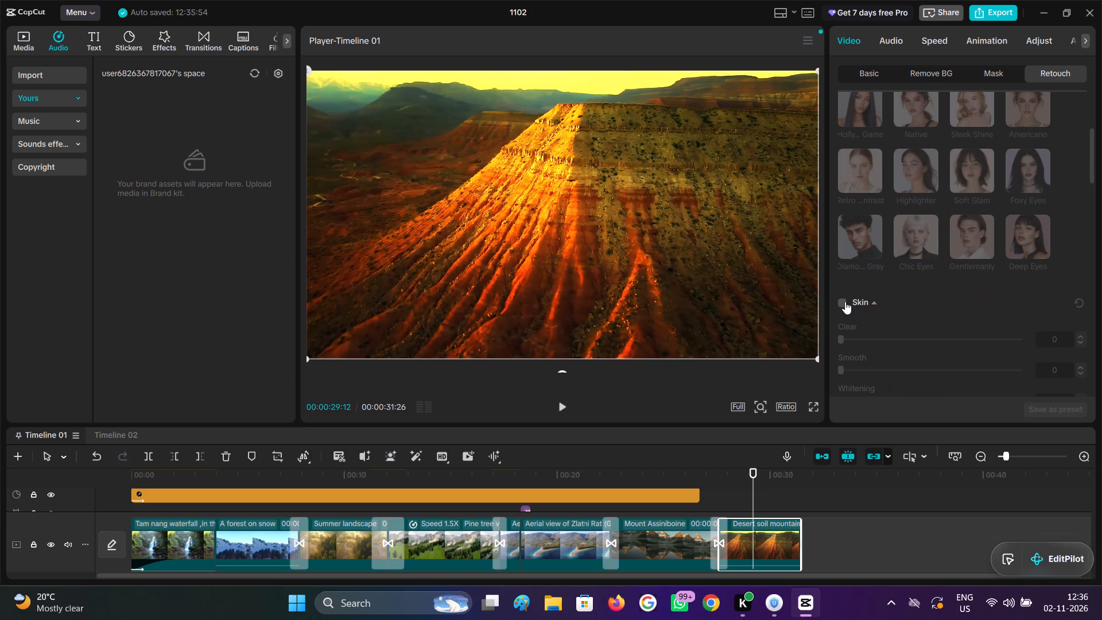
click(844, 302)
drag(840, 338, 1101, 346)
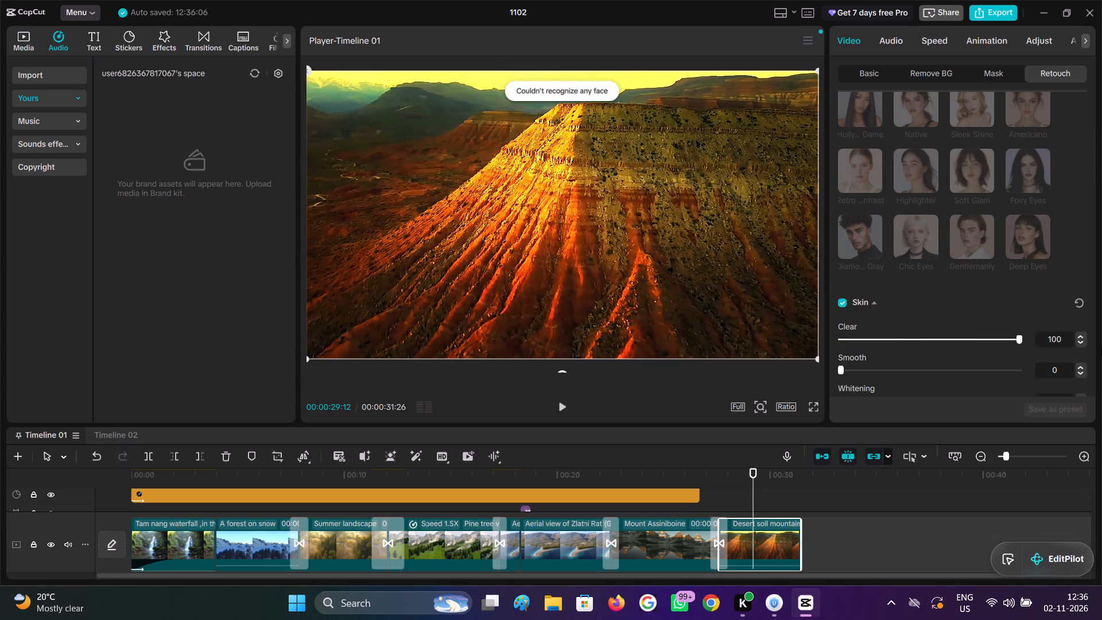
drag(1101, 346, 889, 376)
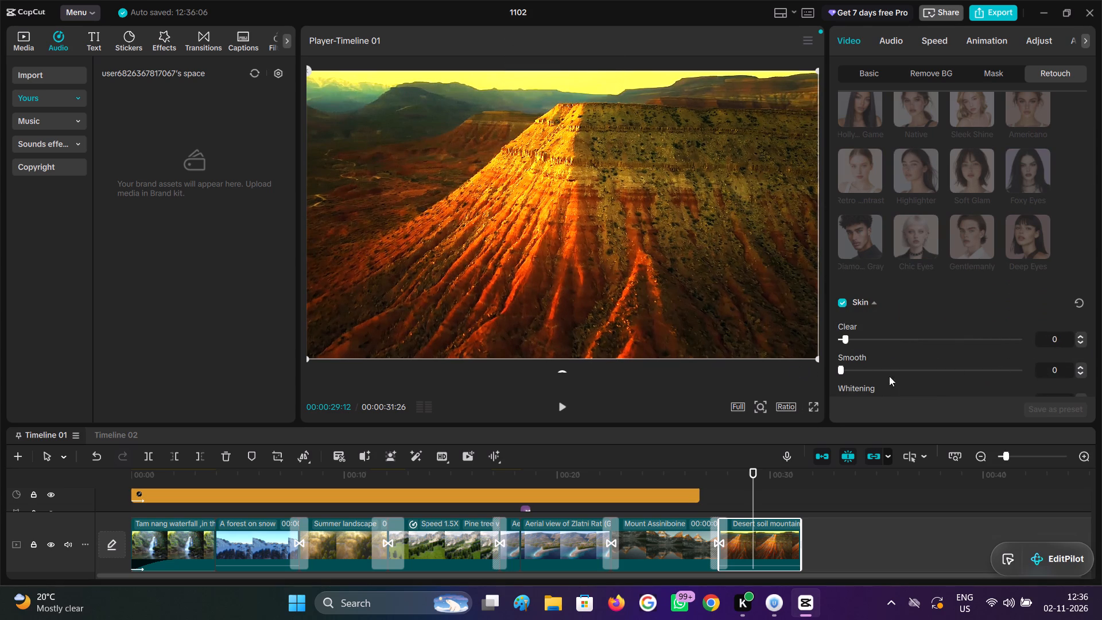
drag(889, 376, 949, 378)
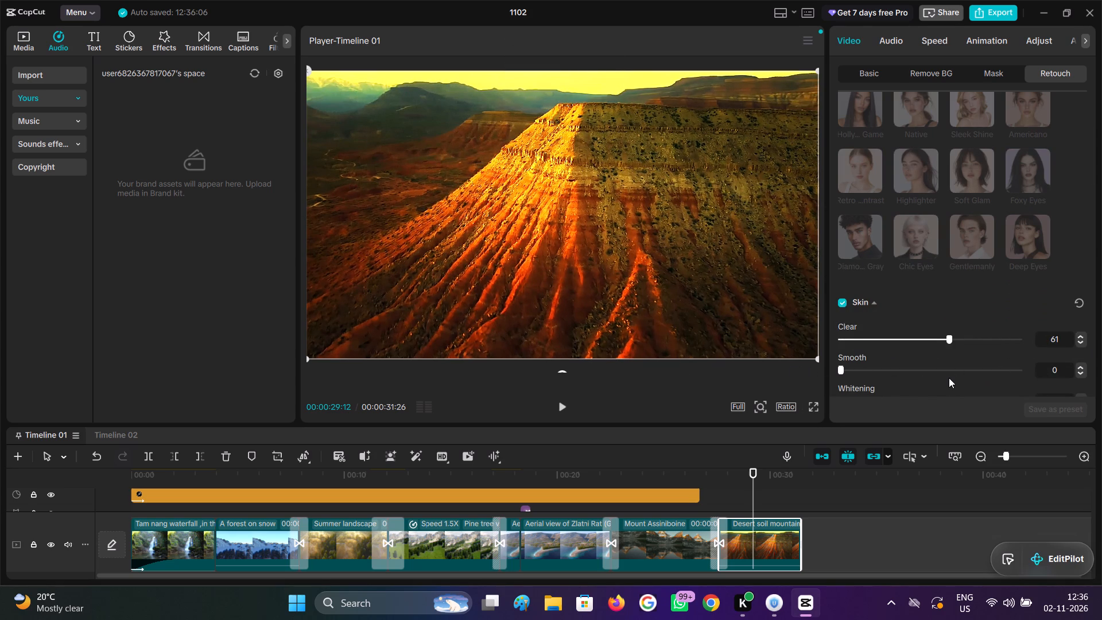
drag(949, 378, 1088, 396)
drag(1088, 396, 996, 405)
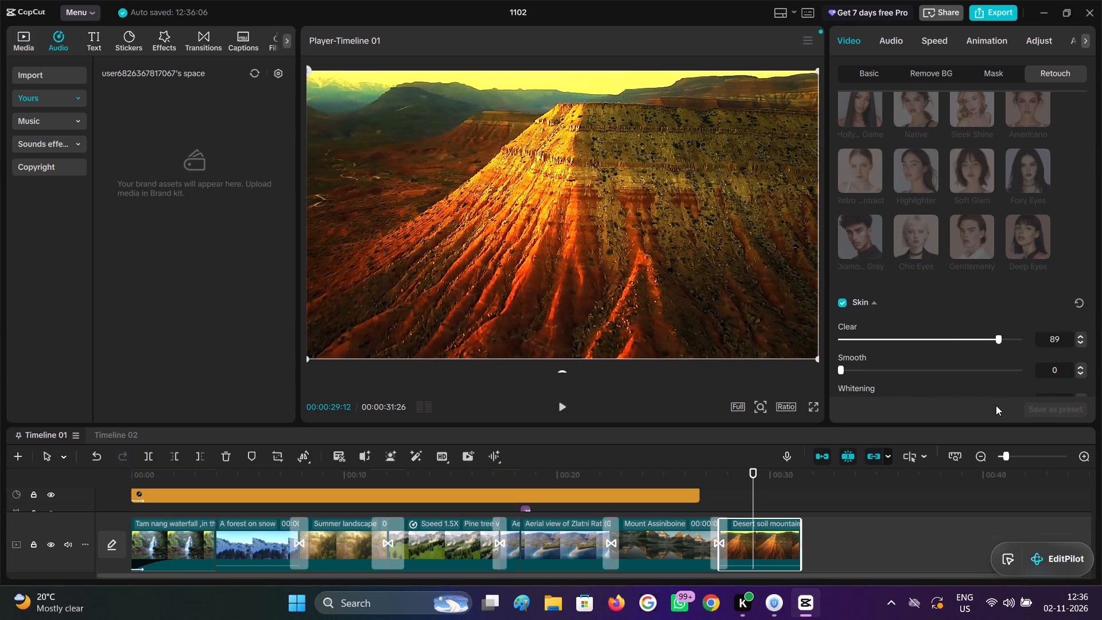
drag(996, 405, 994, 406)
Select the Mount Assiniboine clip again and scrub between 00:00:23:52 and 00:00:24:48 to check its retouched picture.
drag(756, 496, 651, 502)
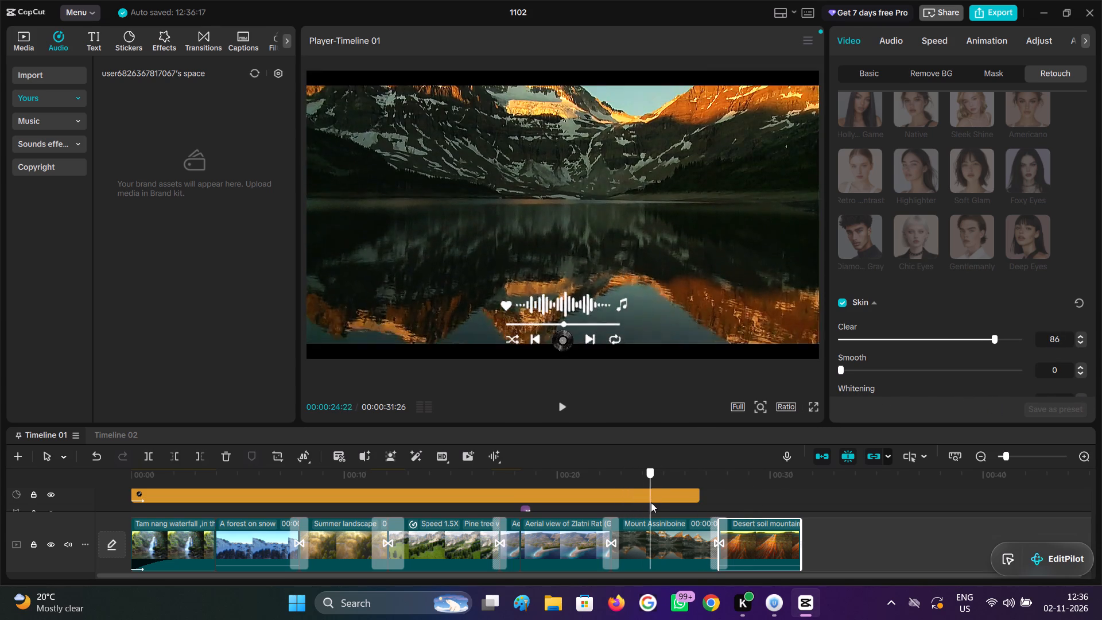
drag(651, 502, 659, 506)
click(651, 528)
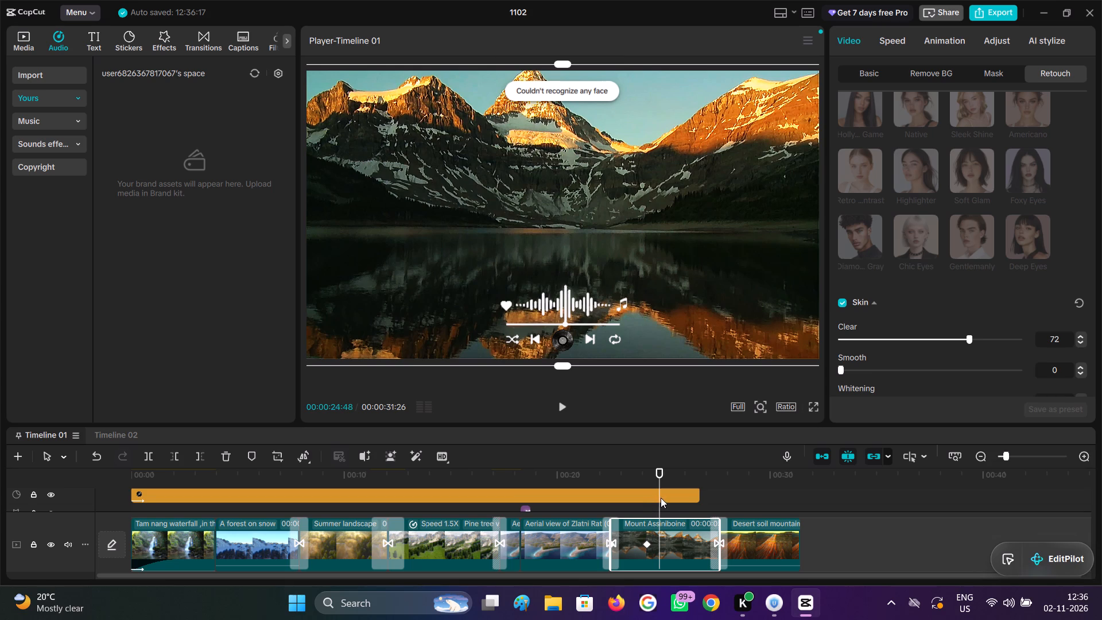
drag(662, 469, 646, 486)
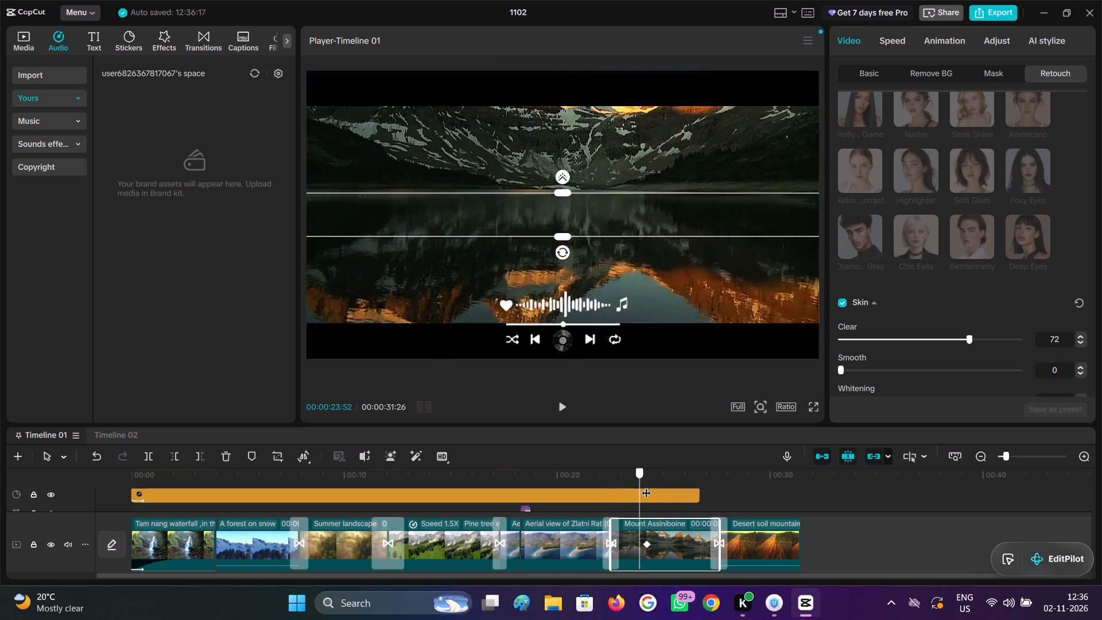
drag(646, 486, 648, 487)
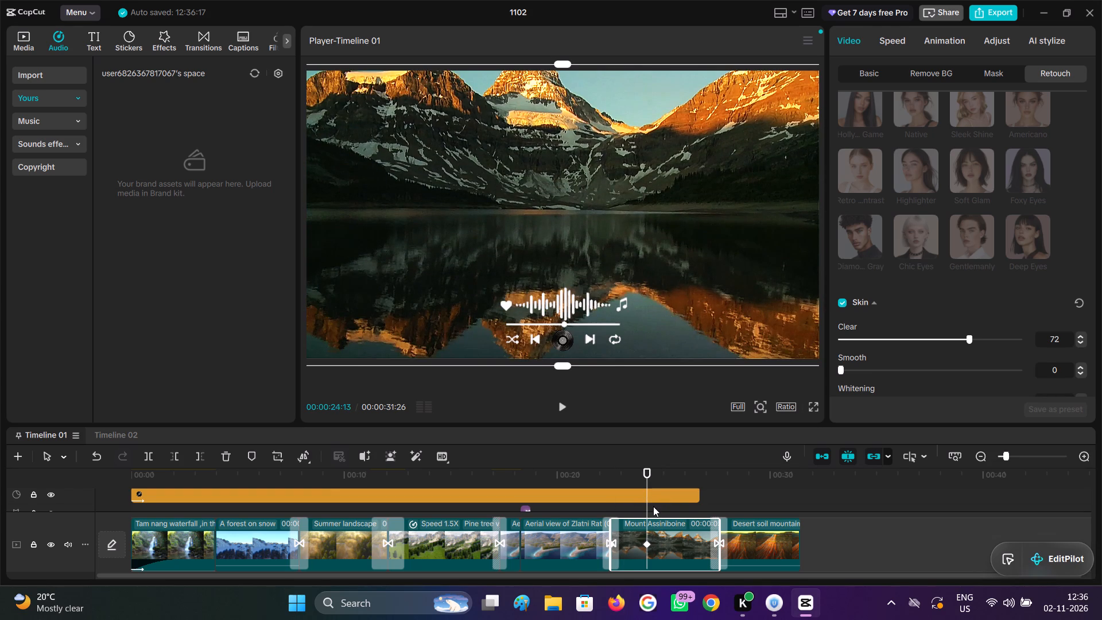
In Timeline 02, enable Skin retouching on the Tam nang waterfall clip, compare Clear at 0 and 100 at 00:00:02:18, and set it to 100.
click(100, 433)
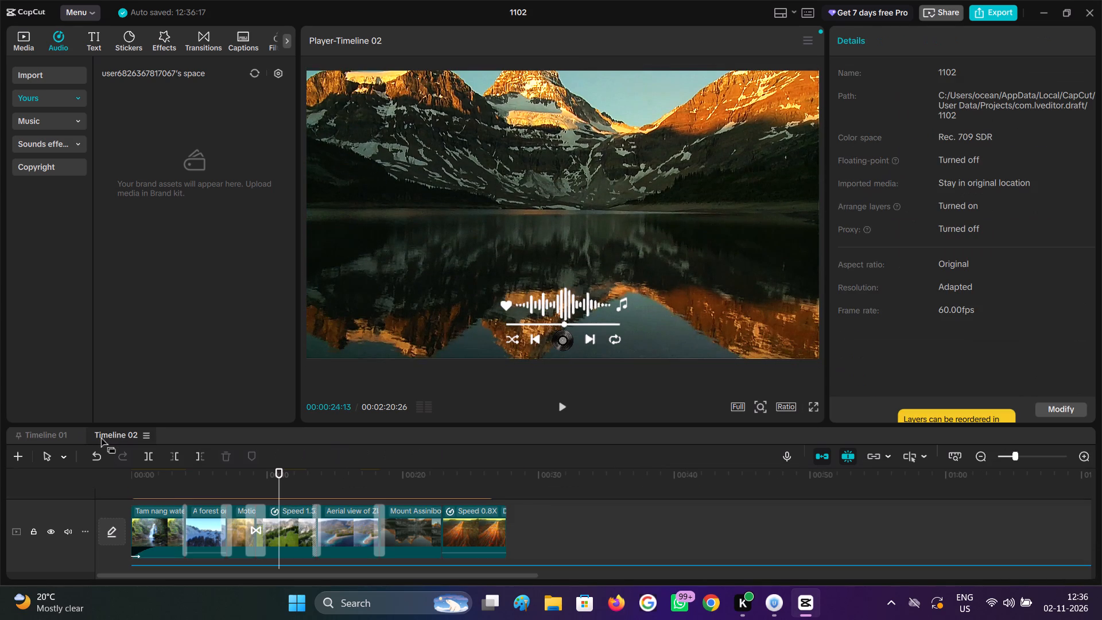
click(166, 489)
drag(166, 489, 155, 493)
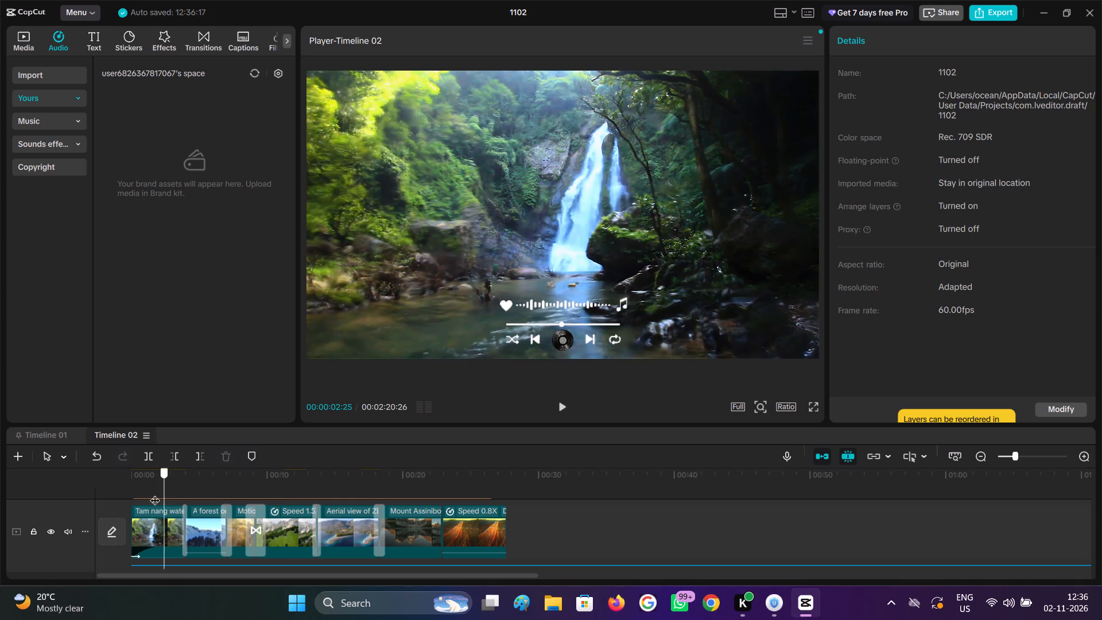
drag(155, 493, 144, 509)
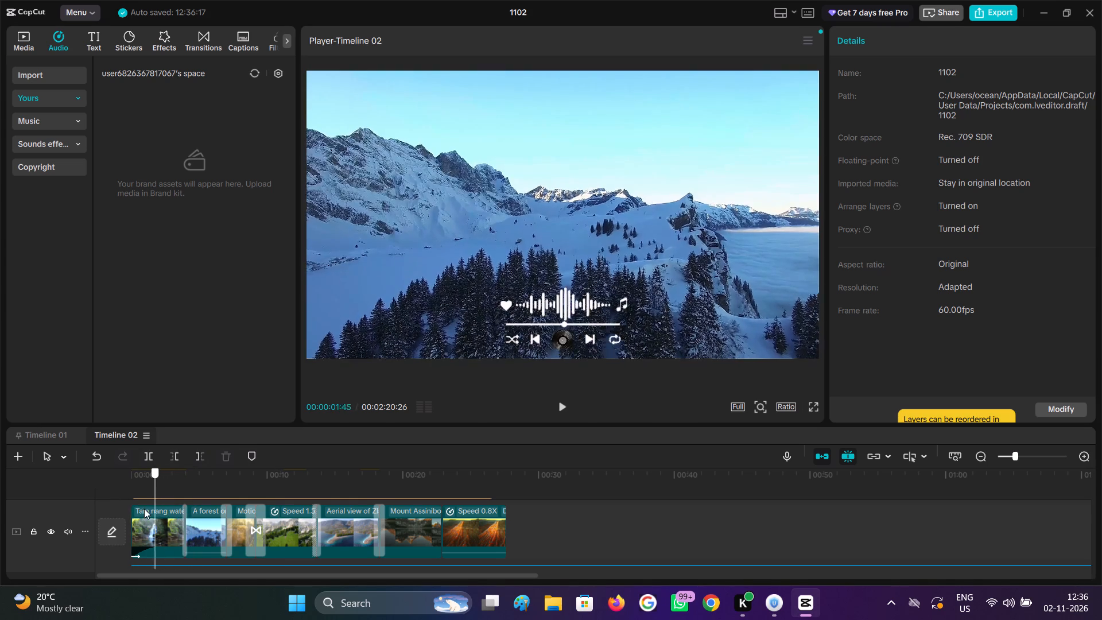
drag(144, 509, 137, 508)
click(141, 516)
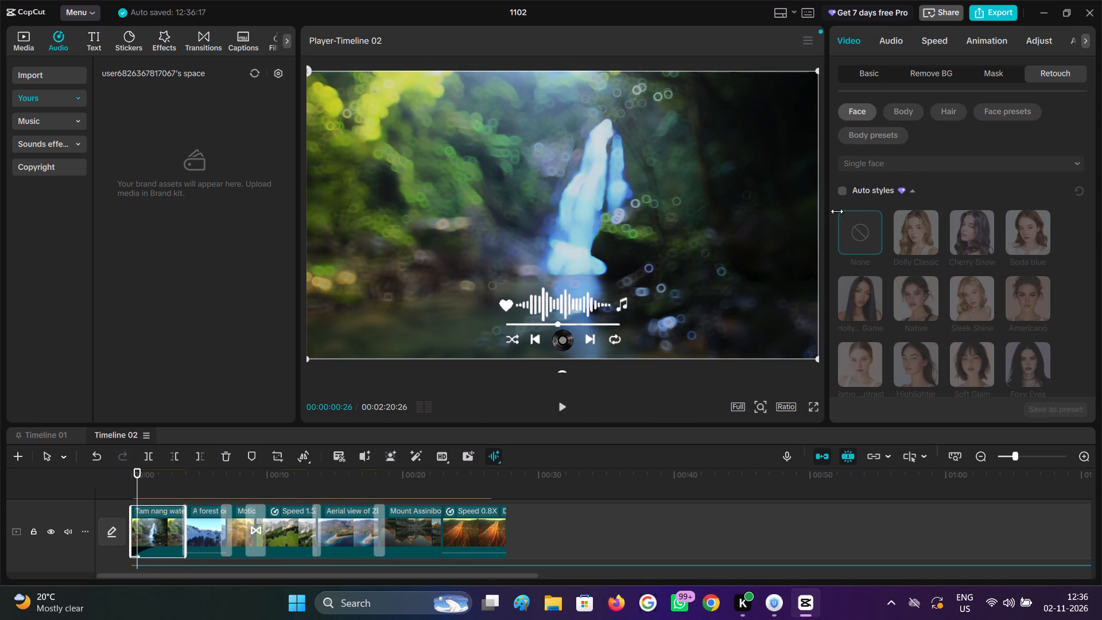
scroll(877, 263, down, 2)
scroll(832, 344, down, 1)
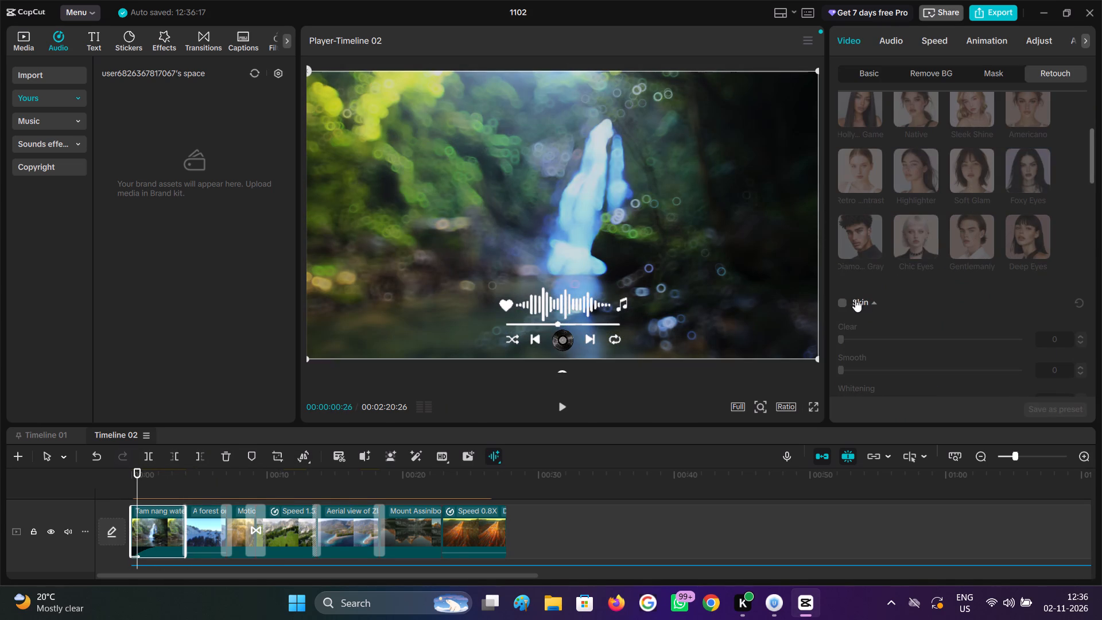
click(845, 299)
drag(844, 335, 957, 339)
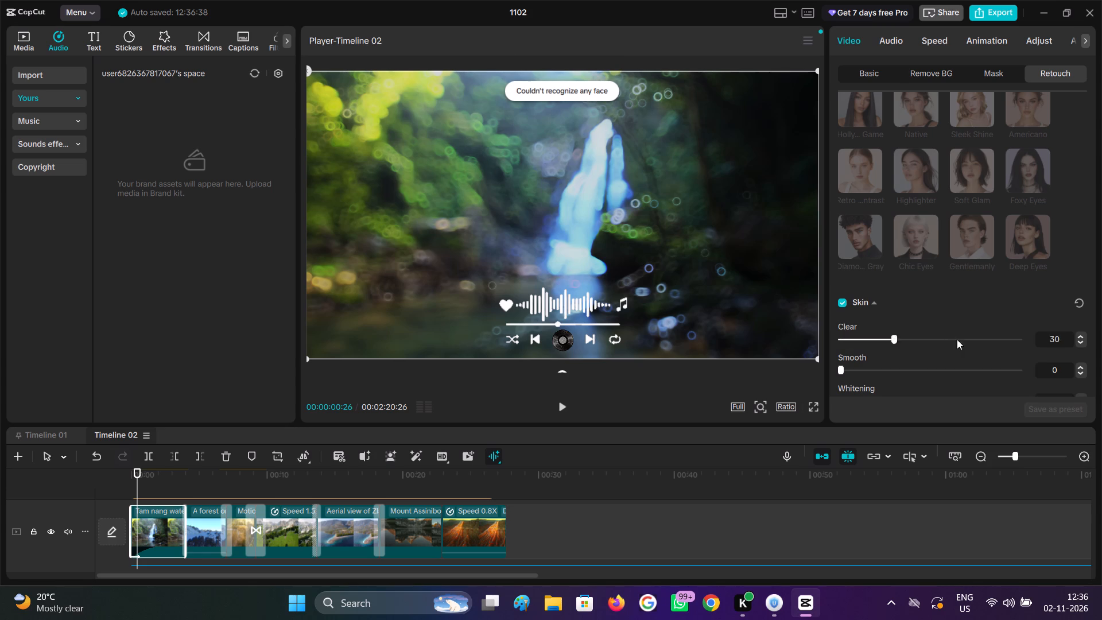
drag(957, 339, 1060, 337)
drag(135, 481, 143, 485)
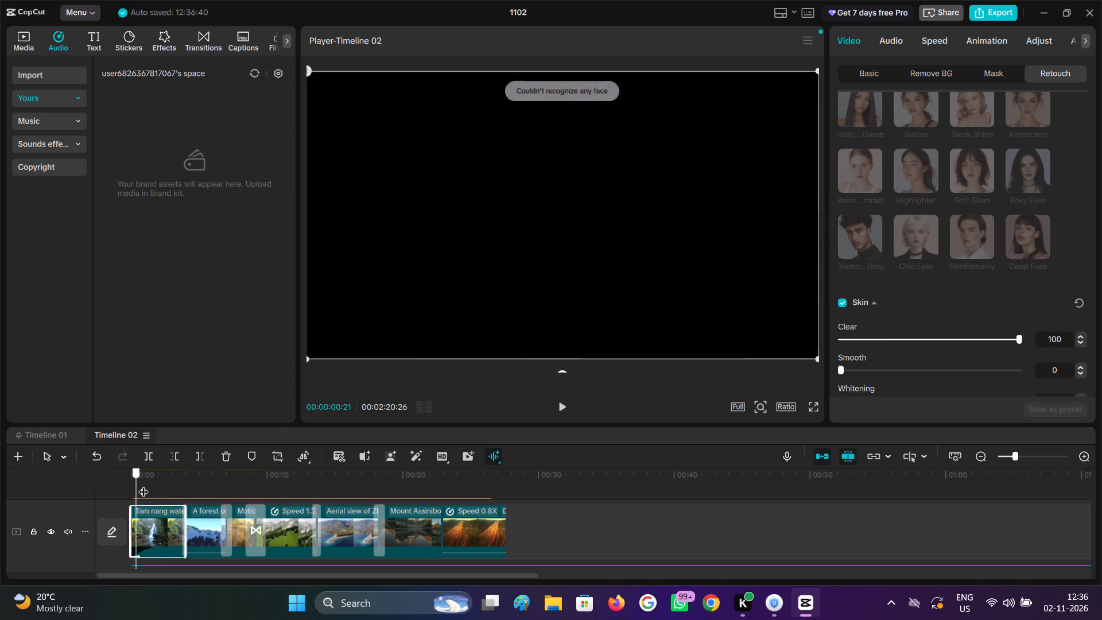
drag(143, 485, 162, 489)
drag(879, 339, 965, 374)
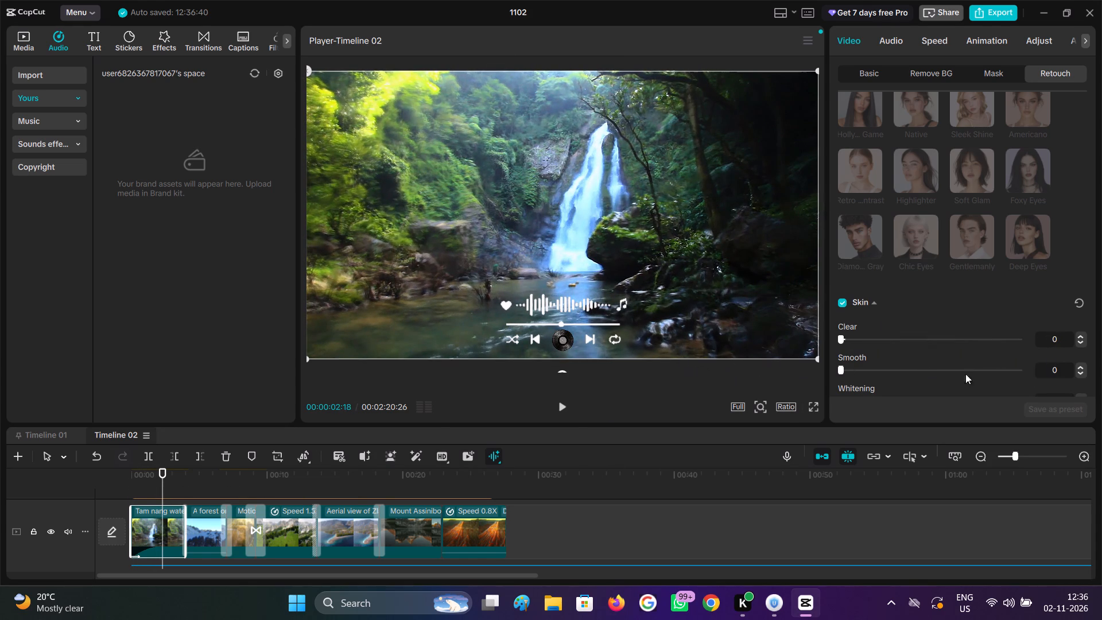
drag(965, 374, 1101, 379)
Enlarge the timeline area, repeatedly hide and show the HD Pet filter track to compare the waterfall picture, and inspect the filter's settings.
scroll(246, 511, down, 1)
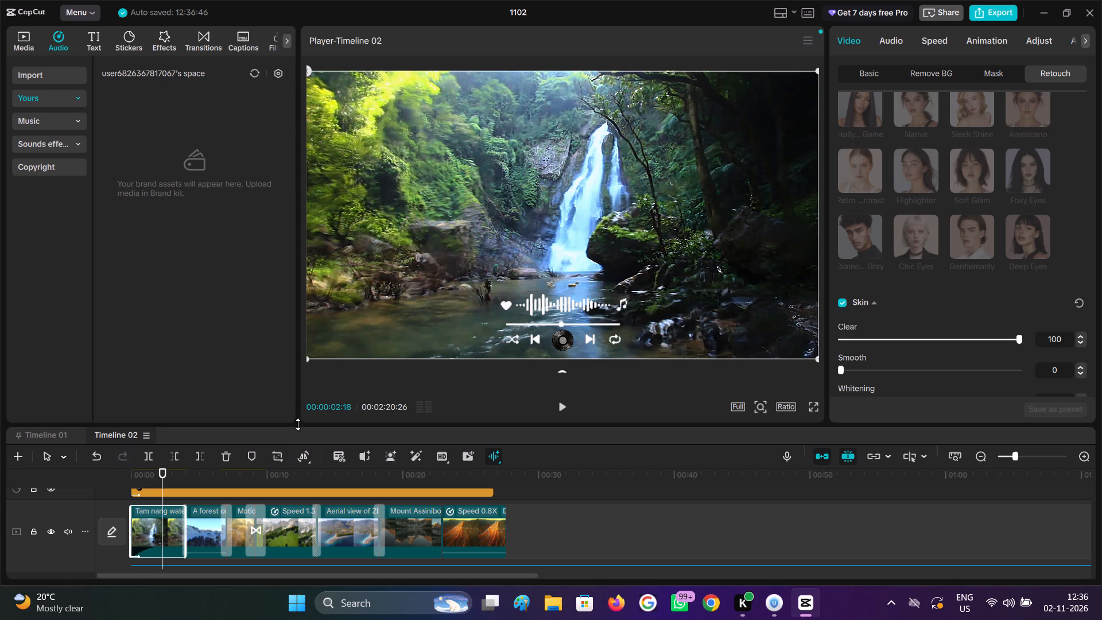
drag(291, 424, 297, 357)
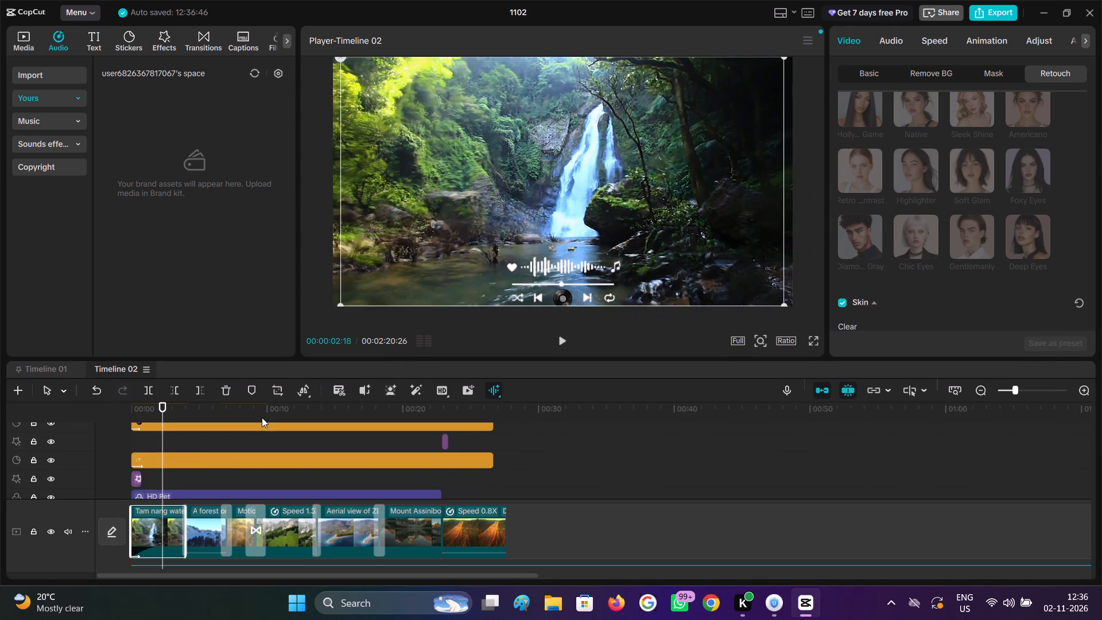
scroll(143, 491, down, 2)
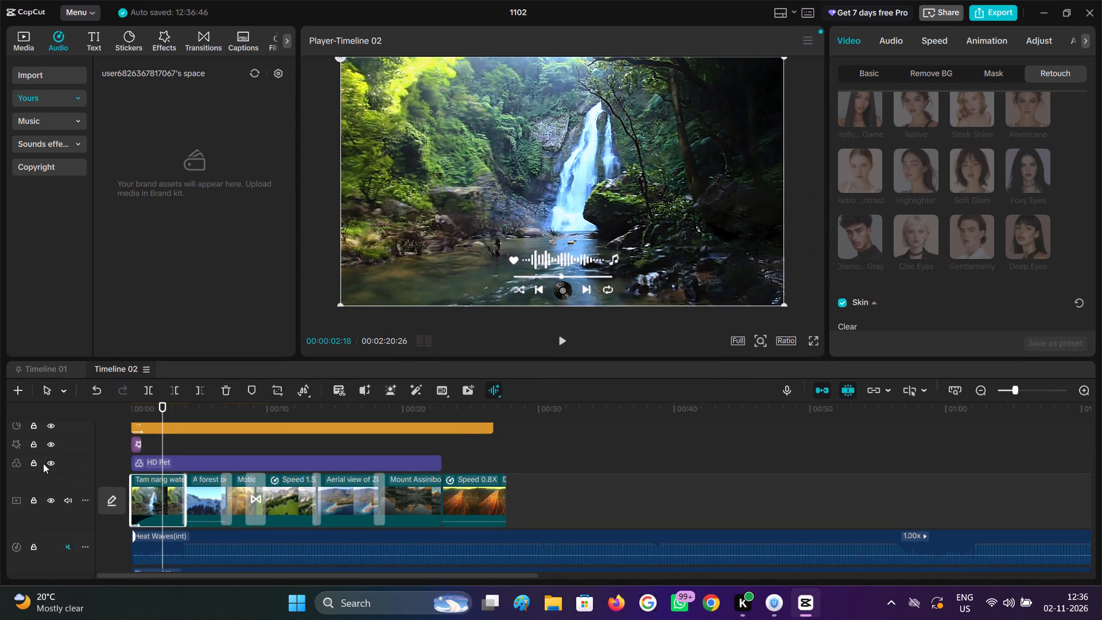
click(51, 466)
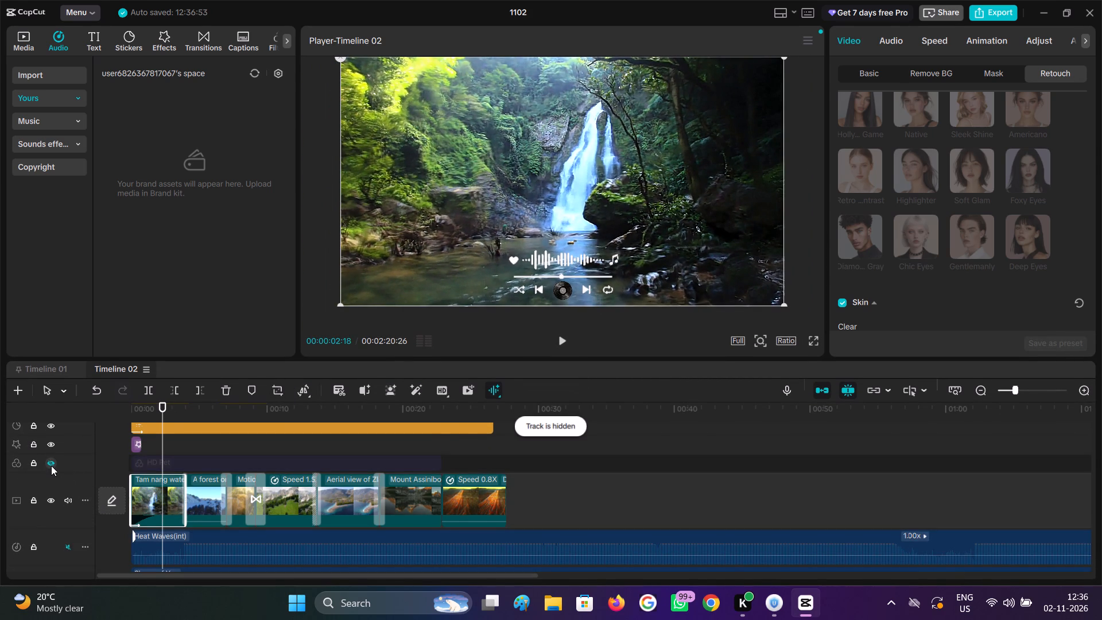
click(51, 466)
click(51, 466)
click(51, 466)
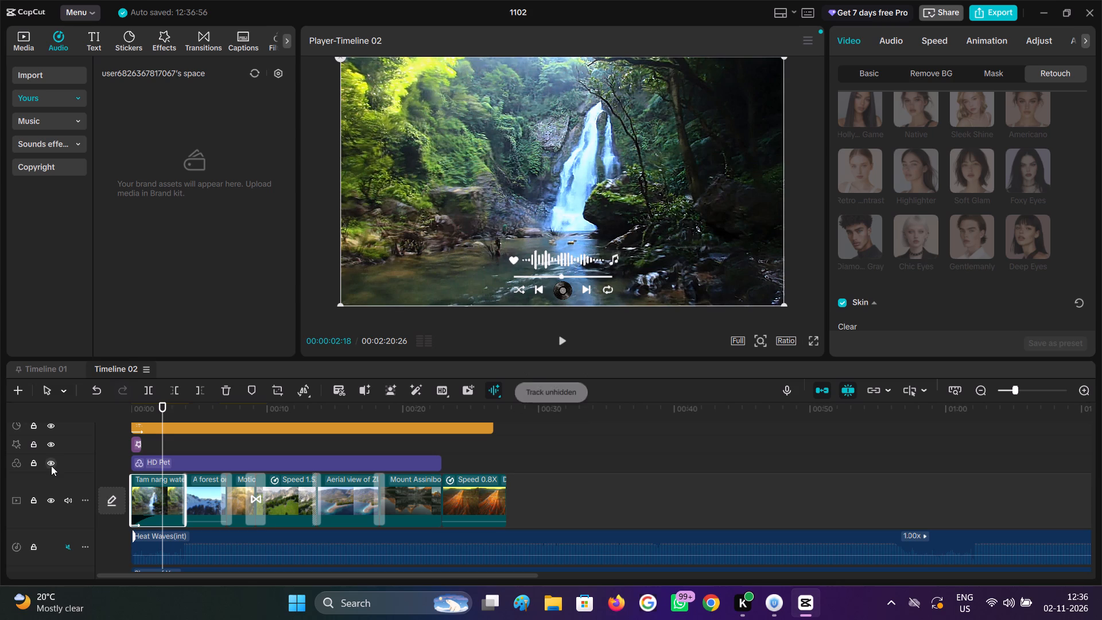
click(51, 466)
click(49, 465)
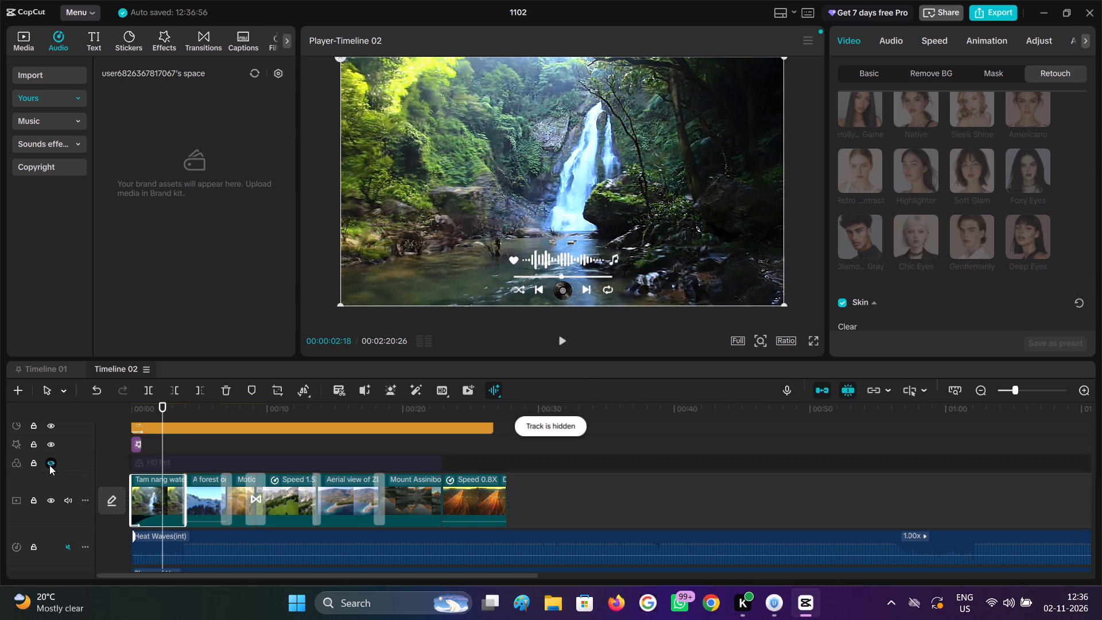
click(168, 468)
drag(177, 464, 177, 465)
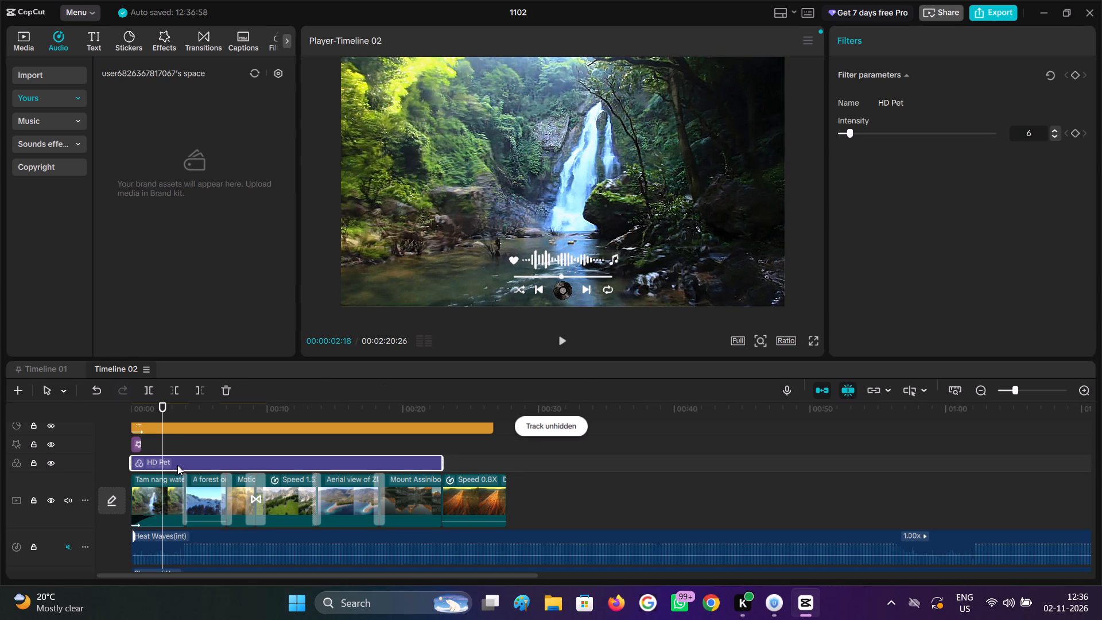
drag(177, 465, 294, 463)
drag(294, 463, 118, 466)
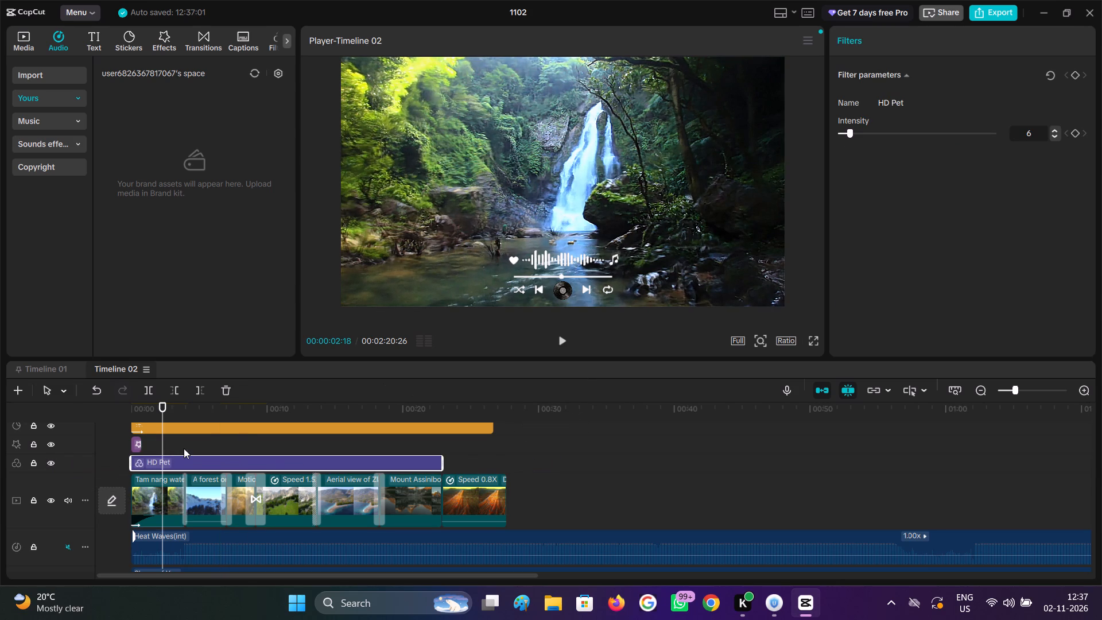
Compare the A forest on snow clip at 00:00:04:55 with the HD Pet filter track hidden and shown.
click(198, 440)
drag(192, 449, 166, 455)
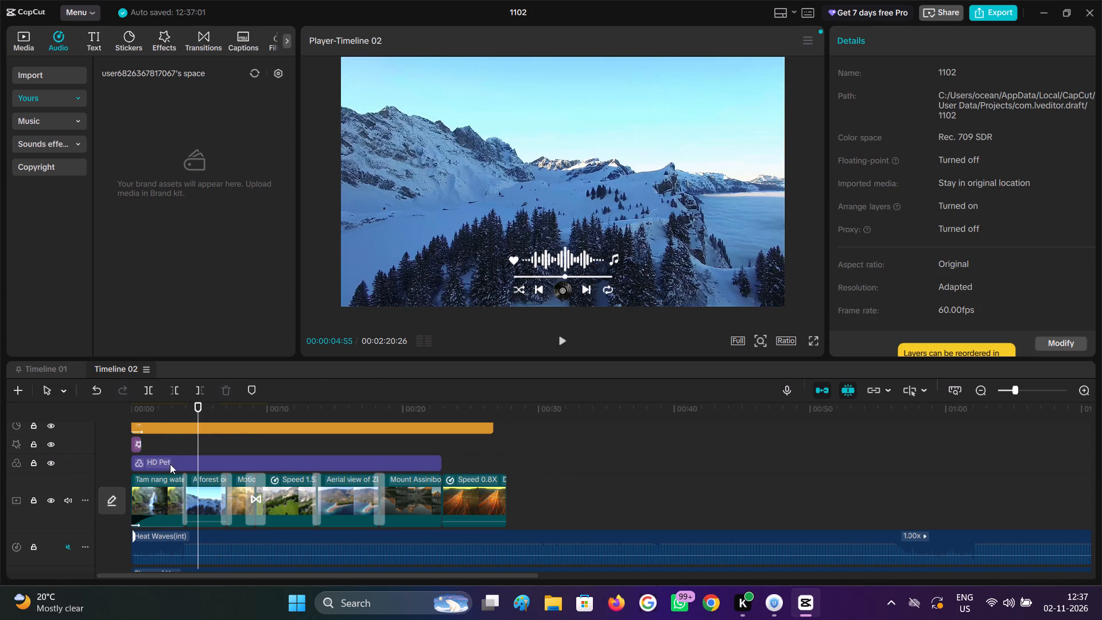
click(53, 468)
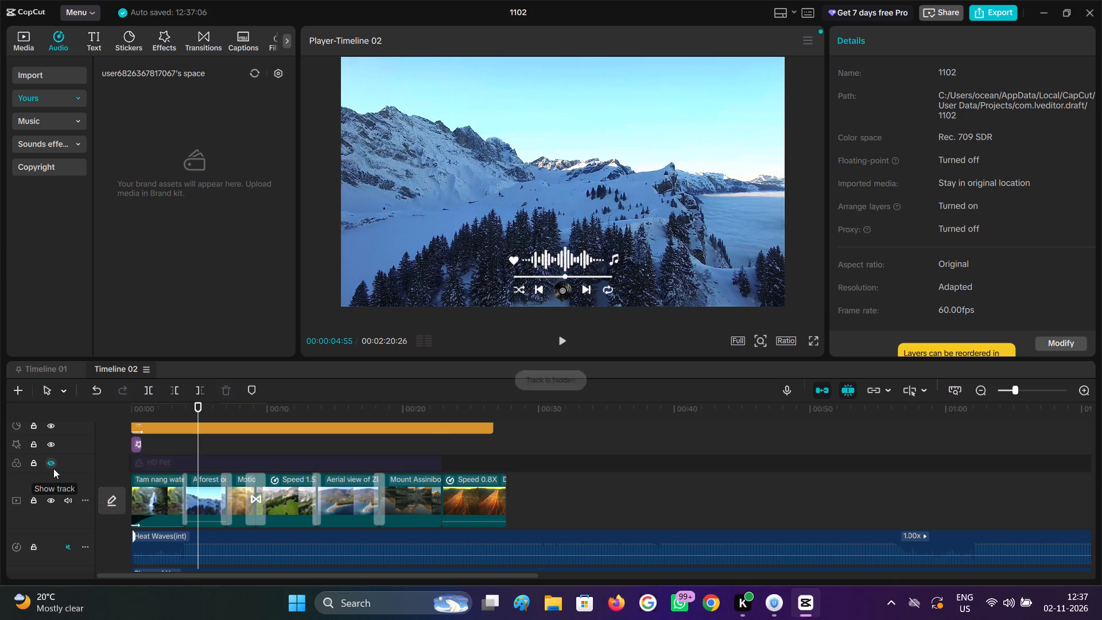
click(53, 468)
scroll(200, 465, up, 1)
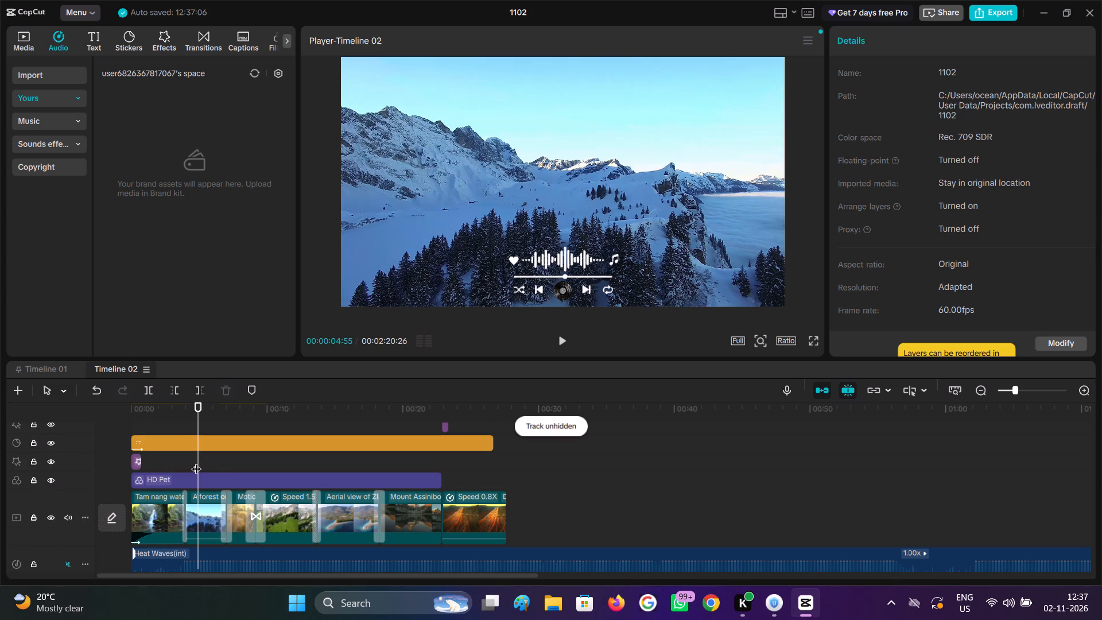
scroll(189, 443, up, 4)
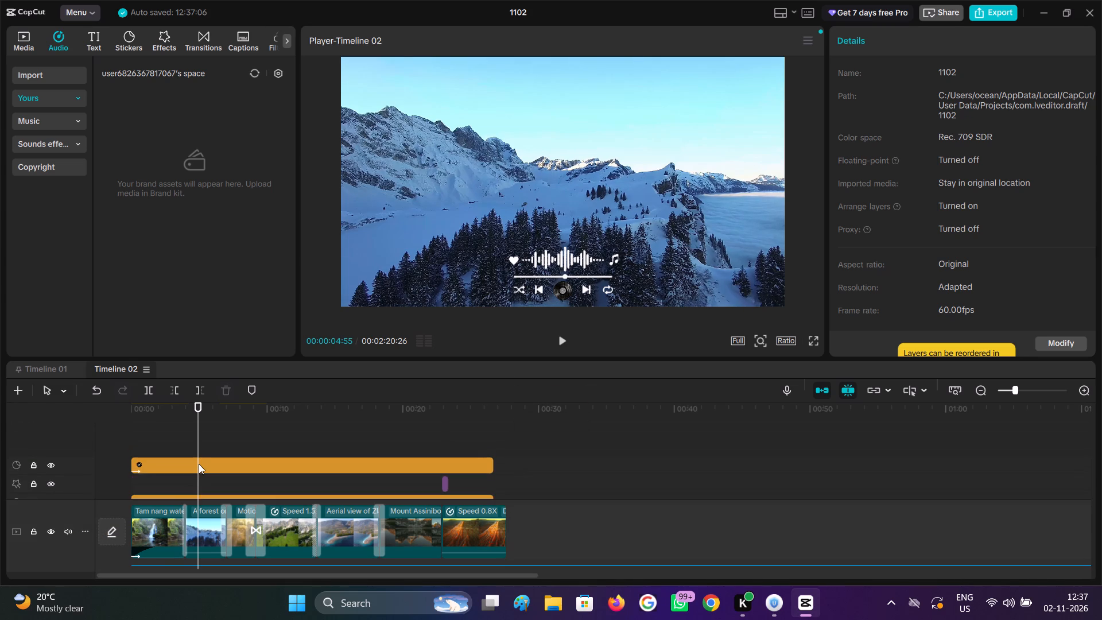
In Timeline 02, enable Skin retouching on the Summer landscape river clip at 00:00:08:23, try Clear at 100, and set it to 47.
scroll(199, 464, down, 4)
drag(200, 449, 158, 468)
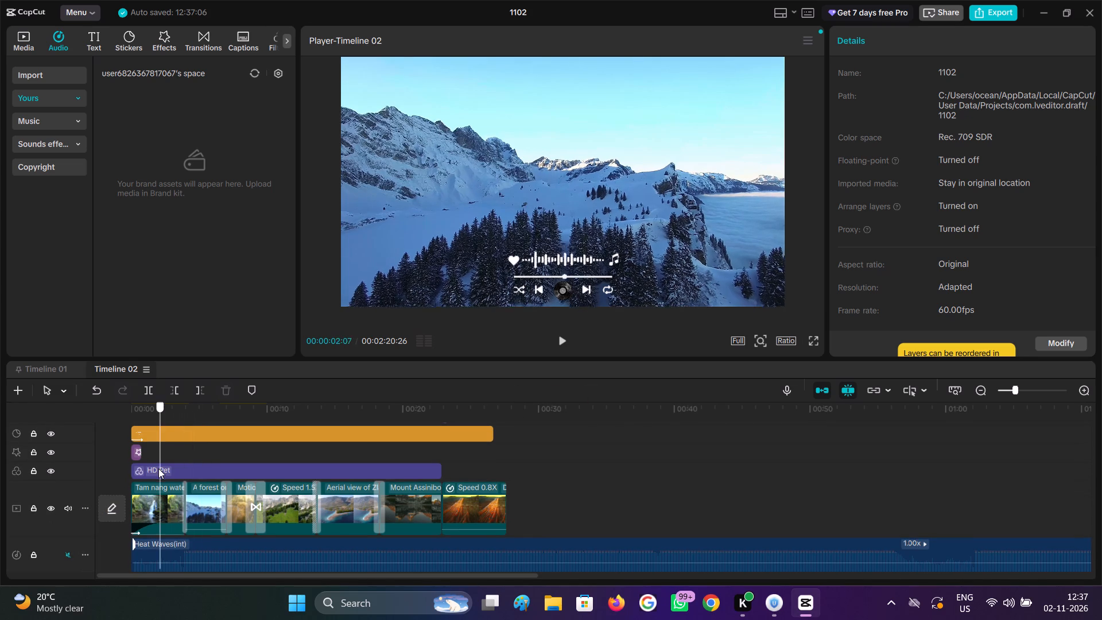
drag(158, 468, 191, 486)
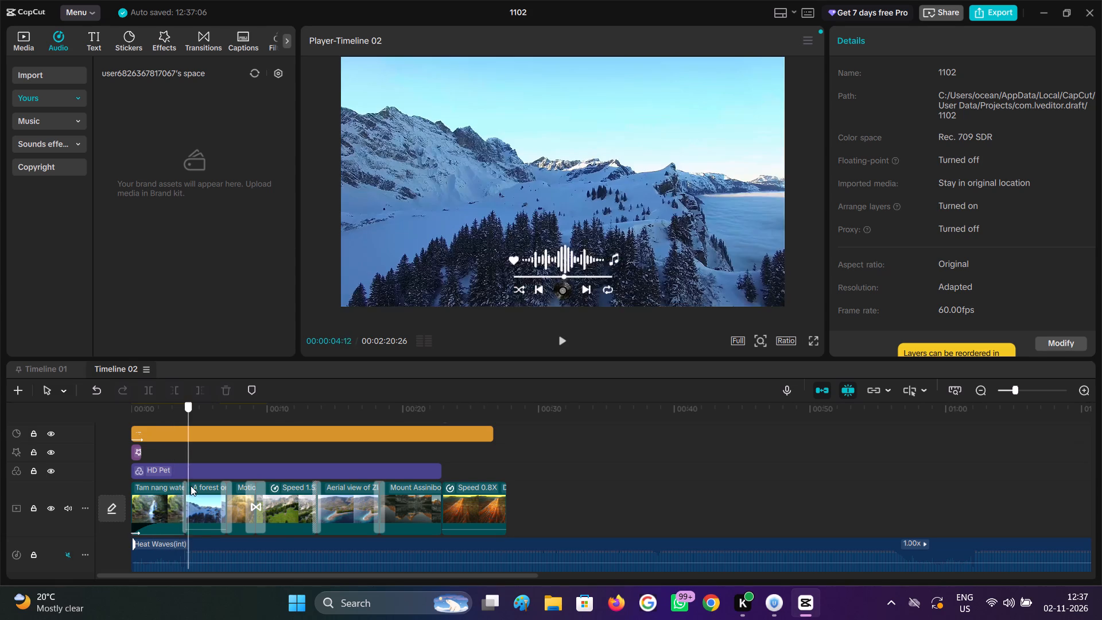
drag(191, 486, 243, 503)
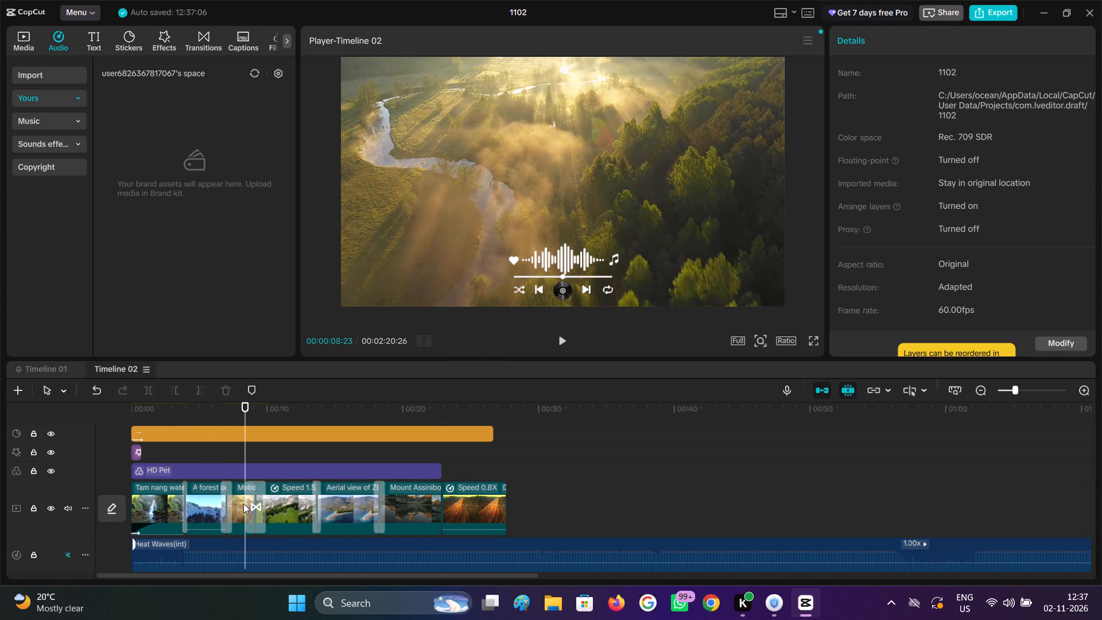
click(243, 504)
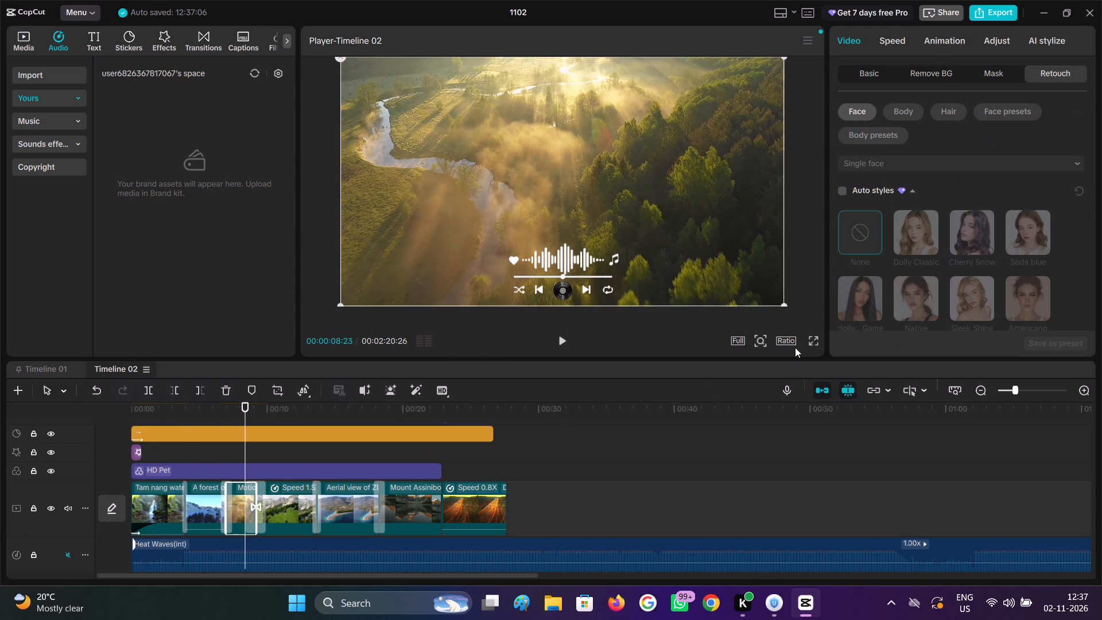
scroll(844, 215, down, 2)
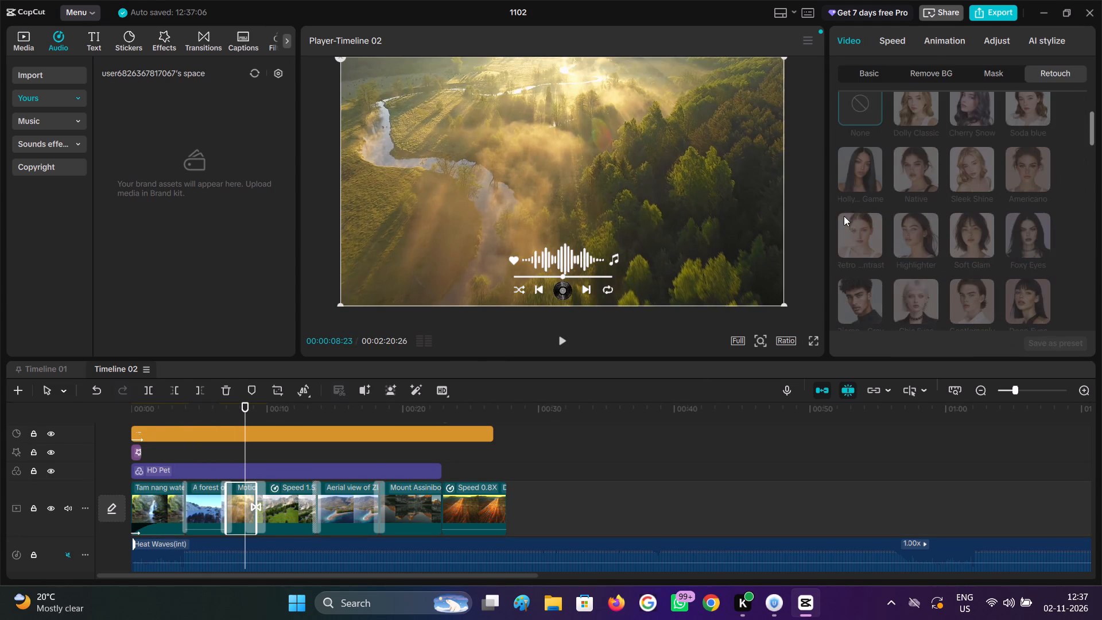
scroll(847, 243, down, 2)
click(840, 237)
scroll(841, 246, down, 1)
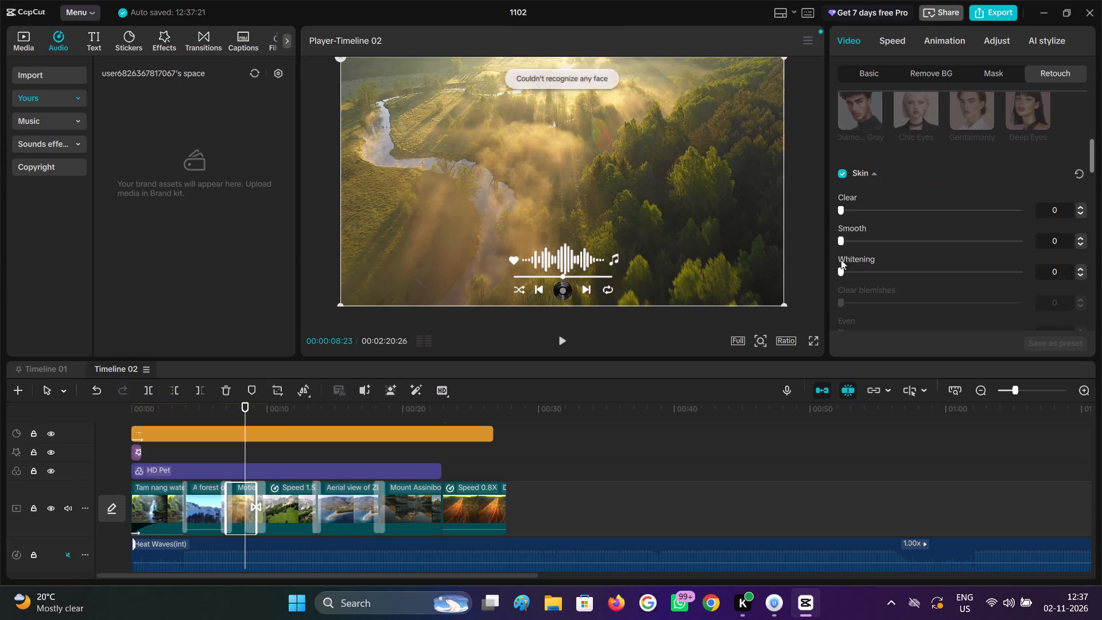
drag(843, 214, 1066, 224)
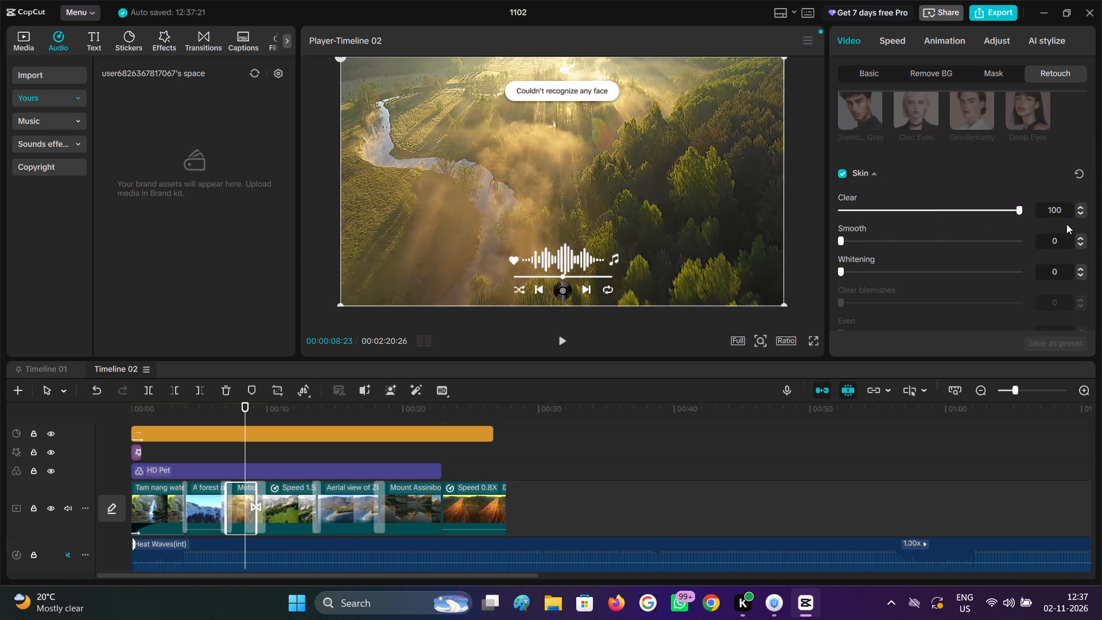
drag(1066, 224, 926, 273)
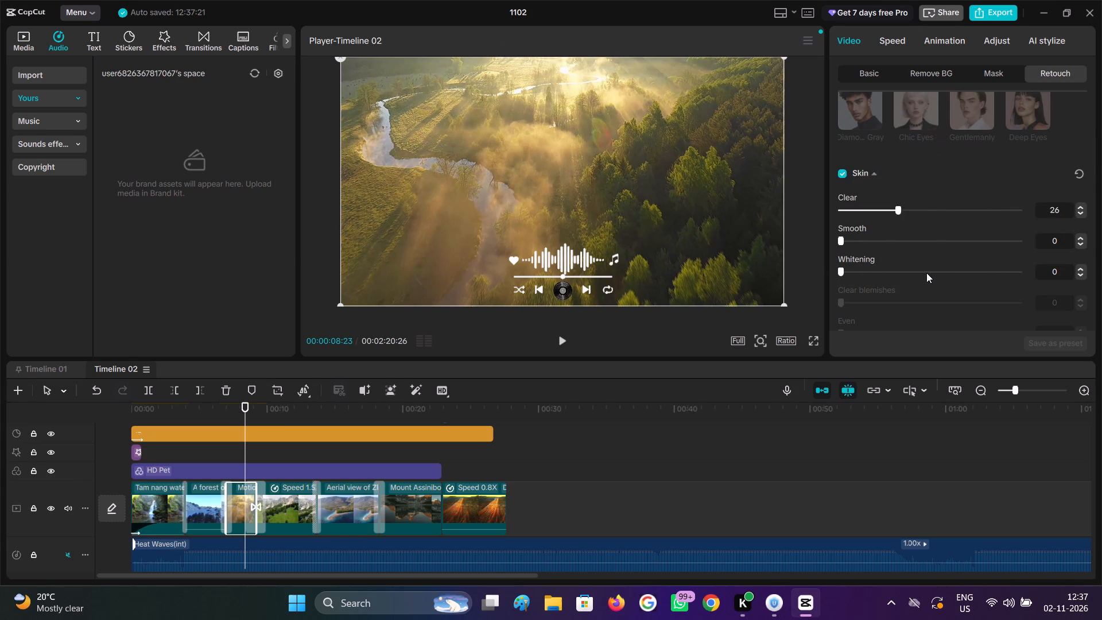
drag(926, 273, 927, 273)
In Timeline 01, scrub the Tam nang waterfall clip into the snow forest clip and inspect the HD Pet filter's settings.
click(42, 376)
click(193, 426)
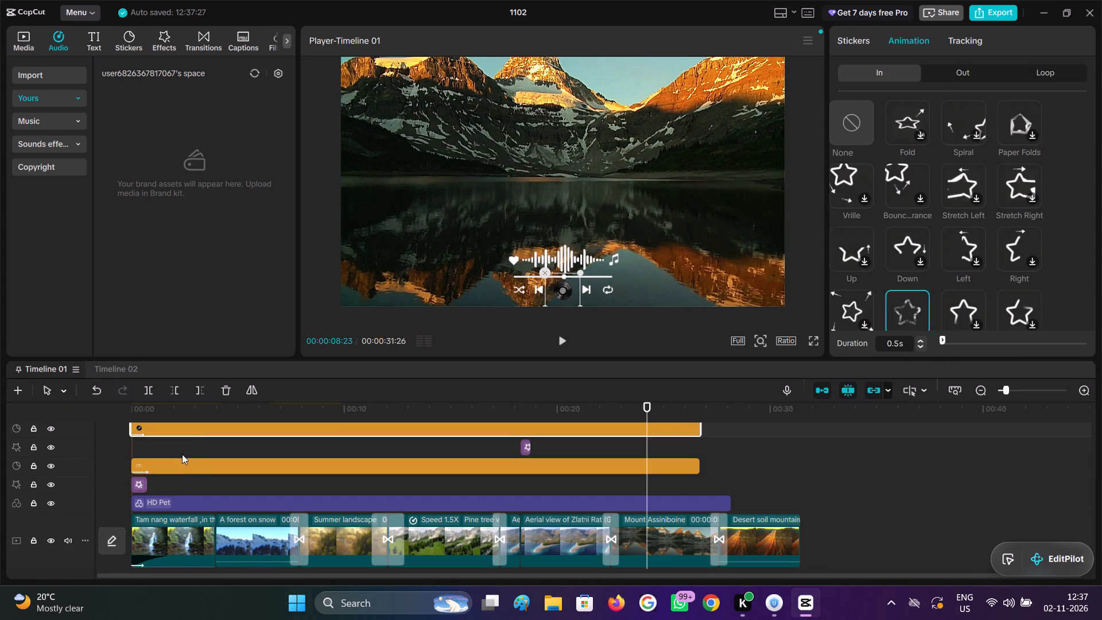
click(182, 454)
drag(181, 454, 185, 458)
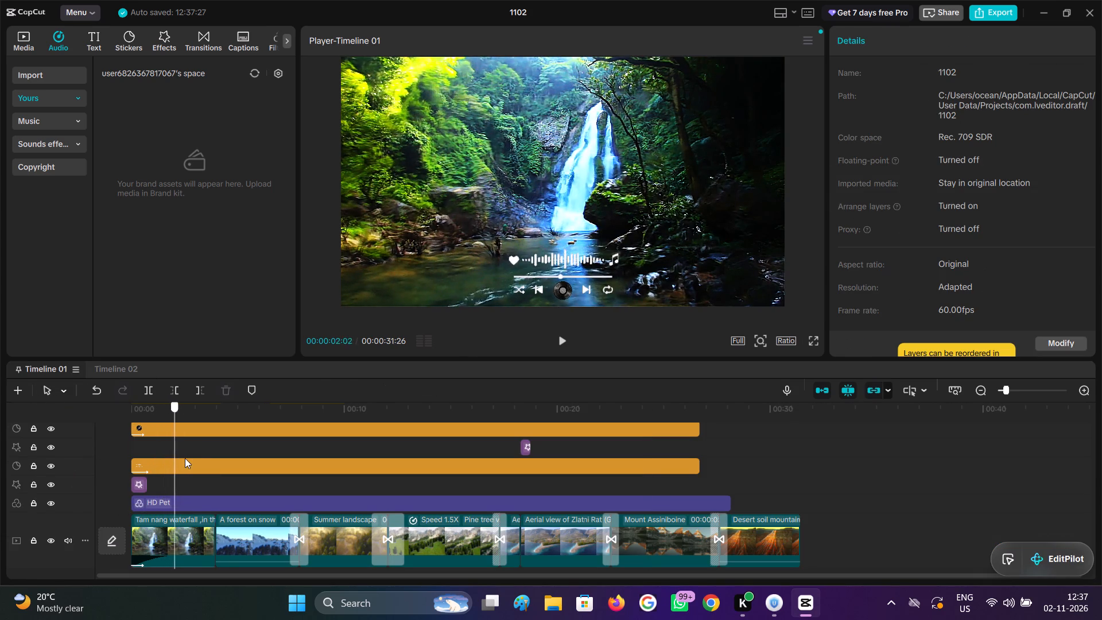
drag(185, 458, 186, 487)
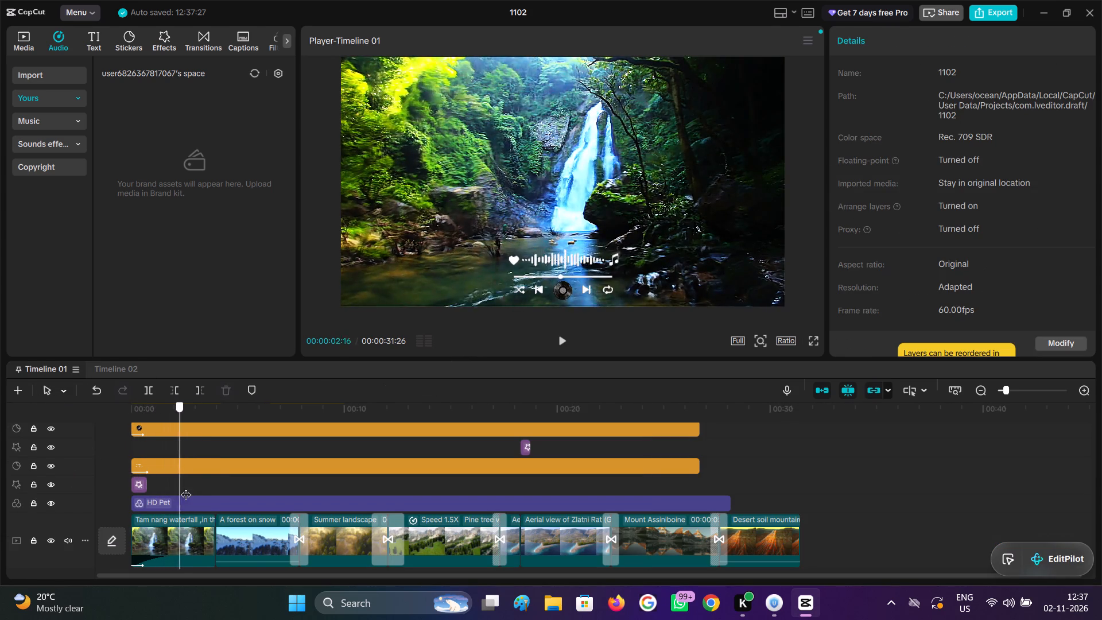
drag(186, 487, 209, 518)
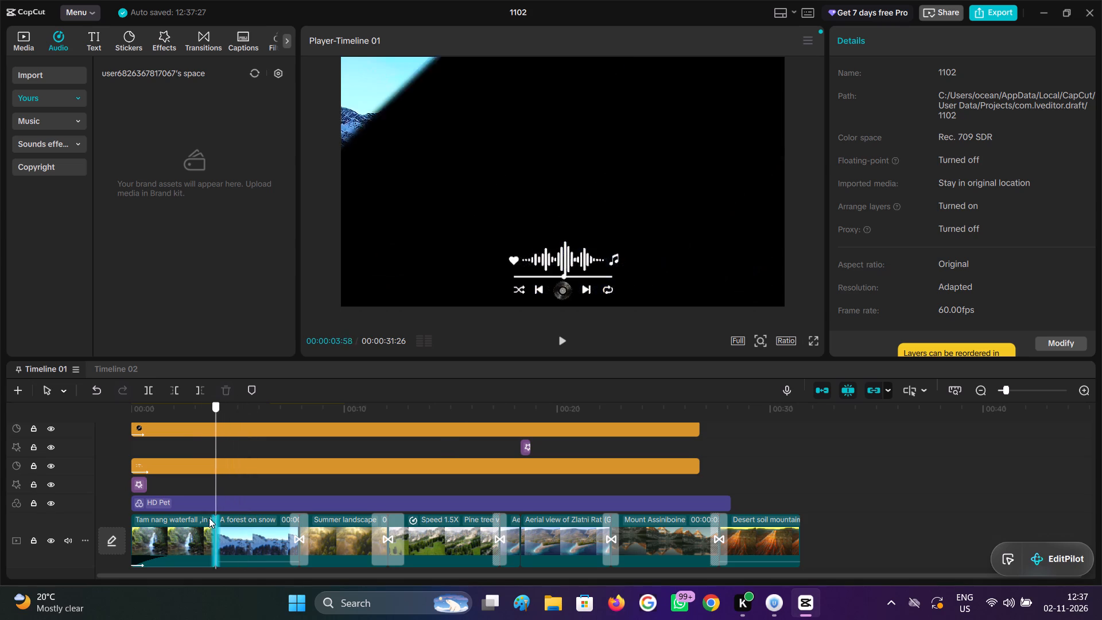
drag(209, 518, 172, 520)
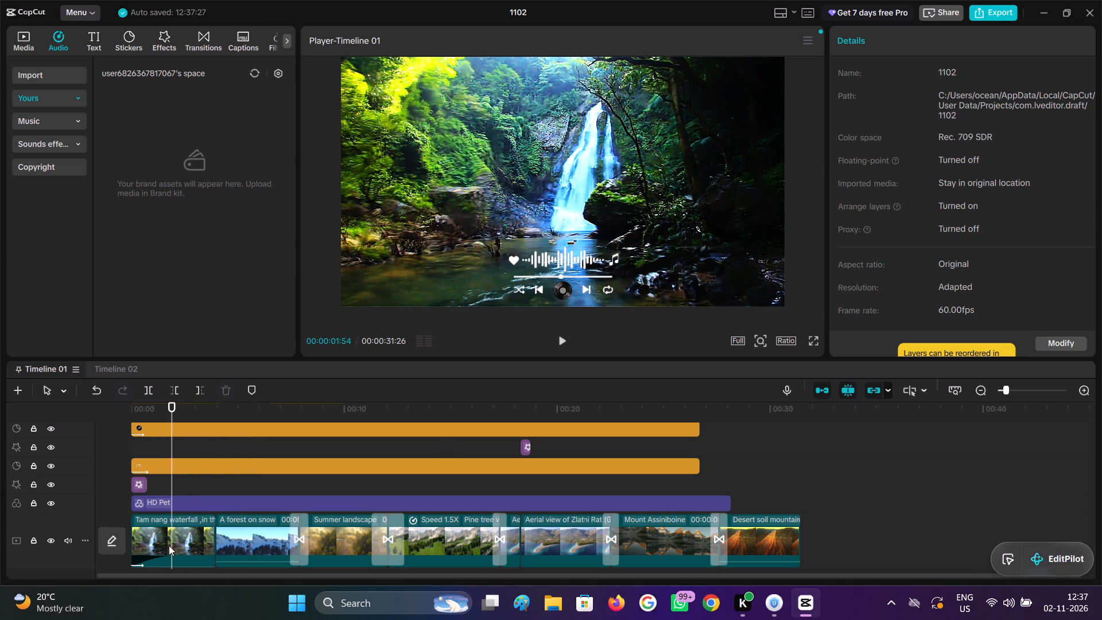
click(187, 503)
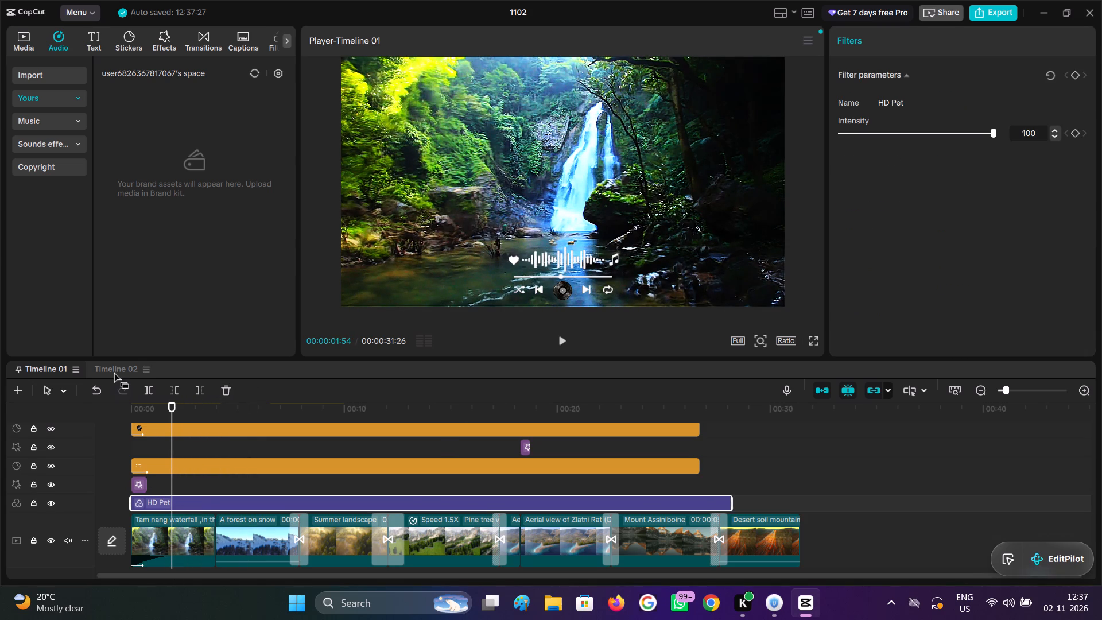
In Timeline 02, delete the HD Pet filter, undo the deletion, and set the filter's Intensity to 100.
click(114, 375)
click(172, 455)
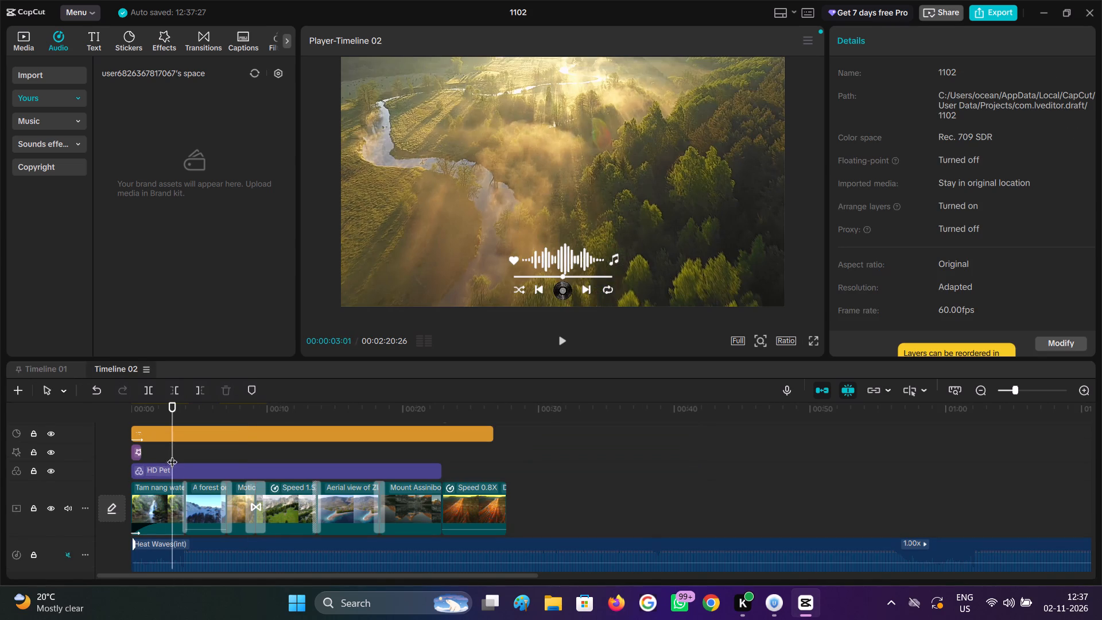
drag(172, 455, 151, 455)
click(163, 466)
click(232, 394)
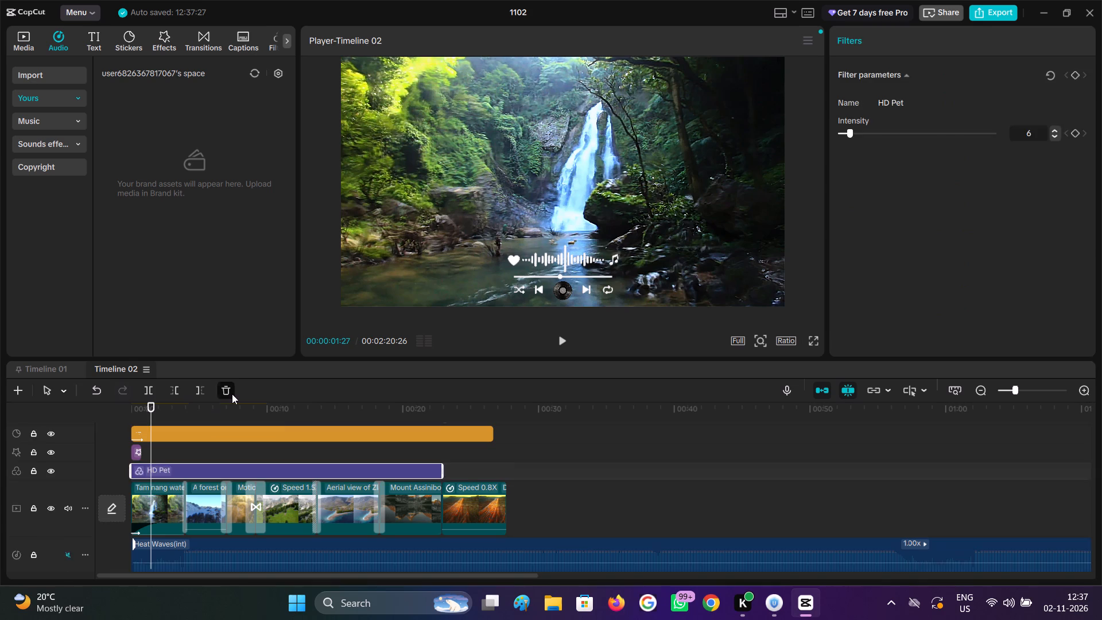
click(98, 393)
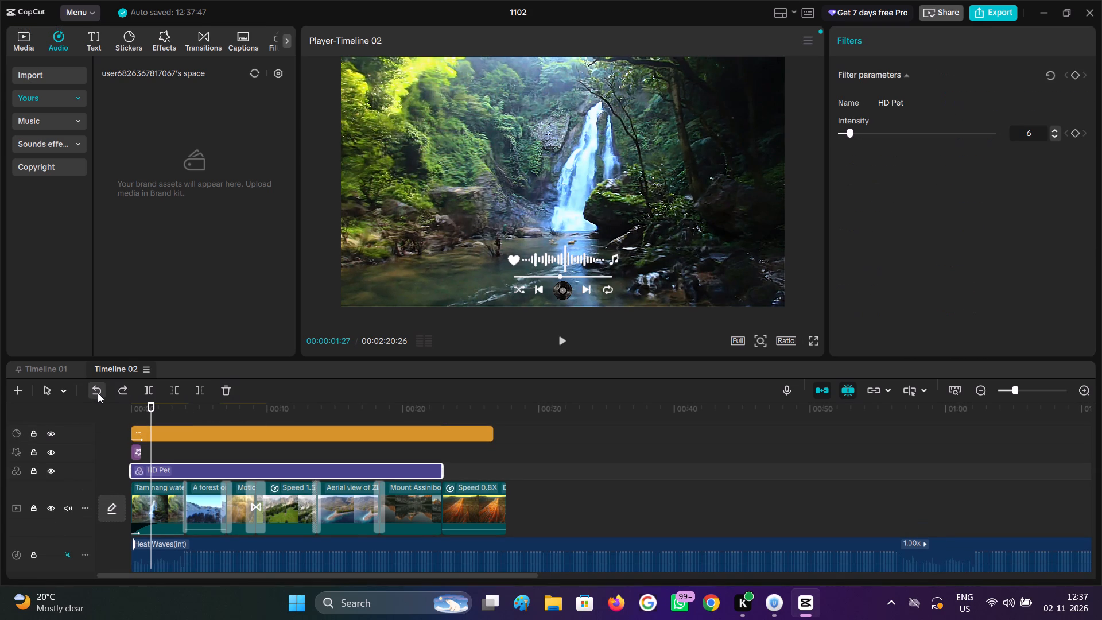
drag(958, 137, 960, 139)
drag(960, 139, 1101, 140)
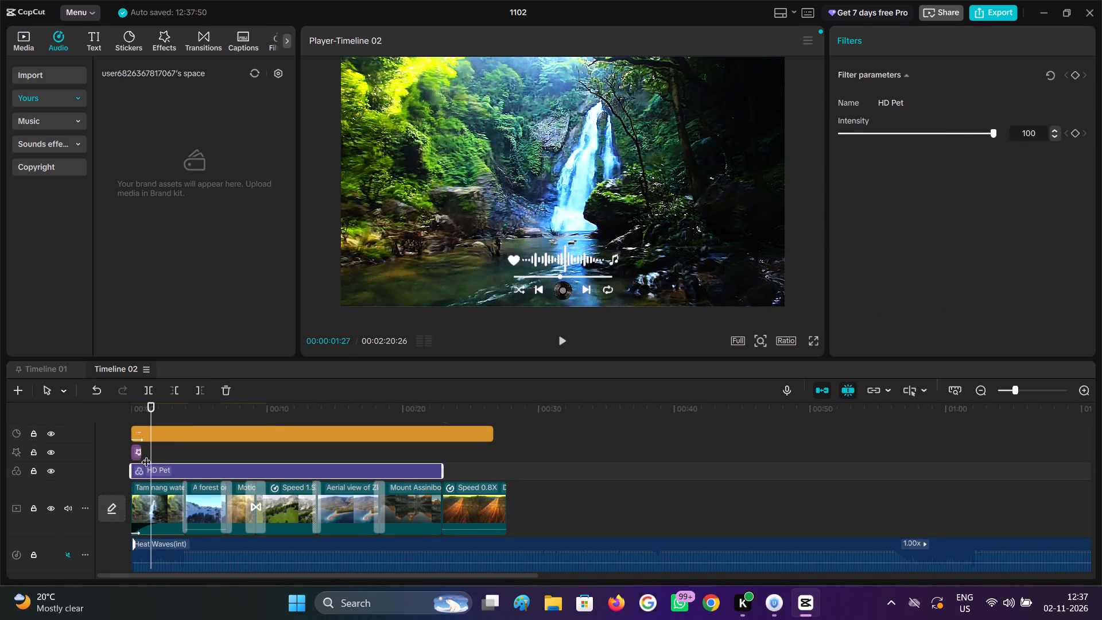
Compare the filtered waterfall and A forest on snow clips, and look over the snow clip's Skin retouch settings at 00:00:05:28.
drag(150, 456, 211, 477)
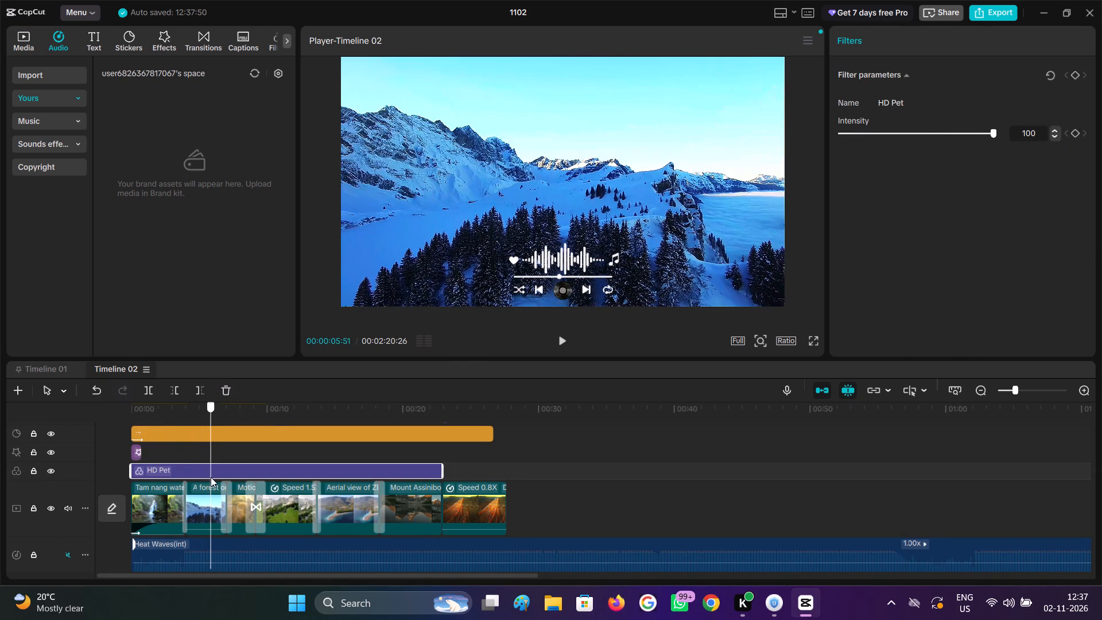
drag(211, 477, 180, 494)
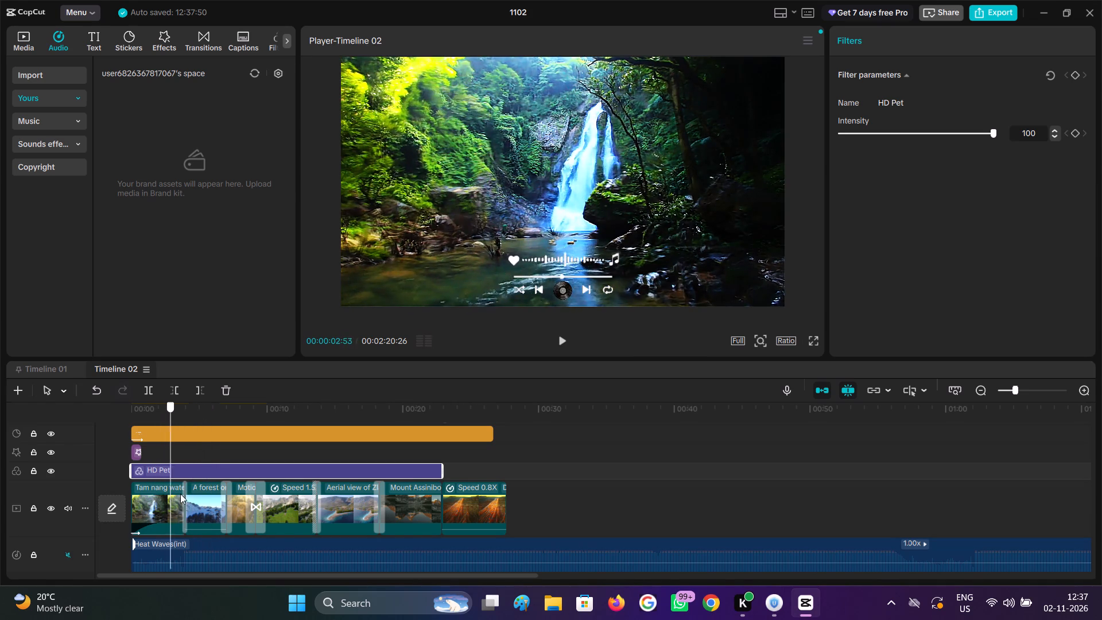
drag(180, 494, 205, 511)
click(204, 529)
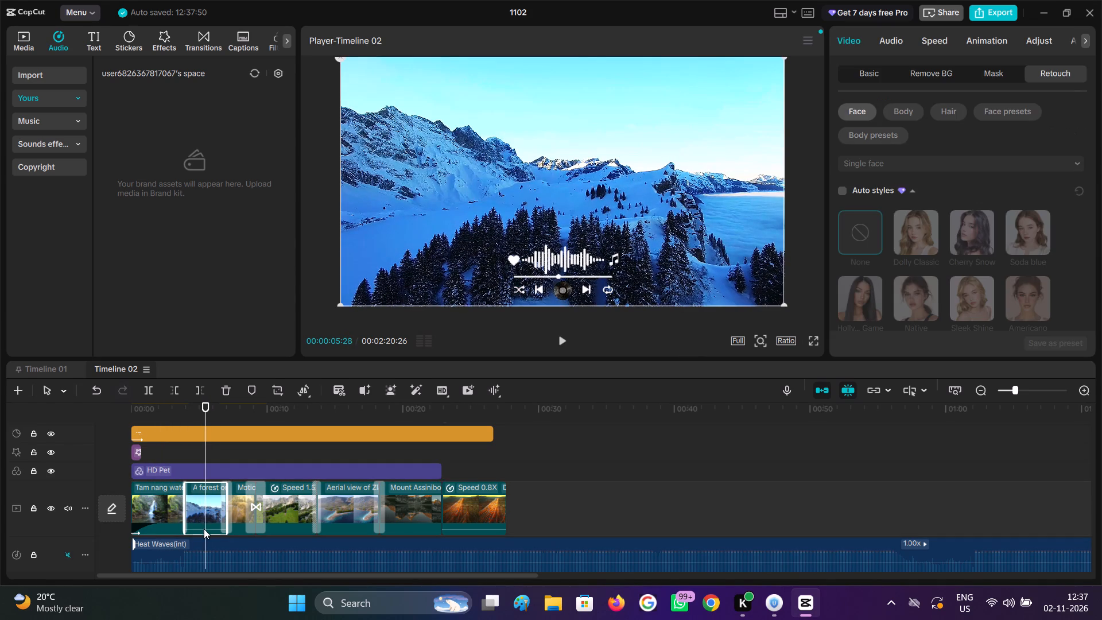
scroll(913, 286, down, 4)
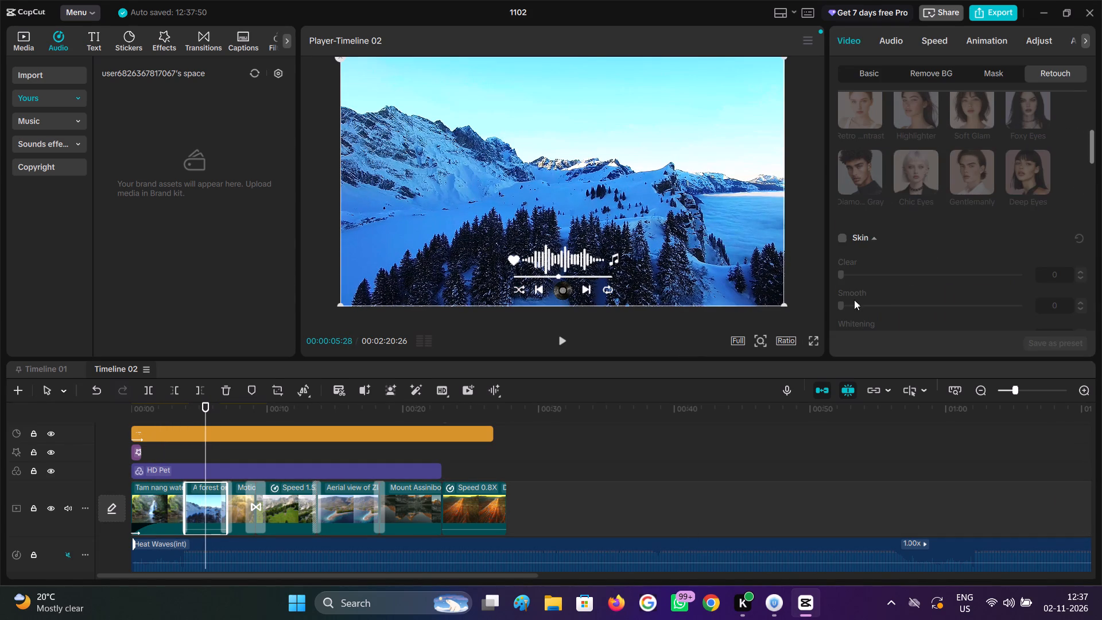
At 00:00:08:00, lower the Summer landscape river clip's Skin Clear to 12 for comparison and set it to 41.
click(241, 462)
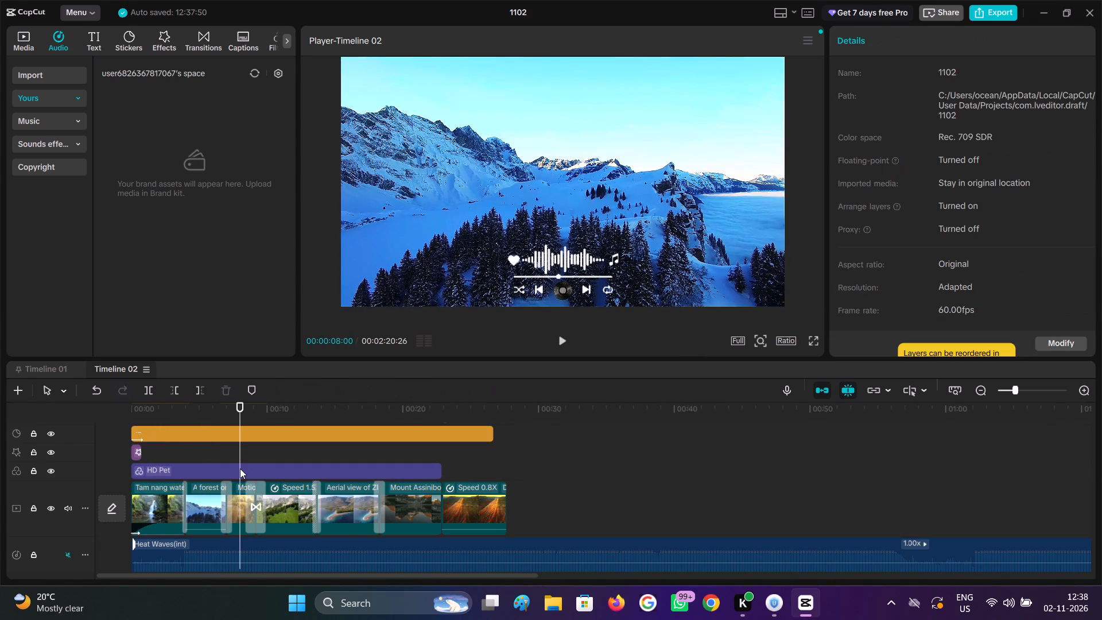
click(237, 495)
scroll(926, 279, down, 5)
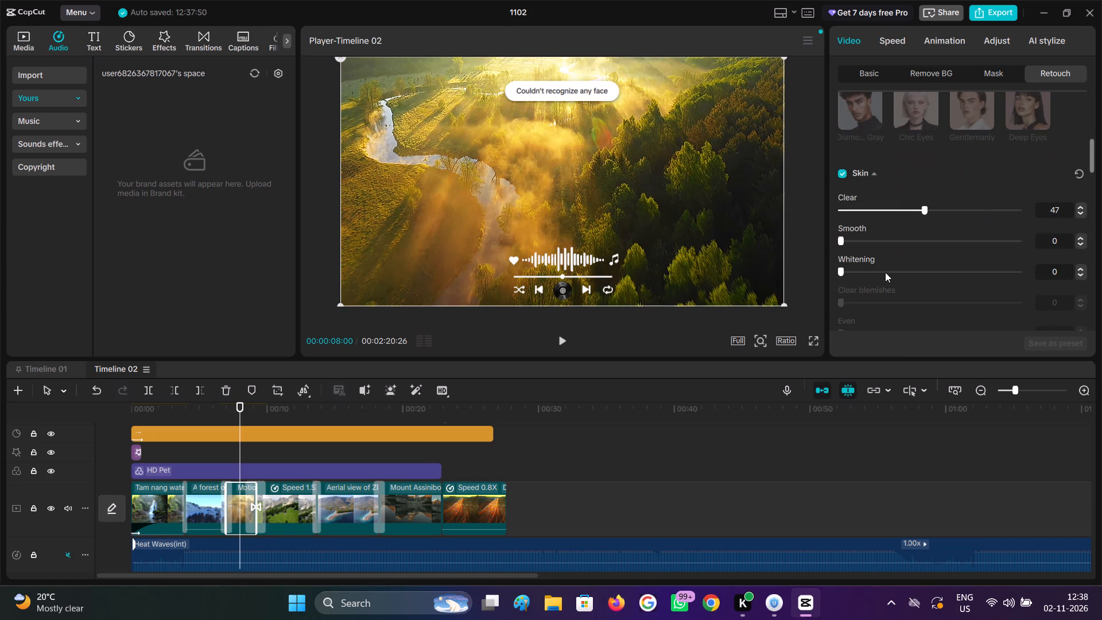
drag(897, 214, 911, 227)
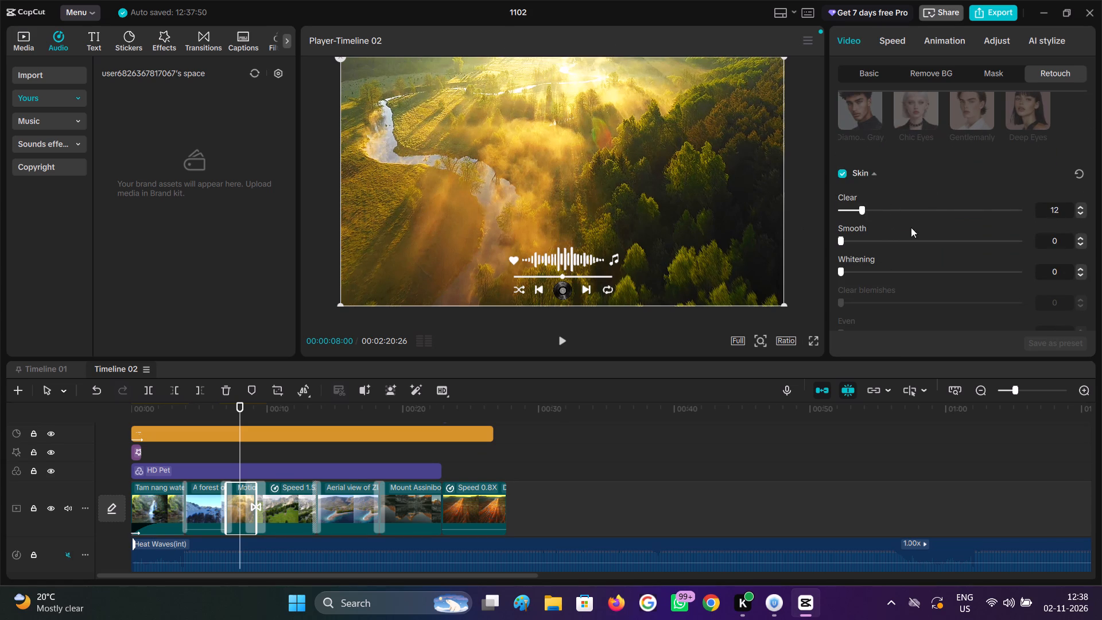
drag(911, 227, 914, 241)
Enable Skin retouch on the Mount Assiniboine clip at 00:00:21:32 and set Clear to 100, trying 35 for comparison.
drag(242, 452, 290, 457)
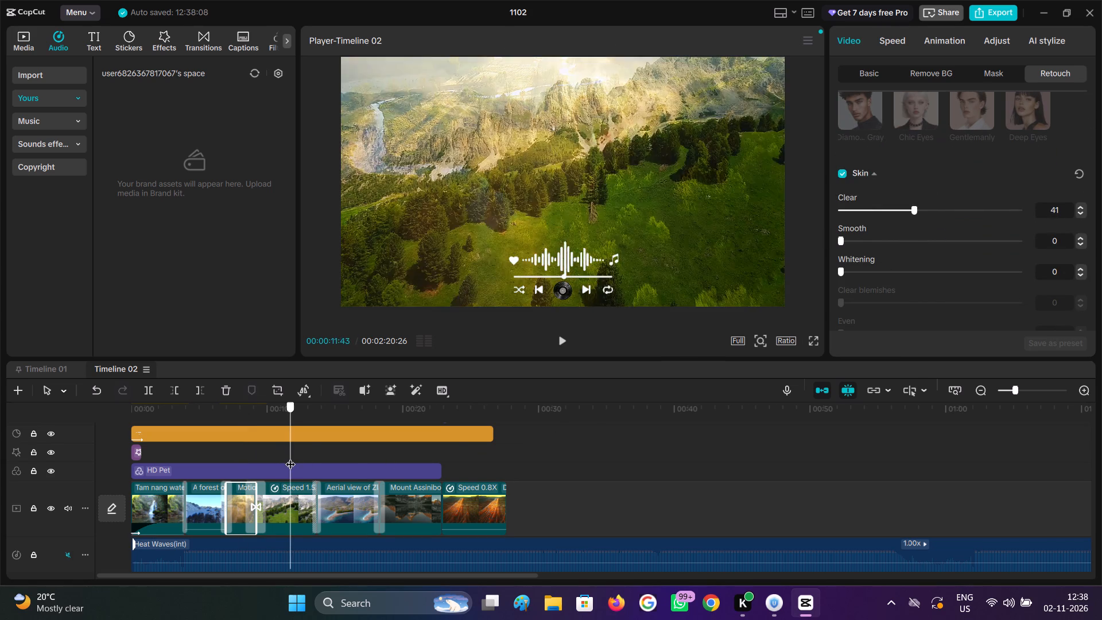
drag(290, 457, 292, 458)
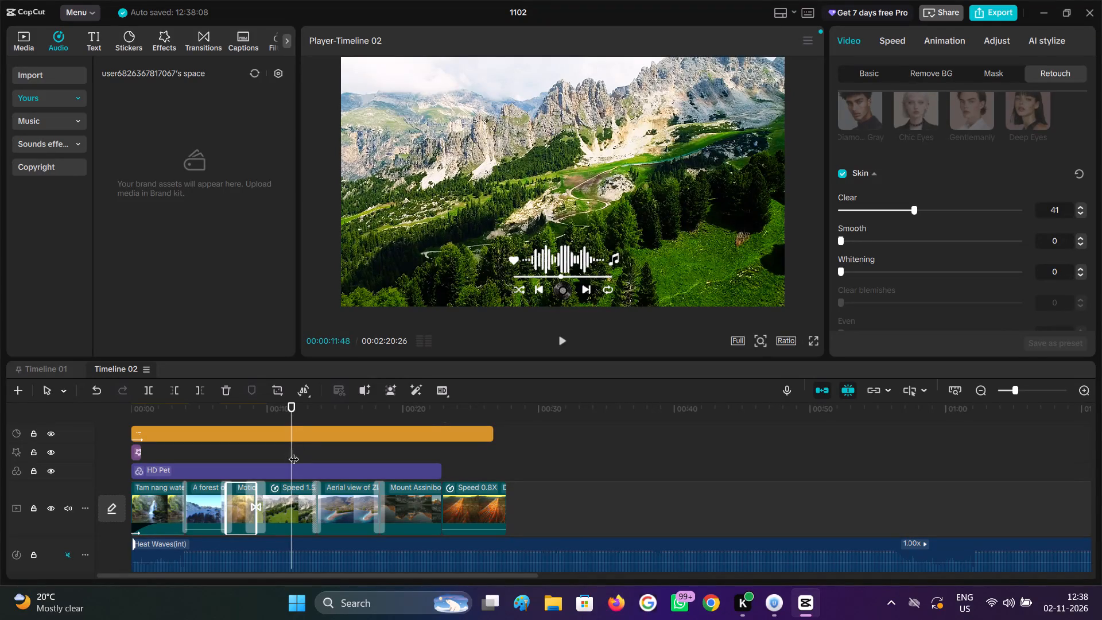
drag(294, 452, 359, 475)
drag(358, 459, 418, 478)
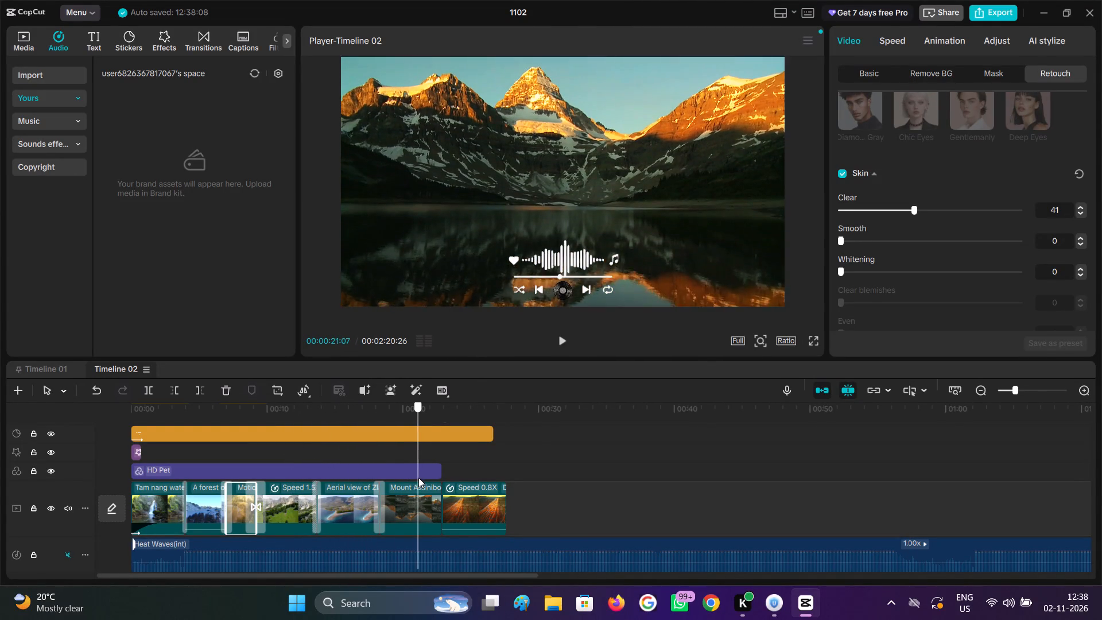
drag(418, 478, 424, 483)
click(402, 516)
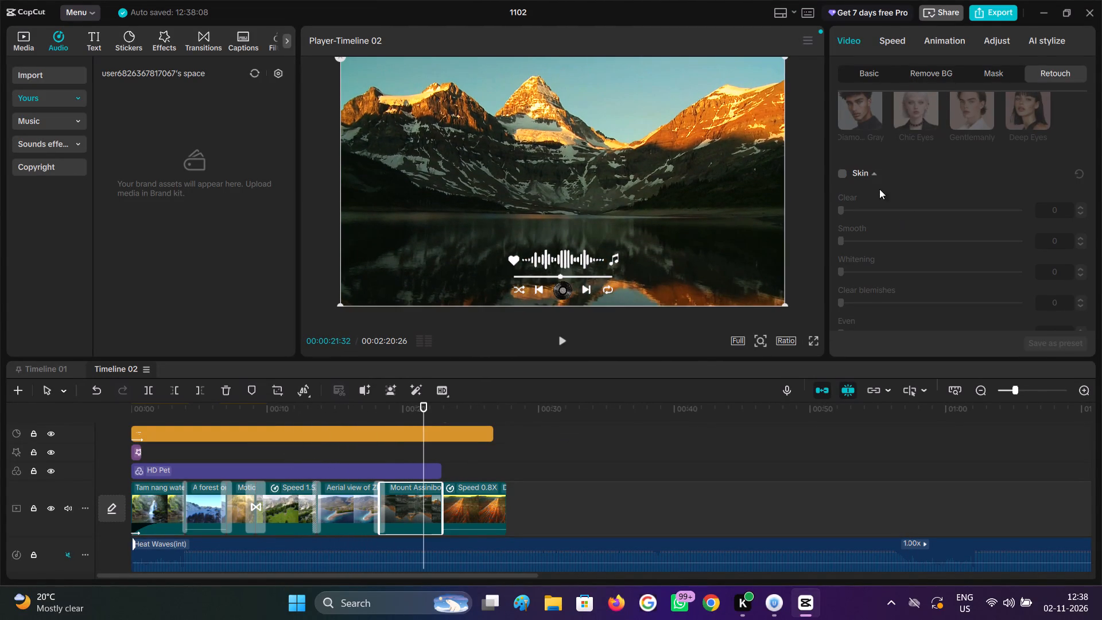
click(864, 174)
click(844, 172)
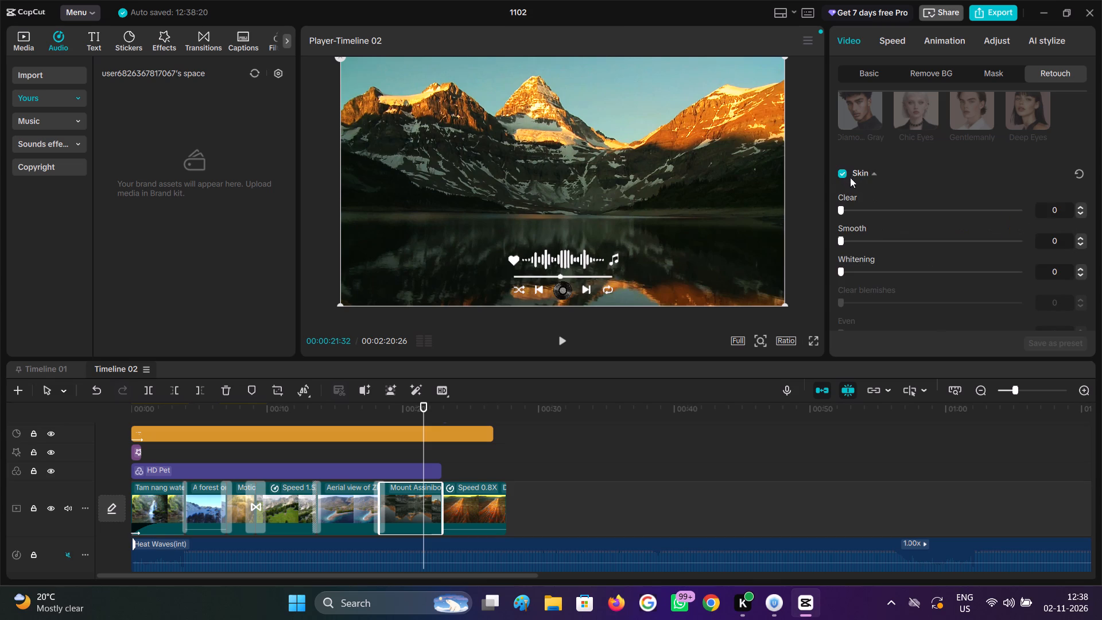
drag(909, 214, 1059, 224)
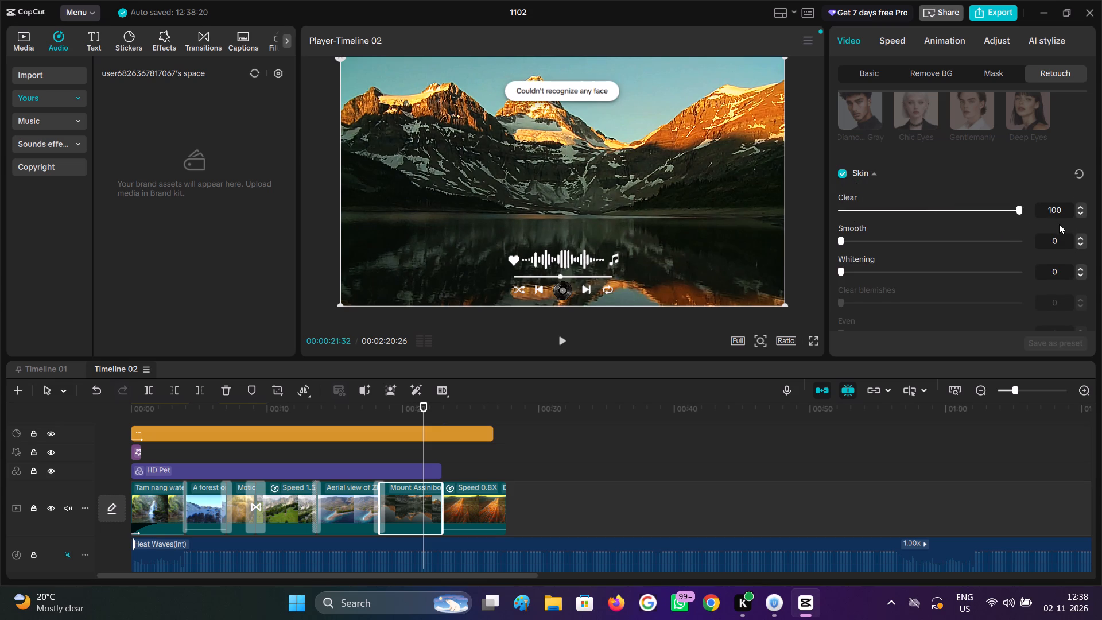
drag(1059, 224, 946, 273)
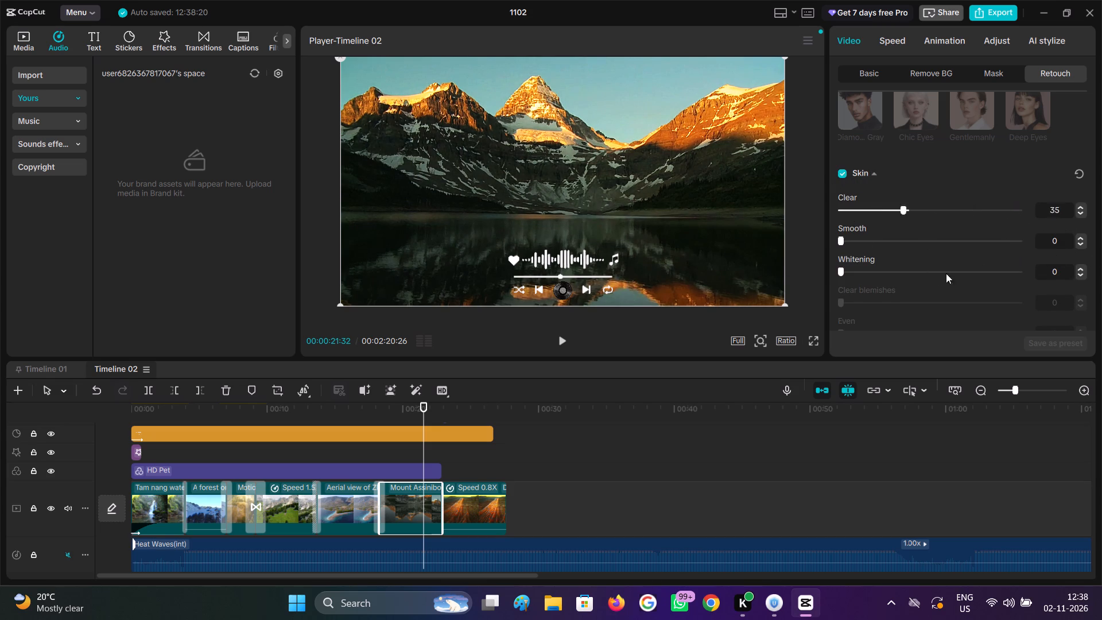
drag(946, 273, 1096, 288)
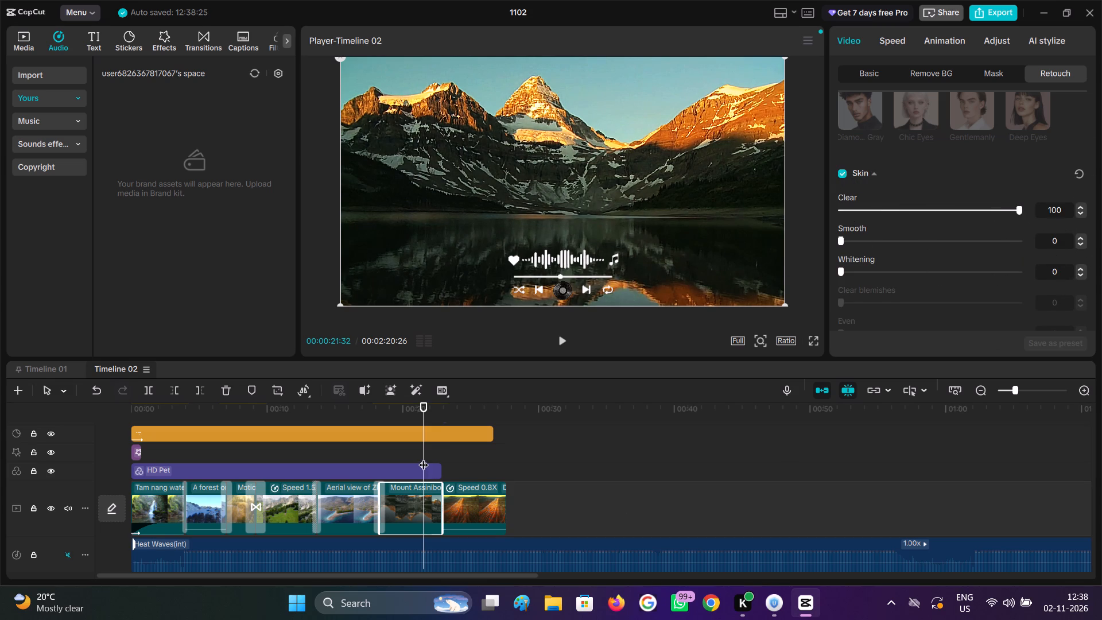
Enable Skin retouch on the final desert clip at 00:00:25:58 and raise its Clear amount.
drag(425, 442, 464, 454)
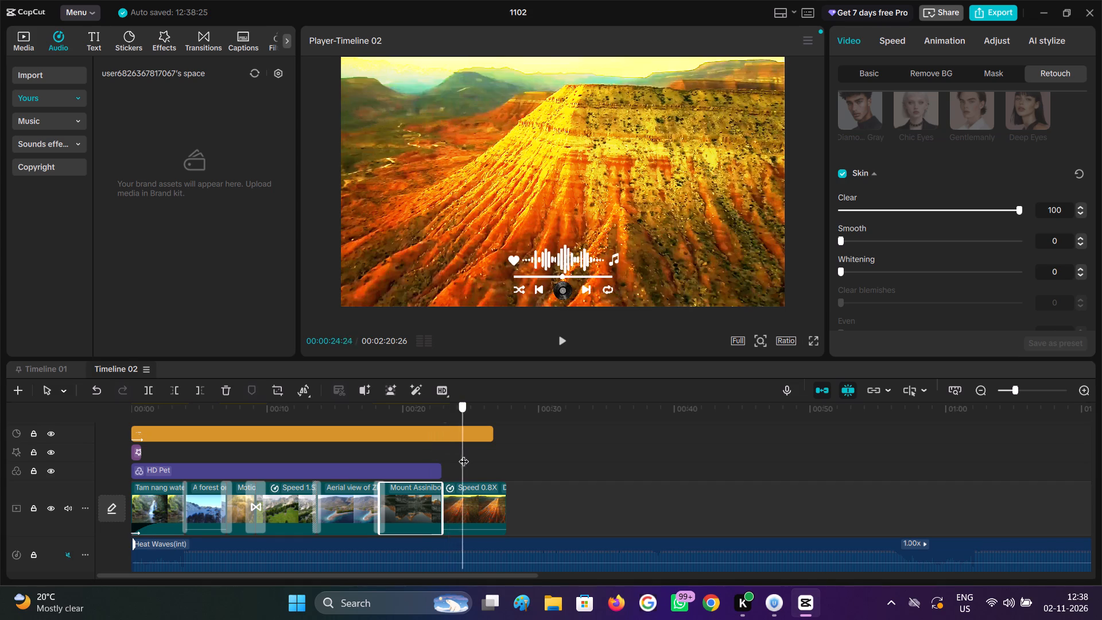
drag(464, 454, 484, 467)
click(476, 501)
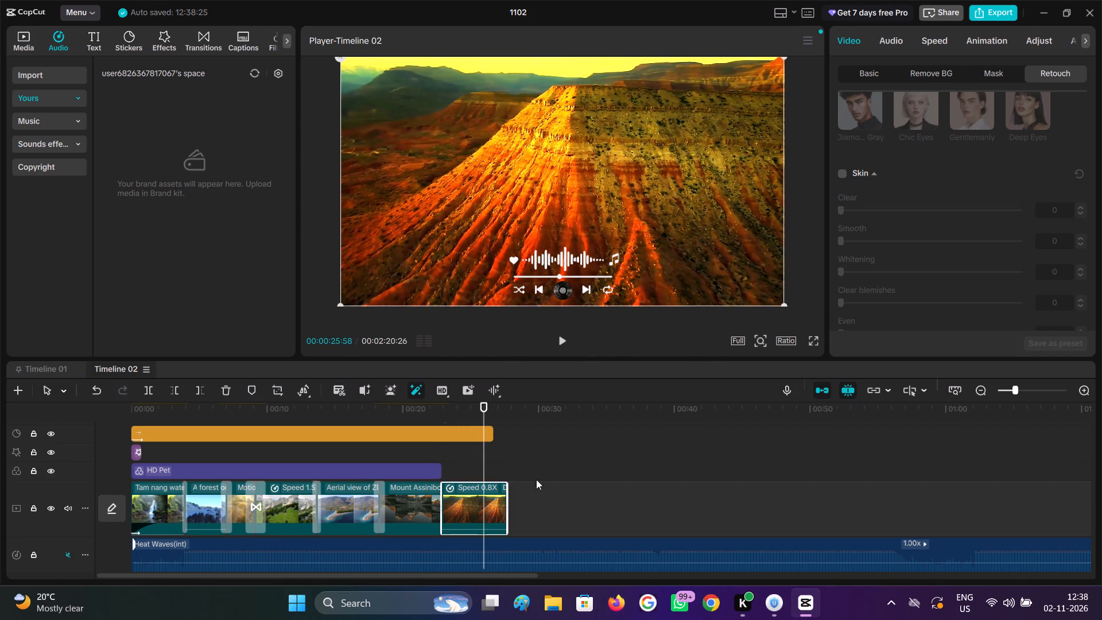
click(844, 171)
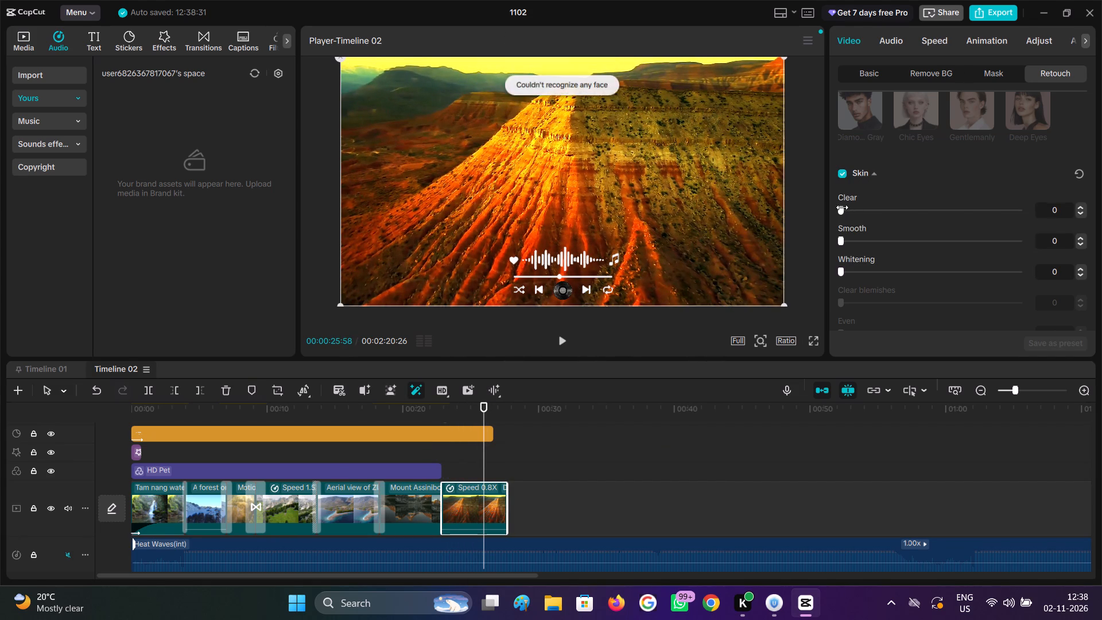
drag(840, 211, 923, 277)
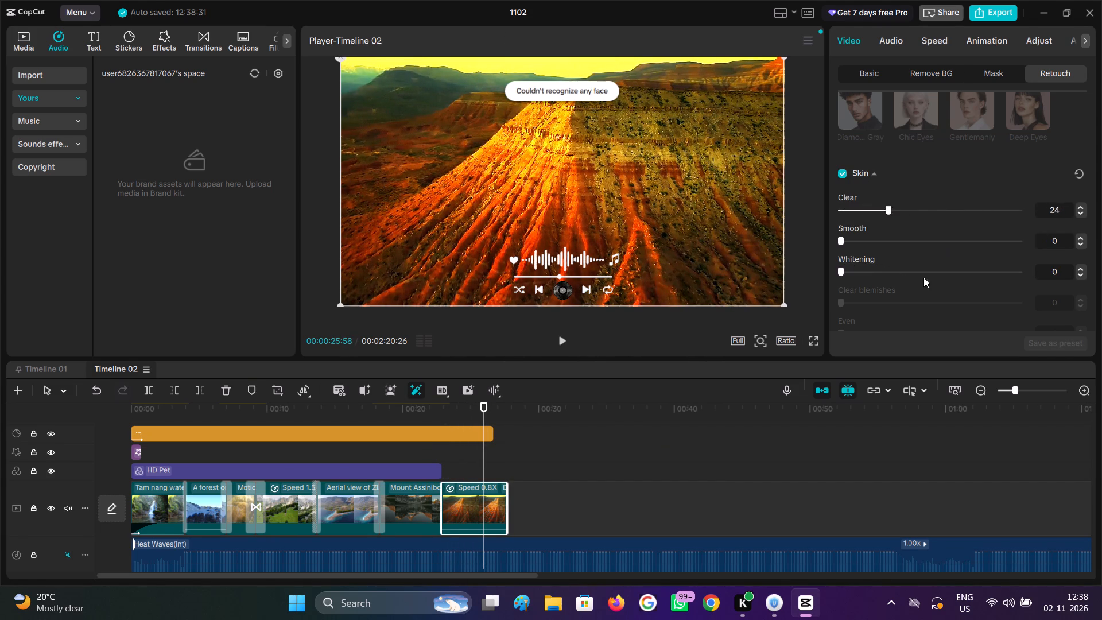
drag(923, 277, 915, 313)
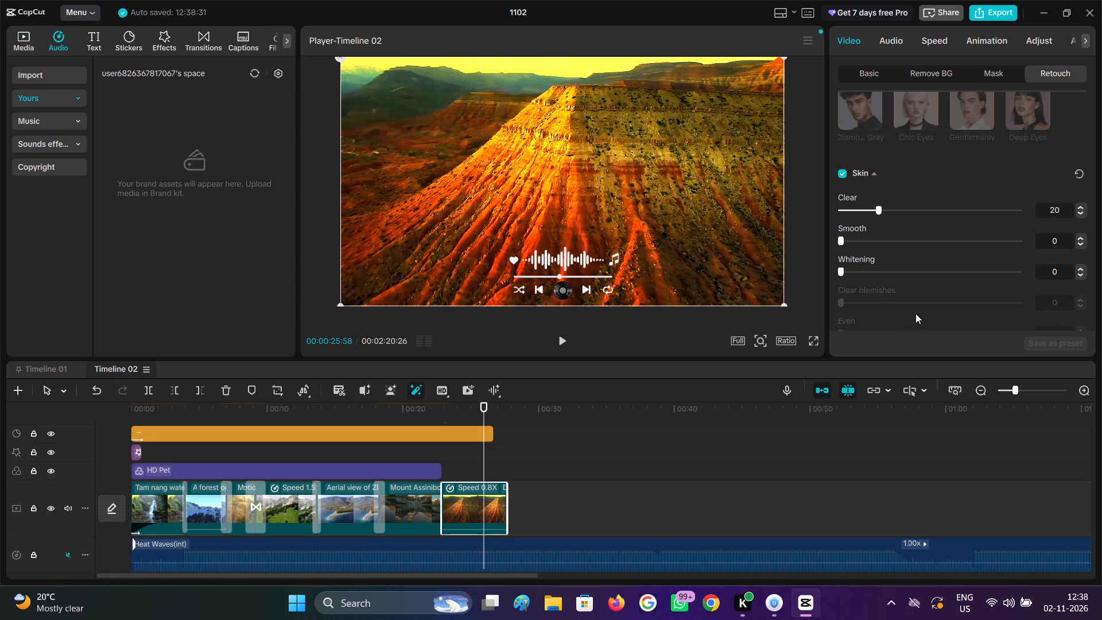
drag(915, 313, 939, 317)
Set the final desert clip's Speed to 1.00x.
click(415, 449)
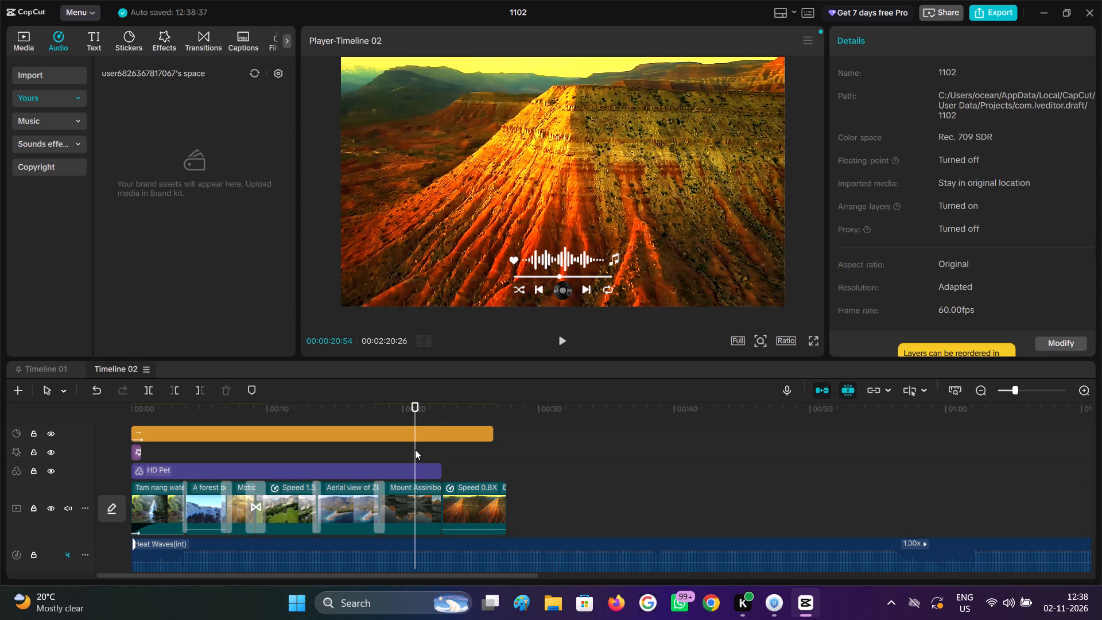
drag(413, 447, 492, 459)
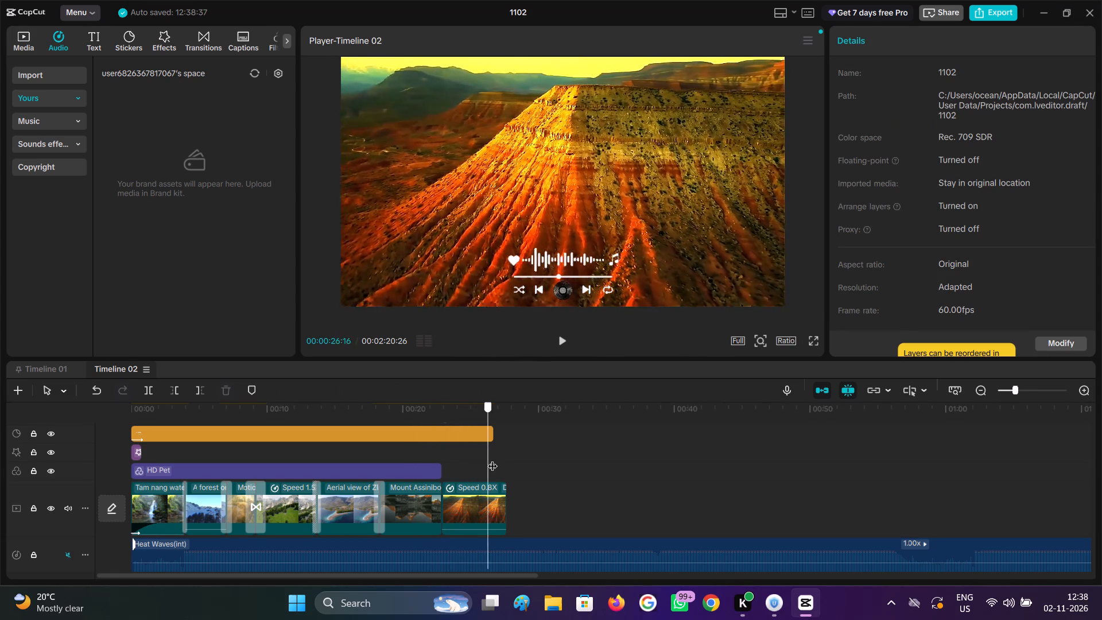
drag(492, 459, 498, 460)
click(465, 503)
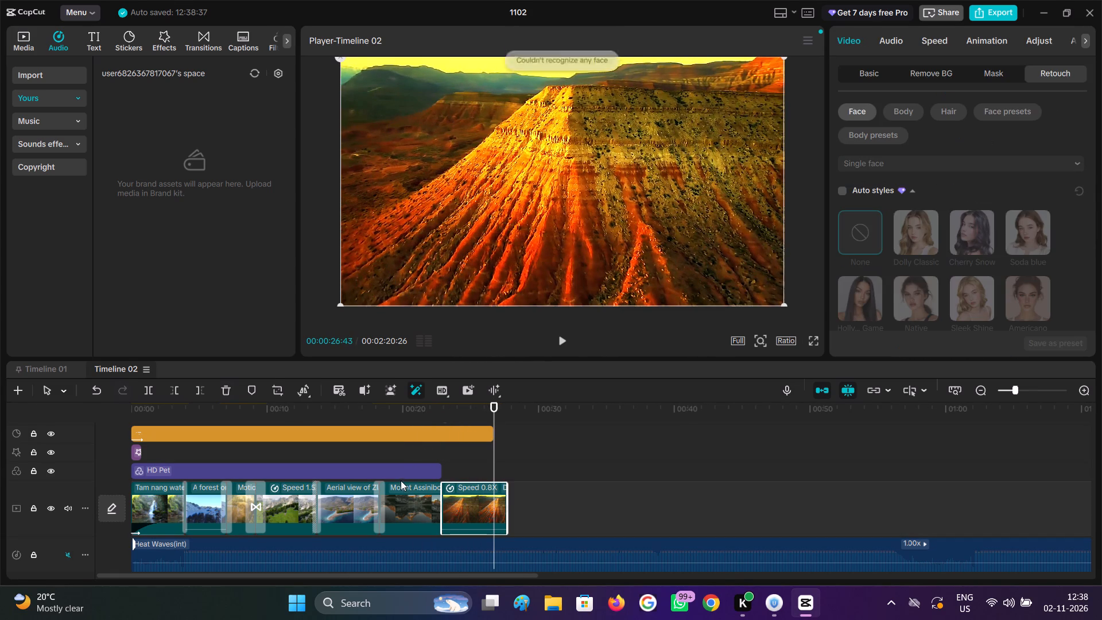
click(398, 478)
click(484, 505)
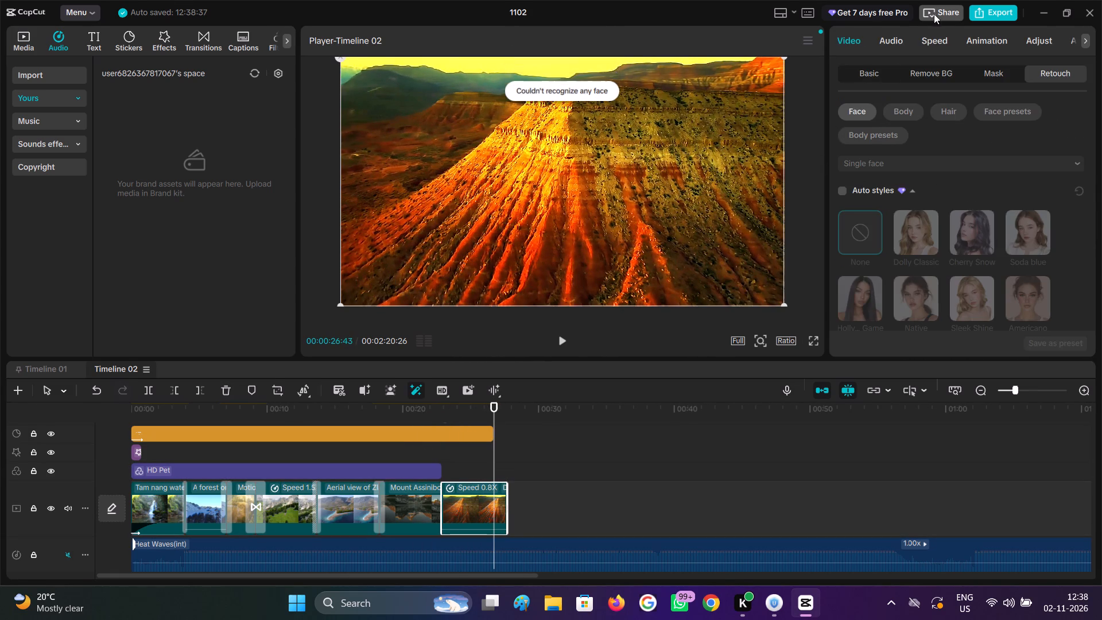
click(928, 43)
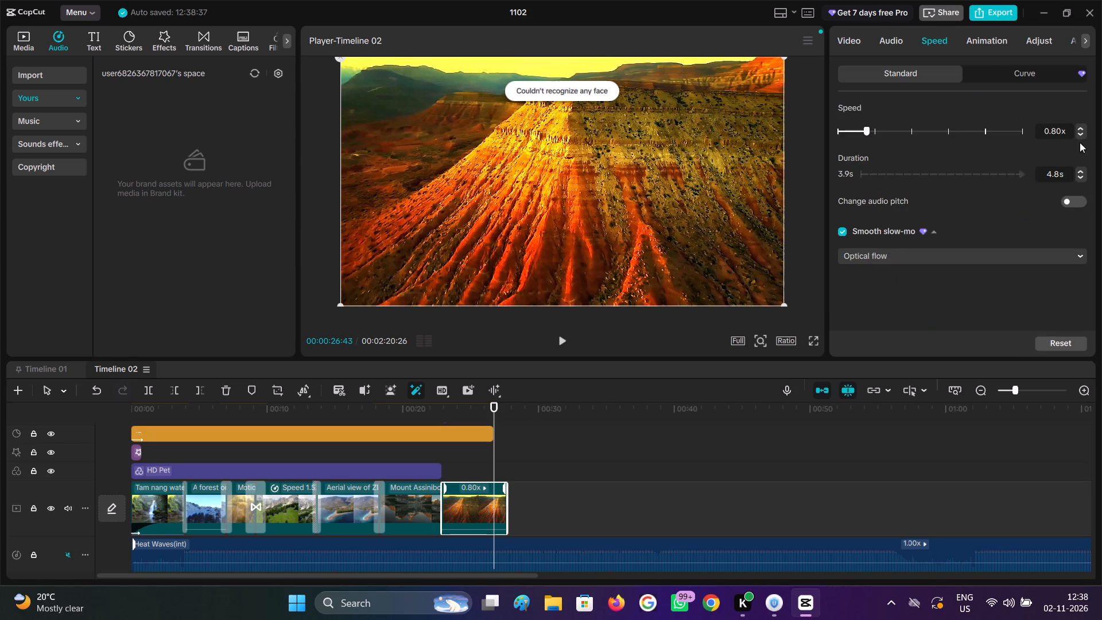
click(1084, 129)
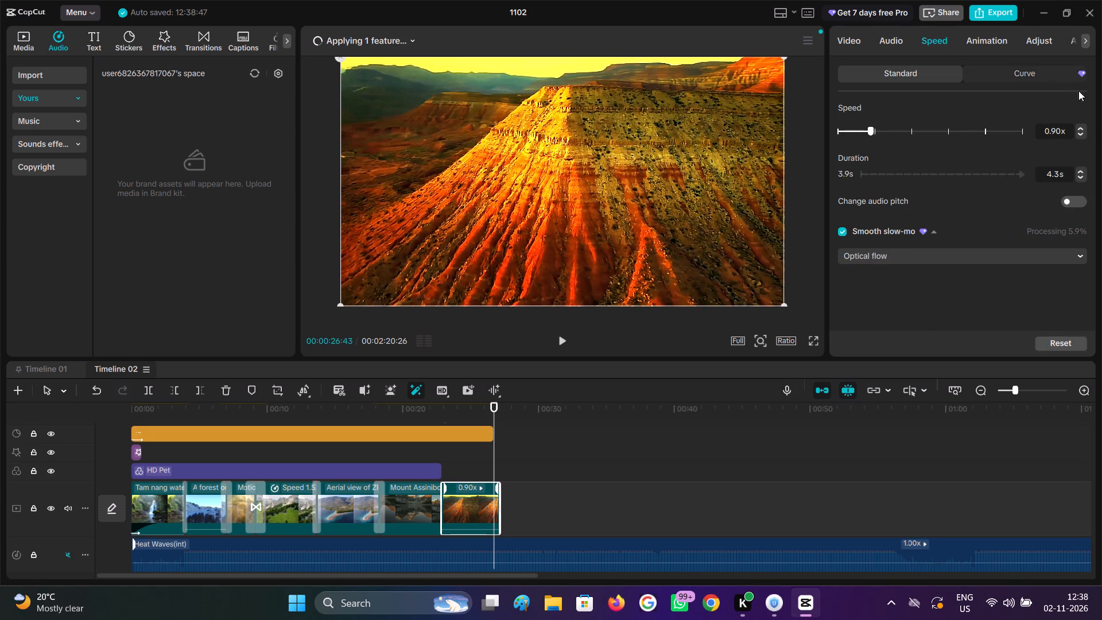
click(1078, 129)
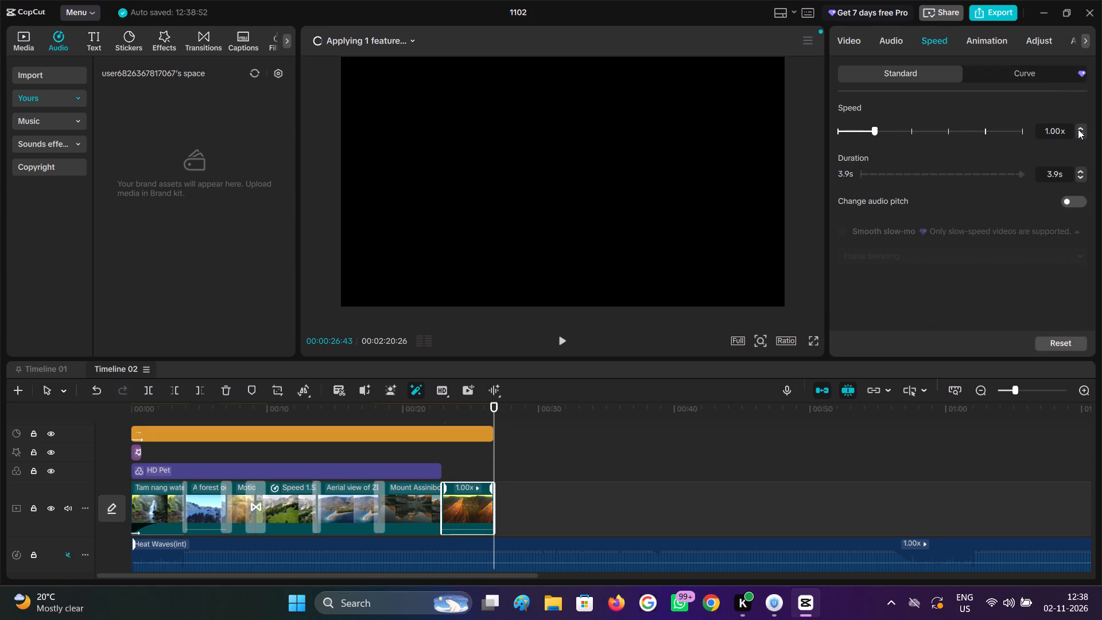
Return to the start of Timeline 02 and play back the opening waterfall and snow forest clips.
click(463, 466)
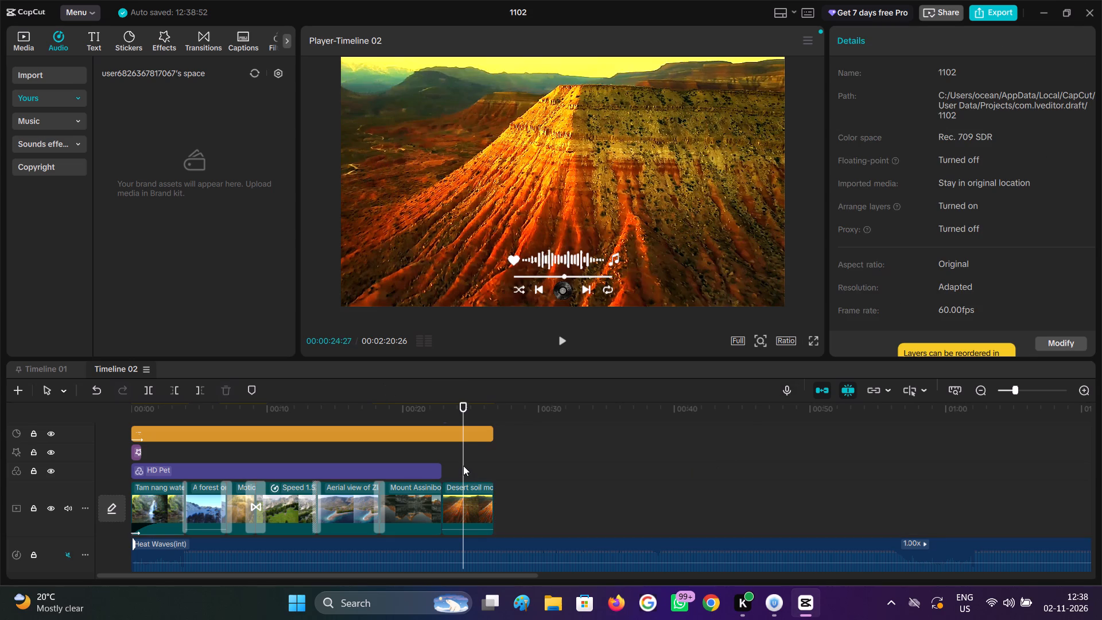
drag(463, 466, 418, 475)
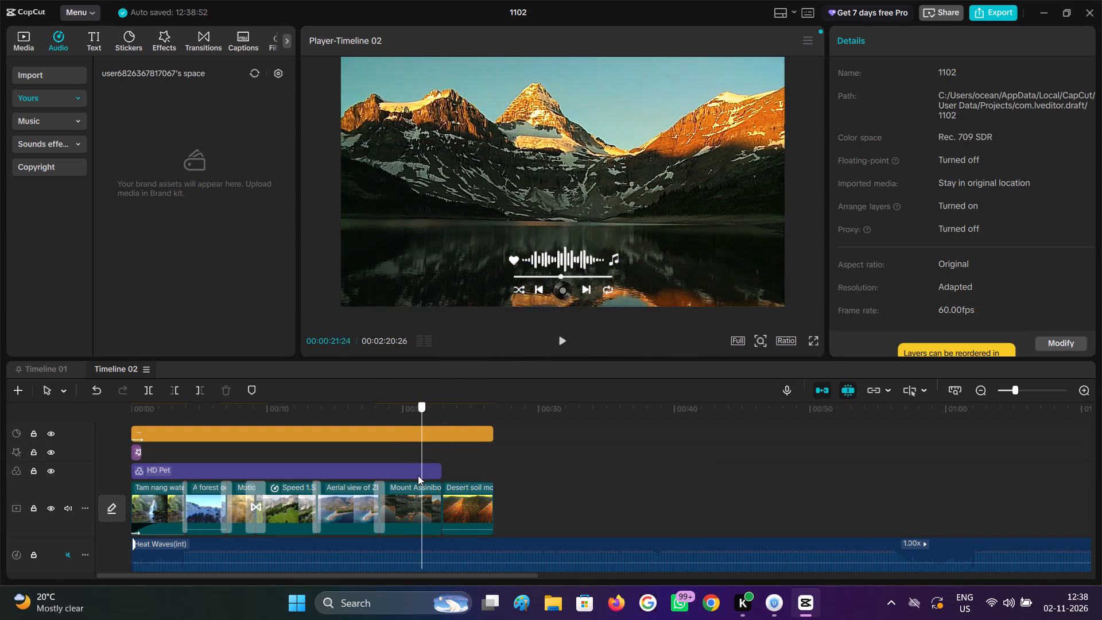
drag(418, 475, 123, 501)
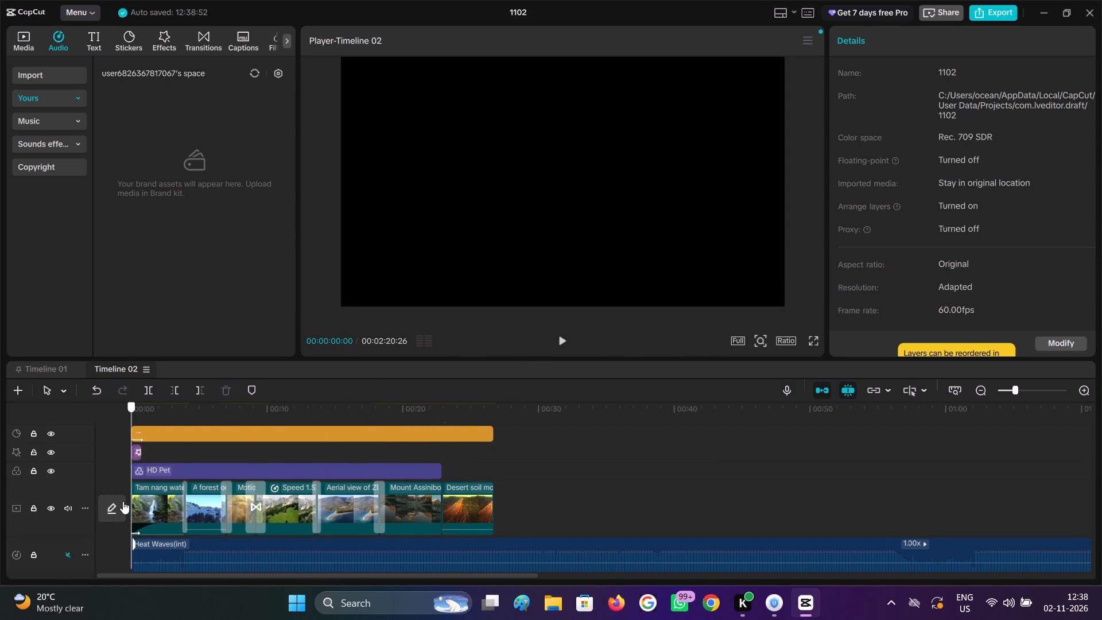
drag(123, 501, 103, 498)
drag(103, 498, 20, 497)
click(565, 339)
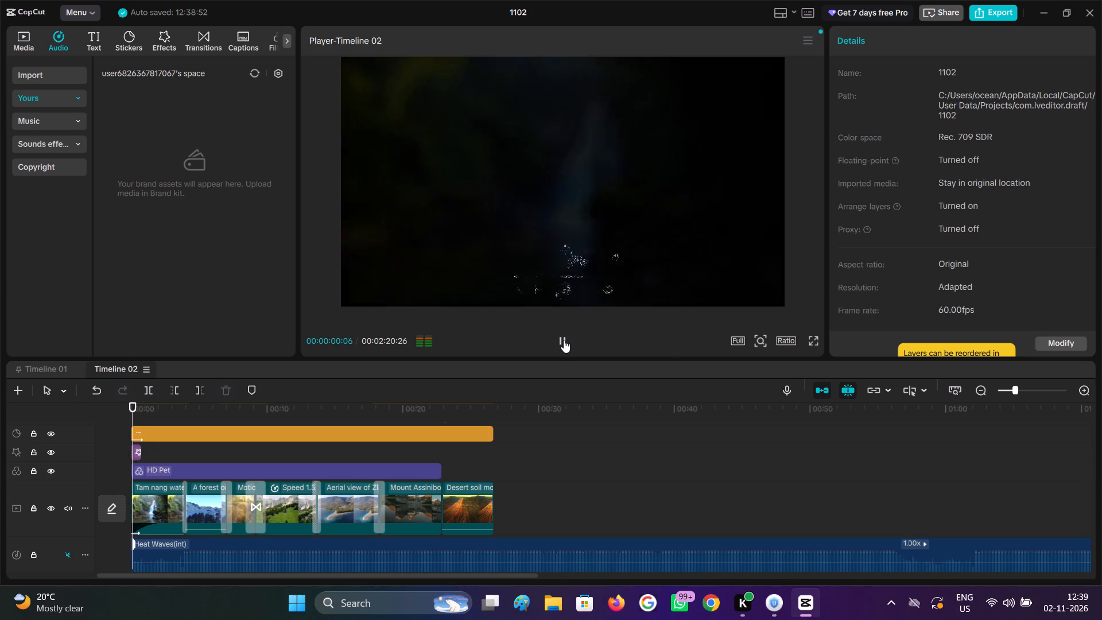
click(564, 340)
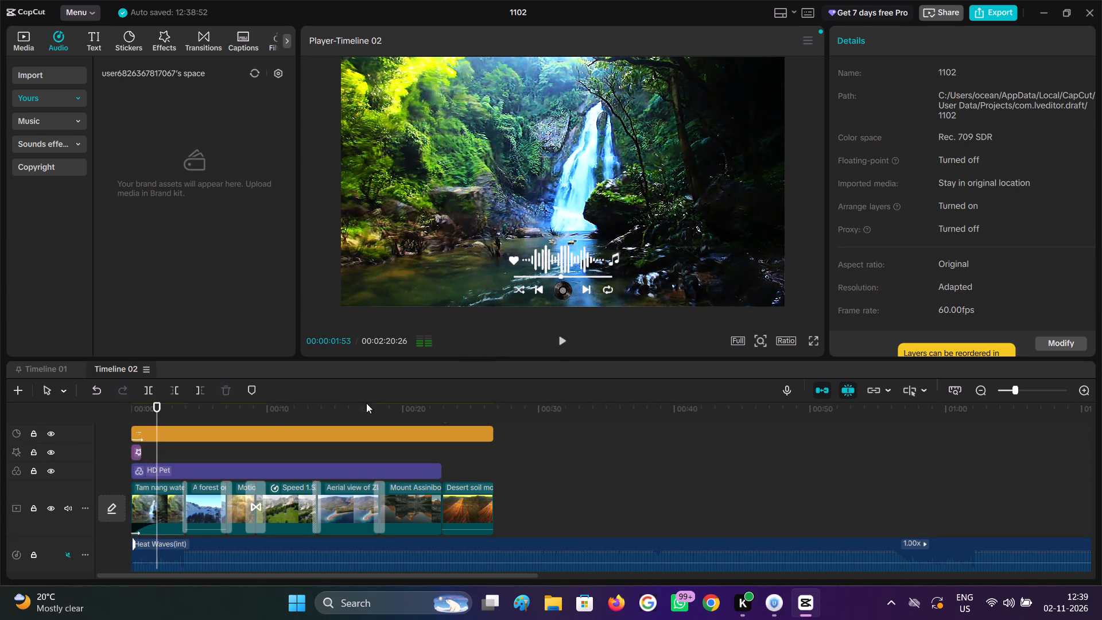
drag(159, 452, 58, 464)
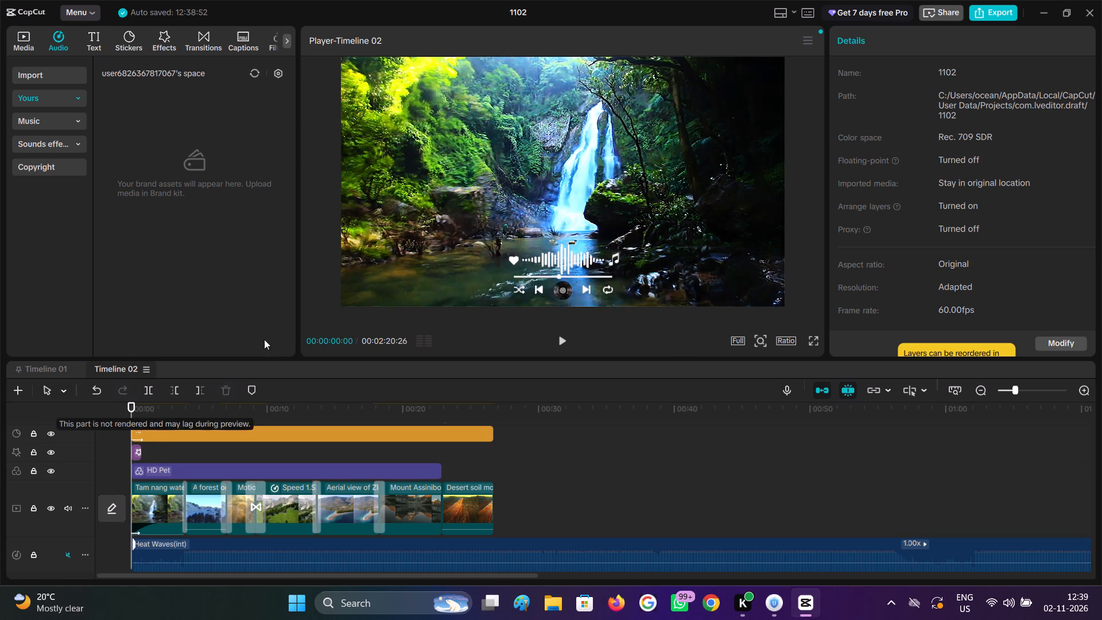
click(566, 338)
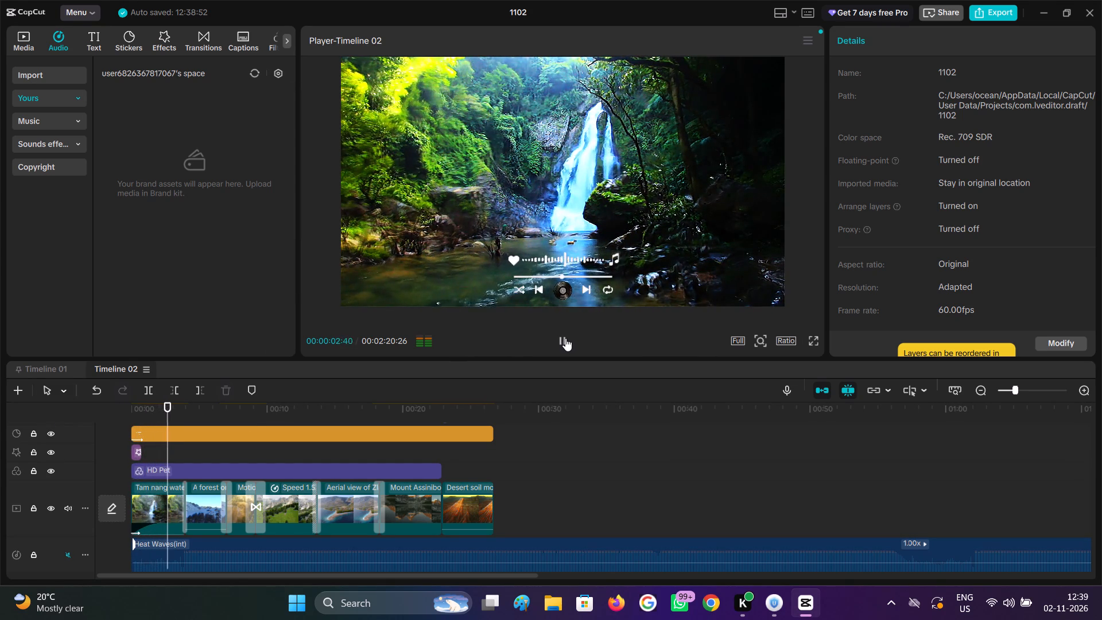
click(565, 338)
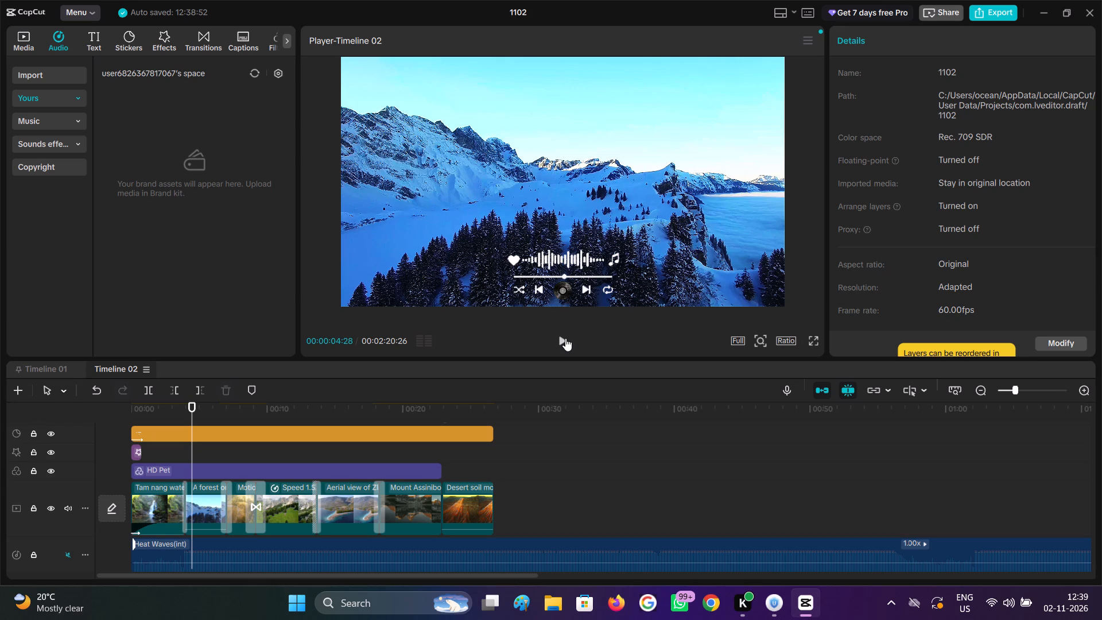
Scrub through Timeline 02 from the snow forest clip to the desert clip, checking each clip and the transitions between them.
click(214, 459)
drag(216, 460, 246, 480)
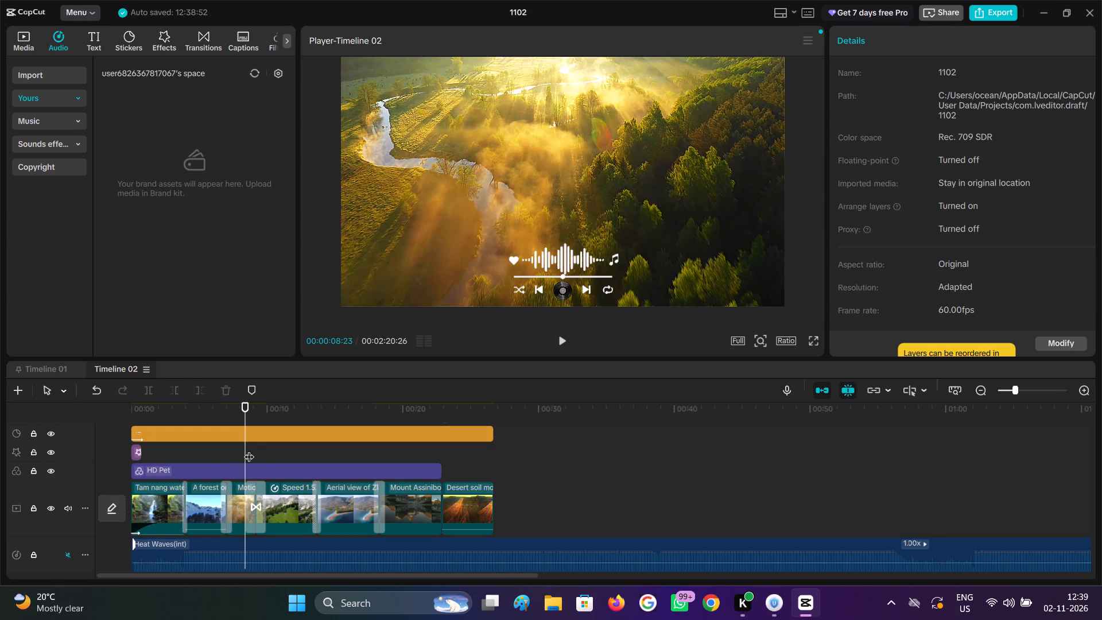
drag(251, 450, 259, 454)
click(284, 448)
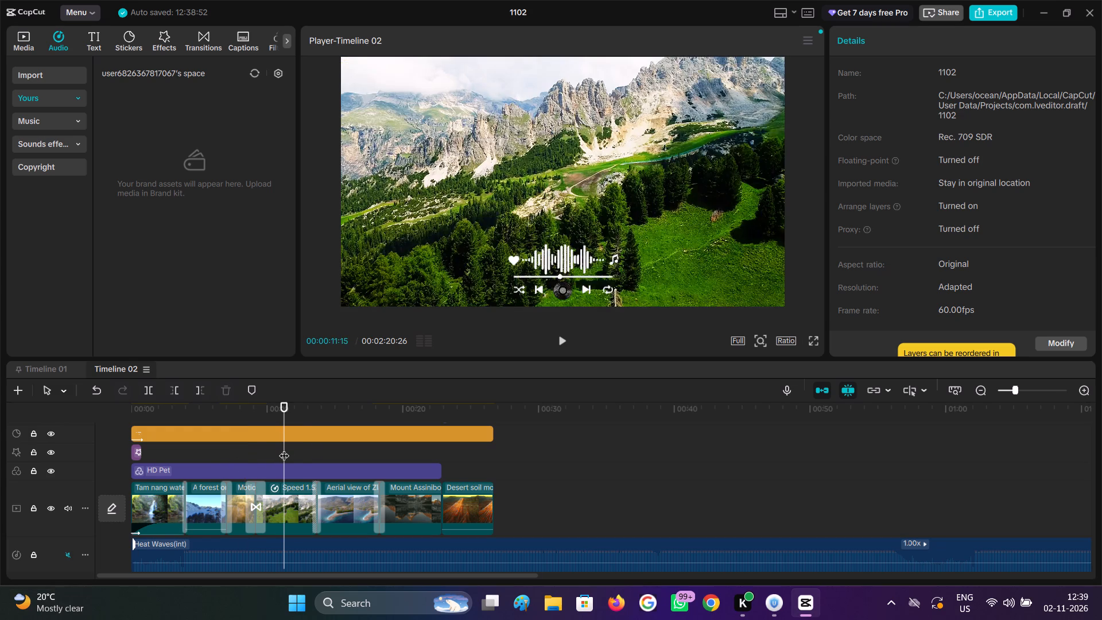
drag(284, 448, 319, 465)
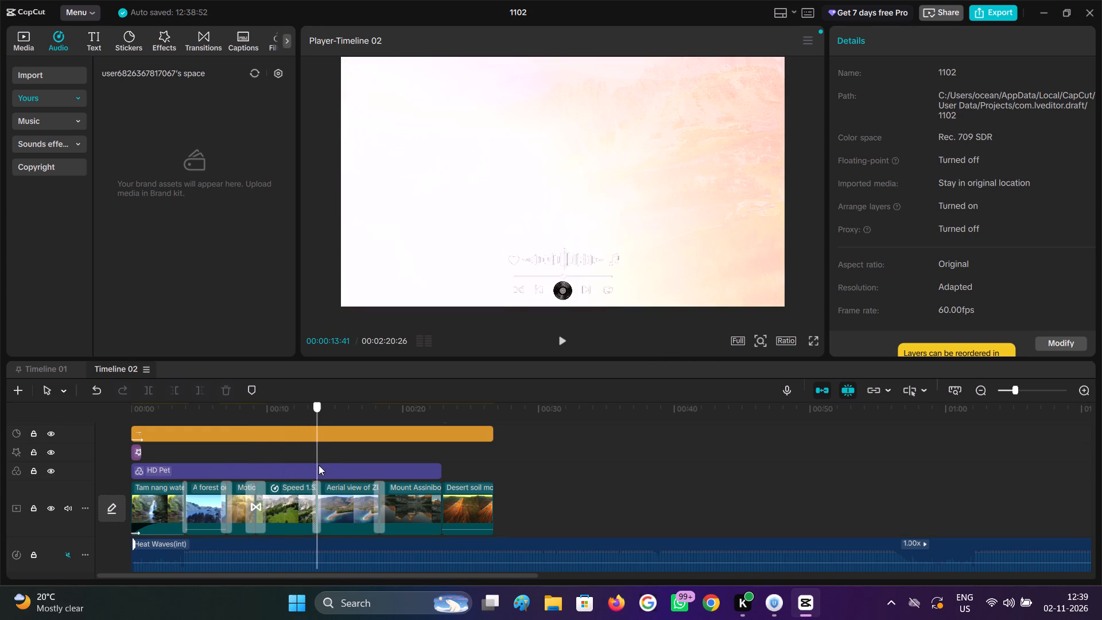
drag(319, 465, 352, 476)
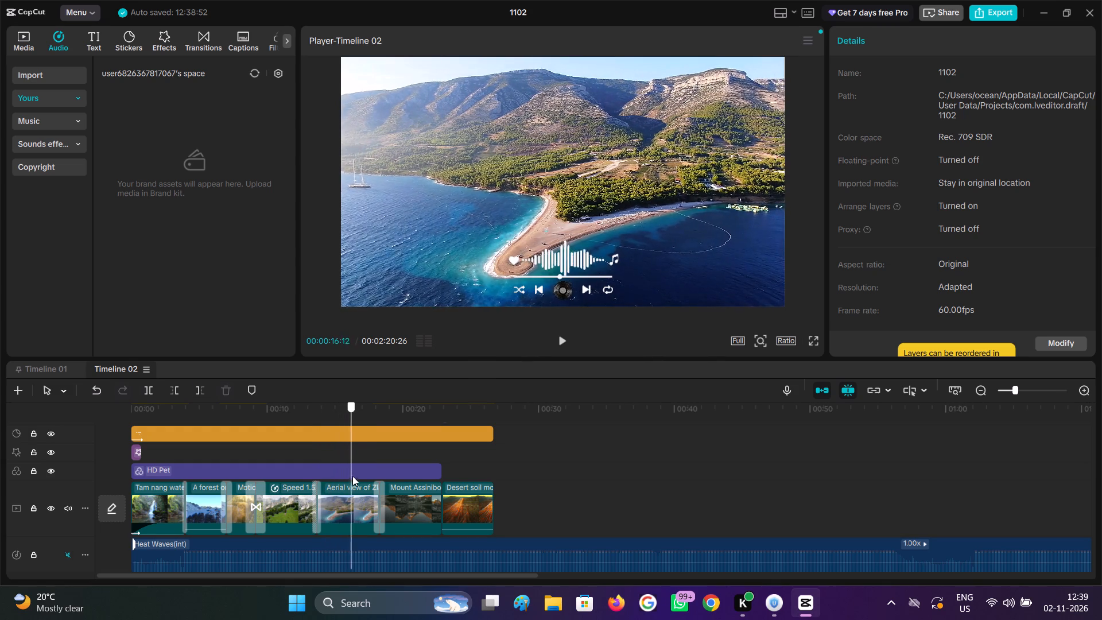
drag(352, 476, 383, 500)
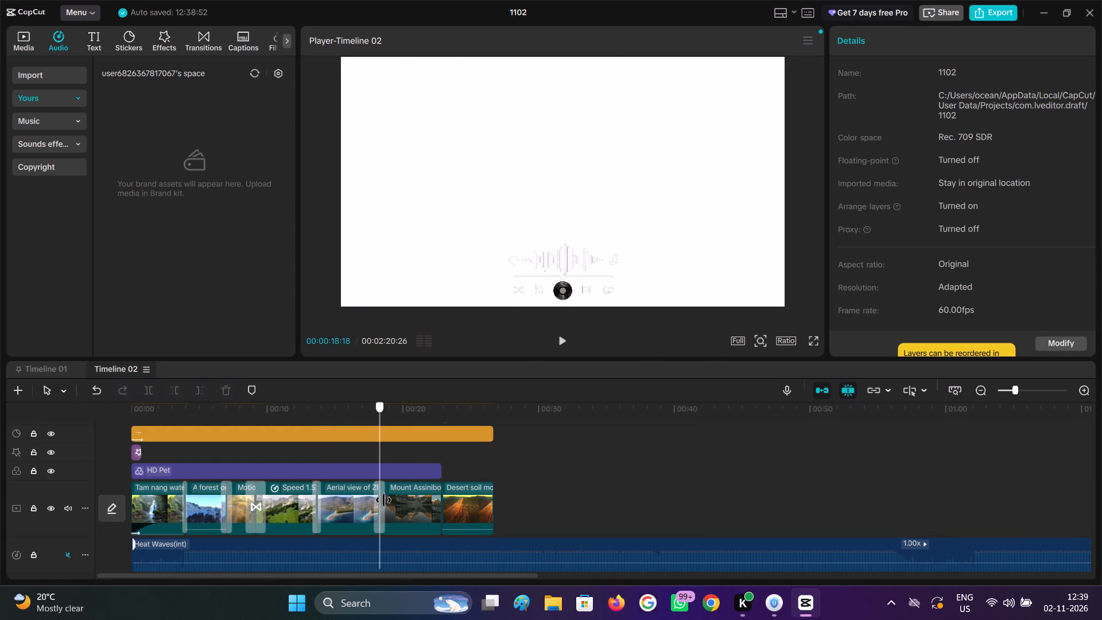
drag(383, 500, 399, 509)
click(401, 508)
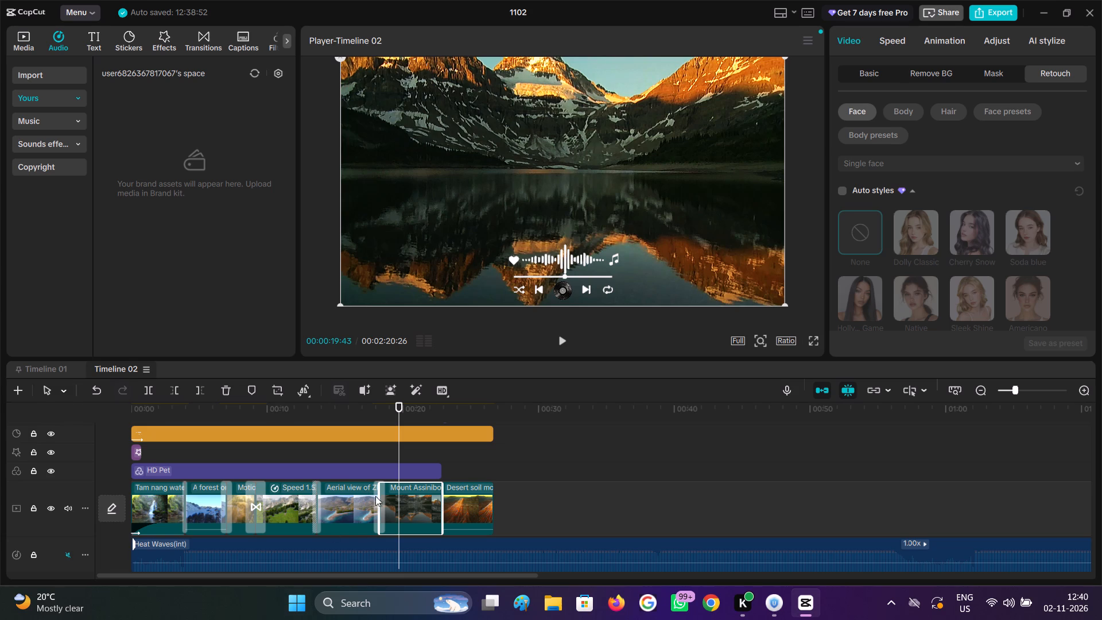
click(458, 457)
click(448, 445)
drag(447, 444, 445, 445)
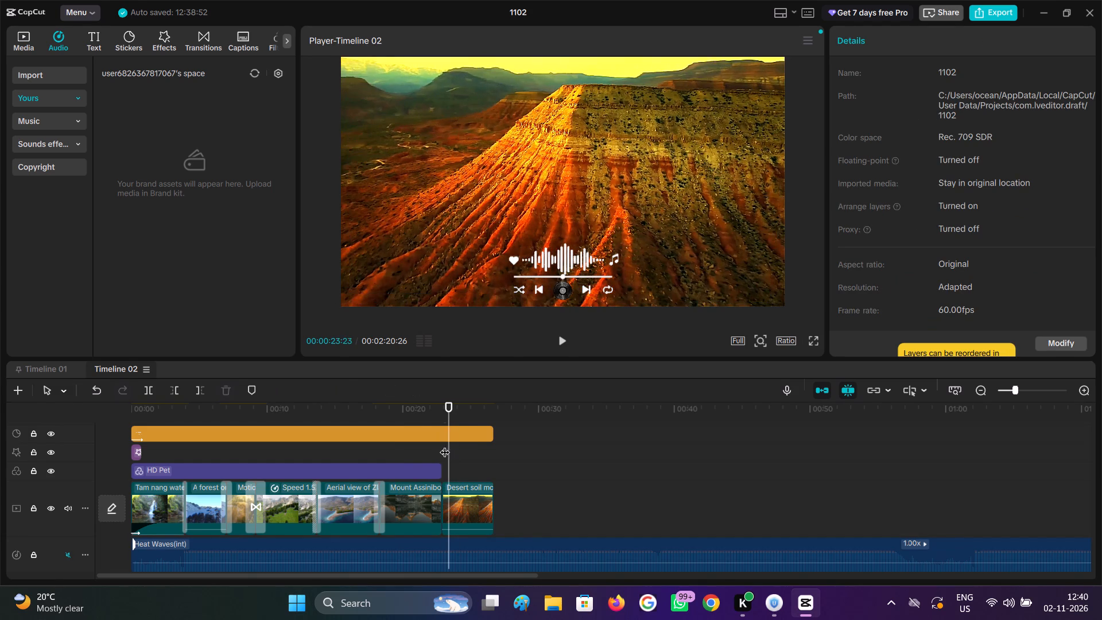
Play back the cut from the Mount Assiniboine clip to the desert clip through the end of the video.
drag(445, 445, 430, 441)
click(564, 344)
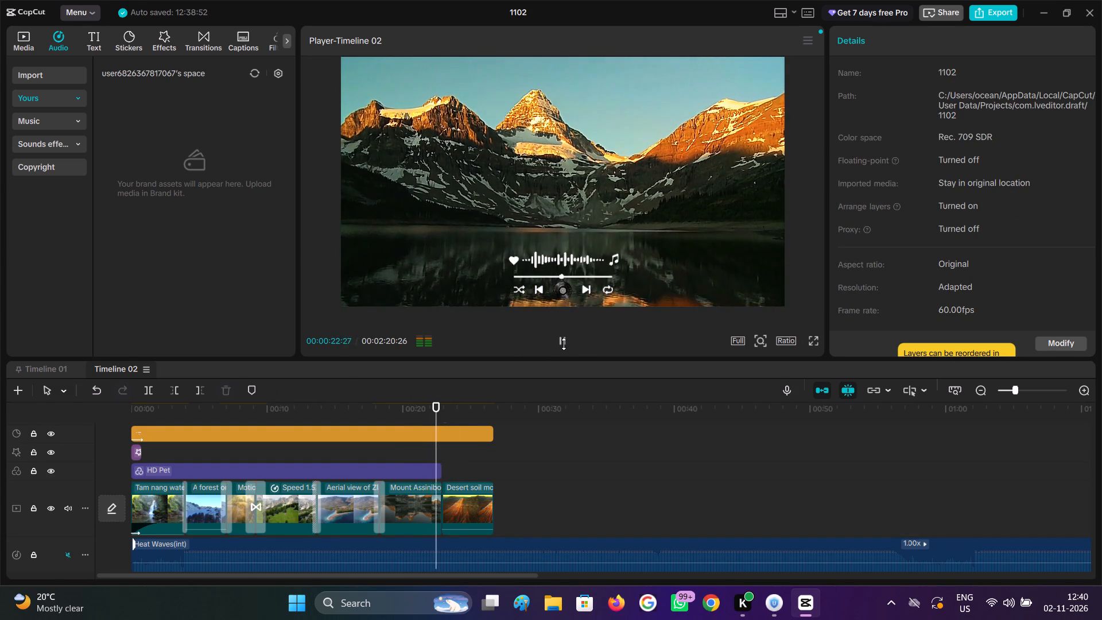
click(564, 344)
click(563, 344)
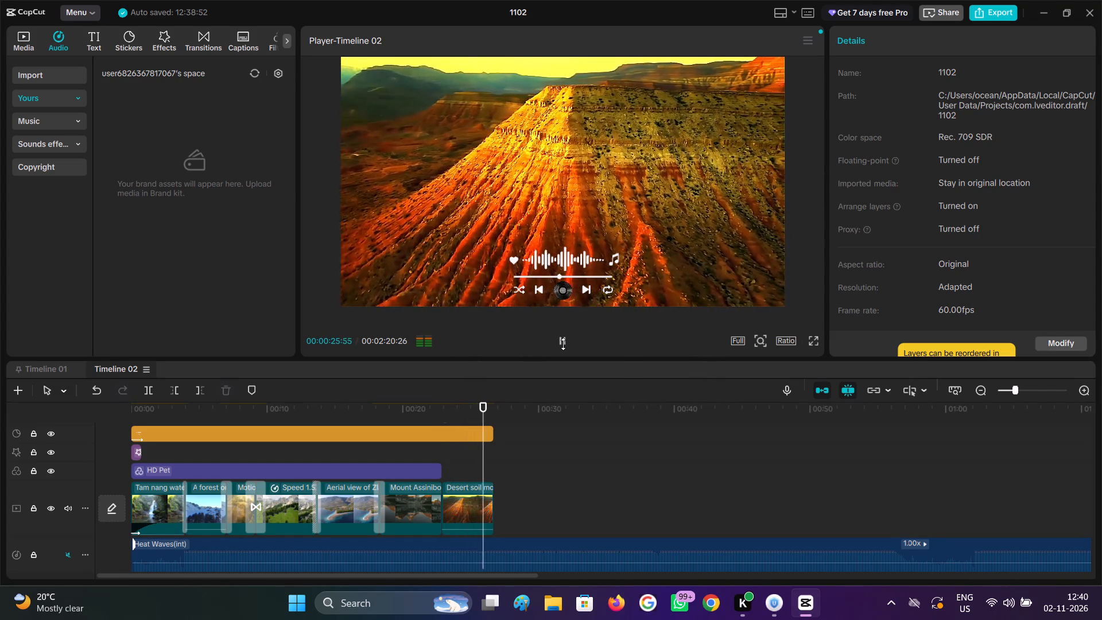
click(563, 344)
click(441, 466)
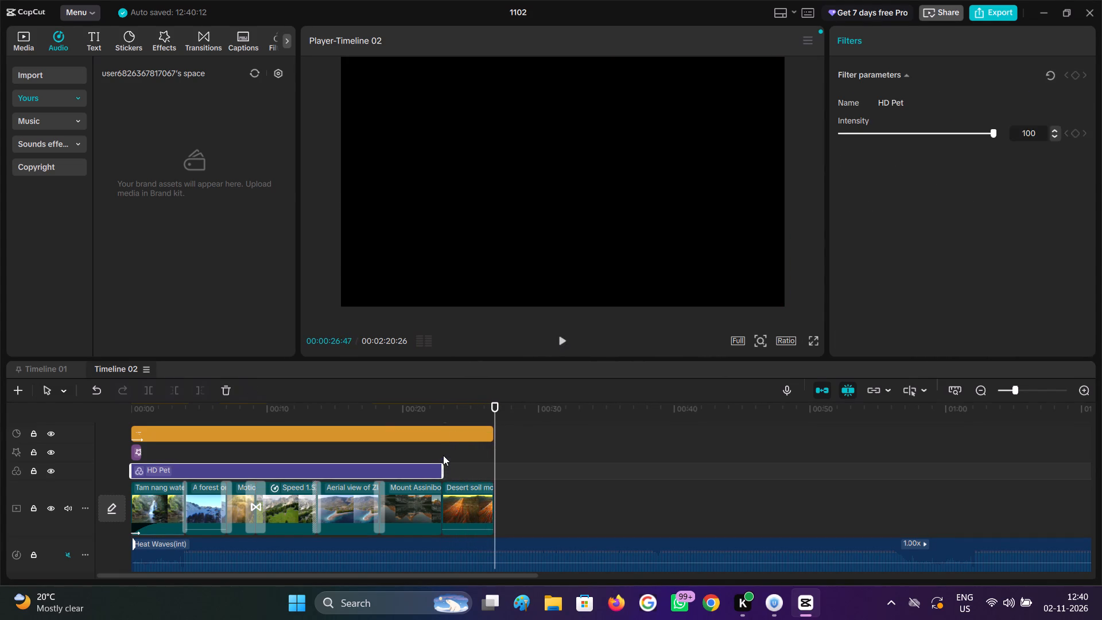
click(443, 455)
Play Timeline 02 from the start, then replay the snow forest clip into the Summer landscape transition.
drag(443, 454, 17, 487)
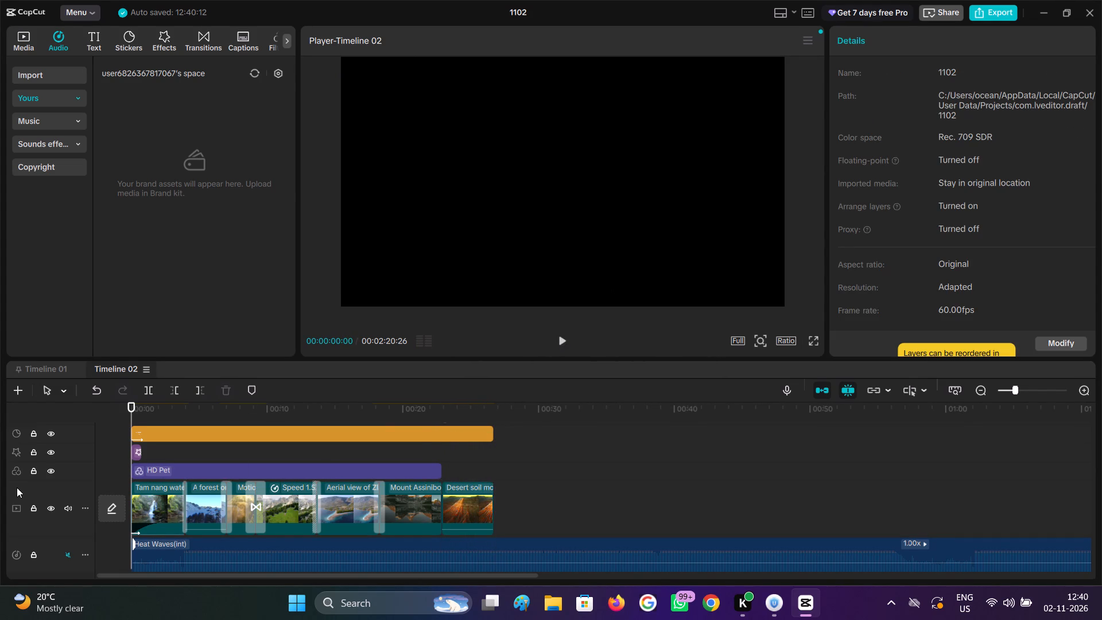
click(17, 487)
key(space)
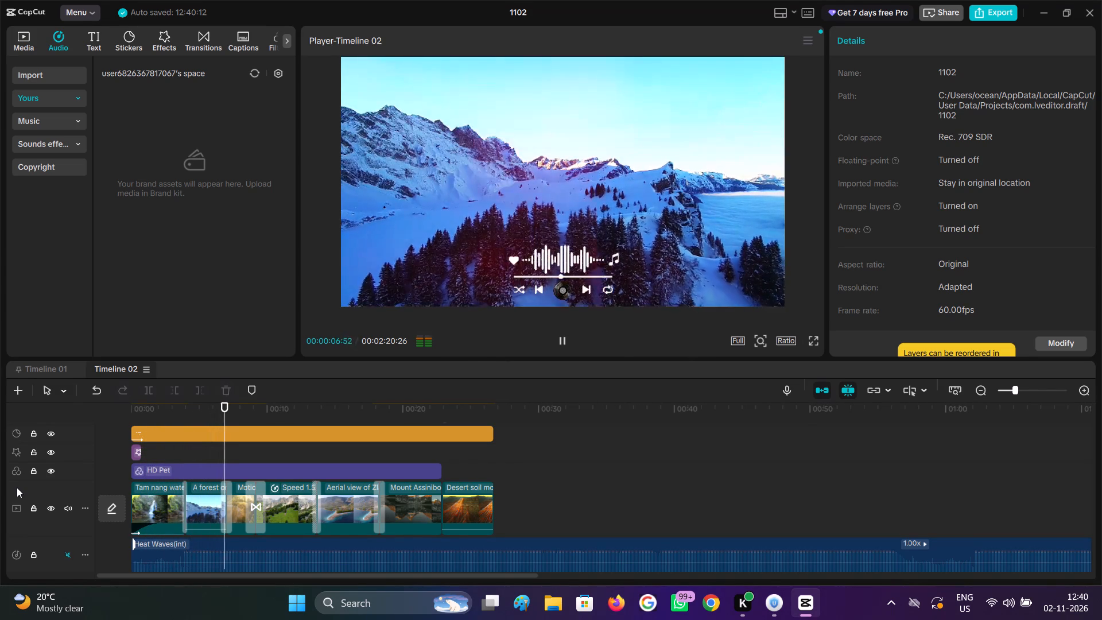
key(space)
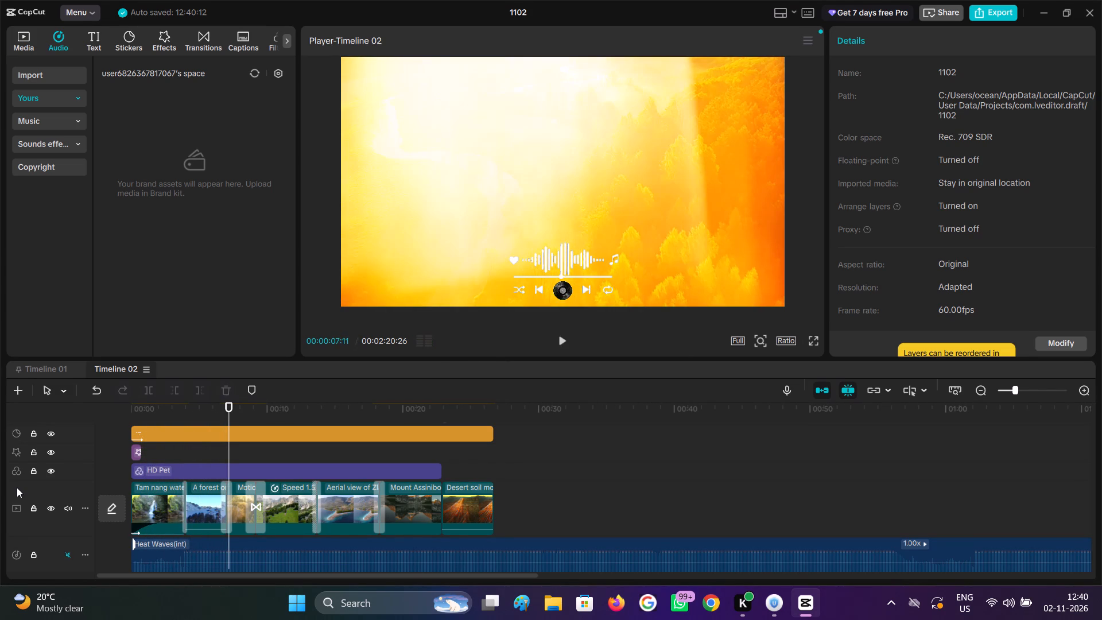
drag(226, 459, 216, 460)
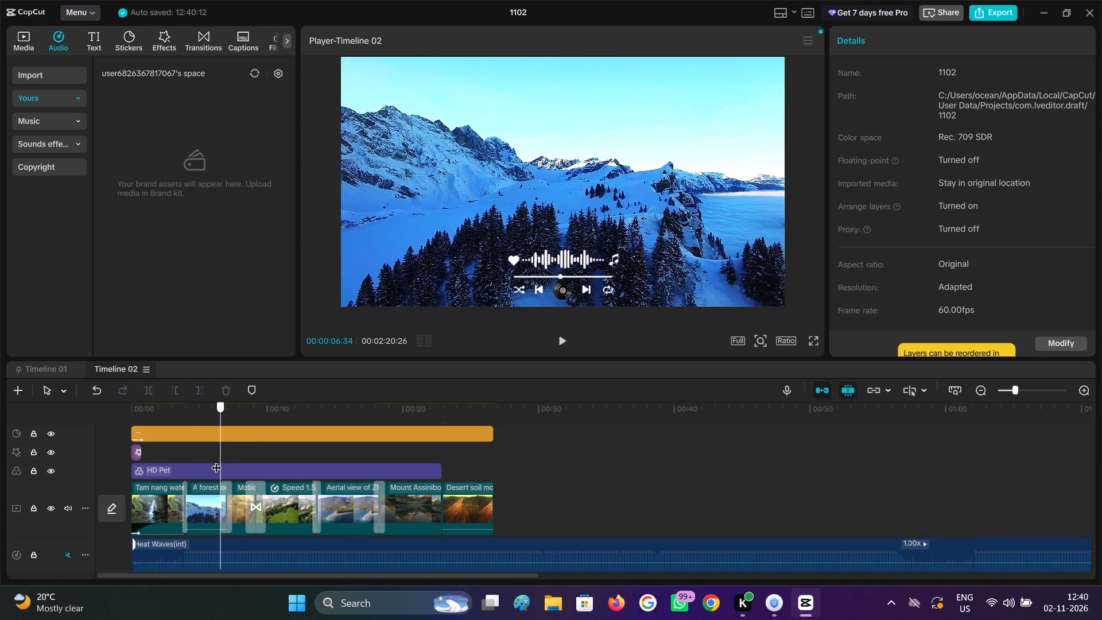
drag(216, 460, 187, 462)
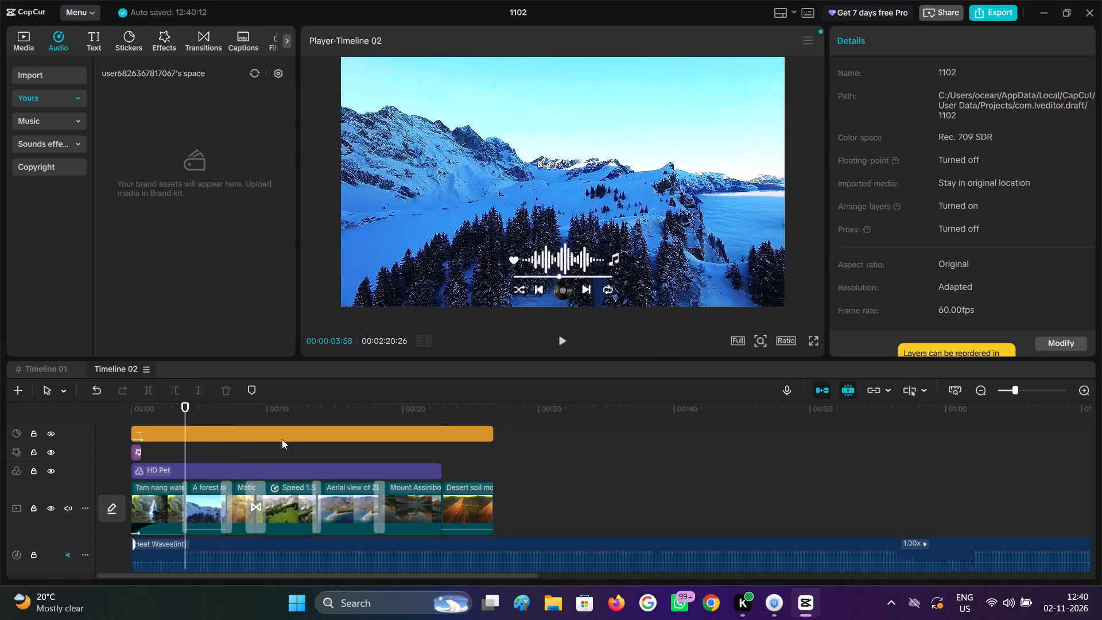
click(566, 342)
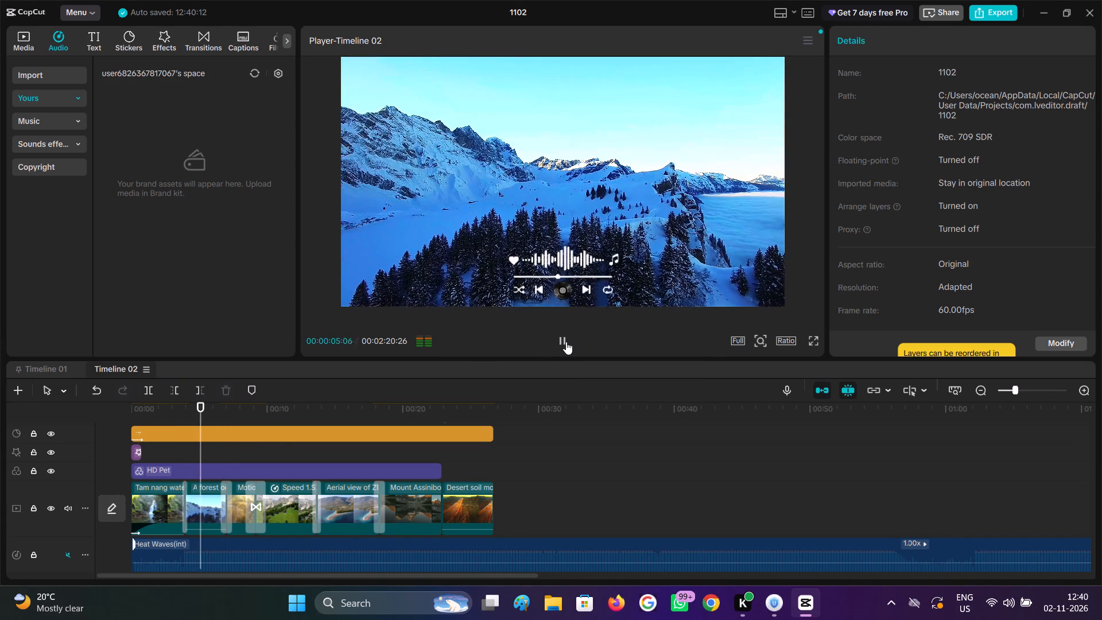
click(566, 342)
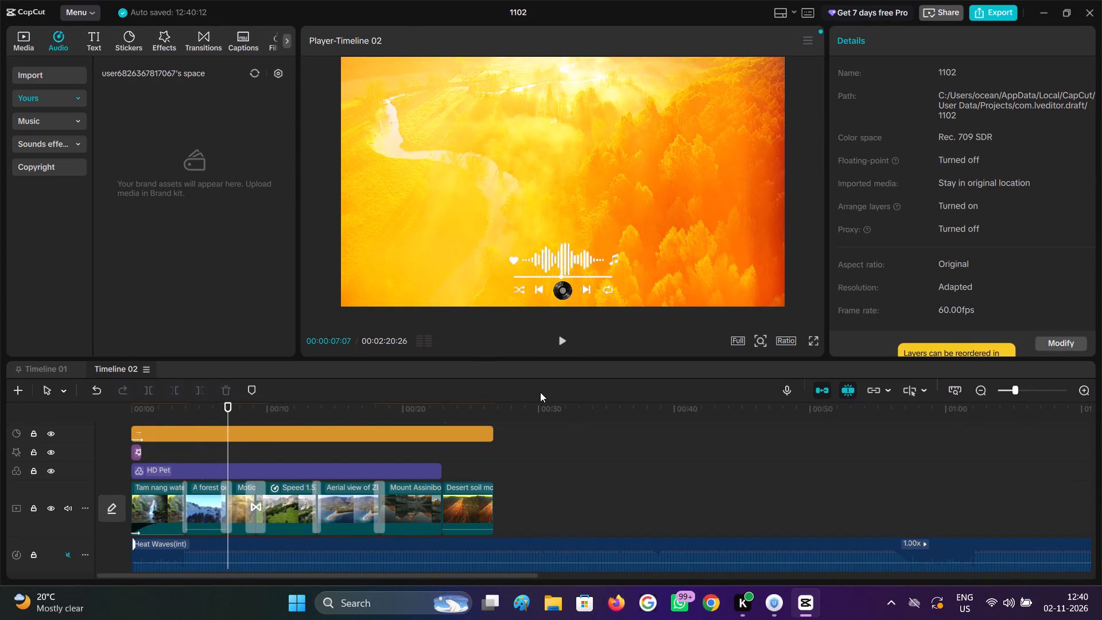
Examine the transition between the snow forest and Summer landscape clips frame by frame to locate where it starts.
key(Left)
key(Left)
key(Left)
key(Left)
key(Left)
key(Left)
key(Left)
key(Left)
key(Left)
key(Left)
key(Left)
key(Left)
key(Left)
key(Left)
key(Left)
key(Left)
key(Left)
key(Left)
key(Left)
key(Left)
key(Left)
key(Left)
key(Left)
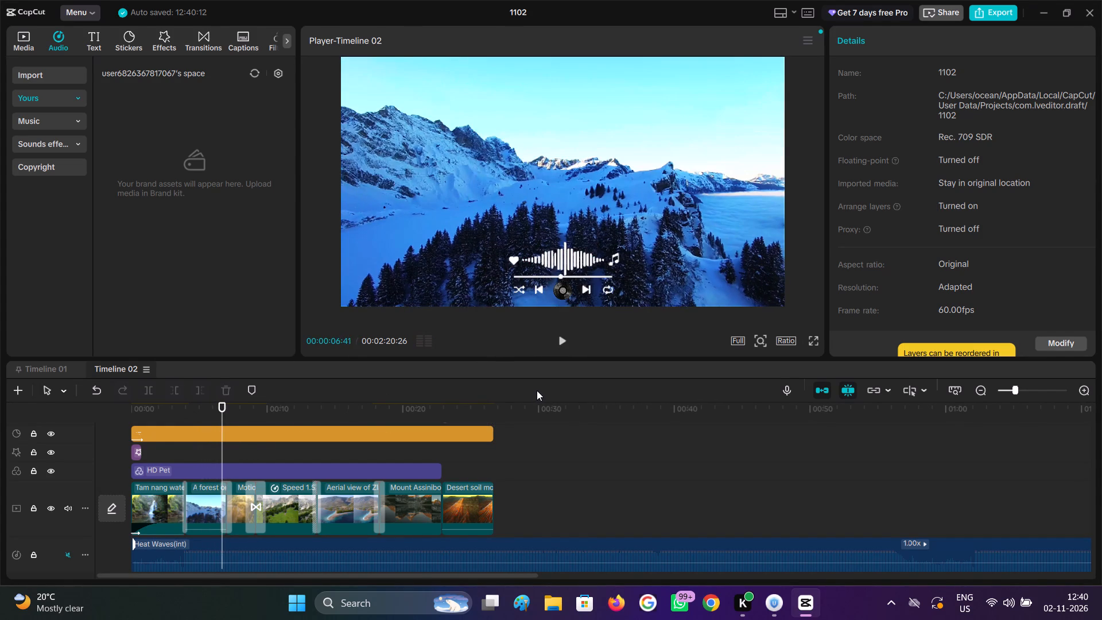
key(Left)
key(Left)
key(Left)
key(Right)
key(Right)
key(Right)
key(Right)
key(Right)
key(Right)
key(Right)
key(Right)
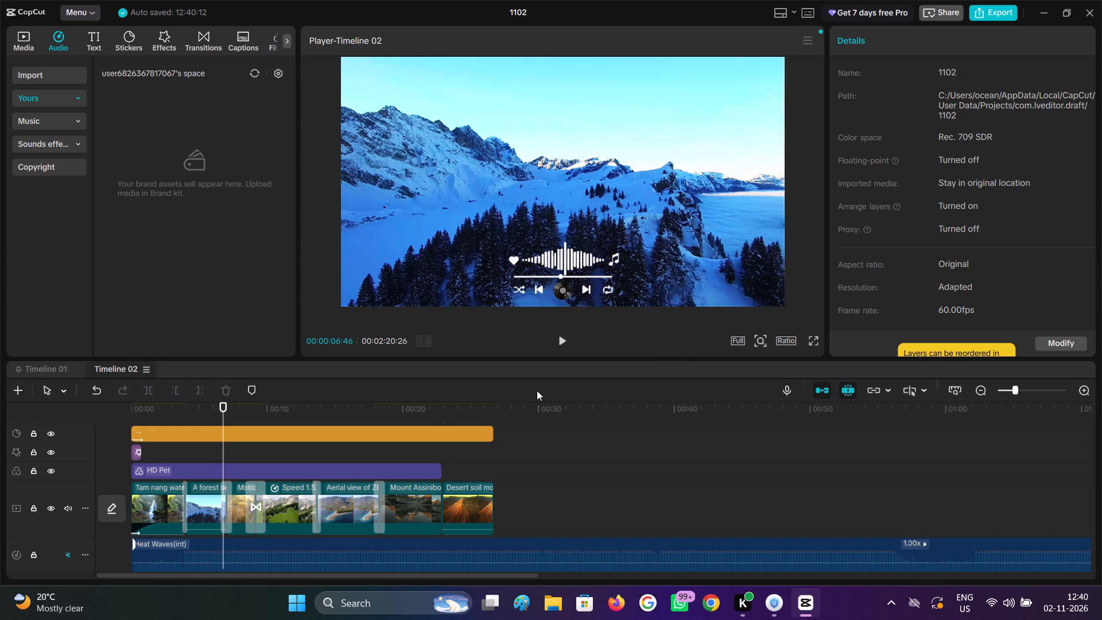
key(Right)
key(Right)
key(Right)
key(Right)
key(Right)
key(Right)
key(Right)
key(Right)
key(Left)
key(Left)
key(Left)
key(Left)
key(Left)
key(Left)
key(Left)
key(Left)
key(Left)
key(Left)
key(Left)
key(Left)
key(Left)
key(Left)
key(Left)
key(Left)
key(Left)
key(Left)
key(Left)
key(Left)
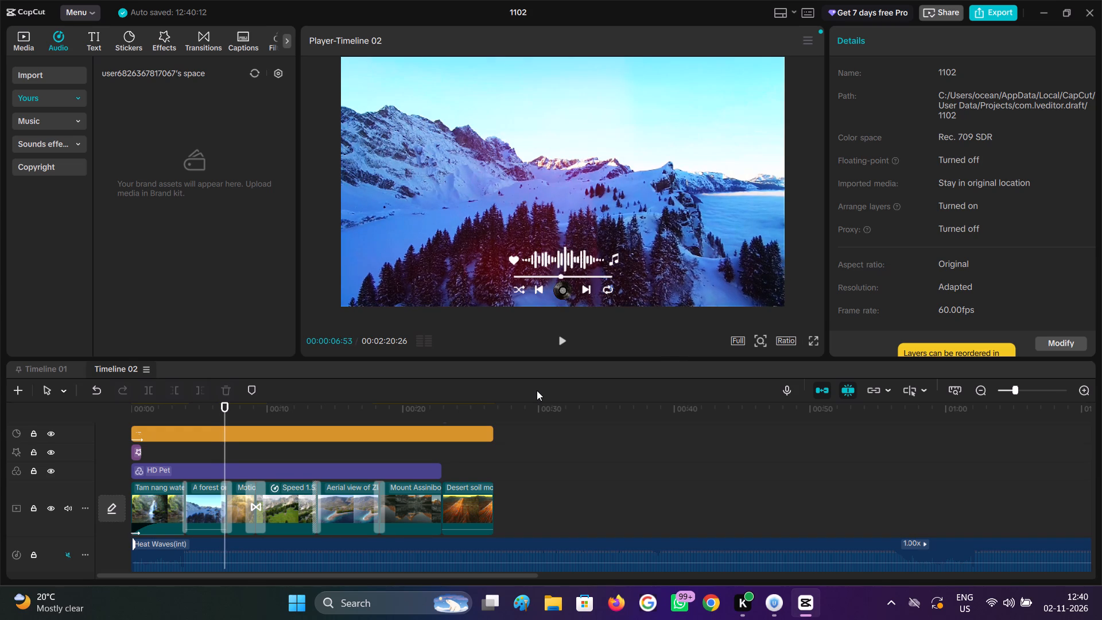
key(Right)
key(Right)
key(Right)
key(Right)
key(Right)
key(Right)
key(Right)
key(Right)
key(Right)
key(Right)
key(Right)
key(Right)
key(Right)
key(Right)
key(Right)
key(Right)
key(Right)
key(Right)
key(Right)
key(Right)
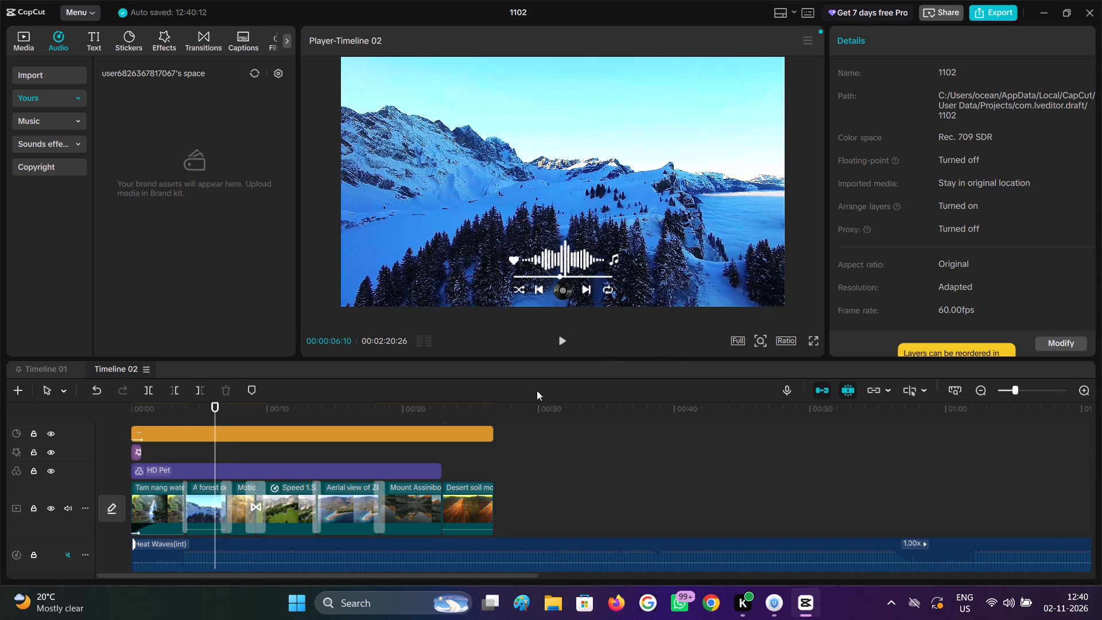
key(Right)
key(Right)
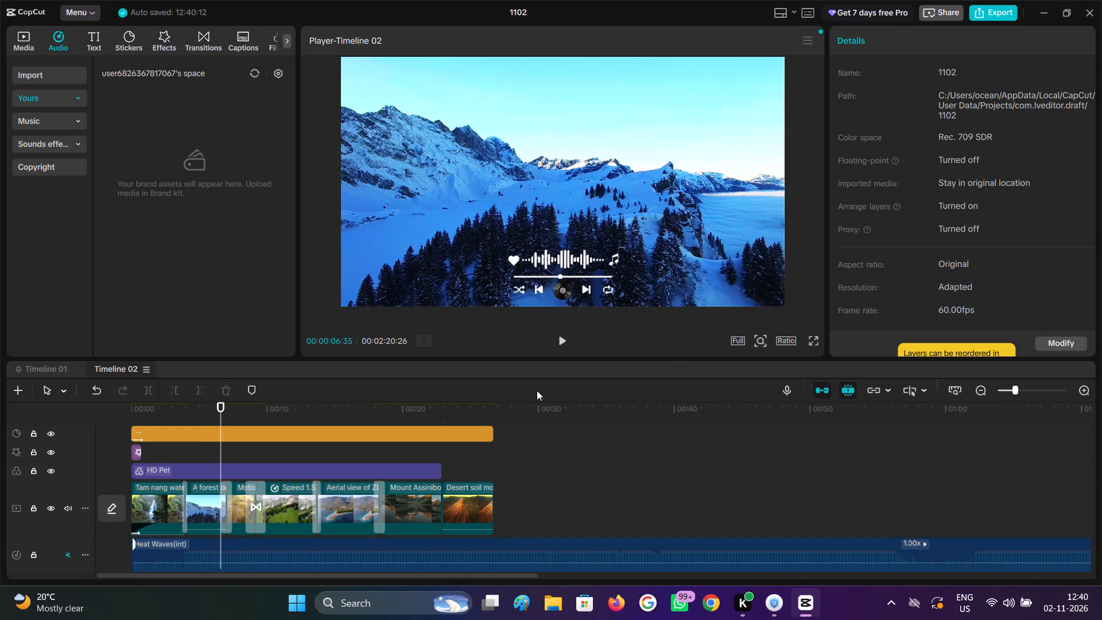
key(Right)
key(Left)
key(Left)
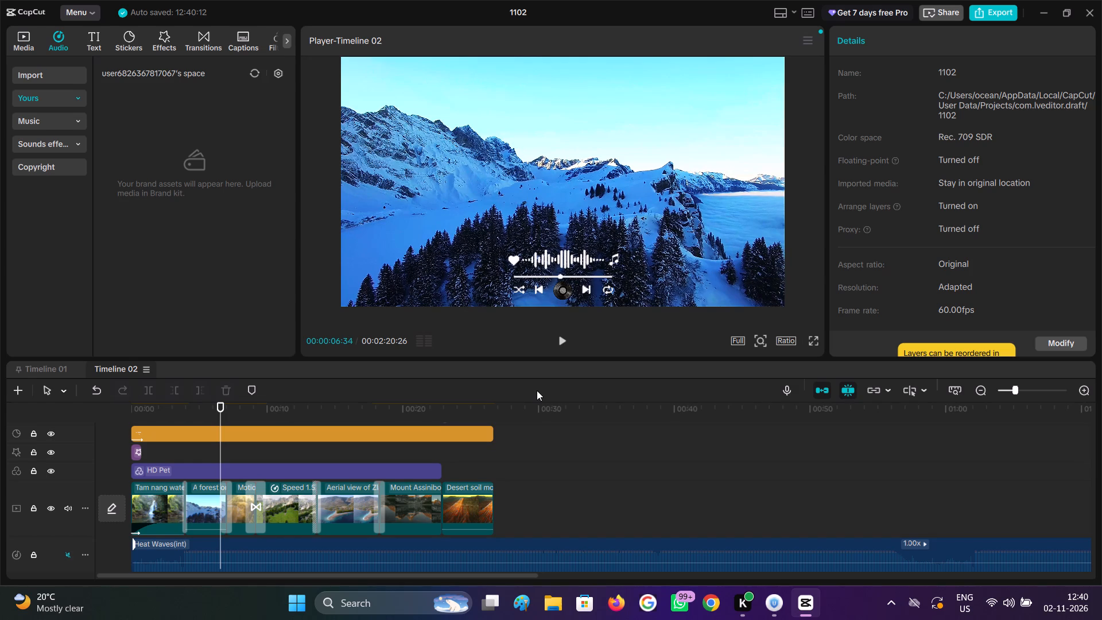
key(Right)
key(Left)
key(Right)
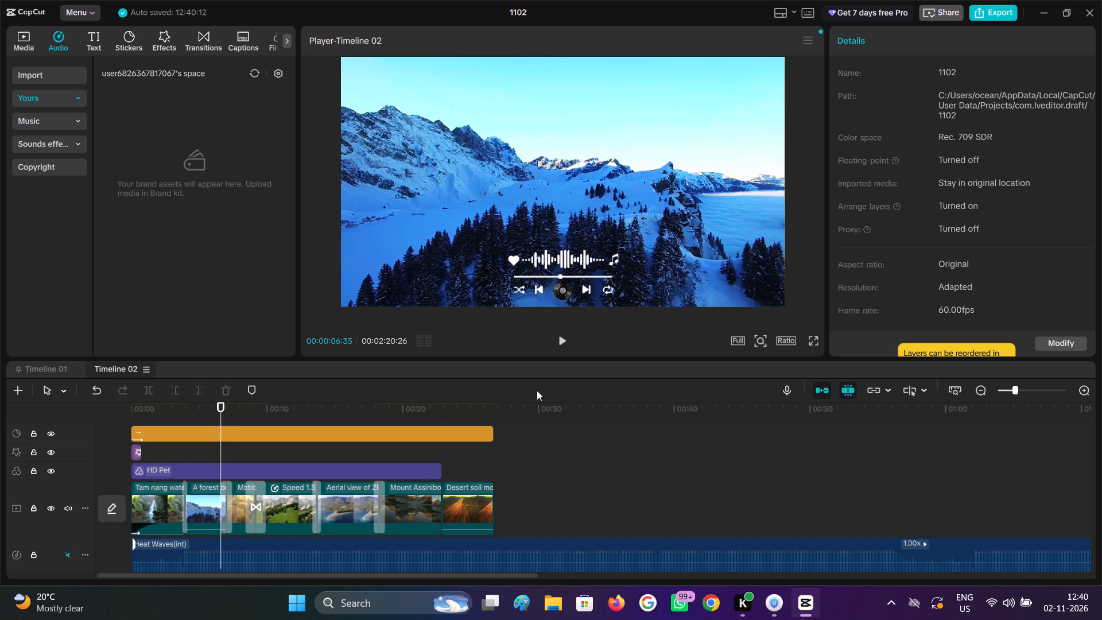
key(Left)
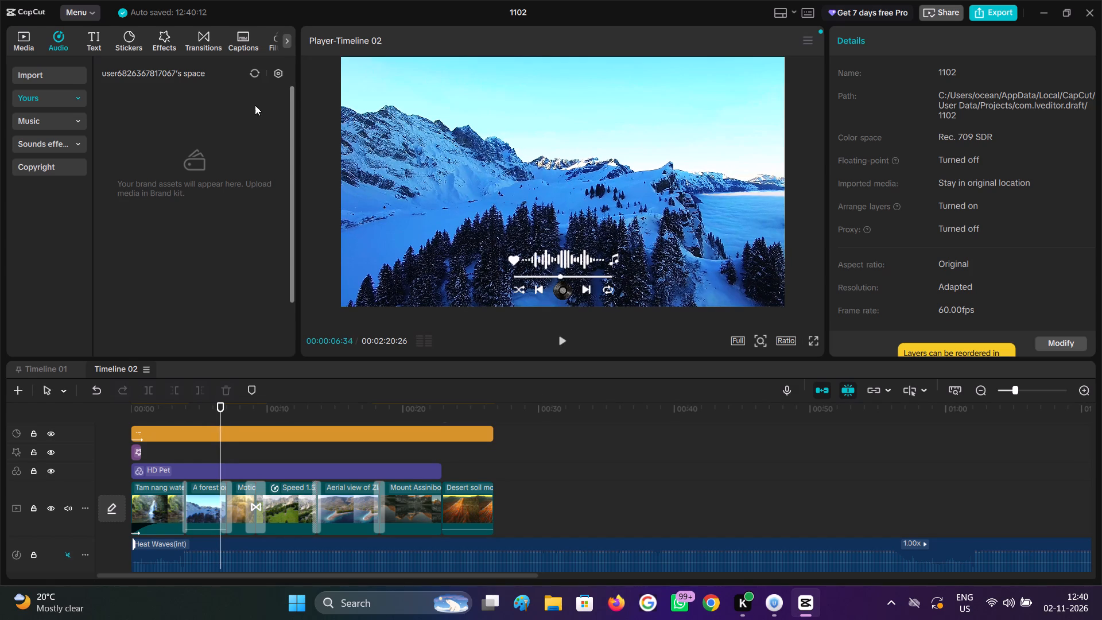
Shorten the Glare II transition between the snow forest and Summer landscape clips to 0.5s.
click(201, 520)
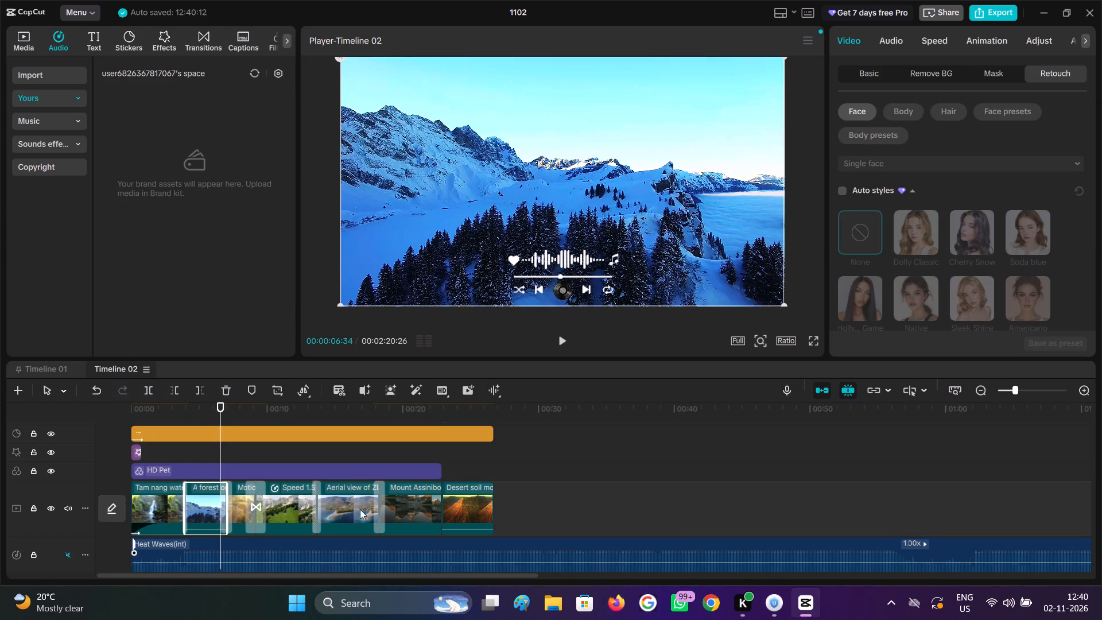
triple_click(1080, 386)
click(1080, 386)
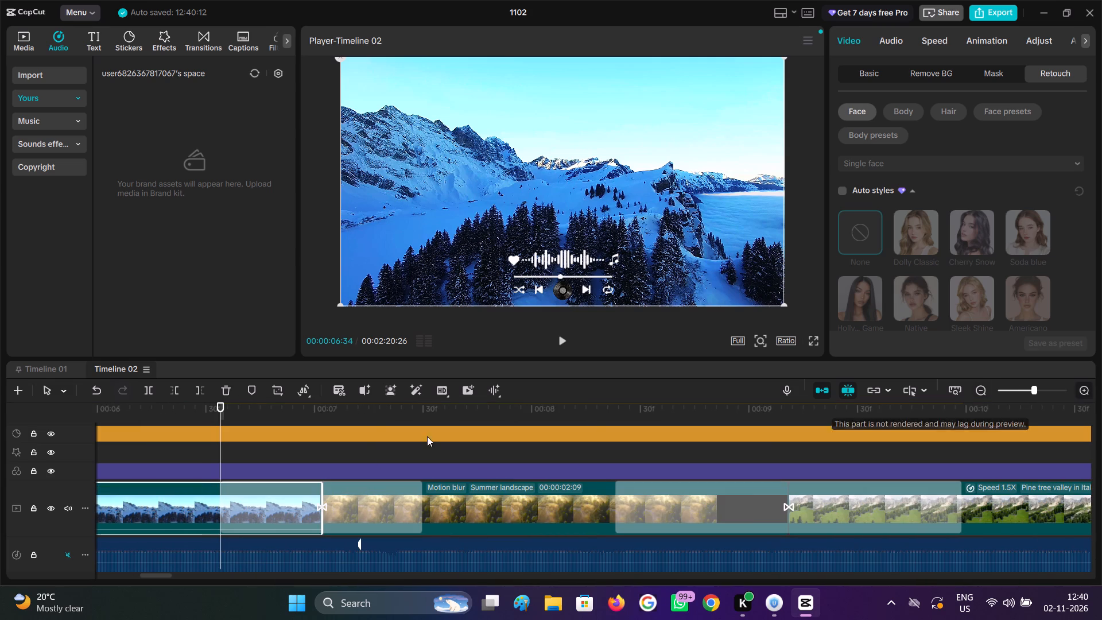
drag(222, 449, 223, 454)
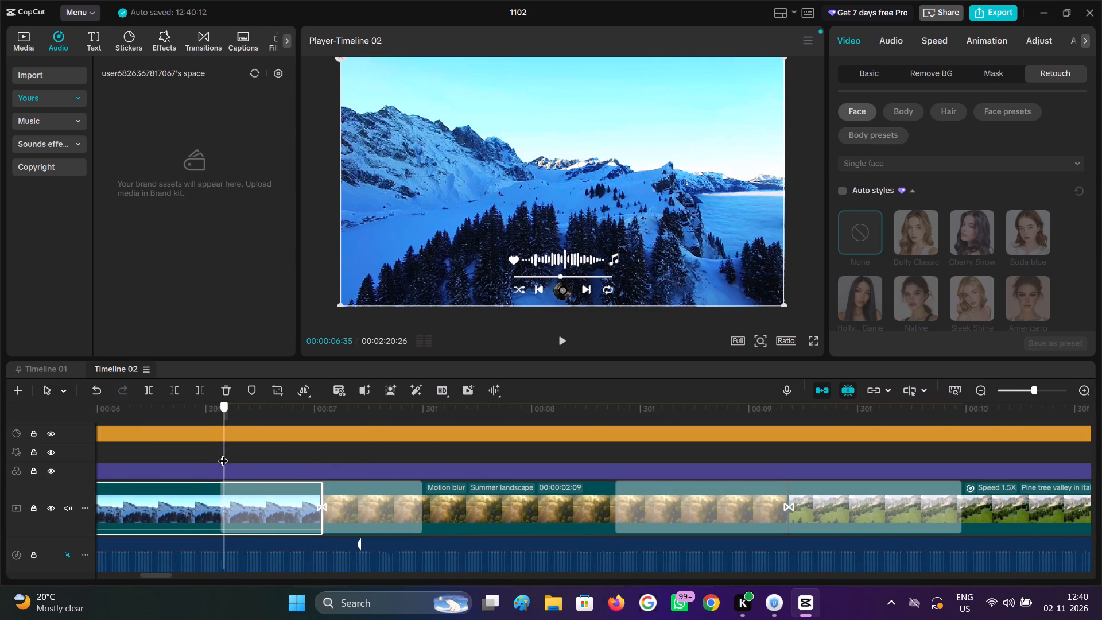
drag(223, 454, 255, 487)
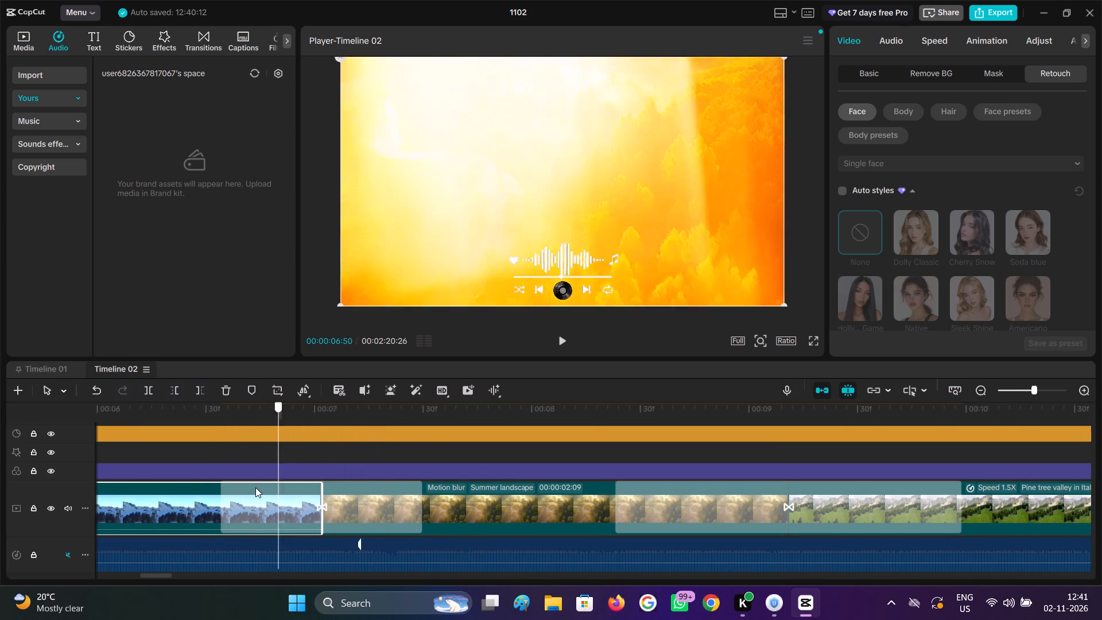
drag(255, 487, 219, 484)
click(231, 489)
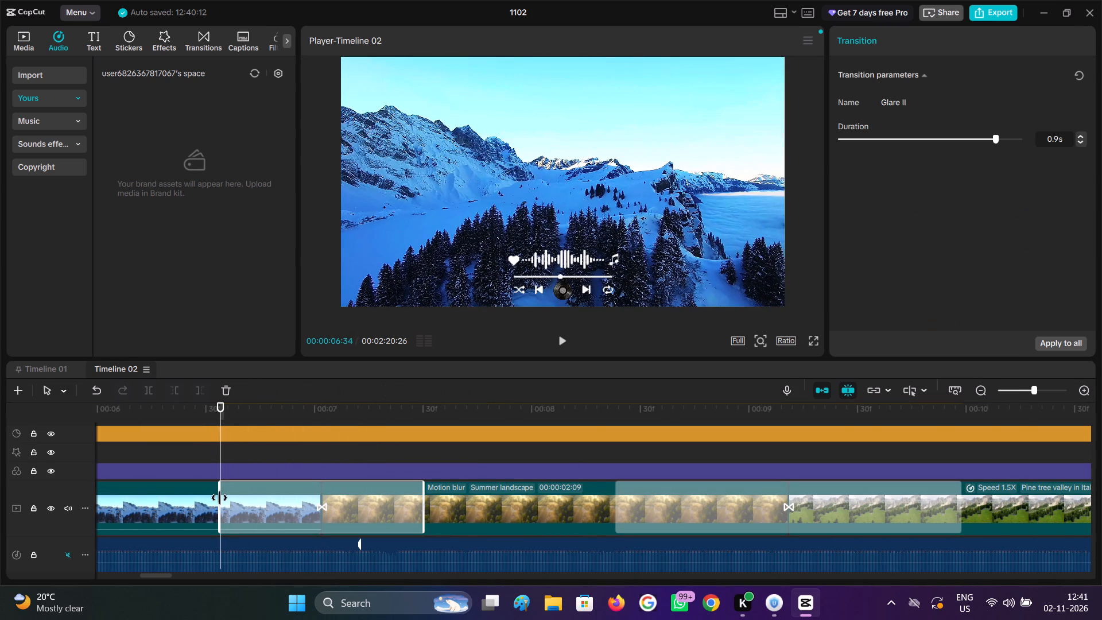
drag(219, 498, 280, 513)
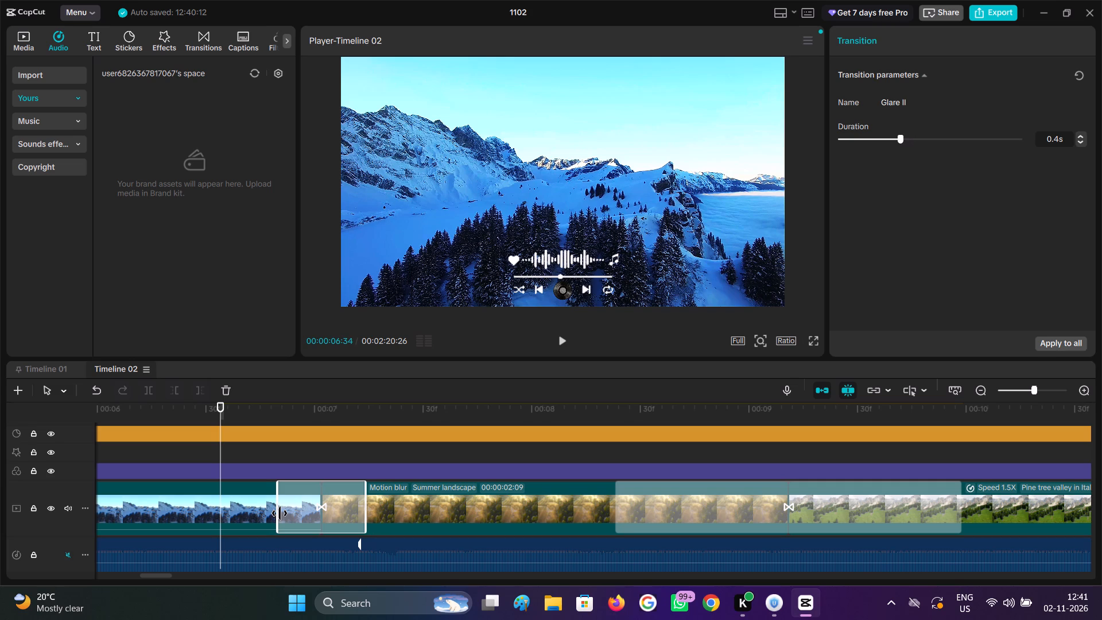
drag(280, 513, 271, 511)
Play back the Glare II transition and check the opening frames of the Summer landscape clip after it.
drag(220, 453, 176, 455)
click(561, 342)
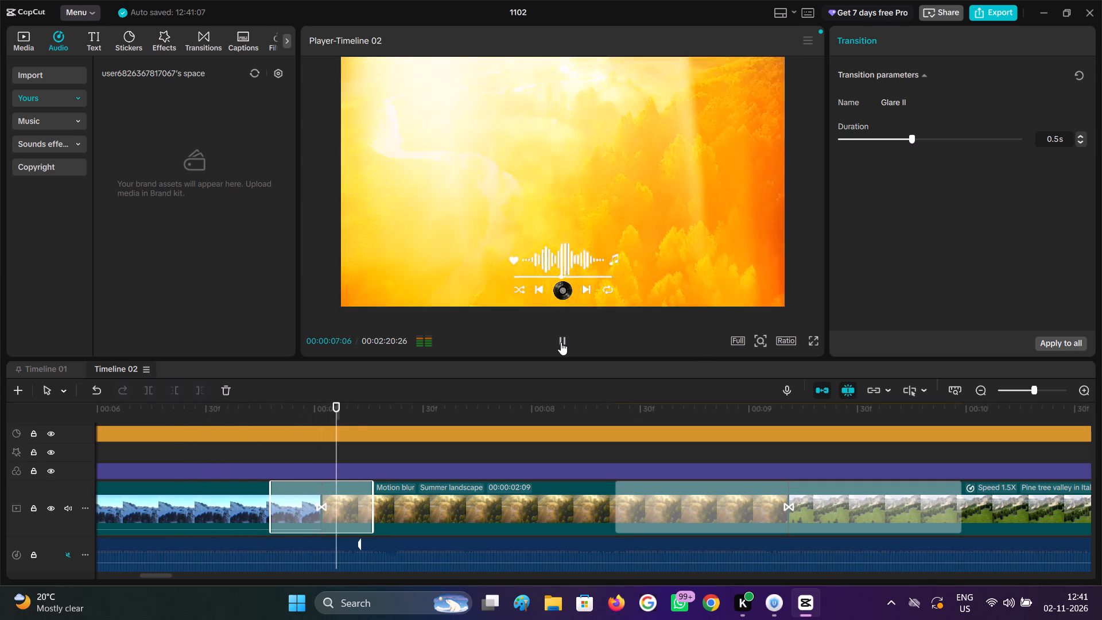
click(561, 342)
drag(369, 448, 373, 448)
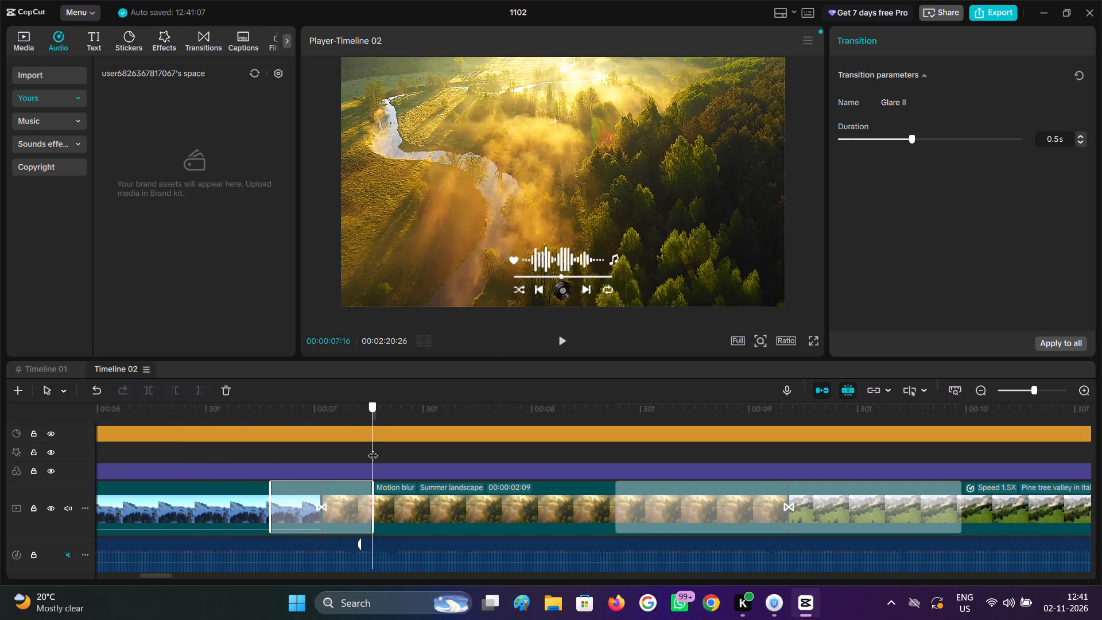
drag(373, 448, 392, 454)
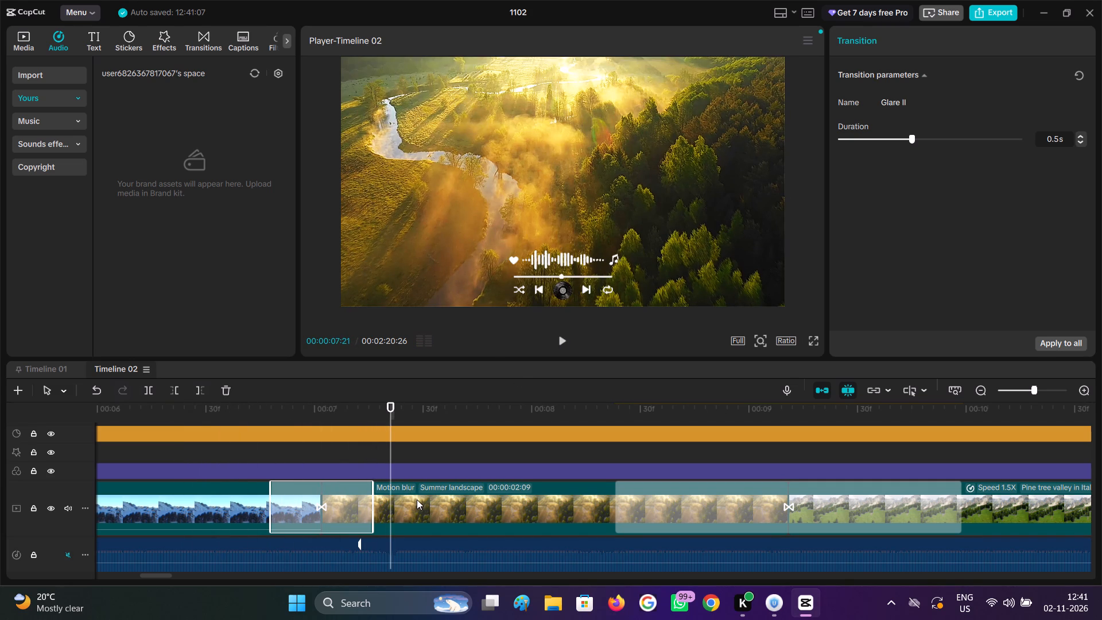
Check the Summer landscape clip's retouch settings and play the montage from that clip into the desert soil mountain clip.
click(417, 499)
scroll(878, 242, down, 4)
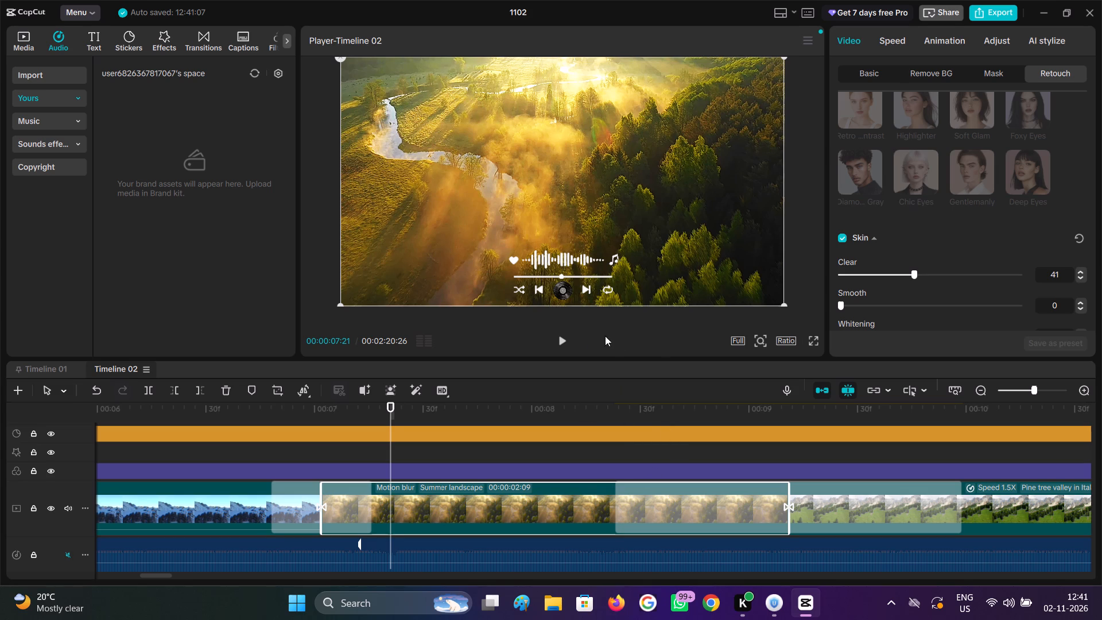
click(565, 343)
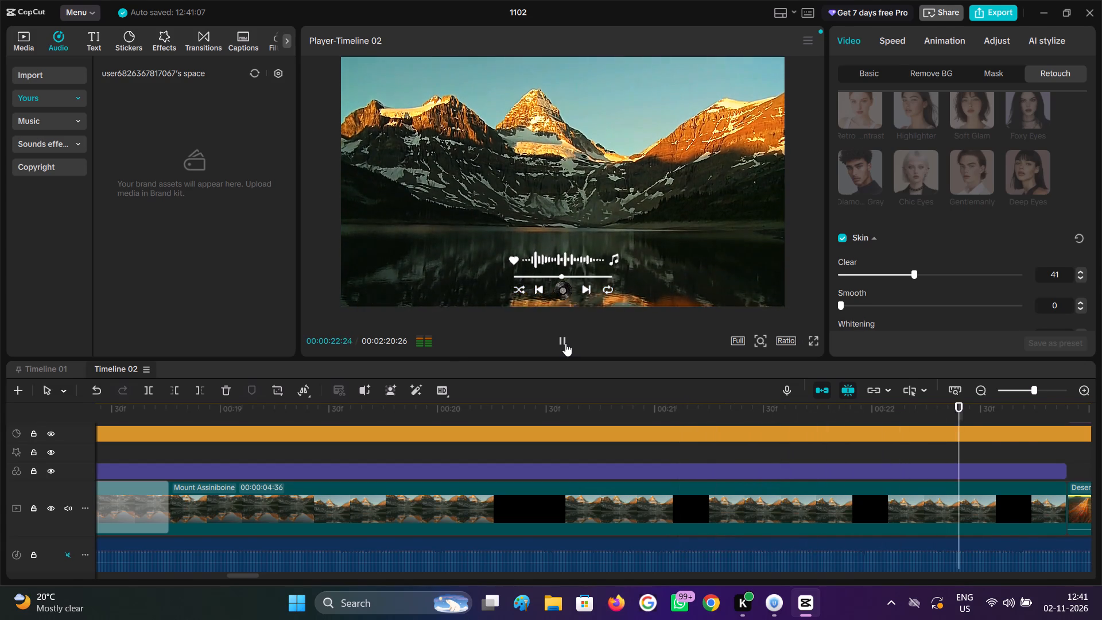
click(565, 343)
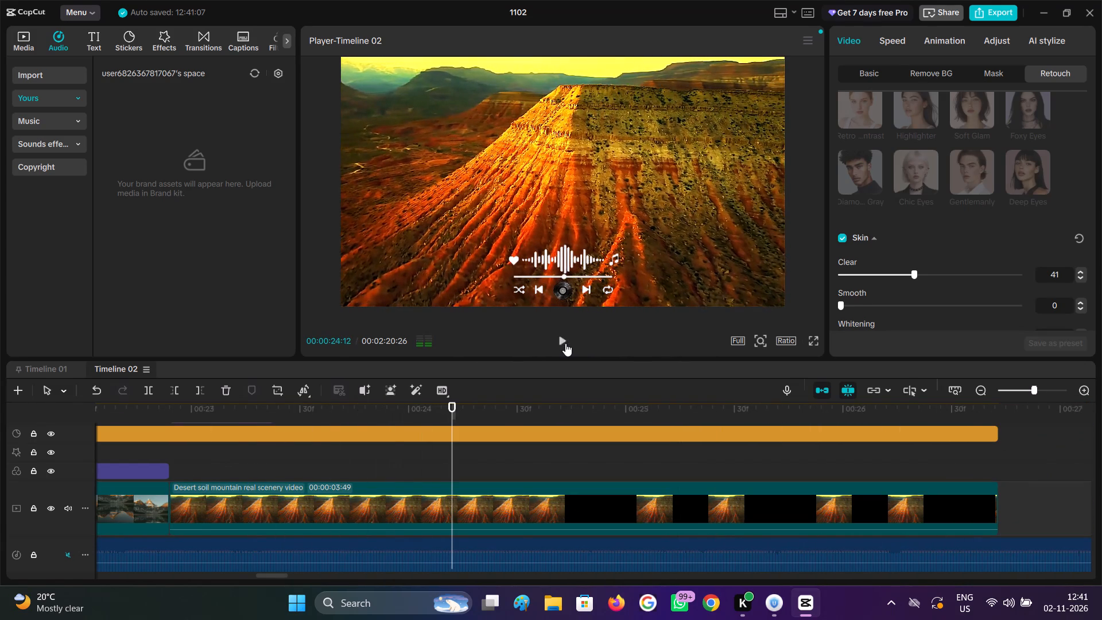
Review the montage from its start, scrubbing through the waterfall and snow forest clips into the Summer landscape clip.
click(977, 395)
click(977, 395)
click(977, 394)
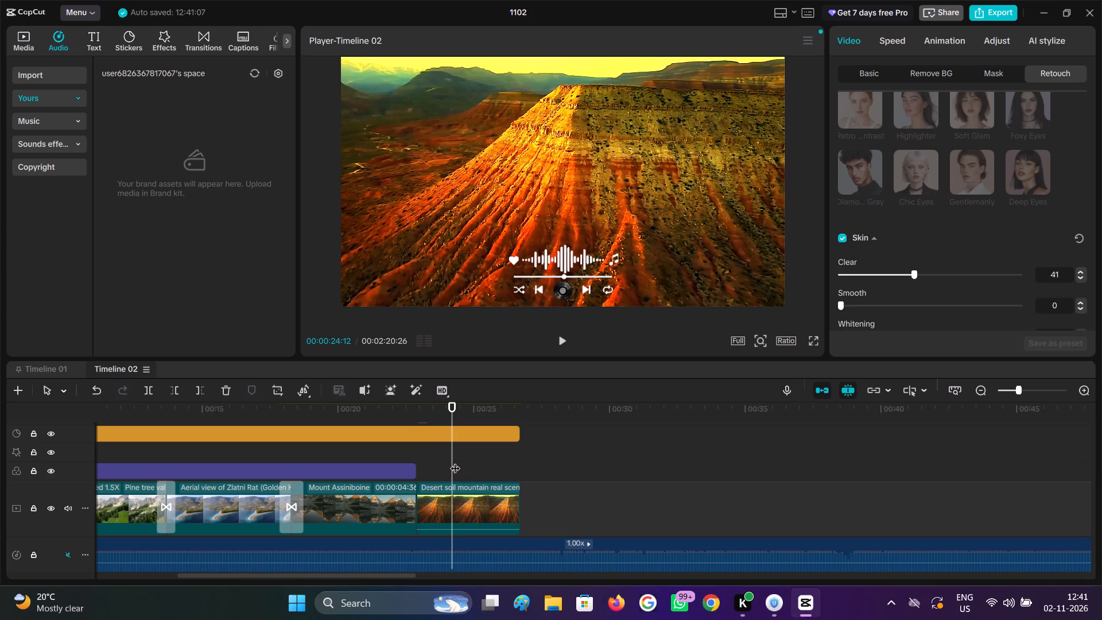
drag(455, 461, 141, 503)
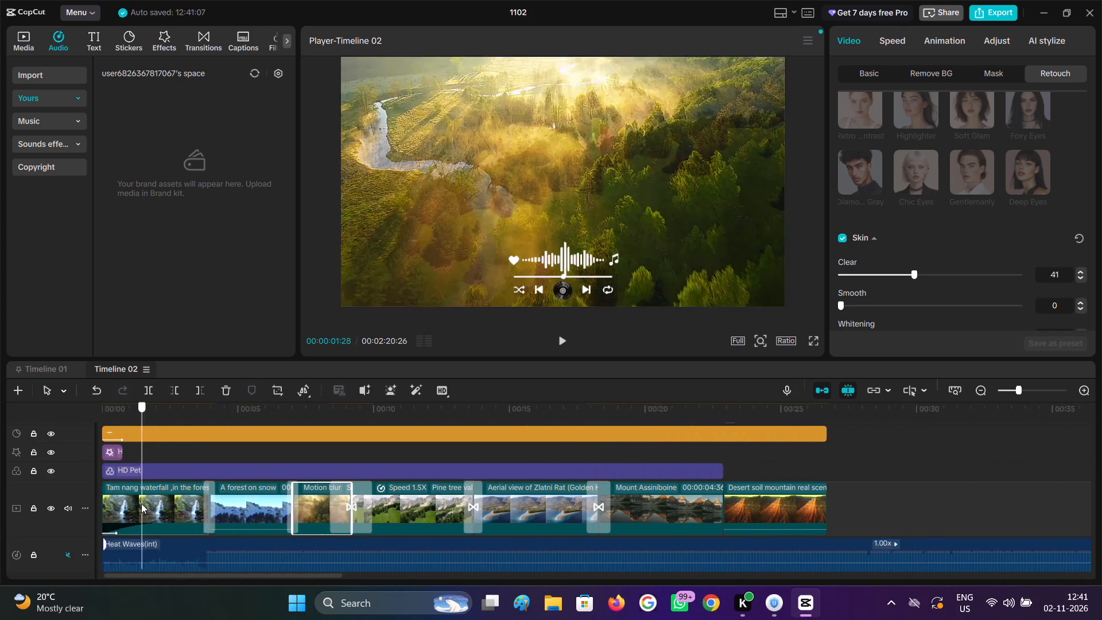
drag(141, 503, 104, 505)
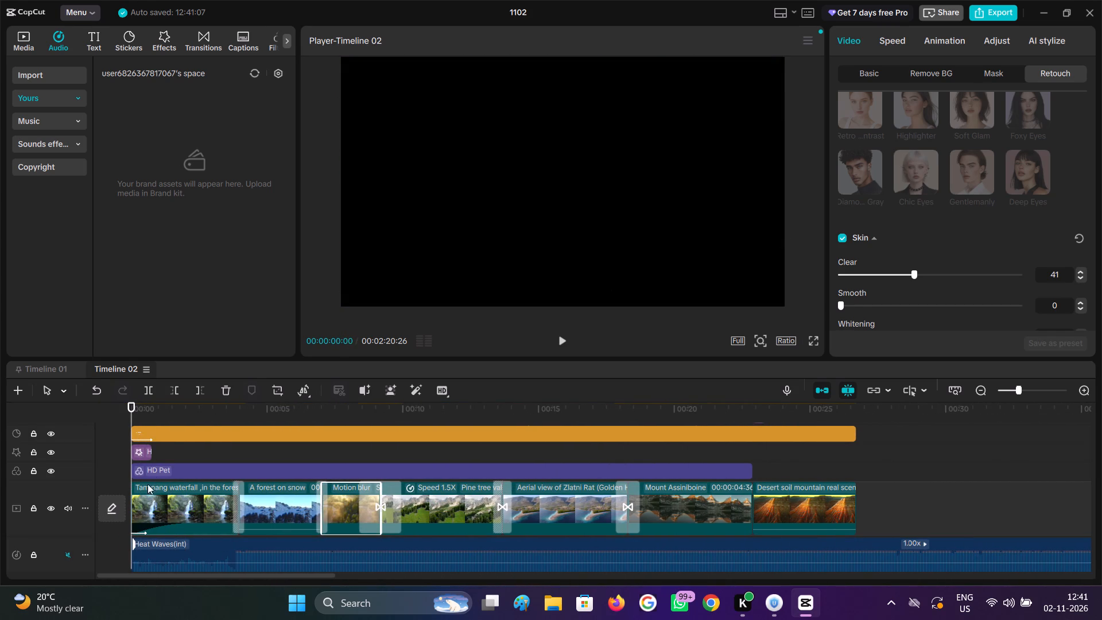
click(176, 453)
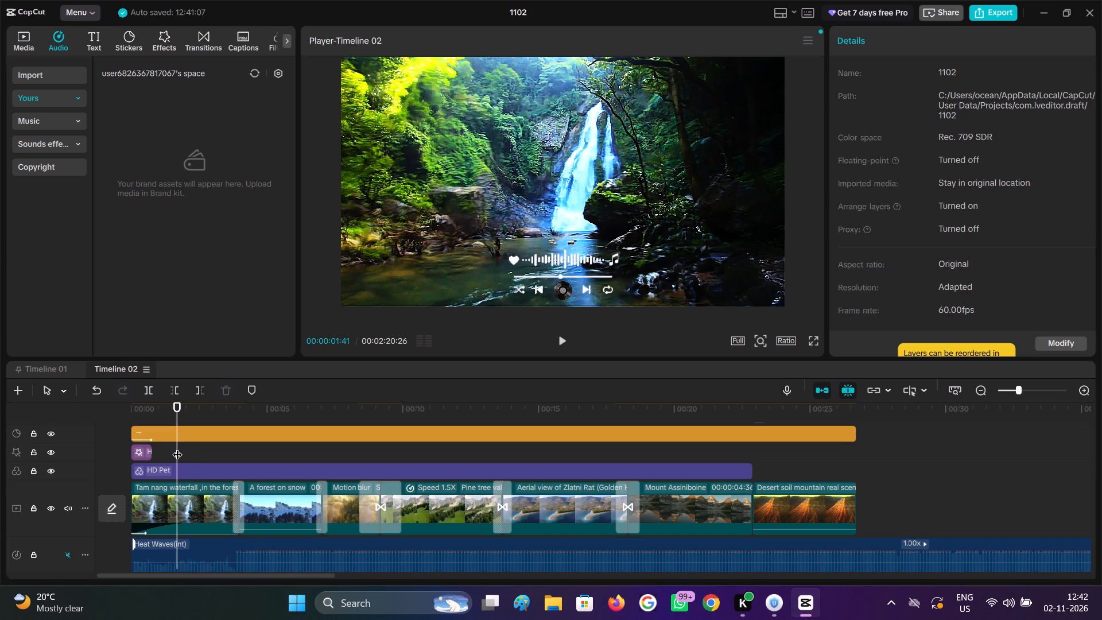
drag(177, 447, 145, 459)
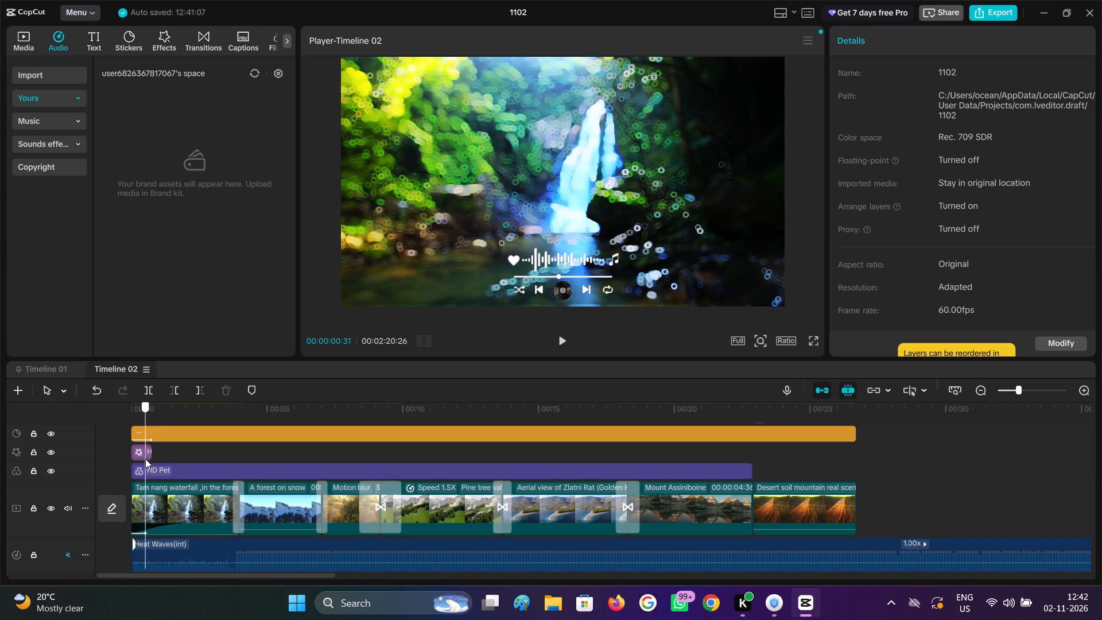
drag(145, 459, 237, 475)
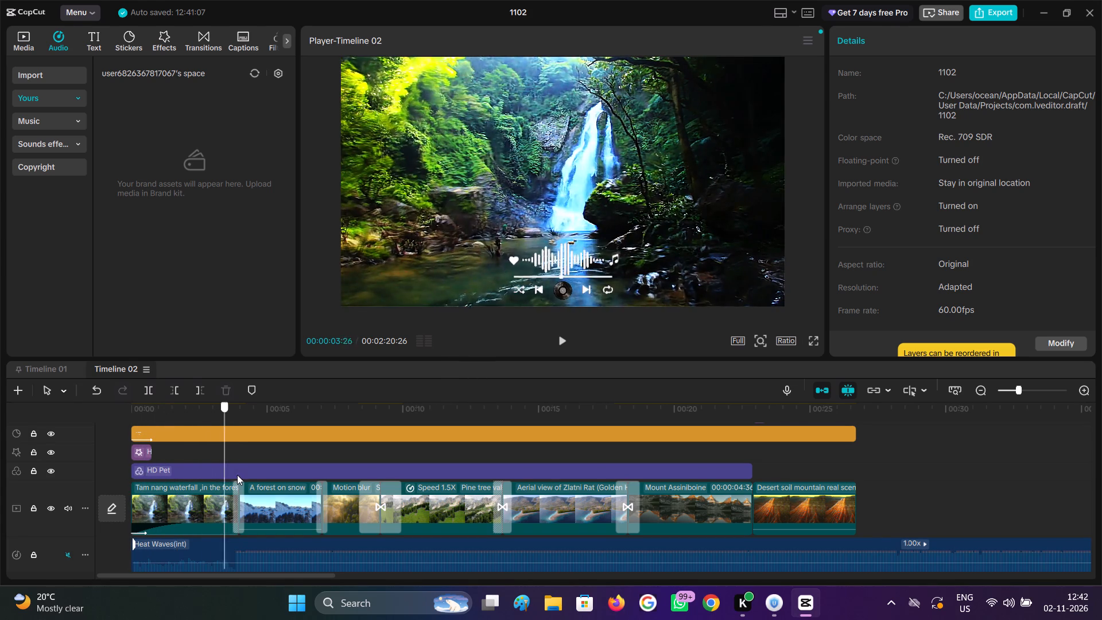
drag(237, 475, 253, 476)
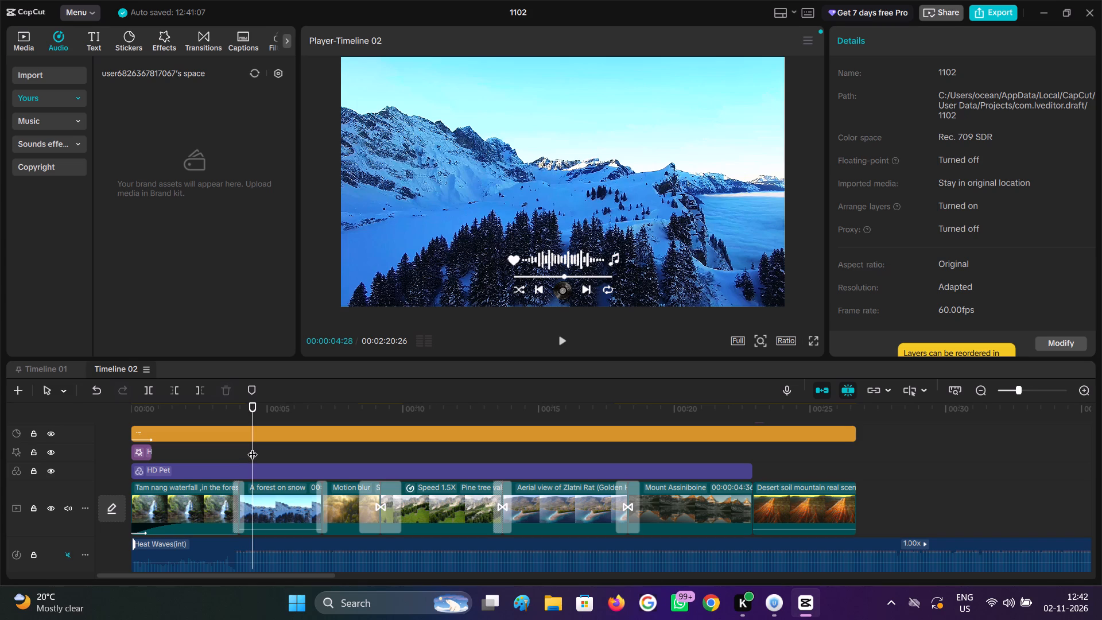
drag(253, 447, 311, 474)
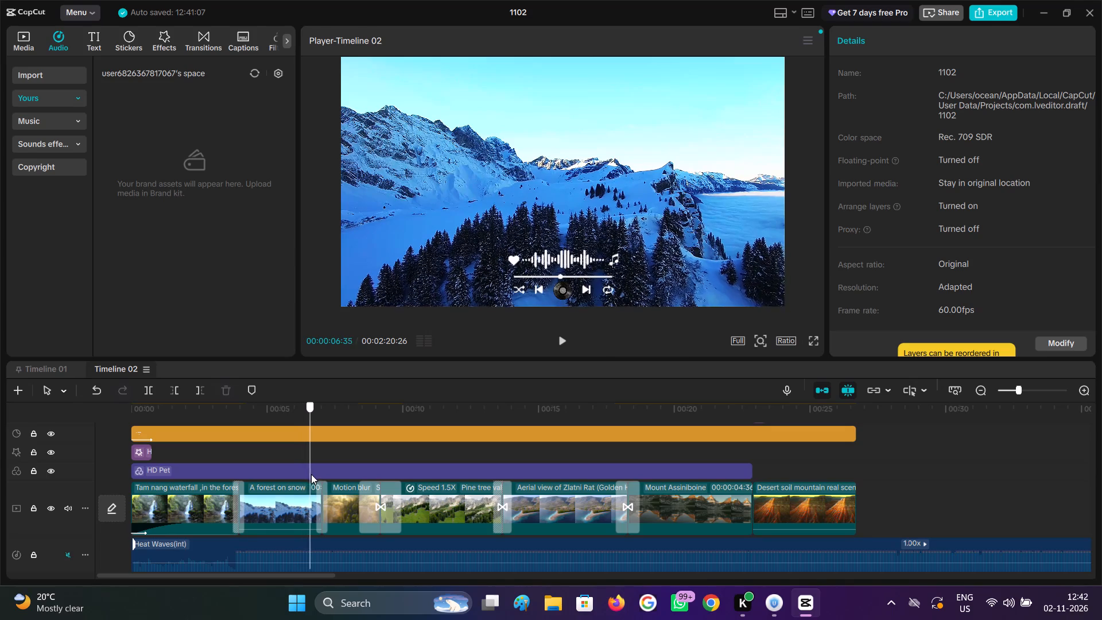
drag(311, 474, 336, 480)
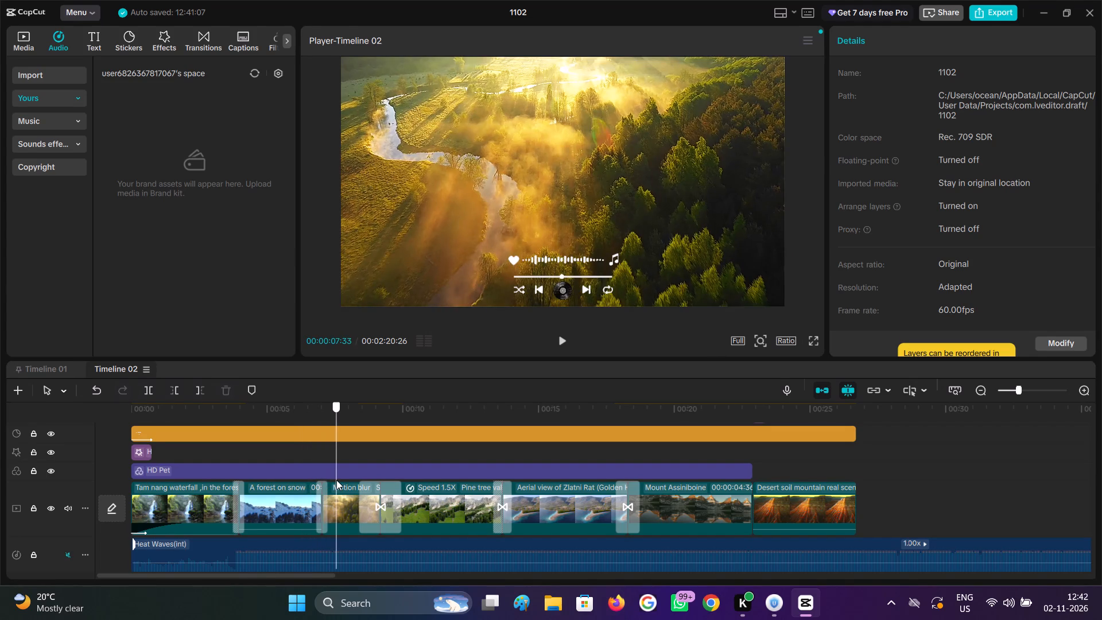
drag(336, 480, 342, 485)
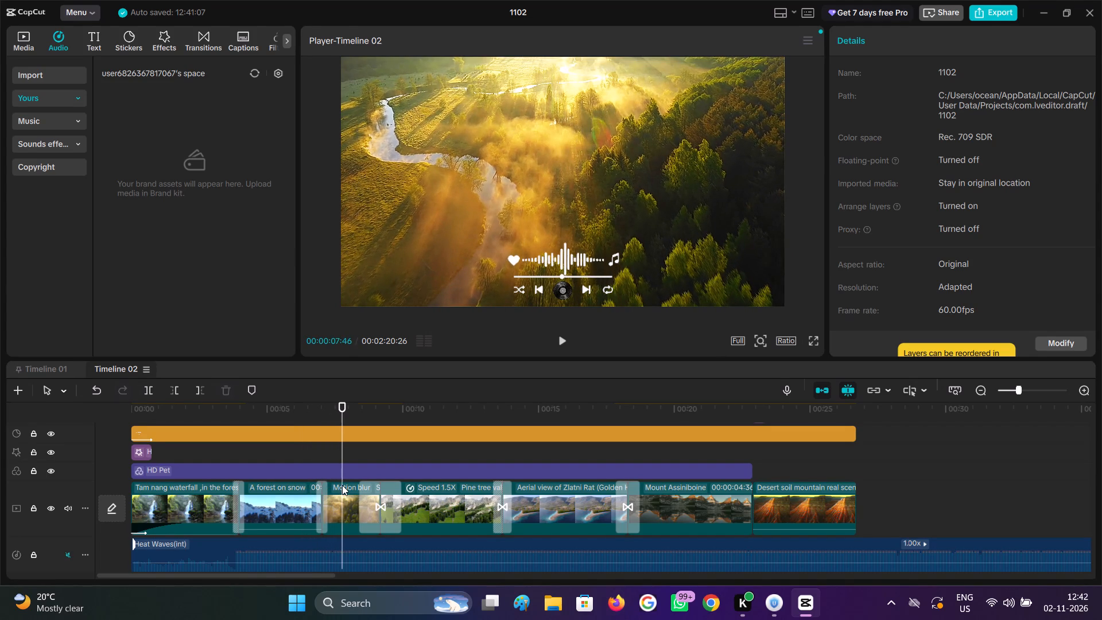
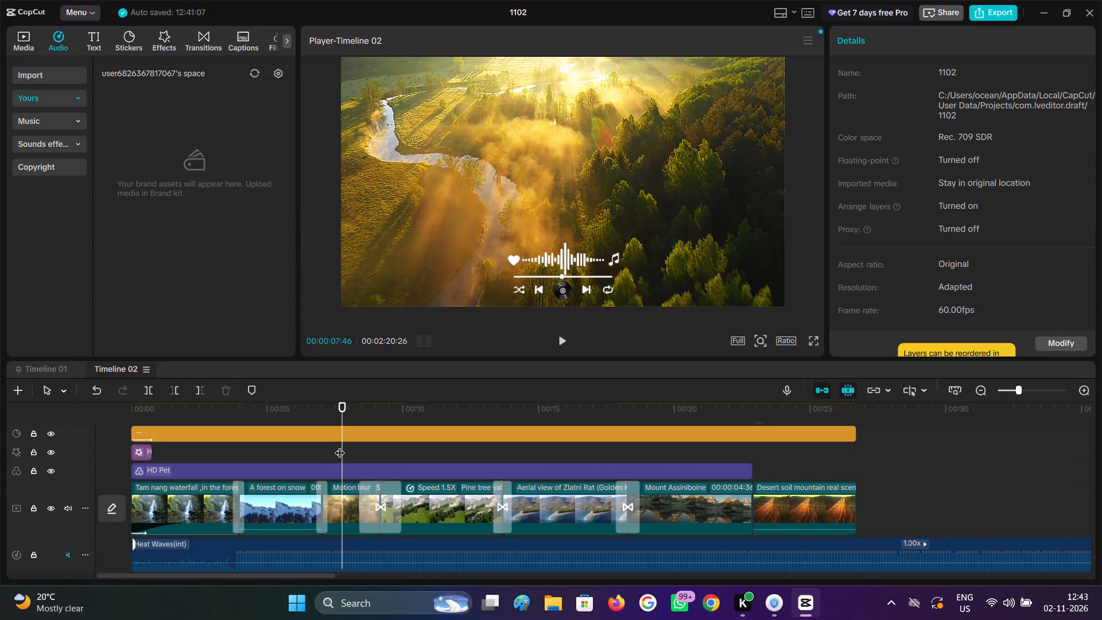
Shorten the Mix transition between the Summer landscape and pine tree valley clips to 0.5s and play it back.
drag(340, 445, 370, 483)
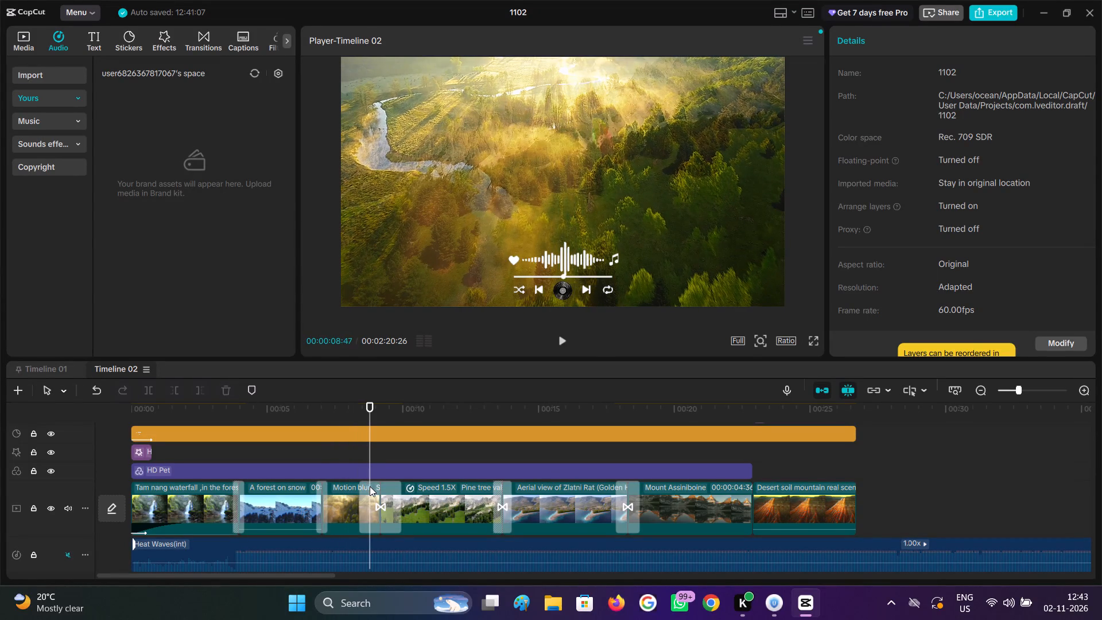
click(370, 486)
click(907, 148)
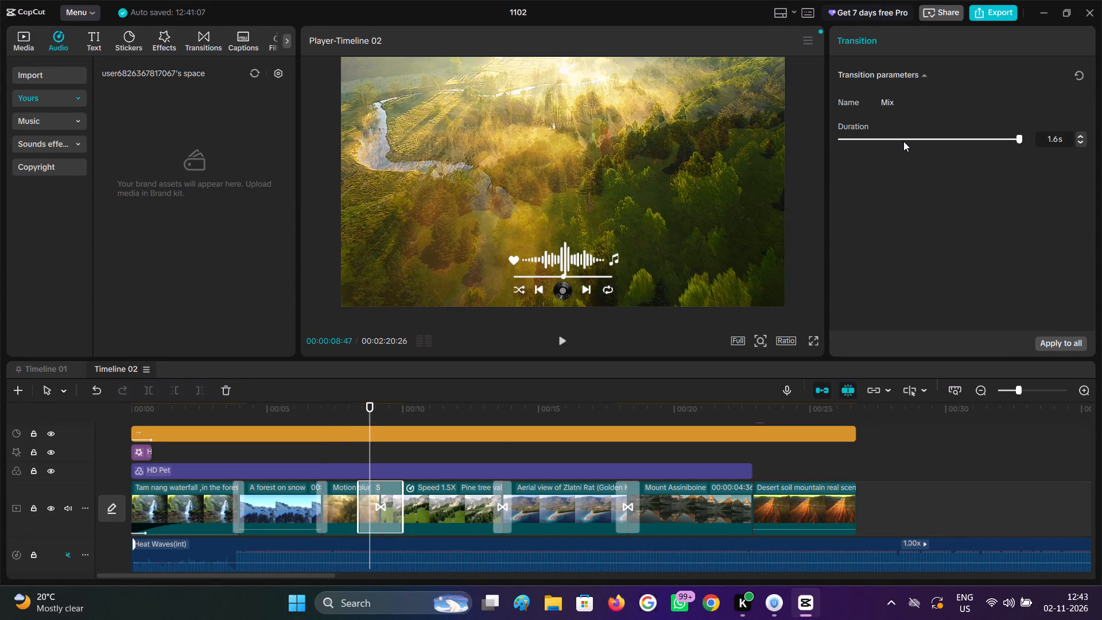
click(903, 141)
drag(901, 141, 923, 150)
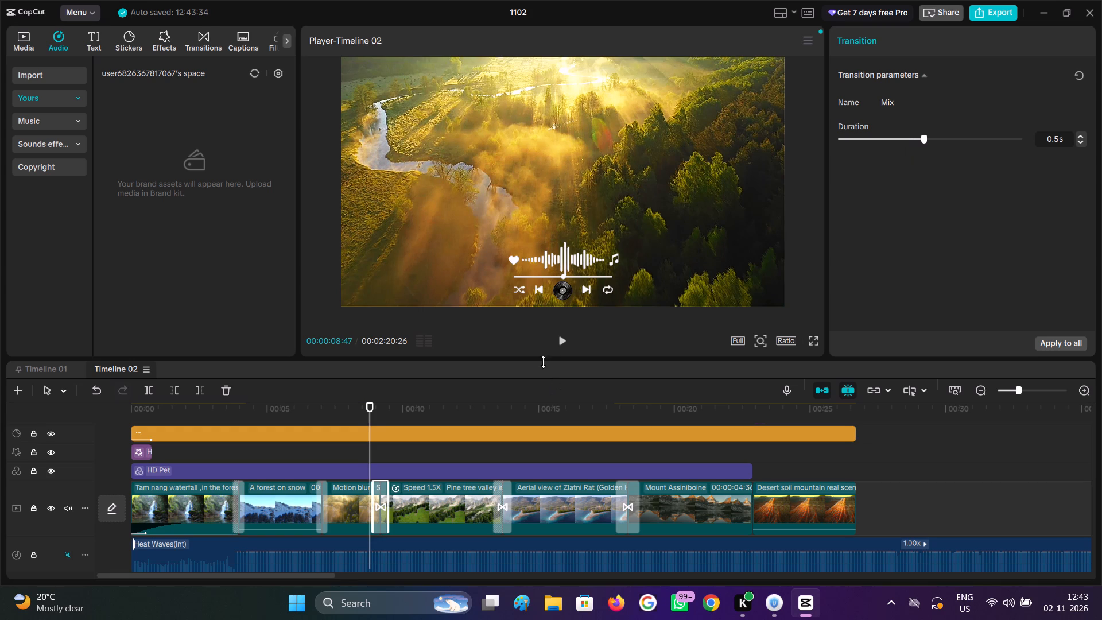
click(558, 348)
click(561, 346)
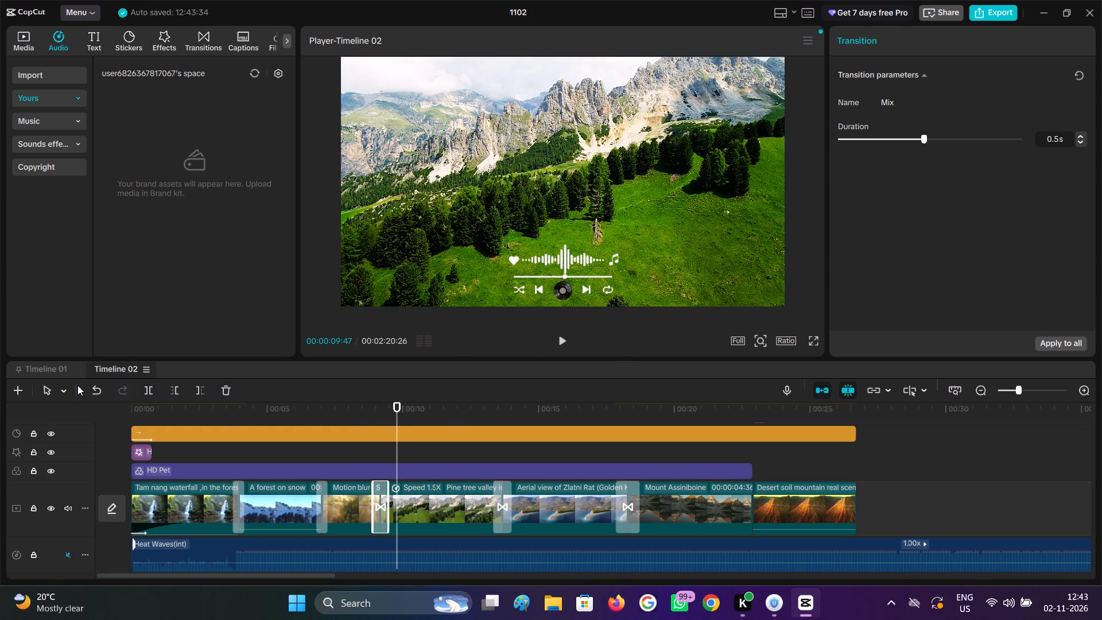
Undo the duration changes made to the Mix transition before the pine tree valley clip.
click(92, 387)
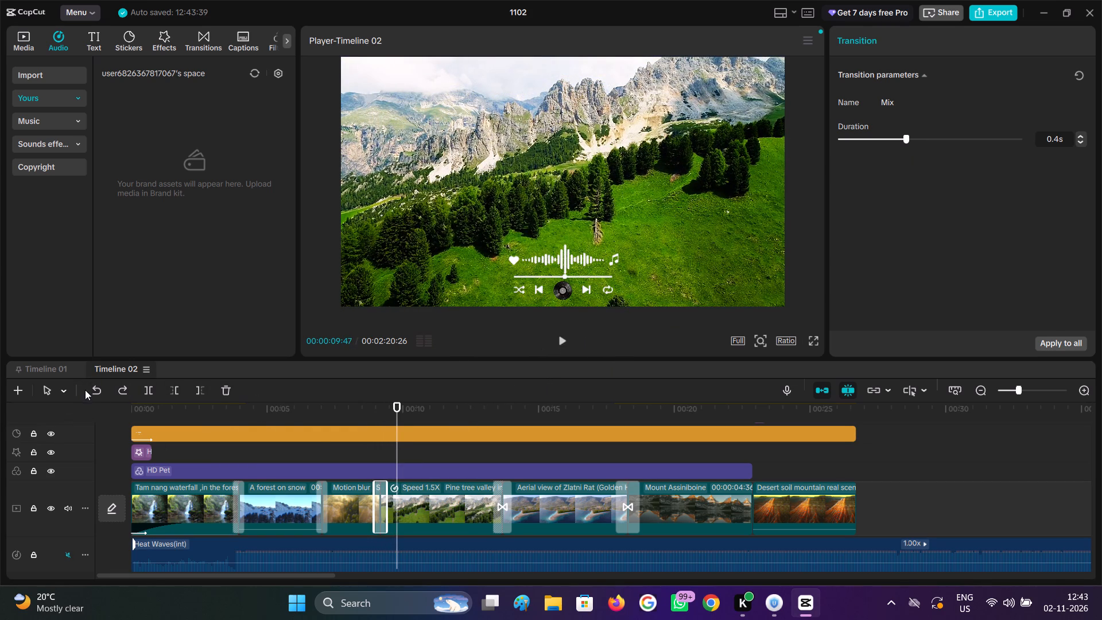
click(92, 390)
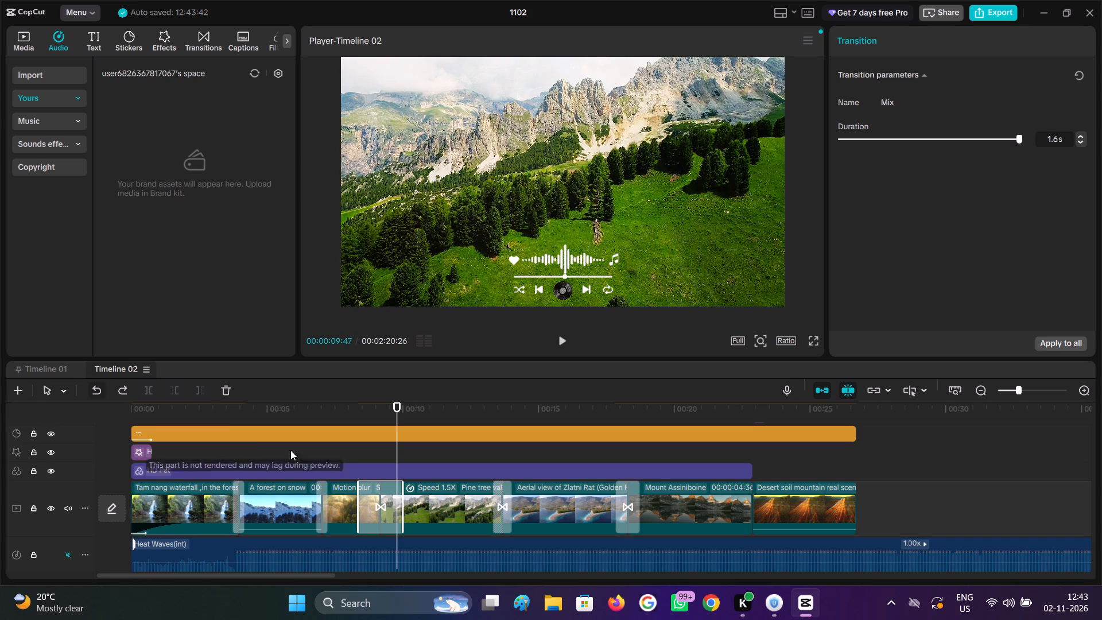
Play the montage from the pine tree valley clip into the desert soil mountain clip and scrub around its opening cut.
click(359, 457)
click(556, 335)
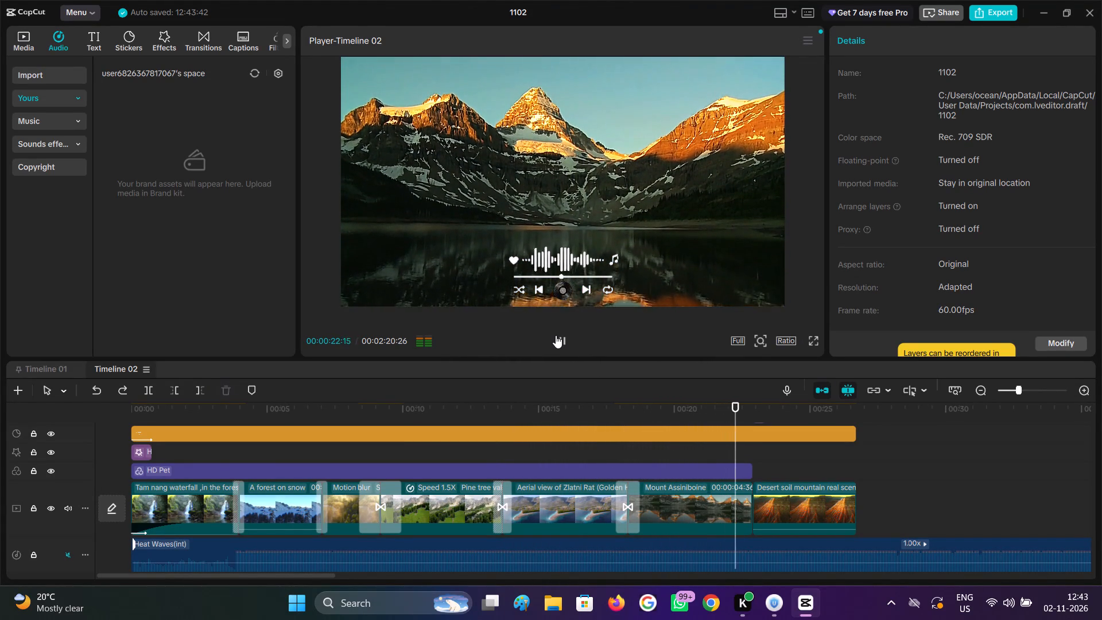
click(556, 335)
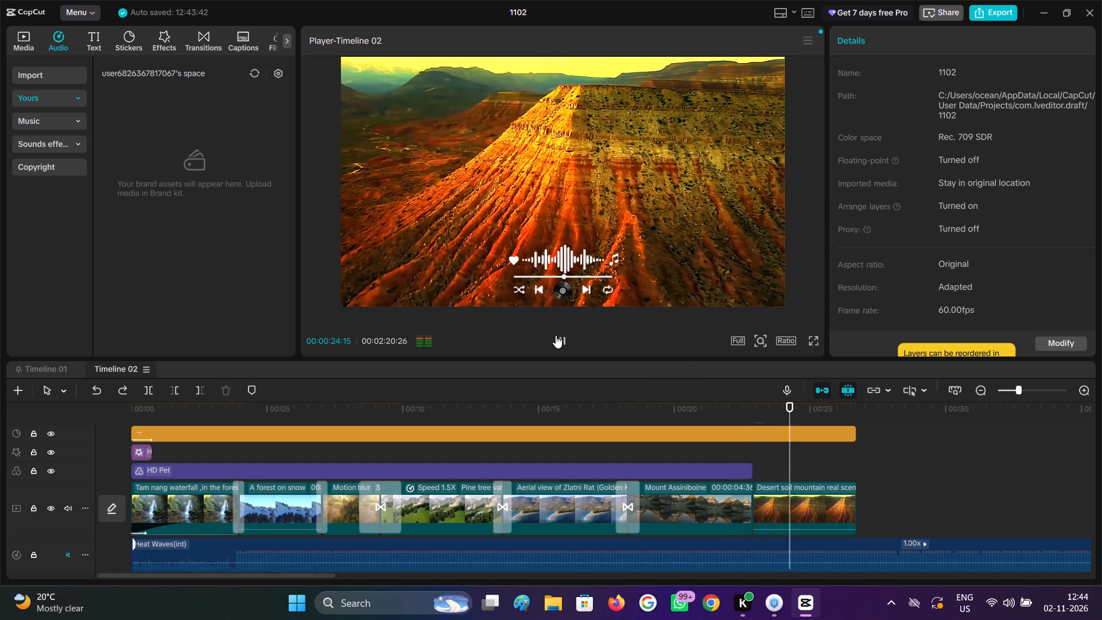
click(770, 446)
drag(770, 447, 759, 446)
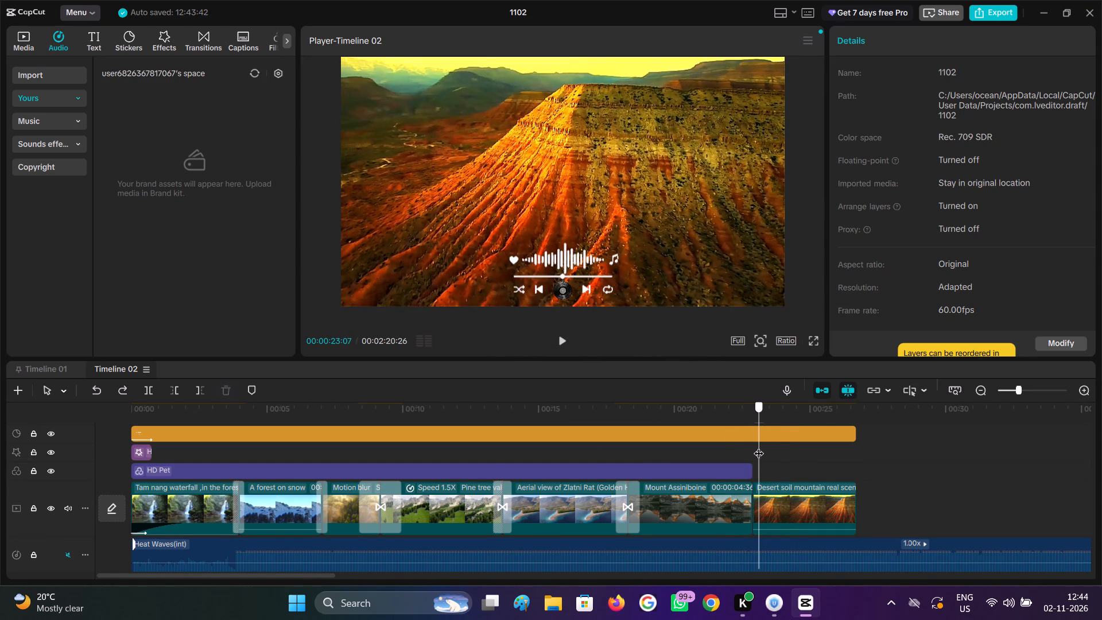
drag(759, 446, 750, 445)
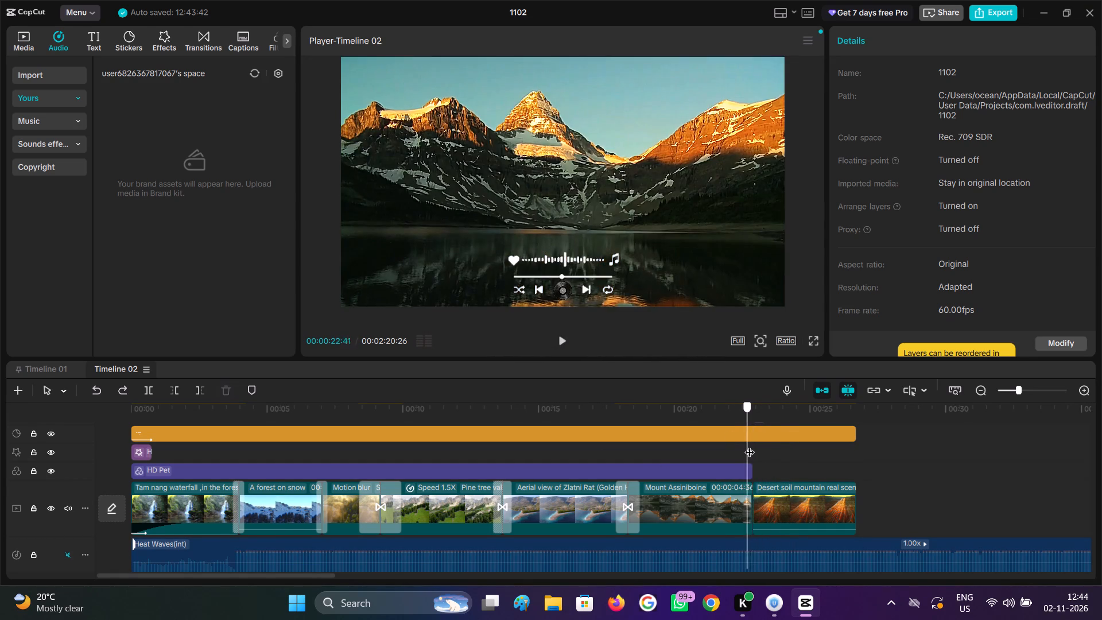
drag(750, 445, 763, 450)
Shift the Jitter Flash effect slightly earlier so it starts about three frames before the desert soil mountain clip.
scroll(763, 450, up, 5)
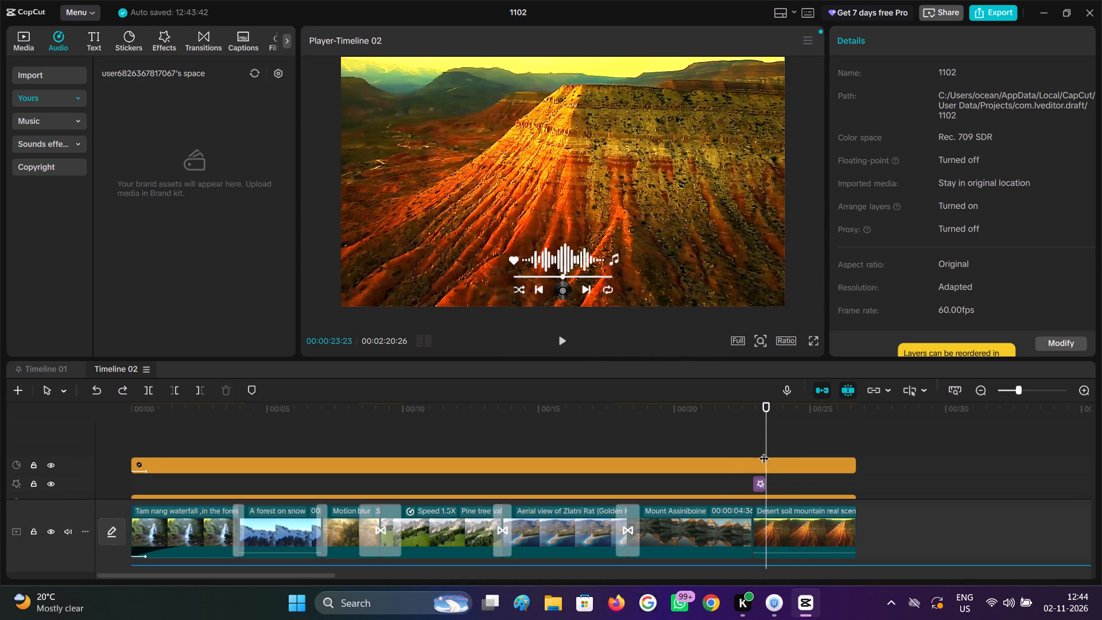
scroll(764, 451, up, 1)
double_click(1092, 394)
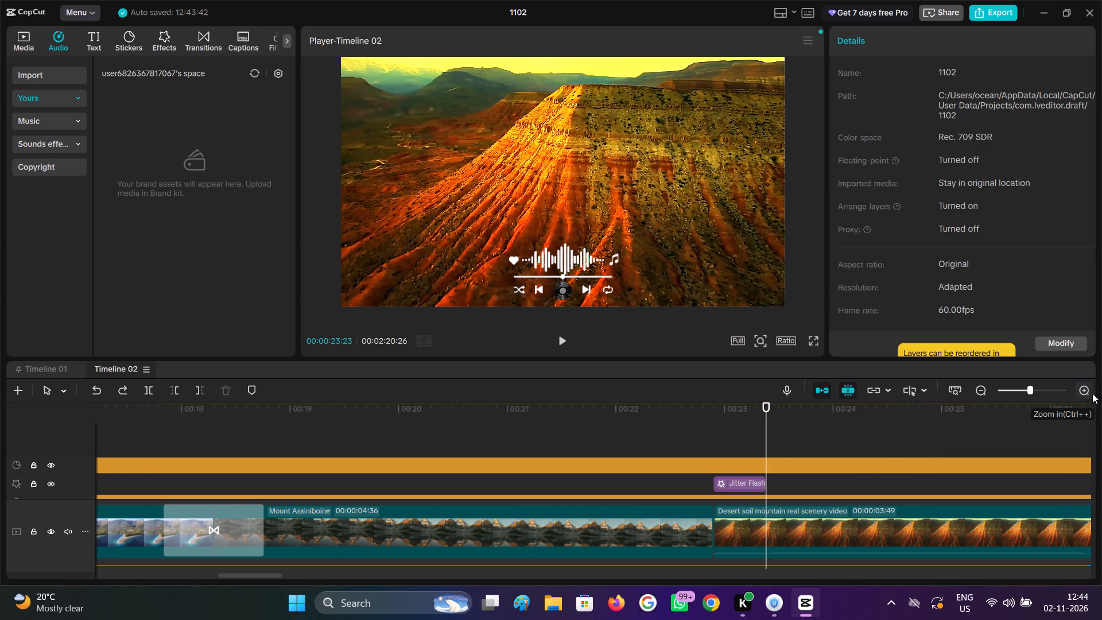
scroll(874, 467, down, 3)
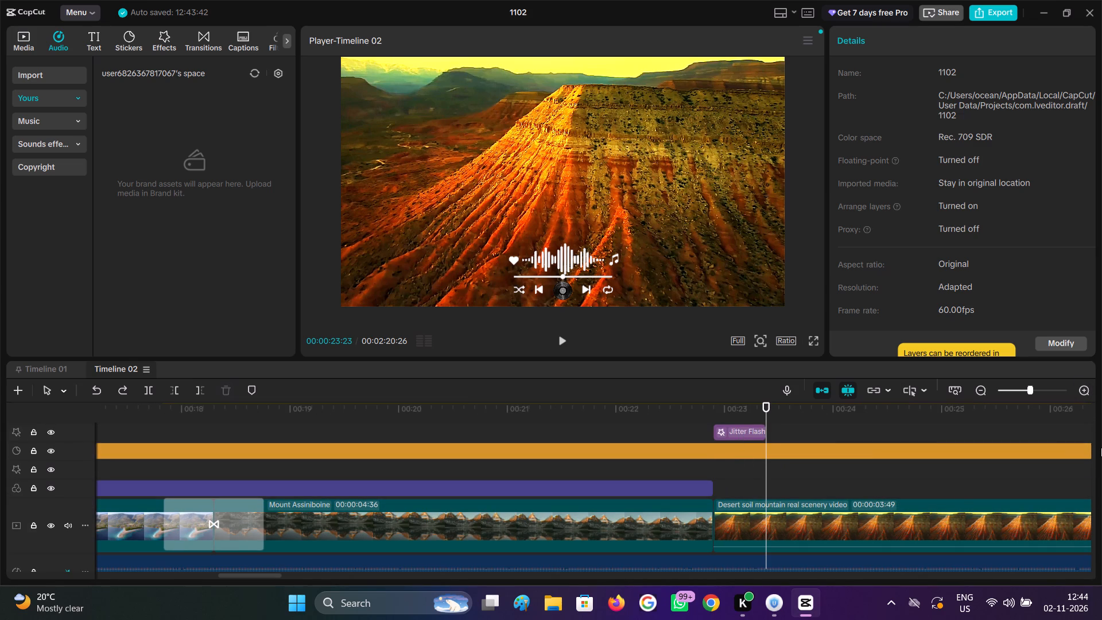
click(1089, 389)
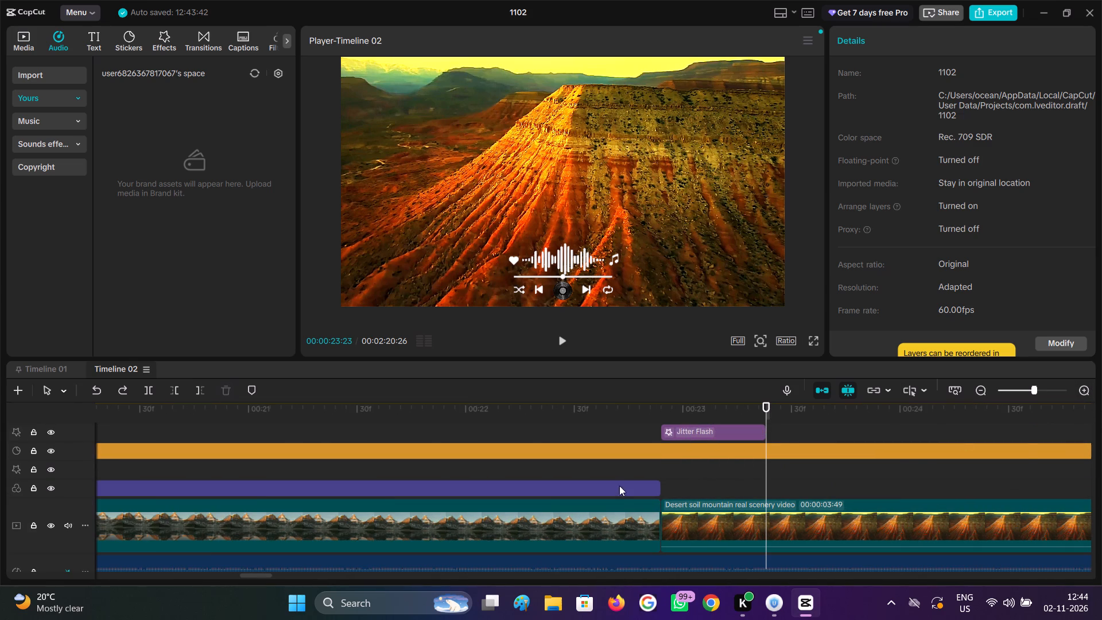
double_click(659, 463)
click(677, 432)
drag(677, 432, 672, 431)
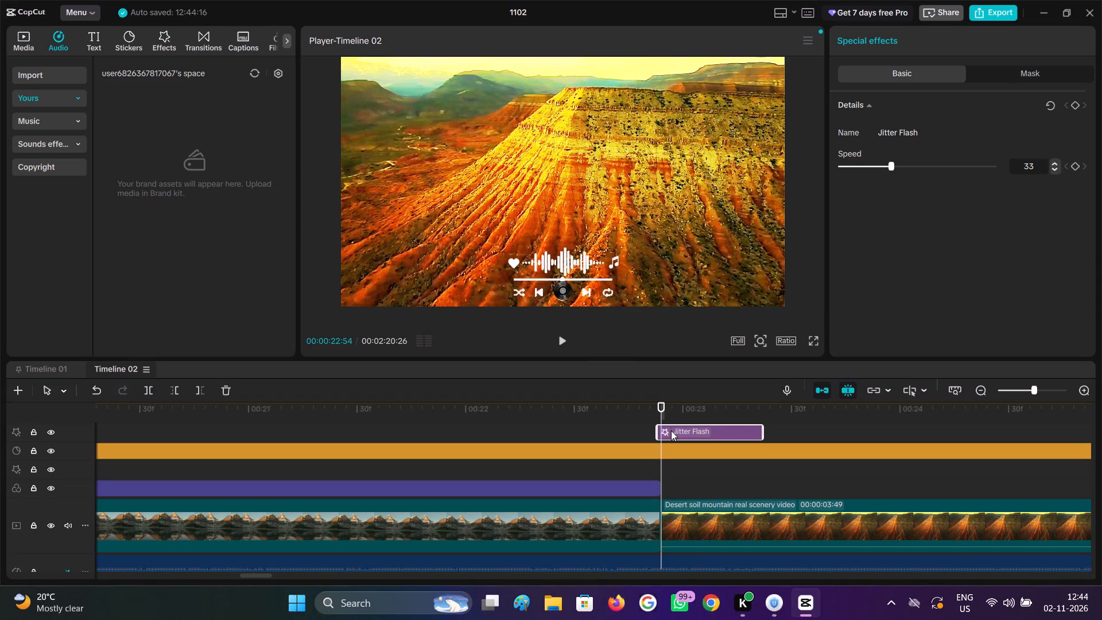
drag(671, 431, 665, 429)
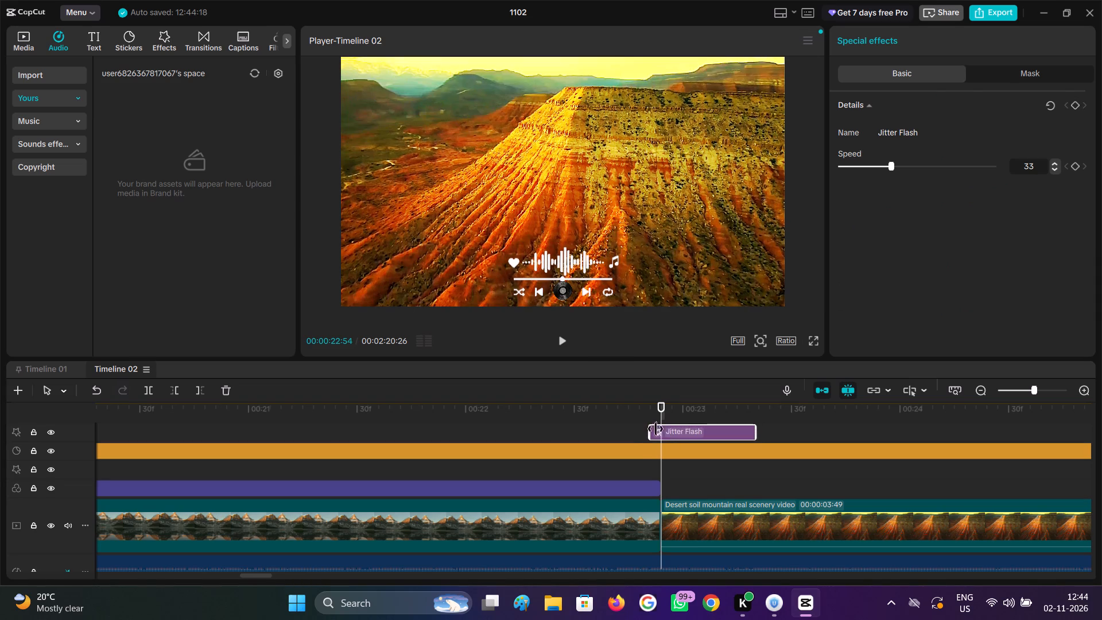
click(637, 440)
Play back the cut from Mount Assiniboine into the desert soil mountain clip to check the Jitter Flash timing.
click(565, 344)
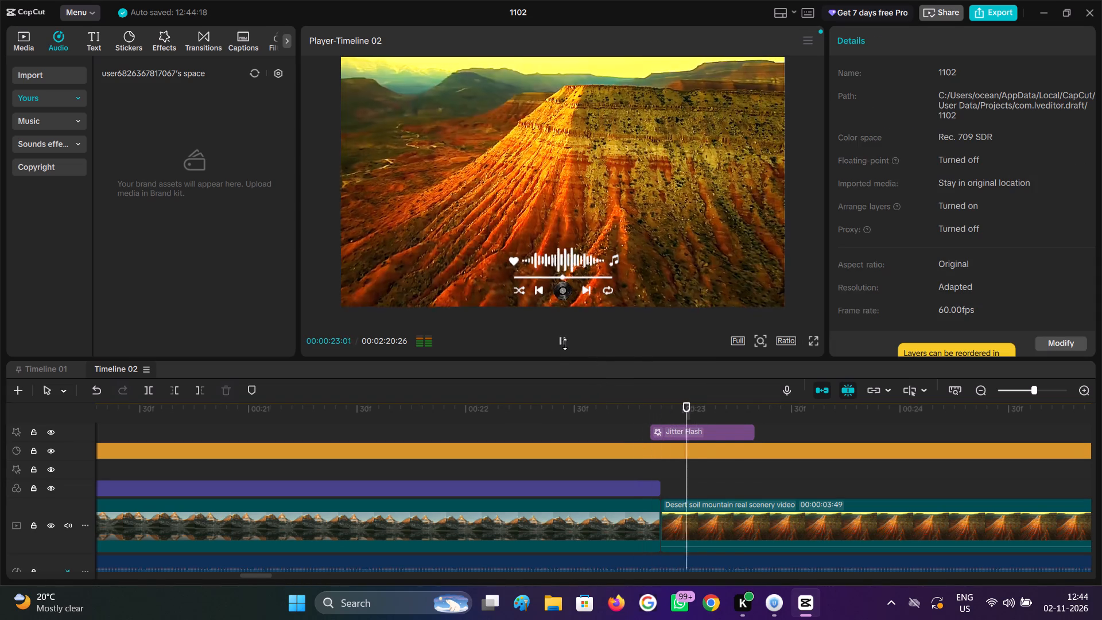
click(565, 344)
click(596, 407)
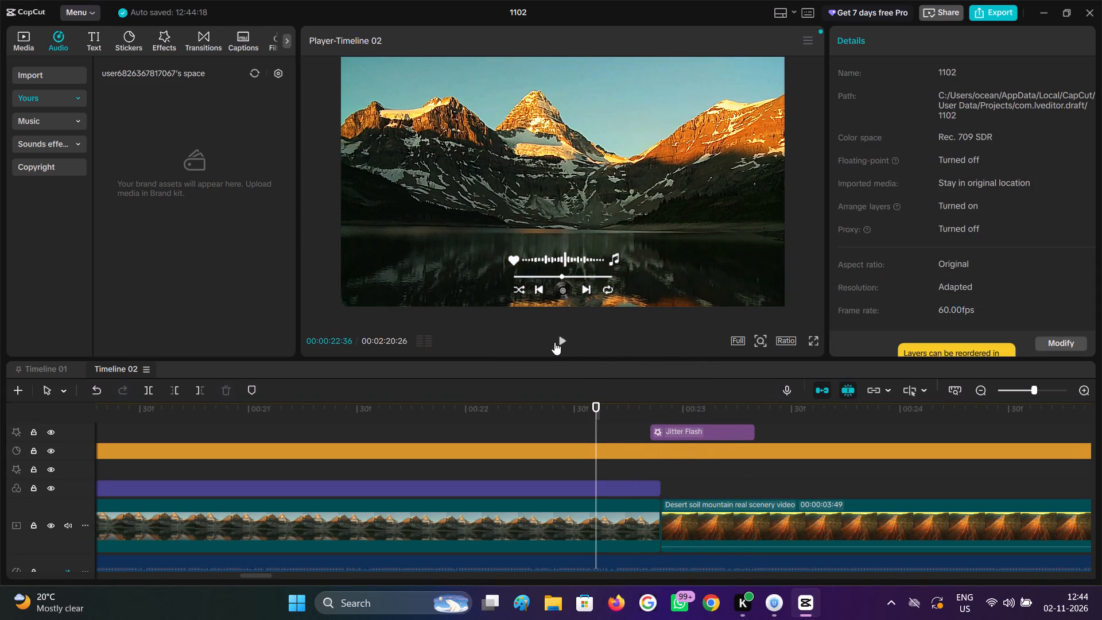
click(554, 342)
click(554, 342)
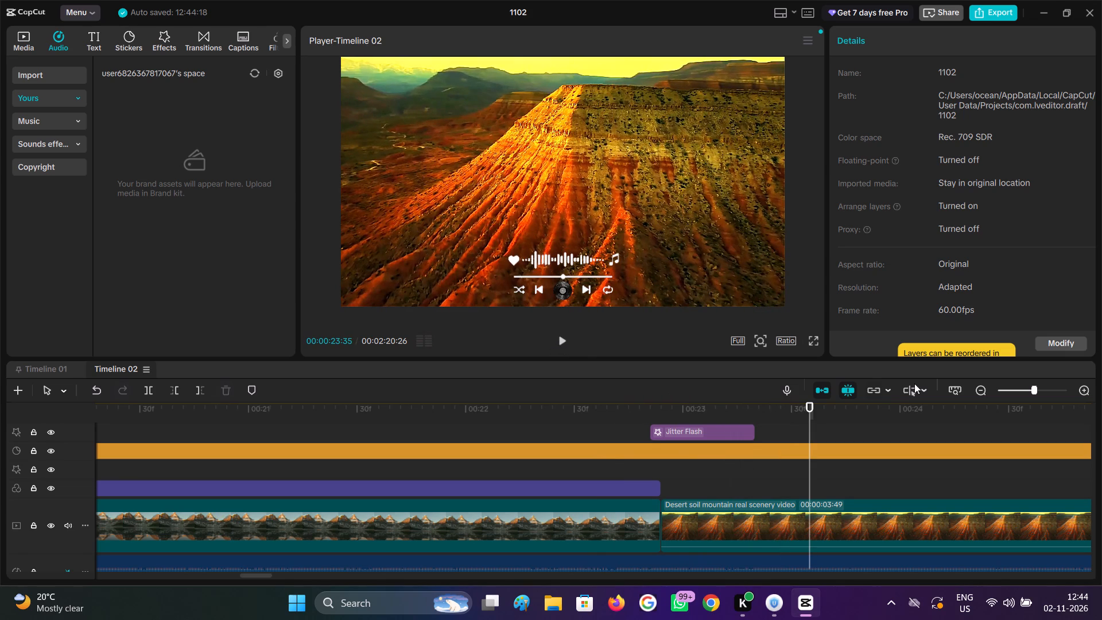
Move the Jitter Flash effect down to the track beneath the long orange sticker layer, starting at about 00:00:22:51.
click(977, 394)
triple_click(977, 394)
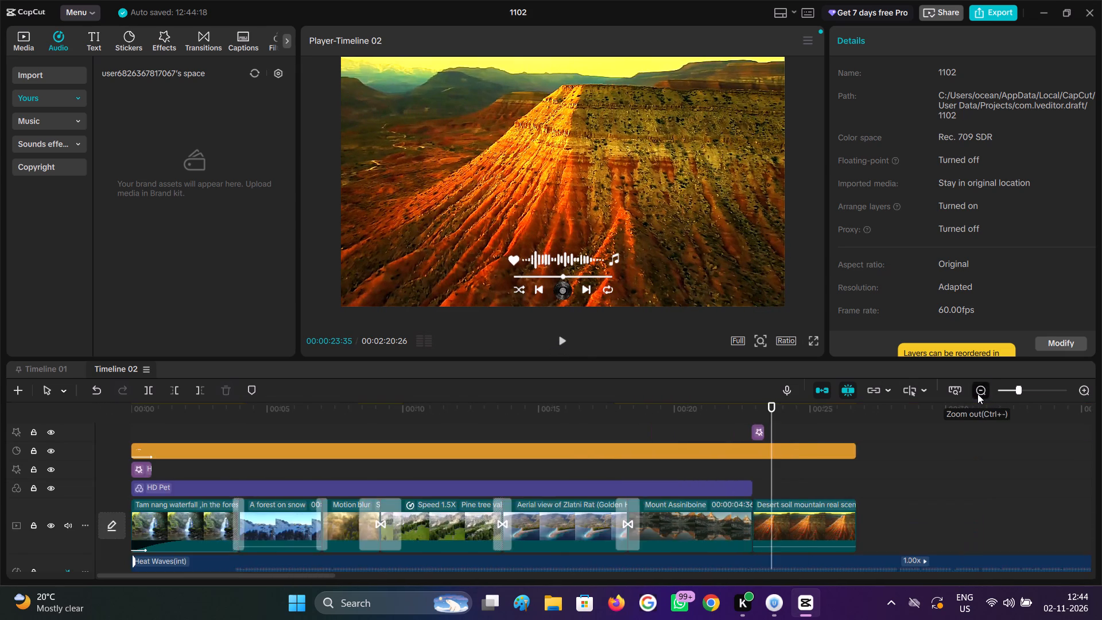
click(320, 426)
drag(320, 426, 72, 462)
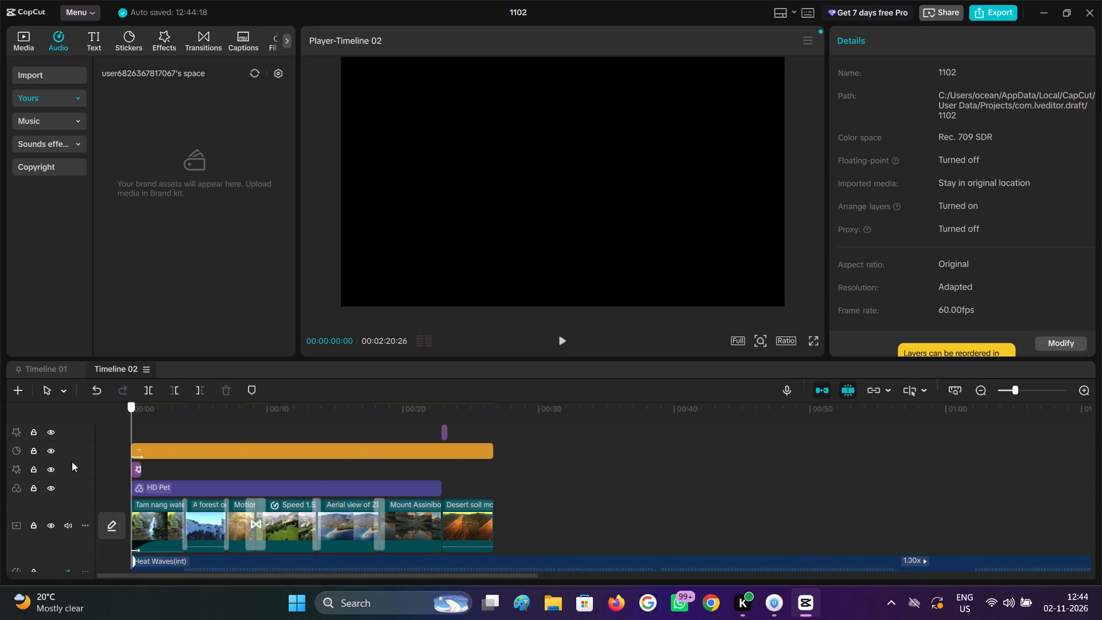
drag(72, 462, 69, 462)
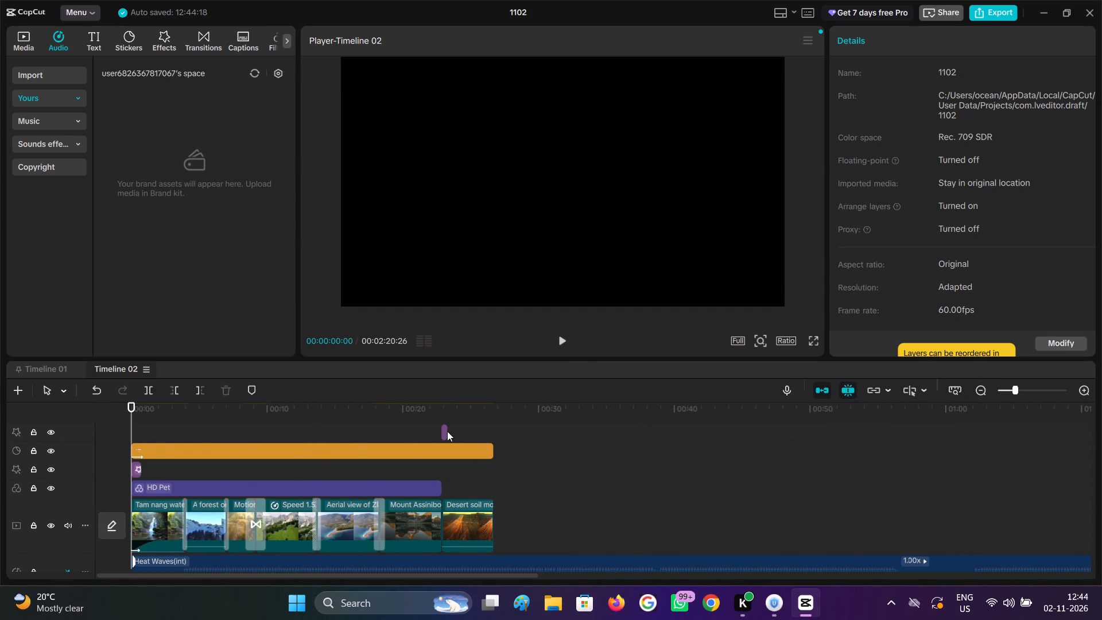
click(447, 431)
click(439, 465)
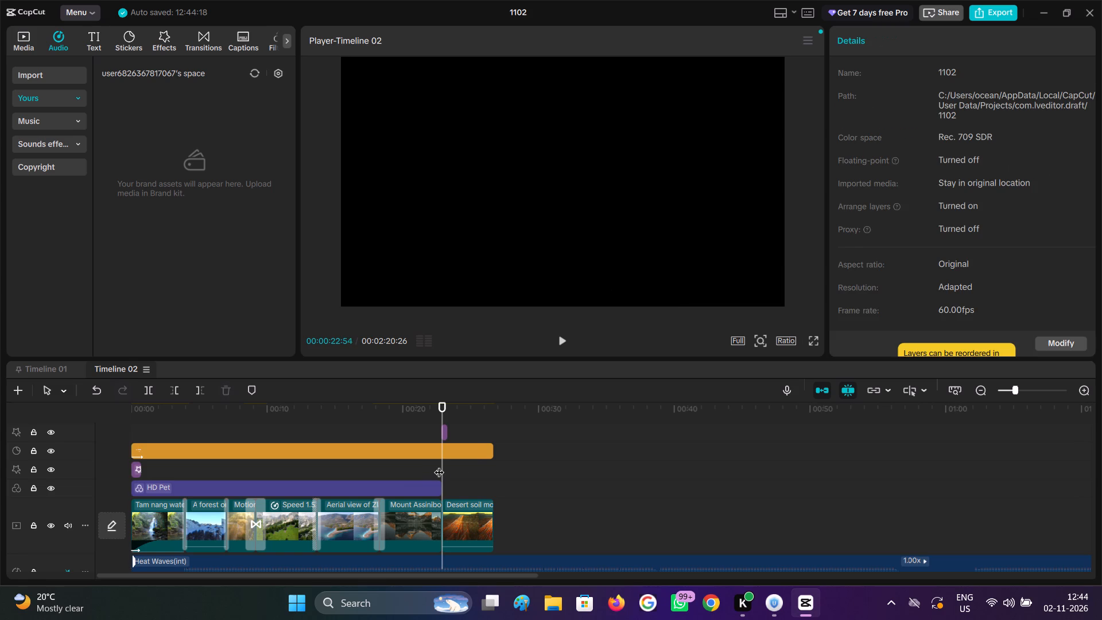
triple_click(1087, 392)
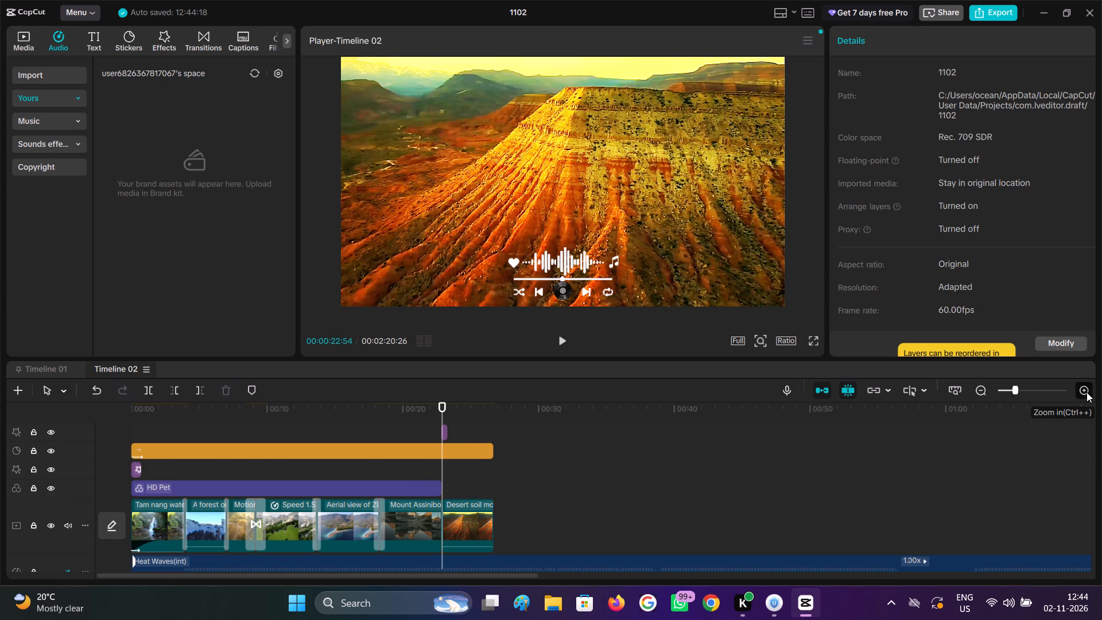
triple_click(1087, 392)
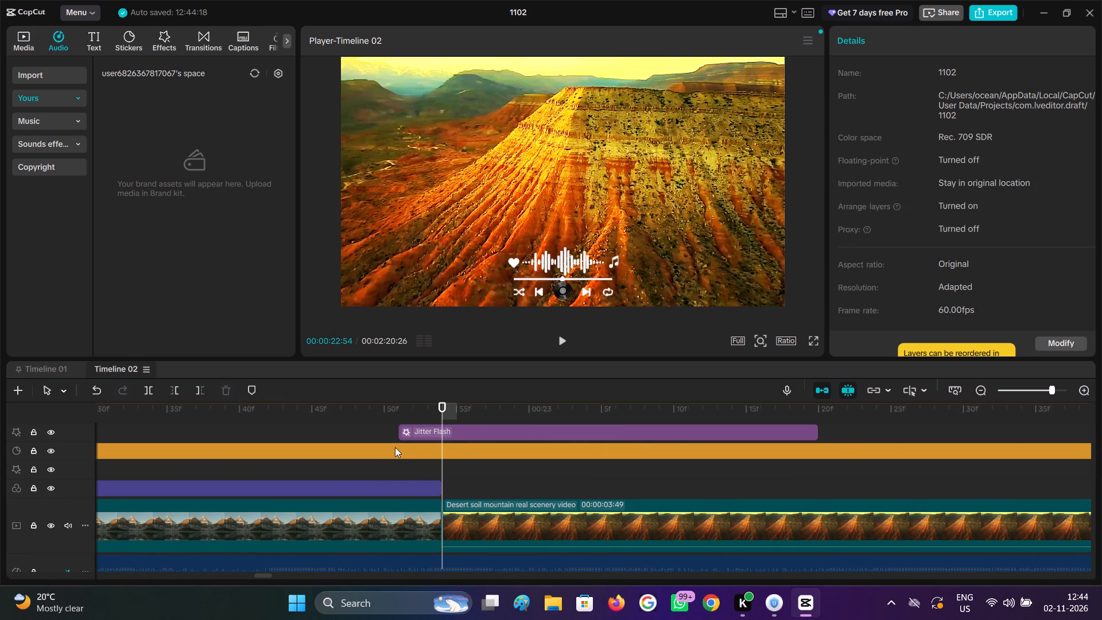
click(394, 467)
click(453, 429)
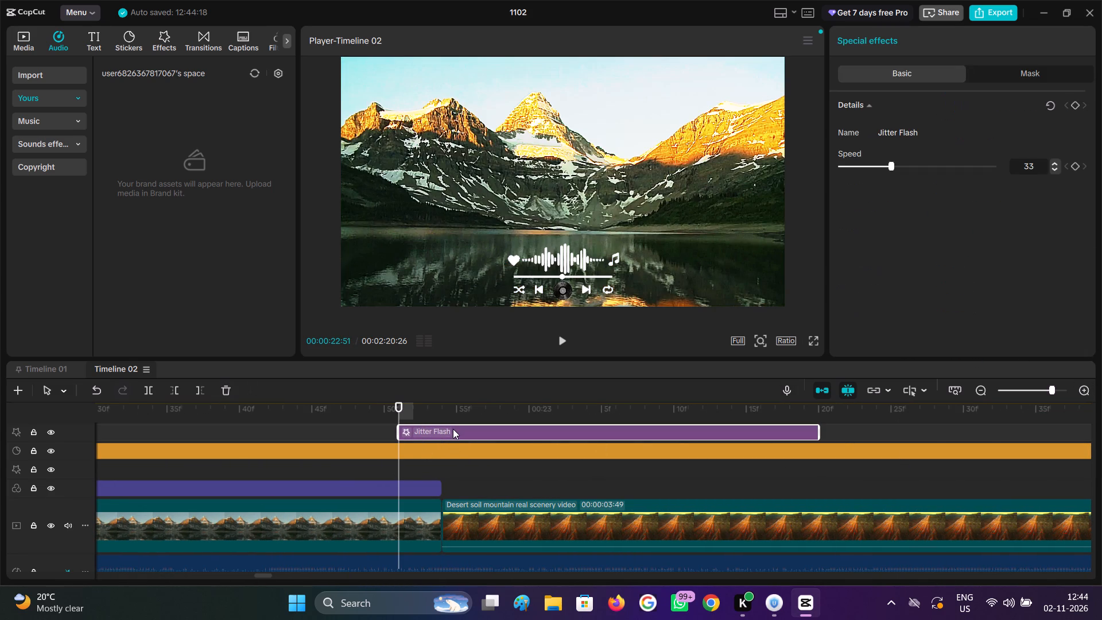
drag(453, 429, 454, 463)
Play back the Jitter Flash effect across the cut into the desert soil mountain clip from about 00:00:22:46.
drag(402, 463, 327, 465)
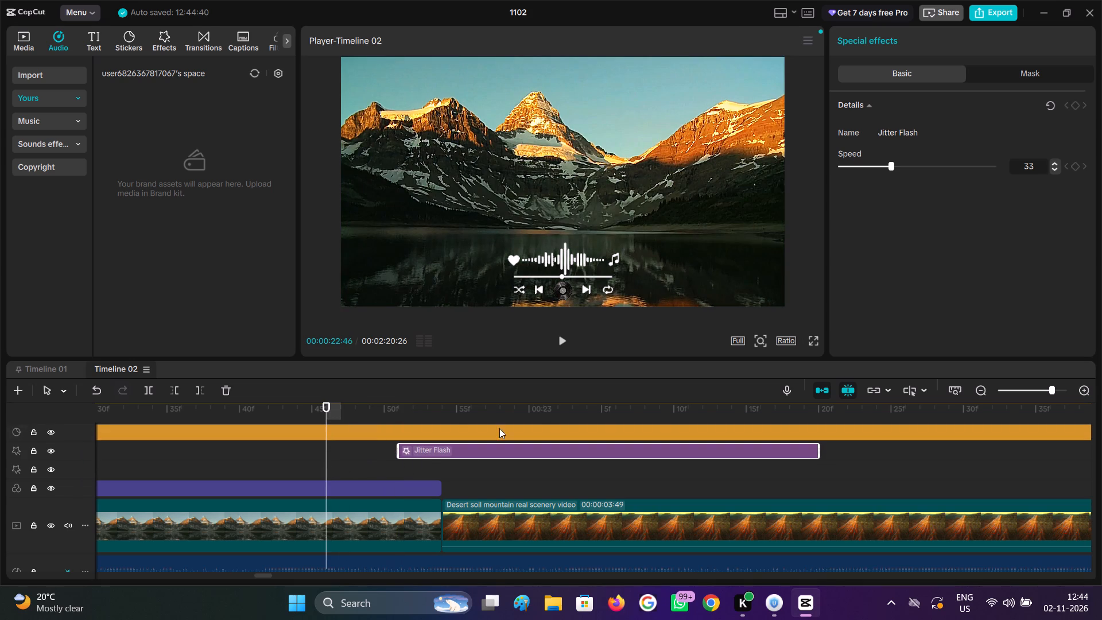
click(564, 345)
click(564, 345)
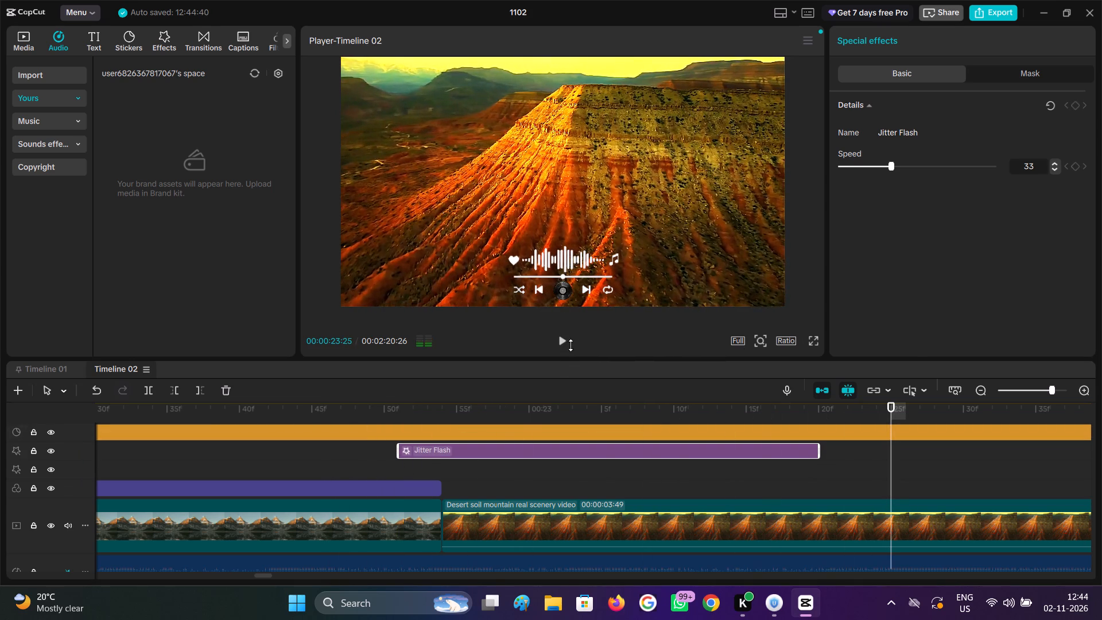
Return the playhead to the start of the montage to review it from the beginning.
triple_click(980, 393)
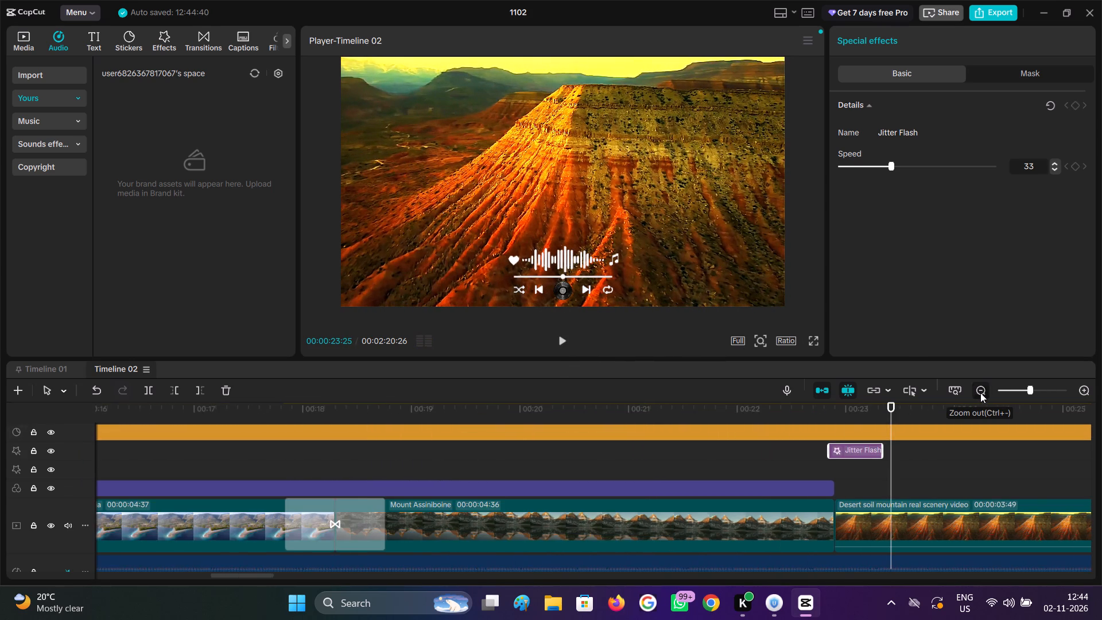
double_click(980, 393)
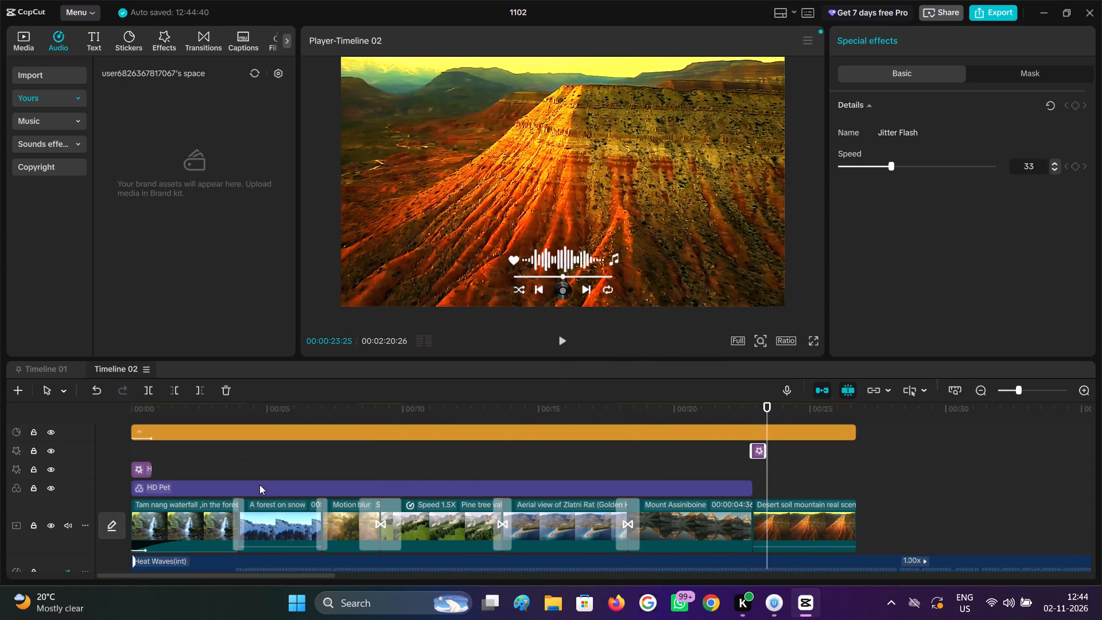
click(249, 466)
drag(249, 466, 0, 463)
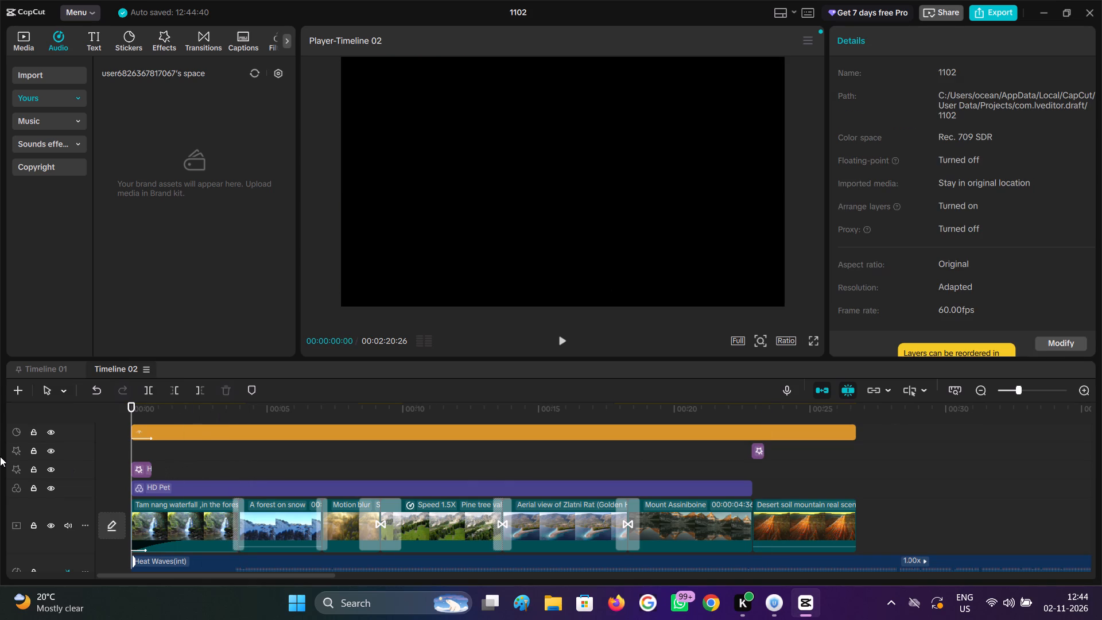